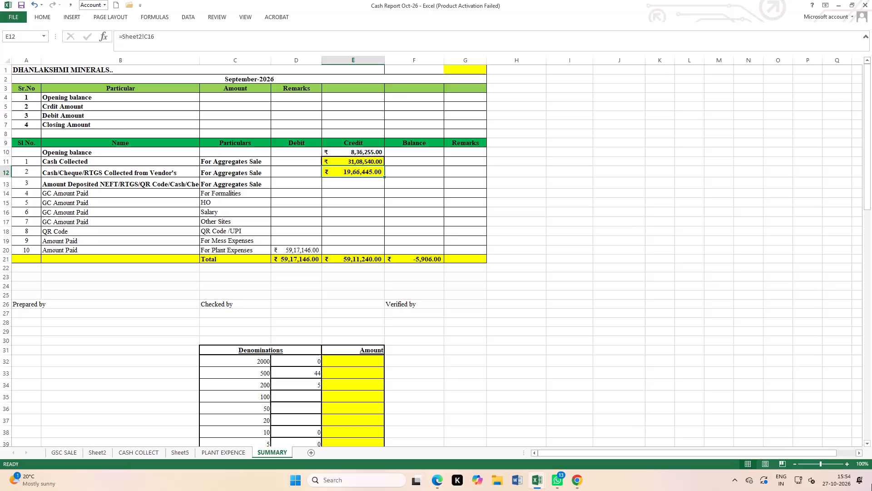
# Save the Cash Report Oct-26 workbook and close it.
pyautogui.click(657, 276)
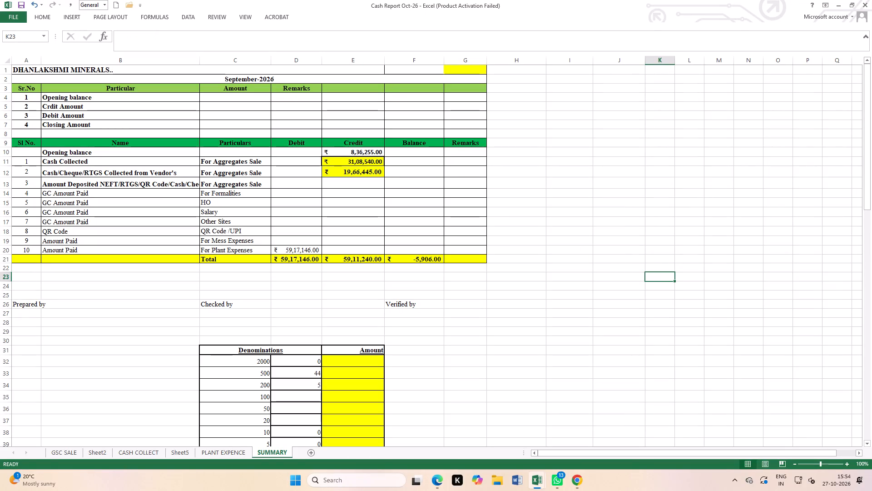
pyautogui.doubleClick(21, 5)
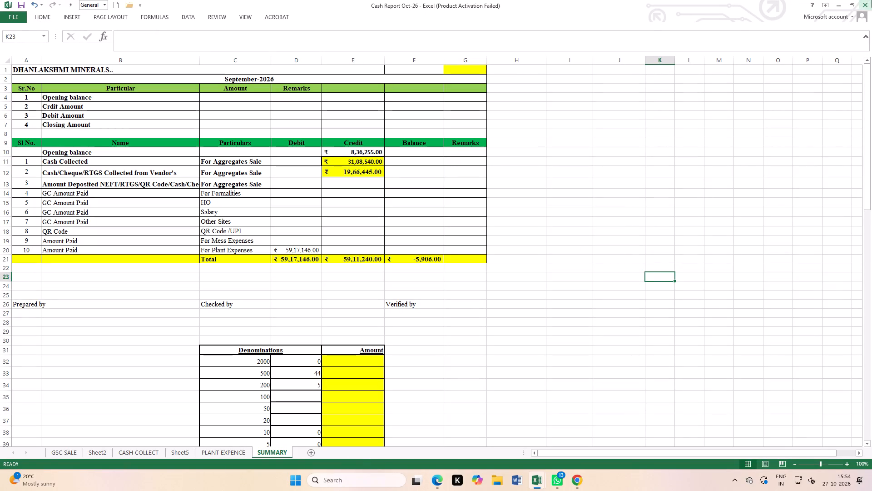
pyautogui.click(868, 0)
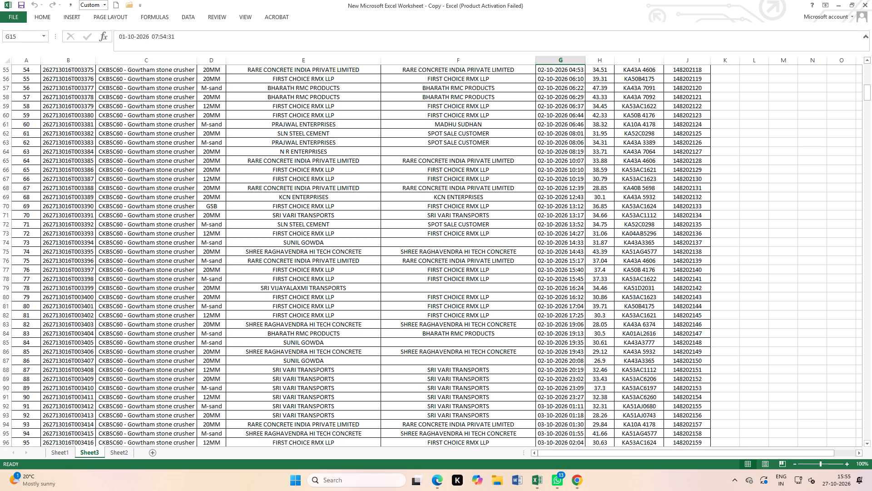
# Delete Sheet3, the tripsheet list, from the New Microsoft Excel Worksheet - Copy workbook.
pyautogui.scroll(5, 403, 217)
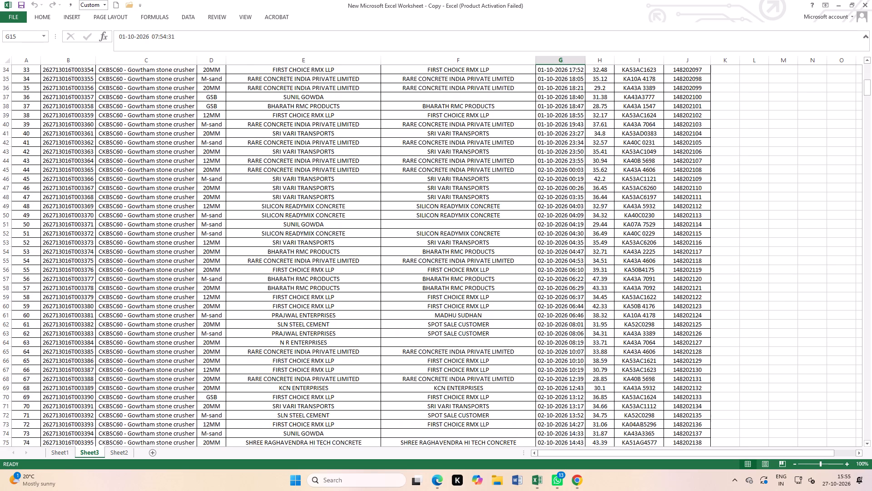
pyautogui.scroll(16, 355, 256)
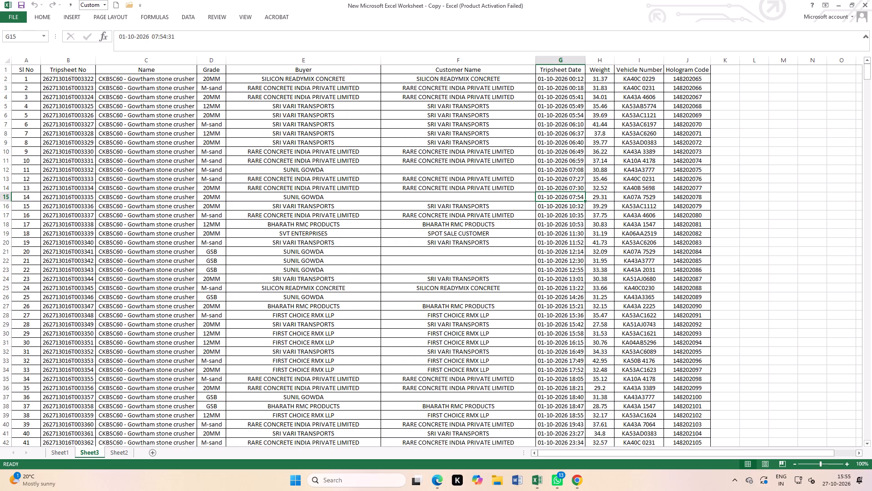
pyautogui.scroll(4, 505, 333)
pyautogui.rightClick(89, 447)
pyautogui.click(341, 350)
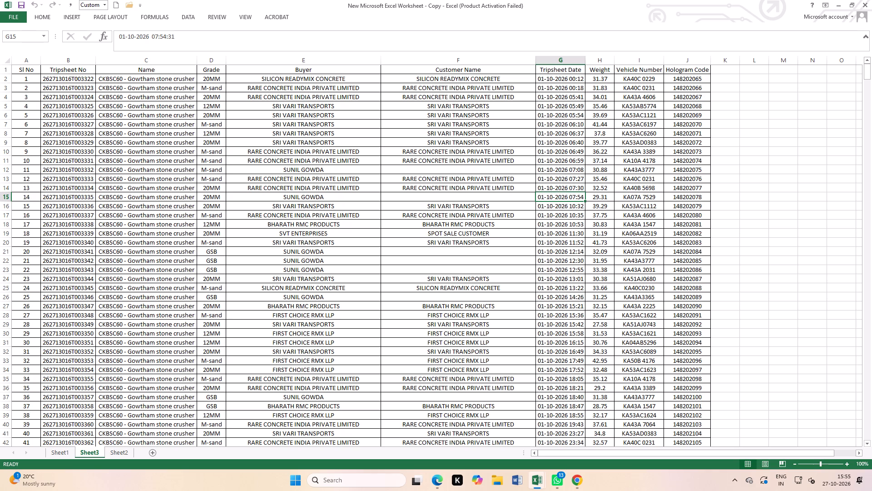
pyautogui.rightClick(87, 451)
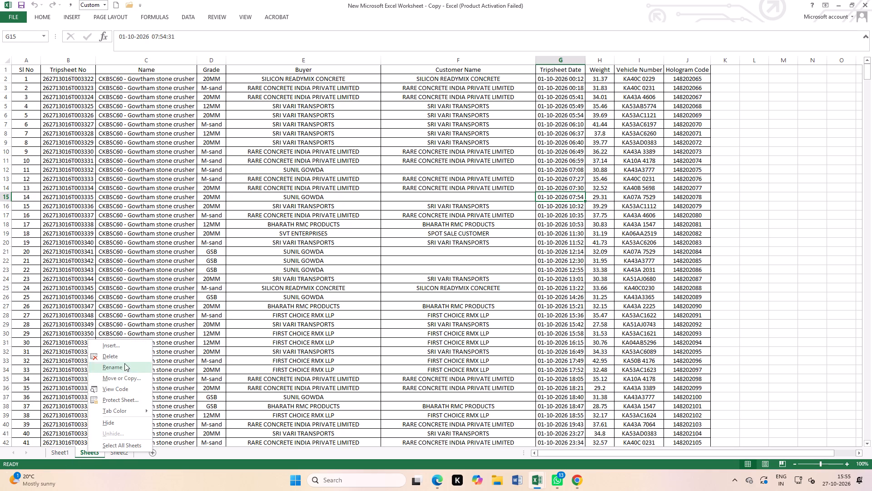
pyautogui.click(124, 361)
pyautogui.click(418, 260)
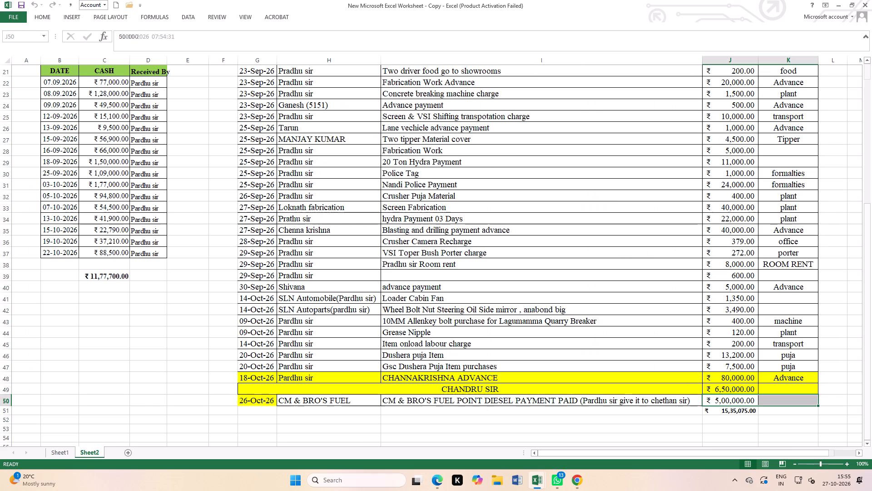
# Review Sheet2's payment records from the top, close the workbook copy without saving its changes, and leave Excel.
pyautogui.scroll(17, 203, 153)
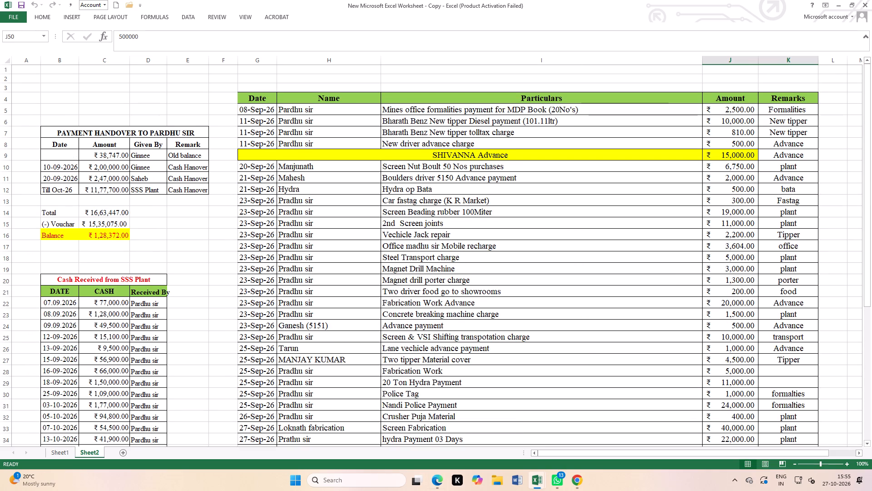
pyautogui.click(871, 0)
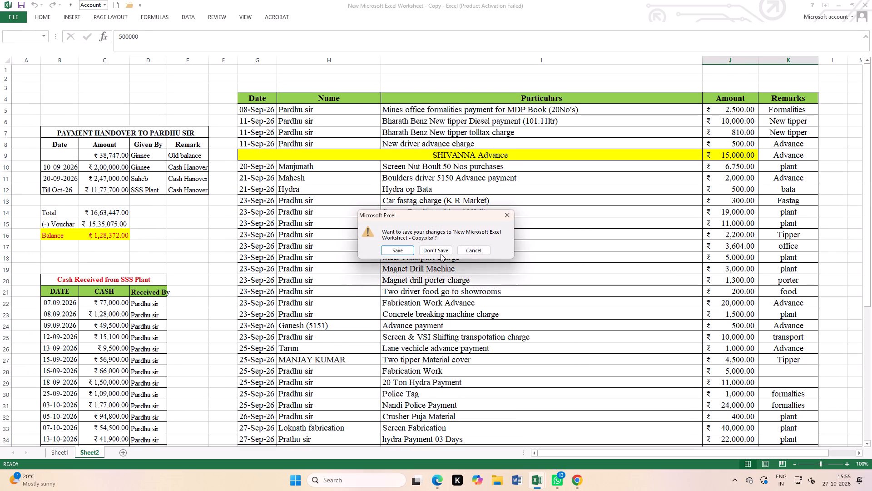
pyautogui.click(441, 254)
pyautogui.click(871, 0)
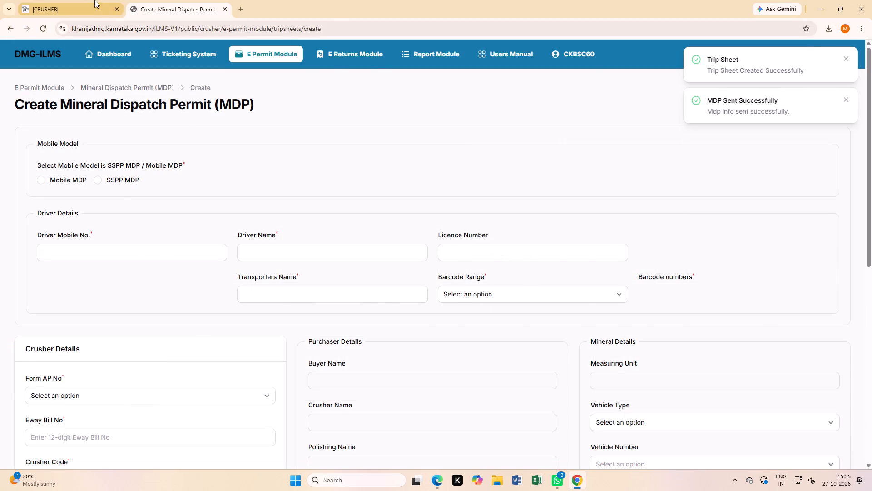
# Switch to the CRUSHER site in Chrome to view the Spot Sale DC Report.
pyautogui.moveTo(94, 0); pyautogui.dragTo(90, 6)
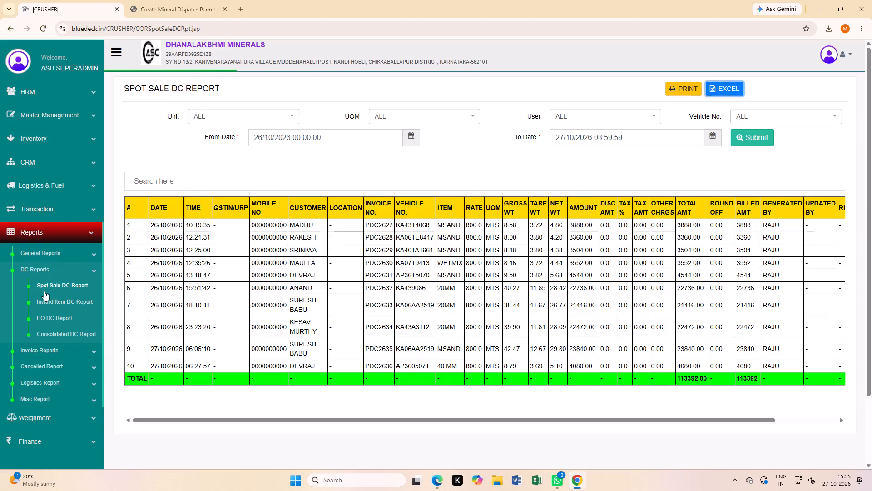
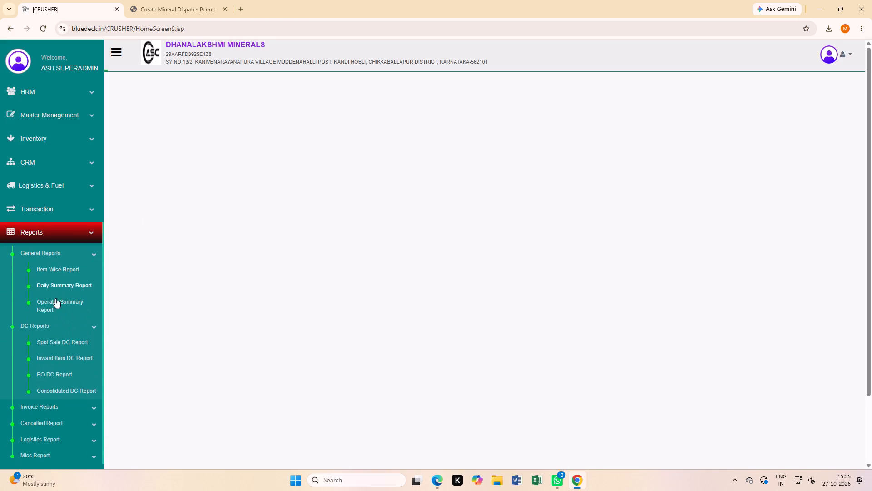
# Generate the PO DC Report for DC type PENDINGDC from 01/10/2026 to 25/10/2026 and export it to Excel.
pyautogui.click(54, 375)
pyautogui.click(258, 135)
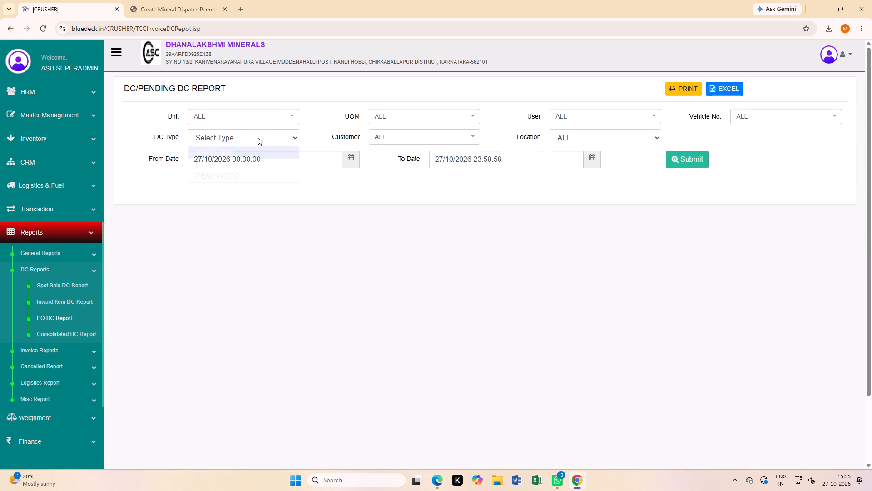
pyautogui.click(223, 180)
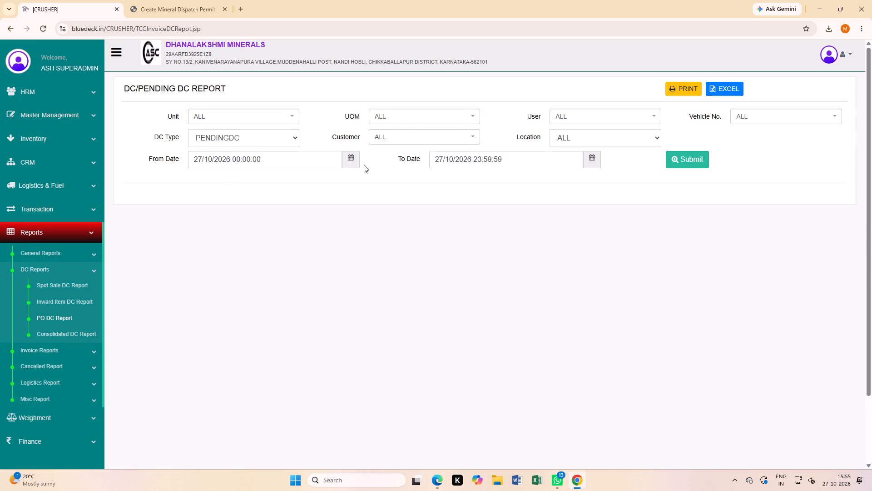
pyautogui.click(353, 159)
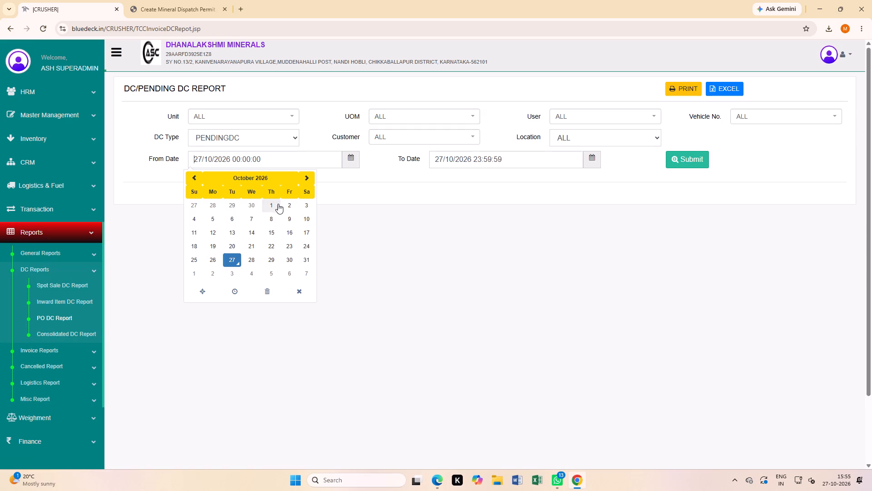
pyautogui.click(280, 203)
pyautogui.click(269, 203)
pyautogui.click(370, 229)
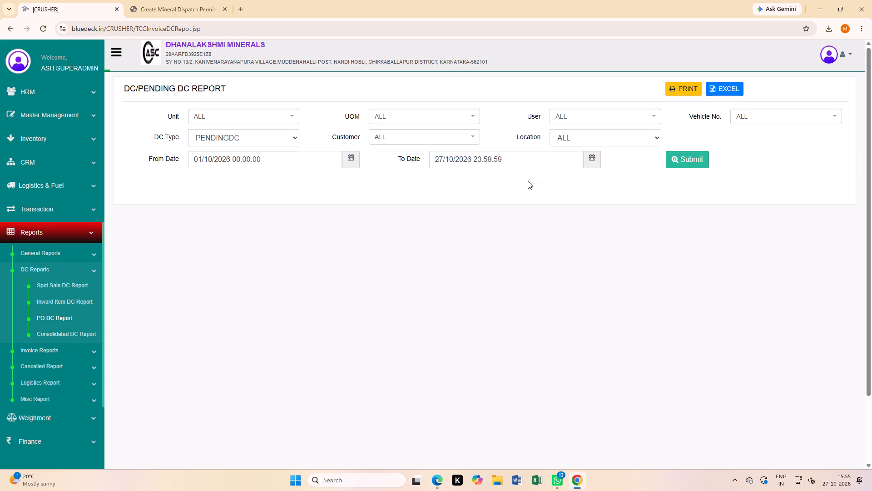
pyautogui.click(595, 159)
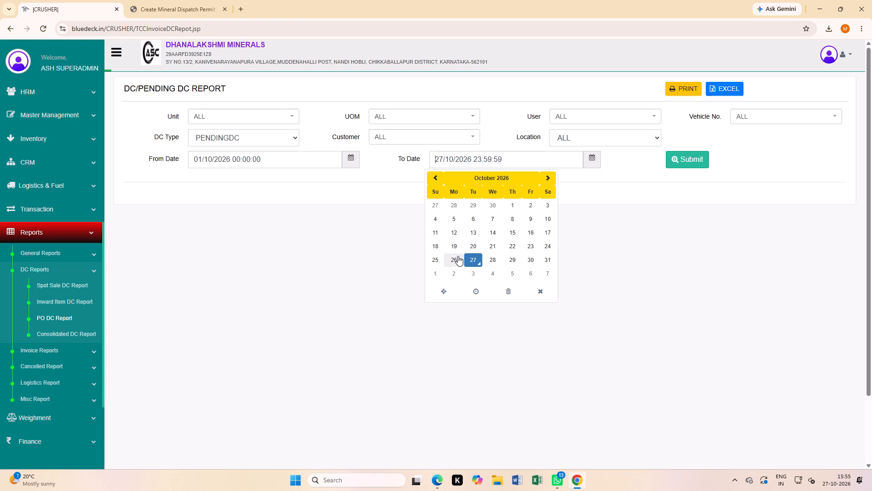
pyautogui.click(439, 260)
pyautogui.click(370, 268)
pyautogui.click(684, 160)
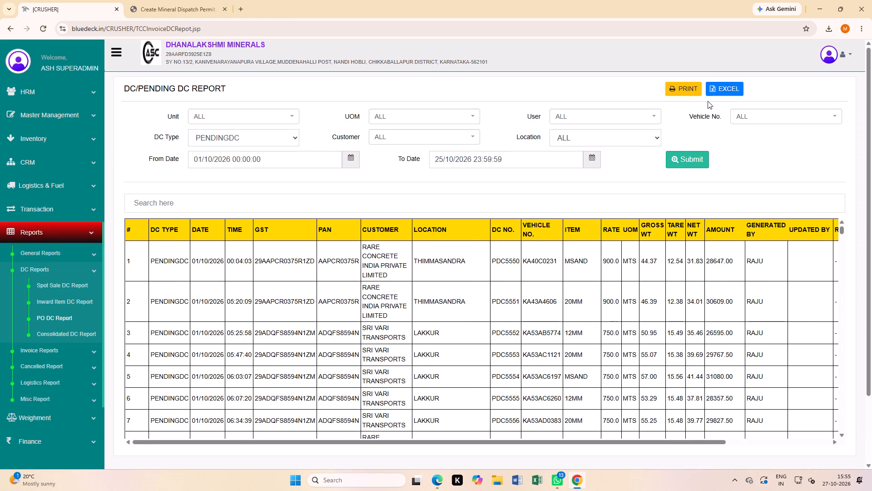
pyautogui.click(720, 91)
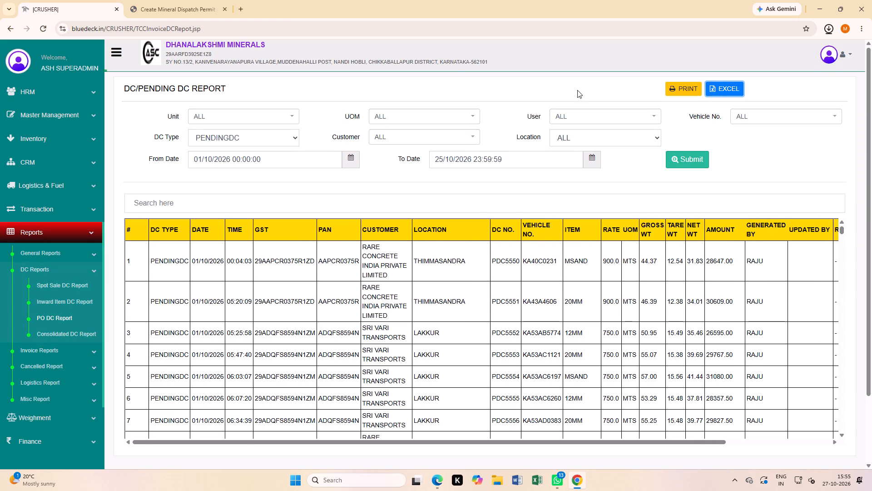
# Generate the report again with DC type DC for the same date range and export it to Excel.
pyautogui.click(242, 140)
pyautogui.click(230, 166)
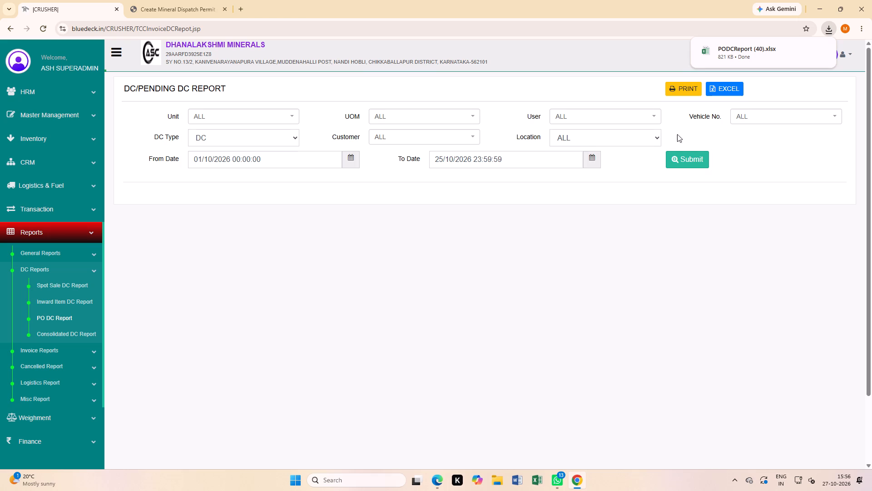
pyautogui.click(679, 155)
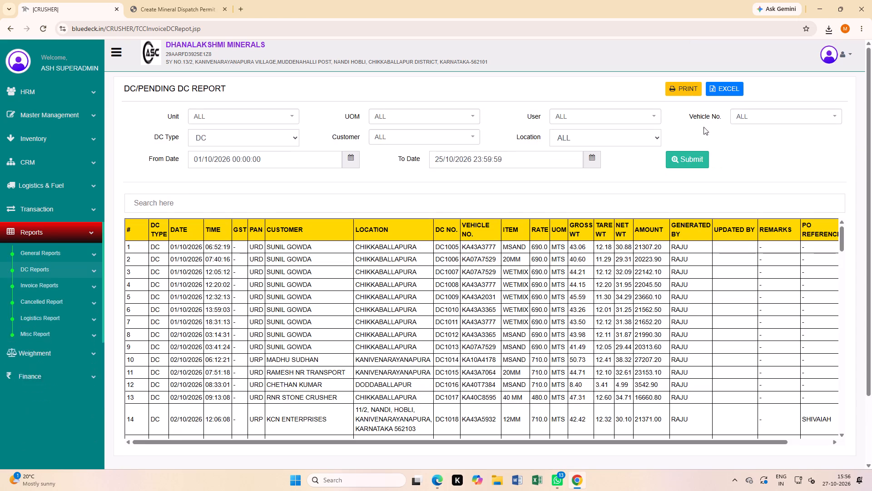
pyautogui.click(716, 88)
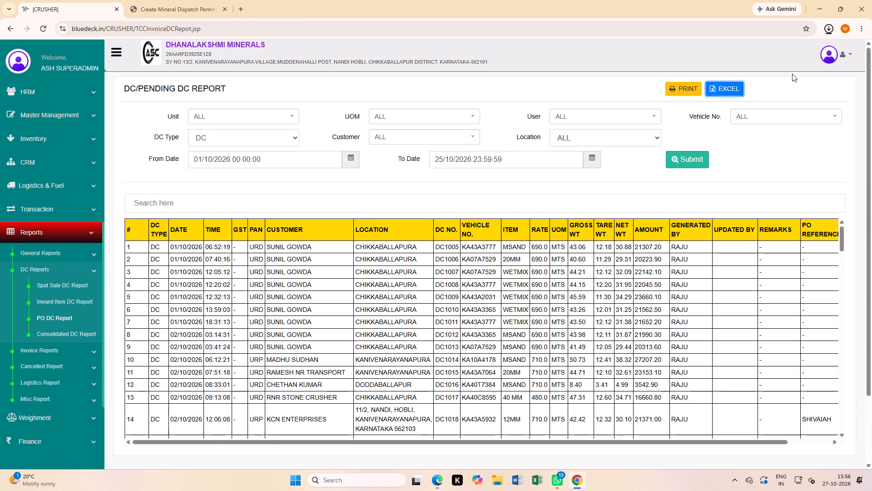
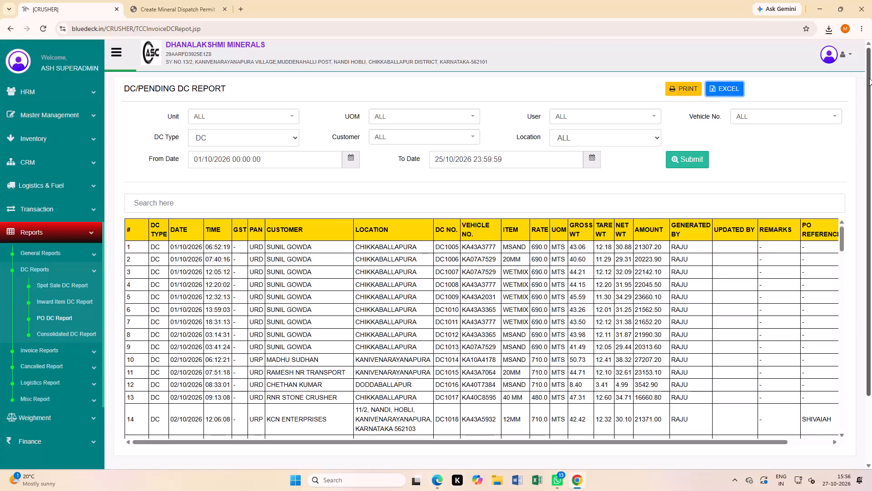
# Open the downloaded pending DC report PODCReport (40).xlsx in Excel and enable editing.
pyautogui.click(827, 31)
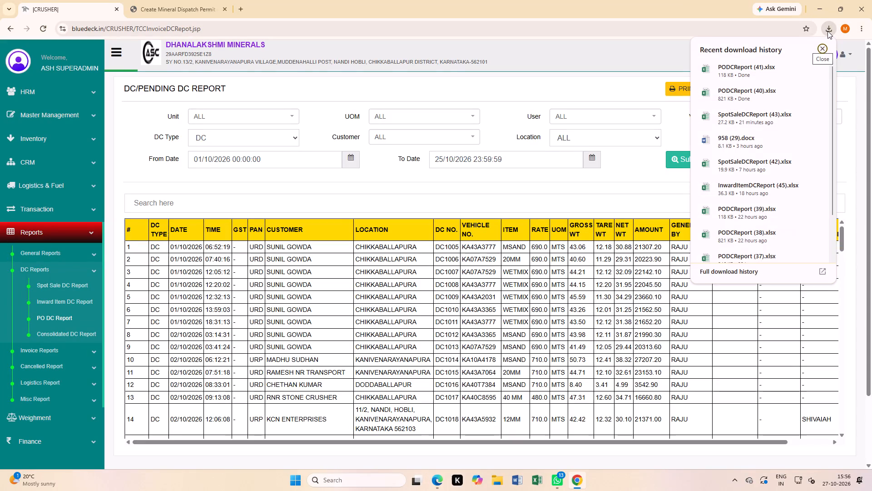
pyautogui.click(745, 98)
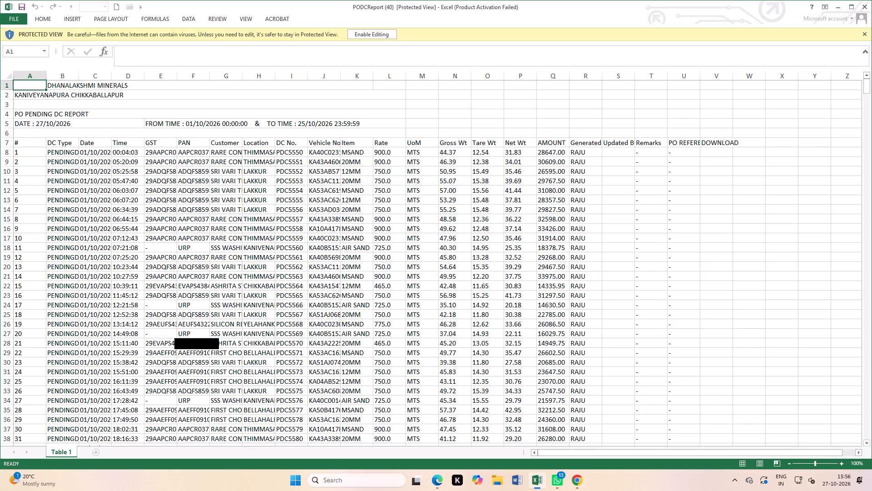
pyautogui.click(367, 35)
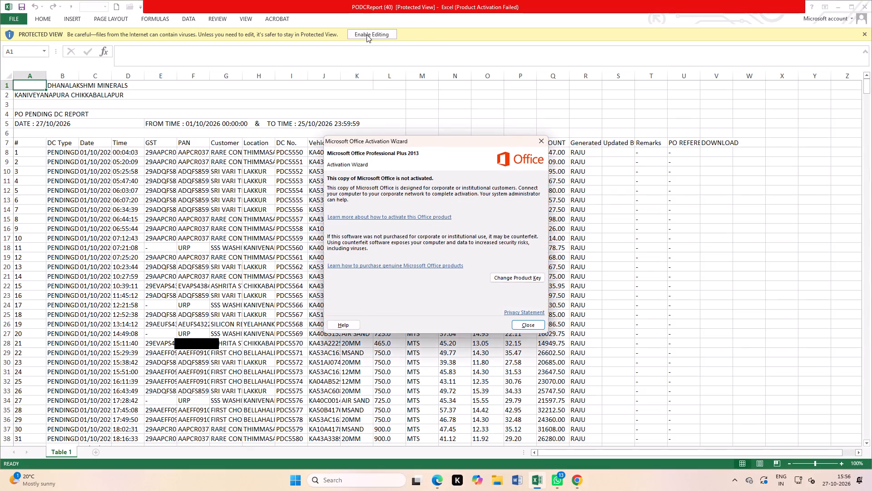
pyautogui.click(528, 327)
pyautogui.click(371, 36)
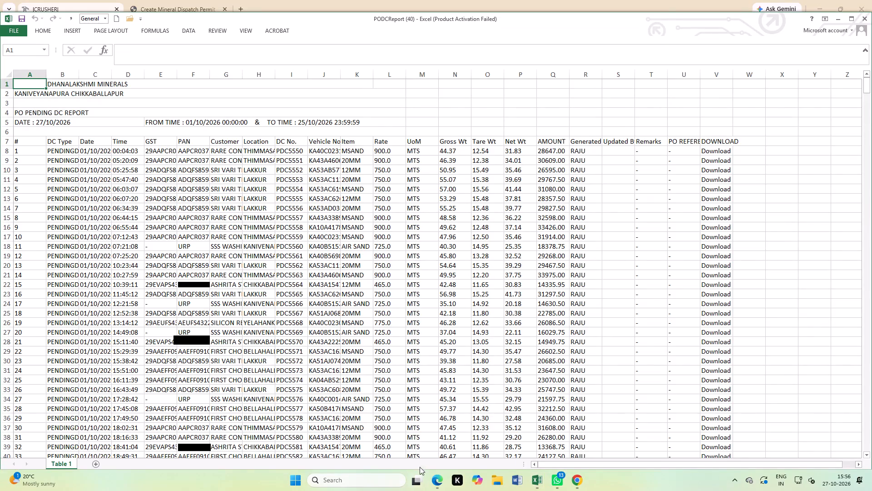
# Open the downloaded regular DC report PODCReport (41).xlsx from the browser's download history and enable editing.
pyautogui.click(578, 484)
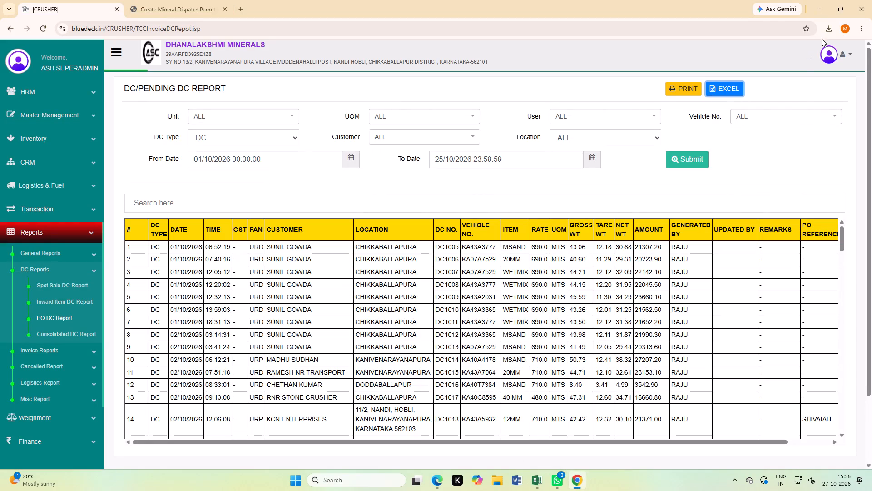
pyautogui.click(826, 32)
pyautogui.click(740, 73)
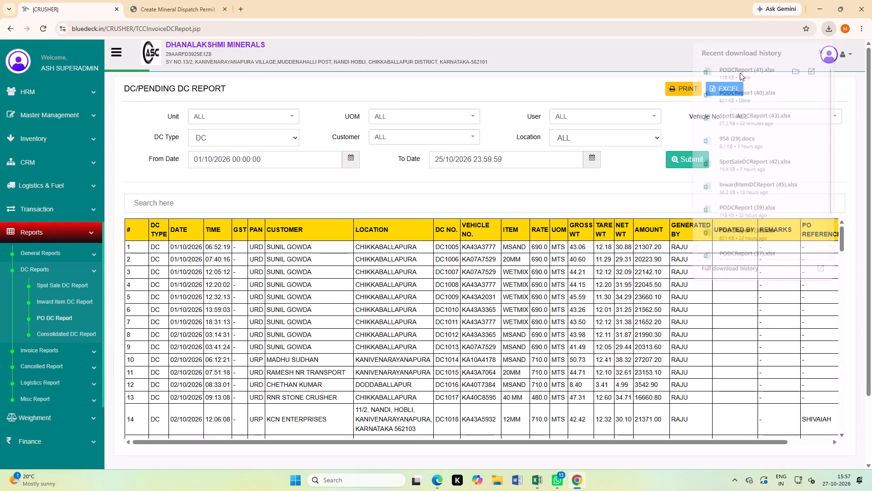
pyautogui.click(378, 55)
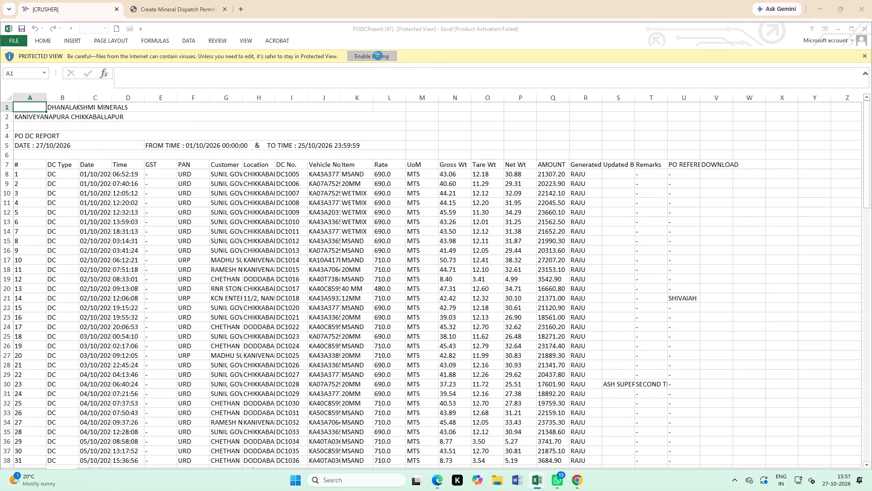
pyautogui.click(334, 245)
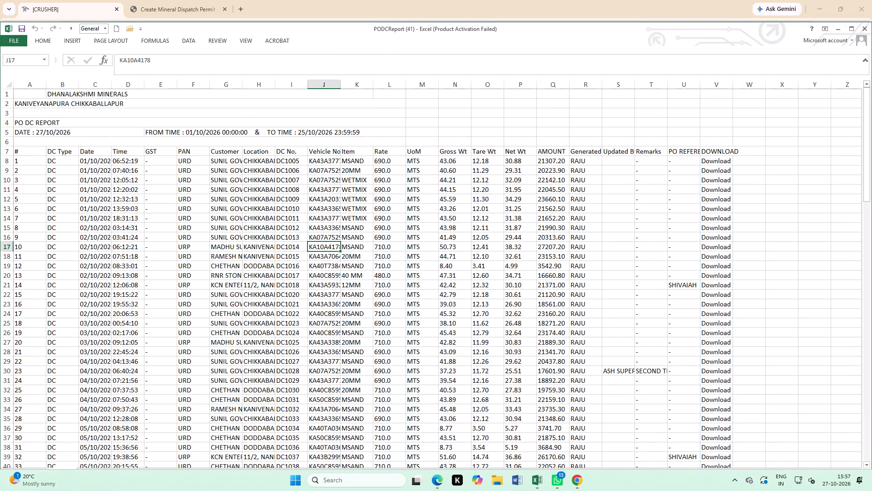
# Copy B7:S126, the DC rows with their header, from PODCReport (41) and paste them into PODCReport (40) at B901, over the TOTAL row.
pyautogui.moveTo(62, 154); pyautogui.dragTo(624, 474)
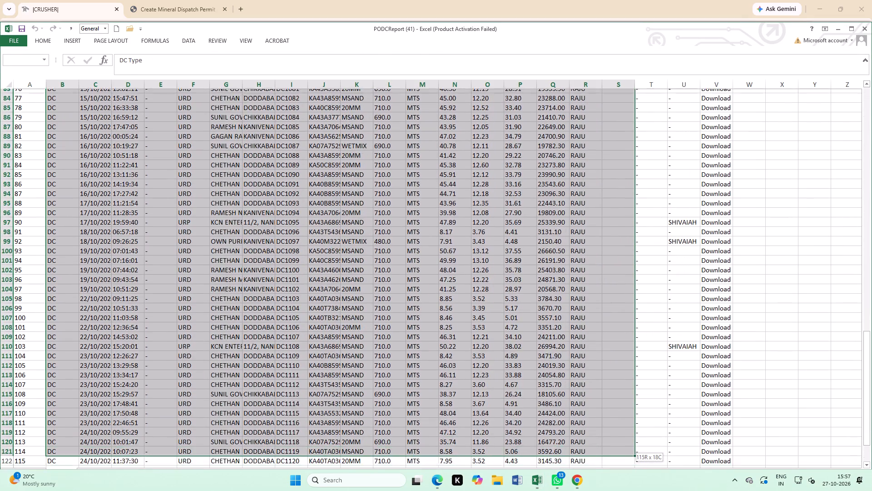
pyautogui.moveTo(624, 474); pyautogui.dragTo(624, 426)
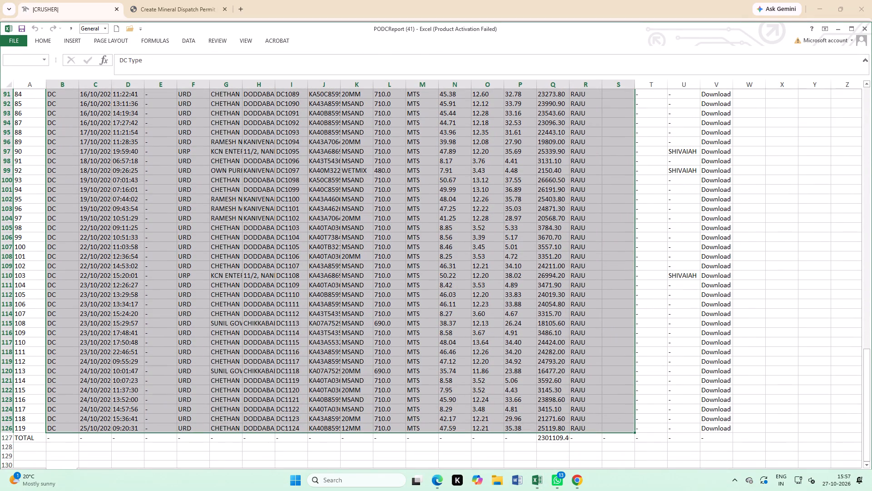
pyautogui.hotkey('ctrl', 'c')
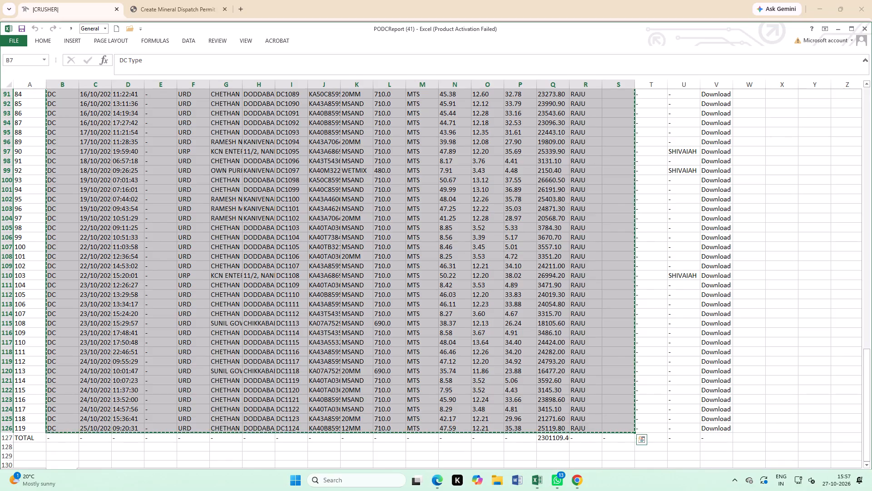
pyautogui.hotkey('ctrl', 'Tab')
pyautogui.scroll(-14, 205, 324)
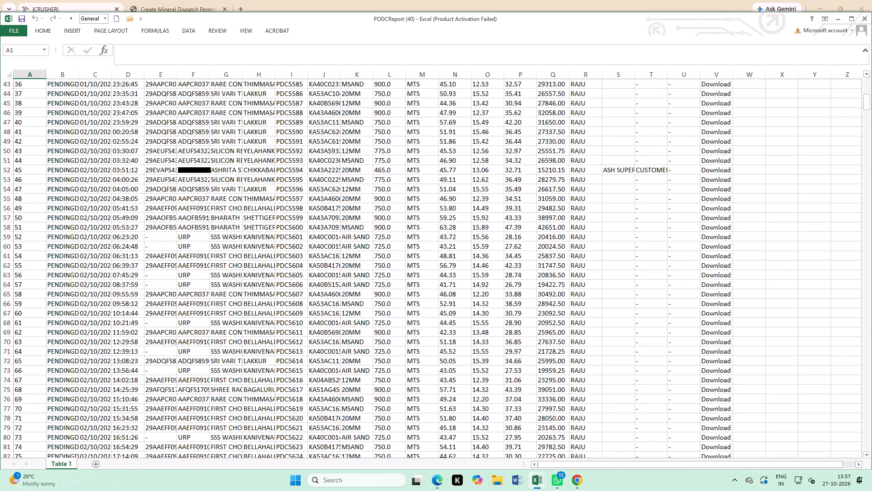
pyautogui.scroll(-20, 196, 324)
pyautogui.scroll(-20, 196, 324)
pyautogui.scroll(-8, 196, 324)
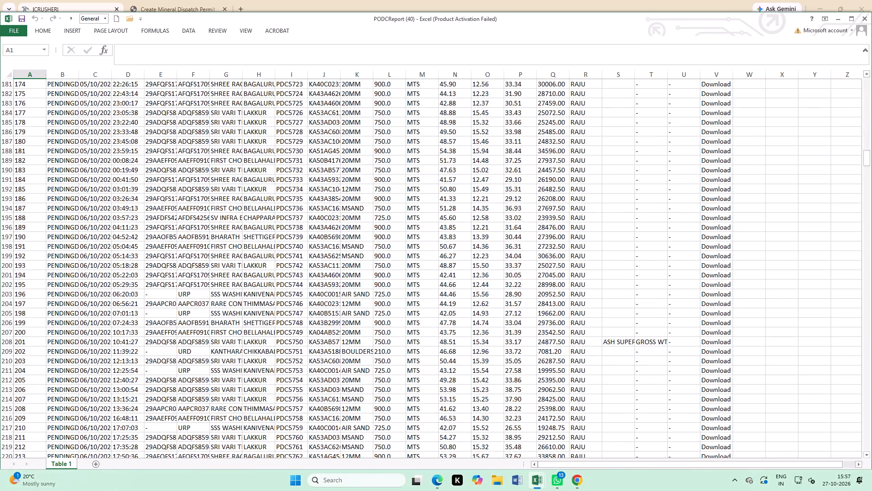
pyautogui.scroll(-20, 199, 327)
pyautogui.scroll(-20, 199, 327)
pyautogui.scroll(-8, 199, 327)
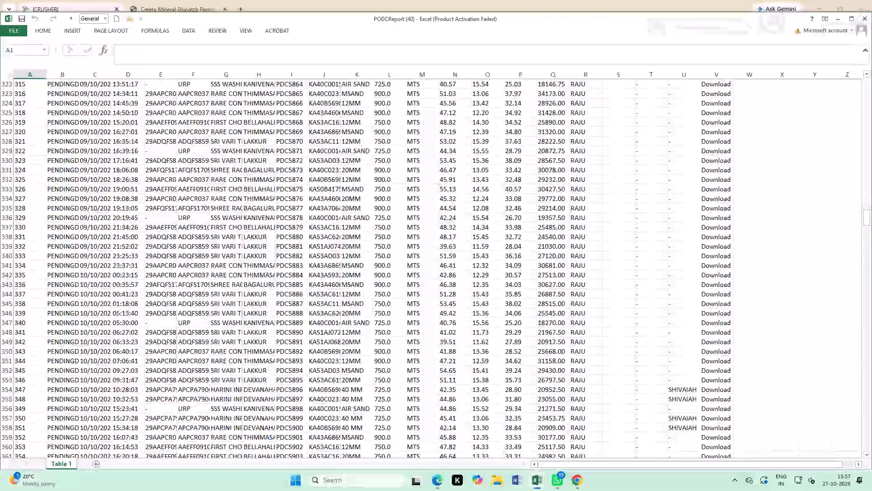
pyautogui.scroll(-13, 170, 326)
pyautogui.scroll(-11, 697, 363)
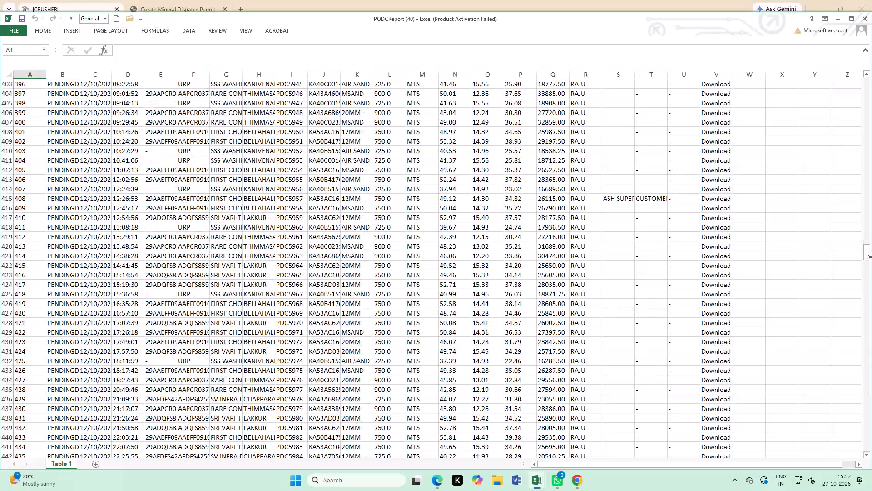
pyautogui.click(871, 257)
pyautogui.moveTo(866, 252); pyautogui.dragTo(871, 371)
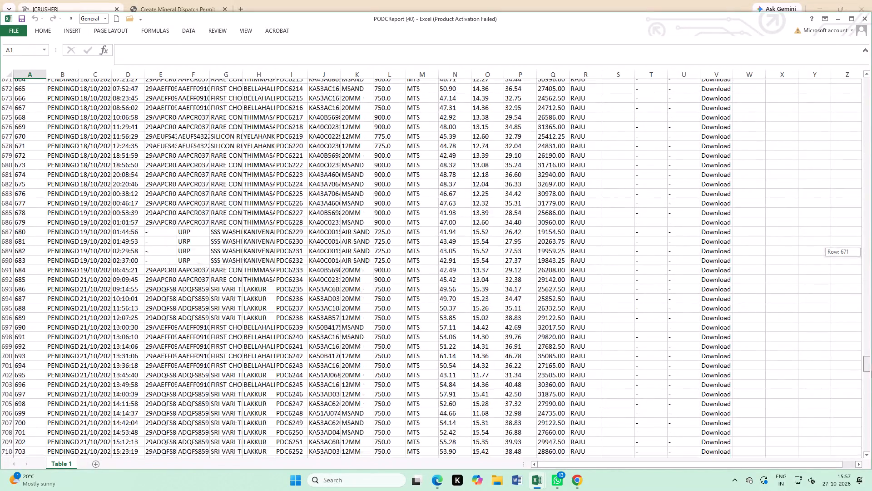
pyautogui.moveTo(871, 371); pyautogui.dragTo(865, 459)
pyautogui.scroll(-5, 231, 325)
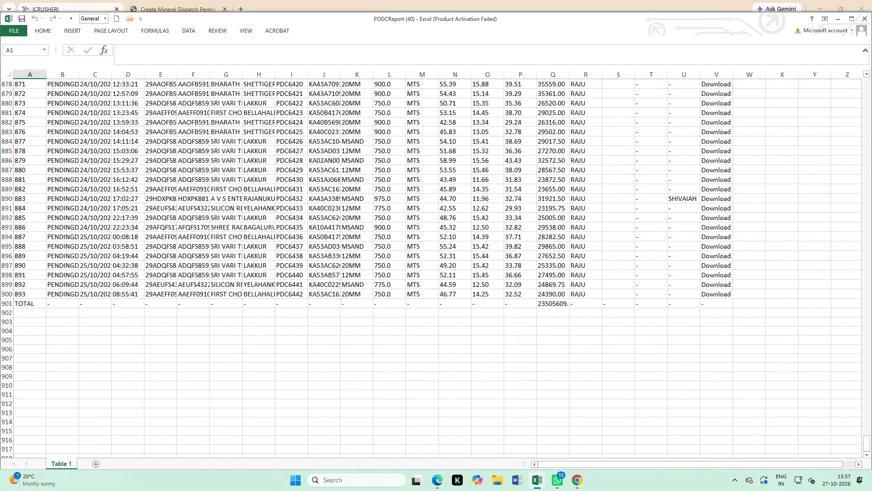
pyautogui.click(24, 304)
pyautogui.click(58, 305)
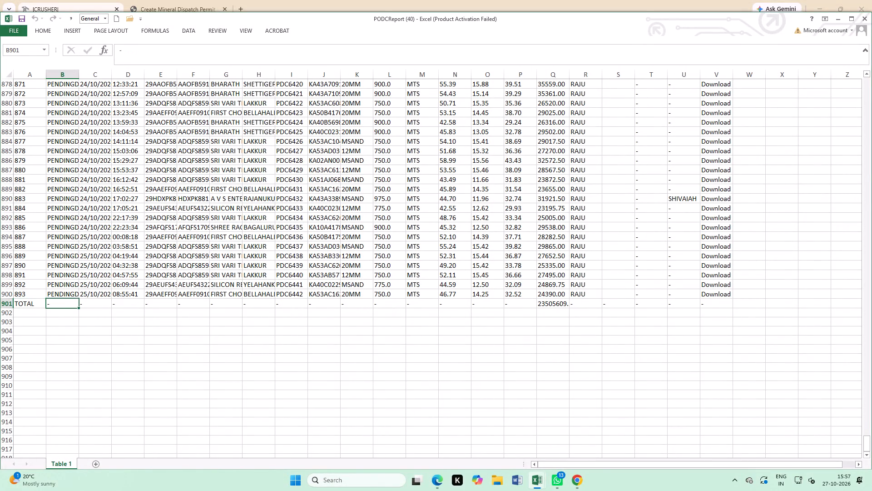
pyautogui.hotkey('ctrl', 'v')
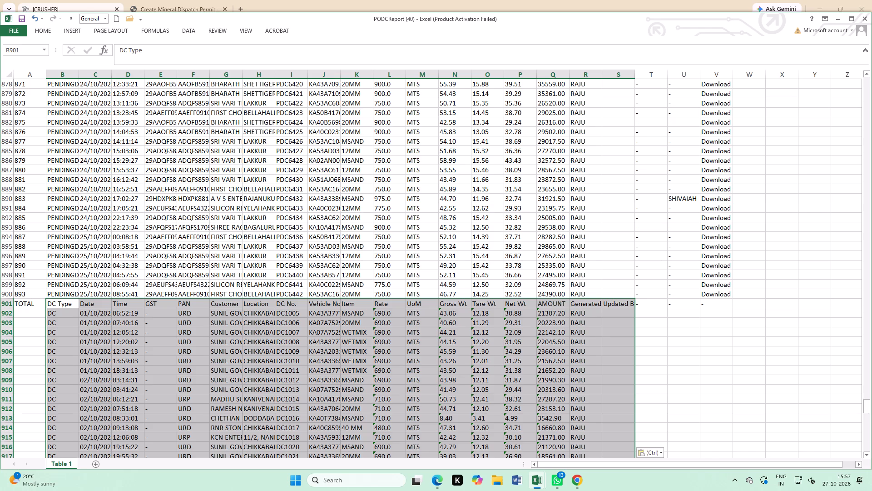
# Delete row 901, which holds the TOTAL label and the pasted header, from PODCReport (40).
pyautogui.click(0, 302)
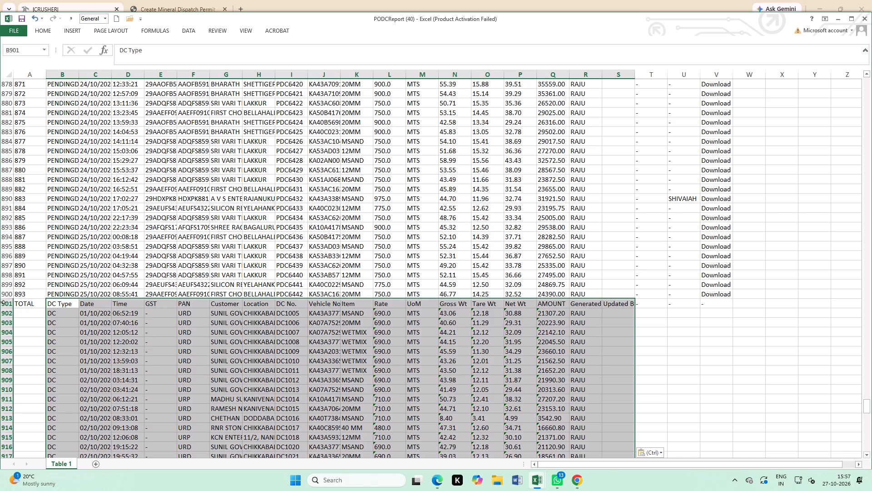
pyautogui.click(0, 305)
pyautogui.click(69, 333)
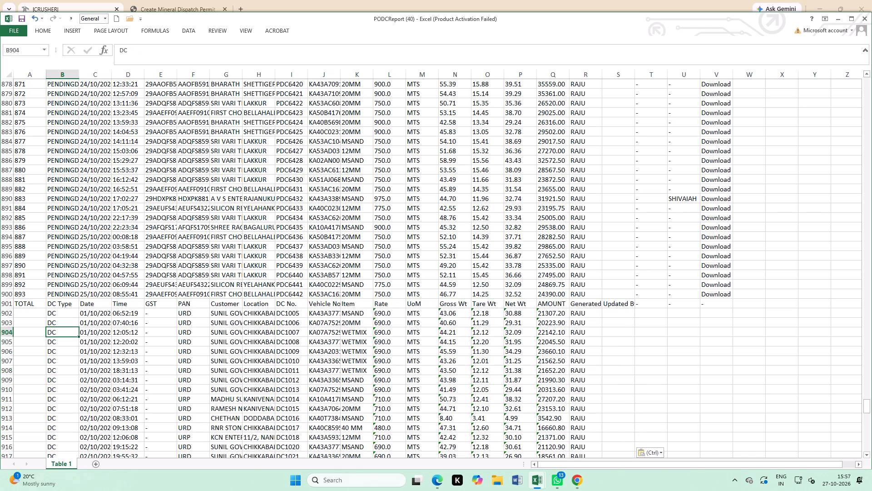
pyautogui.click(1, 306)
pyautogui.rightClick(135, 304)
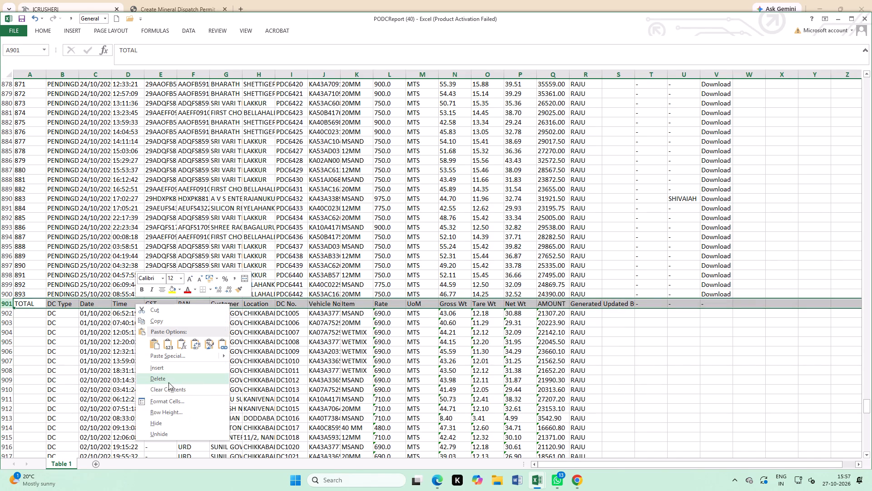
pyautogui.click(168, 379)
pyautogui.click(641, 388)
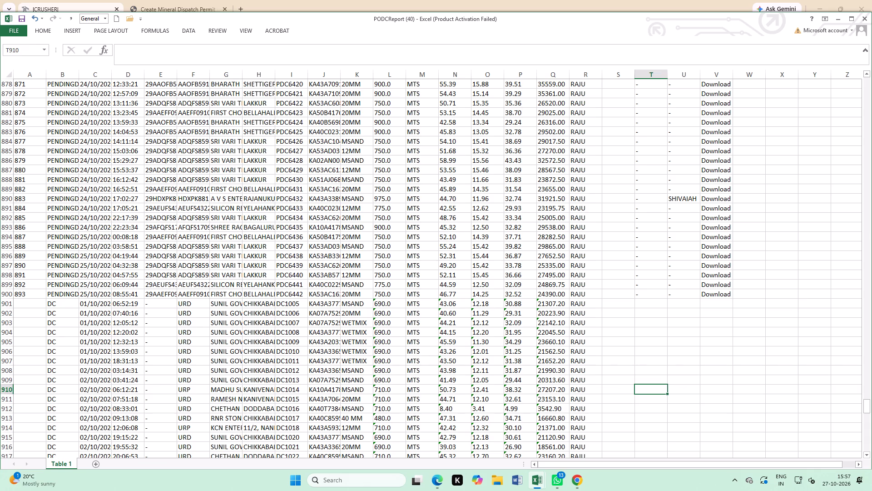
# Delete columns Q to X, from AMOUNT through DOWNLOAD and the empty columns beyond it.
pyautogui.scroll(6, 552, 252)
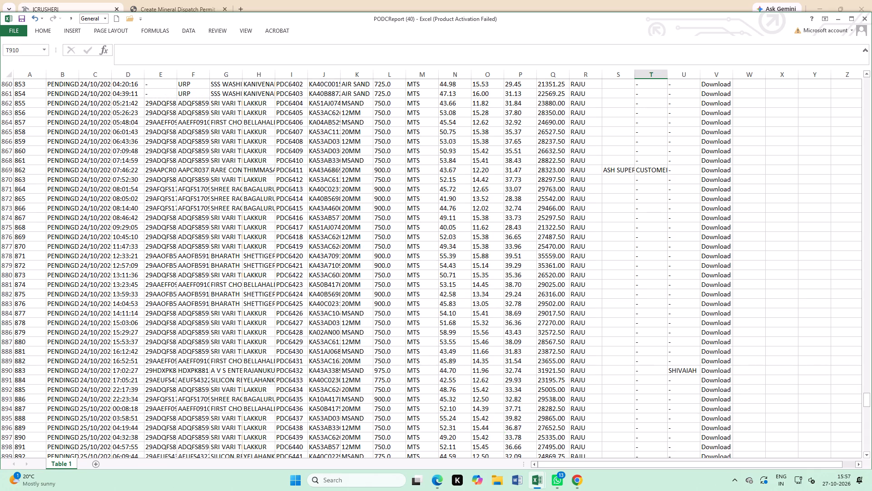
pyautogui.moveTo(549, 73); pyautogui.dragTo(771, 172)
pyautogui.rightClick(715, 170)
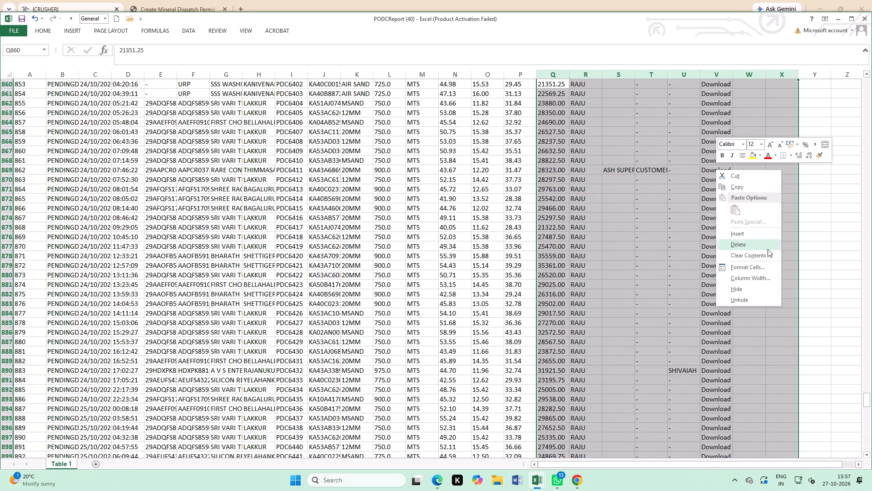
pyautogui.click(751, 244)
pyautogui.click(728, 235)
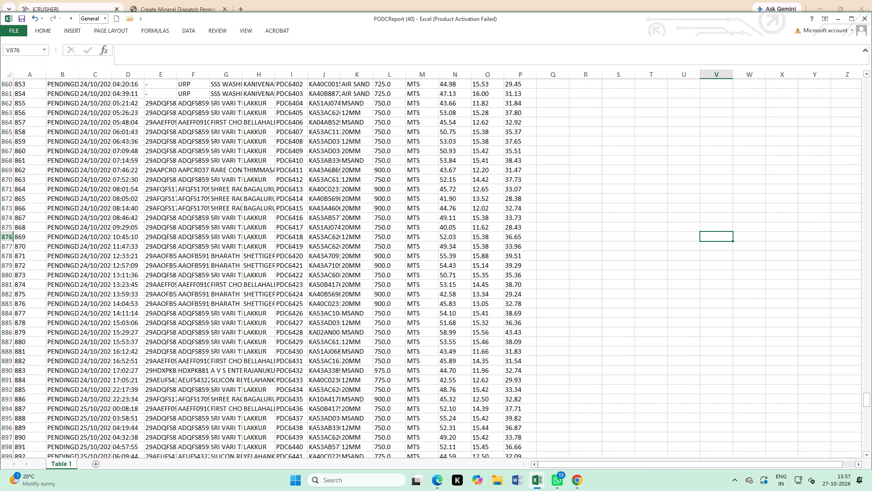
# Delete the report title rows 1 to 6 above the table's header row.
pyautogui.scroll(18, 284, 166)
pyautogui.scroll(6, 67, 95)
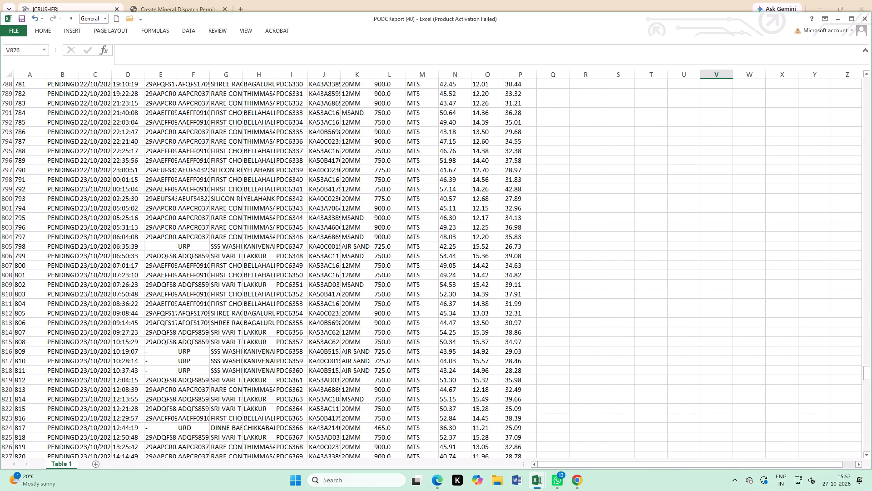
pyautogui.moveTo(867, 373); pyautogui.dragTo(871, 72)
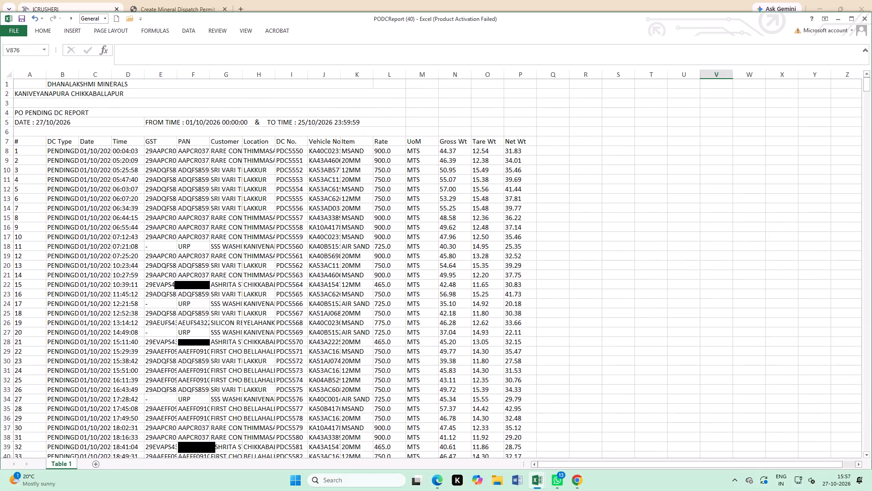
pyautogui.moveTo(5, 84); pyautogui.dragTo(9, 116)
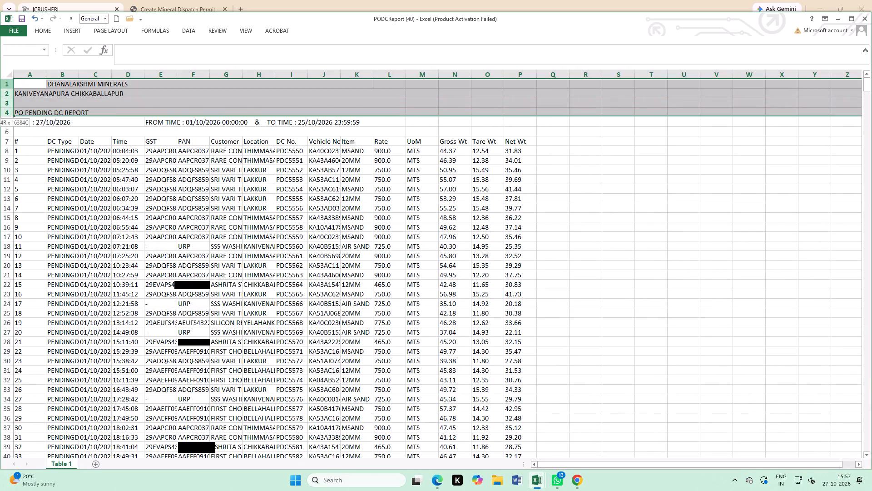
pyautogui.moveTo(9, 116); pyautogui.dragTo(11, 131)
pyautogui.rightClick(116, 109)
pyautogui.click(142, 184)
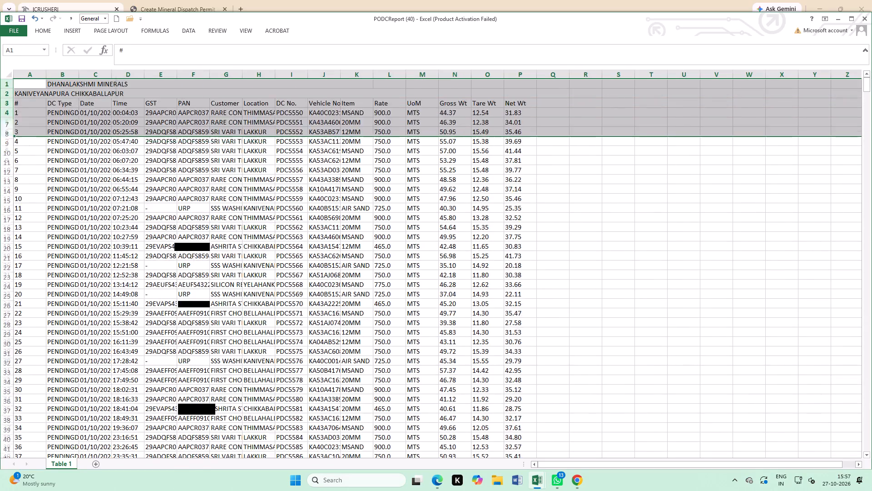
pyautogui.click(237, 180)
# Delete the DC Type column from the table, keeping the # column.
pyautogui.moveTo(30, 72); pyautogui.dragTo(54, 89)
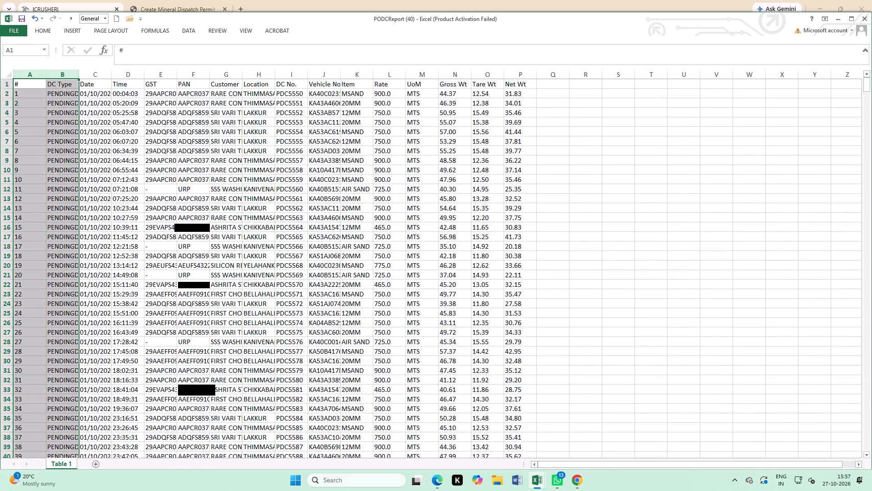
pyautogui.rightClick(45, 109)
pyautogui.click(249, 186)
pyautogui.click(67, 73)
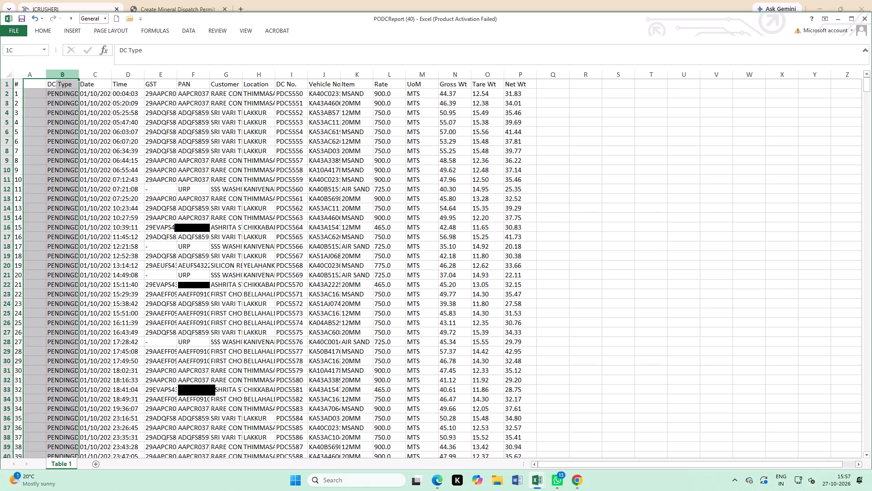
pyautogui.rightClick(53, 130)
pyautogui.click(76, 205)
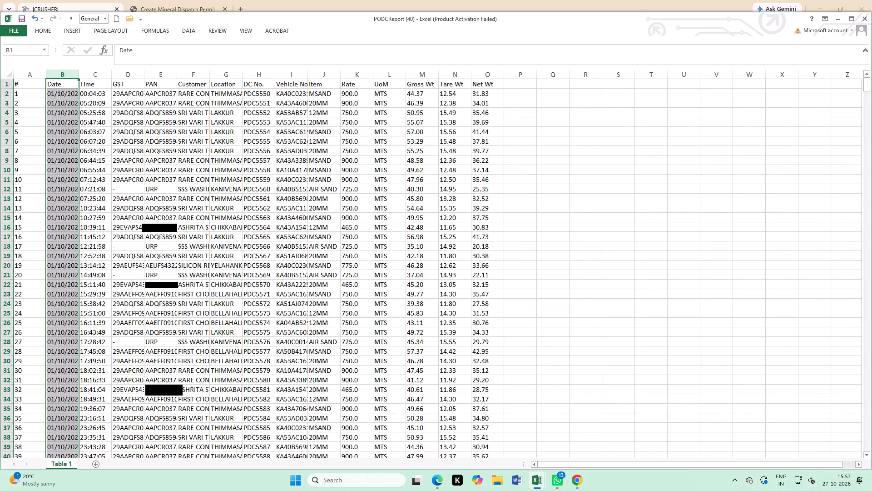
pyautogui.click(219, 208)
# Delete the GST and PAN columns from the table.
pyautogui.moveTo(135, 73); pyautogui.dragTo(167, 90)
pyautogui.rightClick(139, 139)
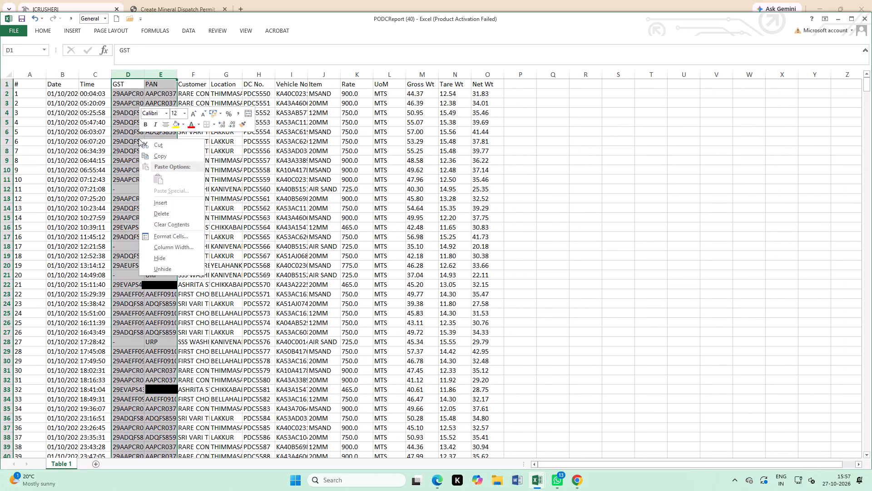
pyautogui.click(167, 215)
pyautogui.click(323, 215)
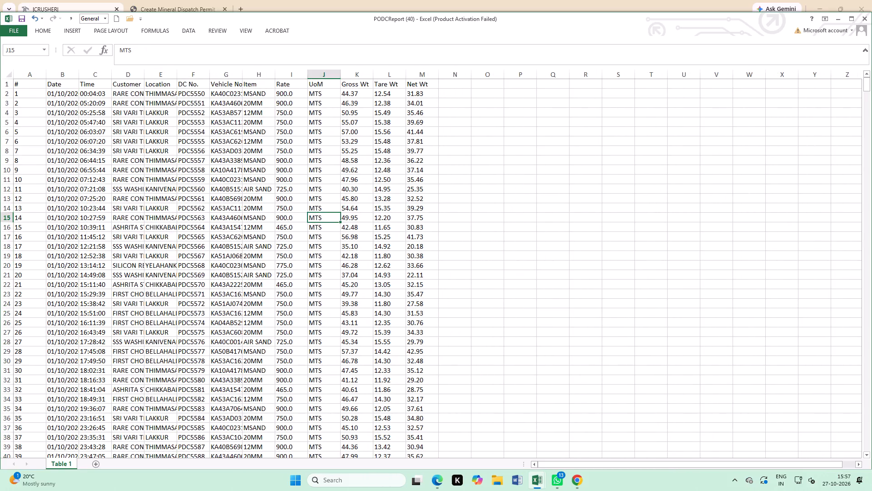
# Fit the Customer column to its contents and resize the Location column to a width of about 30.
pyautogui.doubleClick(180, 73)
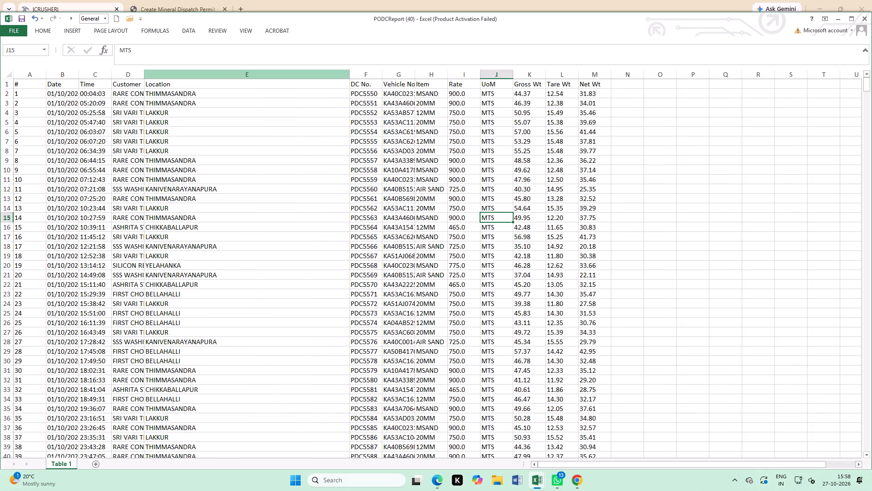
pyautogui.doubleClick(144, 75)
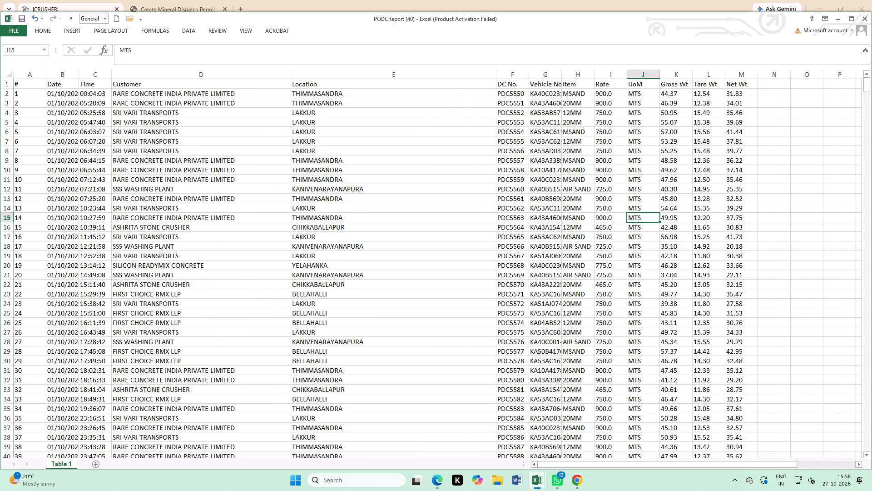
pyautogui.scroll(4, 451, 215)
pyautogui.scroll(-15, 433, 255)
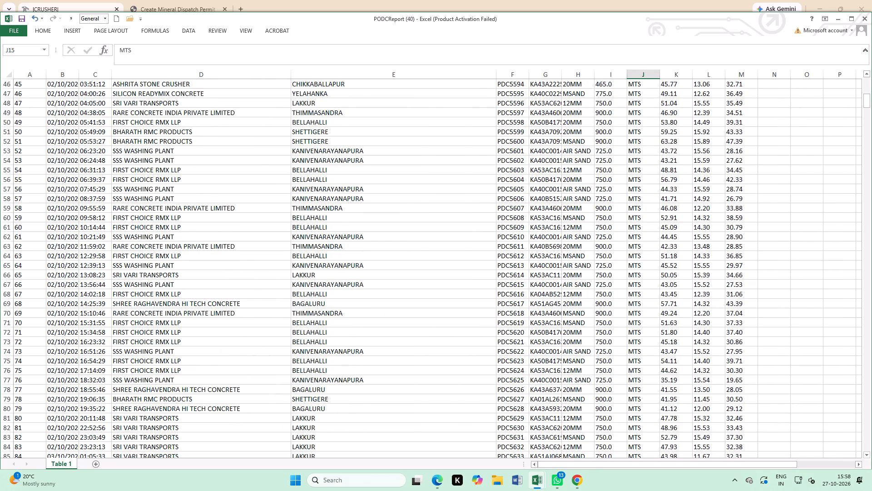
pyautogui.doubleClick(495, 71)
pyautogui.moveTo(499, 75); pyautogui.dragTo(405, 95)
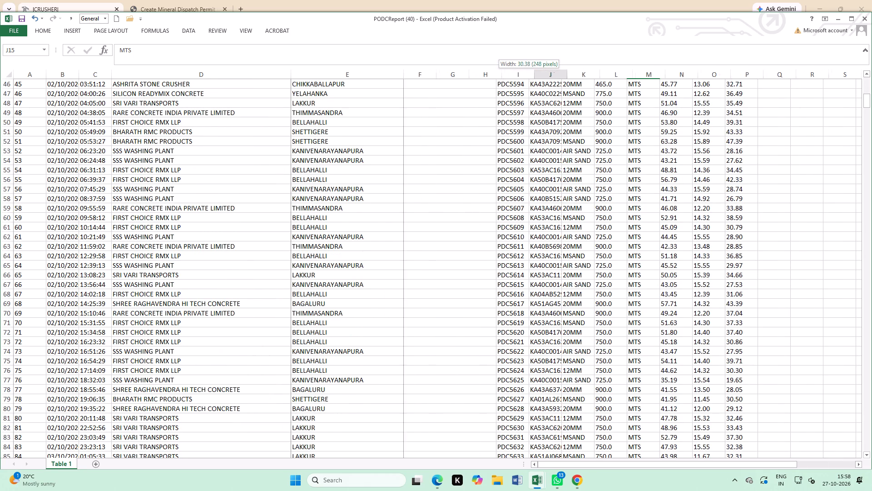
pyautogui.moveTo(405, 95); pyautogui.dragTo(401, 97)
# Delete the Rate and UoM columns from the table.
pyautogui.scroll(5, 492, 140)
pyautogui.scroll(7, 664, 177)
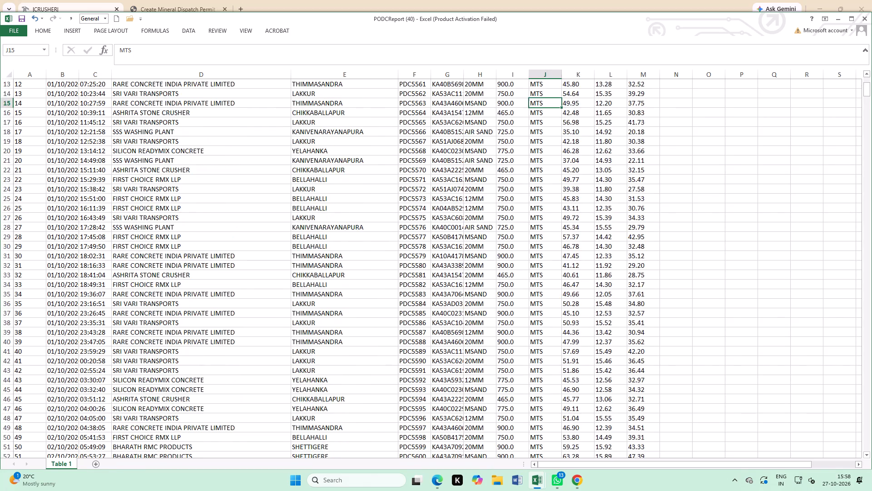
pyautogui.scroll(5, 664, 177)
pyautogui.moveTo(516, 77); pyautogui.dragTo(532, 82)
pyautogui.rightClick(537, 156)
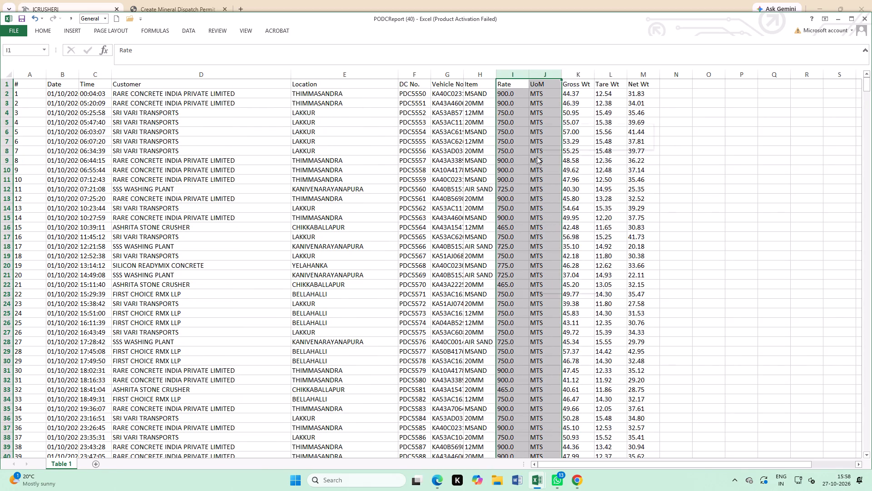
pyautogui.click(555, 231)
pyautogui.click(701, 232)
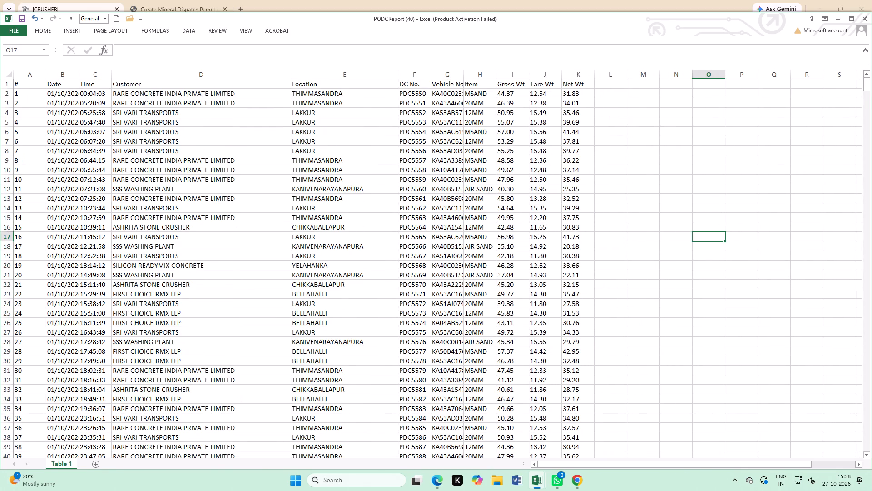
# Rename the # column header in cell A1 as SL No.
pyautogui.click(29, 86)
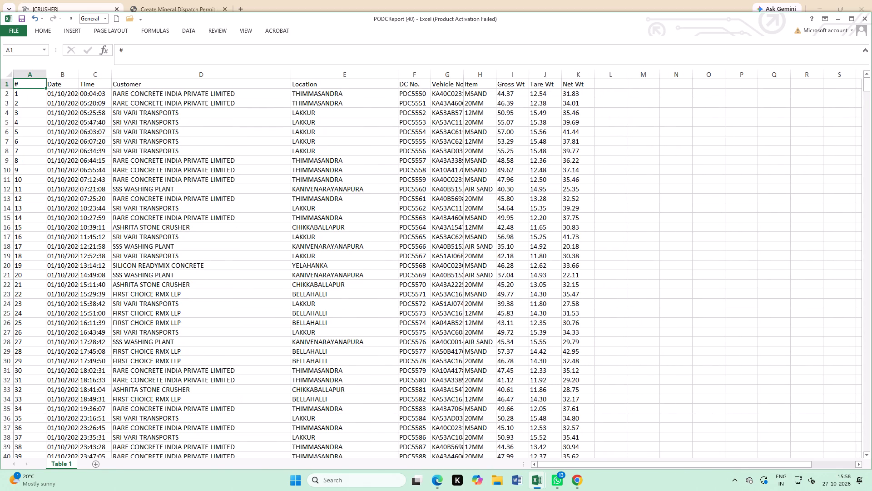
pyautogui.write('SL')
pyautogui.press('space')
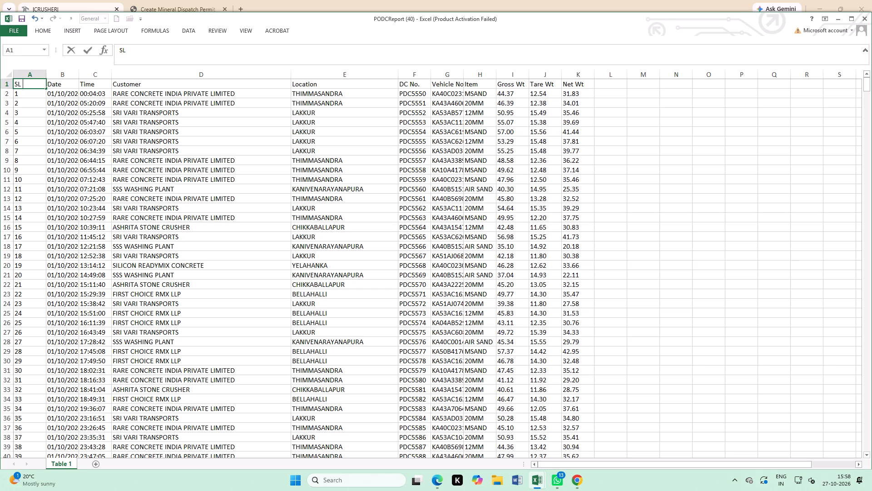
pyautogui.press('n')
pyautogui.press('o')
pyautogui.press('.')
pyautogui.click(132, 260)
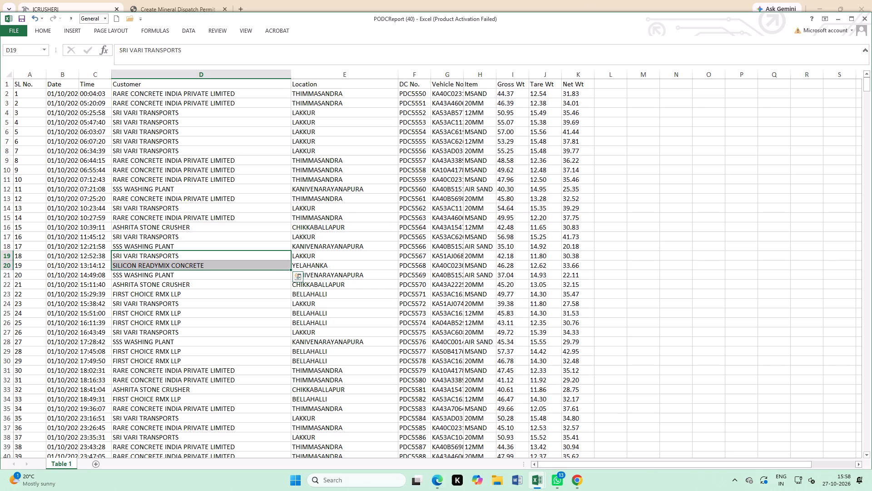
# Centre the contents of the whole table, A1 to K1013, horizontally and middle-align them vertically.
pyautogui.moveTo(29, 86); pyautogui.dragTo(552, 334)
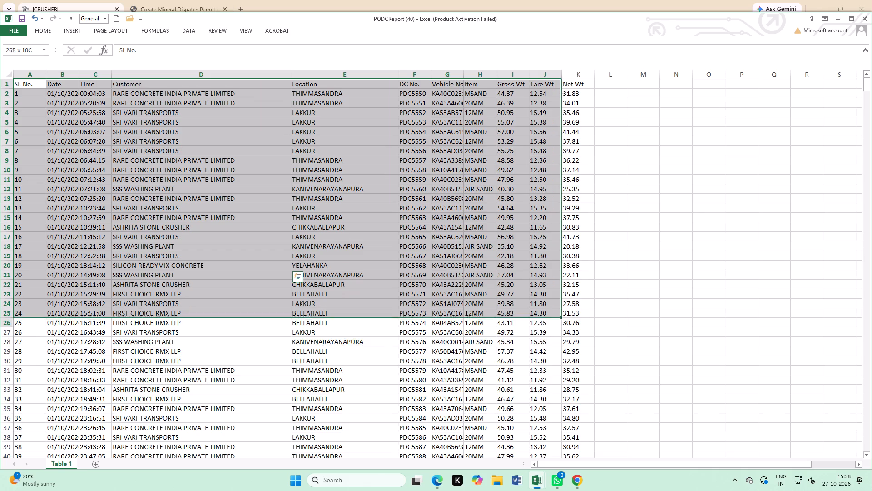
pyautogui.moveTo(552, 334); pyautogui.dragTo(558, 490)
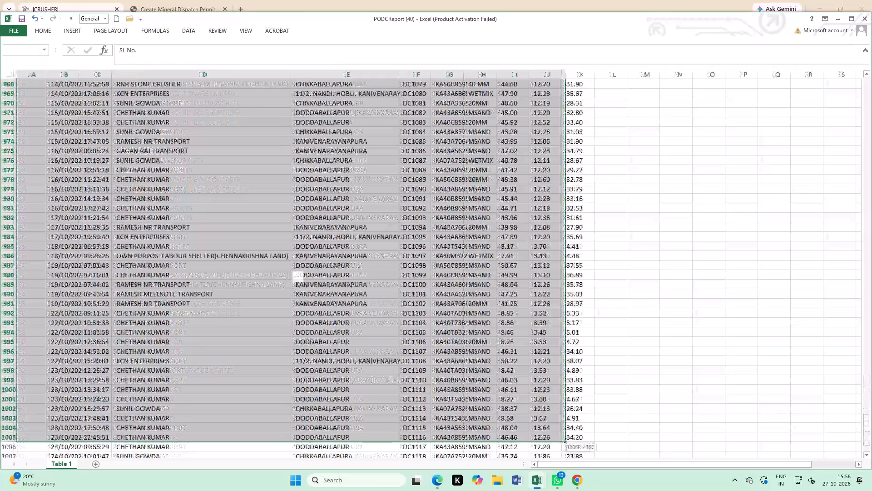
pyautogui.moveTo(558, 490); pyautogui.dragTo(590, 474)
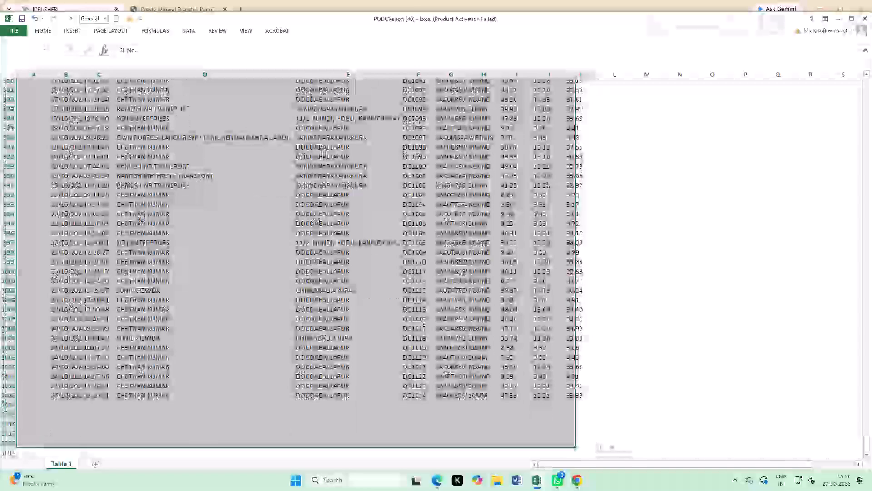
pyautogui.moveTo(590, 474); pyautogui.dragTo(590, 395)
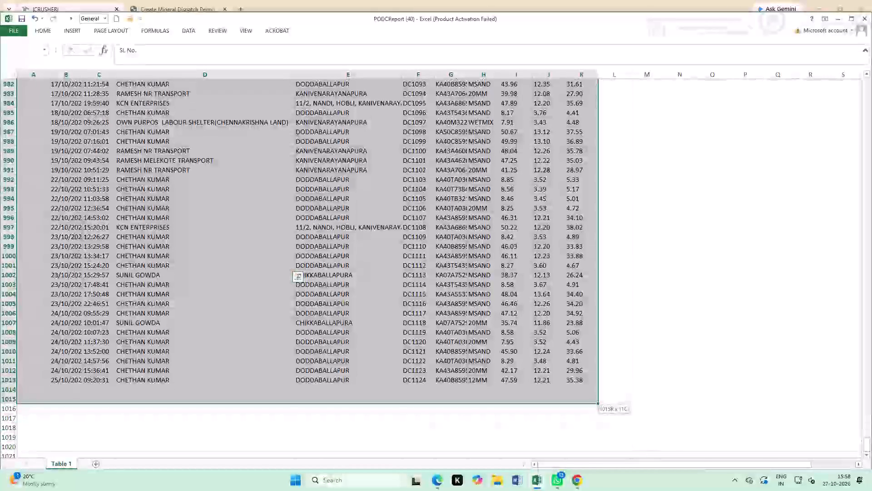
pyautogui.moveTo(590, 395); pyautogui.dragTo(585, 381)
pyautogui.click(49, 31)
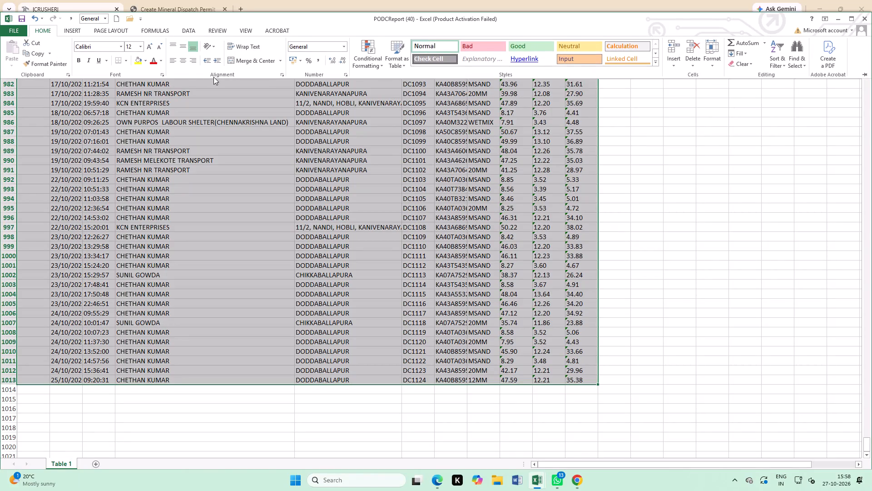
pyautogui.click(182, 63)
pyautogui.click(181, 47)
# Apply All Borders to every cell of the table from SL No. to Net Wt.
pyautogui.click(127, 62)
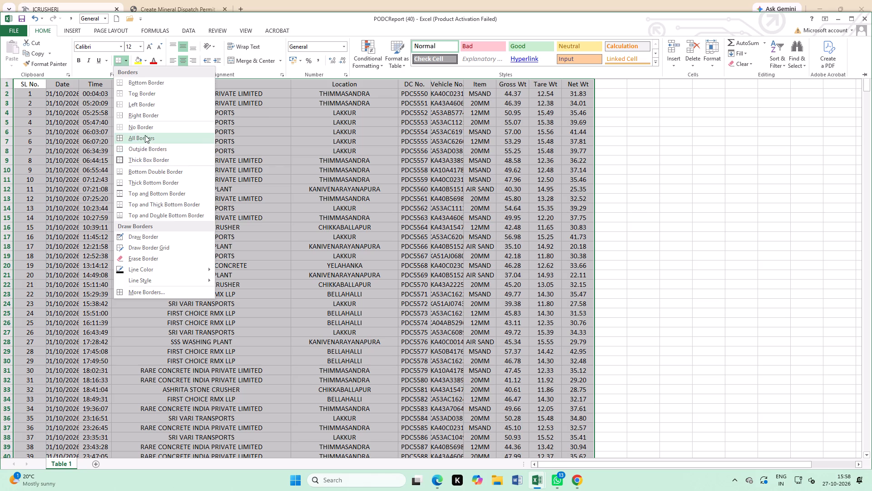
pyautogui.click(145, 135)
pyautogui.click(658, 285)
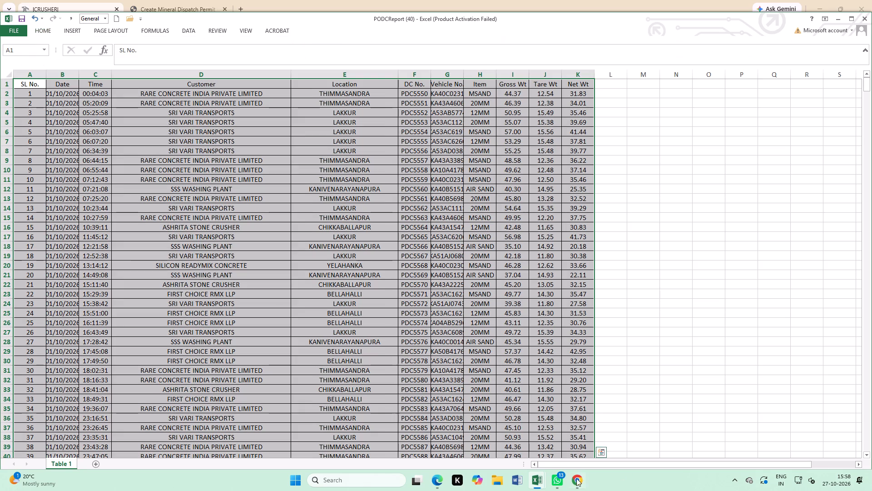
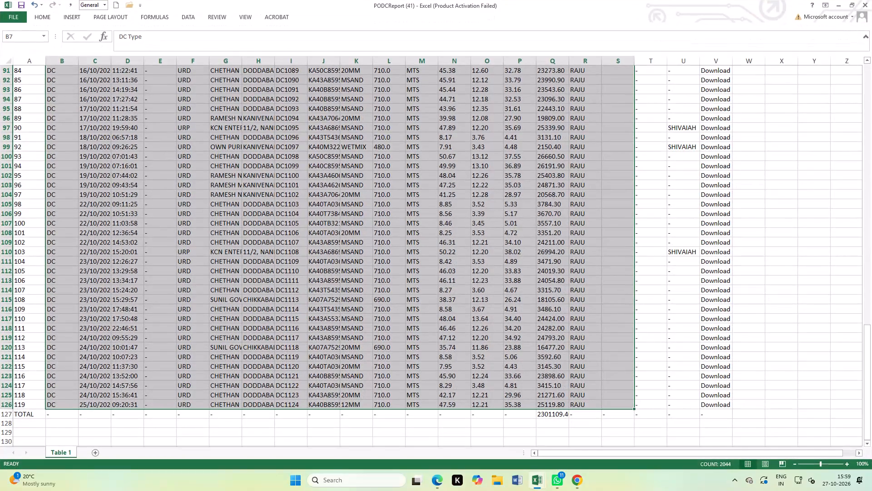
# Close the PODCReport (41) workbook without saving its changes.
pyautogui.click(863, 0)
pyautogui.click(444, 252)
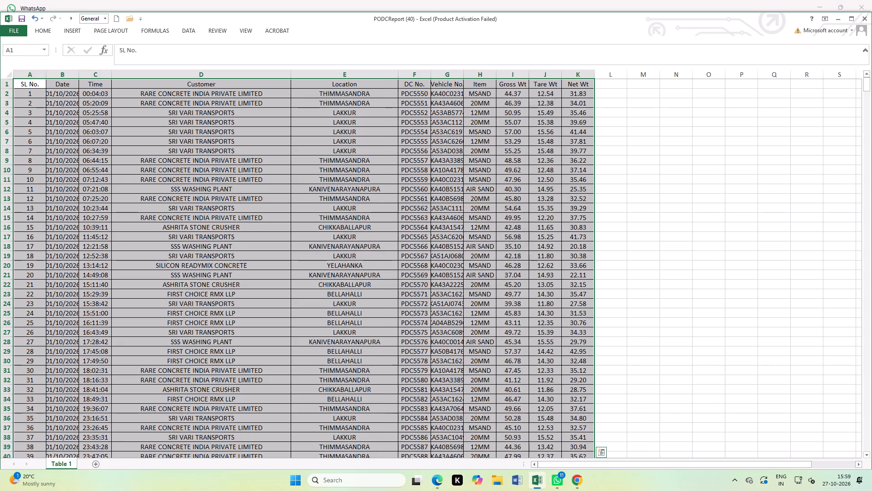
# AutoFit the widths of the Vehicle No. and Date columns to their contents.
pyautogui.click(544, 306)
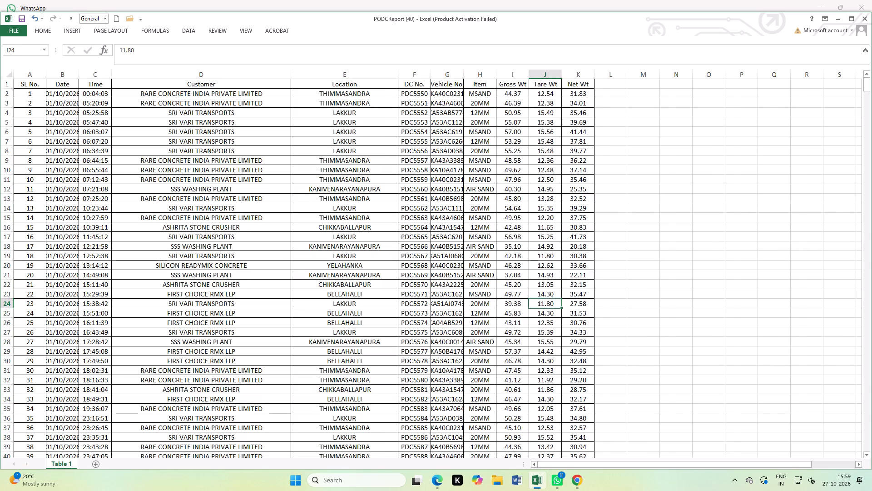
pyautogui.doubleClick(462, 74)
pyautogui.click(624, 164)
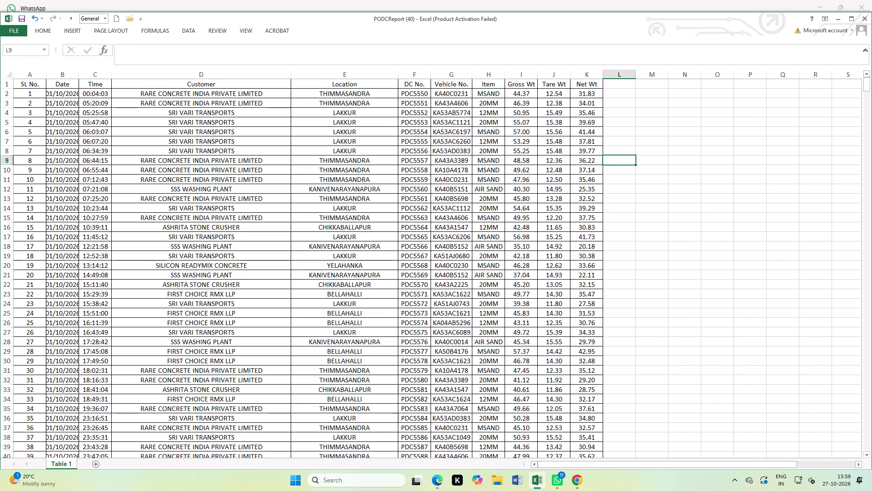
pyautogui.doubleClick(80, 77)
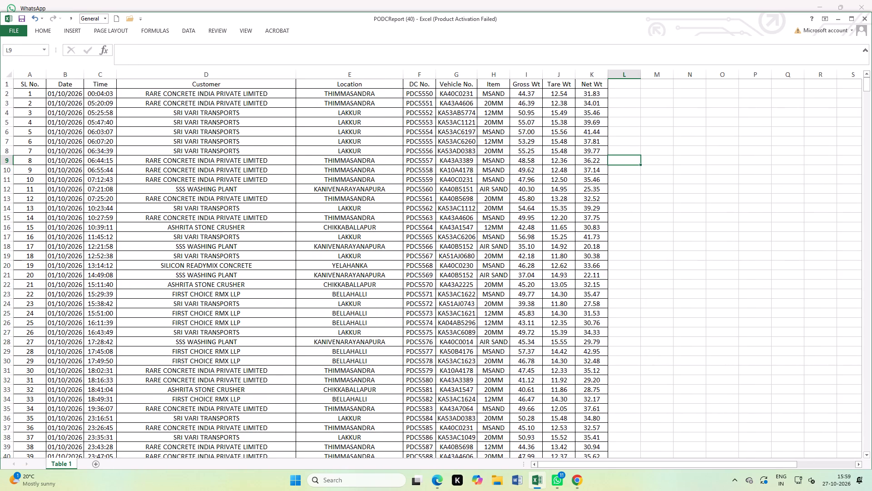
# Maximise the PODCReport (40) workbook window and save the workbook.
pyautogui.hotkey('ctrl', 'Tab')
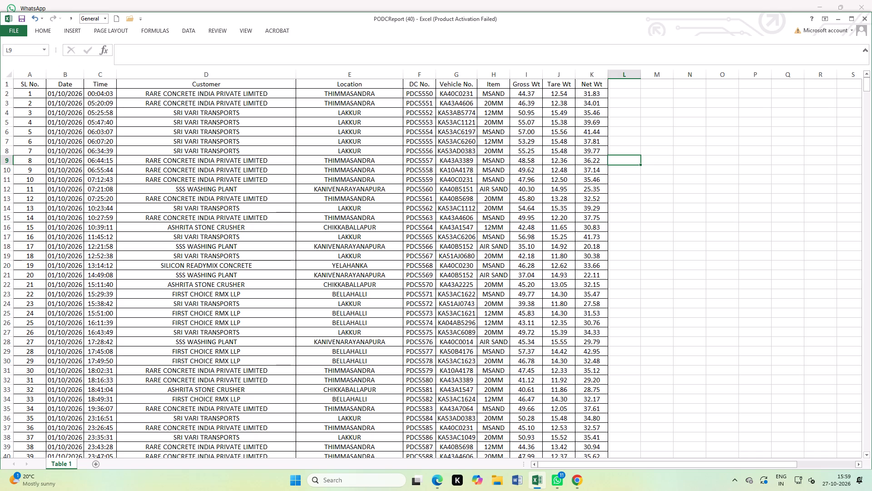
pyautogui.click(849, 20)
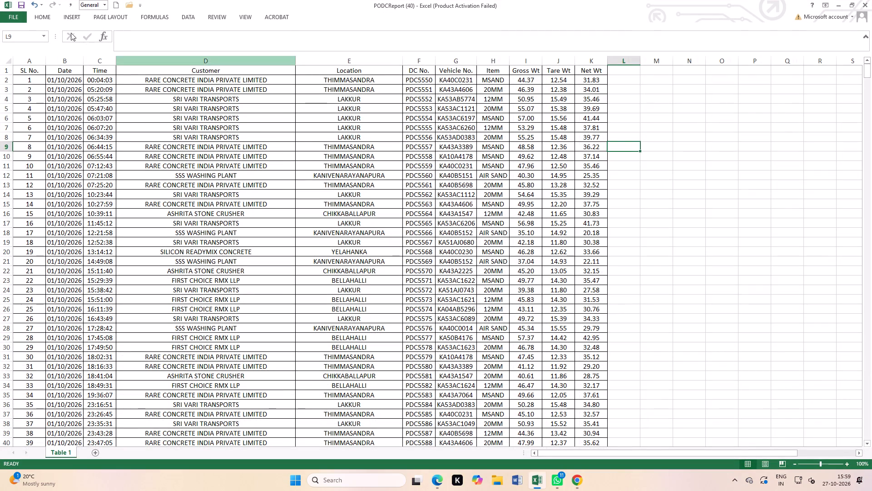
pyautogui.doubleClick(20, 1)
pyautogui.click(20, 1)
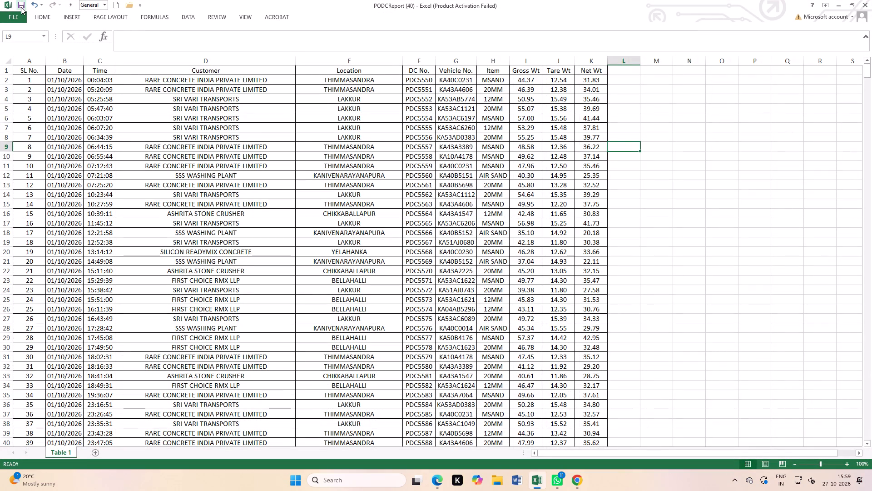
pyautogui.tripleClick(21, 7)
pyautogui.tripleClick(21, 7)
# Fill the SL No. series from 1 and 2 in A2:A3 down to 1012 in row 1013.
pyautogui.scroll(-7, 155, 331)
pyautogui.scroll(3, 155, 331)
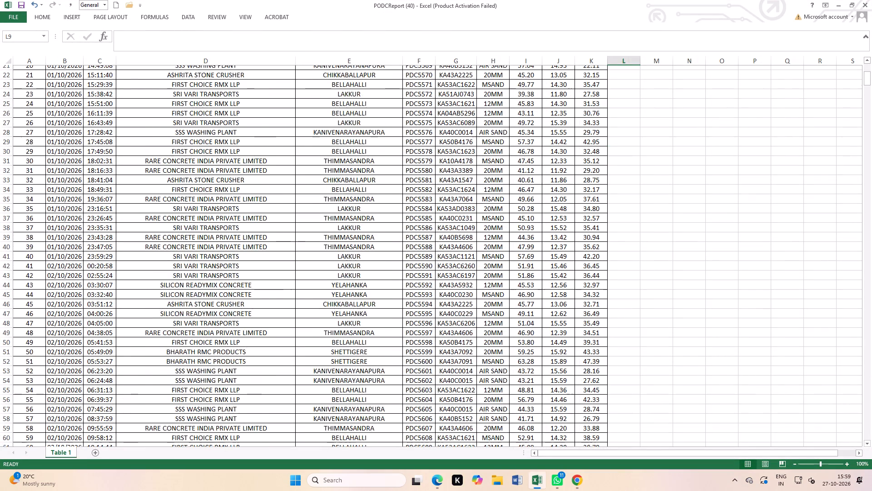
pyautogui.scroll(8, 155, 331)
pyautogui.scroll(-6, 387, 331)
pyautogui.scroll(5, 206, 301)
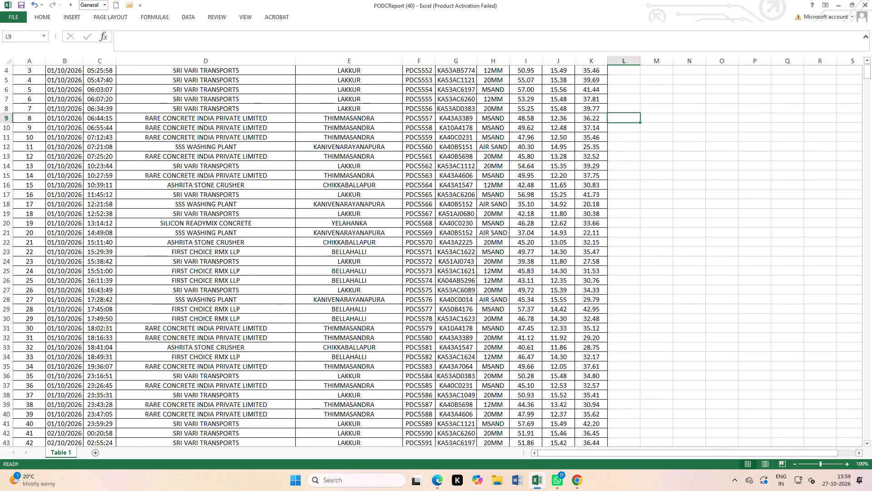
pyautogui.scroll(4, 53, 90)
pyautogui.moveTo(37, 81); pyautogui.dragTo(37, 88)
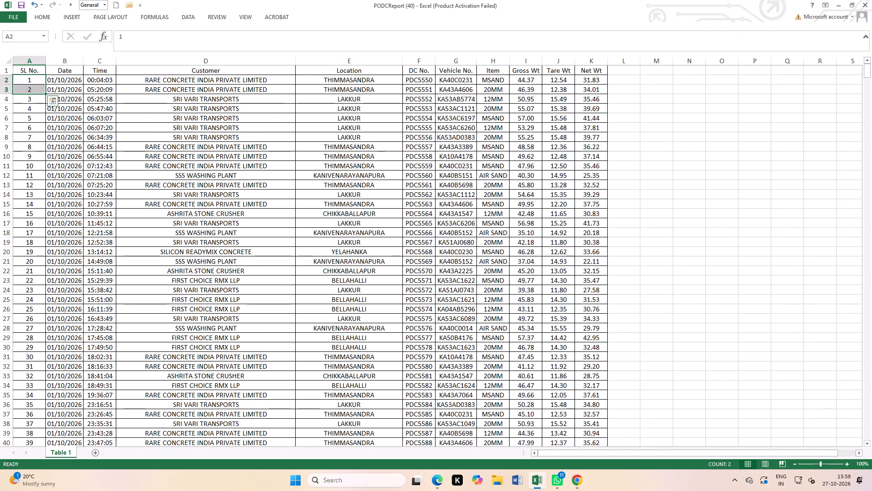
pyautogui.moveTo(45, 93); pyautogui.dragTo(61, 490)
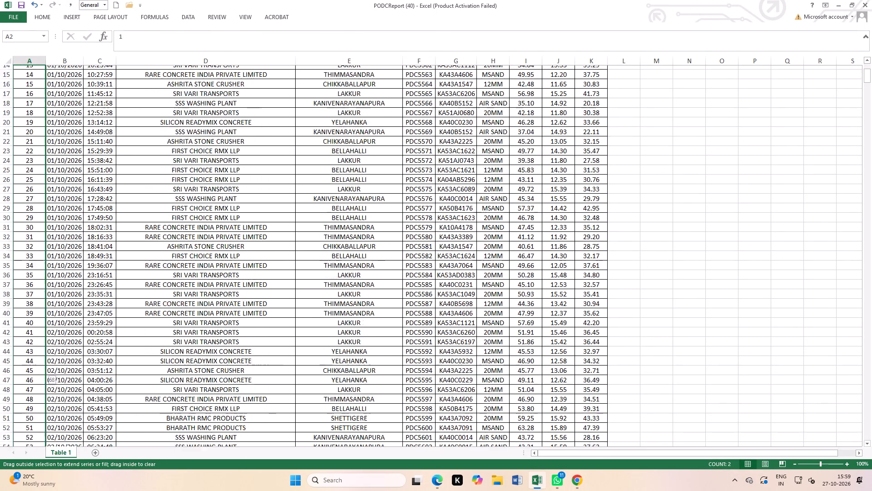
pyautogui.moveTo(61, 490); pyautogui.dragTo(64, 490)
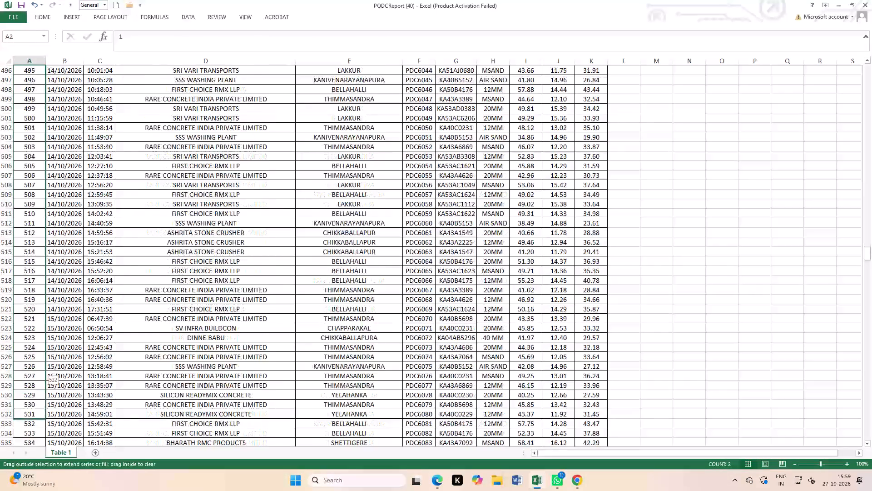
pyautogui.moveTo(64, 490); pyautogui.dragTo(67, 489)
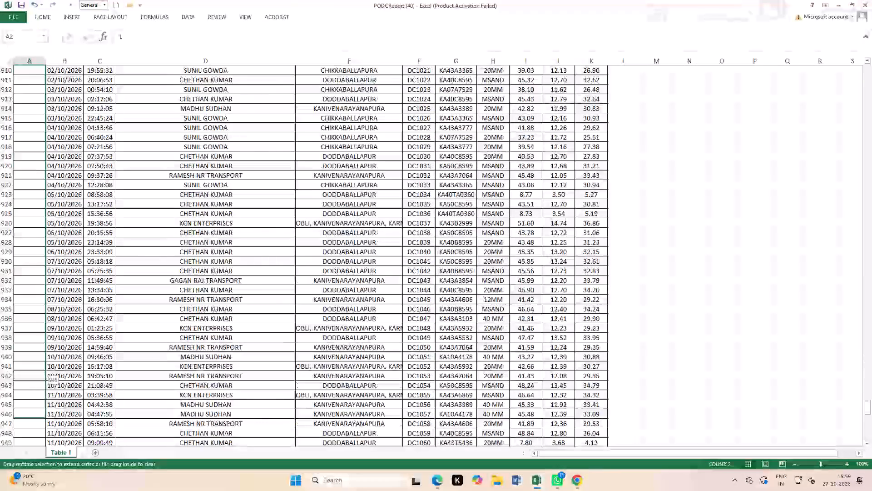
pyautogui.moveTo(67, 489); pyautogui.dragTo(57, 445)
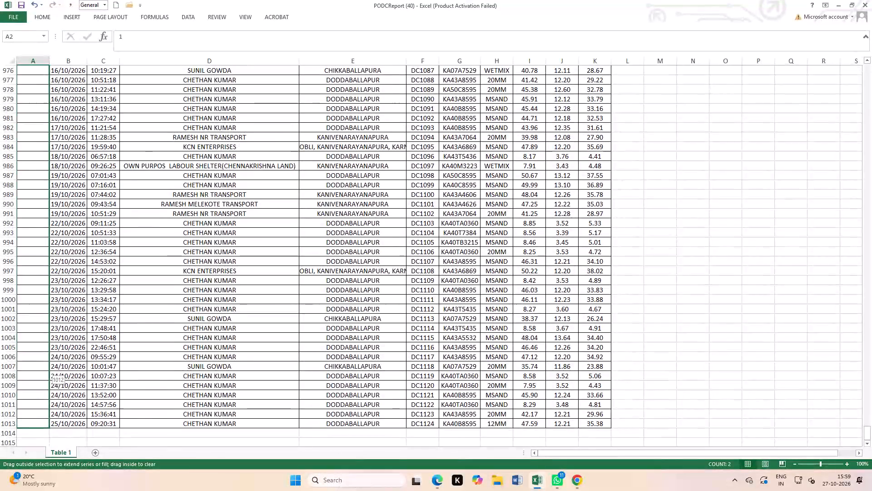
pyautogui.moveTo(57, 445); pyautogui.dragTo(51, 416)
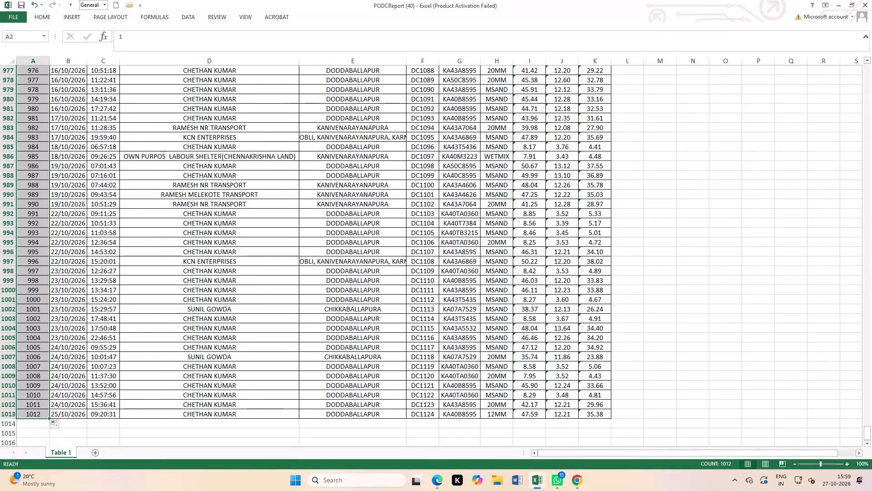
pyautogui.click(627, 330)
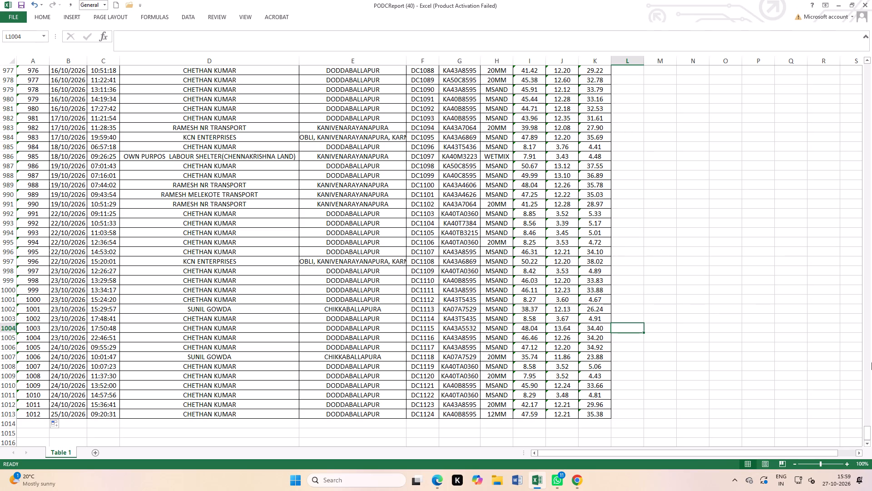
# Convert the SL No. values stored as text in A4 to A1013 to numbers.
pyautogui.moveTo(867, 434); pyautogui.dragTo(871, 47)
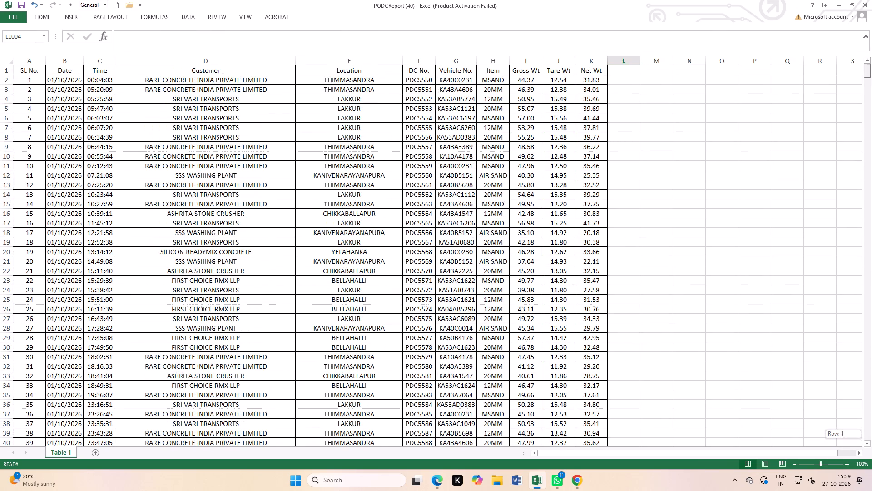
pyautogui.moveTo(871, 47); pyautogui.dragTo(871, 16)
pyautogui.moveTo(35, 96); pyautogui.dragTo(35, 177)
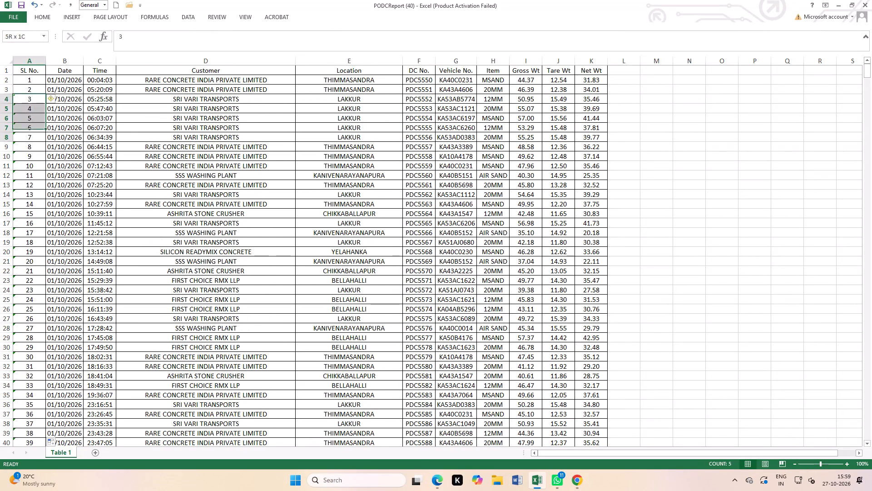
pyautogui.moveTo(35, 177); pyautogui.dragTo(51, 490)
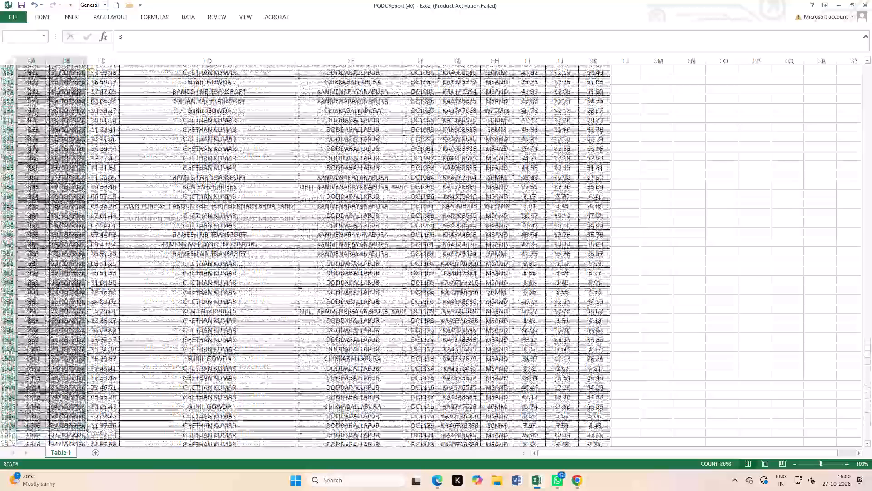
pyautogui.moveTo(51, 490); pyautogui.dragTo(40, 384)
pyautogui.click(55, 69)
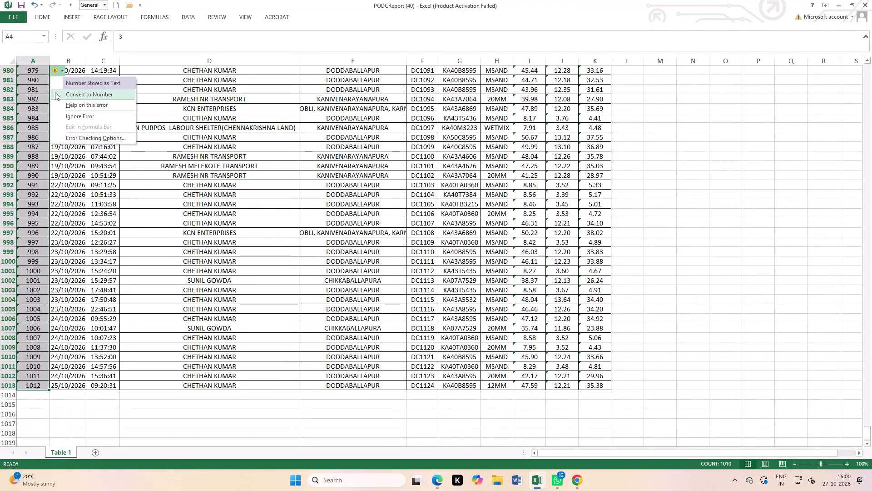
pyautogui.click(69, 96)
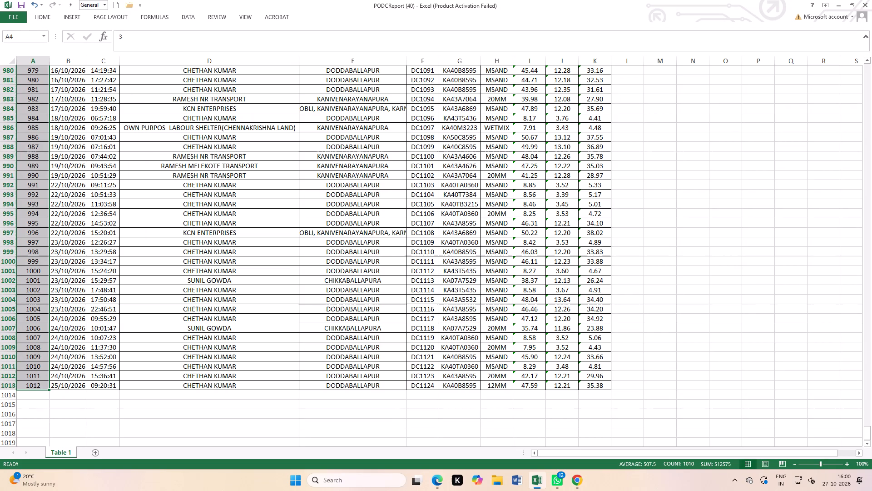
# AutoFit the Location column so the full addresses fit.
pyautogui.click(392, 317)
pyautogui.doubleClick(406, 58)
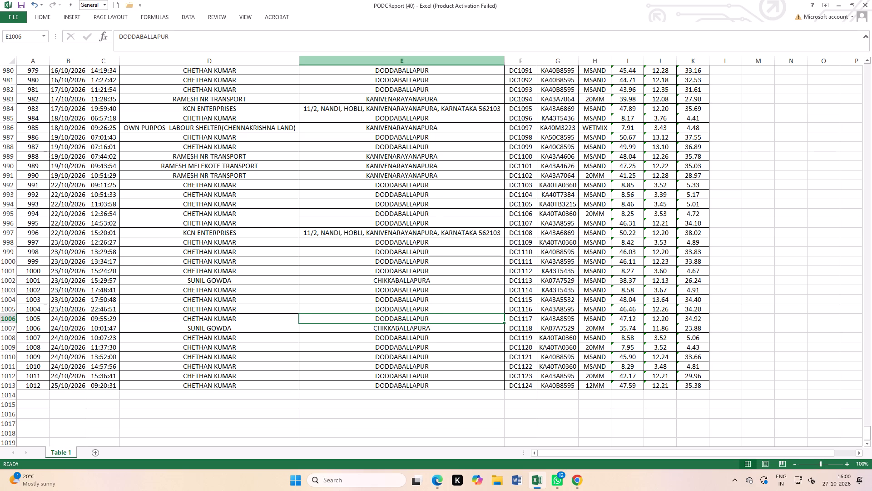
# Turn on filters for the header row from SL No. to Net Wt.
pyautogui.scroll(1, 415, 266)
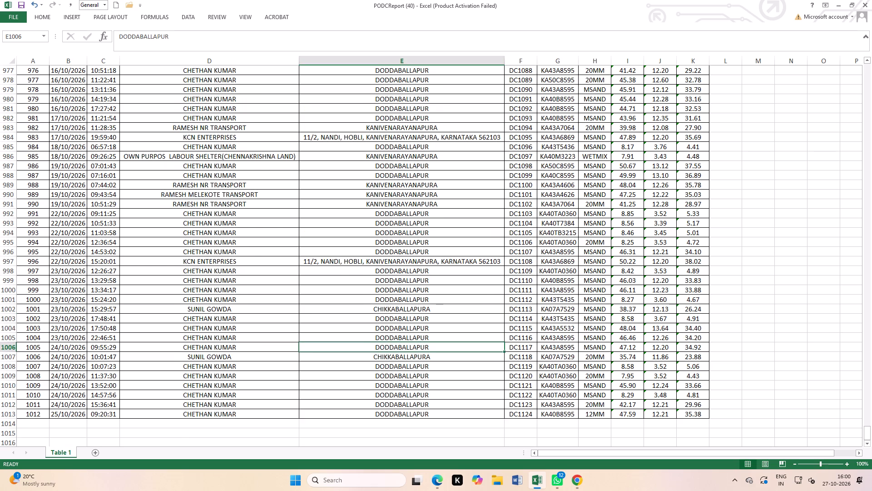
pyautogui.scroll(17, 415, 266)
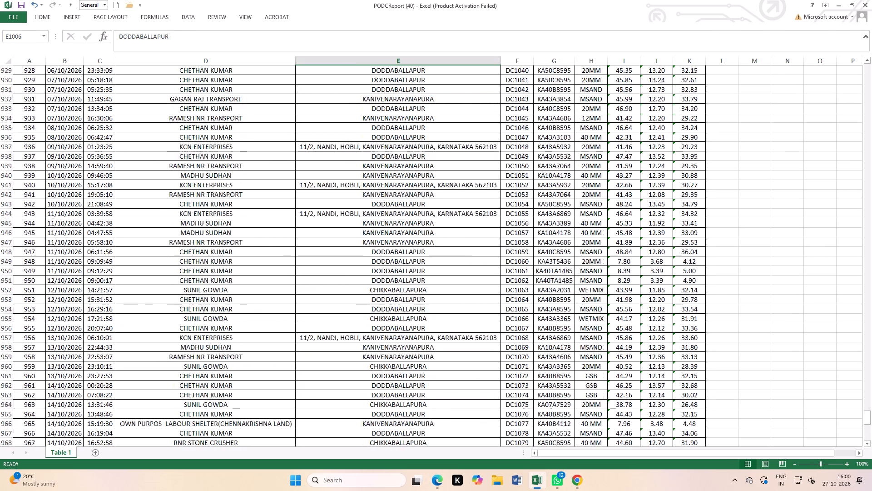
pyautogui.scroll(3, 402, 283)
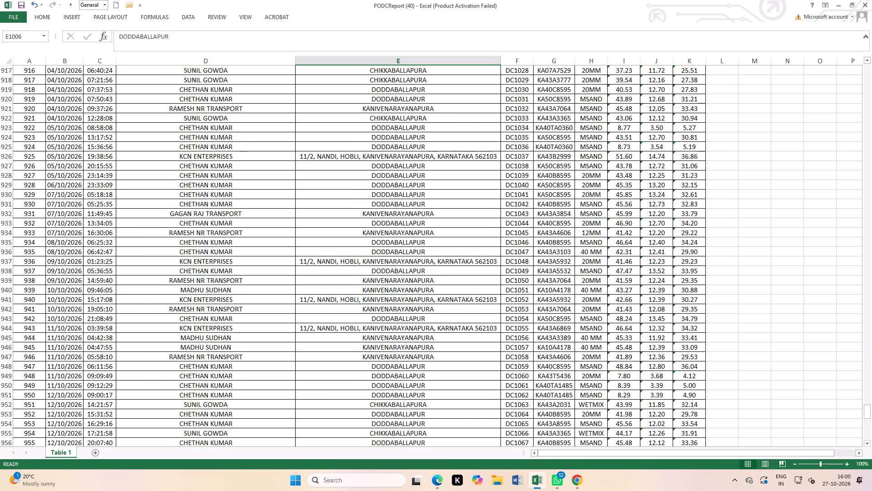
pyautogui.moveTo(866, 410); pyautogui.dragTo(865, 1)
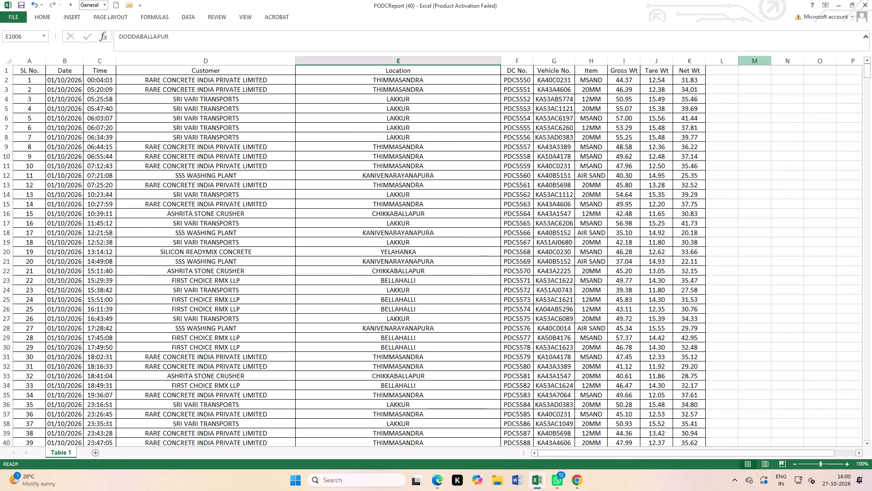
pyautogui.scroll(6, 386, 286)
pyautogui.click(353, 258)
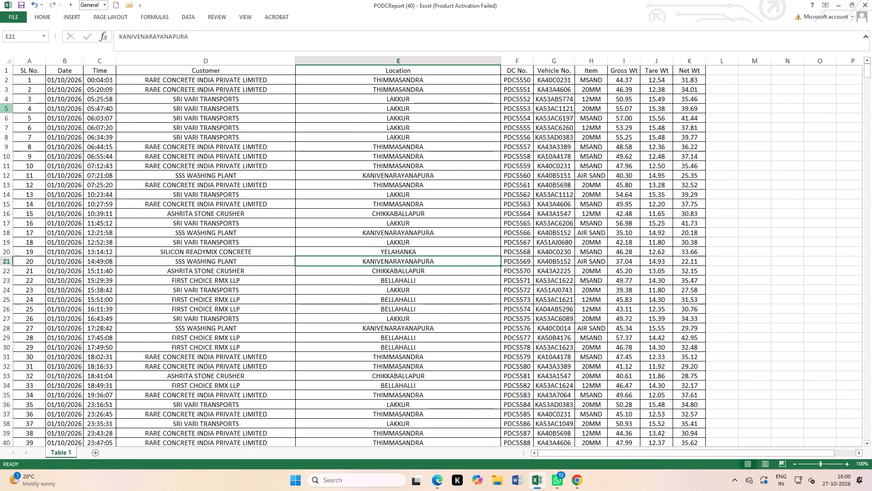
pyautogui.moveTo(33, 70); pyautogui.dragTo(674, 68)
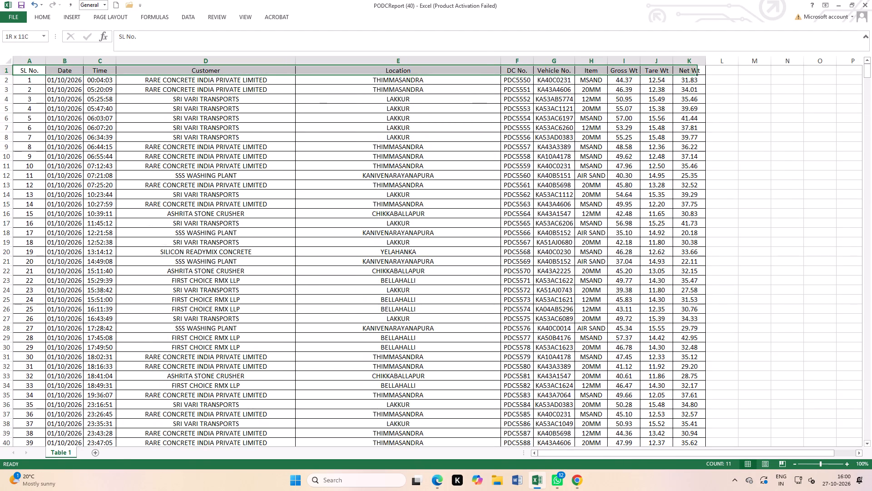
pyautogui.moveTo(674, 68); pyautogui.dragTo(688, 68)
pyautogui.click(195, 19)
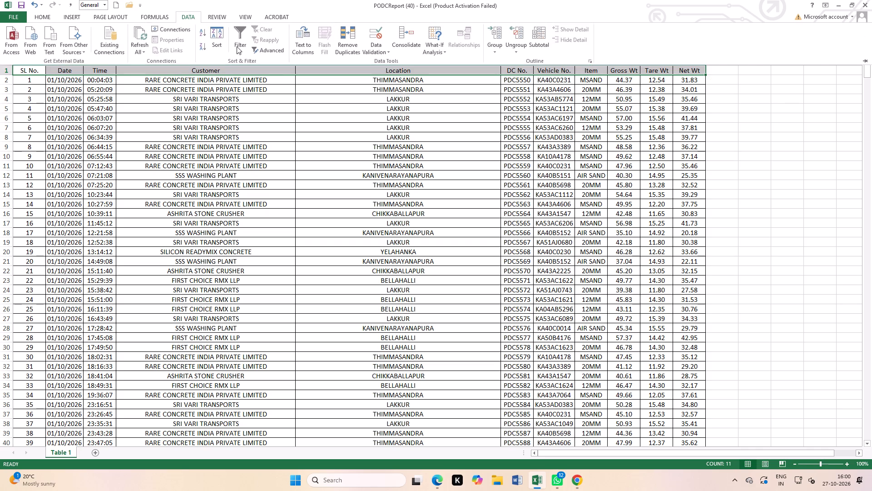
pyautogui.click(243, 40)
pyautogui.click(237, 154)
# Sort the table by the Date column from A to Z.
pyautogui.click(40, 69)
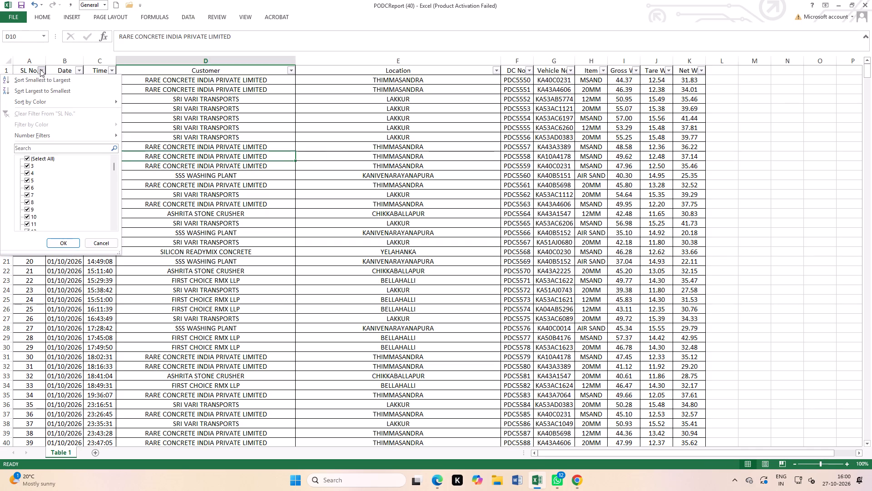
pyautogui.moveTo(170, 123); pyautogui.dragTo(171, 128)
pyautogui.click(80, 71)
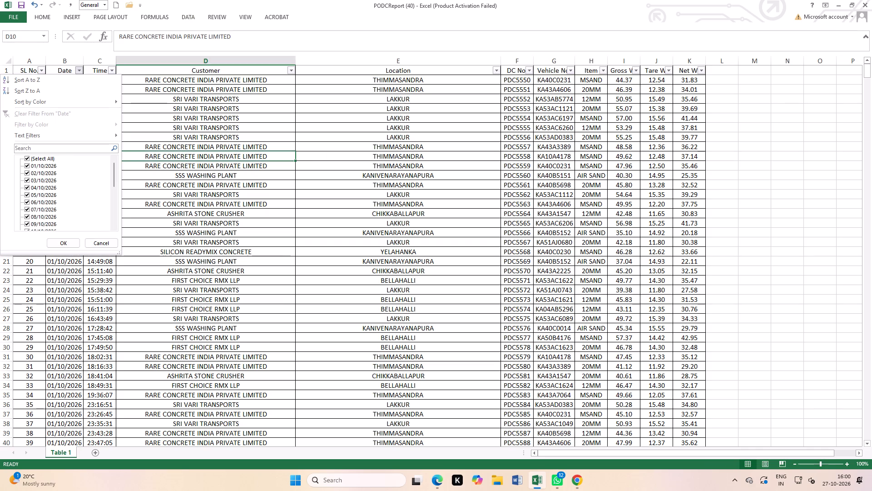
pyautogui.click(27, 84)
pyautogui.click(182, 153)
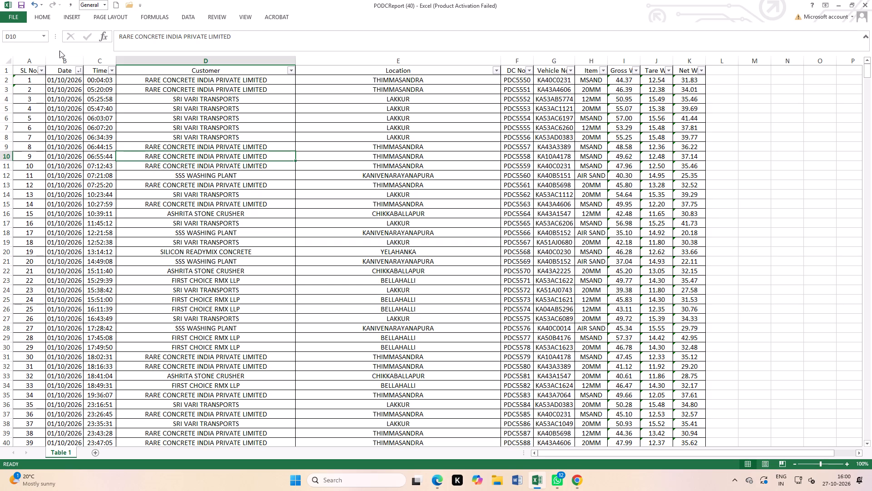
# Remove the filters from the header row of the table.
pyautogui.click(46, 19)
pyautogui.click(139, 138)
pyautogui.click(49, 18)
pyautogui.click(193, 17)
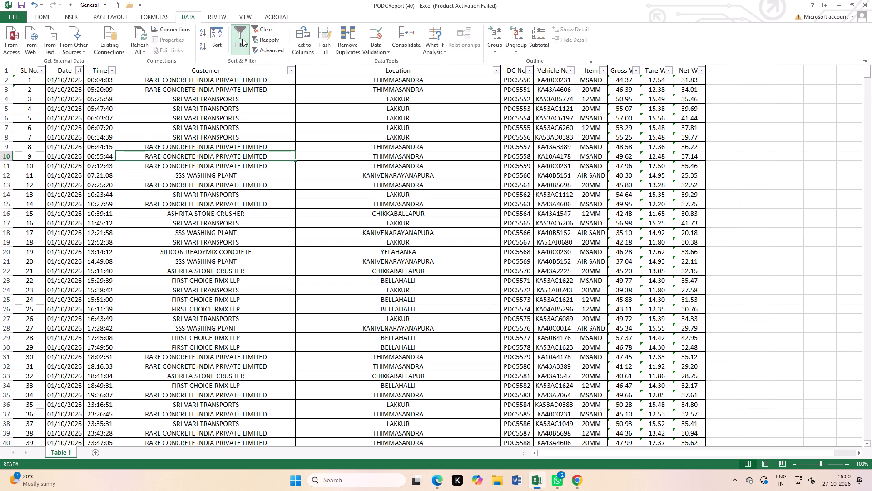
pyautogui.click(242, 38)
pyautogui.click(250, 164)
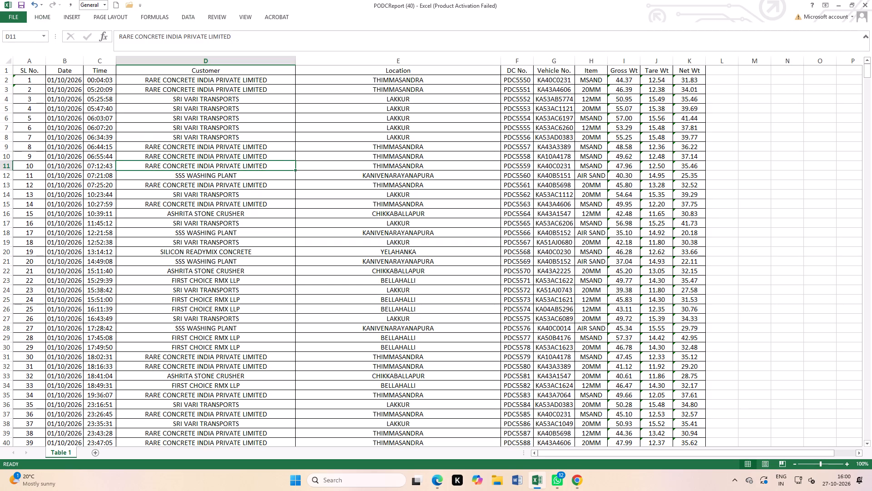
# Convert the first two serial numbers in the SL No. column from text to numbers.
pyautogui.moveTo(35, 80); pyautogui.dragTo(35, 85)
pyautogui.click(50, 80)
pyautogui.click(58, 101)
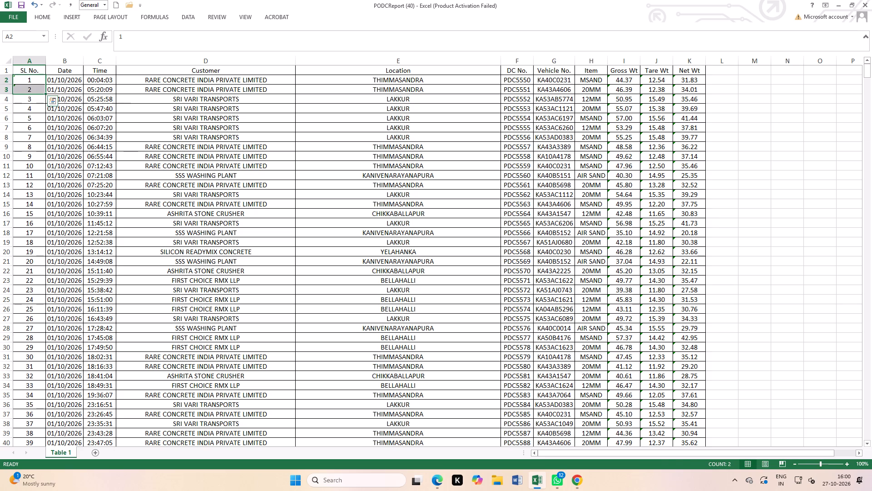
pyautogui.click(193, 146)
# Save the workbook.
pyautogui.doubleClick(22, 1)
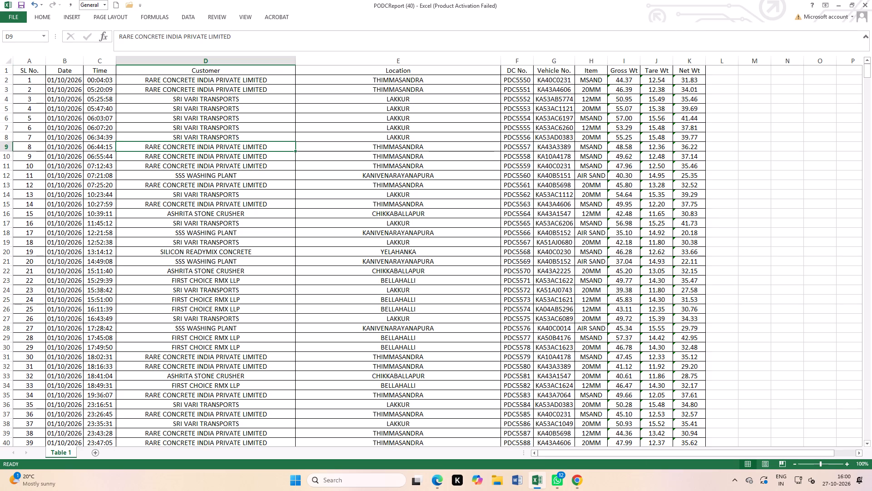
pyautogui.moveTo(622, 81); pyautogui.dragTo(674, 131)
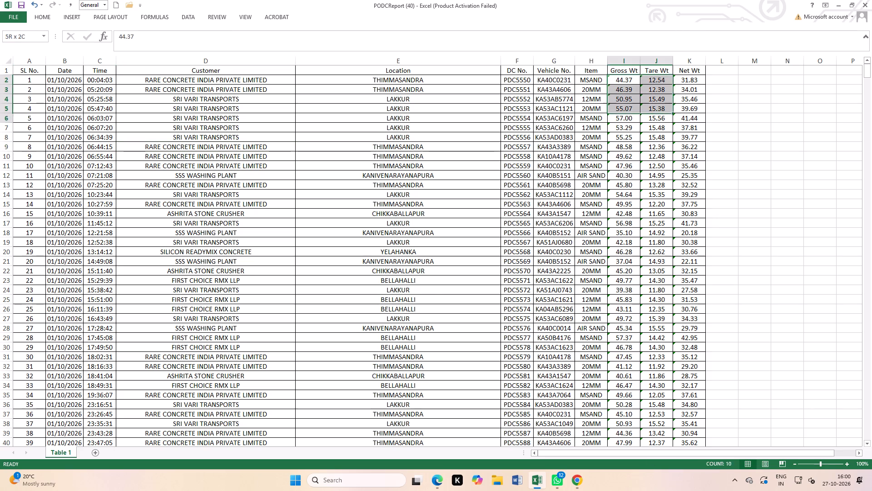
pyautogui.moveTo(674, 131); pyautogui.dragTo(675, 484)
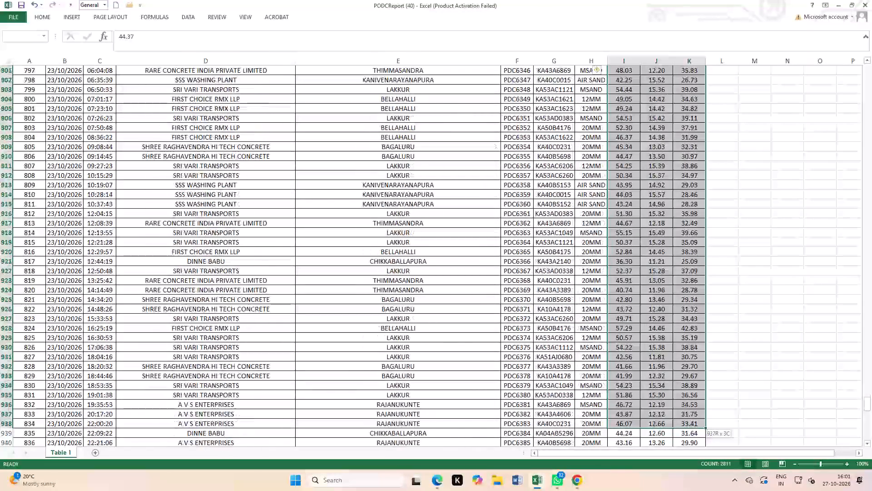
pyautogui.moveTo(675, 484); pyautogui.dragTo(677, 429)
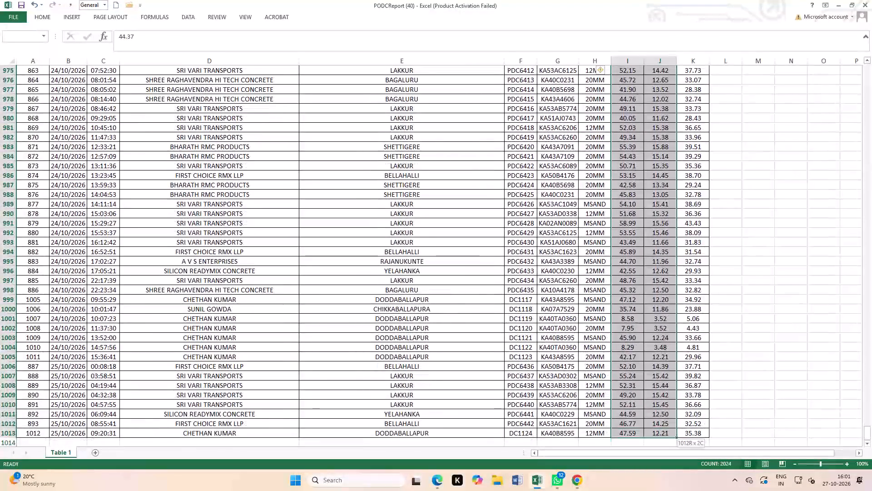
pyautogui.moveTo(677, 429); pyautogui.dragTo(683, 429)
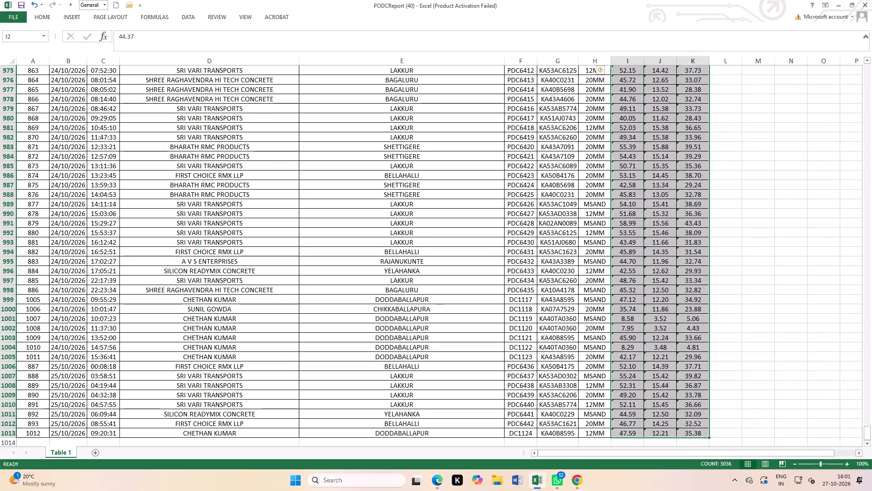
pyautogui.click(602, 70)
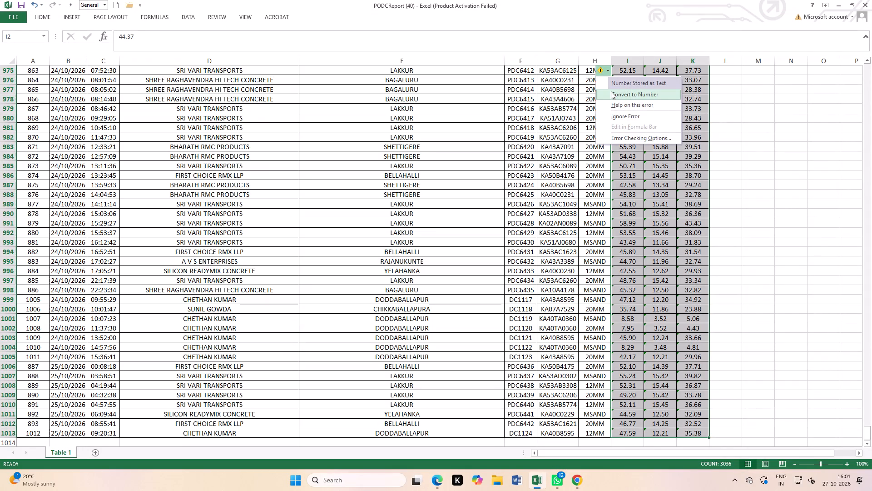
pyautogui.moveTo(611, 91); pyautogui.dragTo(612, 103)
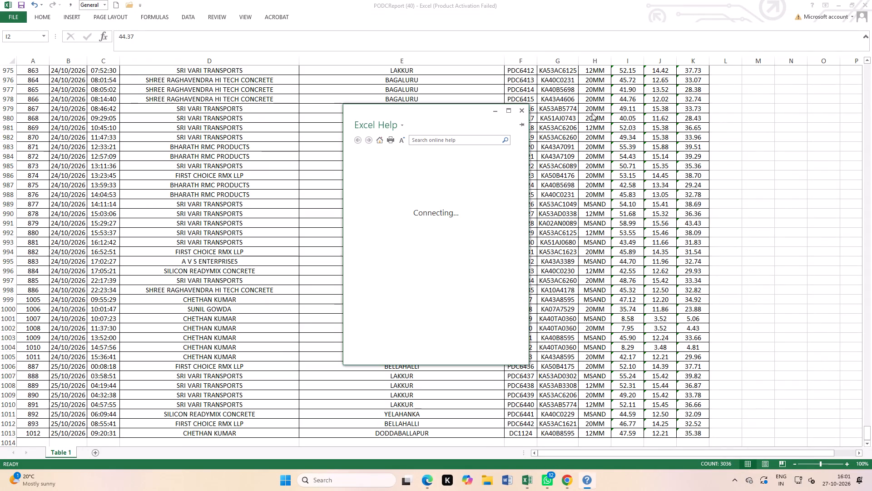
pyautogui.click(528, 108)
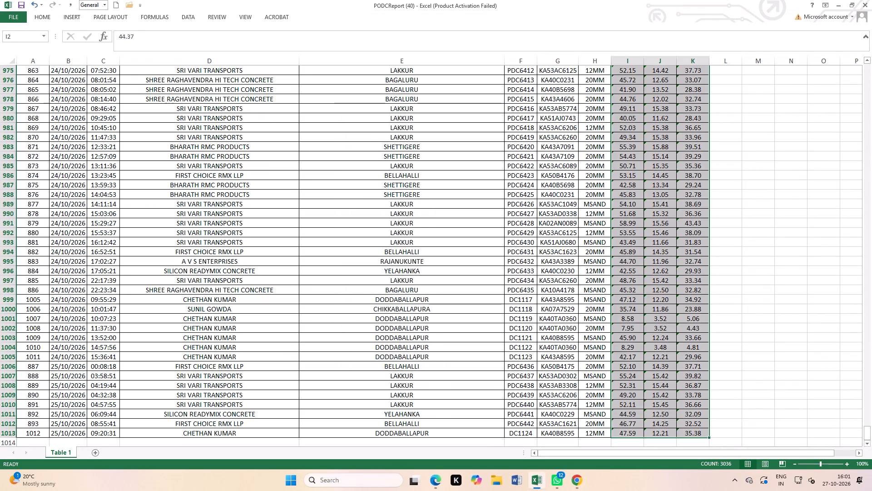
# Convert all Gross Wt, Tare Wt and Net Wt values, from row 2 to row 1013, from text to numbers.
pyautogui.scroll(17, 647, 180)
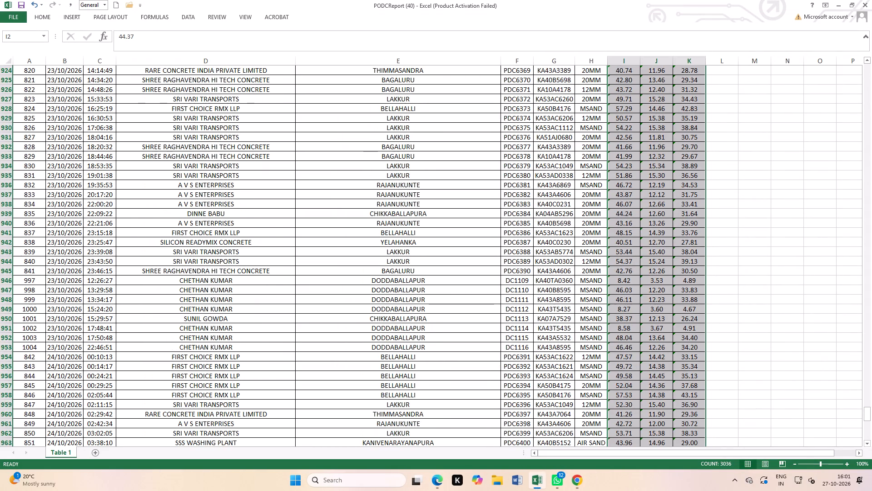
pyautogui.click(868, 360)
pyautogui.scroll(5, 751, 278)
pyautogui.click(782, 245)
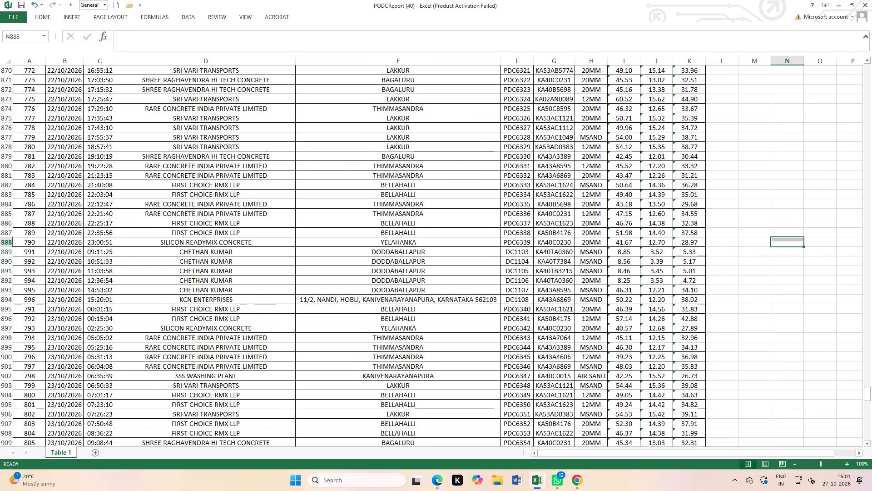
pyautogui.scroll(5, 680, 130)
pyautogui.moveTo(868, 392); pyautogui.dragTo(871, 383)
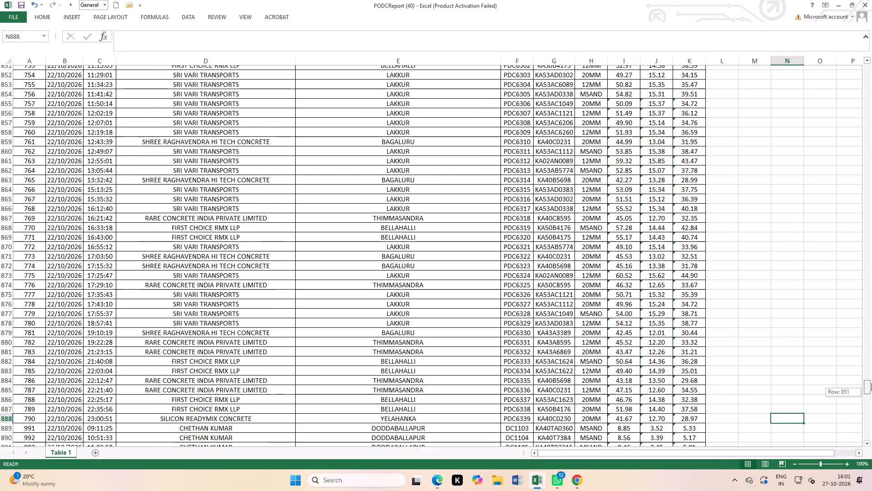
pyautogui.moveTo(871, 383); pyautogui.dragTo(871, 66)
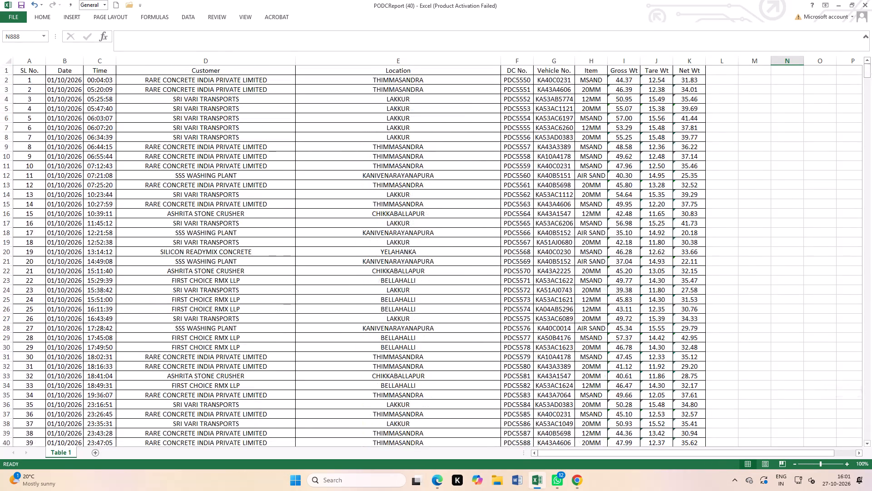
pyautogui.moveTo(623, 82); pyautogui.dragTo(674, 490)
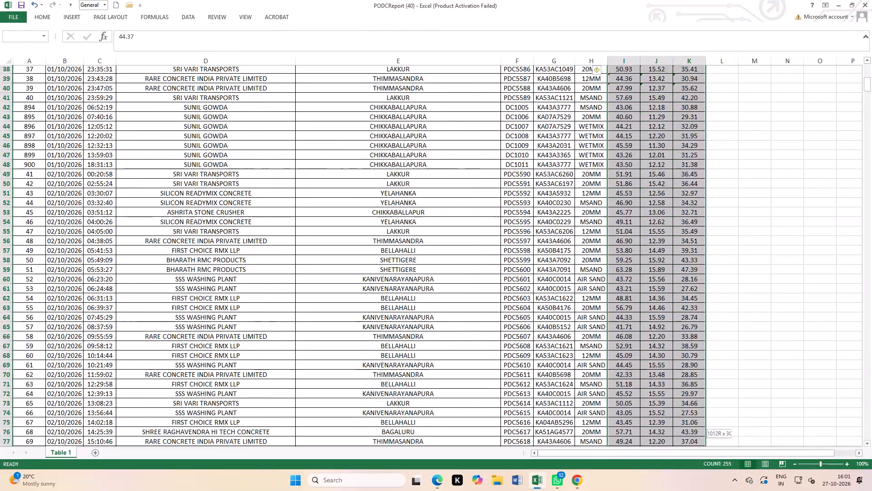
pyautogui.moveTo(674, 490); pyautogui.dragTo(678, 478)
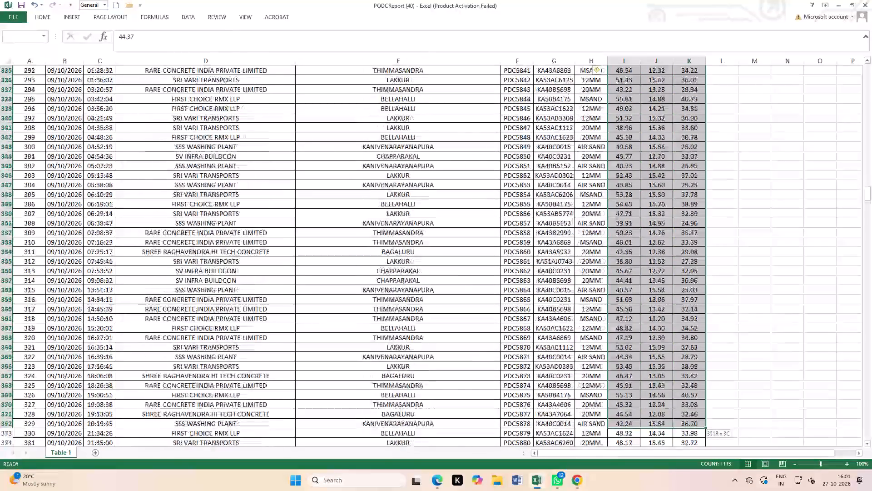
pyautogui.moveTo(678, 478); pyautogui.dragTo(678, 478)
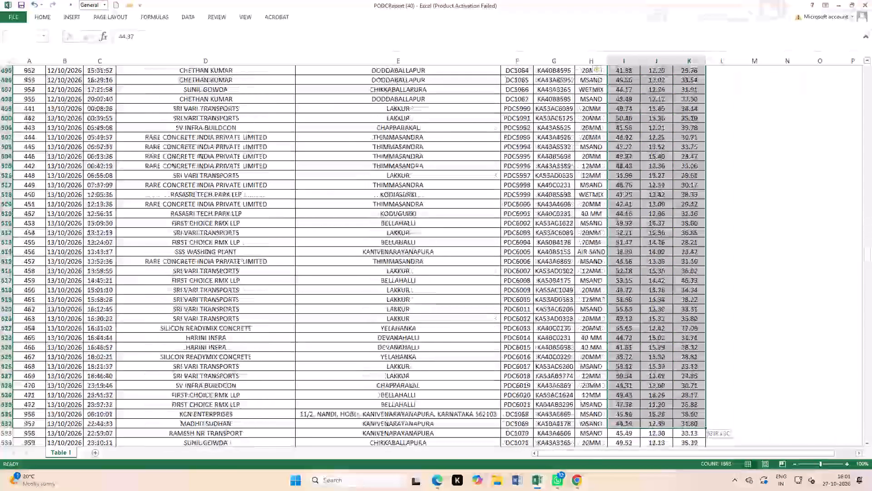
pyautogui.moveTo(678, 478); pyautogui.dragTo(690, 489)
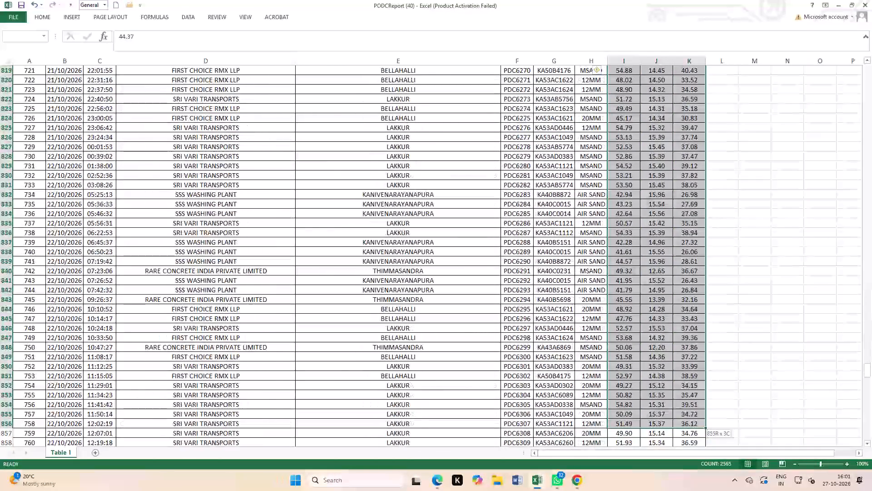
pyautogui.moveTo(690, 489); pyautogui.dragTo(689, 469)
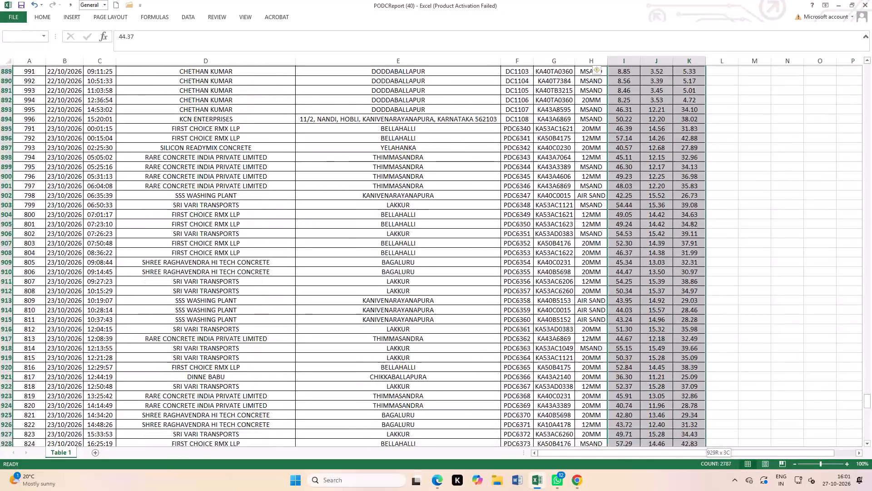
pyautogui.moveTo(689, 469); pyautogui.dragTo(682, 436)
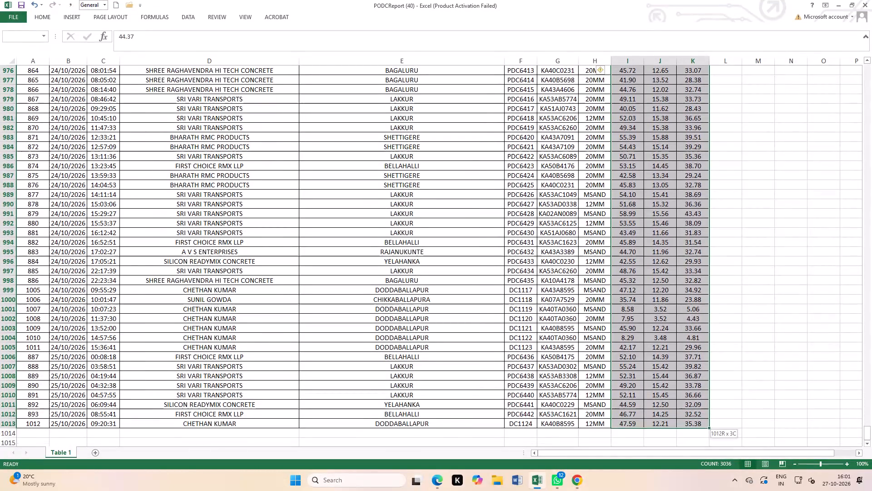
pyautogui.moveTo(682, 436); pyautogui.dragTo(682, 423)
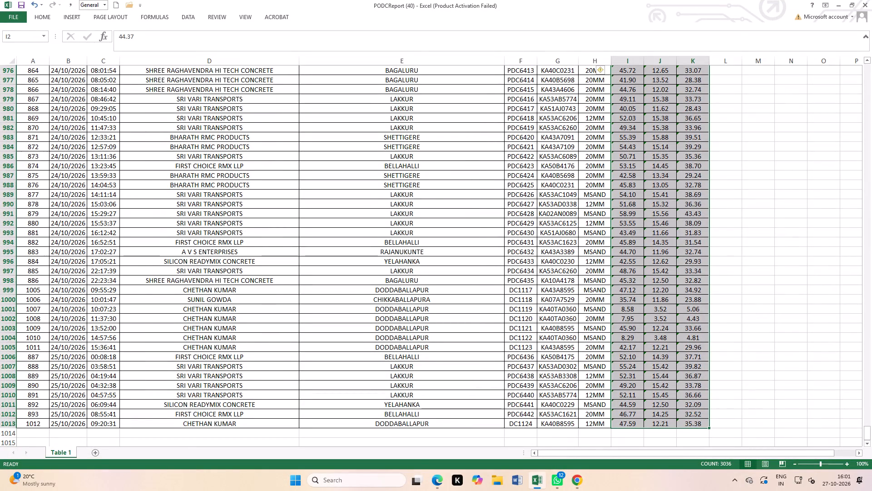
pyautogui.click(602, 73)
pyautogui.click(617, 97)
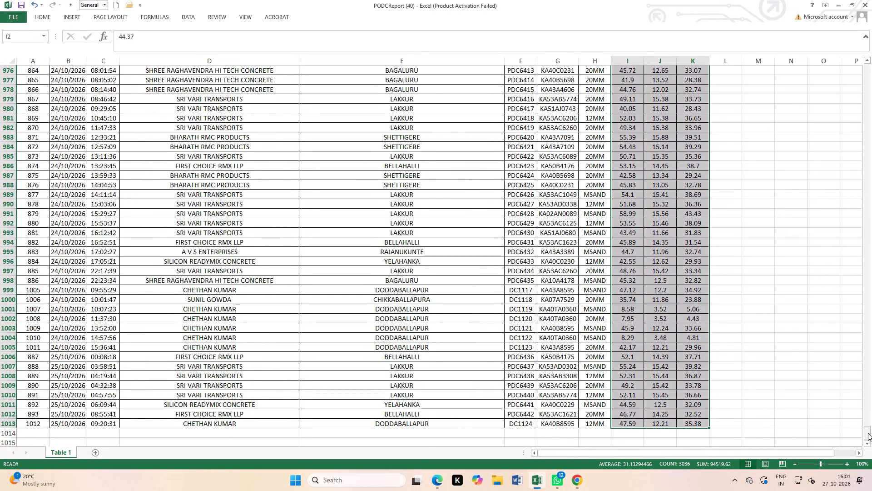
# Check the total of the Net Wt column and look over the converted weight values.
pyautogui.moveTo(868, 433); pyautogui.dragTo(871, 40)
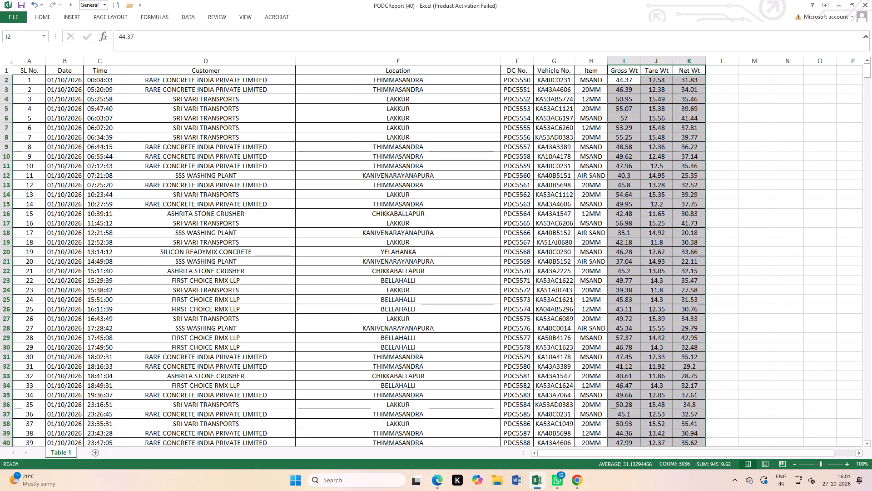
pyautogui.click(783, 157)
pyautogui.click(689, 55)
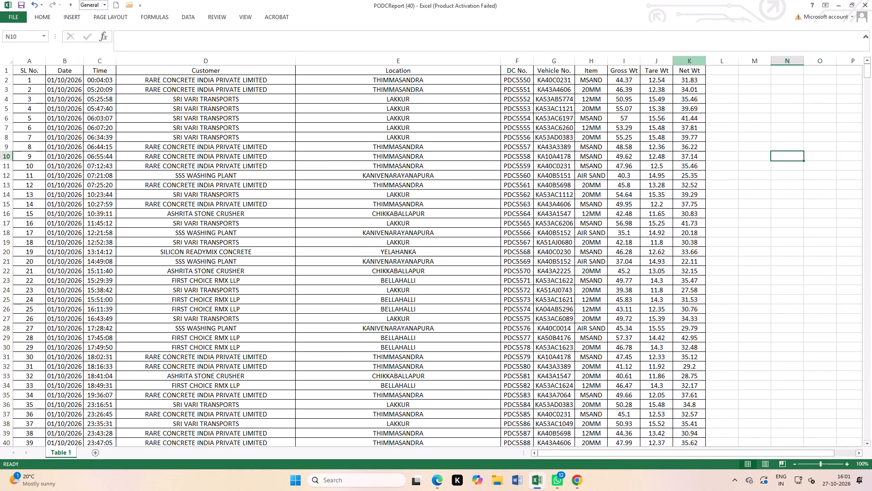
pyautogui.click(690, 59)
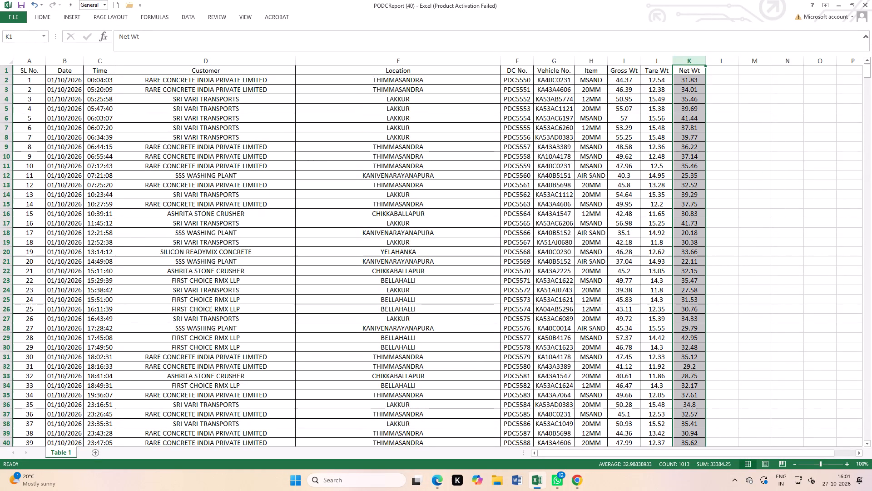
pyautogui.click(755, 167)
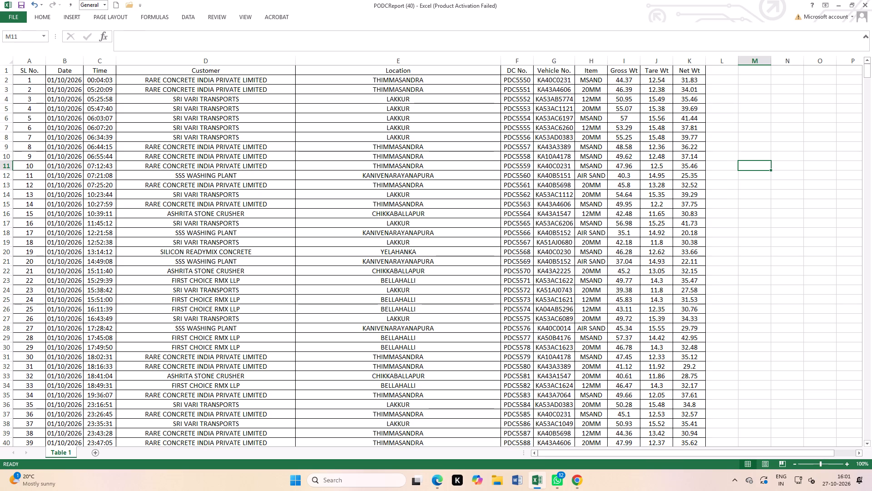
pyautogui.scroll(9, 393, 215)
pyautogui.scroll(-20, 396, 219)
pyautogui.scroll(-12, 396, 219)
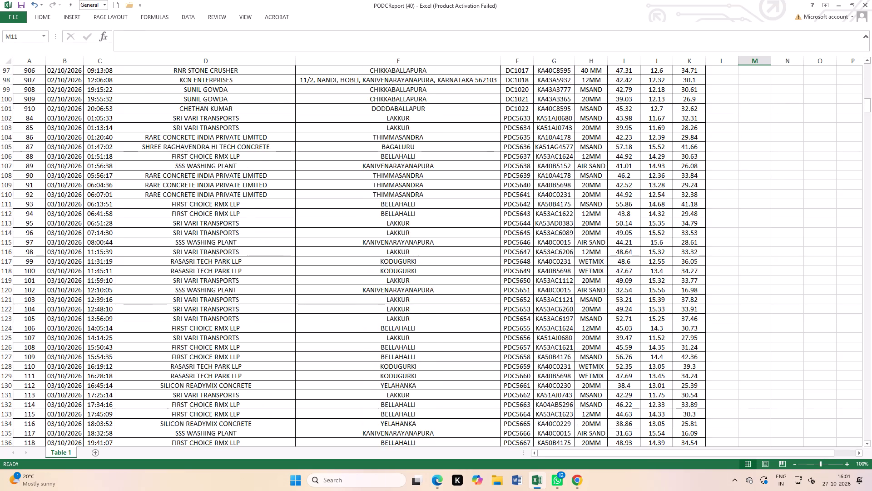
pyautogui.scroll(4, 427, 234)
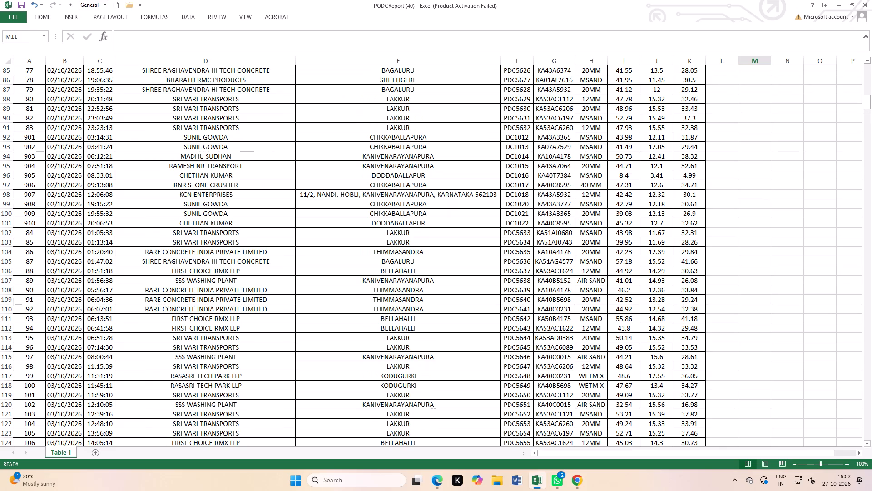
# Save the workbook with the converted weight columns.
pyautogui.doubleClick(20, 0)
# Switch to the DMG-ILMS page in Chrome and dismiss the Trip Sheet and MDP notifications.
pyautogui.click(585, 483)
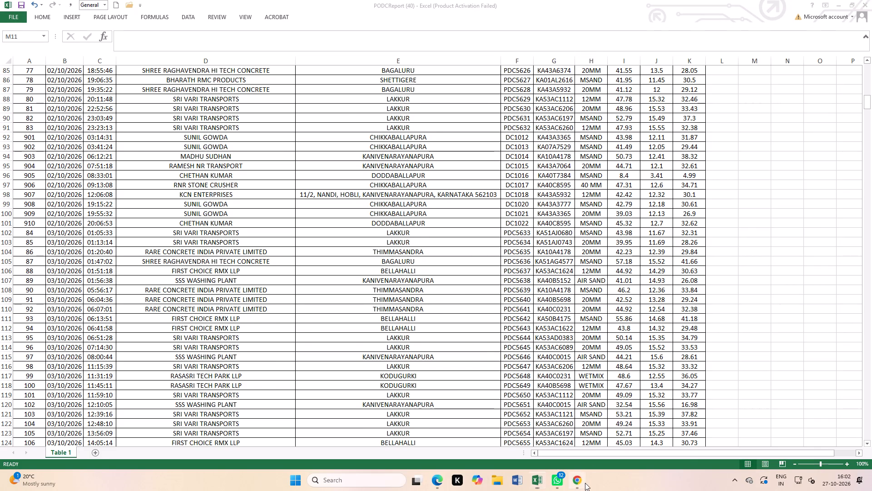
pyautogui.click(193, 6)
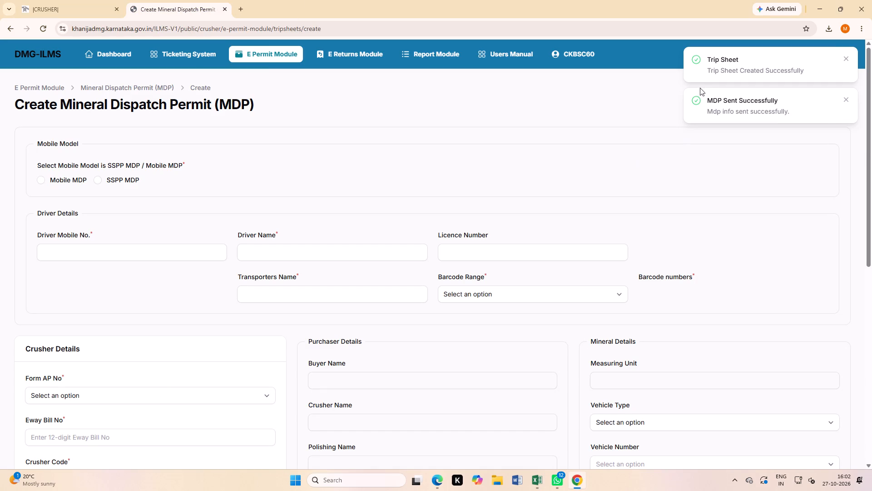
pyautogui.click(847, 59)
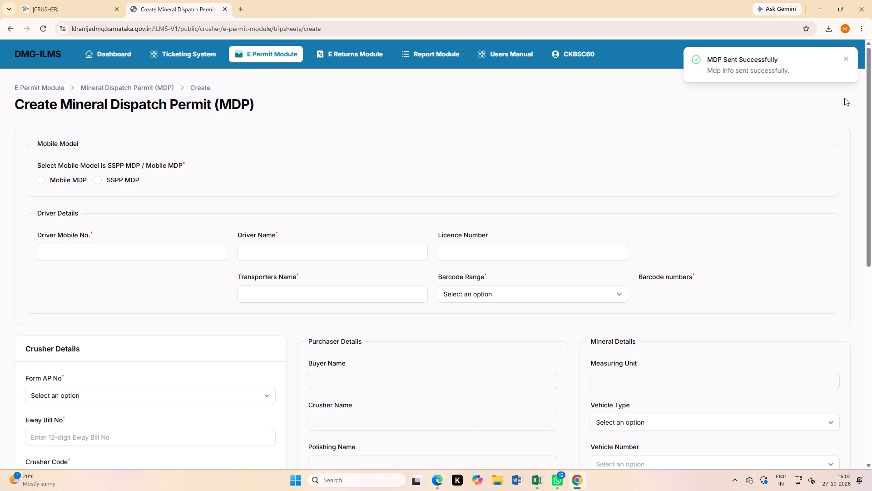
pyautogui.click(847, 58)
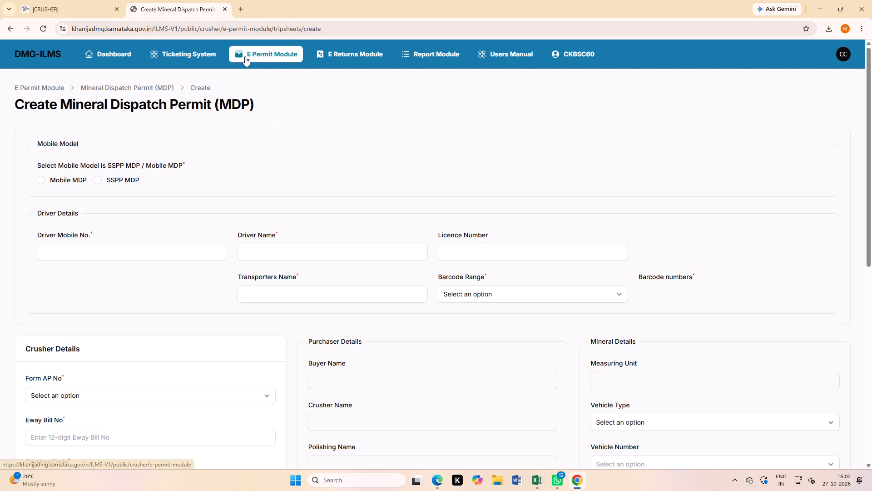
# Open the User Wise MDP Information report from the MDP section of the Minor Mineral Reports in the Report Module.
pyautogui.click(337, 50)
pyautogui.click(443, 53)
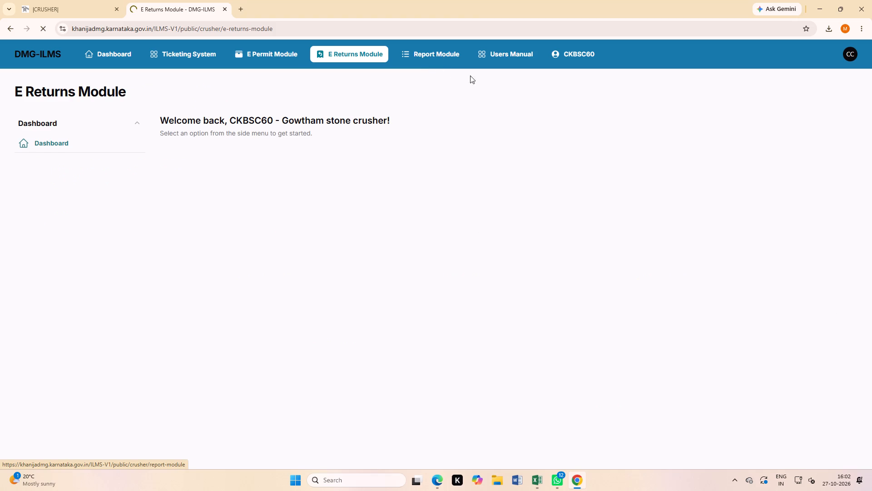
pyautogui.click(80, 101)
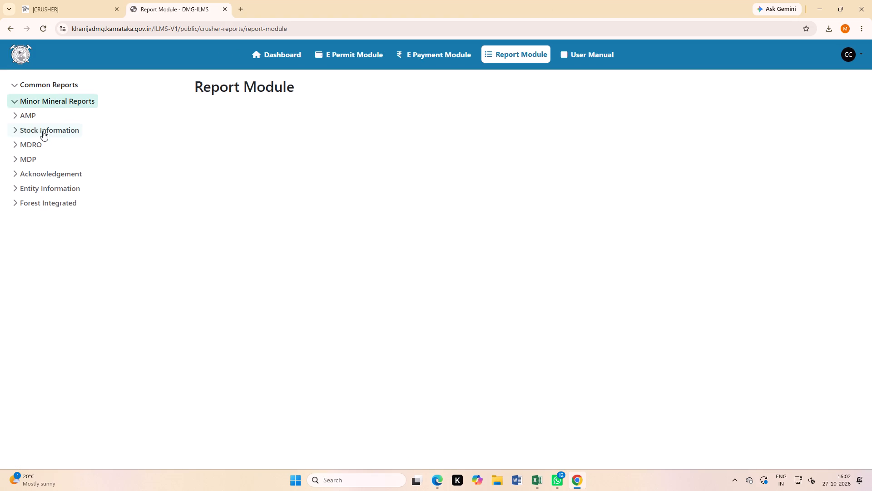
pyautogui.click(39, 161)
pyautogui.click(46, 174)
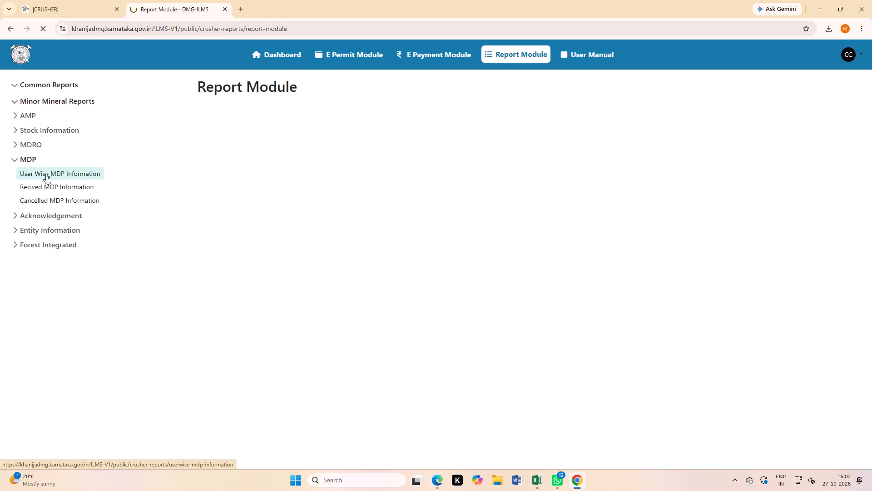
pyautogui.click(527, 154)
pyautogui.click(527, 183)
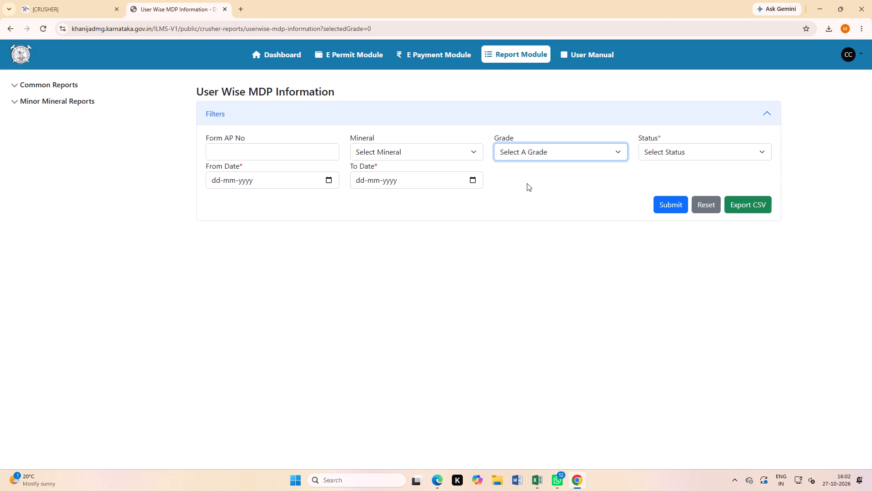
# Filter the User Wise MDP report by all grades, Issue status and the Ordinary Building Stone mineral.
pyautogui.click(532, 151)
pyautogui.click(533, 170)
pyautogui.click(685, 156)
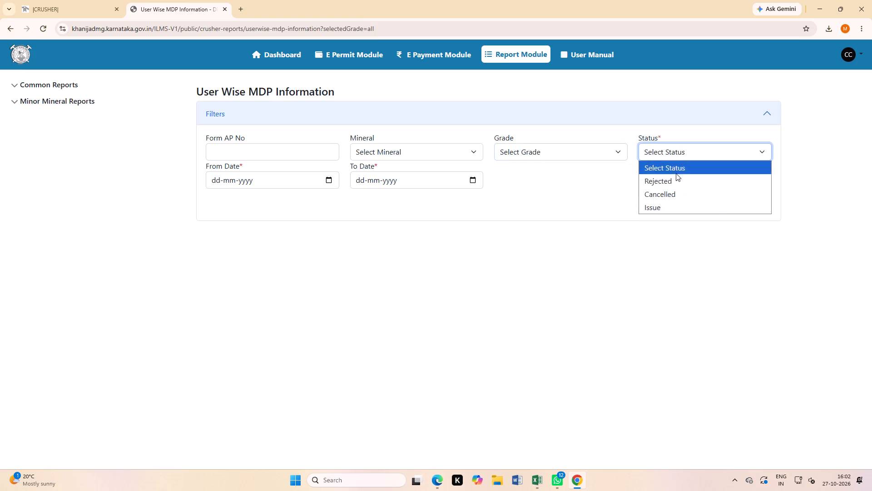
pyautogui.click(665, 203)
pyautogui.click(396, 153)
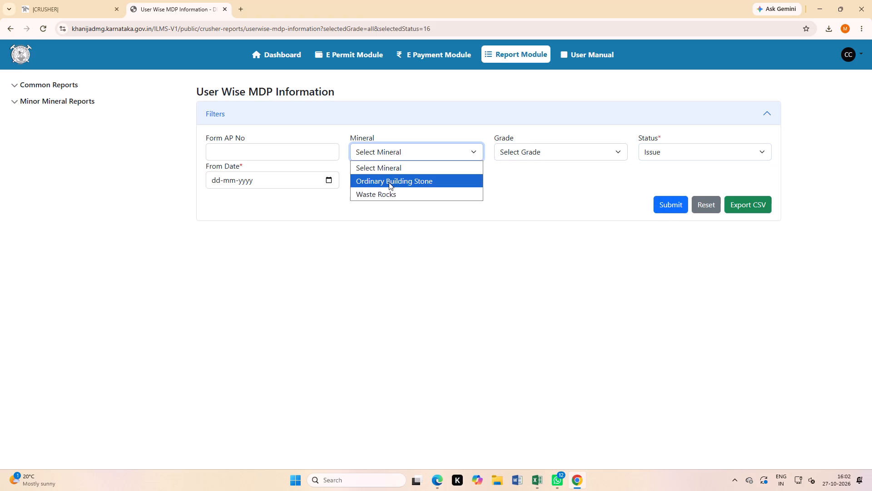
pyautogui.click(389, 182)
# Load the MDP report for 01-10-2026 to 06-10-2026 and export it as CSV.
pyautogui.click(333, 179)
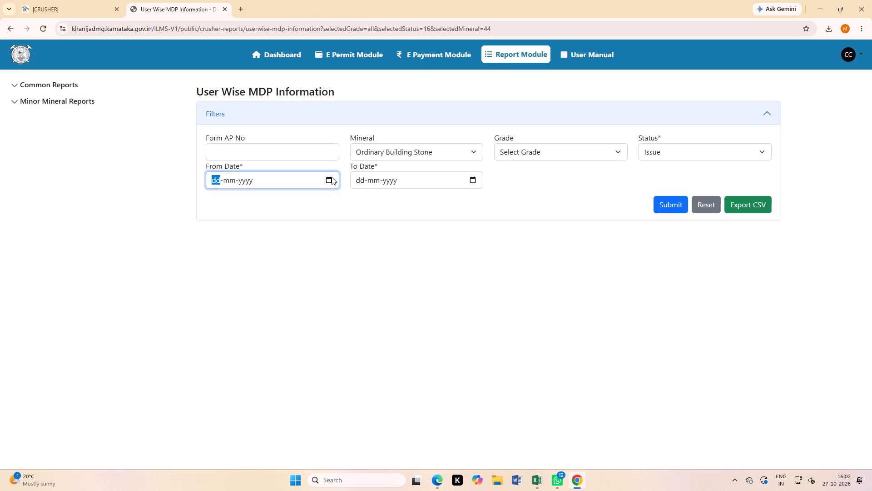
pyautogui.click(332, 177)
pyautogui.click(268, 227)
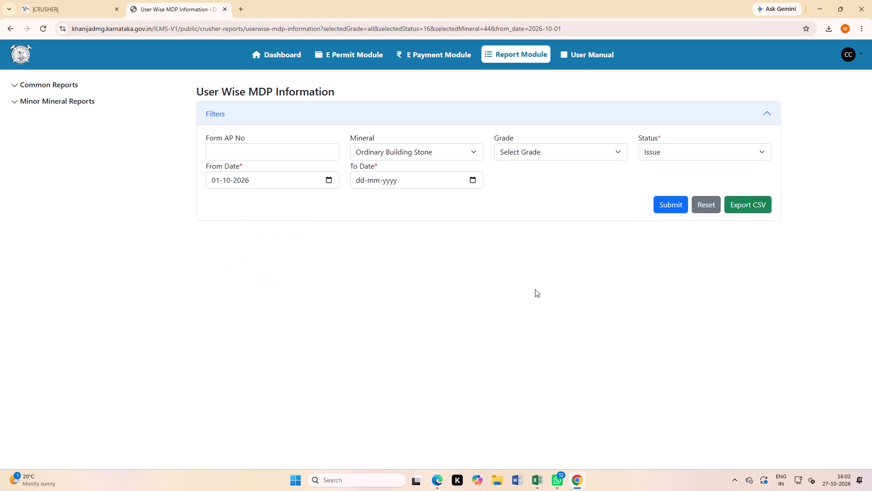
pyautogui.click(470, 179)
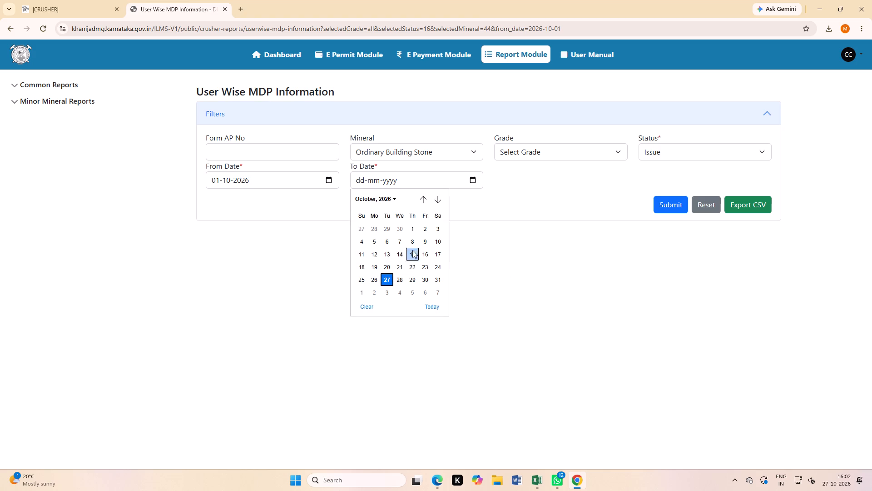
pyautogui.click(383, 240)
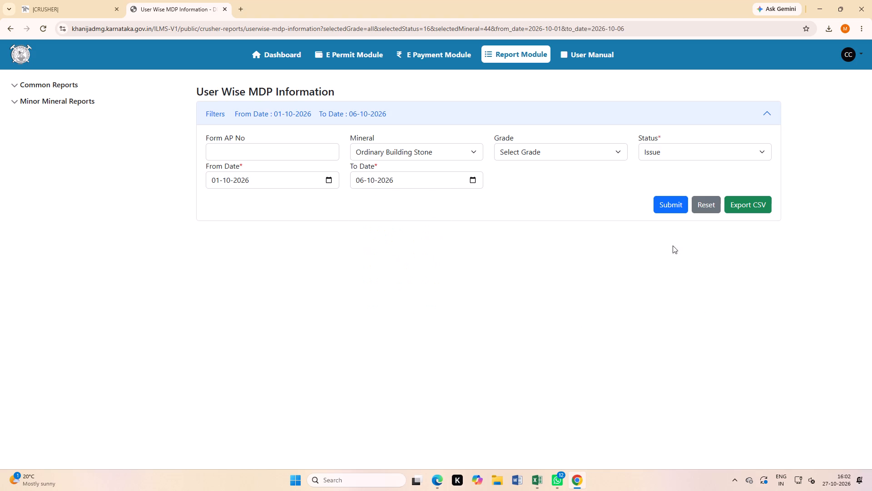
pyautogui.click(668, 205)
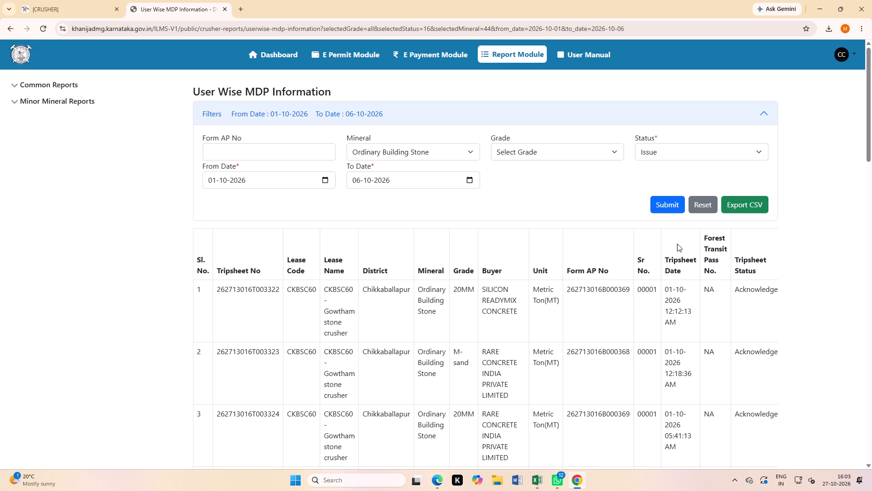
pyautogui.click(744, 205)
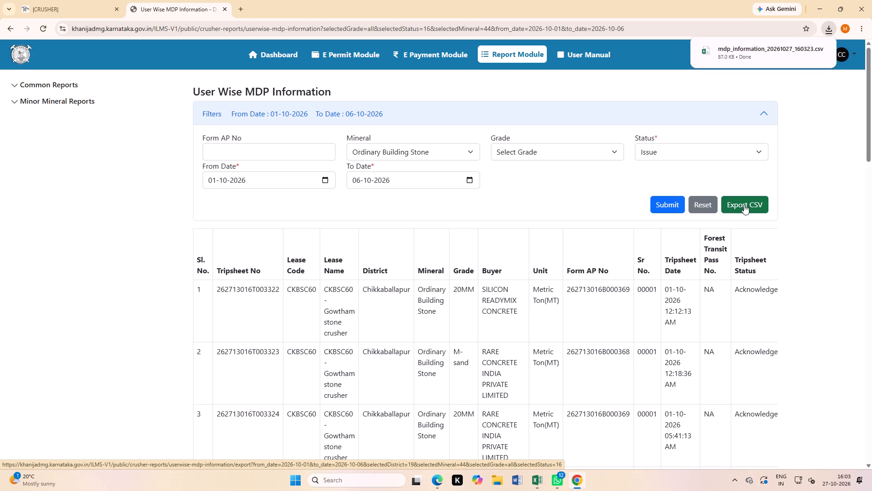
# Load the MDP report for 07-10-2026 to 12-10-2026 and export it as CSV.
pyautogui.click(326, 179)
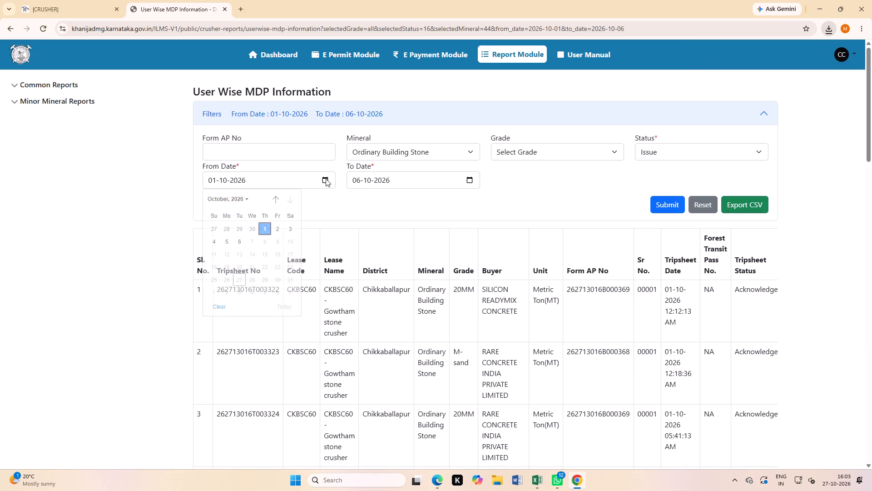
pyautogui.click(243, 240)
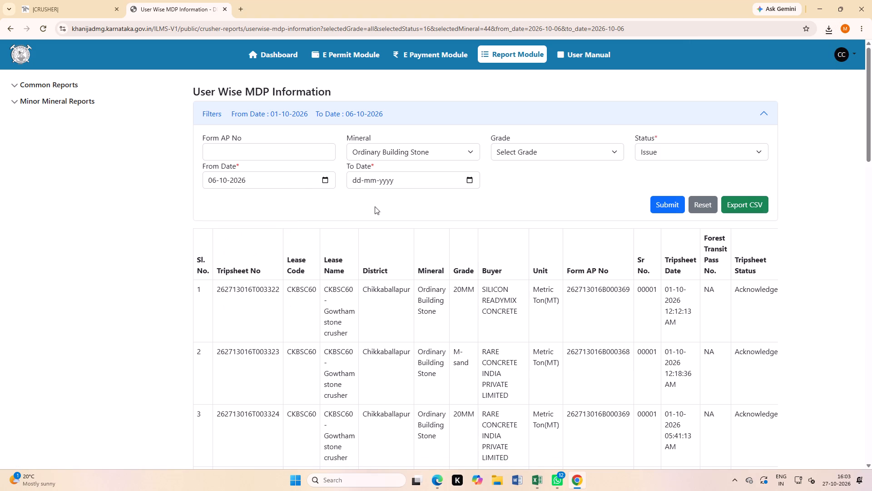
pyautogui.click(471, 180)
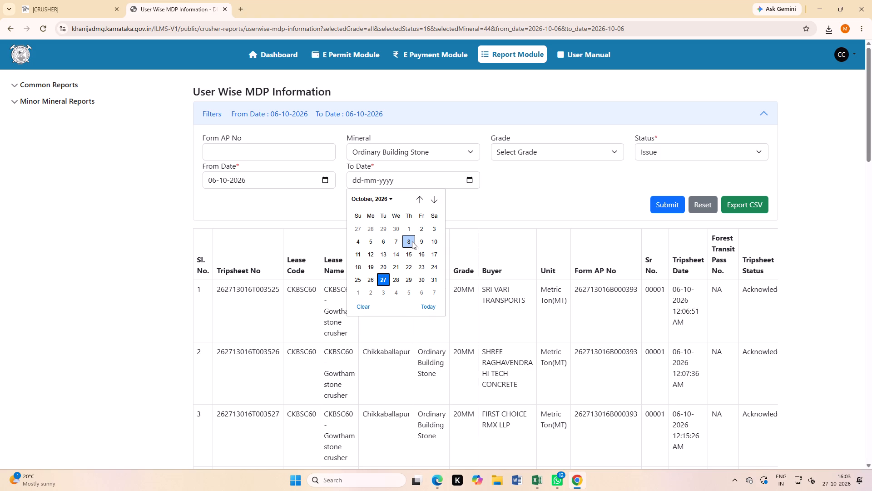
pyautogui.click(372, 259)
pyautogui.click(328, 177)
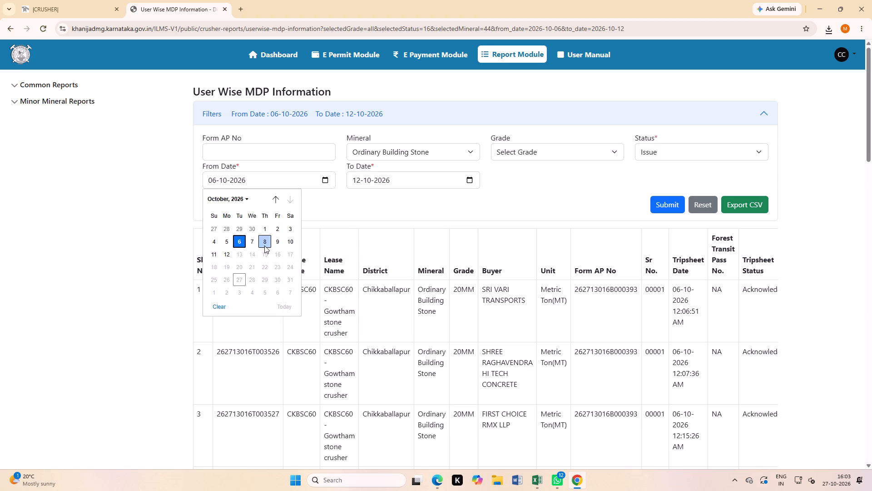
pyautogui.click(257, 245)
pyautogui.click(467, 184)
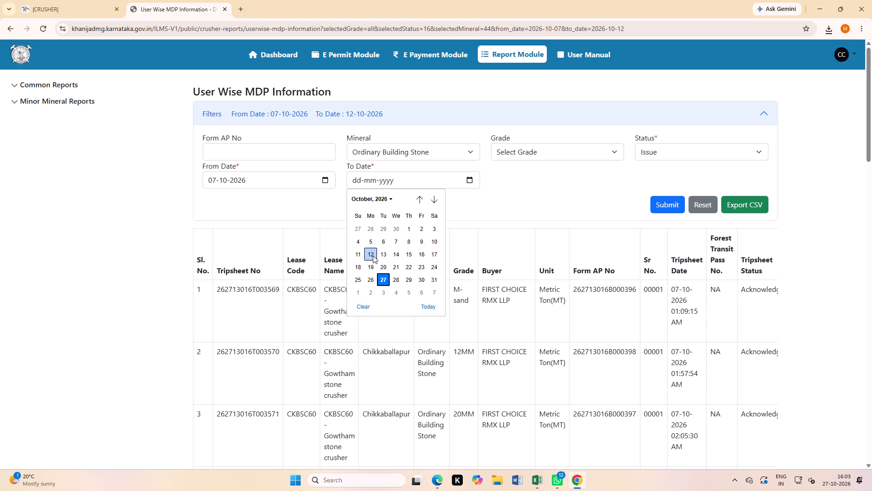
pyautogui.click(373, 256)
pyautogui.click(468, 233)
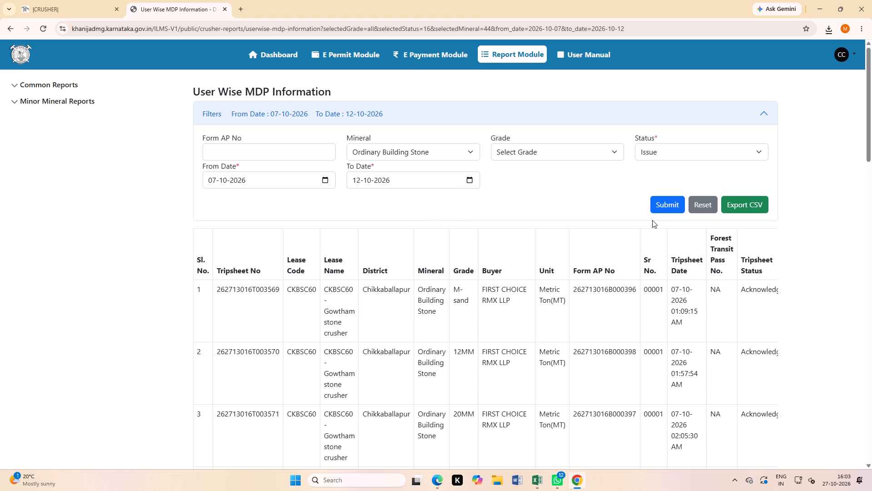
pyautogui.click(657, 206)
pyautogui.click(743, 201)
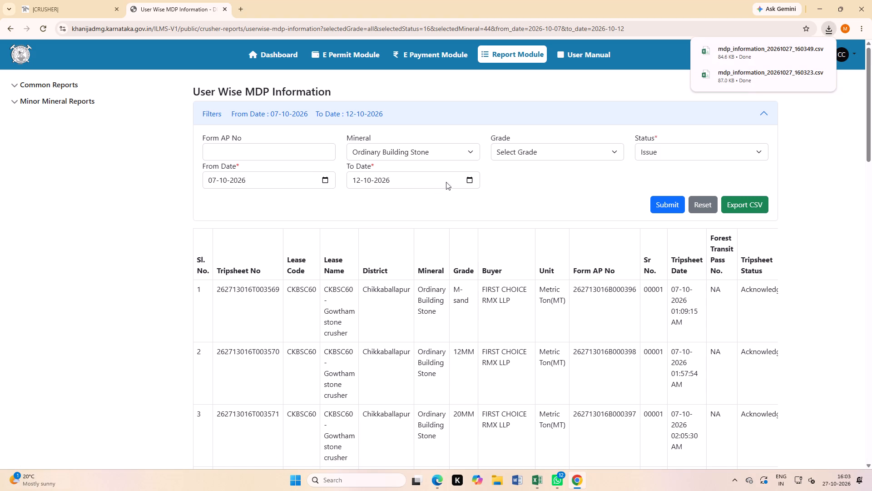
# Set the MDP report's date range to 13-10-2026 through 18-10-2026.
pyautogui.click(468, 177)
pyautogui.click(423, 251)
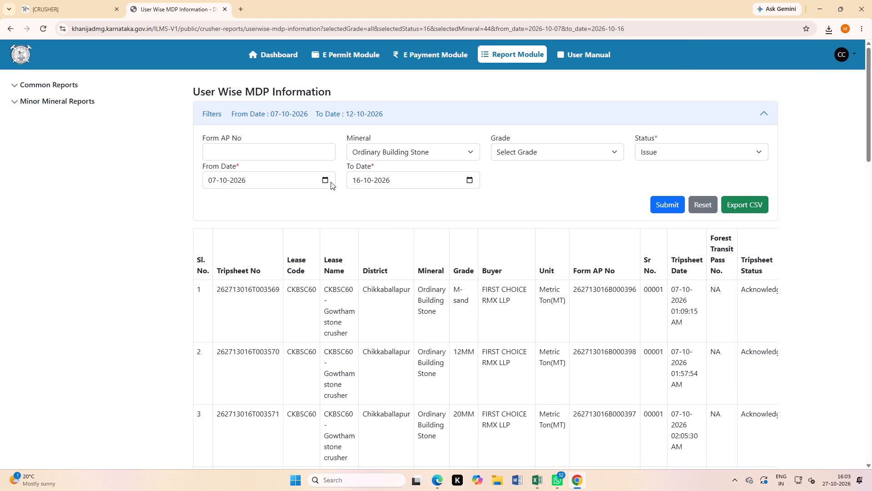
pyautogui.click(331, 182)
pyautogui.click(328, 182)
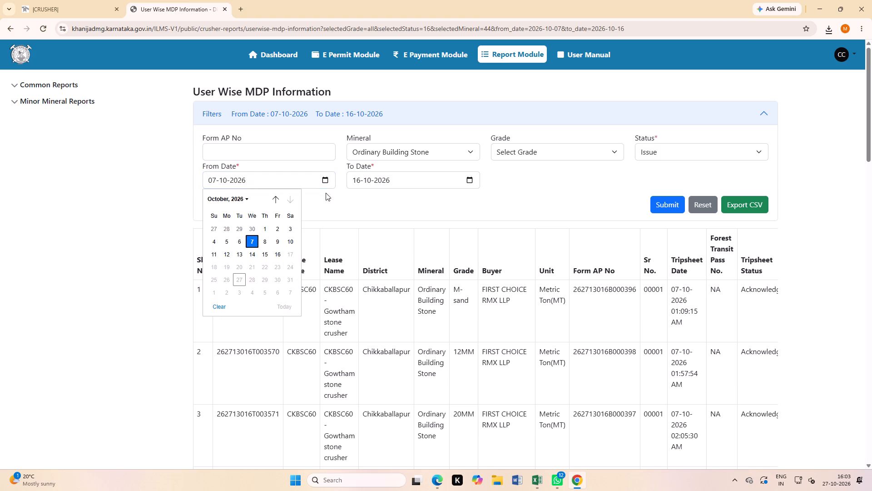
pyautogui.click(238, 253)
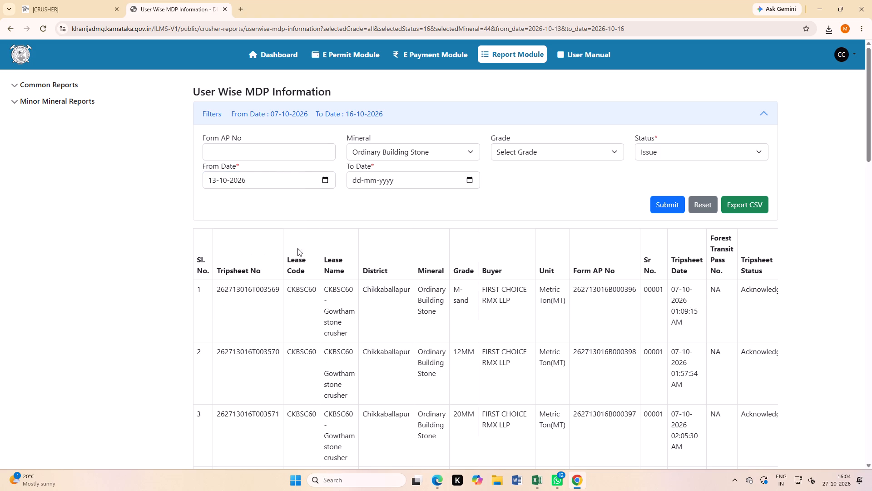
pyautogui.click(468, 179)
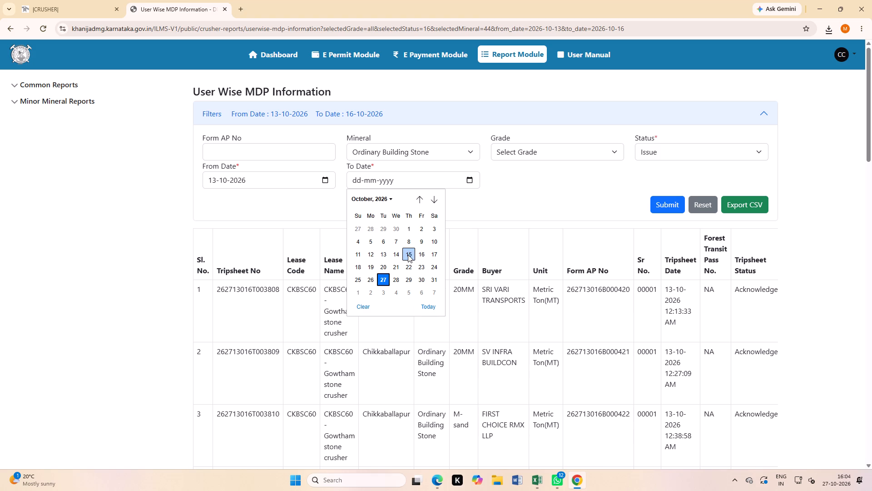
pyautogui.click(361, 269)
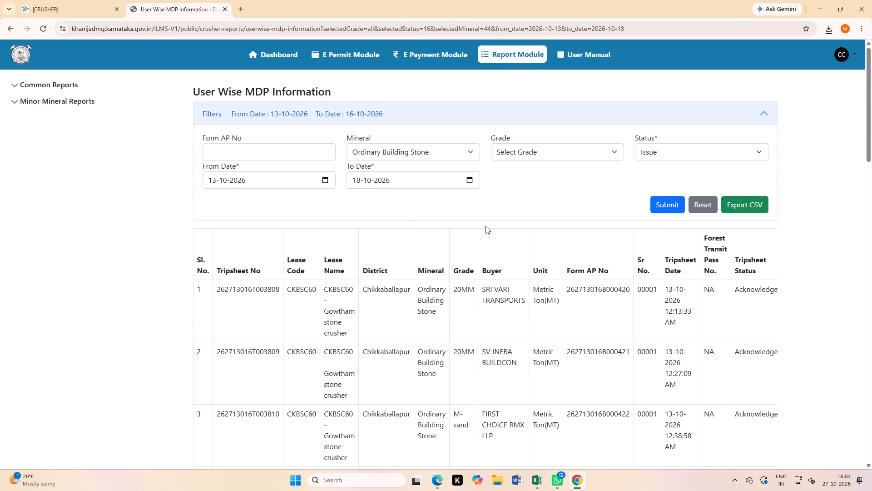
pyautogui.click(486, 226)
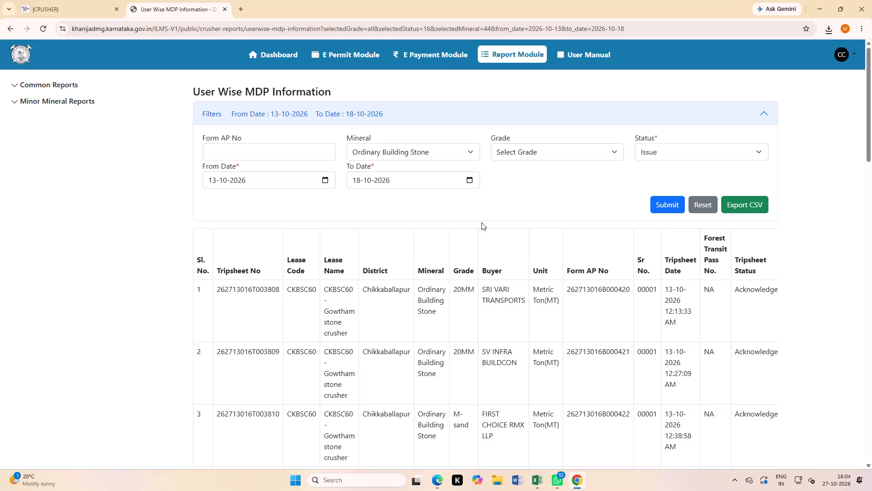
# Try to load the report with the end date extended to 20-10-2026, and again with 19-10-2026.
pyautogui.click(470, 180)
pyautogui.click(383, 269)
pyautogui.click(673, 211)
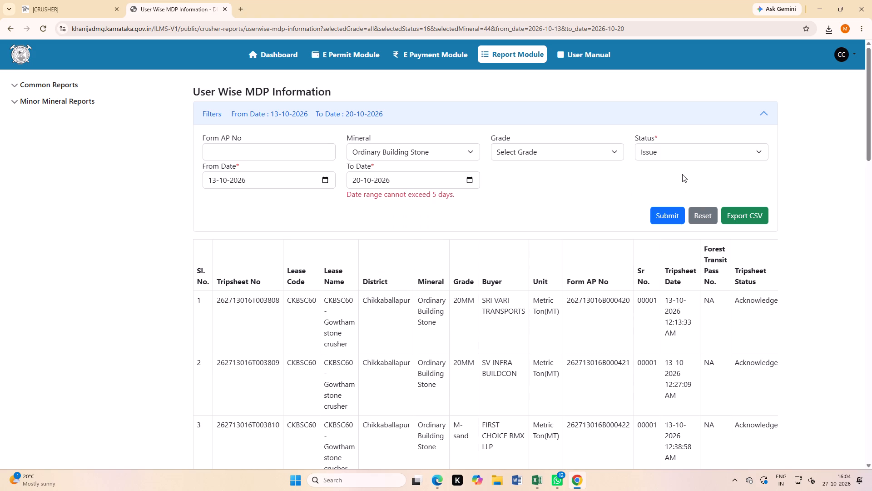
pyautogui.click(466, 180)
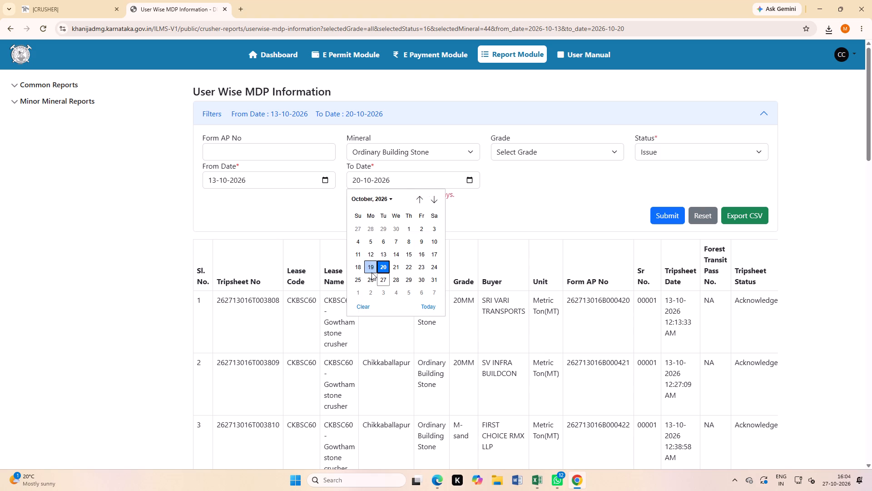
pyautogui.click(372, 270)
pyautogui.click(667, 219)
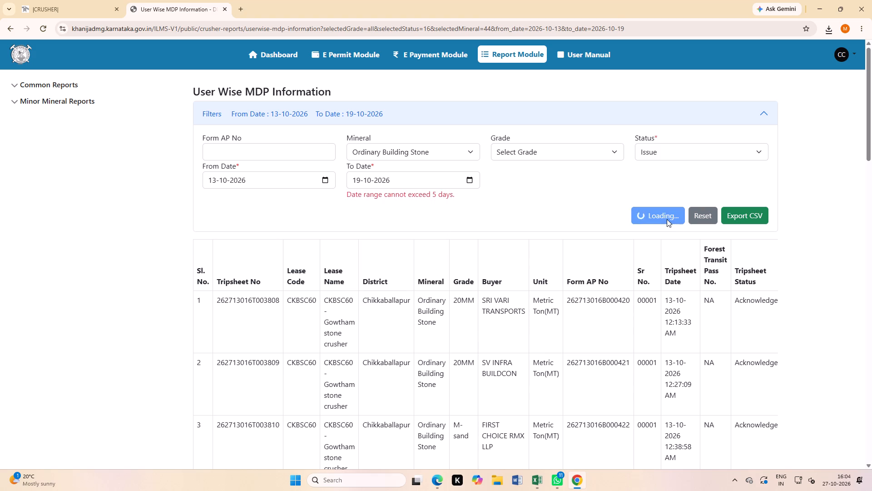
# Set the end date to 18-10-2026, reload the MDP report and export it as CSV.
pyautogui.click(466, 176)
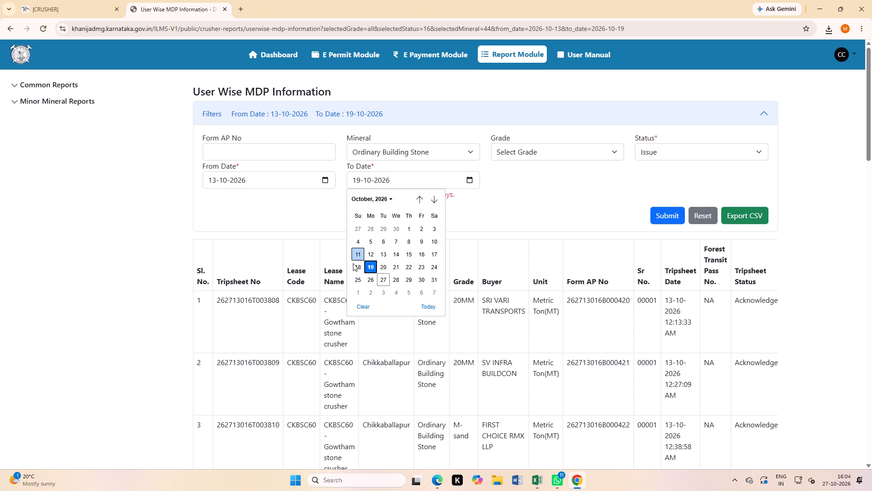
pyautogui.click(356, 267)
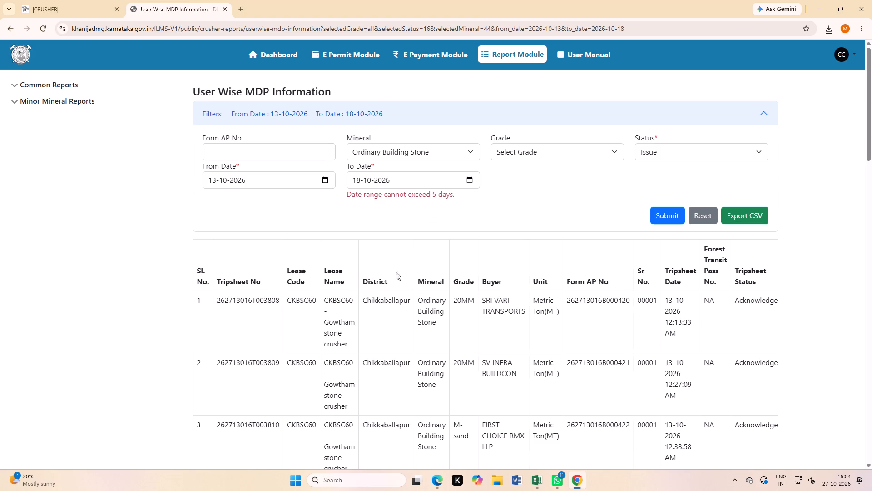
pyautogui.click(481, 200)
pyautogui.click(656, 211)
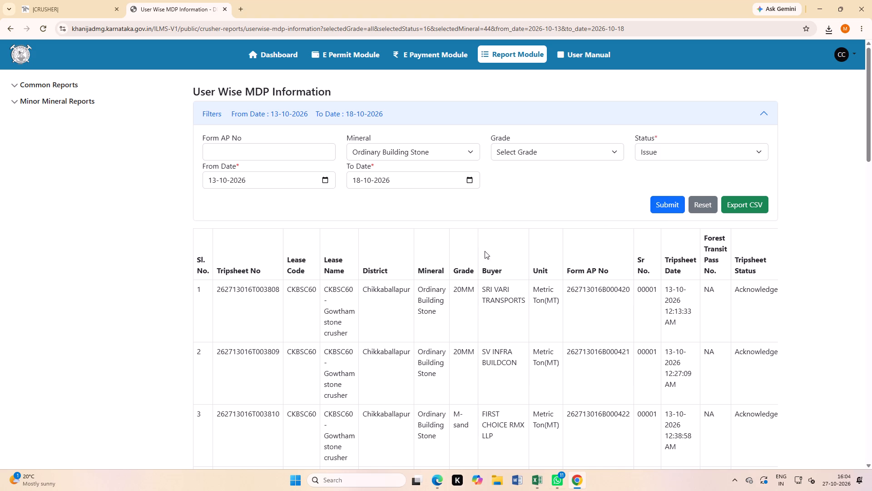
pyautogui.click(664, 201)
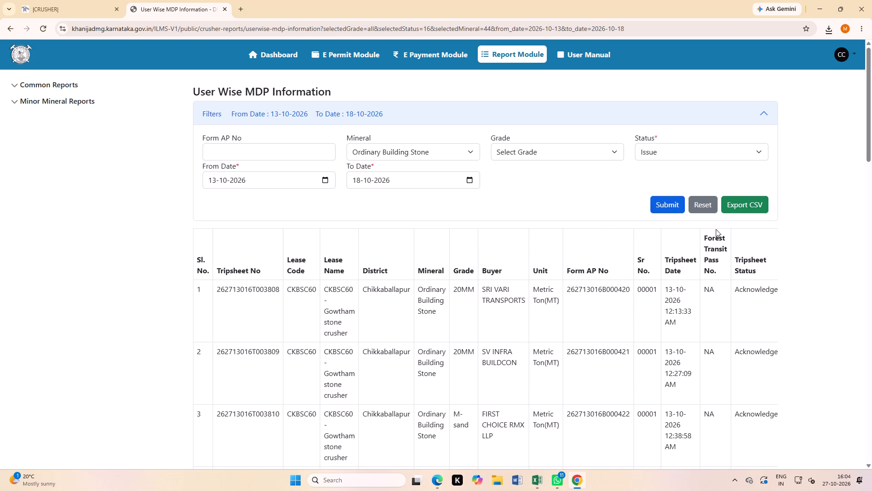
pyautogui.click(738, 202)
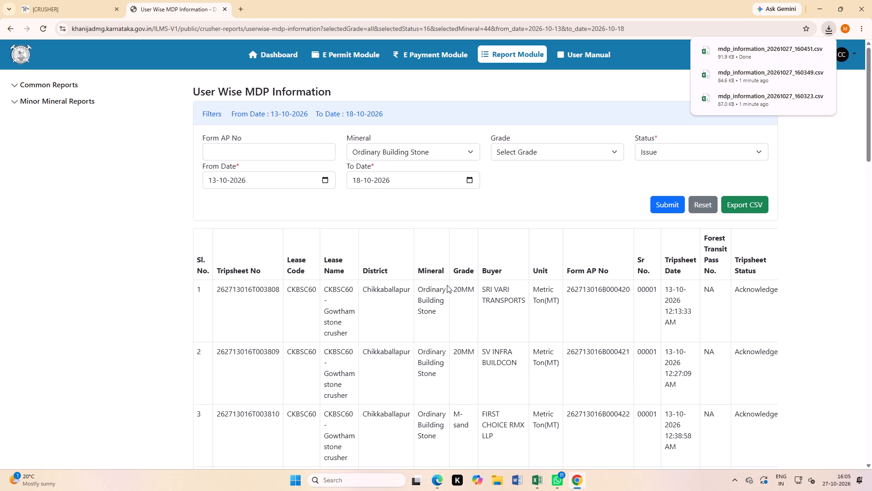
# Set the MDP report's date range to 17-10-2026 through 24-10-2026, and again to 16-10-2026 through 30-10-2026.
pyautogui.click(324, 181)
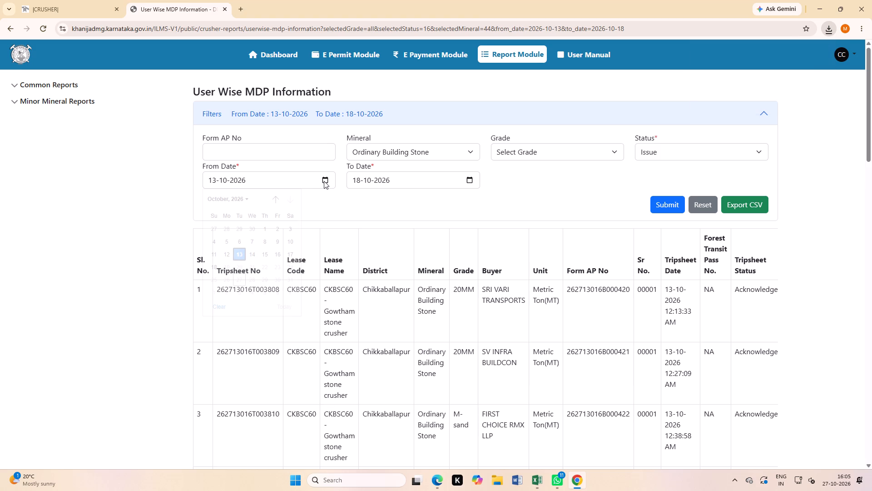
pyautogui.click(292, 254)
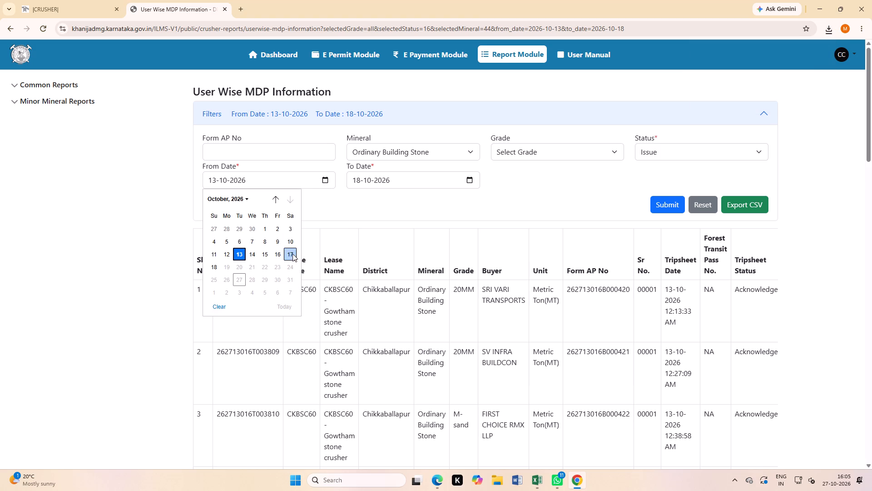
pyautogui.click(471, 175)
pyautogui.click(471, 183)
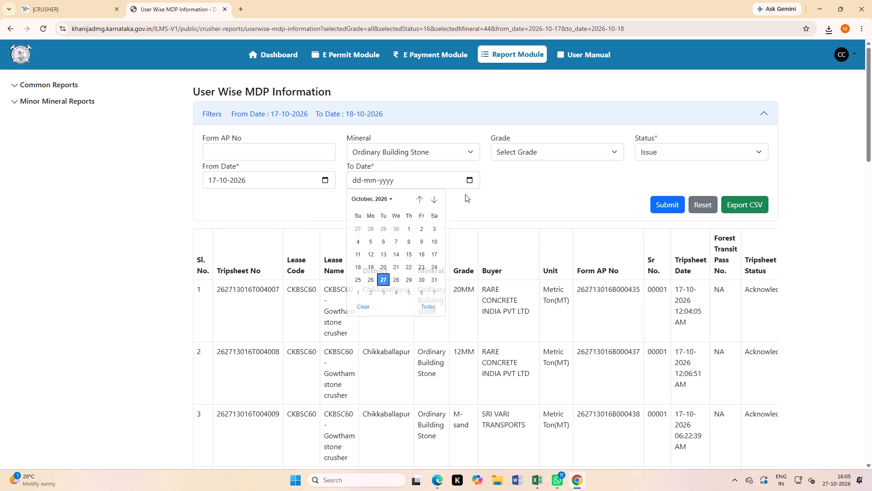
pyautogui.click(435, 260)
pyautogui.click(471, 183)
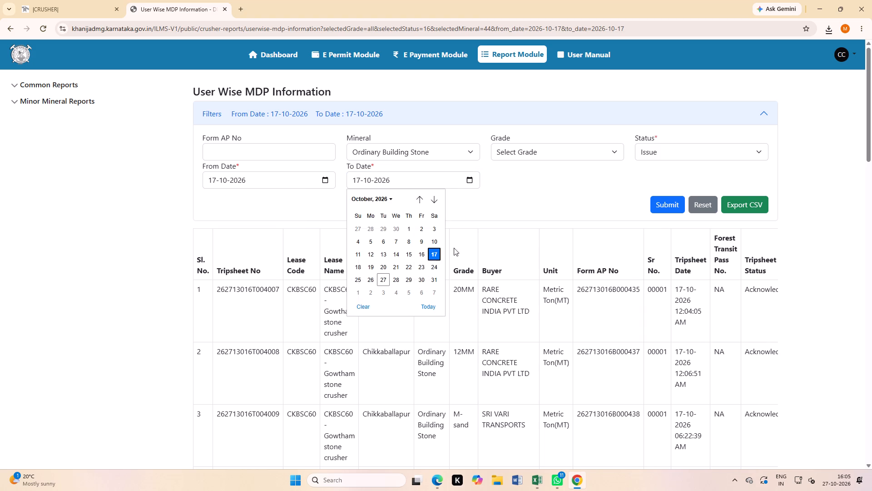
pyautogui.click(438, 268)
pyautogui.click(324, 182)
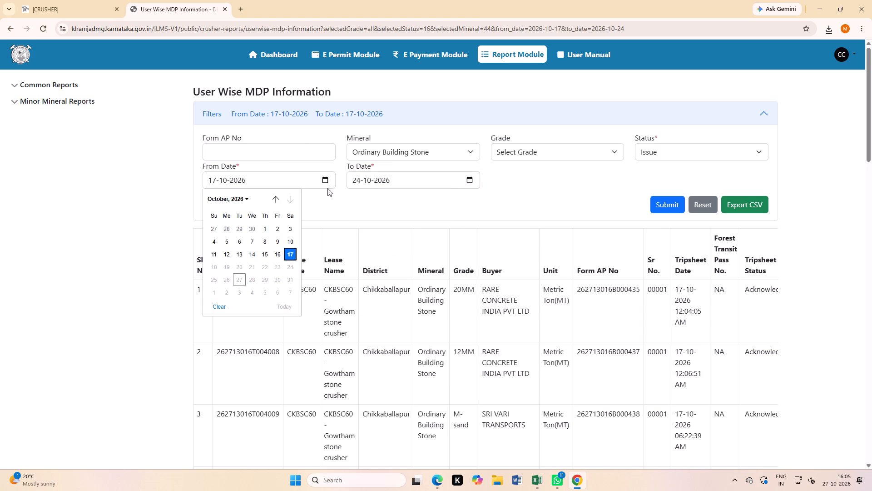
pyautogui.click(282, 256)
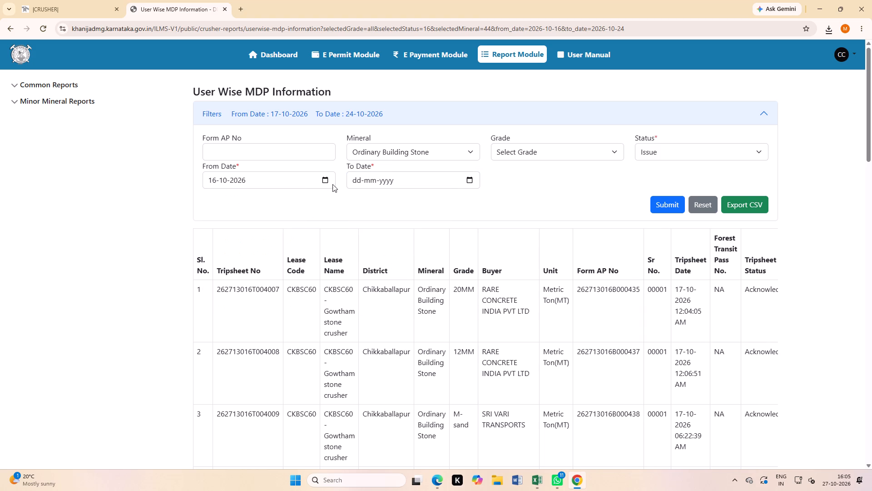
pyautogui.click(470, 178)
pyautogui.click(423, 277)
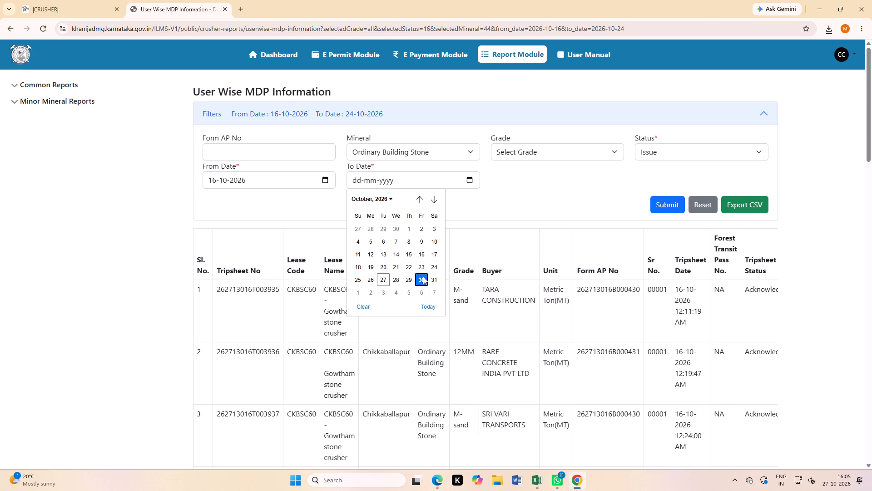
# Set the date range to 19-10-2026 through 24-10-2026, load the MDP report and export it as CSV.
pyautogui.click(330, 181)
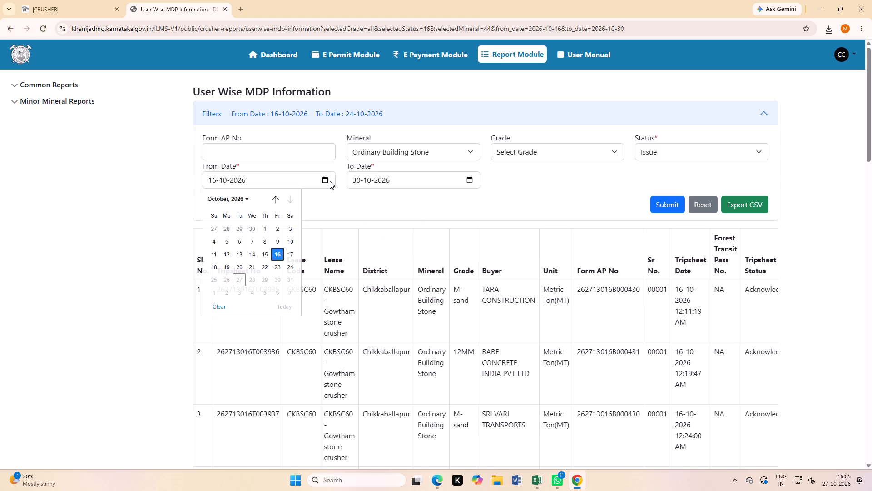
pyautogui.click(230, 270)
pyautogui.click(470, 180)
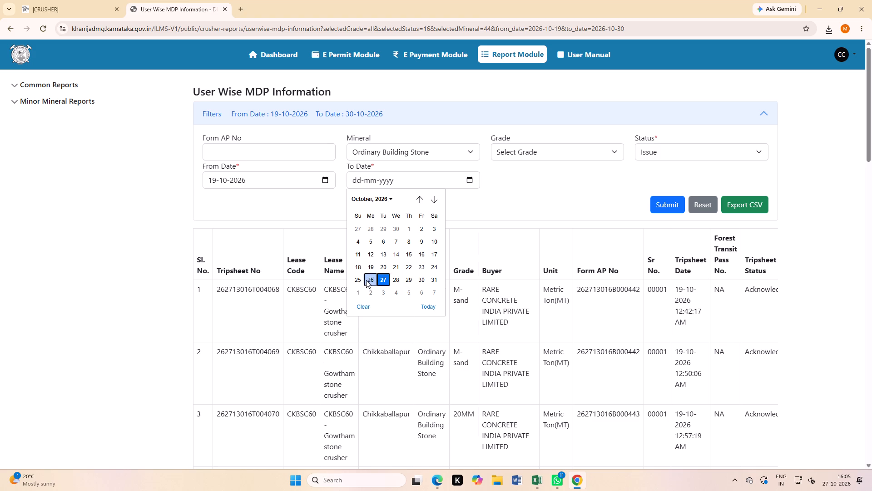
pyautogui.click(434, 268)
pyautogui.click(500, 222)
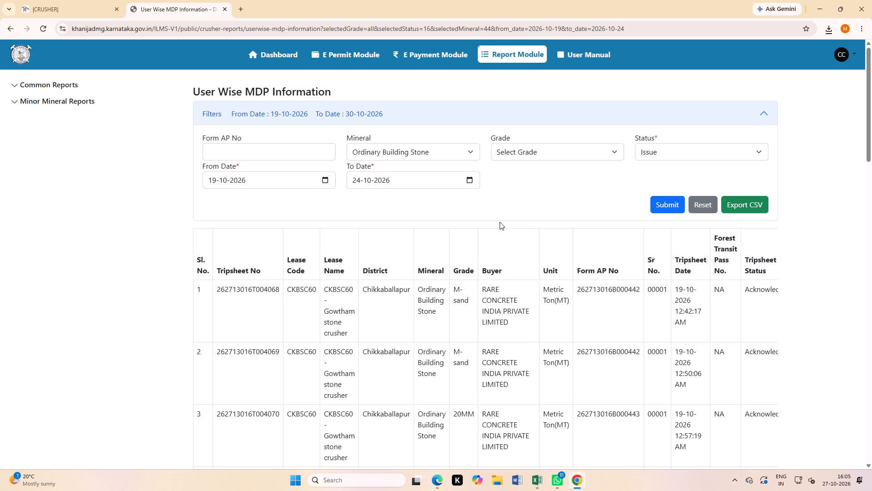
pyautogui.click(667, 202)
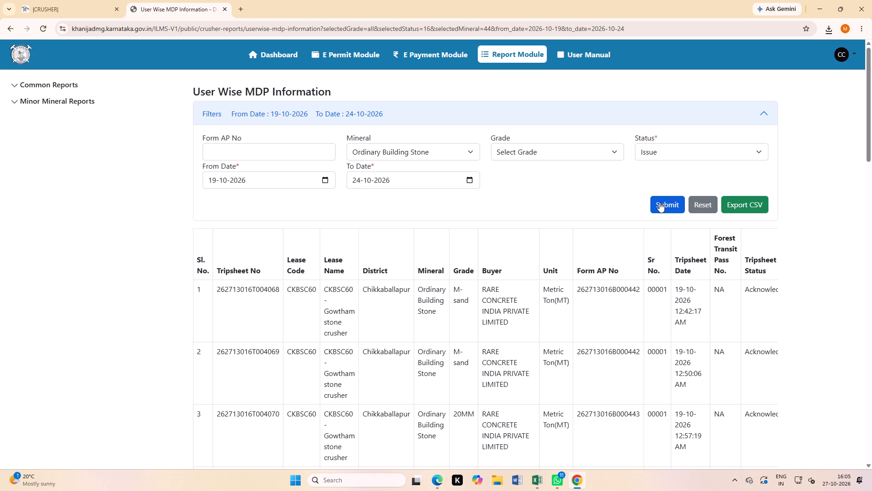
pyautogui.click(659, 202)
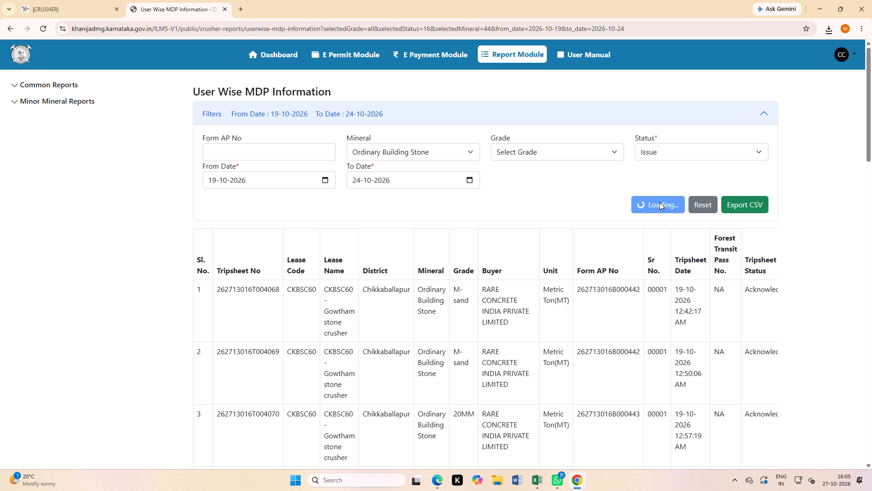
pyautogui.click(740, 200)
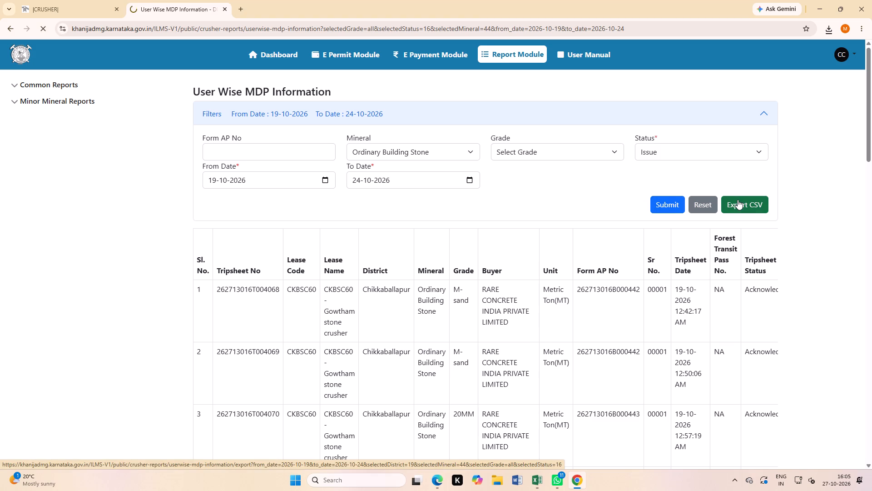
# Move the date range to 24-10-2026 through 30-10-2026, narrow both dates to 25-10-2026, load the report and export it as CSV.
pyautogui.click(327, 180)
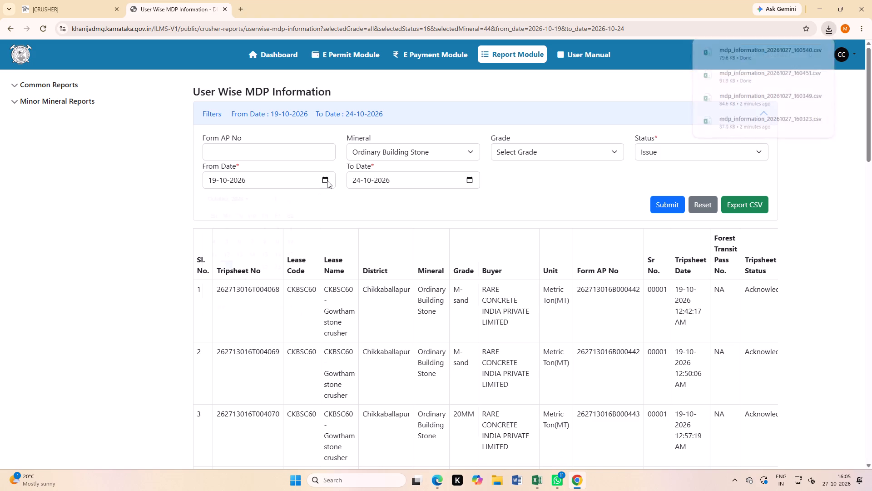
pyautogui.click(287, 271)
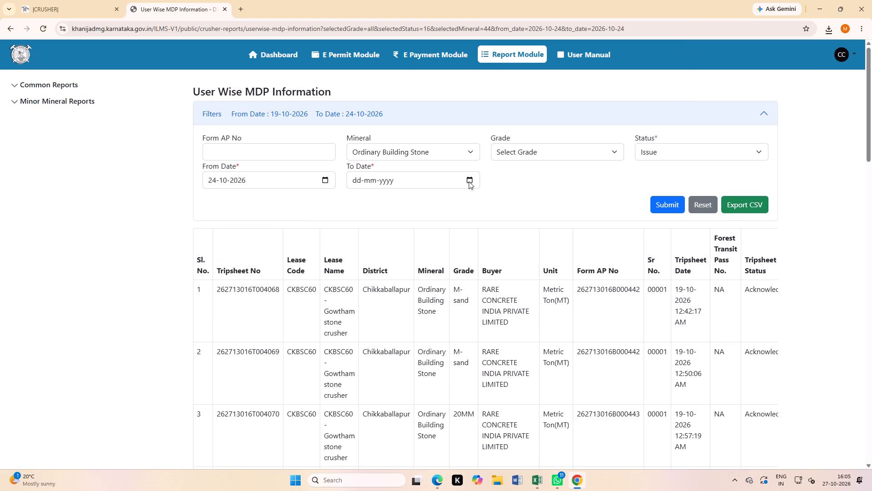
pyautogui.click(469, 181)
pyautogui.click(426, 277)
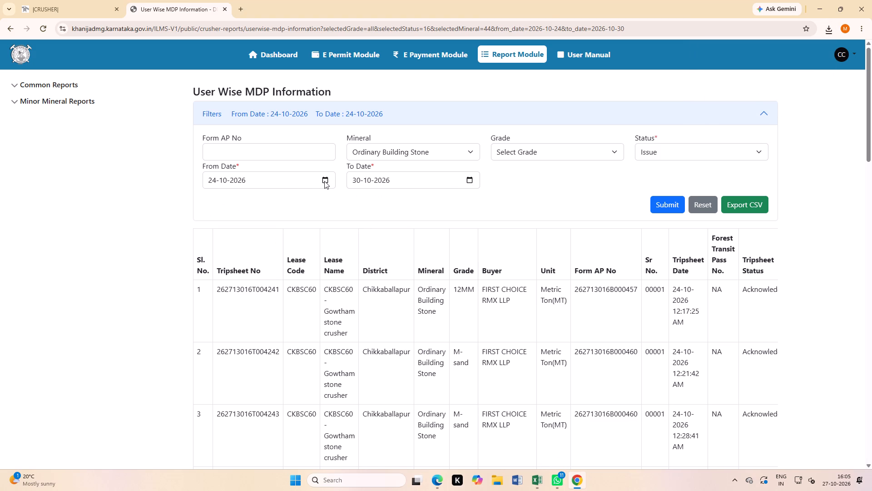
pyautogui.click(323, 180)
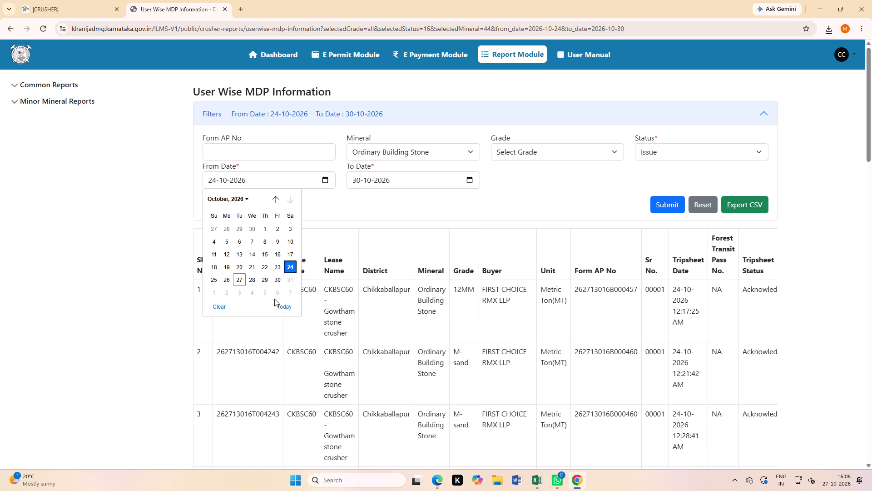
pyautogui.click(217, 281)
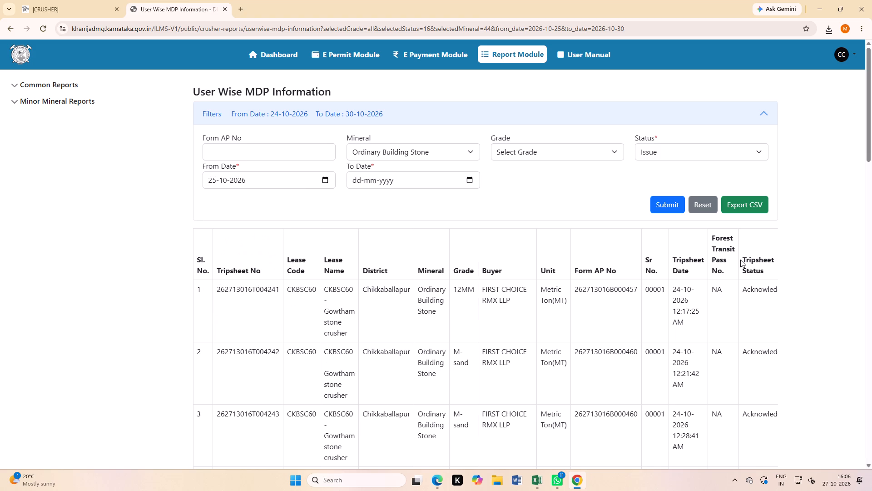
pyautogui.click(473, 185)
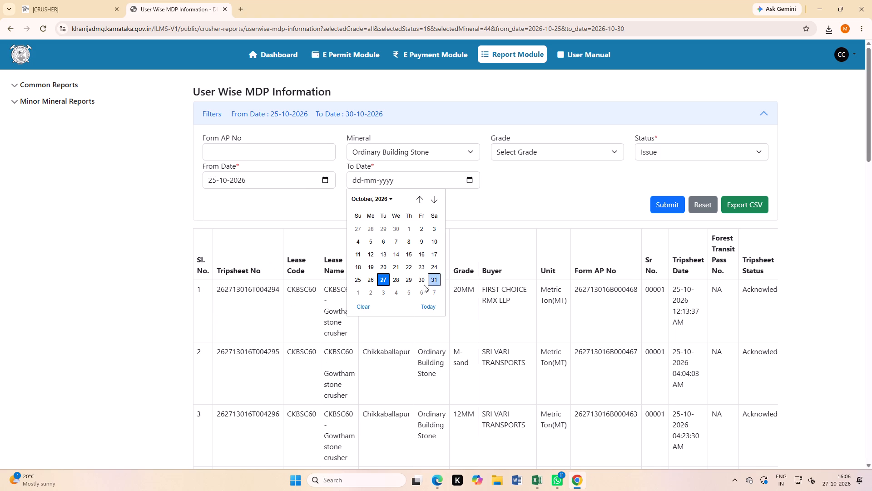
pyautogui.click(357, 283)
pyautogui.click(501, 201)
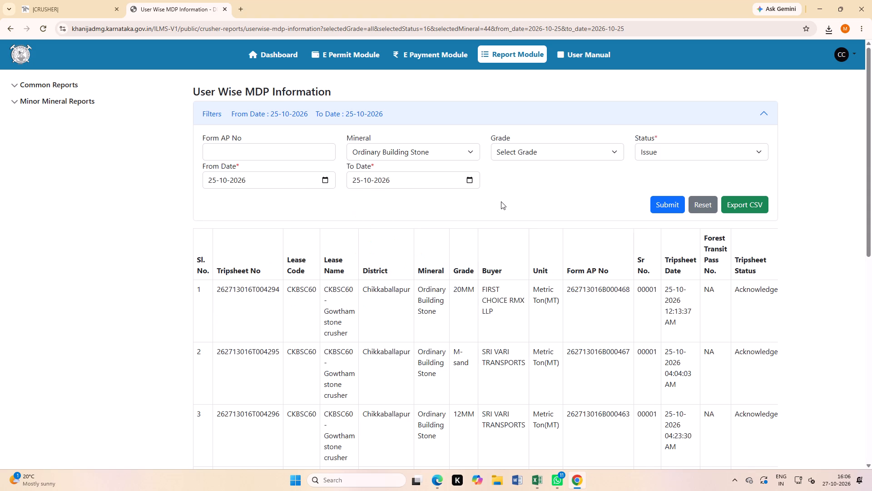
pyautogui.click(659, 201)
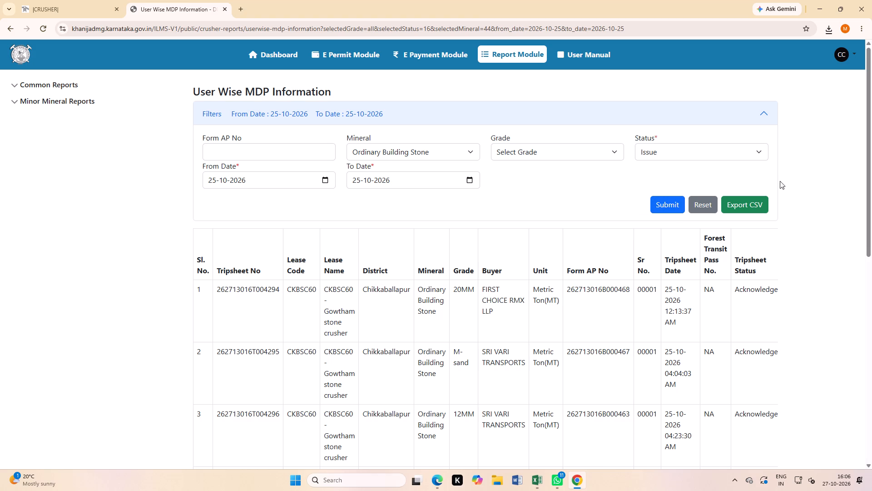
pyautogui.click(750, 202)
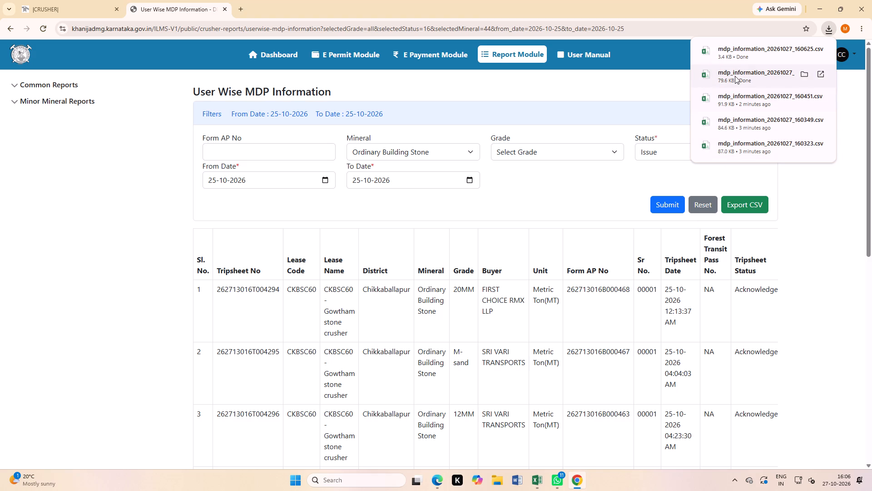
# Open the downloaded mdp_information_20261027_160323.csv in Excel and go to the empty rows below its last record.
pyautogui.click(749, 146)
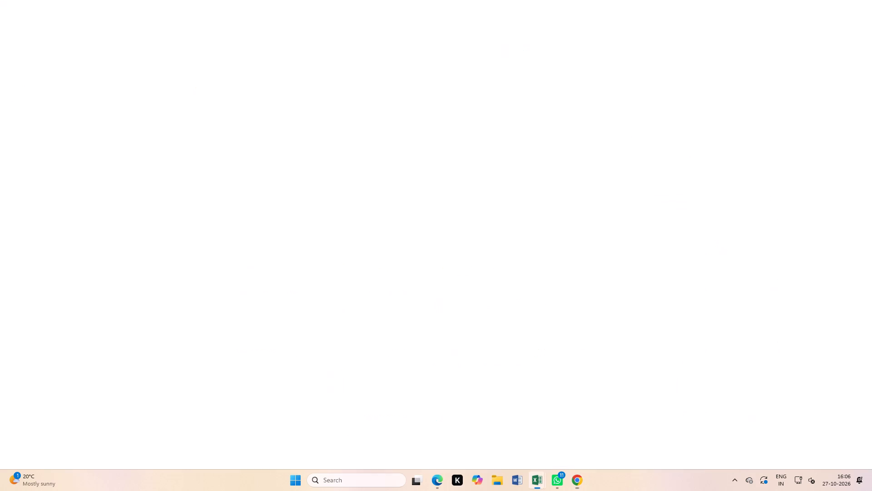
pyautogui.scroll(5, 285, 301)
pyautogui.scroll(-7, 282, 310)
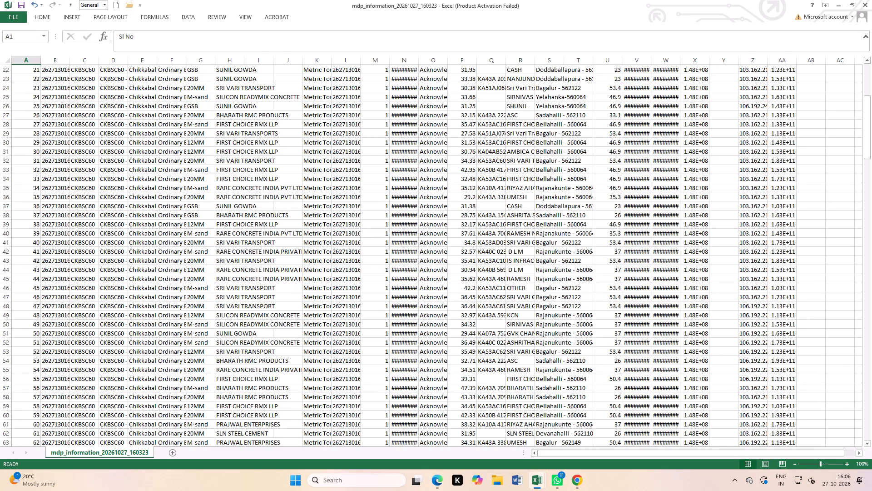
pyautogui.moveTo(869, 143); pyautogui.dragTo(863, 451)
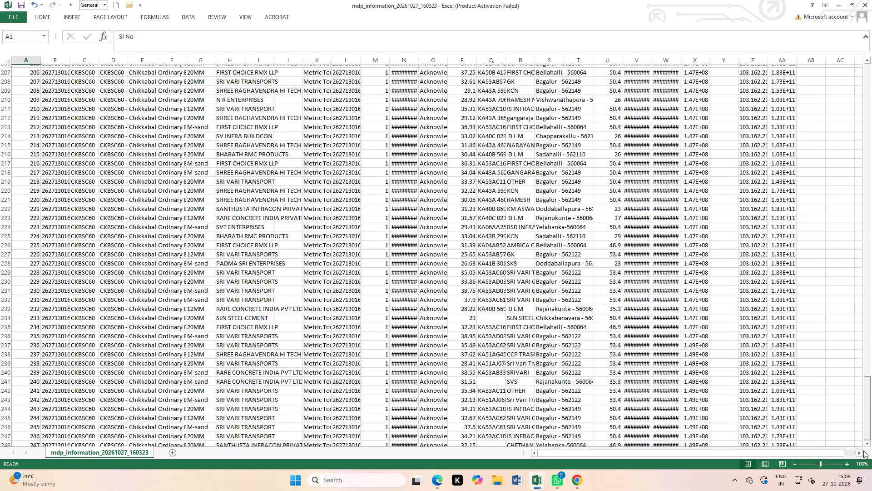
pyautogui.moveTo(863, 451); pyautogui.dragTo(862, 453)
pyautogui.scroll(-9, 493, 350)
pyautogui.scroll(-1, 414, 286)
pyautogui.click(406, 262)
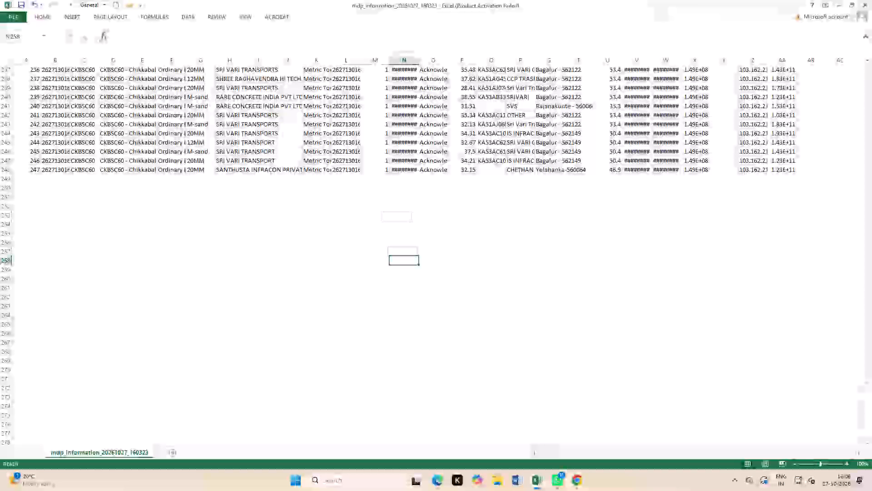
# Open the downloaded mdp_information_20261027_160349.csv from Chrome and widen its Tripsheet Date column to fit the dates.
pyautogui.click(576, 479)
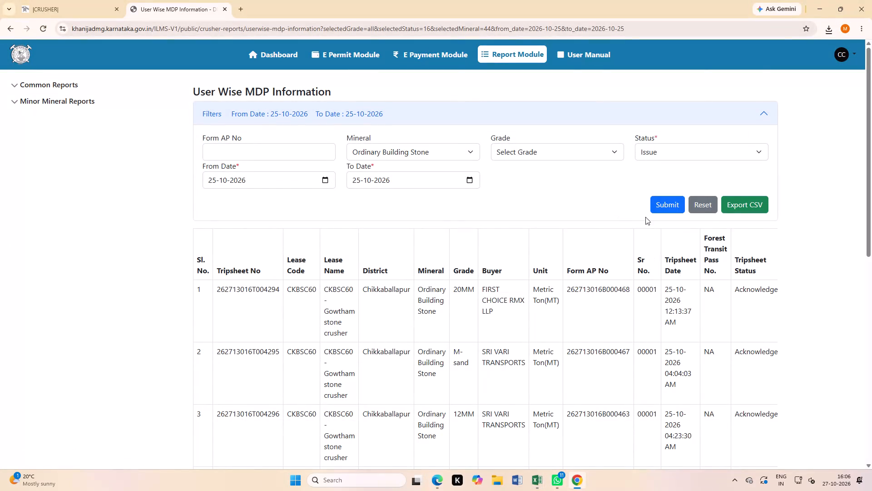
pyautogui.click(833, 32)
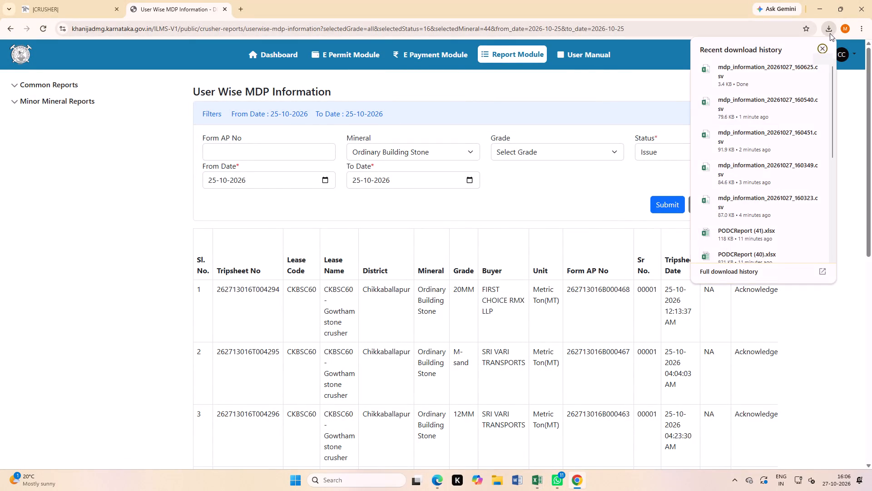
pyautogui.click(750, 171)
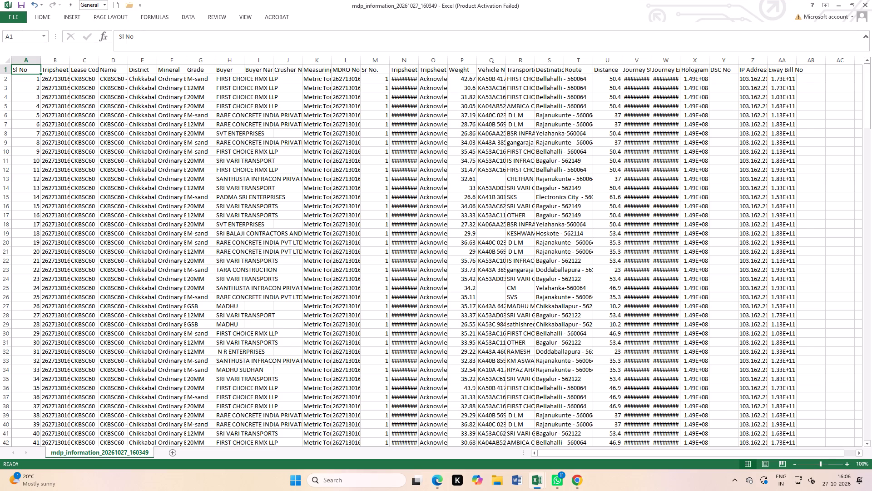
pyautogui.doubleClick(421, 60)
pyautogui.click(309, 164)
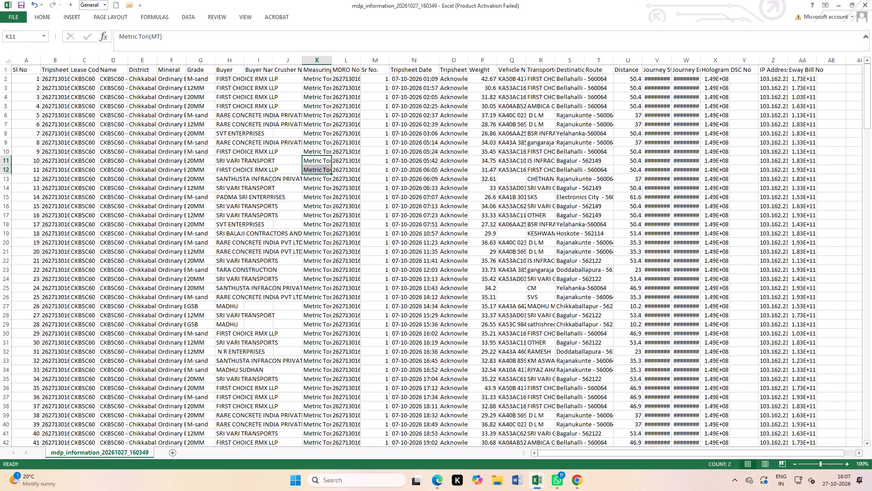
# Copy records B2:AA240 from mdp_information_20261027_160349 and paste them at B249 in mdp_information_20261027_160323.
pyautogui.moveTo(57, 83); pyautogui.dragTo(776, 490)
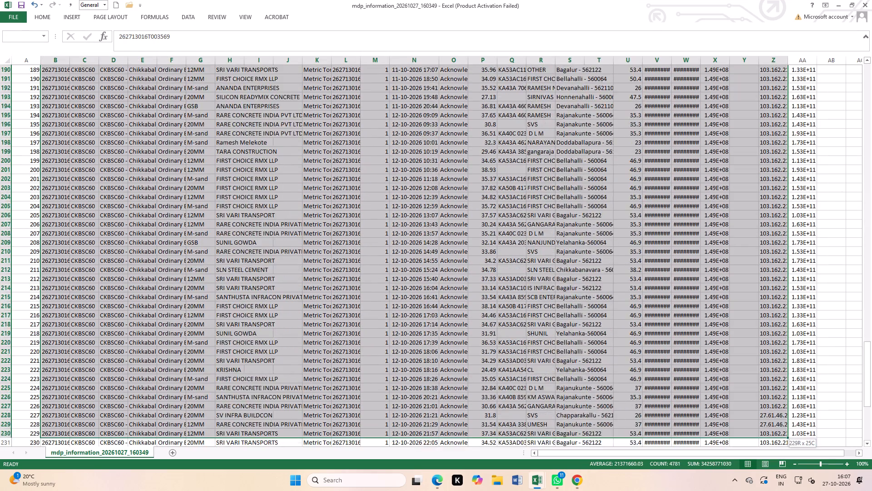
pyautogui.moveTo(776, 490); pyautogui.dragTo(814, 435)
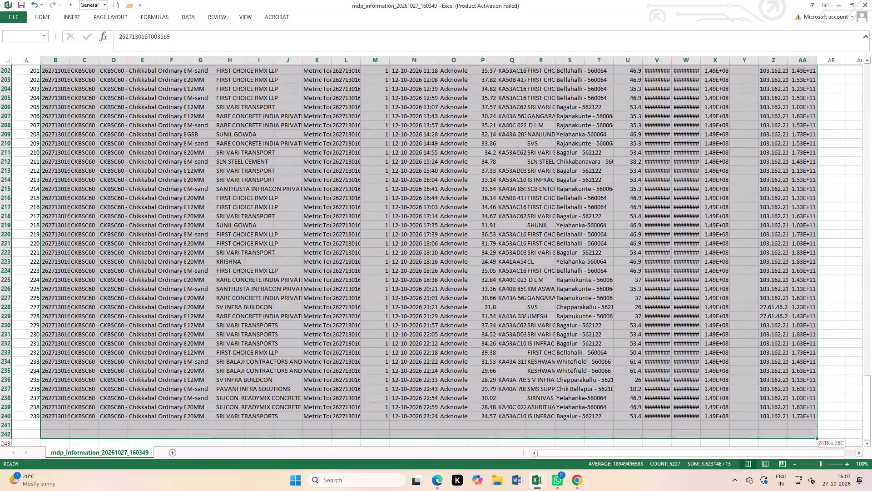
pyautogui.moveTo(814, 435); pyautogui.dragTo(814, 418)
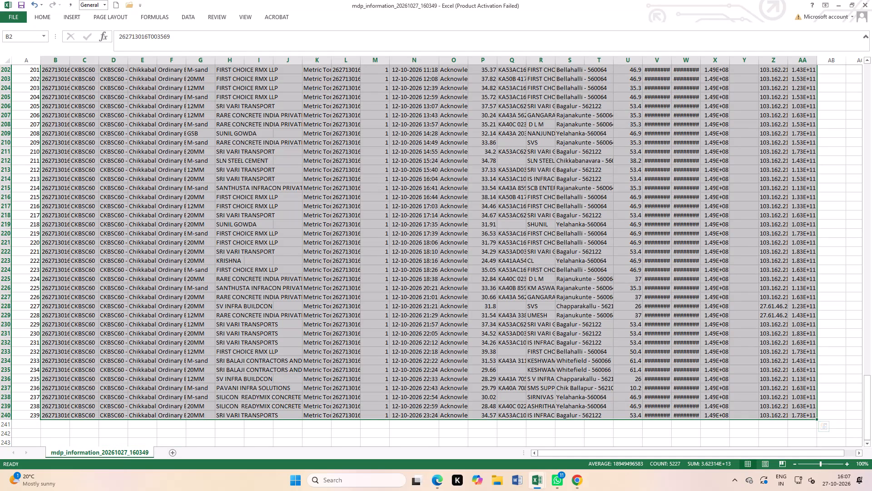
pyautogui.hotkey('ctrl', 'c')
pyautogui.hotkey('ctrl', 'Tab')
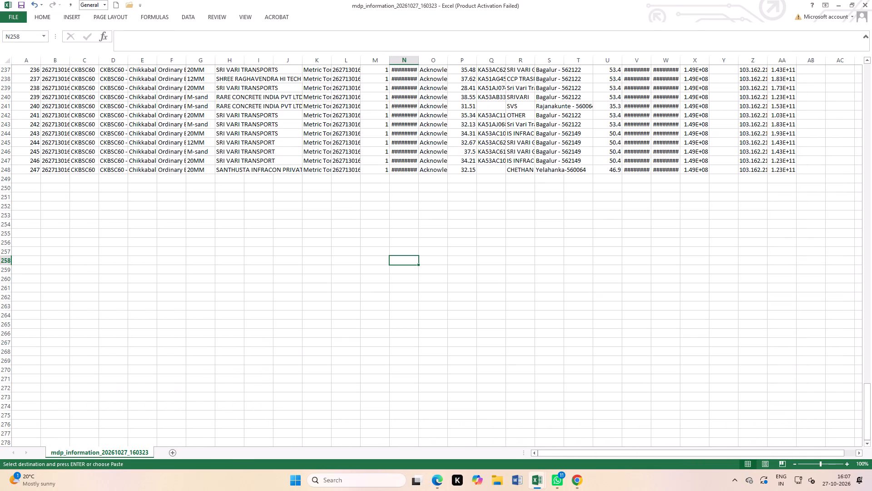
pyautogui.click(36, 178)
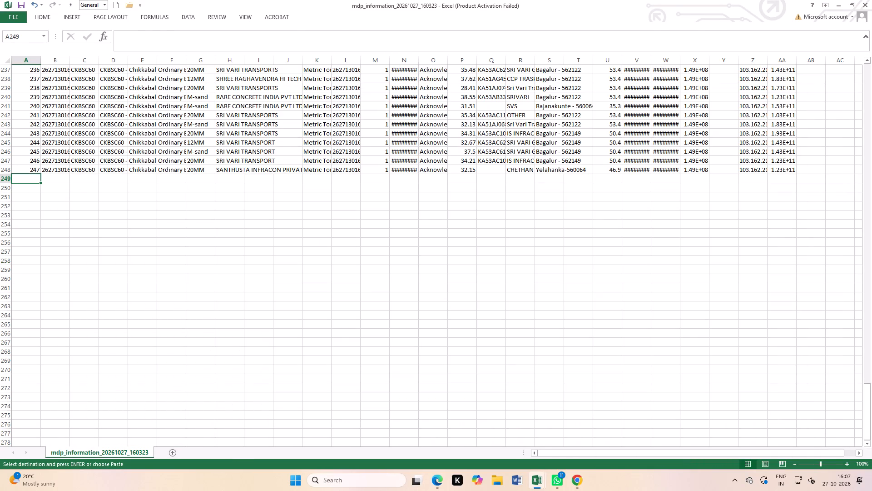
pyautogui.click(50, 180)
pyautogui.hotkey('ctrl', 'v')
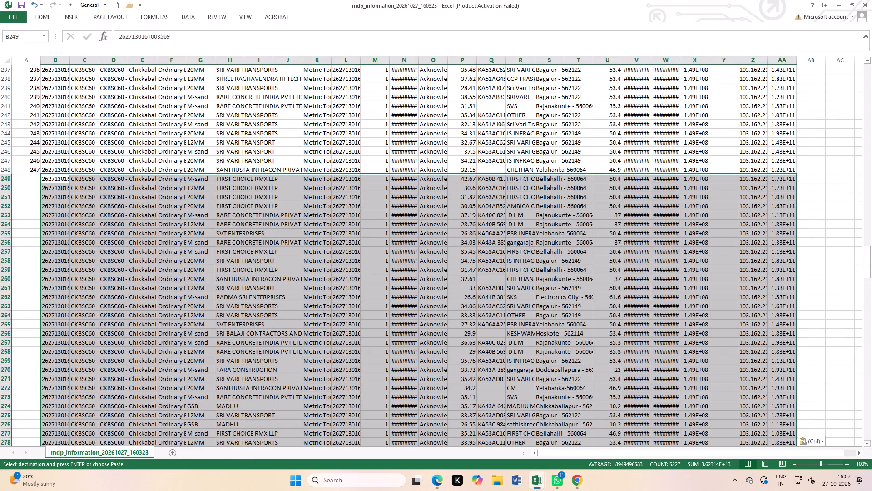
# Widen the Tripsheet Date column of mdp_information_20261027_160323 to fit the dates.
pyautogui.click(200, 250)
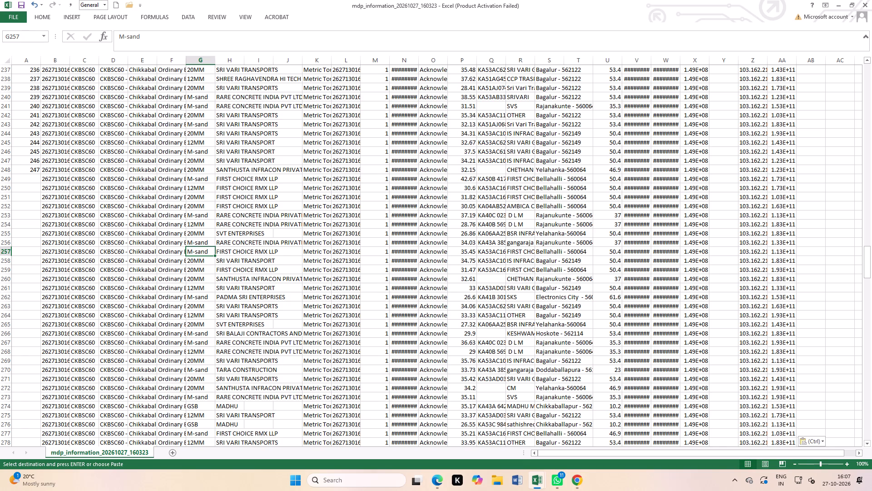
pyautogui.doubleClick(417, 60)
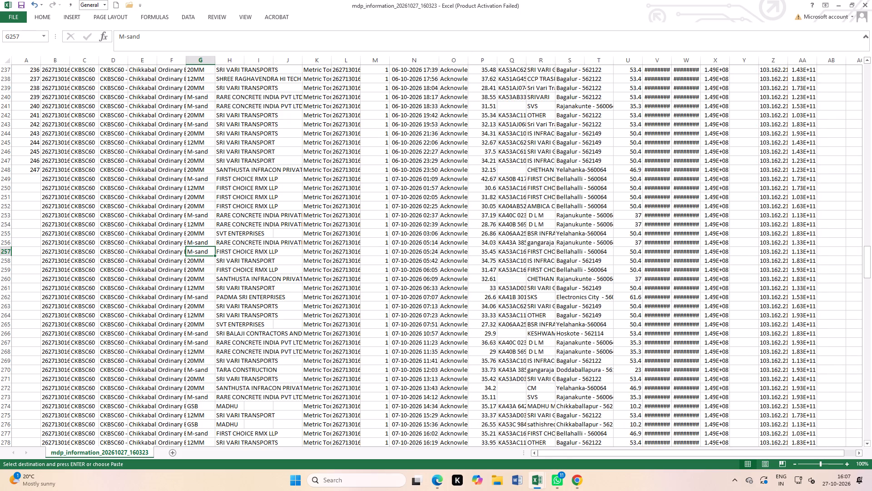
# Close the mdp_information_20261027_160349 workbook without saving its changes.
pyautogui.hotkey('ctrl', 'Tab')
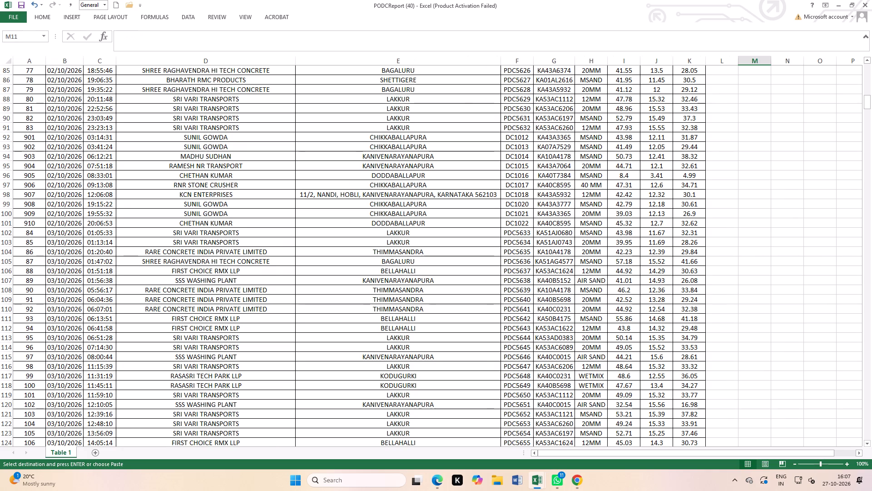
pyautogui.hotkey('ctrl', 'Tab')
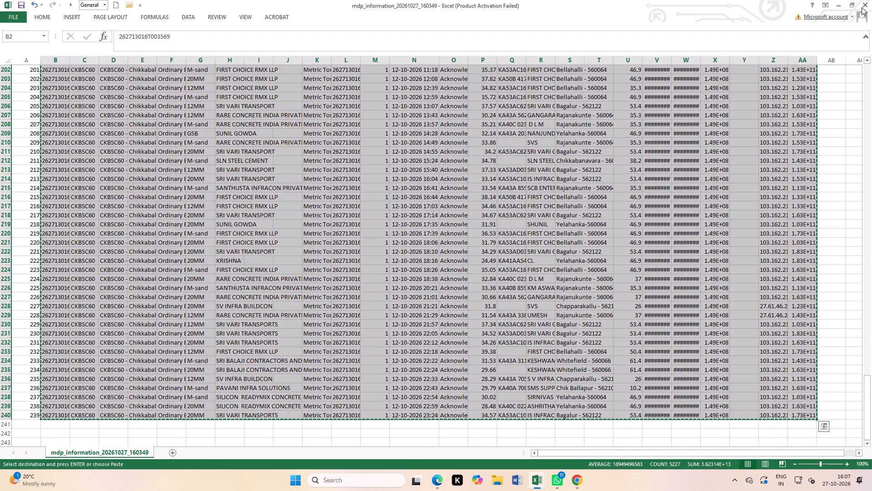
pyautogui.click(842, 83)
pyautogui.doubleClick(840, 86)
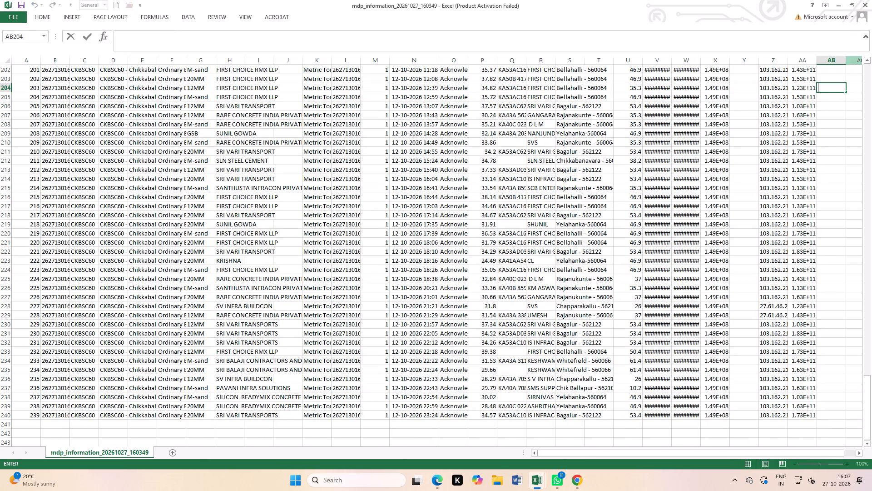
pyautogui.click(864, 0)
pyautogui.click(438, 250)
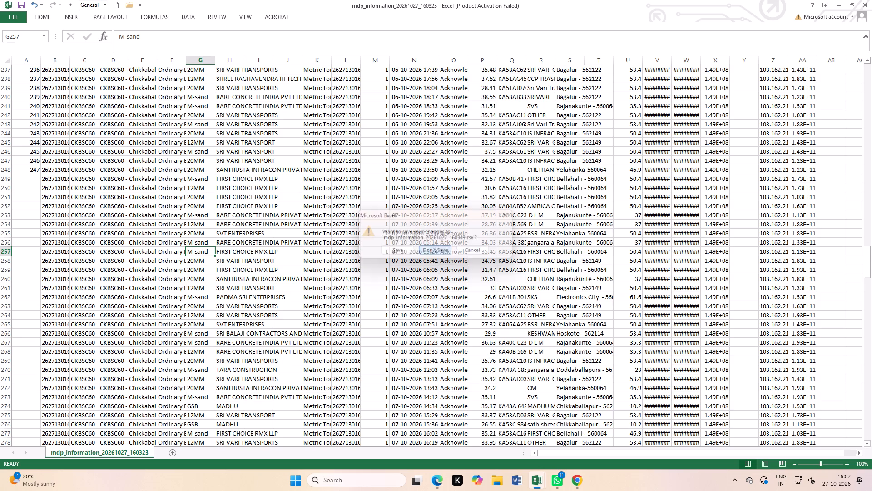
# Go to the end of the combined records, and open the downloaded mdp_information_20261027_160451.csv from Chrome.
pyautogui.scroll(-7, 485, 342)
pyautogui.scroll(-6, 386, 339)
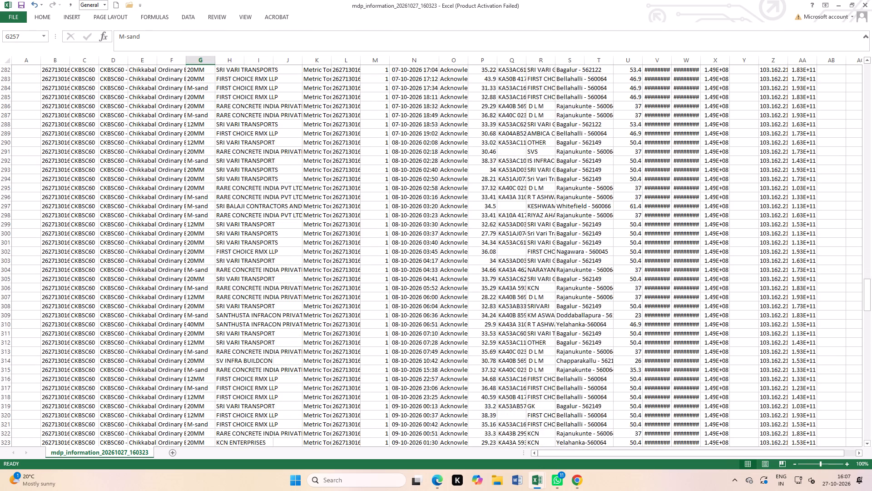
pyautogui.scroll(-16, 410, 344)
pyautogui.moveTo(867, 334); pyautogui.dragTo(867, 336)
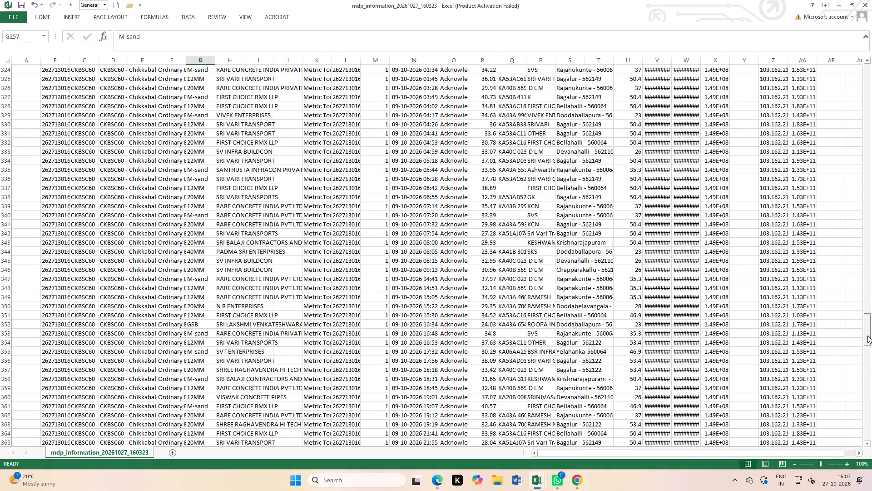
pyautogui.moveTo(867, 336); pyautogui.dragTo(869, 448)
pyautogui.scroll(-8, 527, 306)
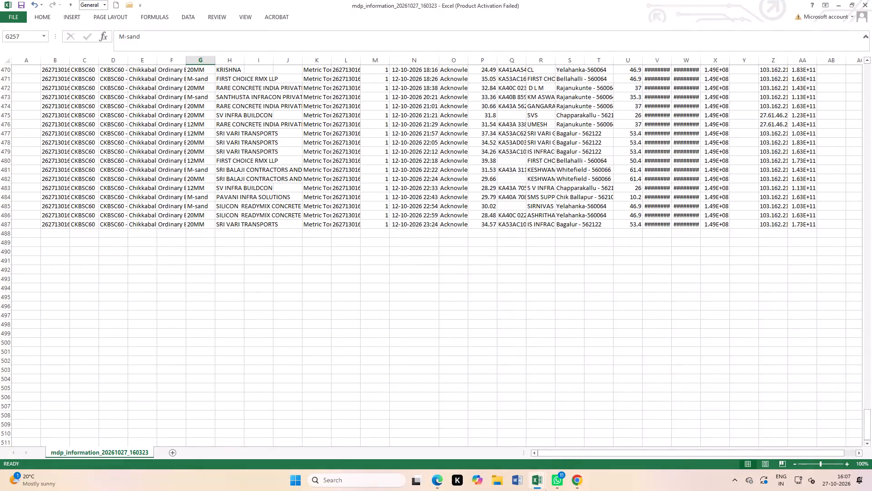
pyautogui.click(576, 480)
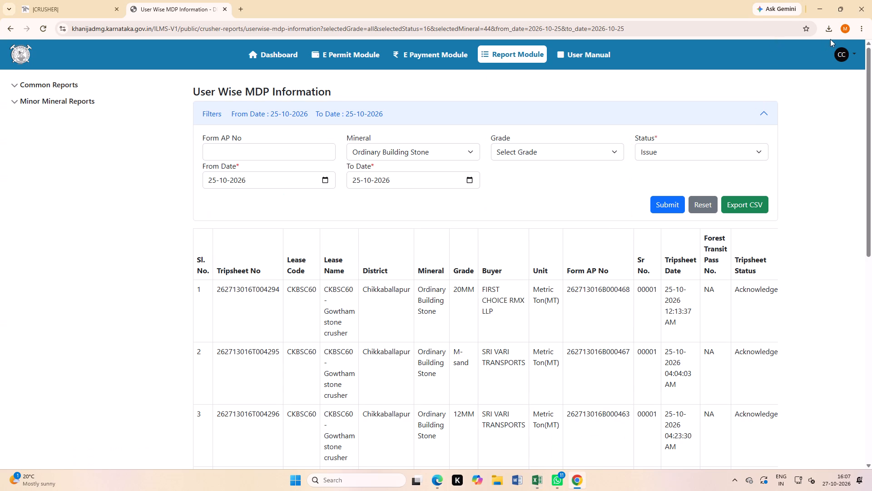
pyautogui.click(829, 28)
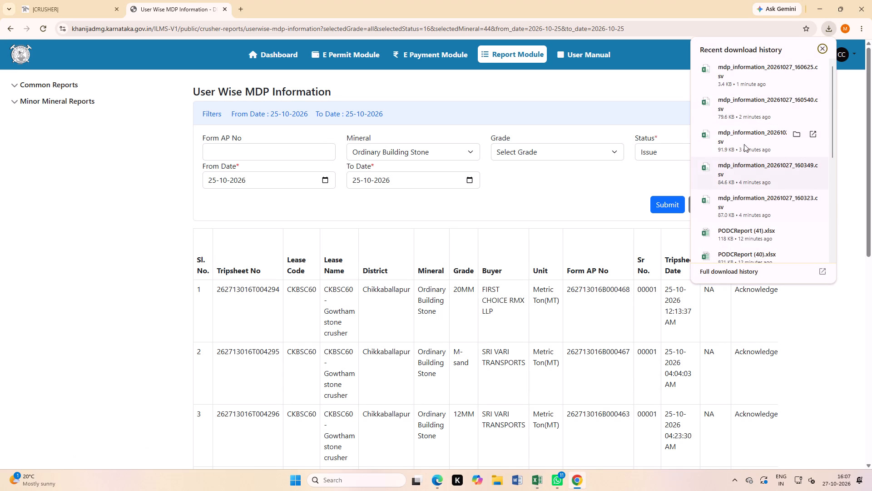
pyautogui.click(744, 141)
# Copy records B2:AA261 from mdp_information_20261027_160451, paste them at B488 in mdp_information_20261027_160323, and go to the last pasted row.
pyautogui.scroll(4, 178, 205)
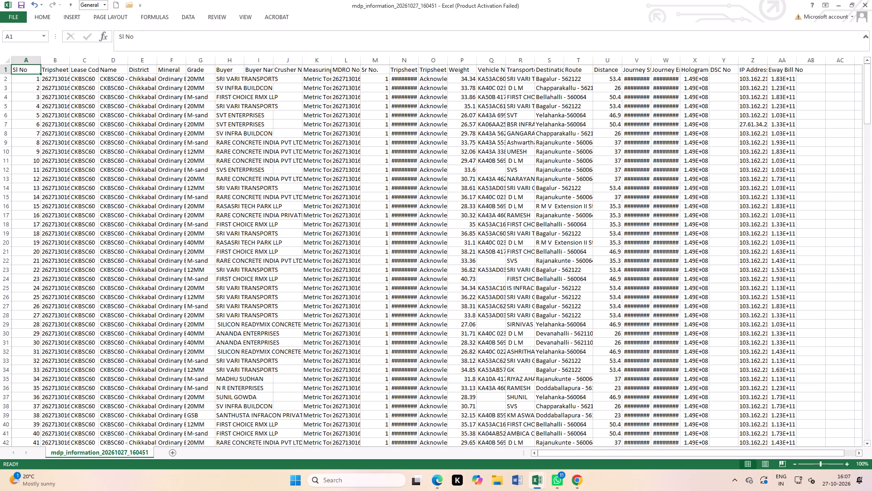
pyautogui.moveTo(59, 79); pyautogui.dragTo(670, 490)
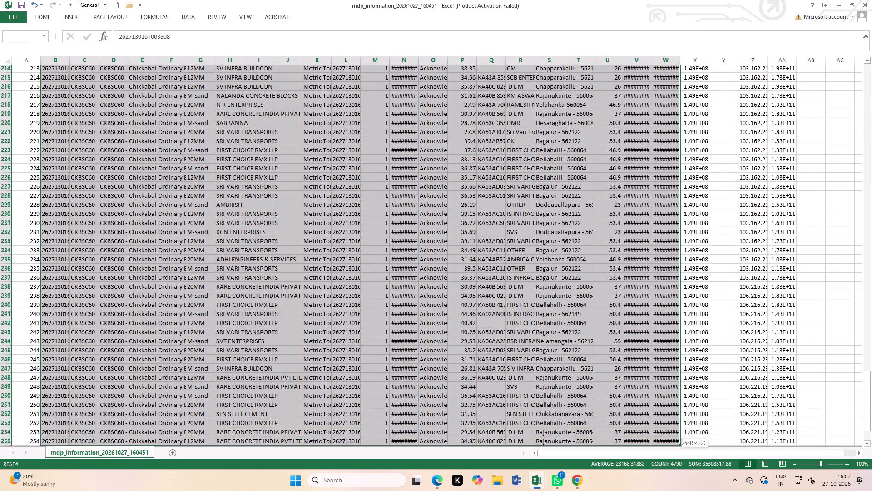
pyautogui.moveTo(670, 490); pyautogui.dragTo(793, 415)
pyautogui.hotkey('ctrl', 'c')
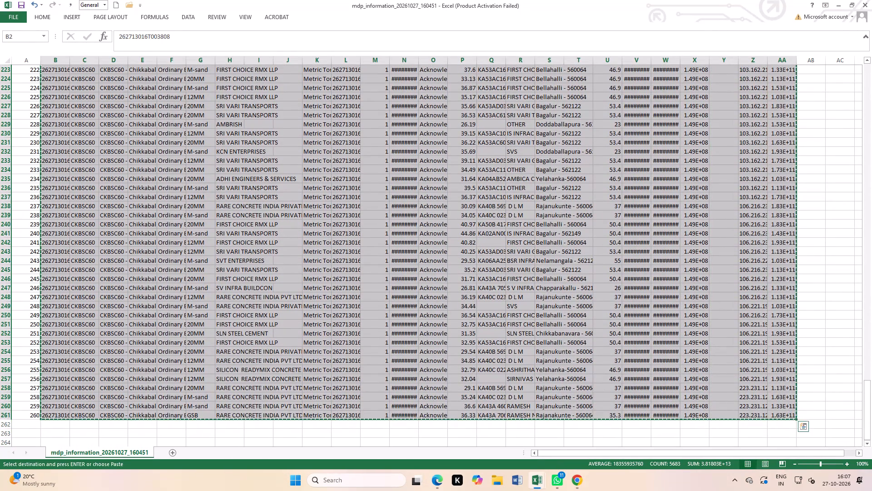
pyautogui.hotkey('ctrl', 'Tab')
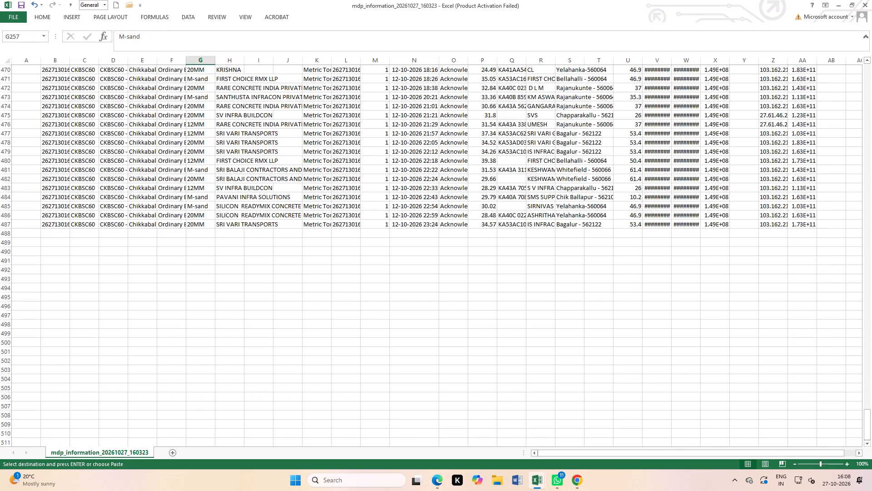
pyautogui.click(54, 233)
pyautogui.hotkey('ctrl', 'v')
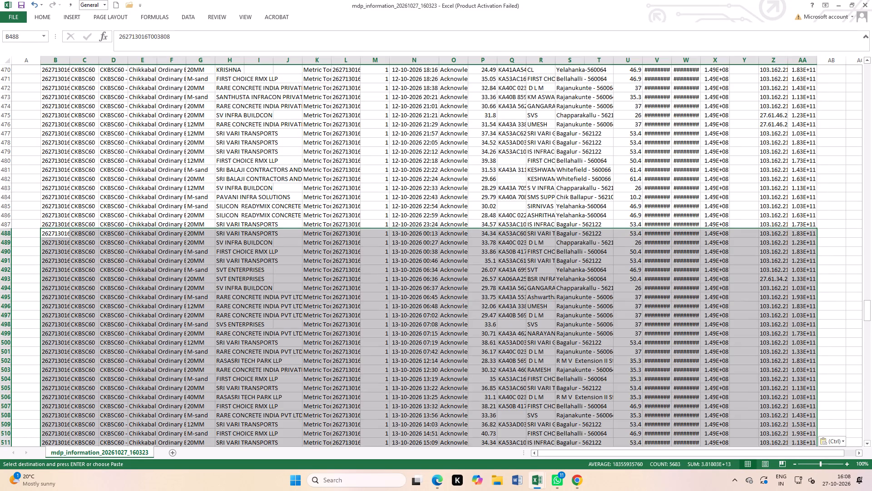
pyautogui.scroll(-6, 292, 355)
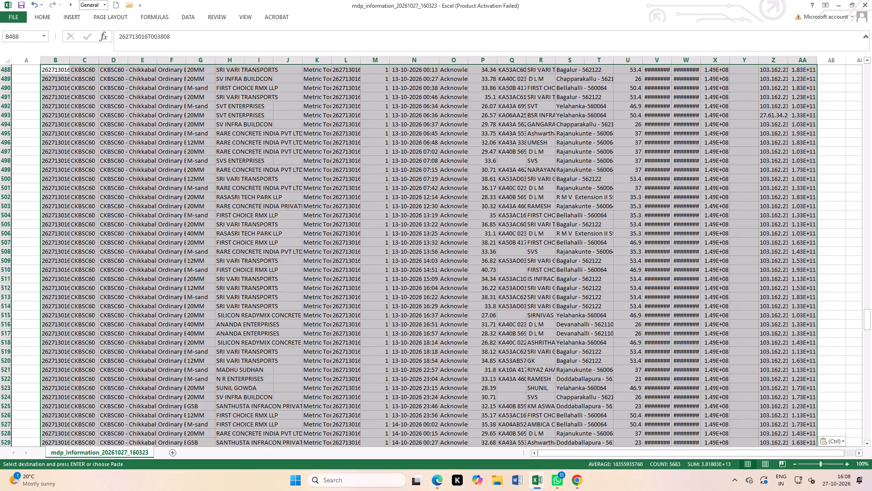
pyautogui.moveTo(867, 320); pyautogui.dragTo(863, 443)
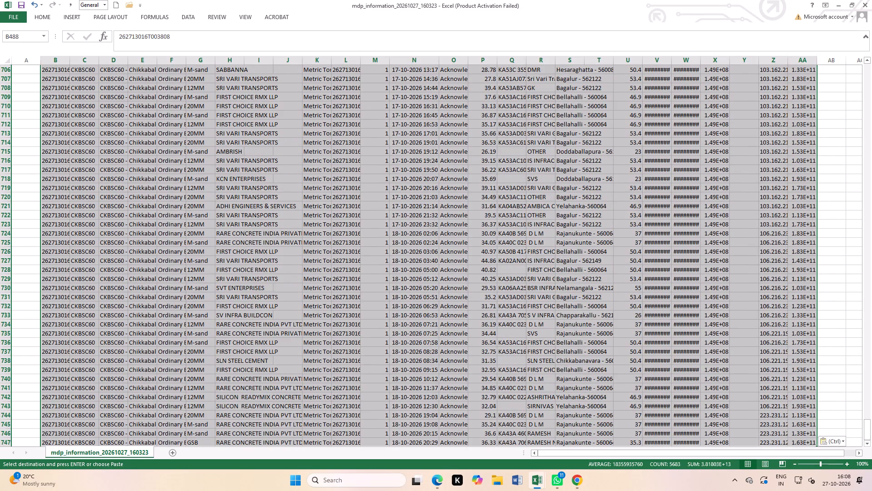
# Close the mdp_information_20261027_160451 workbook without saving its changes.
pyautogui.hotkey('ctrl', 'Tab')
pyautogui.hotkey('ctrl', 'Tab')
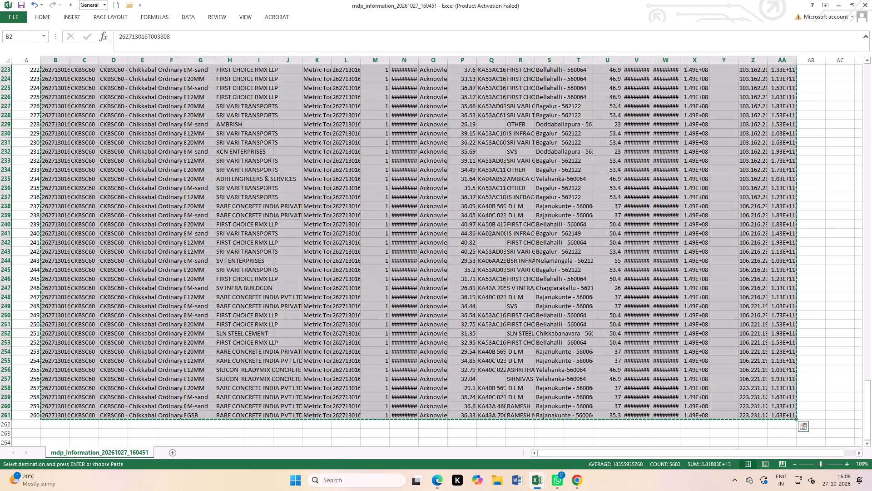
pyautogui.click(718, 157)
pyautogui.doubleClick(718, 163)
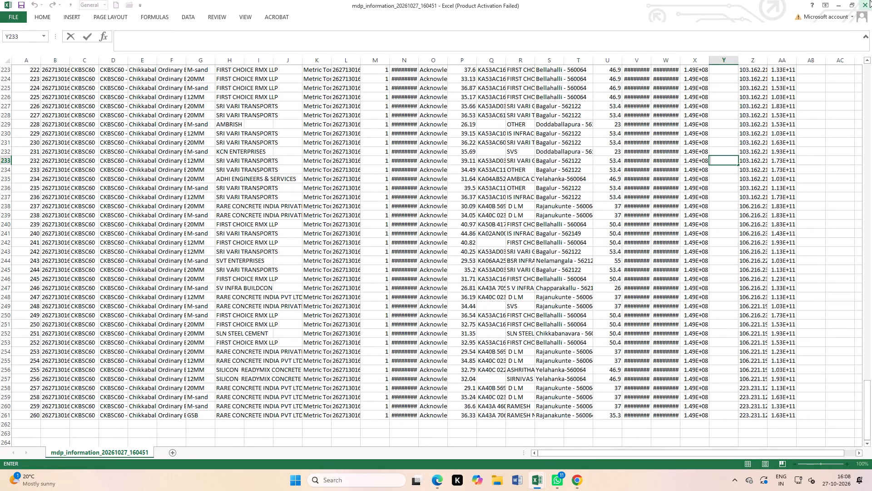
pyautogui.click(870, 0)
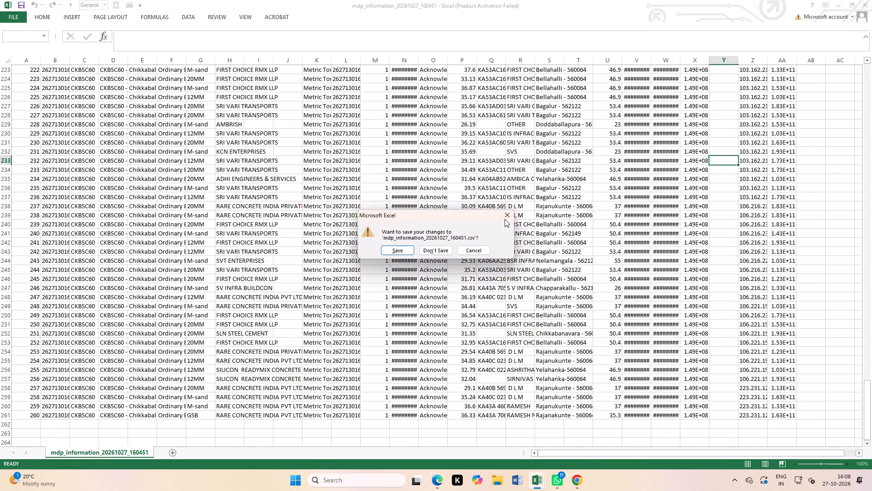
pyautogui.click(440, 250)
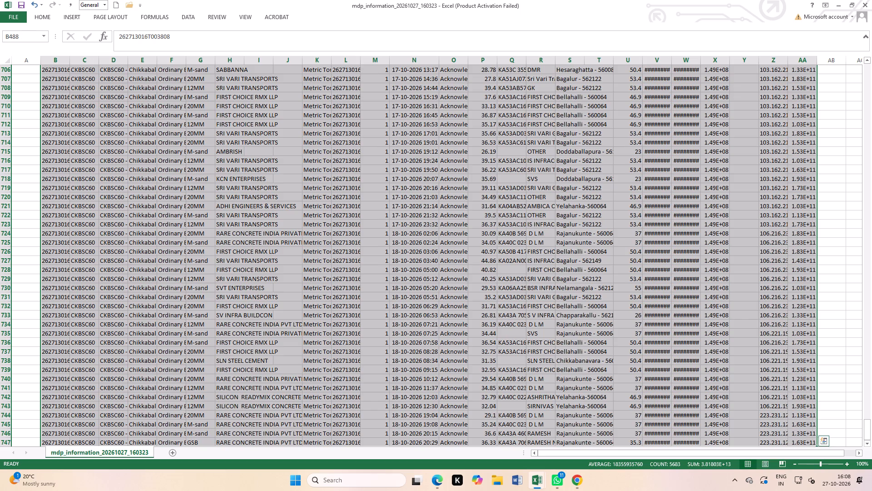
# Go to the end of the combined records in mdp_information_20261027_160323, deselect the pasted block, and check the last rows.
pyautogui.scroll(-7, 258, 202)
pyautogui.scroll(-2, 338, 288)
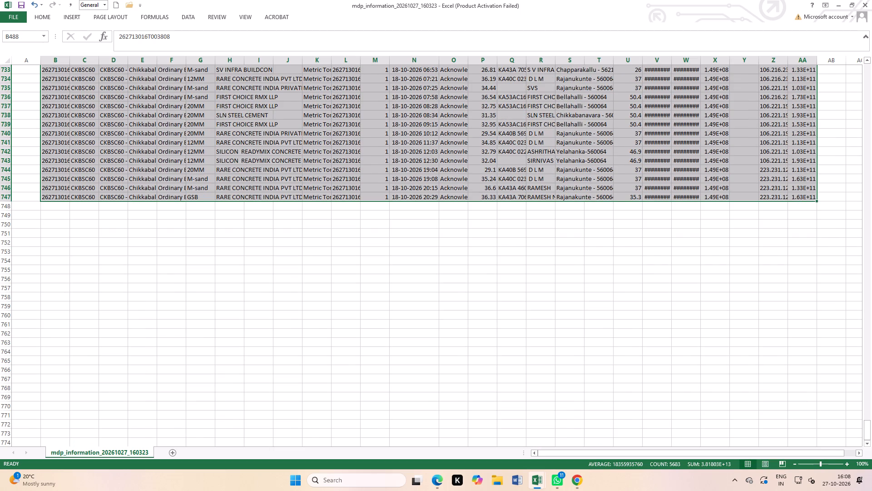
pyautogui.click(253, 316)
pyautogui.scroll(-2, 36, 357)
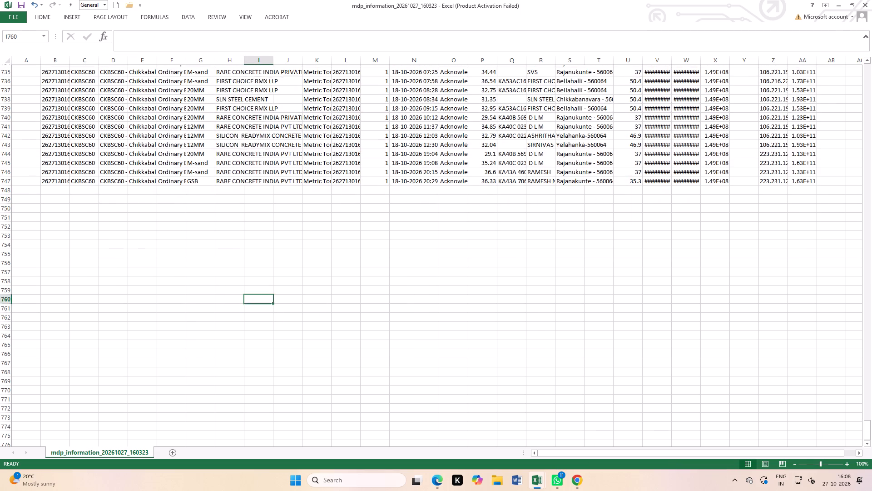
pyautogui.scroll(-2, 96, 371)
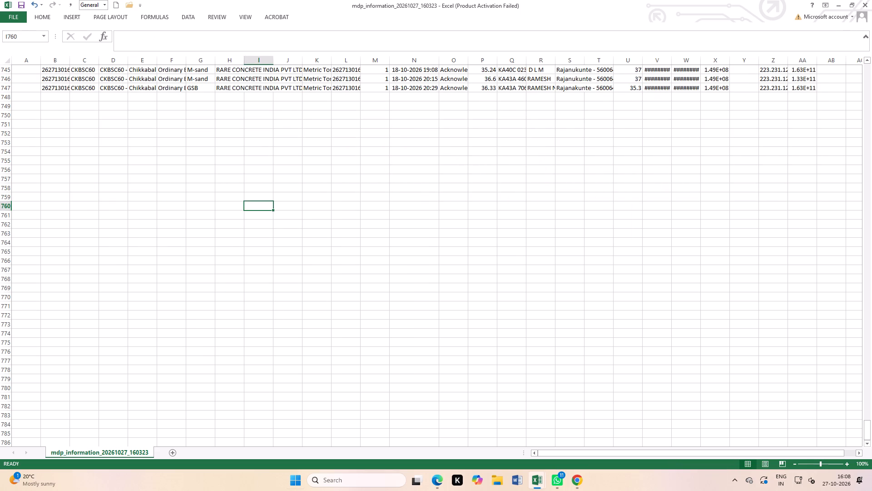
pyautogui.scroll(2, 516, 291)
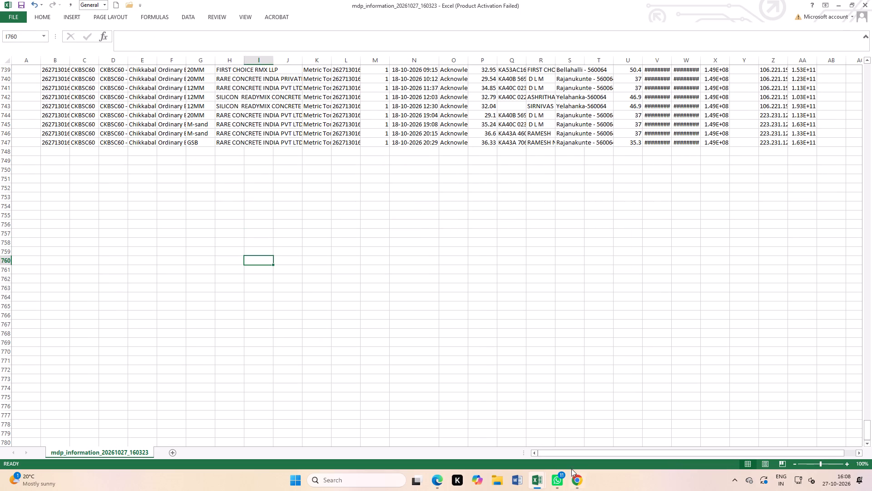
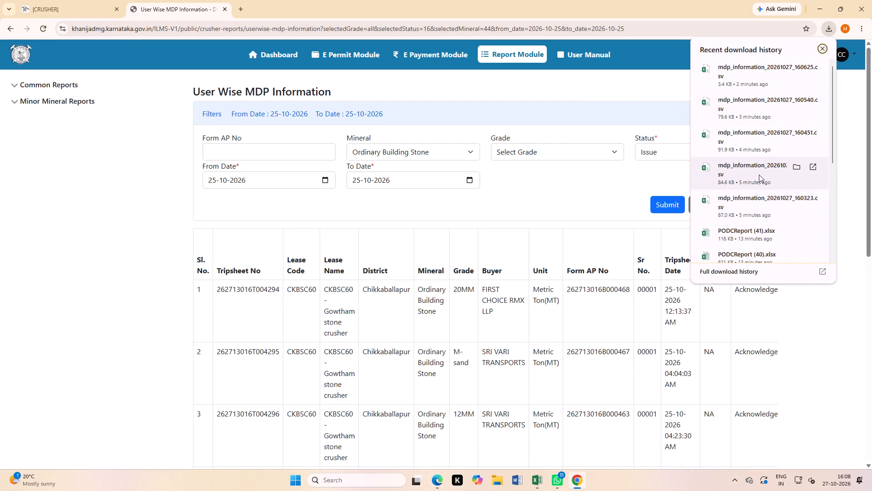
# Open the downloaded mdp_information_20261027_160540.csv from Chrome and widen its Tripsheet Date column to fit the full dates.
pyautogui.click(753, 105)
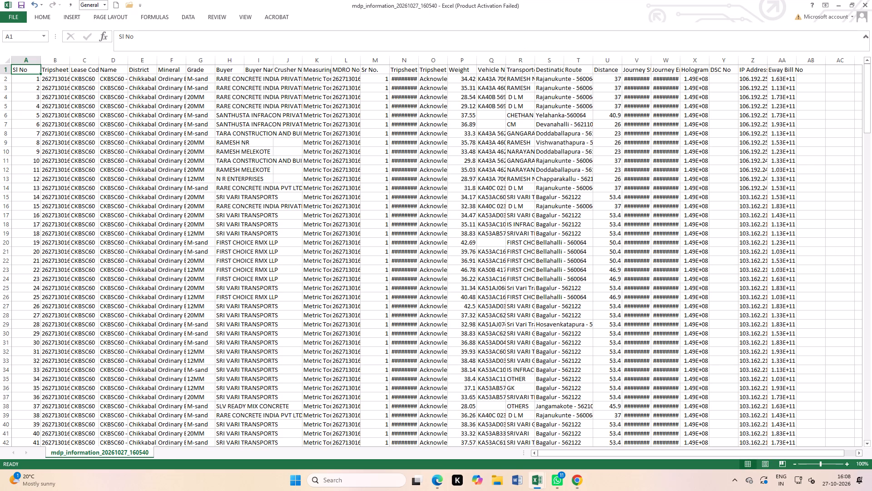
pyautogui.doubleClick(423, 63)
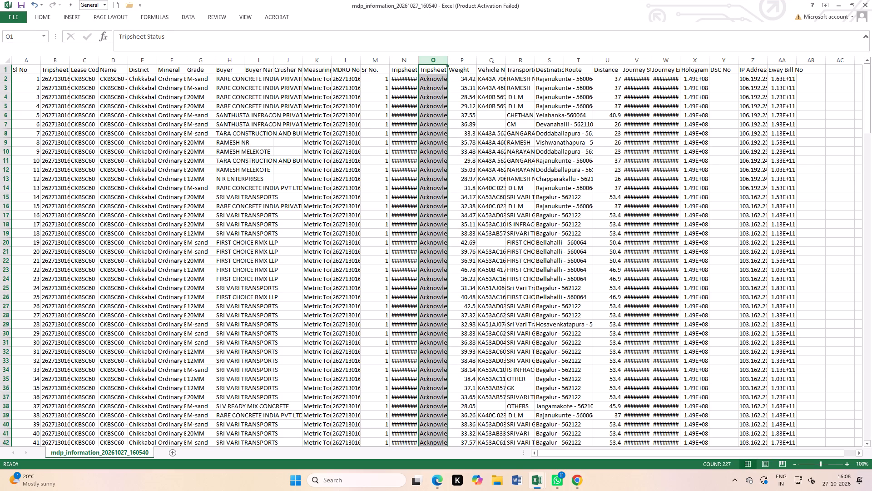
pyautogui.doubleClick(420, 62)
pyautogui.click(496, 123)
# Copy records B2:AA227 from mdp_information_20261027_160540 and paste them at B748 in mdp_information_20261027_160323.
pyautogui.moveTo(57, 79); pyautogui.dragTo(68, 86)
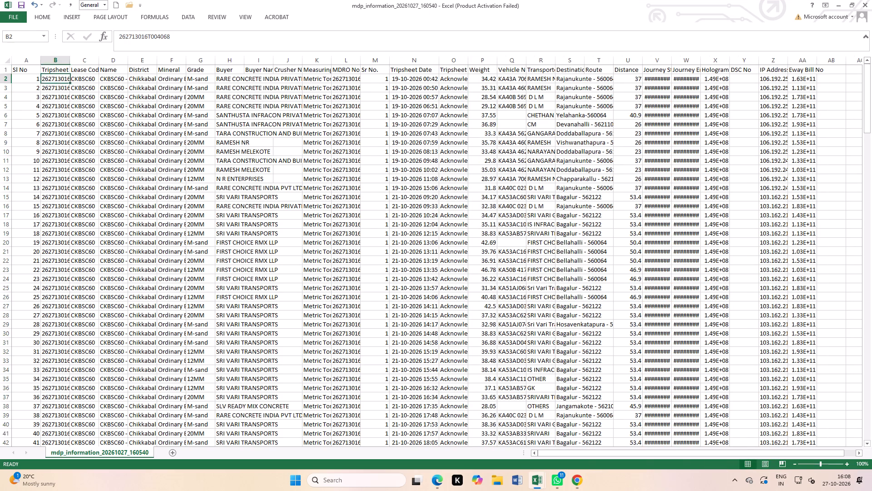
pyautogui.moveTo(68, 86); pyautogui.dragTo(800, 451)
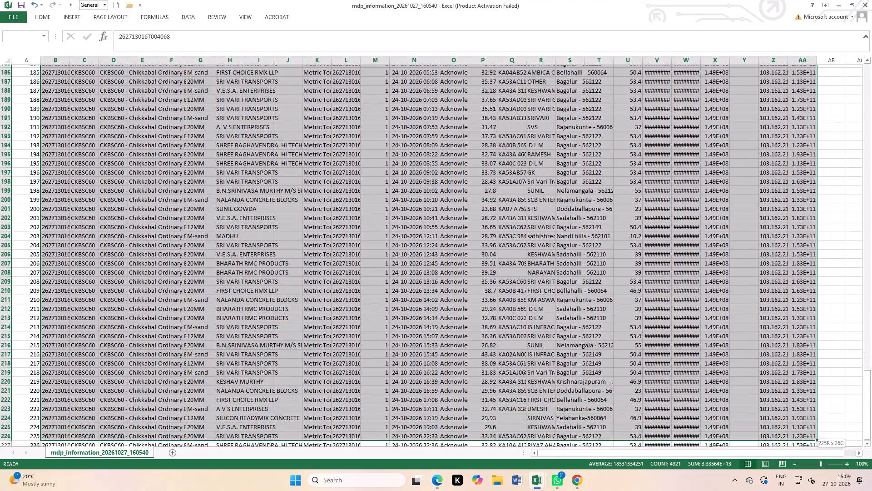
pyautogui.moveTo(800, 451); pyautogui.dragTo(805, 415)
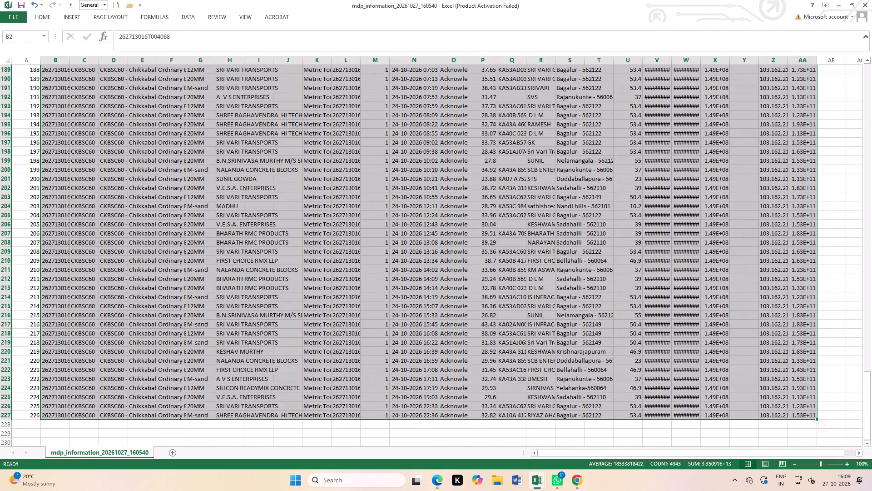
pyautogui.hotkey('ctrl', 'c')
pyautogui.hotkey('ctrl', 'Tab')
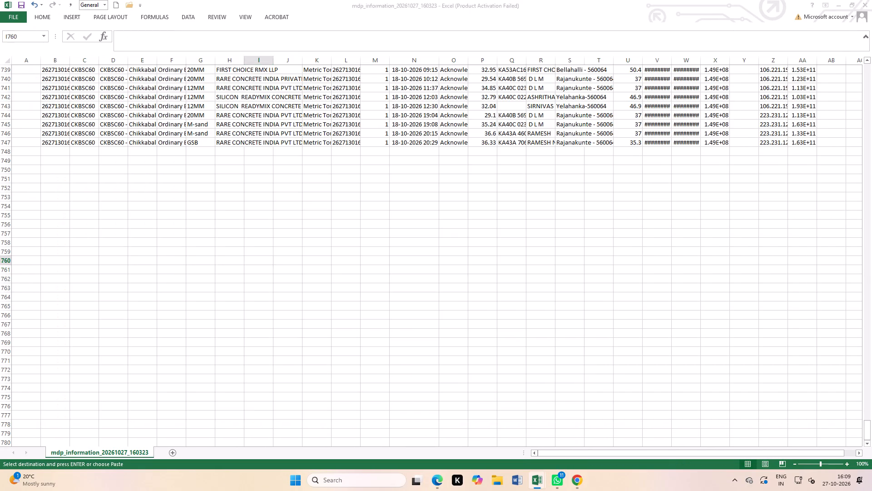
pyautogui.click(58, 149)
pyautogui.hotkey('ctrl', 'v')
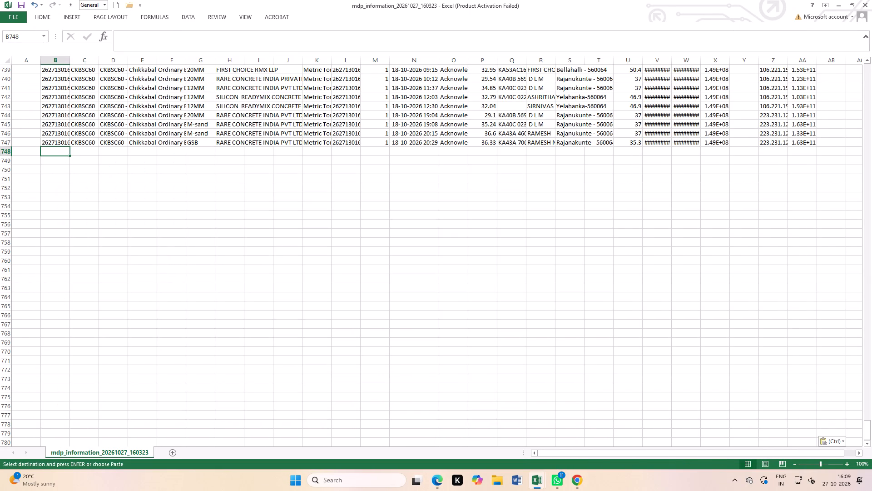
# Return to the mdp_information_20261027_160540 workbook and close it.
pyautogui.hotkey('ctrl', 'Tab')
pyautogui.hotkey('ctrl', 'Tab')
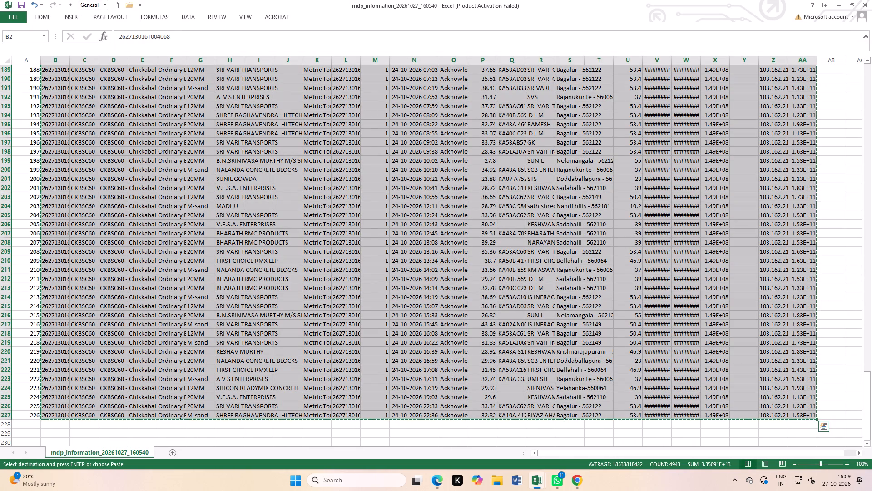
pyautogui.doubleClick(833, 96)
pyautogui.click(866, 4)
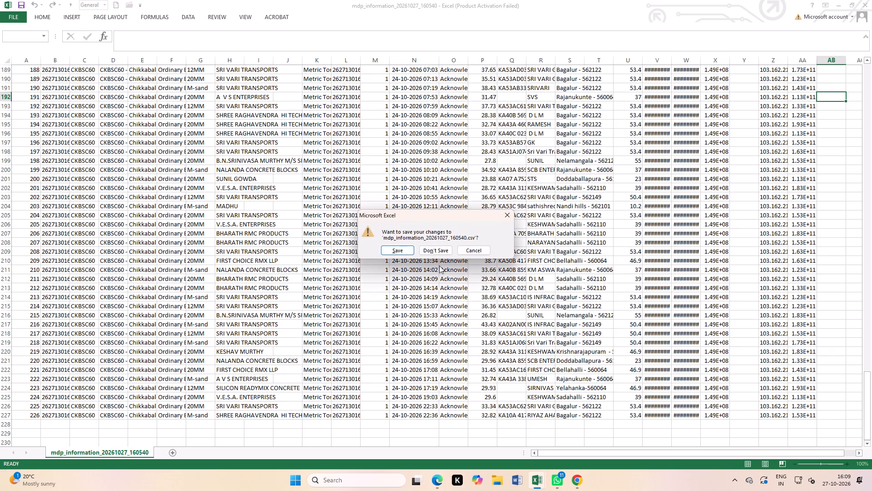
# Close the mdp_information_20261027_160540 workbook without saving its changes.
pyautogui.click(441, 252)
# Go to the end of the combined records, and open the downloaded mdp_information_20261027_160625.csv from Chrome.
pyautogui.click(418, 288)
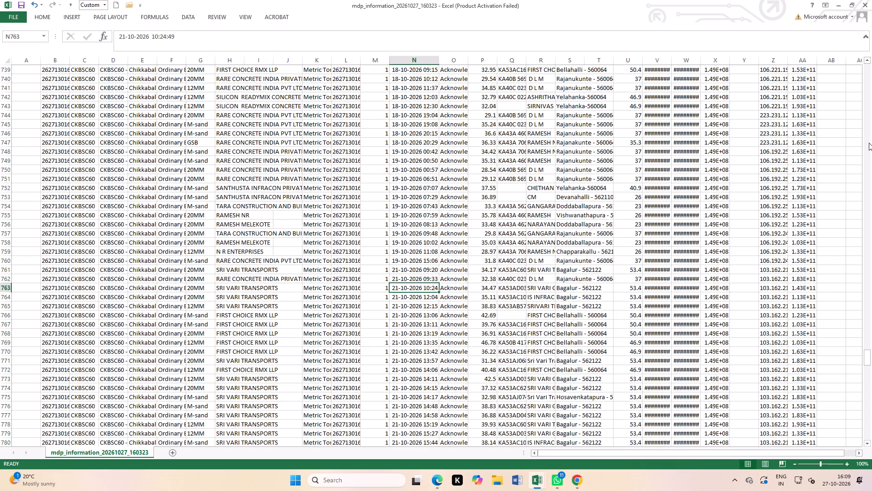
pyautogui.moveTo(869, 355); pyautogui.dragTo(860, 427)
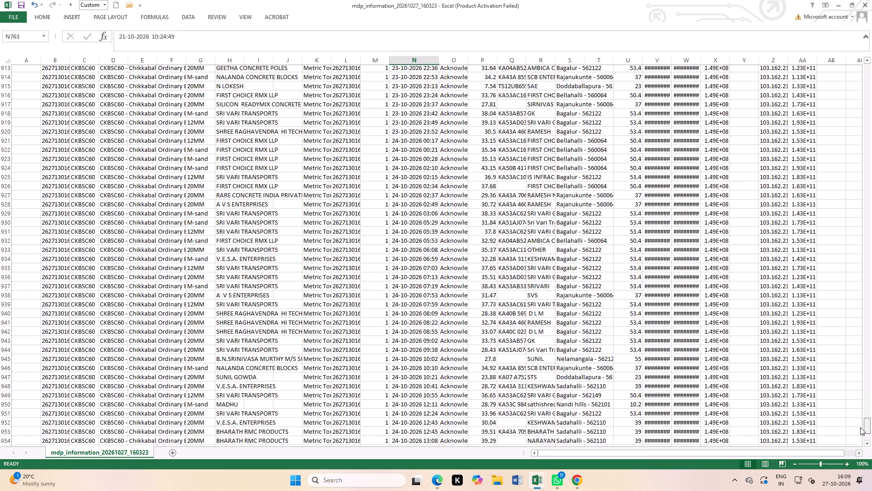
pyautogui.moveTo(860, 427); pyautogui.dragTo(859, 437)
pyautogui.scroll(-8, 583, 338)
pyautogui.click(297, 269)
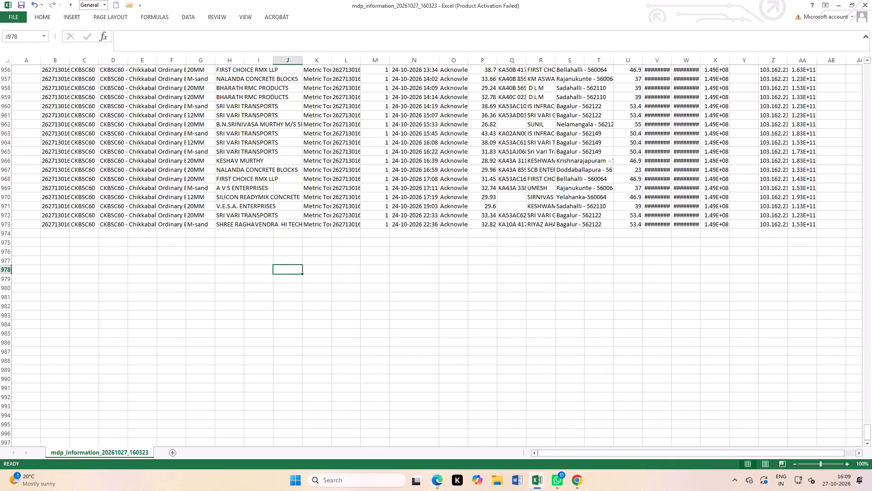
pyautogui.click(579, 487)
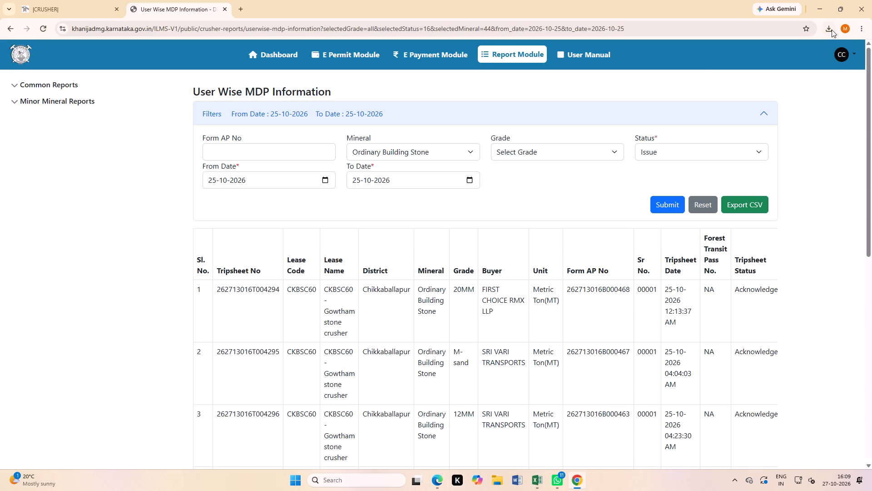
pyautogui.click(832, 30)
pyautogui.click(744, 72)
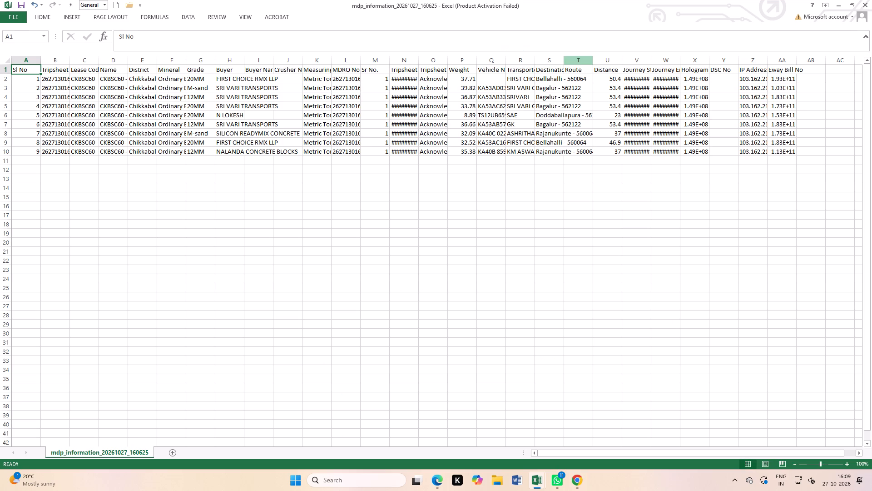
# Copy records B2:AA10 from mdp_information_20261027_160625 and paste them at B974 in mdp_information_20261027_160323.
pyautogui.click(115, 206)
pyautogui.moveTo(61, 80); pyautogui.dragTo(620, 179)
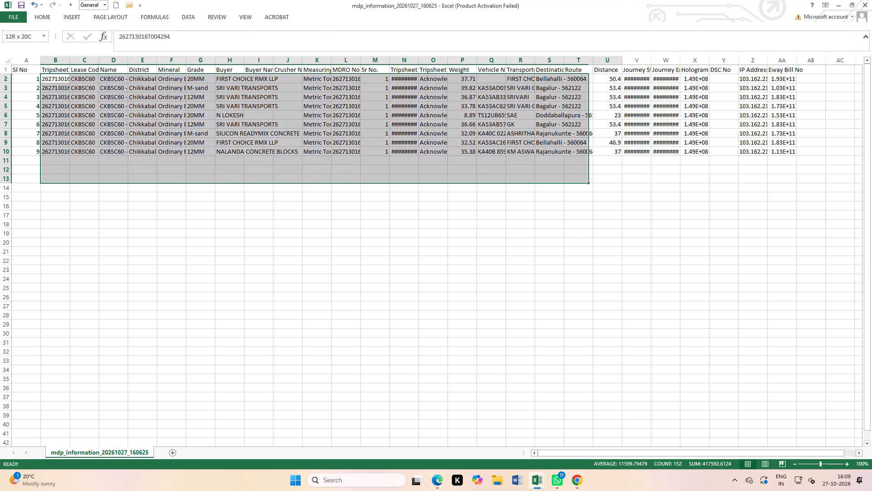
pyautogui.moveTo(620, 179); pyautogui.dragTo(783, 153)
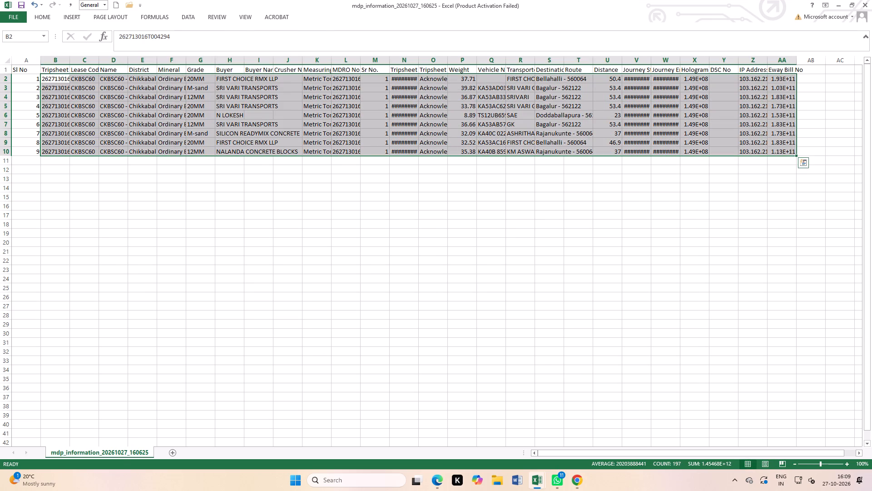
pyautogui.hotkey('ctrl', 'c')
pyautogui.hotkey('ctrl', 'Tab')
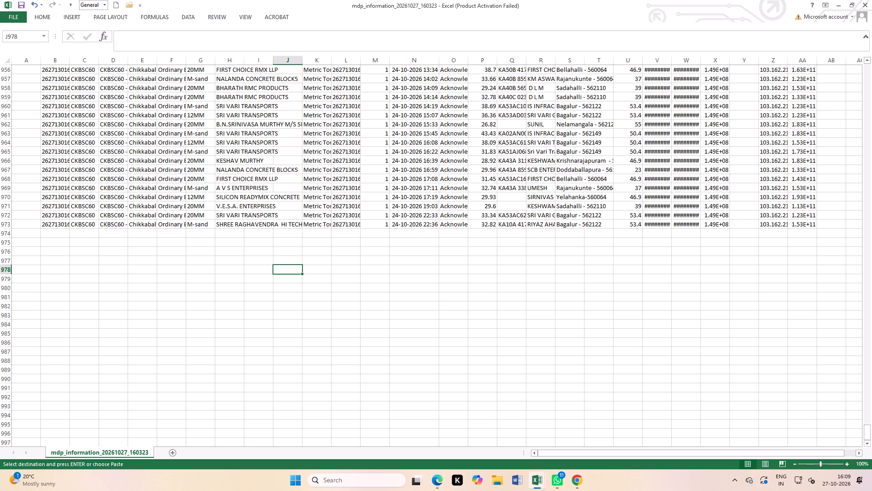
pyautogui.click(64, 232)
pyautogui.hotkey('ctrl', 'v')
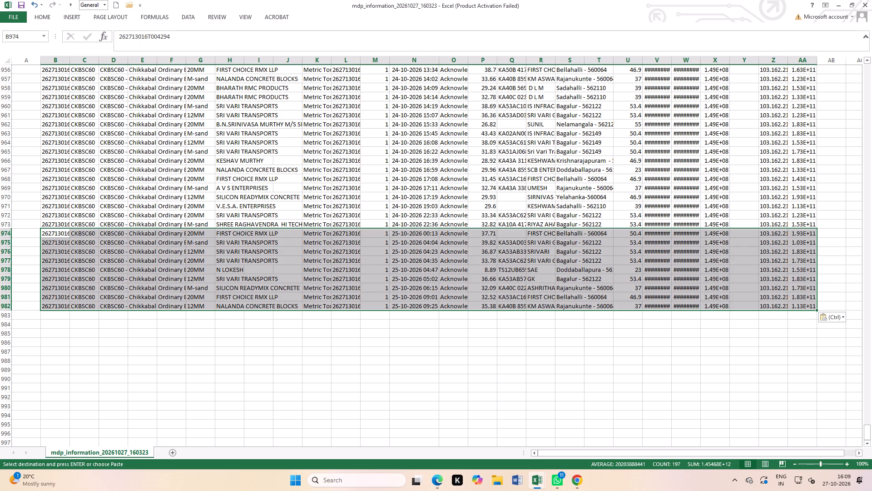
pyautogui.moveTo(547, 370); pyautogui.dragTo(543, 364)
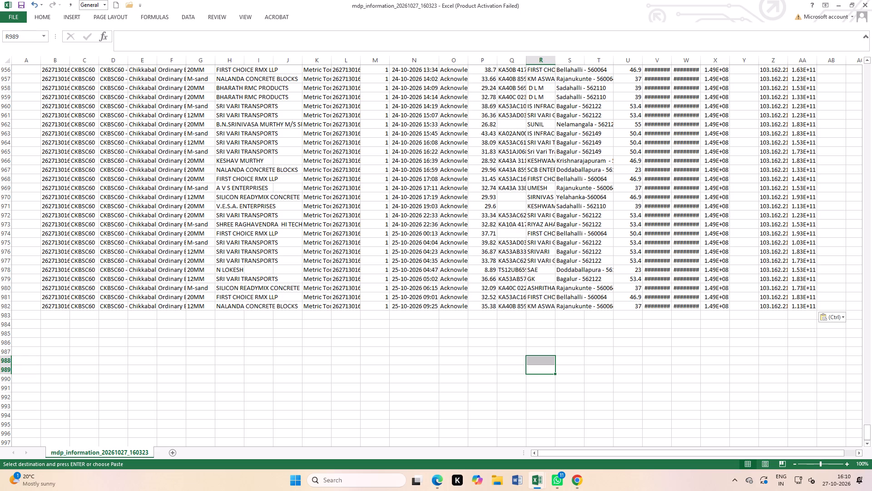
# Fit vehicle-number column Q to its contents in the combined sheet.
pyautogui.doubleClick(528, 60)
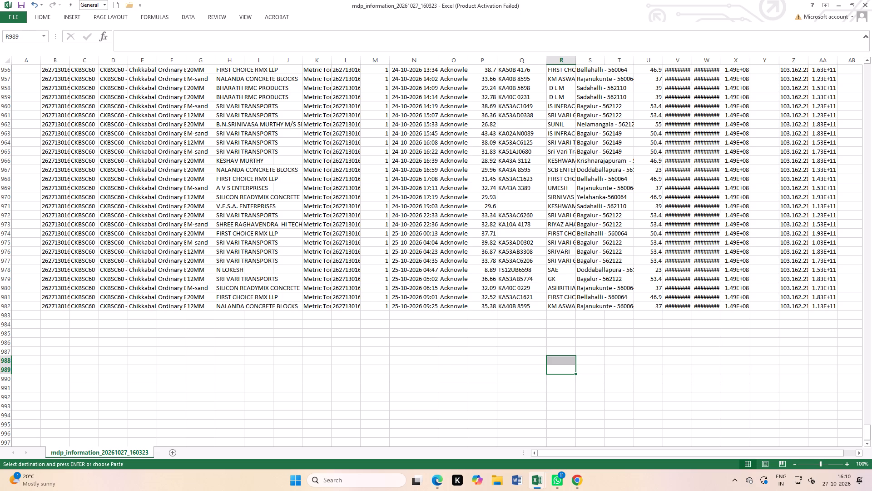
# Review the vehicle numbers and dates in the combined records, going back from the last rows to mid-October.
pyautogui.scroll(6, 595, 178)
pyautogui.scroll(6, 547, 173)
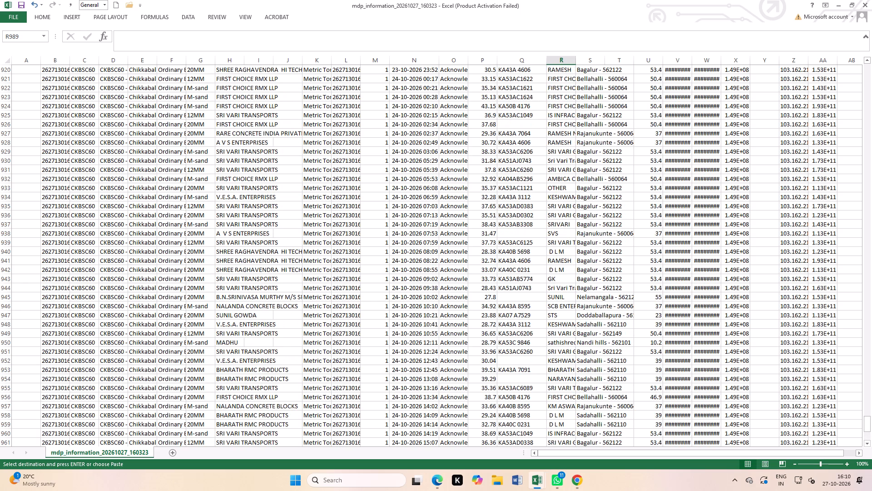
pyautogui.scroll(6, 545, 172)
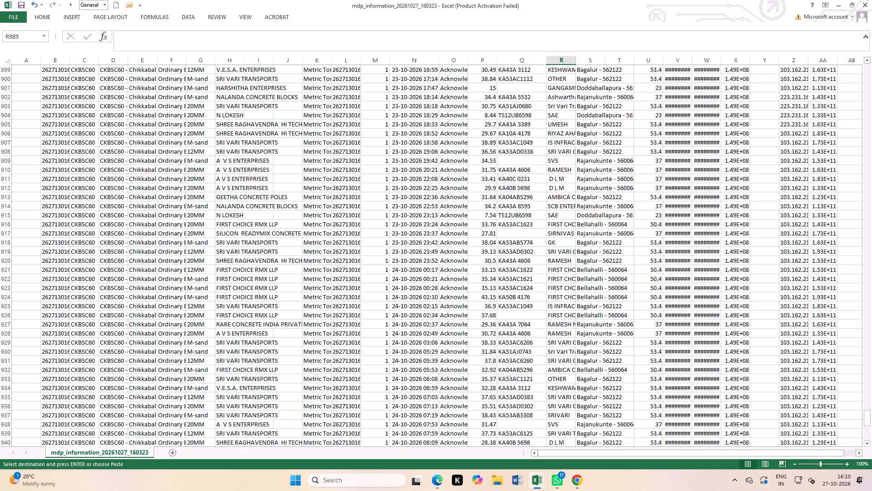
pyautogui.scroll(13, 545, 172)
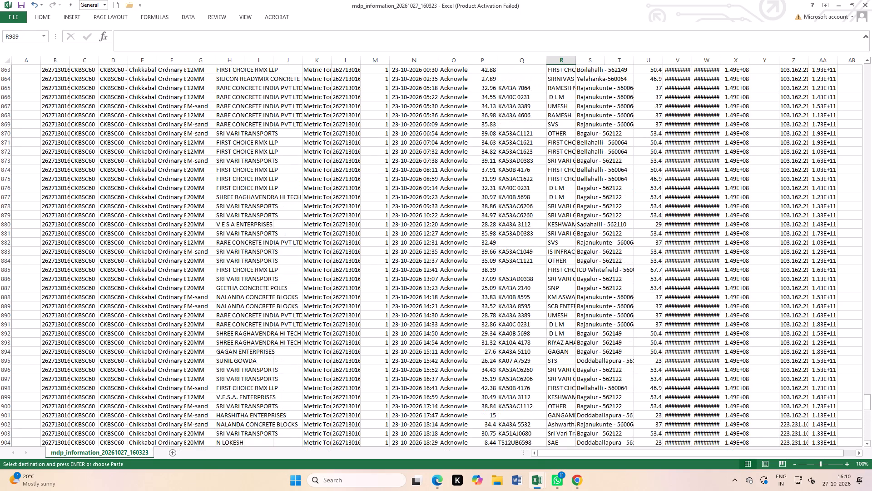
pyautogui.scroll(11, 463, 139)
pyautogui.scroll(16, 468, 141)
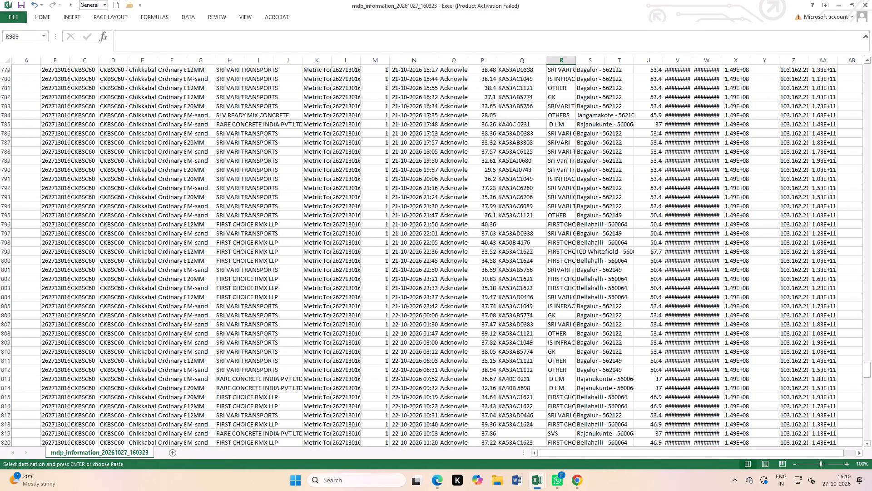
pyautogui.scroll(20, 469, 141)
pyautogui.scroll(13, 469, 141)
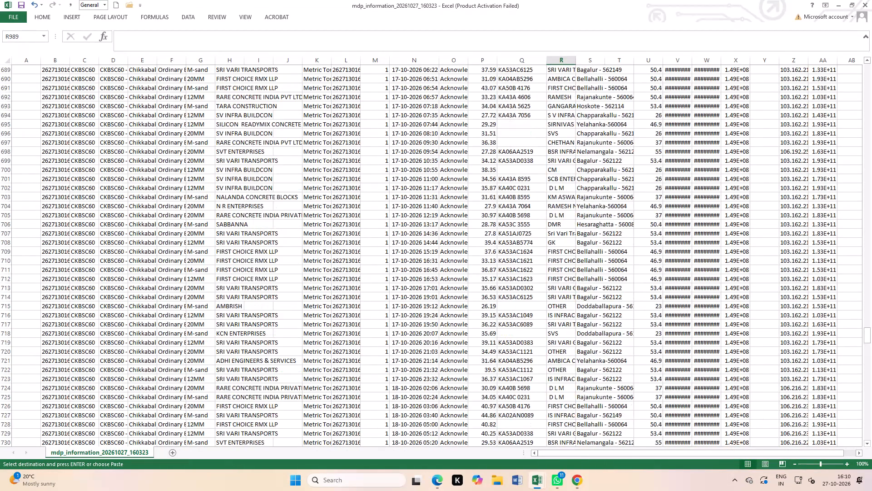
pyautogui.scroll(3, 469, 141)
pyautogui.scroll(20, 469, 141)
pyautogui.scroll(1, 469, 141)
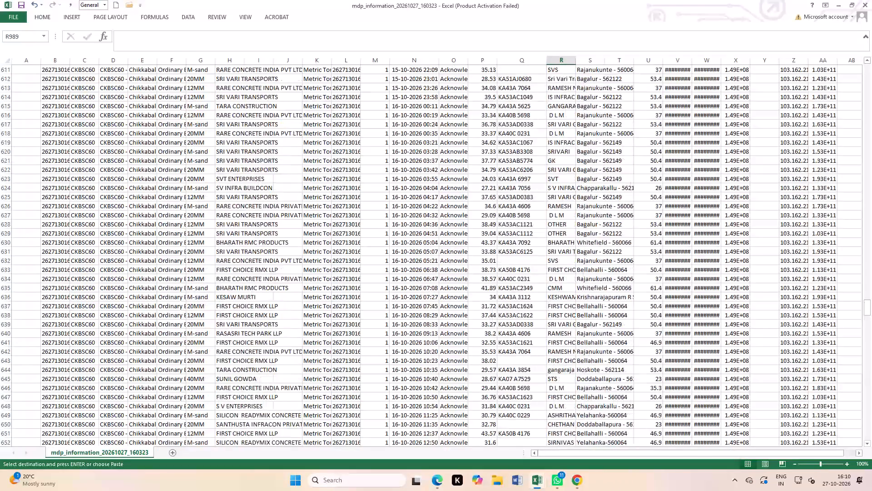
pyautogui.scroll(12, 470, 141)
pyautogui.scroll(-12, 502, 156)
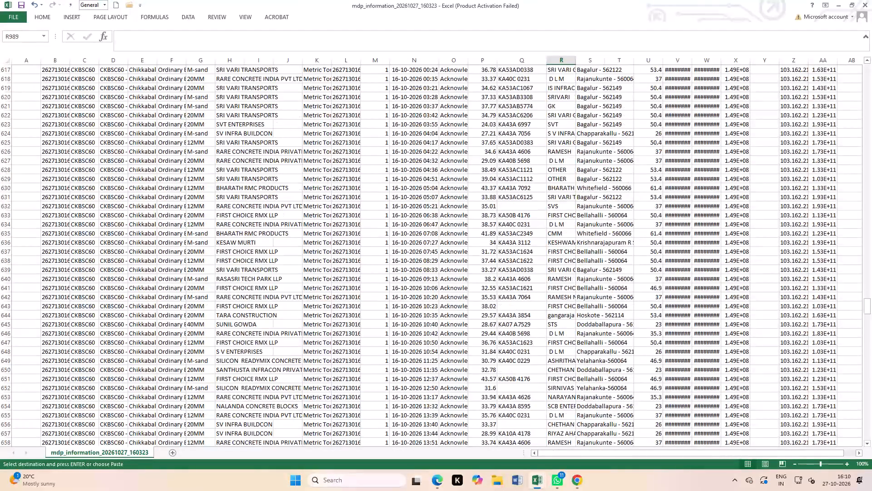
pyautogui.scroll(-20, 457, 201)
pyautogui.scroll(-15, 457, 201)
pyautogui.scroll(-4, 471, 243)
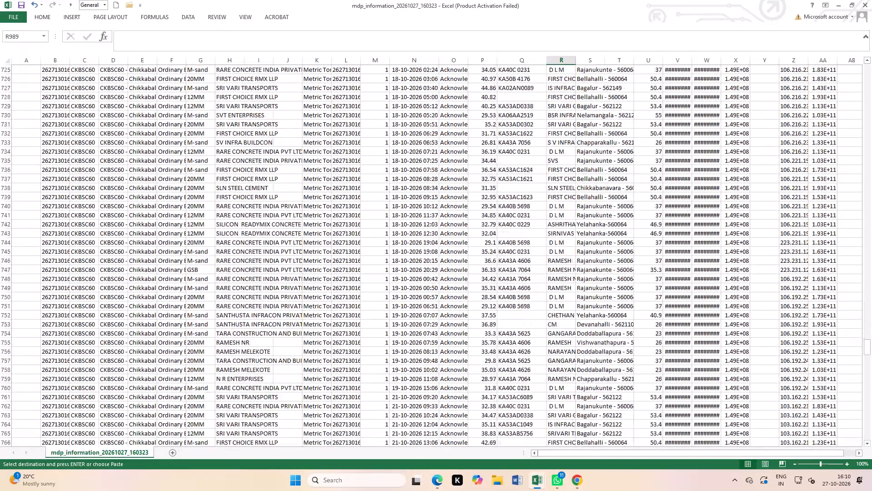
pyautogui.scroll(-3, 472, 242)
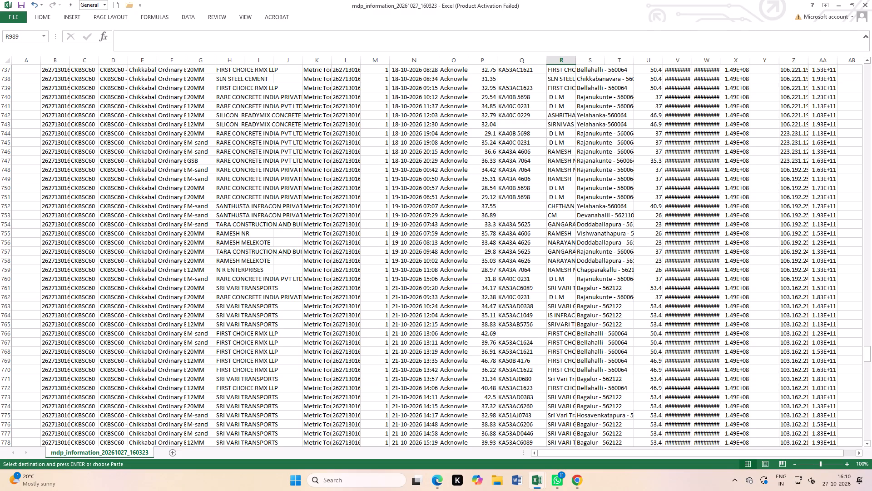
# Fit transporter column R and destination column S to their contents, and adjust the width of column T.
pyautogui.doubleClick(577, 62)
pyautogui.doubleClick(703, 62)
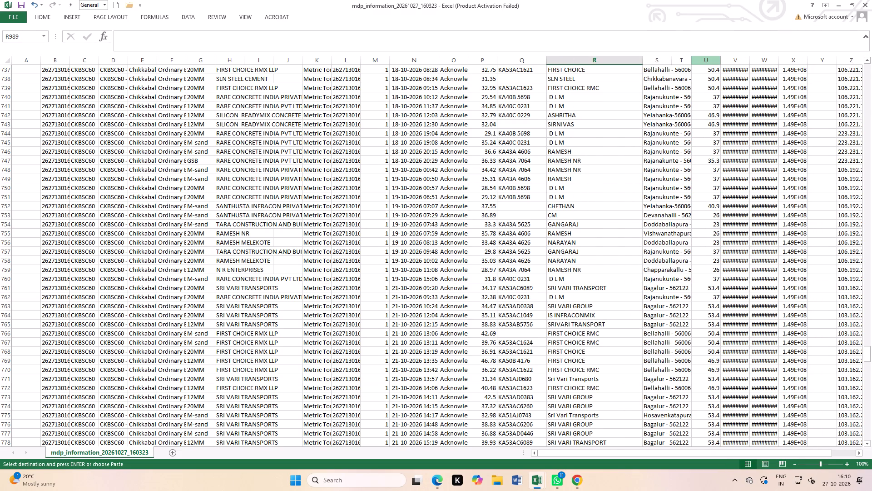
pyautogui.doubleClick(694, 60)
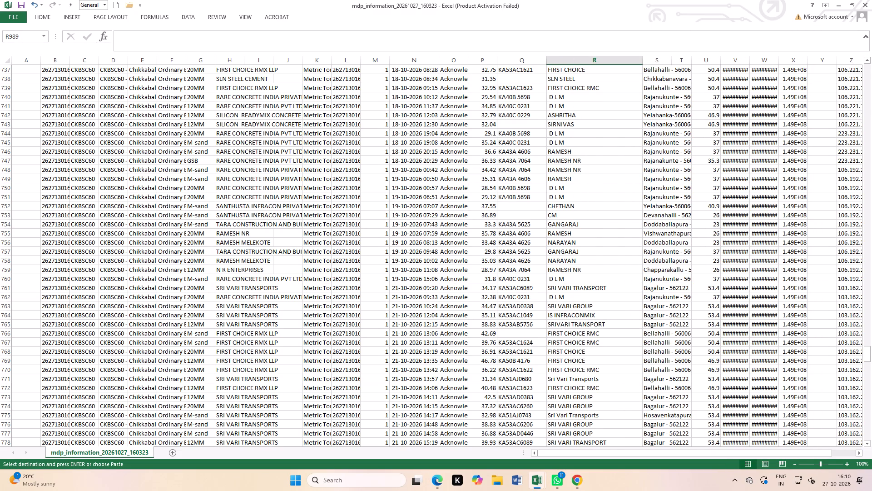
pyautogui.doubleClick(691, 59)
pyautogui.moveTo(691, 59); pyautogui.dragTo(705, 64)
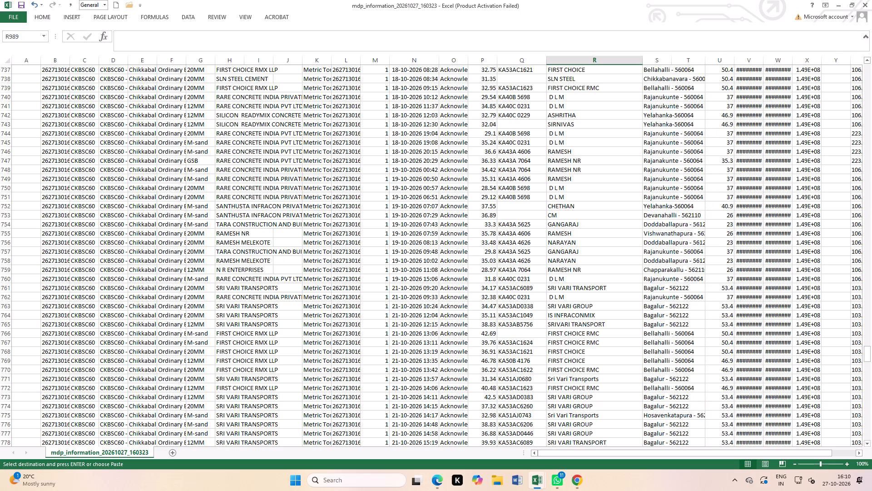
pyautogui.doubleClick(671, 60)
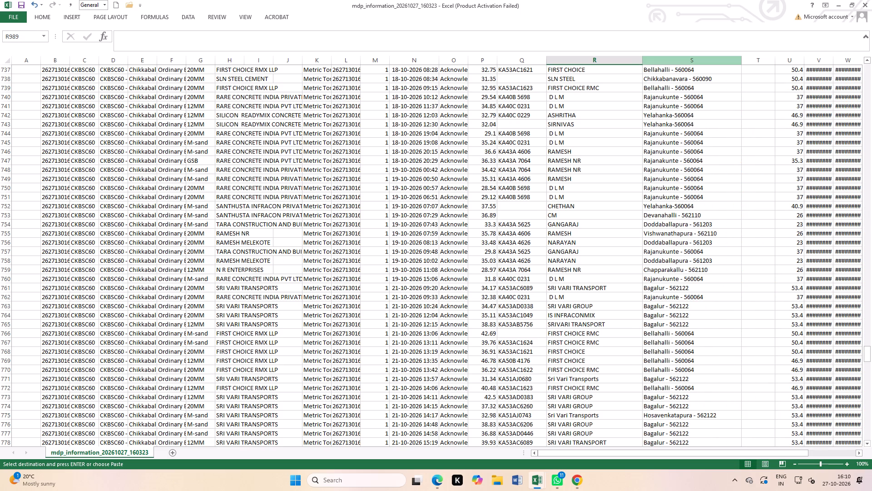
# Check the combined records from row 752 through the last row for missing vehicle numbers in column Q.
pyautogui.click(525, 203)
pyautogui.click(525, 203)
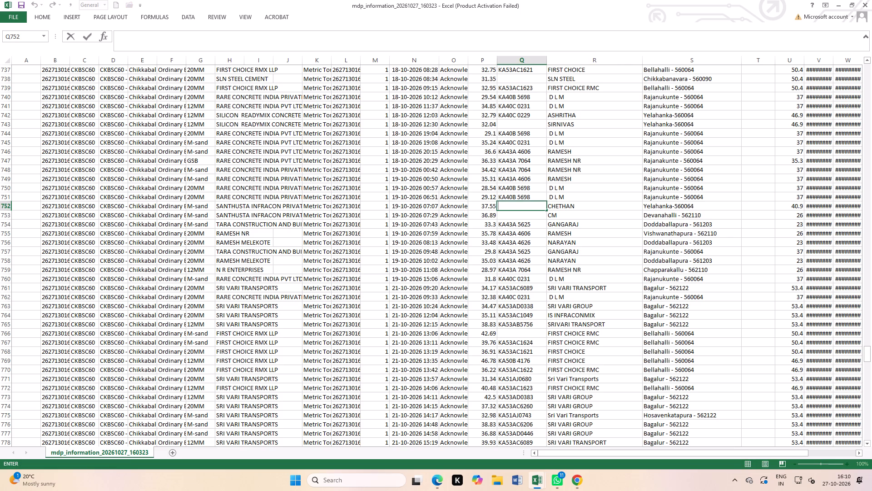
pyautogui.click(529, 213)
pyautogui.click(521, 333)
pyautogui.scroll(-7, 524, 283)
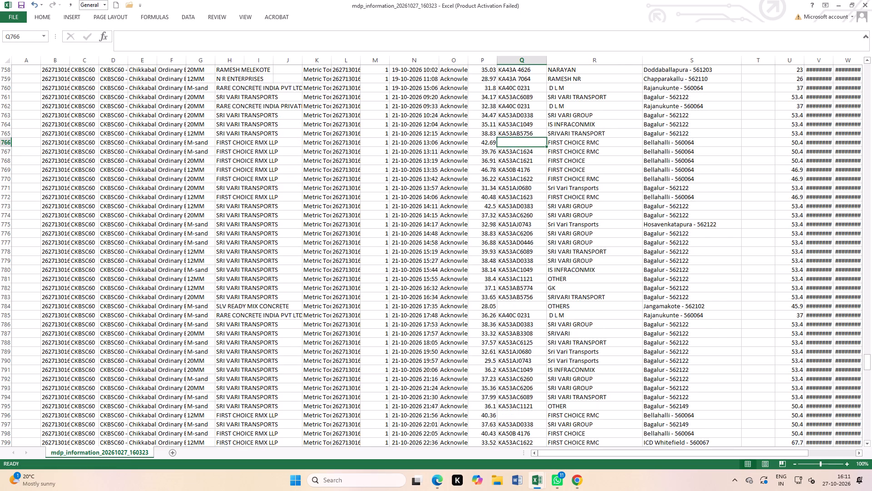
pyautogui.scroll(-16, 487, 306)
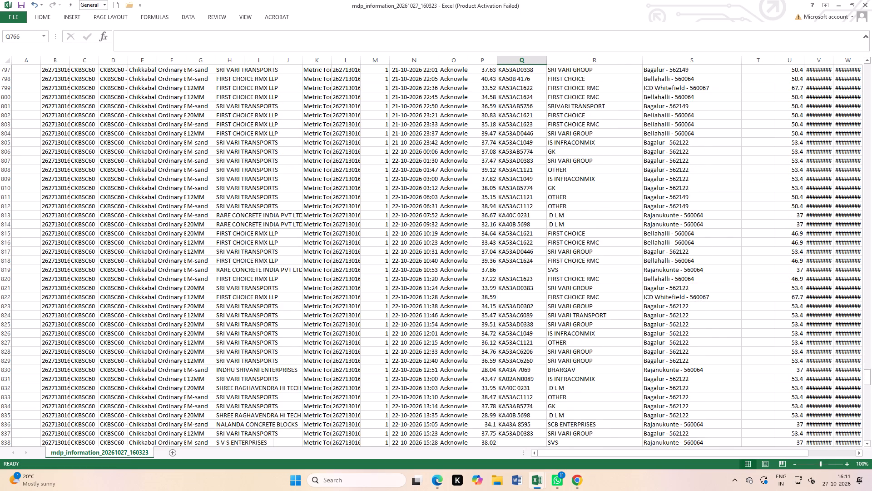
pyautogui.scroll(-17, 545, 287)
pyautogui.scroll(-12, 528, 270)
pyautogui.scroll(1, 528, 270)
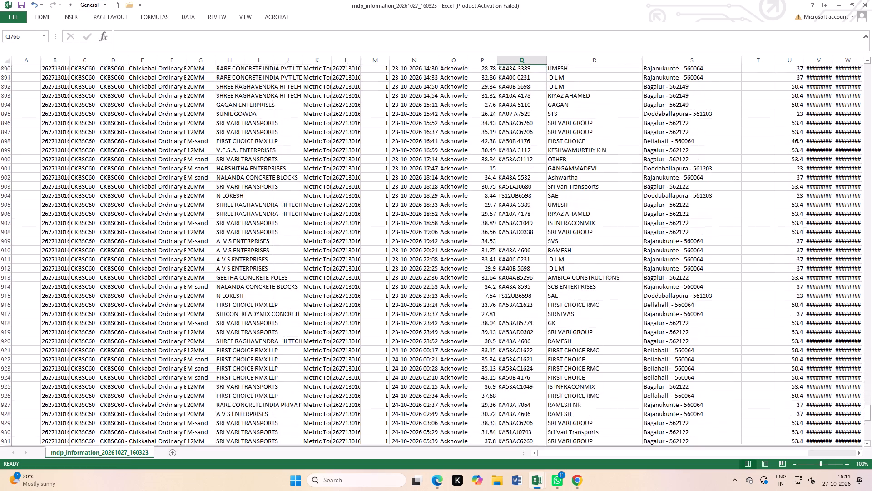
pyautogui.scroll(1, 528, 270)
pyautogui.scroll(-13, 496, 301)
pyautogui.scroll(-5, 550, 316)
pyautogui.scroll(-3, 506, 336)
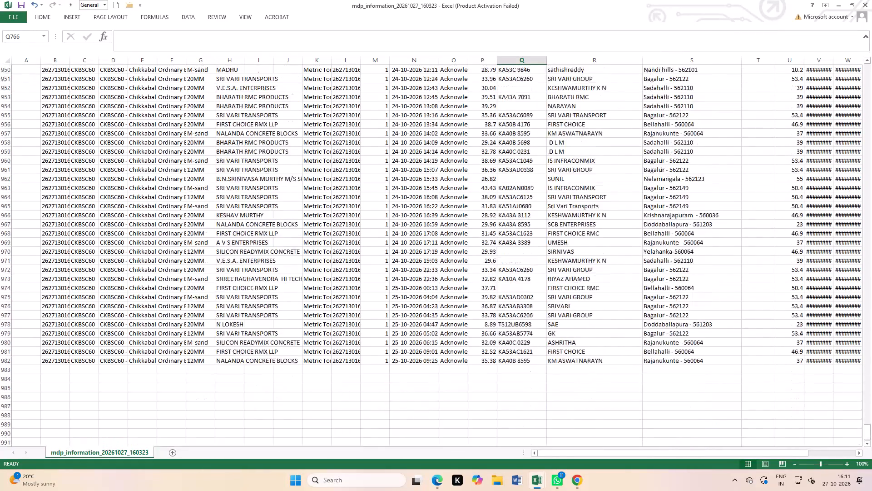
pyautogui.scroll(-3, 508, 336)
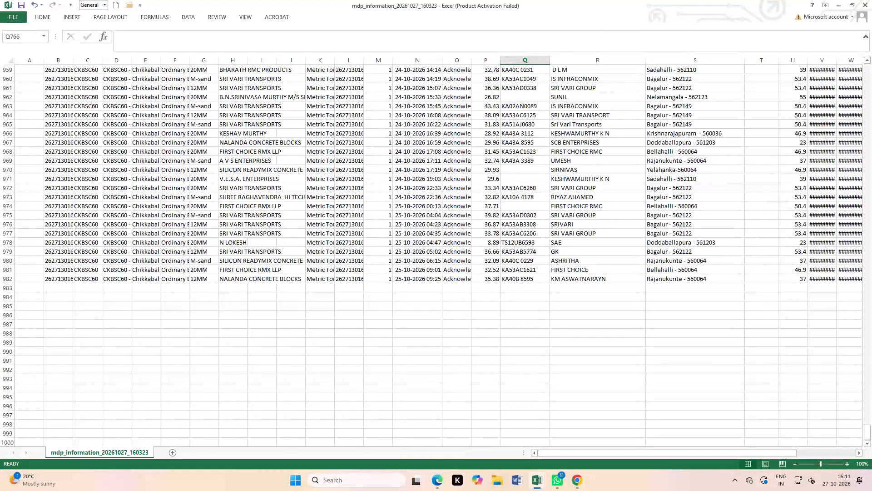
# Close the combined mdp_information_20261027_160323 workbook without saving its changes.
pyautogui.click(871, 2)
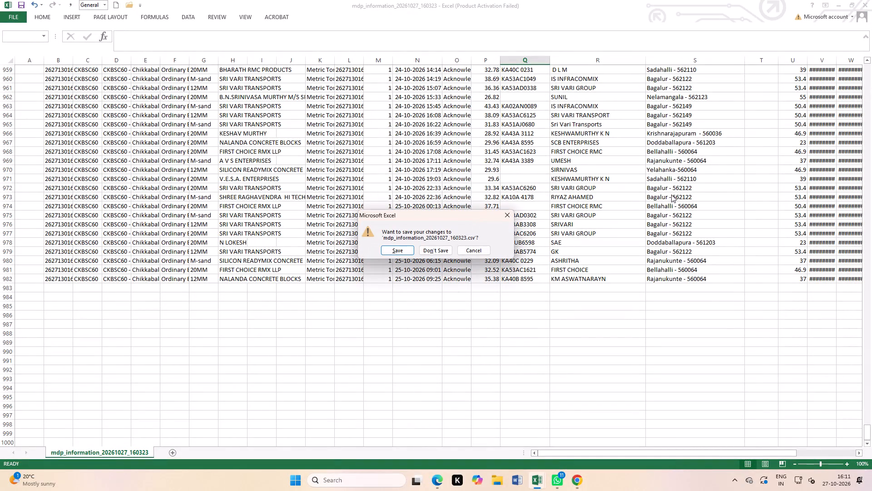
pyautogui.click(451, 254)
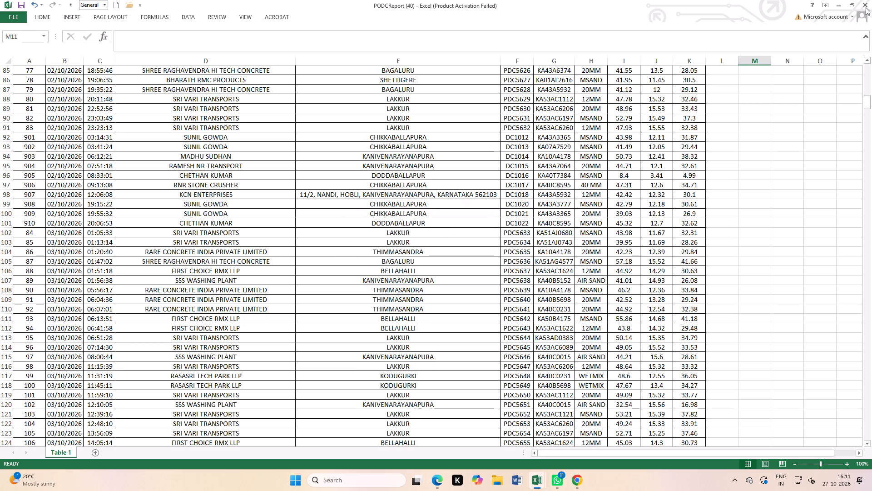
# Close the remaining Excel workbooks, including PODCReport (40).
pyautogui.scroll(3, 181, 151)
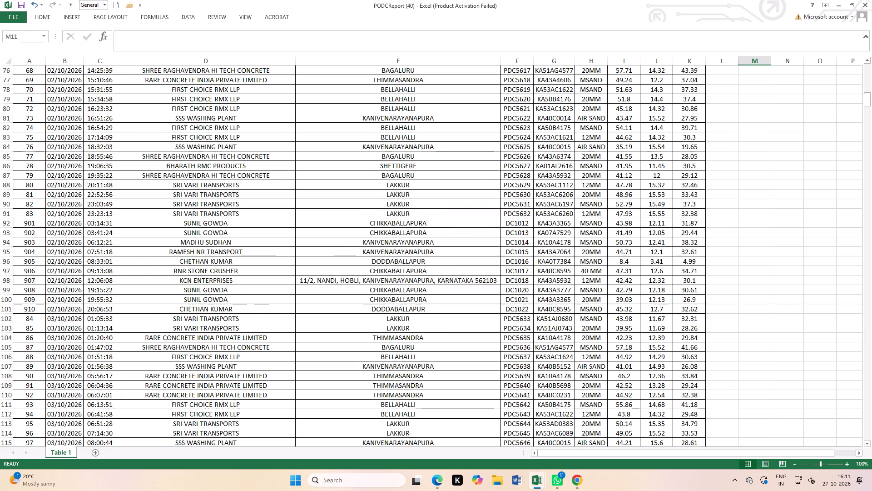
pyautogui.click(871, 0)
pyautogui.click(871, 0)
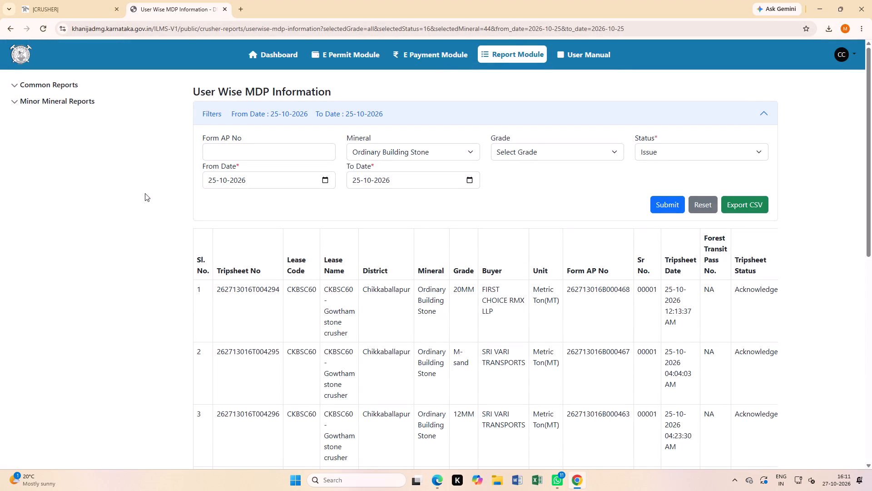
# Switch to File Explorer and open the Downloads folder.
pyautogui.click(492, 481)
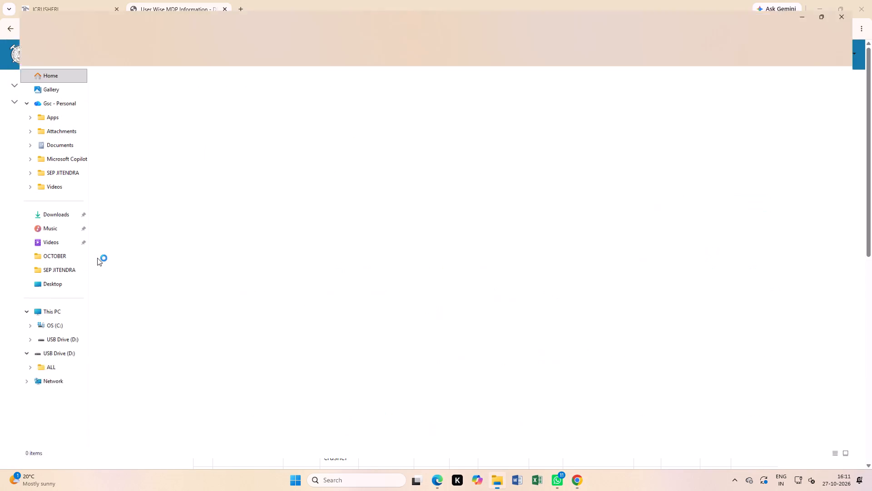
pyautogui.click(46, 215)
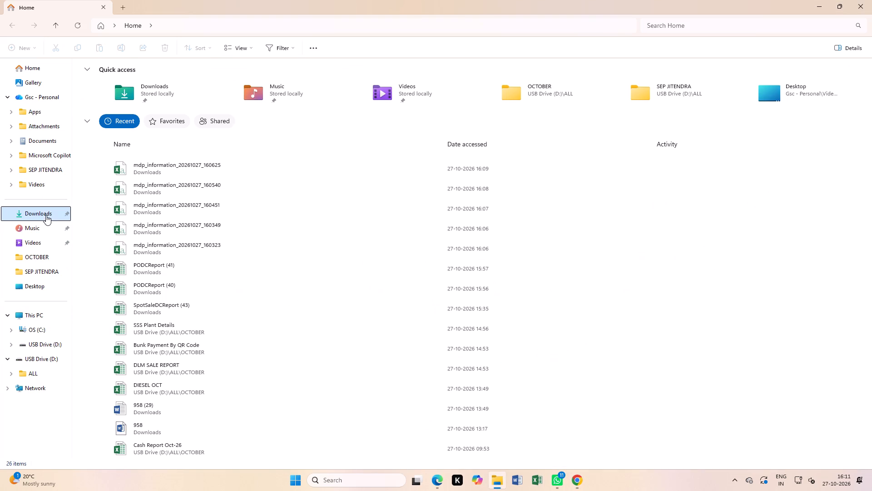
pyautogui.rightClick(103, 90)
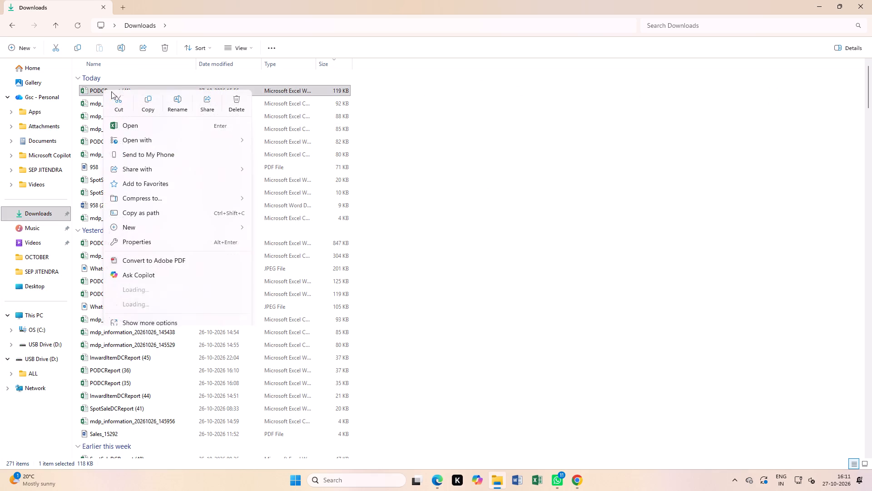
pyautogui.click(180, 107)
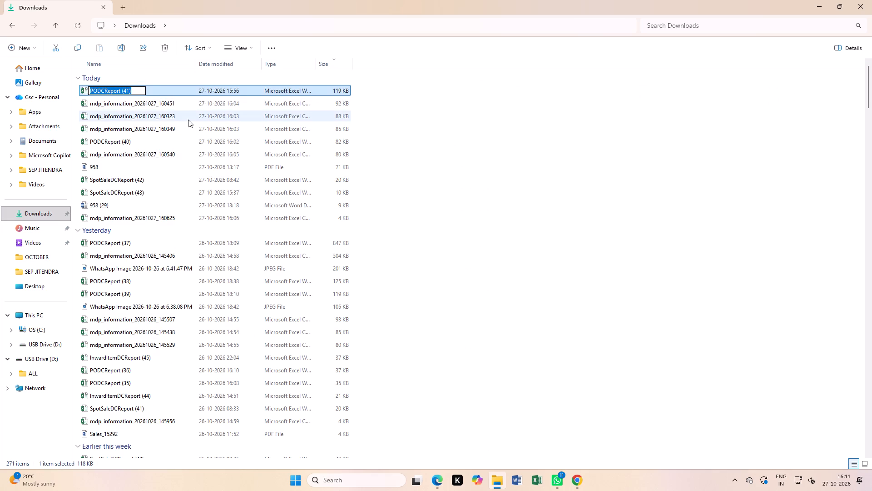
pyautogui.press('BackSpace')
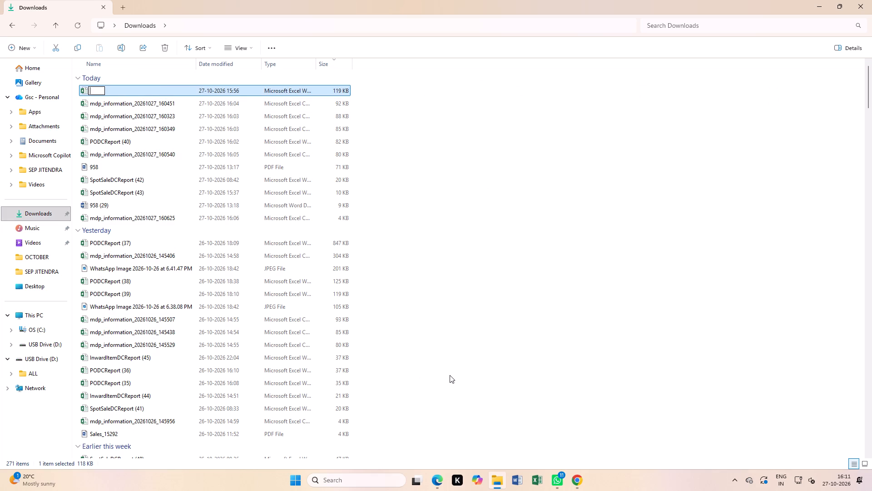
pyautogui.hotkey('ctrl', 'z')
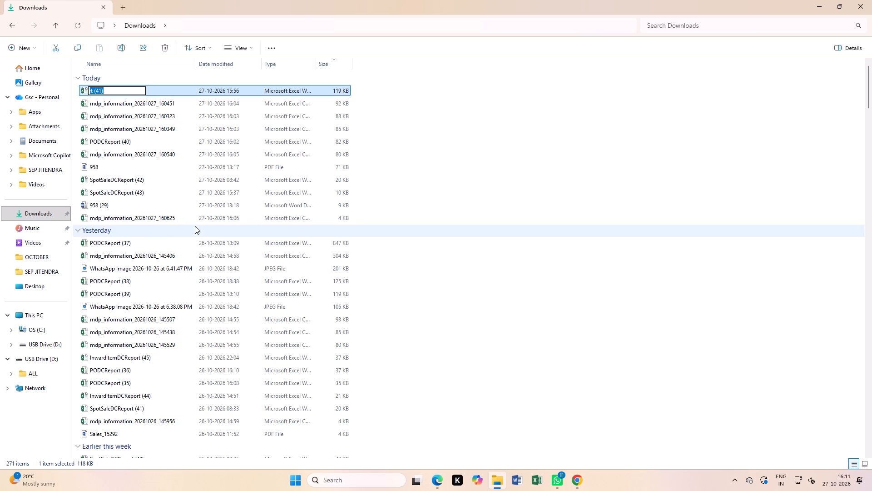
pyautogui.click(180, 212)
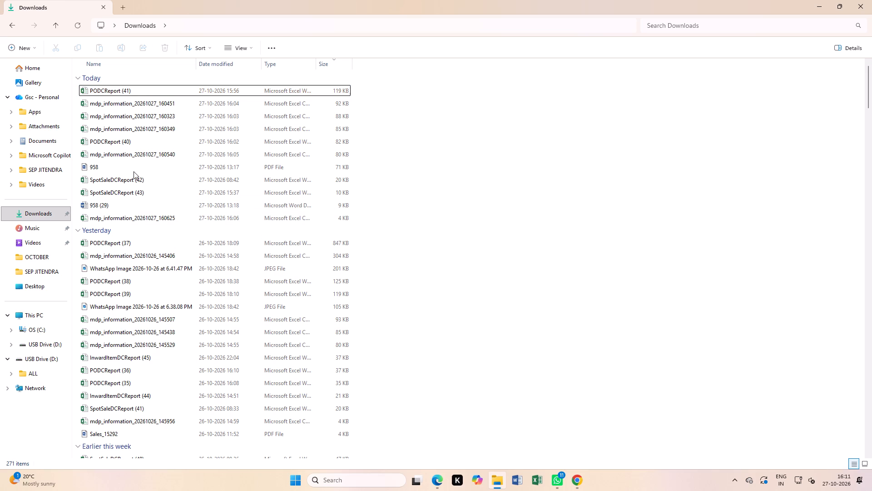
# Open the PODCReport (40) workbook from Downloads for a brief look and close it again.
pyautogui.rightClick(129, 146)
pyautogui.doubleClick(135, 142)
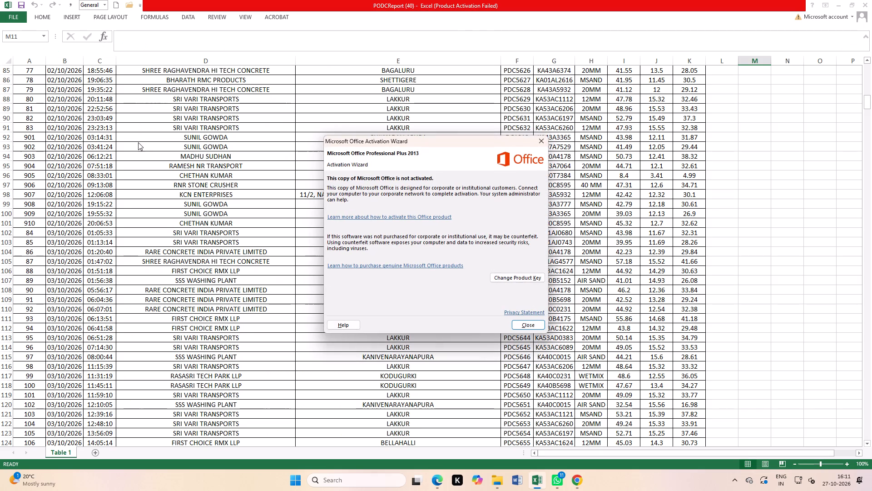
pyautogui.click(545, 141)
pyautogui.click(868, 2)
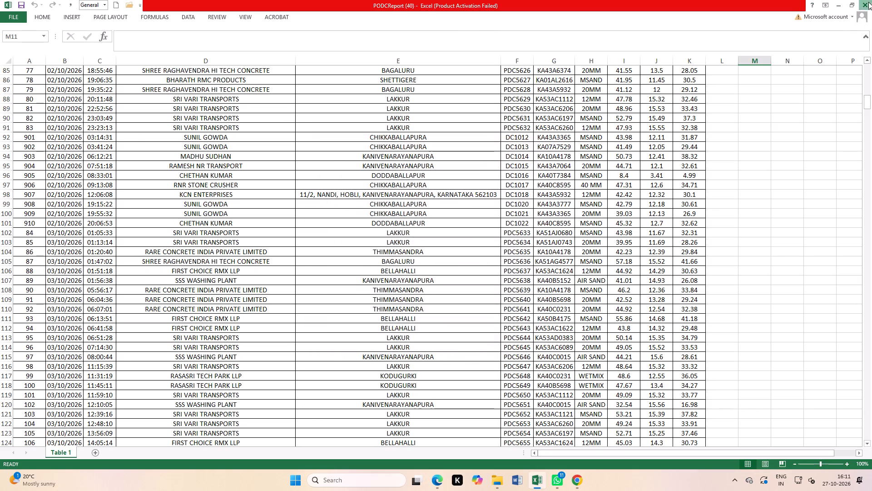
# Rename the PODCReport (40) file in Downloads as ggggggg.
pyautogui.rightClick(183, 143)
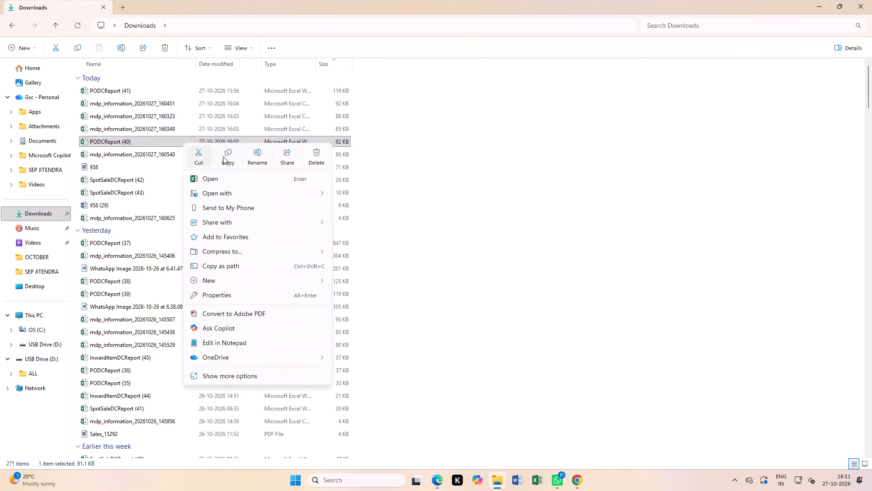
pyautogui.click(264, 160)
pyautogui.press('BackSpace')
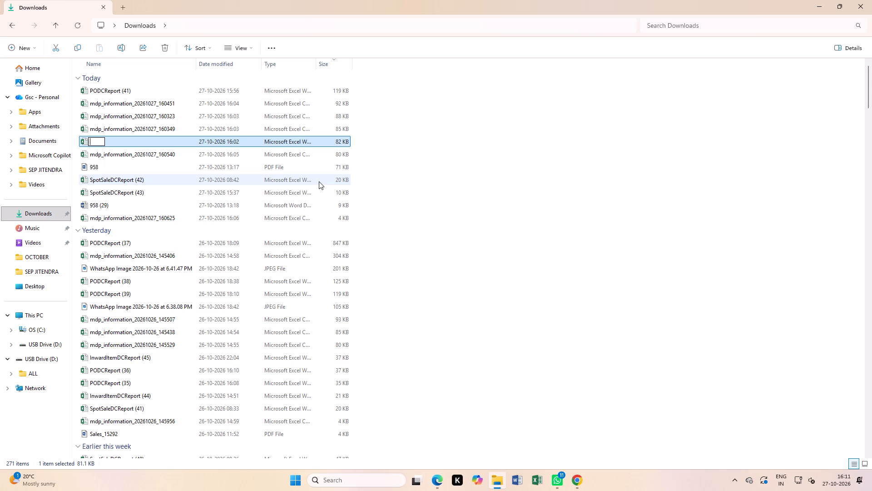
pyautogui.press('g')
pyautogui.press('g')
pyautogui.press('g')
pyautogui.press('g')
pyautogui.press('g')
pyautogui.press('g')
pyautogui.press('g')
pyautogui.click(503, 226)
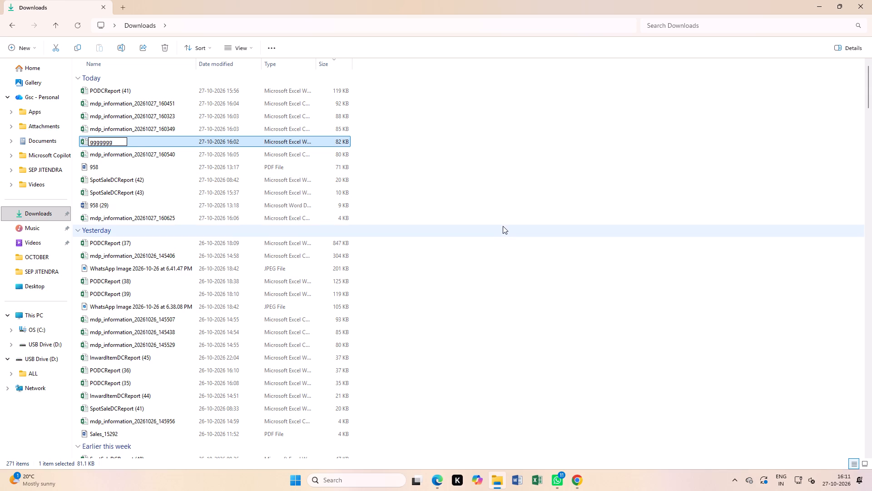
pyautogui.click(525, 377)
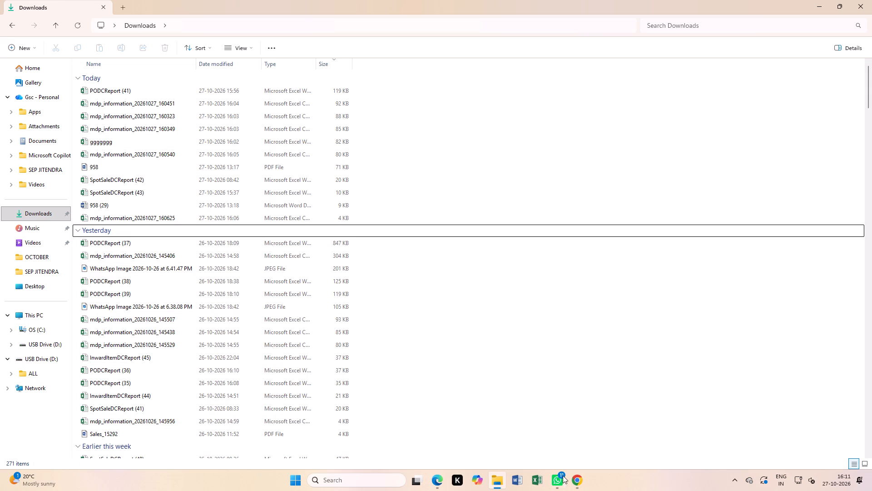
# Open mdp_information_20261027_160323 from Chrome's recent downloads and fit vehicle number column Q and tripsheet date column N to their contents.
pyautogui.click(577, 482)
pyautogui.click(829, 27)
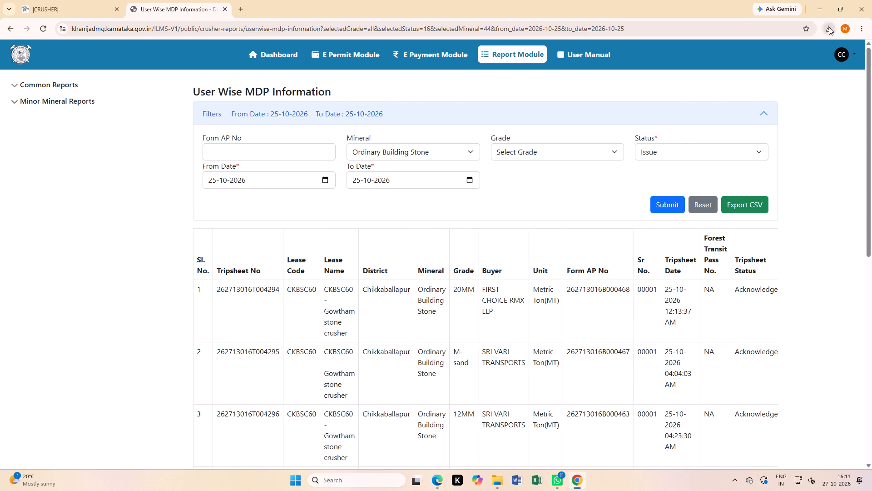
pyautogui.click(763, 201)
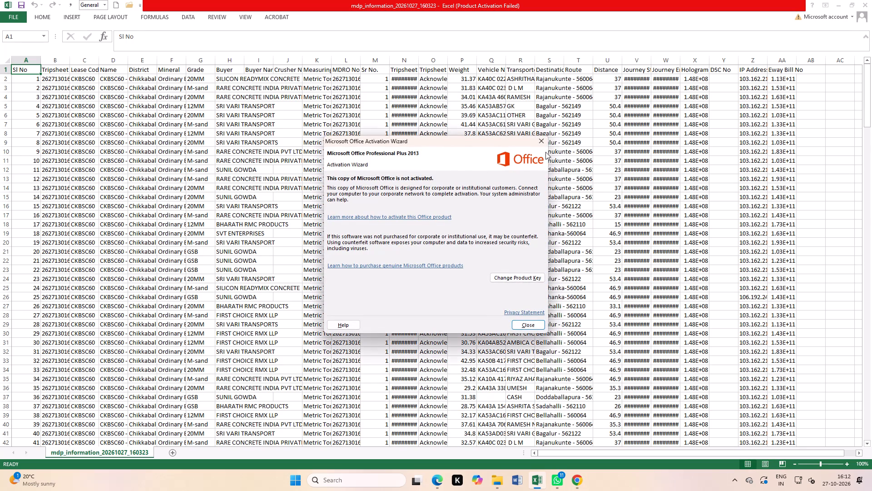
pyautogui.click(545, 146)
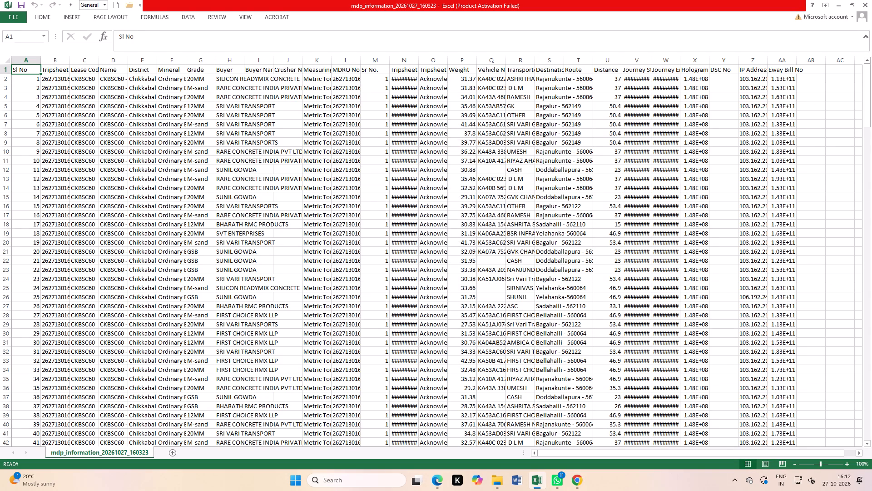
pyautogui.doubleClick(505, 60)
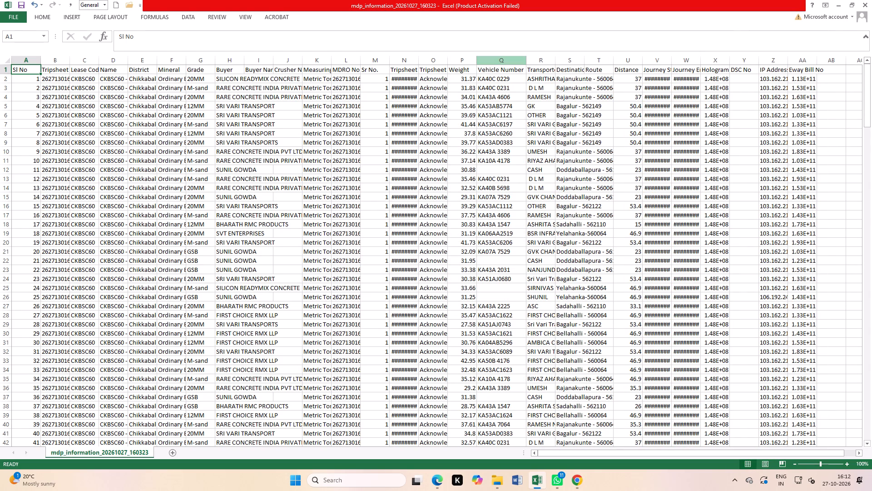
pyautogui.doubleClick(419, 64)
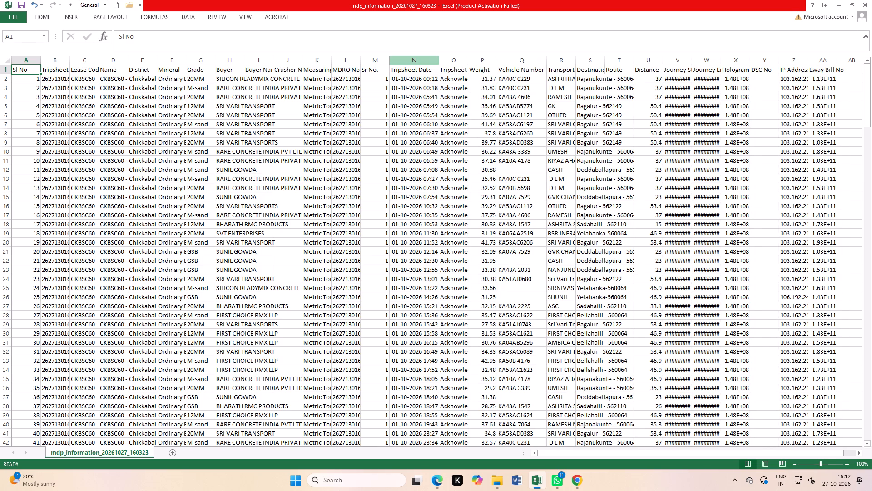
# Check the records down to row 123 for missing vehicle numbers, including Q85 and Q87, fitting columns P, Q and R to their contents.
pyautogui.scroll(4, 509, 275)
pyautogui.scroll(-10, 515, 277)
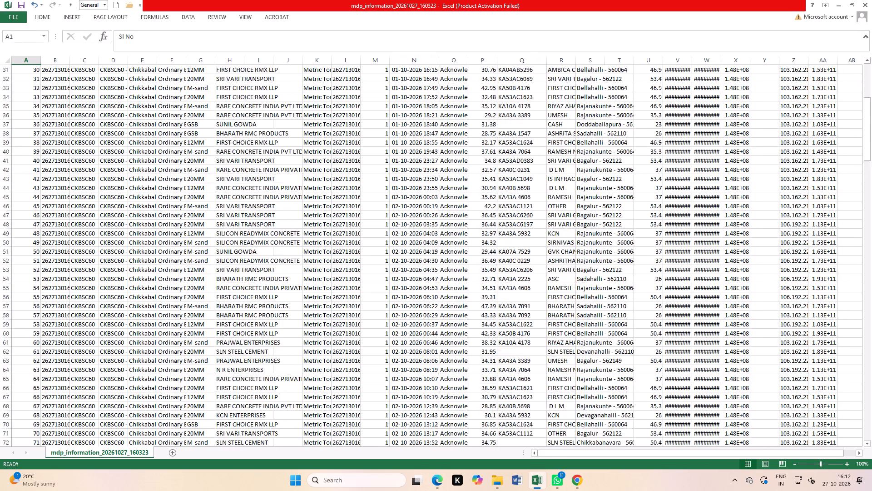
pyautogui.scroll(-17, 530, 291)
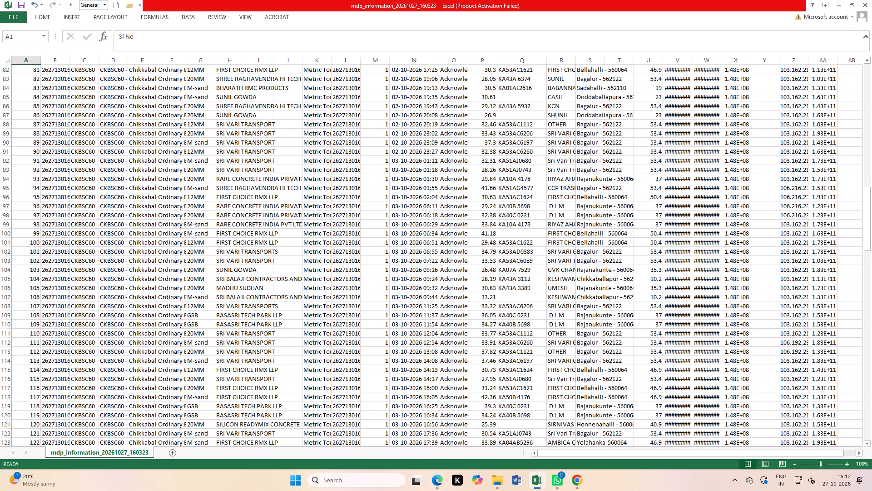
pyautogui.doubleClick(576, 60)
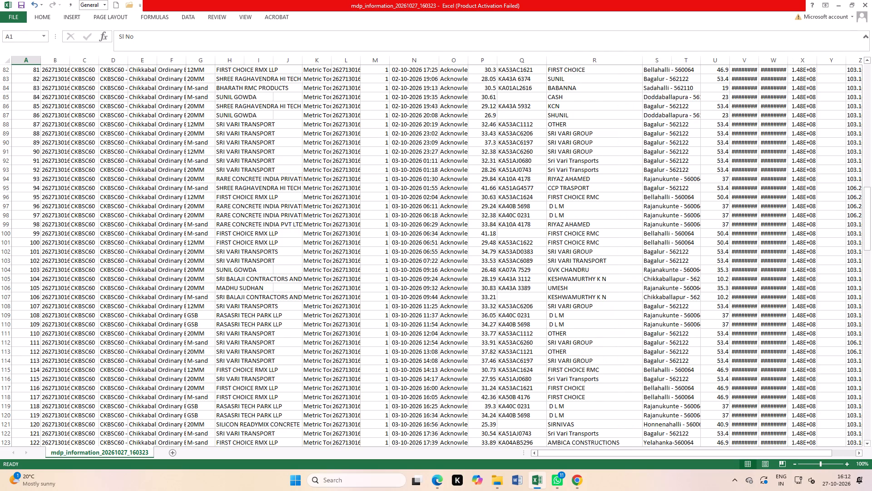
pyautogui.click(509, 97)
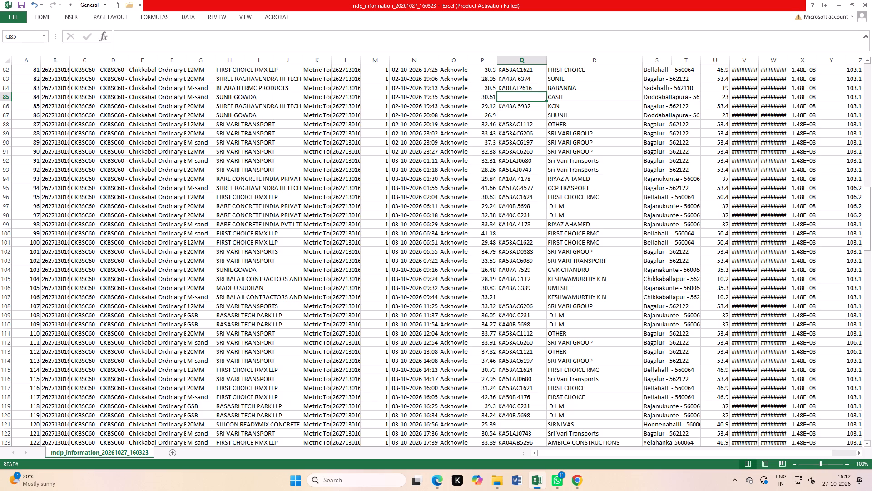
pyautogui.click(516, 116)
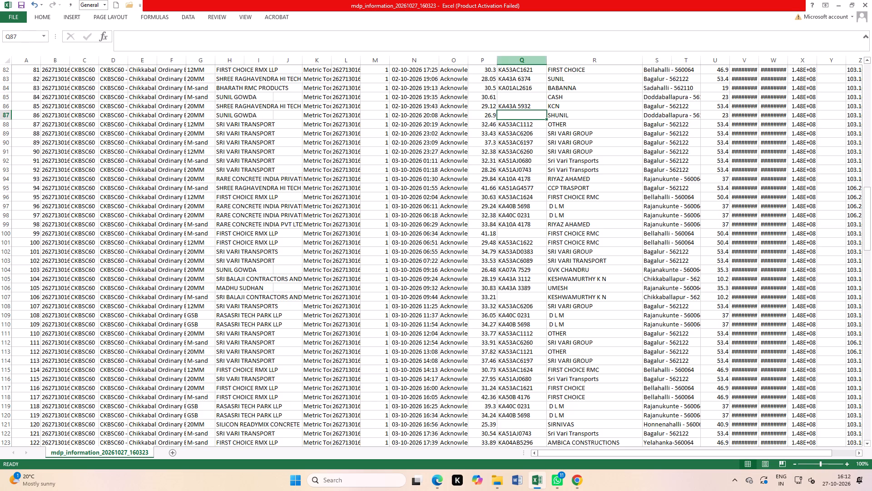
pyautogui.doubleClick(547, 60)
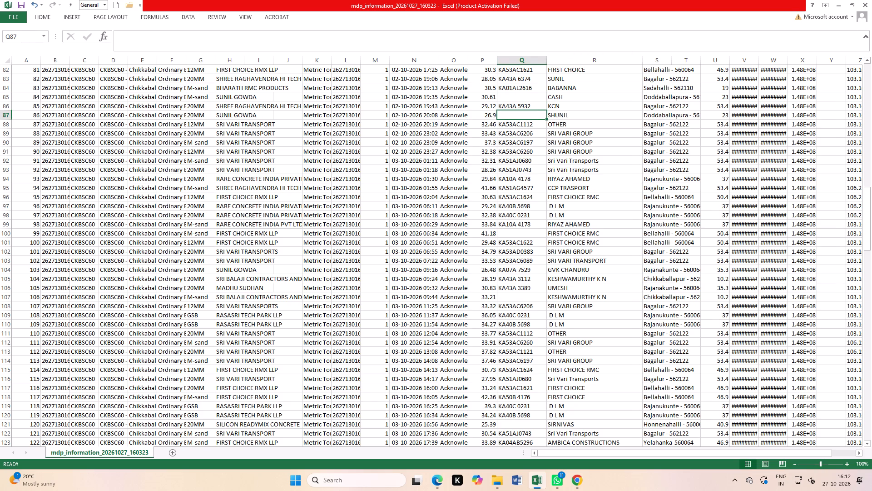
pyautogui.doubleClick(497, 60)
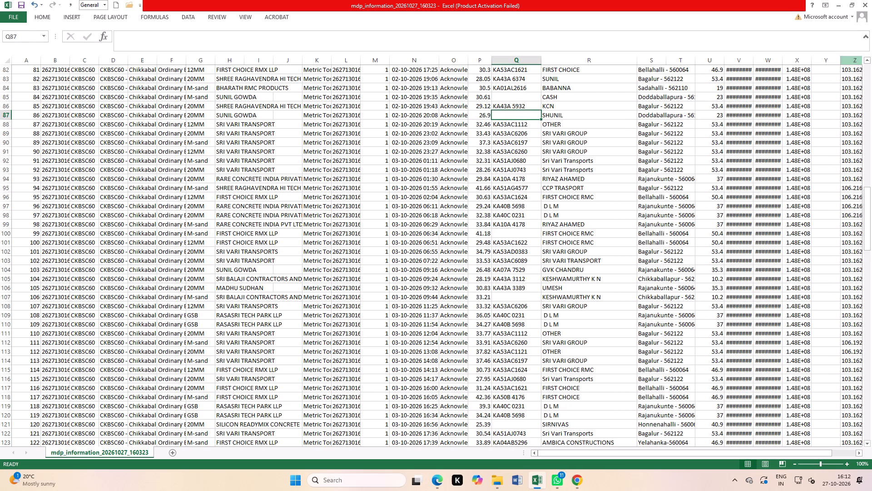
# Close the mdp_information_20261027_160323 workbook without saving its changes.
pyautogui.click(869, 2)
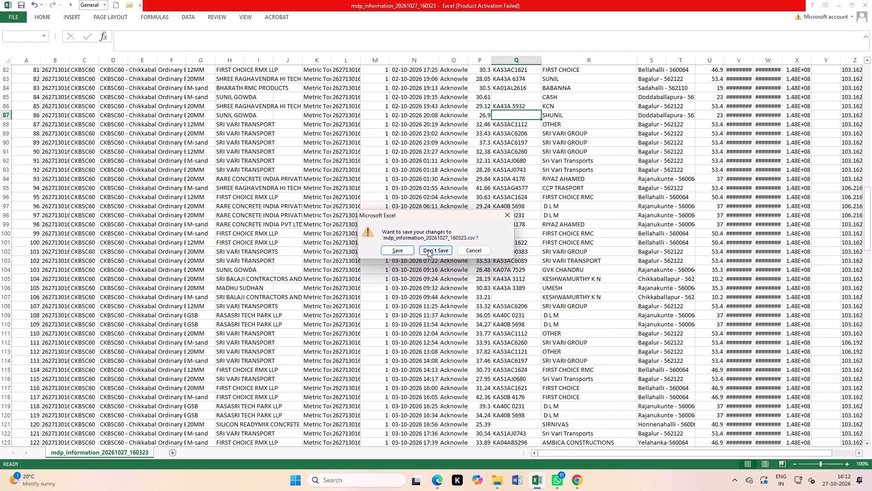
pyautogui.click(429, 250)
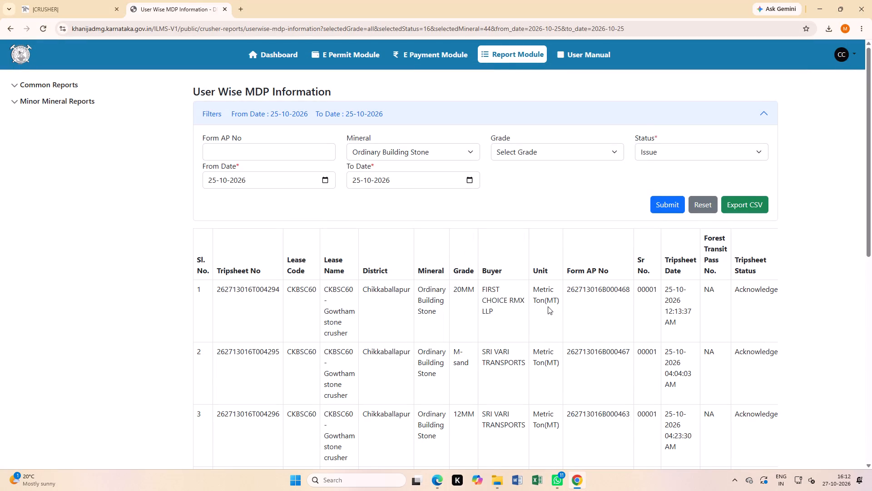
# Open mdp_information_20261027_160625 from Chrome's recent downloads, view its records and close it.
pyautogui.click(833, 32)
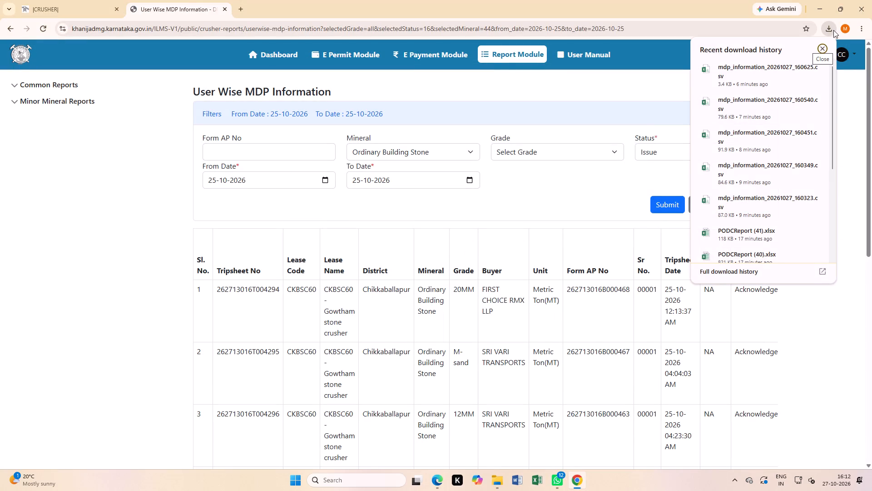
pyautogui.click(822, 50)
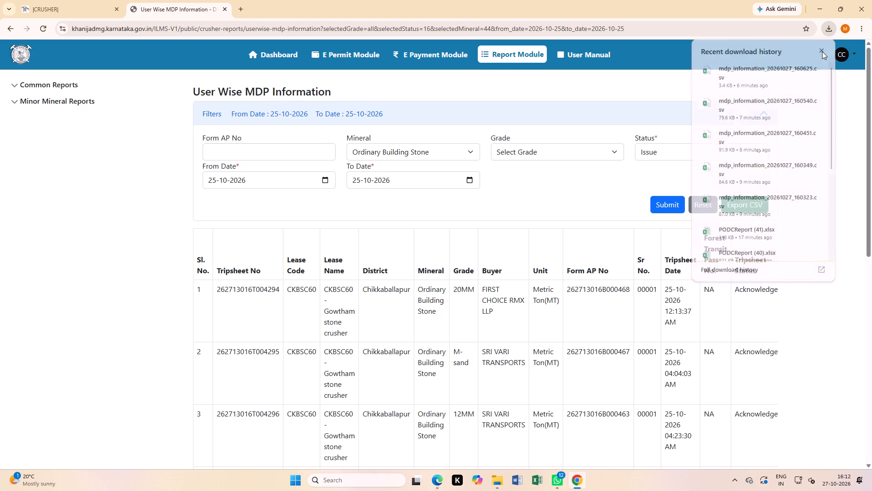
pyautogui.click(833, 39)
pyautogui.click(832, 31)
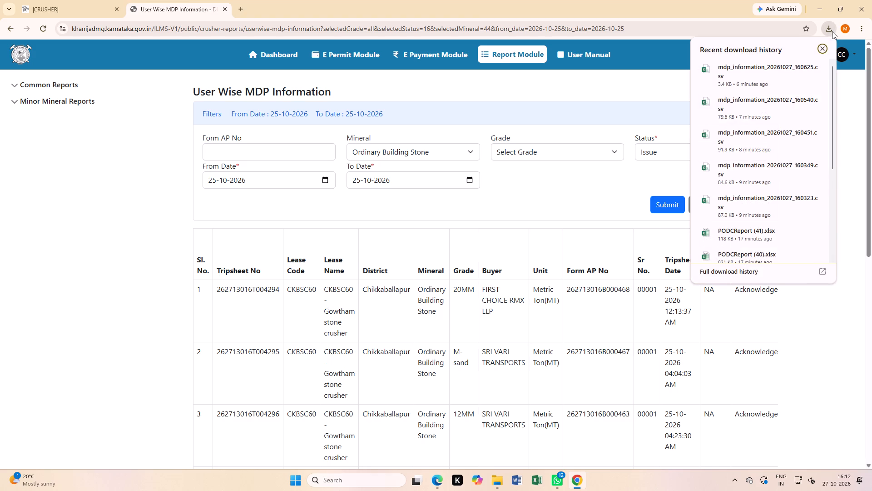
pyautogui.click(811, 70)
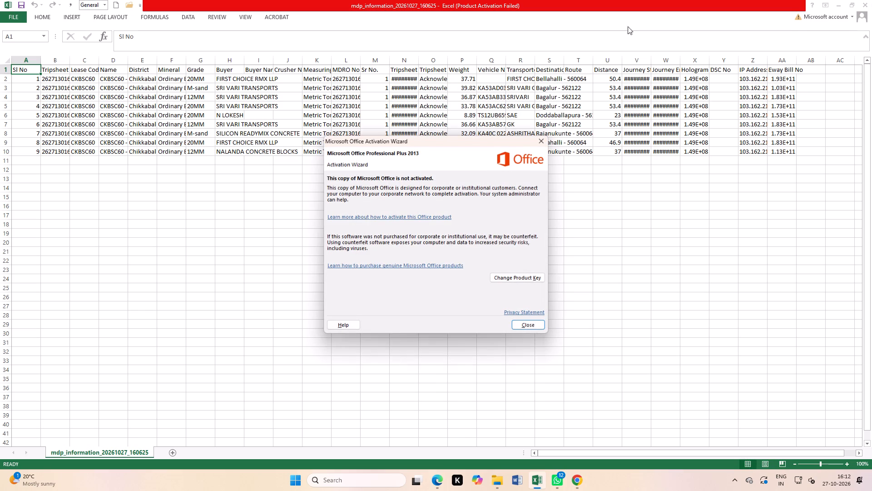
pyautogui.click(545, 135)
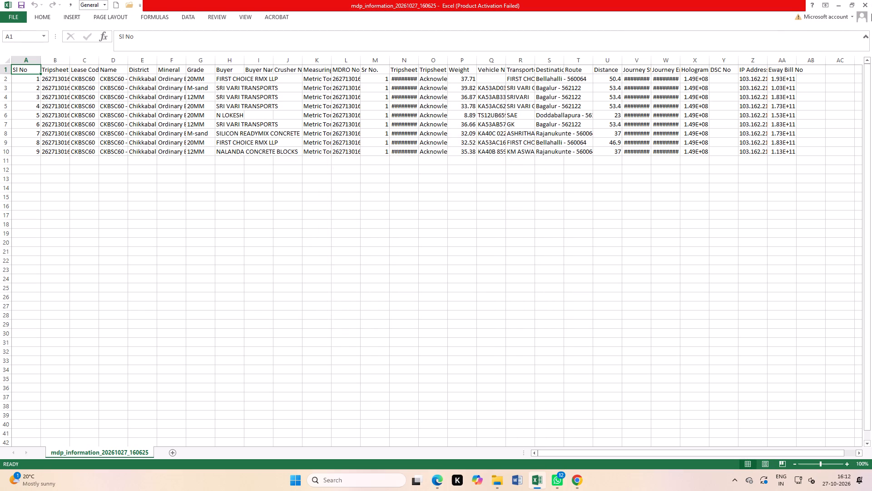
pyautogui.click(871, 2)
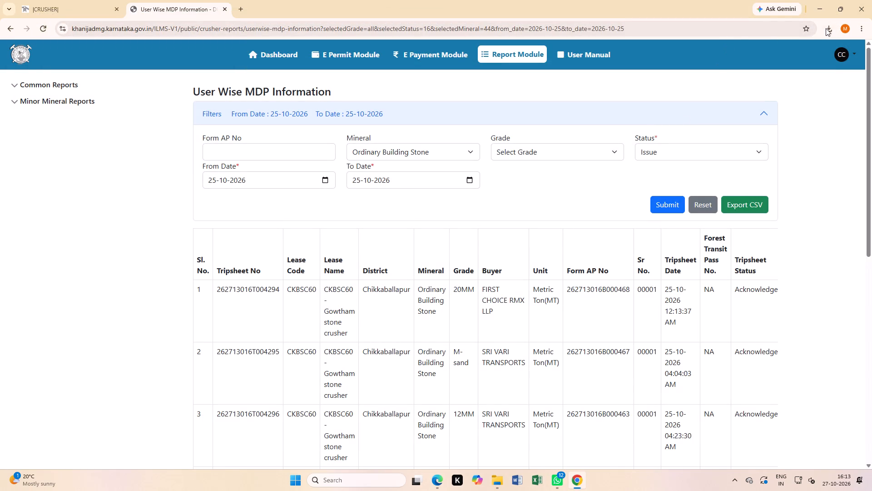
# Open mdp_information_20261027_160540 from Chrome's recent downloads and fit vehicle number column Q to its contents.
pyautogui.click(826, 28)
pyautogui.click(777, 96)
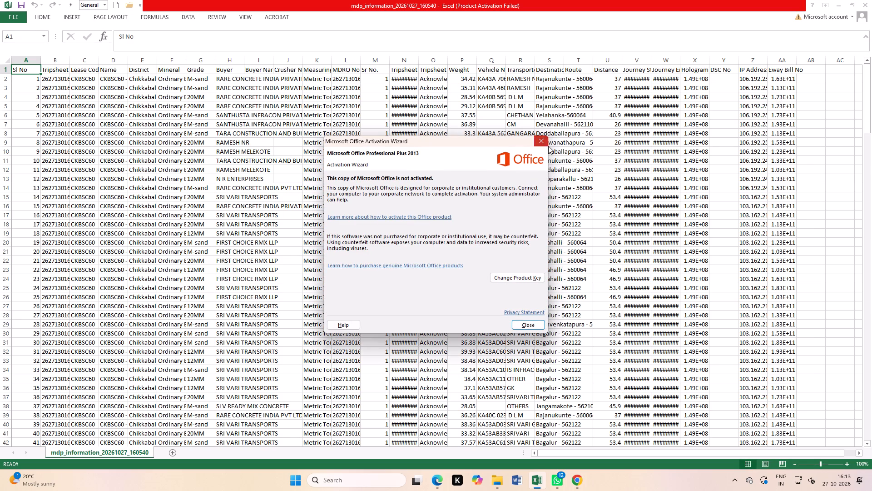
pyautogui.click(548, 145)
pyautogui.doubleClick(507, 63)
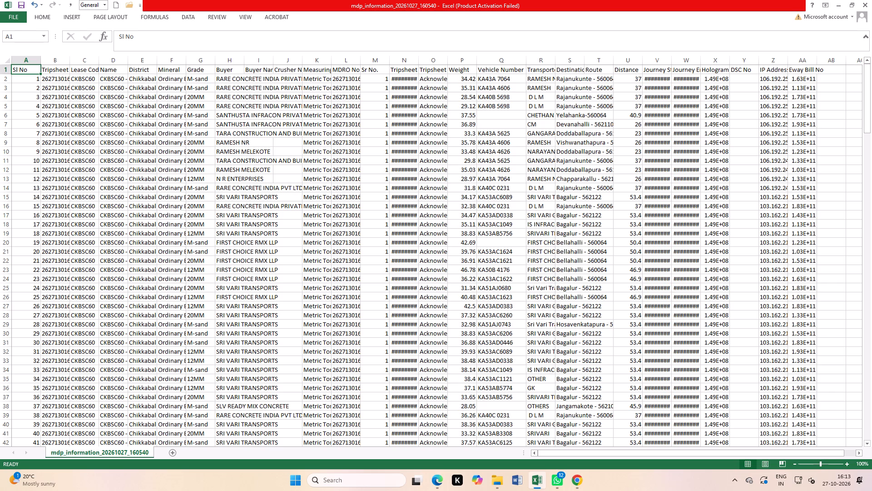
# Close the mdp_information_20261027_160540 workbook without saving its changes.
pyautogui.click(869, 2)
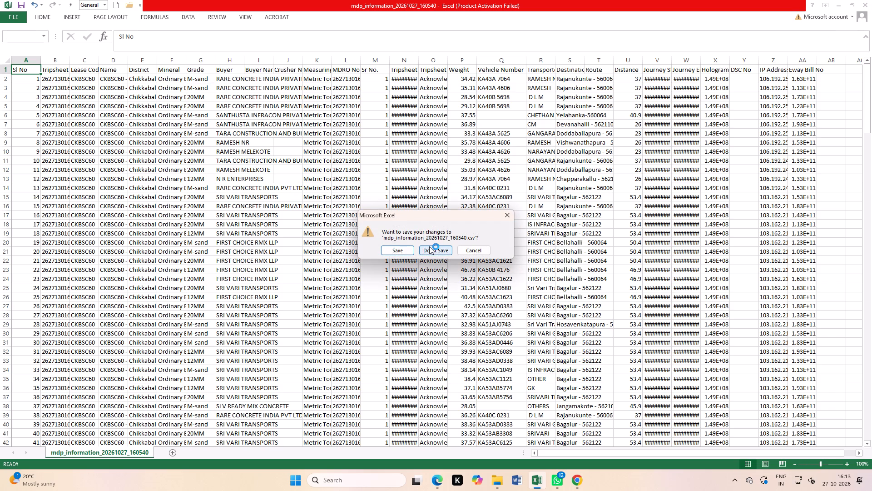
pyautogui.click(437, 251)
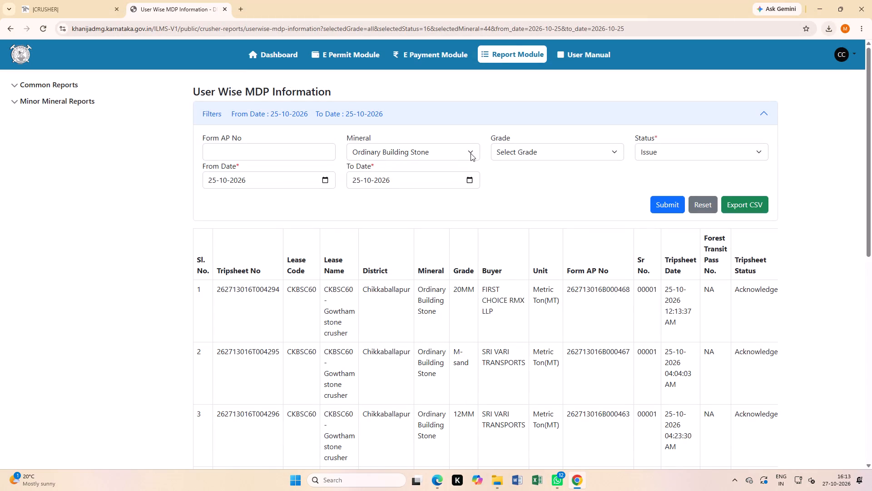
# Filter the User Wise MDP Information report from 01-10-2026 to 06-10-2026 and export it as CSV.
pyautogui.click(327, 179)
pyautogui.click(266, 223)
pyautogui.click(406, 233)
pyautogui.click(471, 176)
pyautogui.click(386, 245)
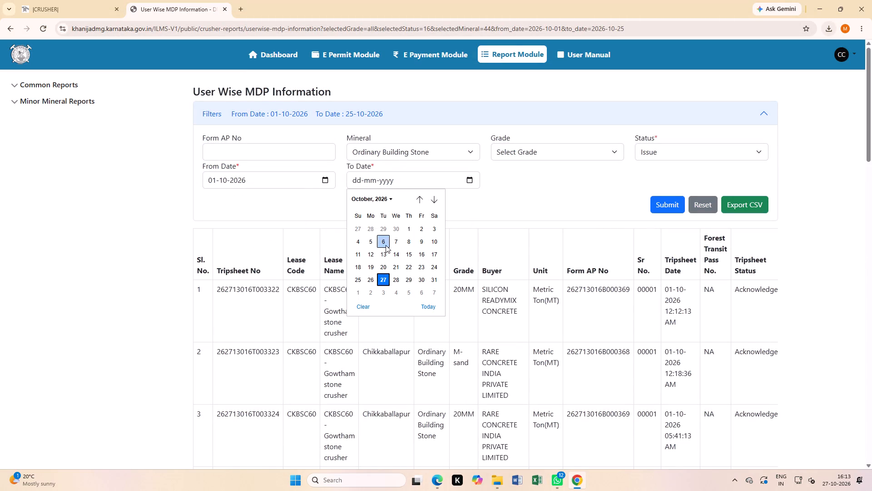
pyautogui.click(500, 234)
pyautogui.click(663, 204)
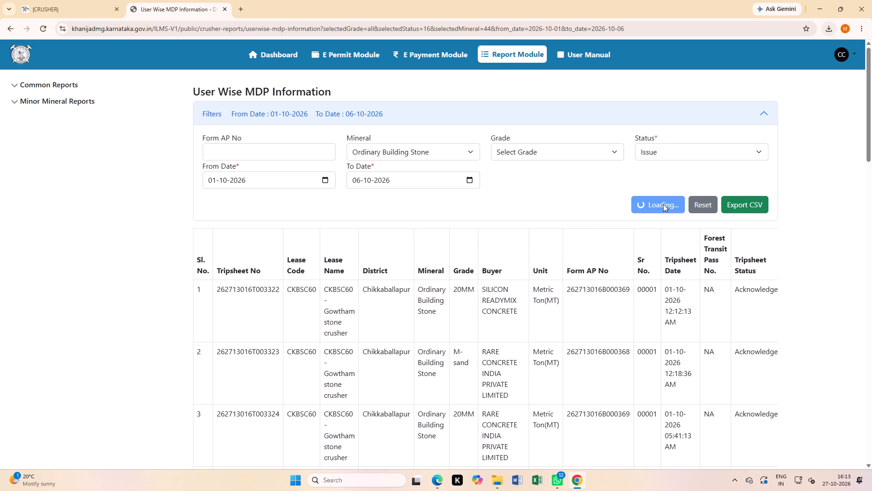
pyautogui.click(757, 204)
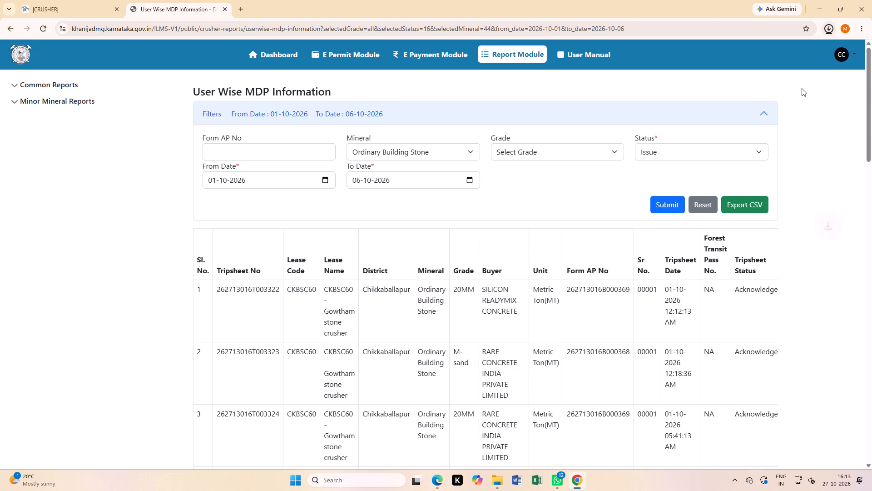
# Open the downloaded mdp_information_20261027_161331 file and fit vehicle number column Q to its contents.
pyautogui.click(785, 55)
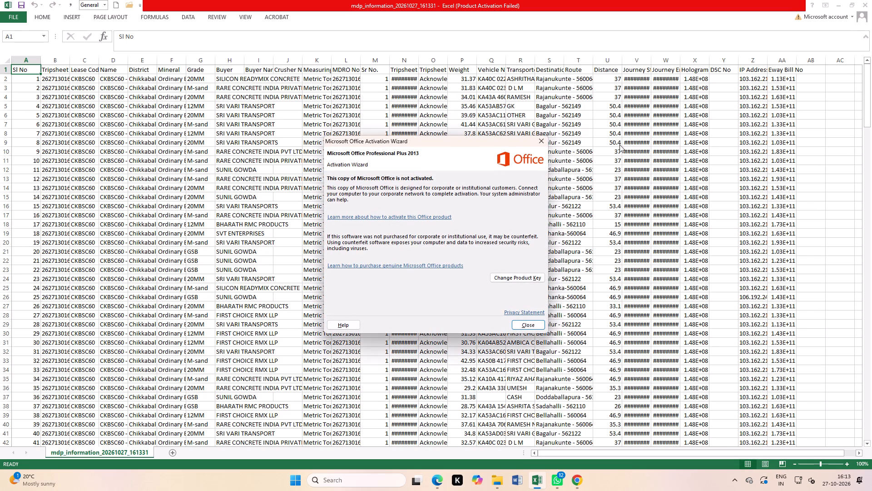
pyautogui.click(539, 139)
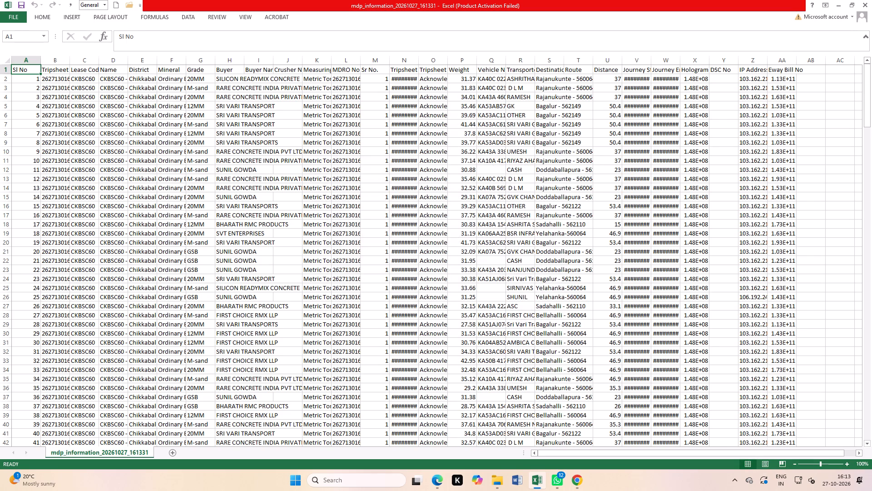
pyautogui.doubleClick(509, 56)
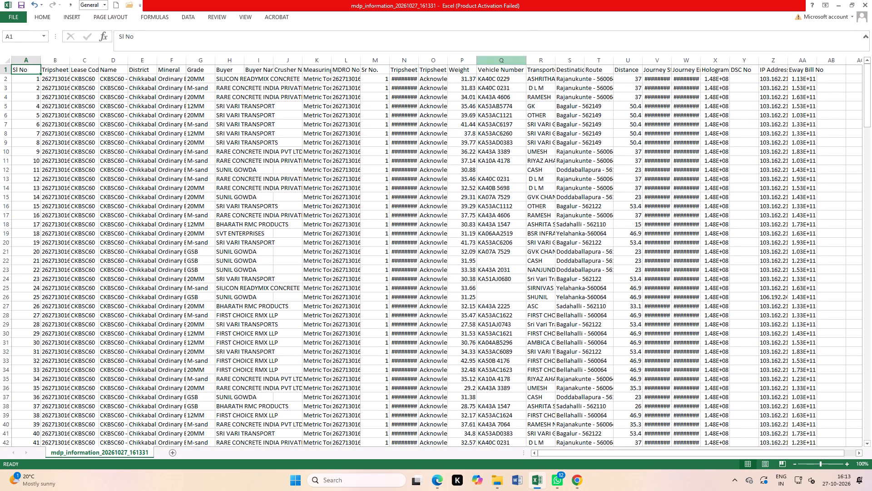
# Select the weights in P2:P248 and check the records down to row 248 for missing vehicle numbers, including cell Q234.
pyautogui.moveTo(467, 80); pyautogui.dragTo(458, 468)
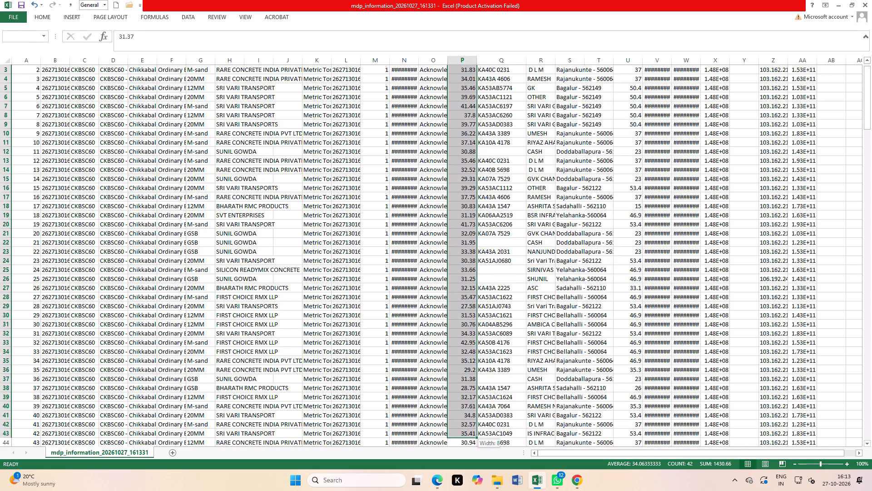
pyautogui.moveTo(458, 468); pyautogui.dragTo(460, 461)
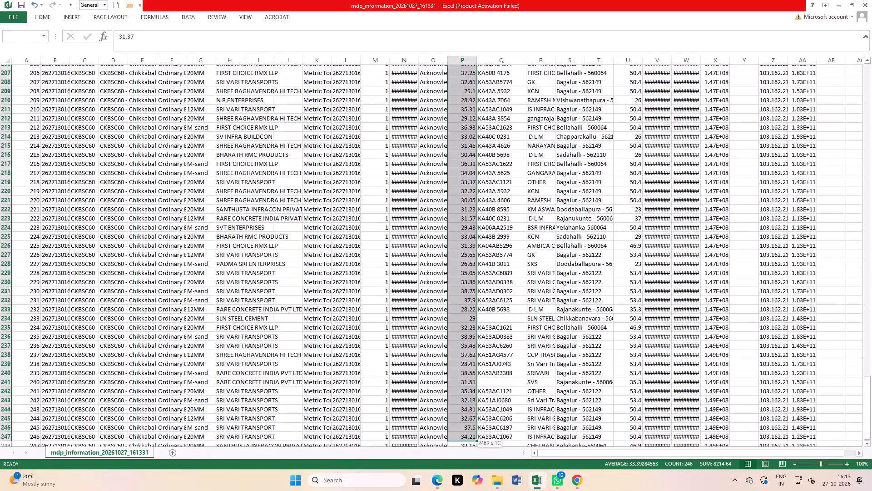
pyautogui.moveTo(460, 461); pyautogui.dragTo(462, 431)
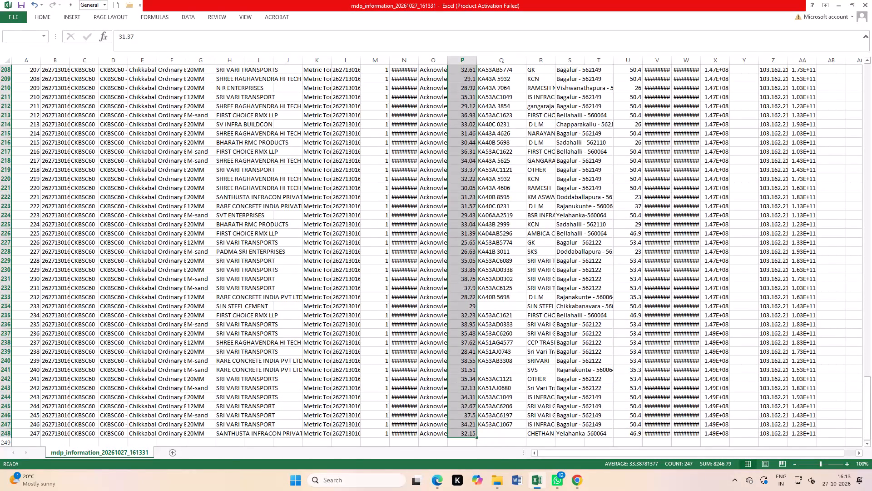
pyautogui.click(555, 305)
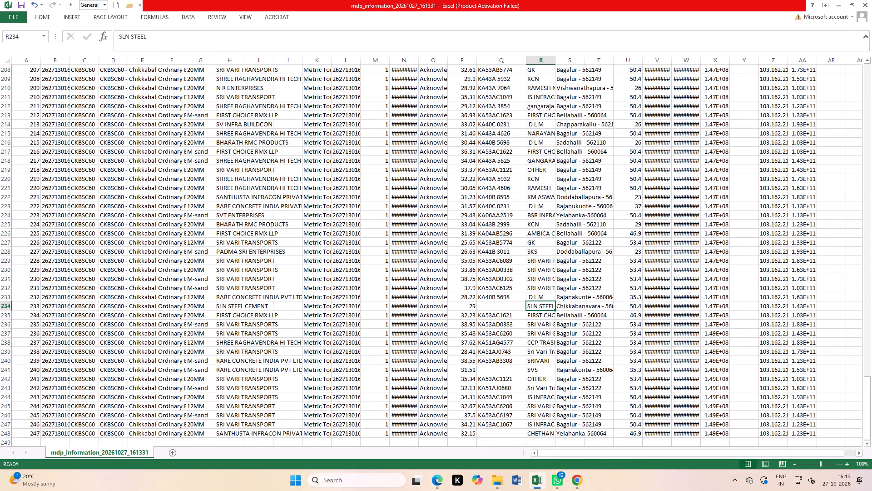
pyautogui.doubleClick(510, 308)
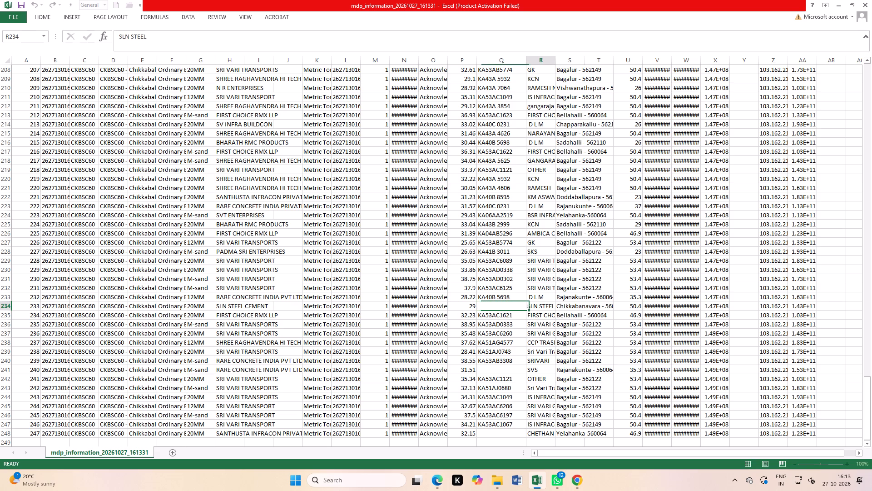
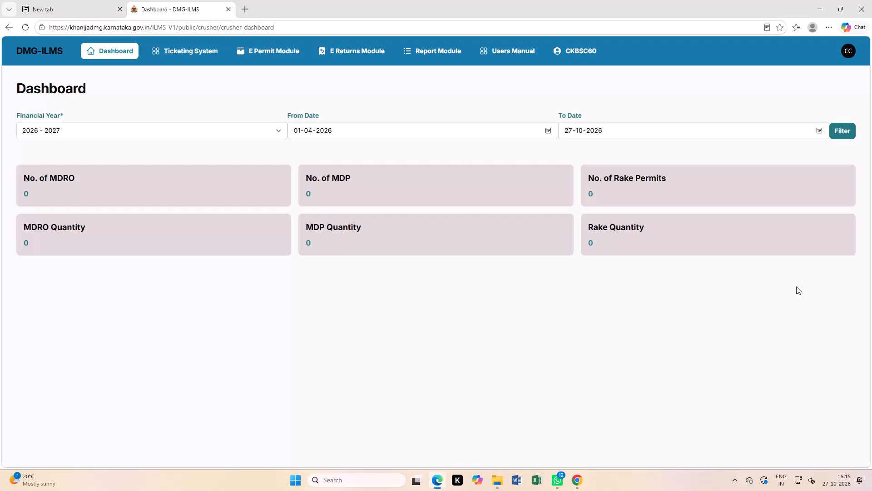
# Open the User Wise MDP Information report from the MDP group of the Minor Mineral Reports.
pyautogui.scroll(1, 796, 286)
pyautogui.click(442, 51)
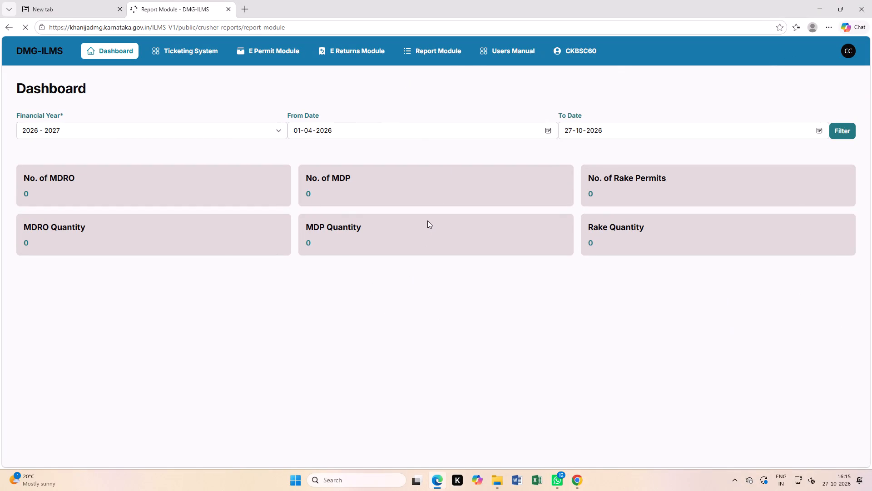
pyautogui.click(74, 104)
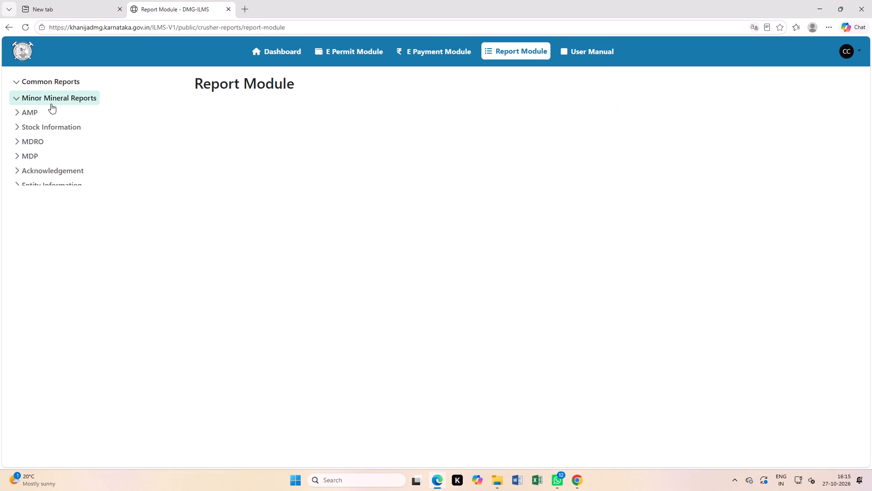
pyautogui.click(35, 155)
pyautogui.click(45, 172)
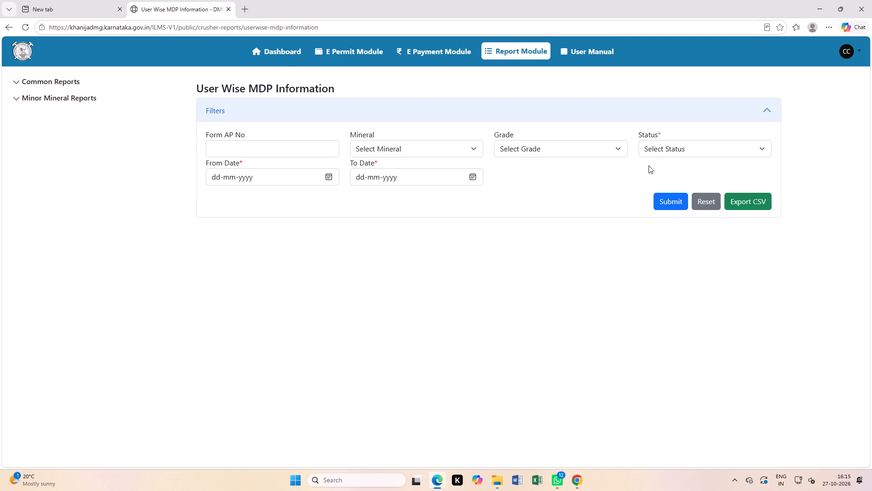
# Generate the report with status Issue for the period 01-10-2026 to 06-10-2026.
pyautogui.click(679, 157)
pyautogui.click(666, 203)
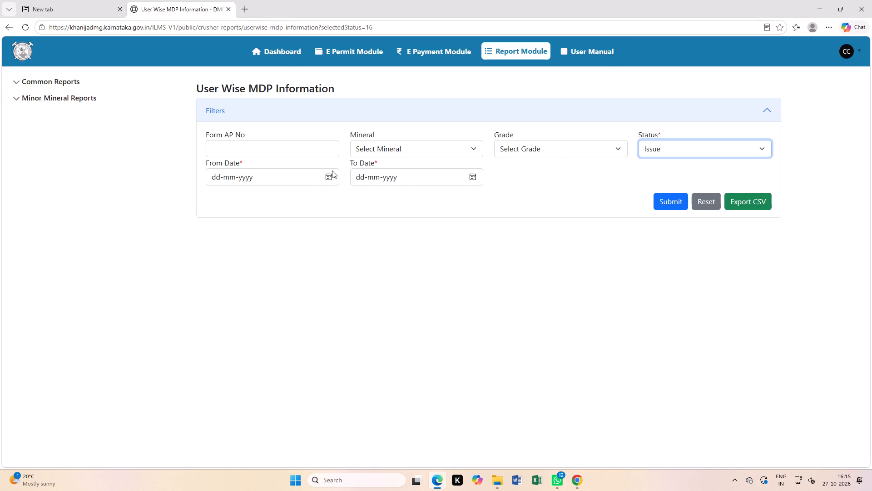
pyautogui.click(332, 176)
pyautogui.click(269, 229)
pyautogui.click(416, 223)
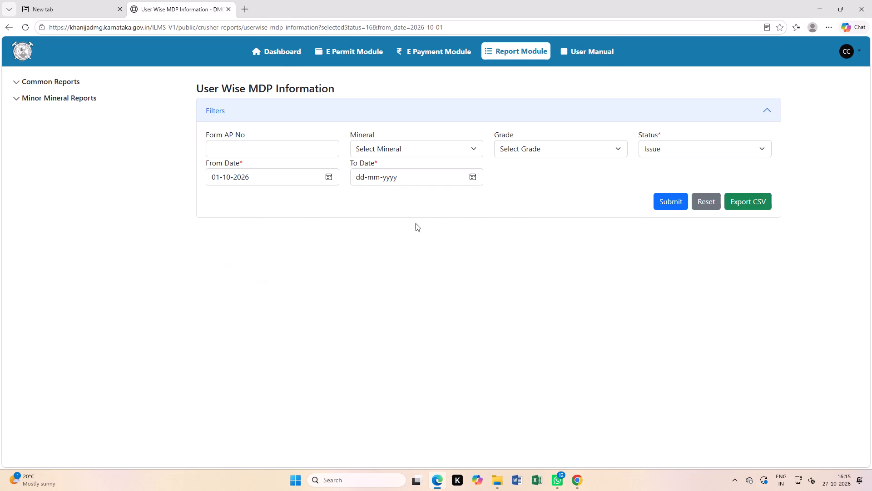
pyautogui.click(475, 176)
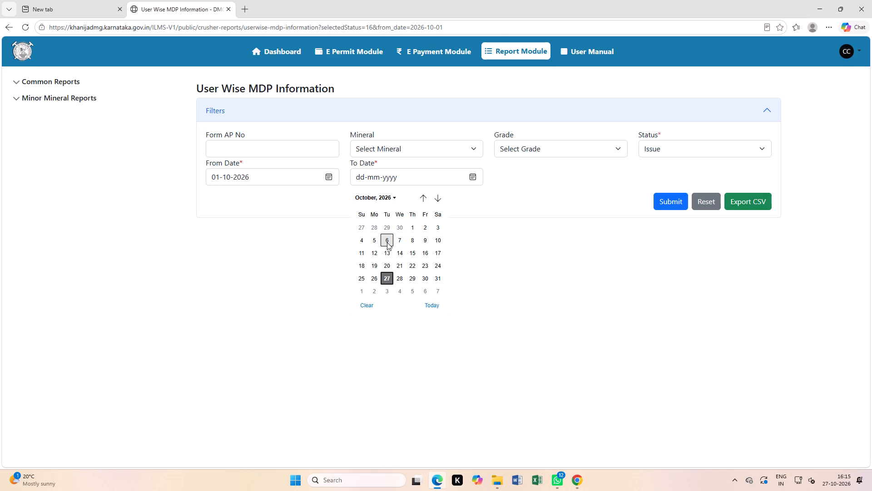
pyautogui.click(387, 242)
pyautogui.click(562, 265)
pyautogui.click(664, 200)
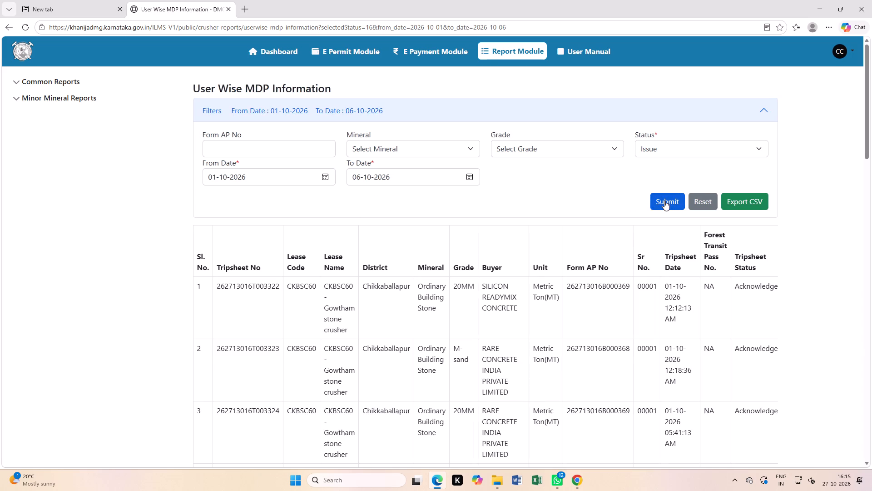
# Export the MDP report as CSV and open the downloaded file in Excel, dismissing the activation dialog.
pyautogui.click(743, 205)
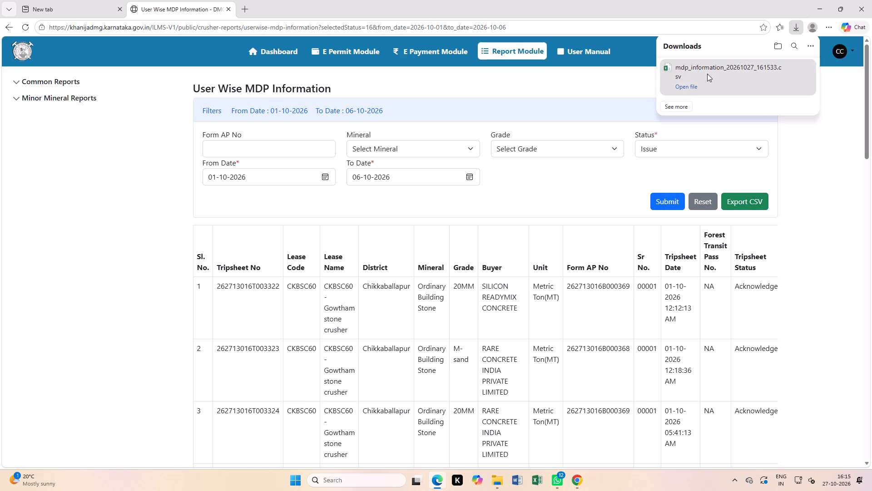
pyautogui.click(707, 74)
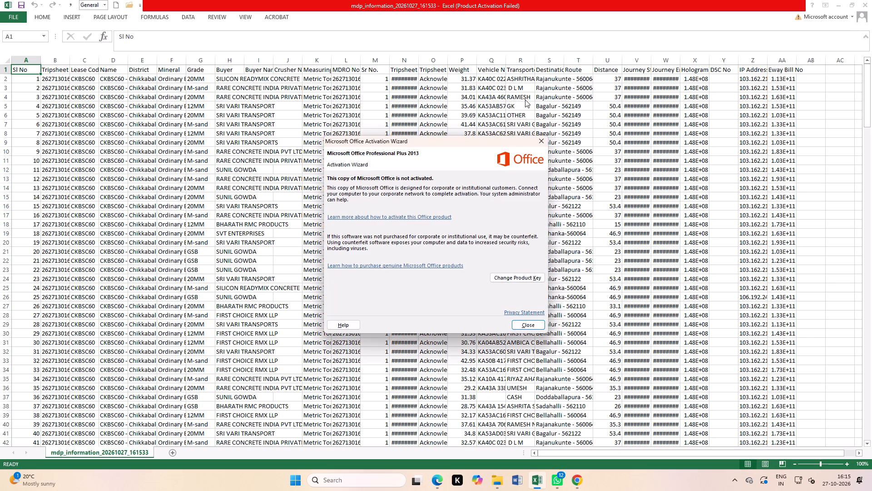
pyautogui.click(550, 140)
pyautogui.click(540, 140)
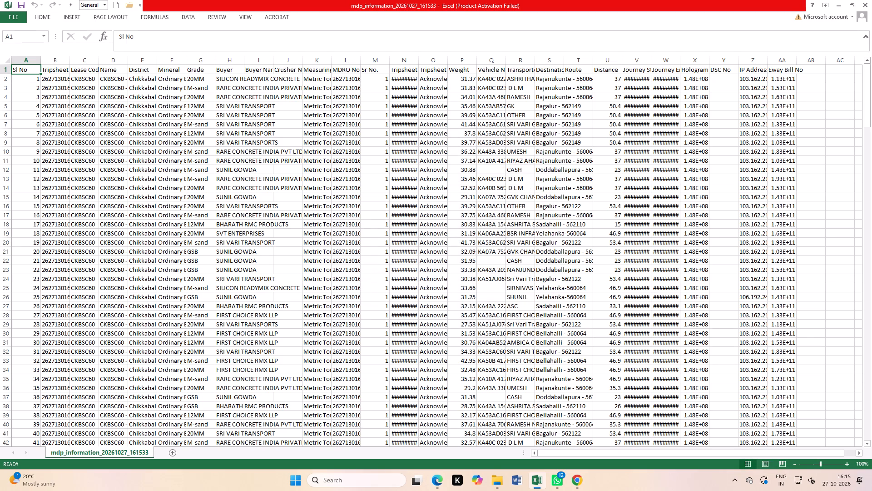
# Widen the Vehicle Number, Tripsheet Date and Buyer columns to fit their contents.
pyautogui.doubleClick(506, 60)
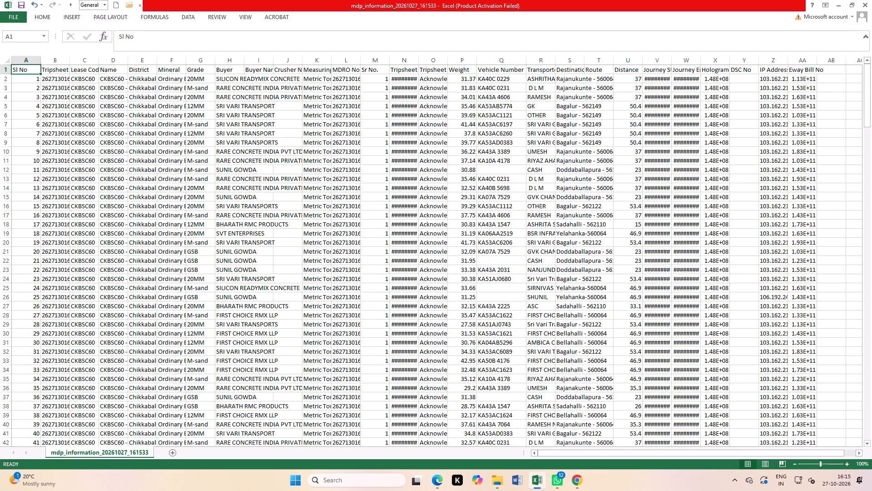
pyautogui.doubleClick(420, 60)
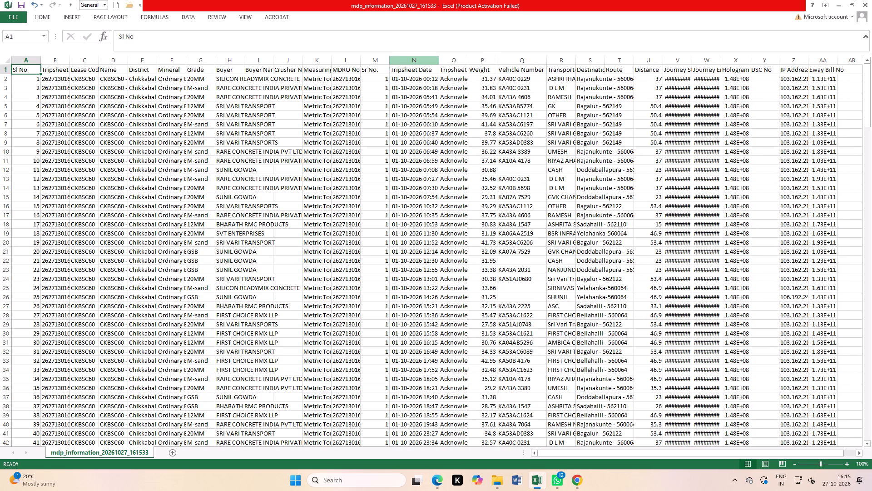
pyautogui.click(243, 168)
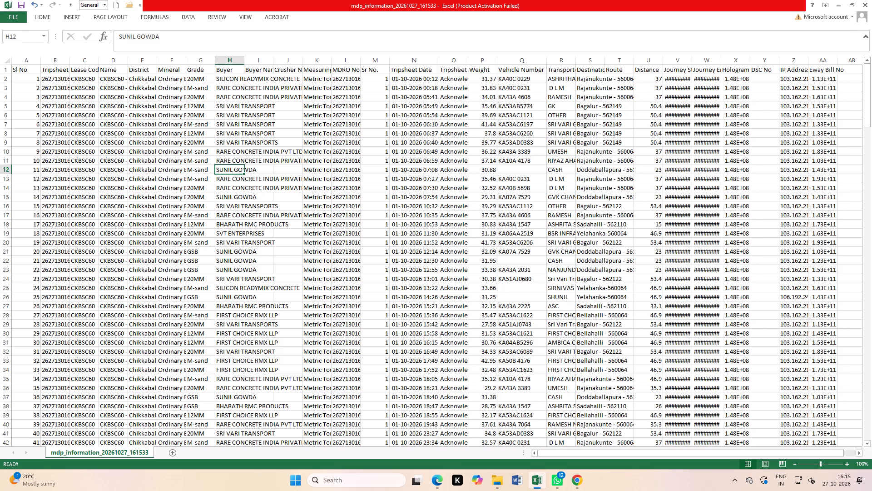
pyautogui.doubleClick(304, 63)
pyautogui.doubleClick(246, 60)
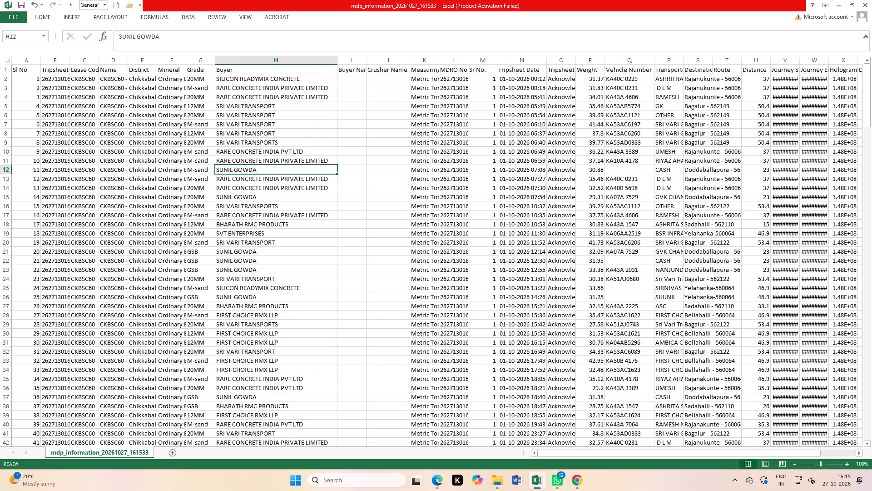
# Turn on column filters for the sheet's header row.
pyautogui.click(238, 70)
pyautogui.click(4, 70)
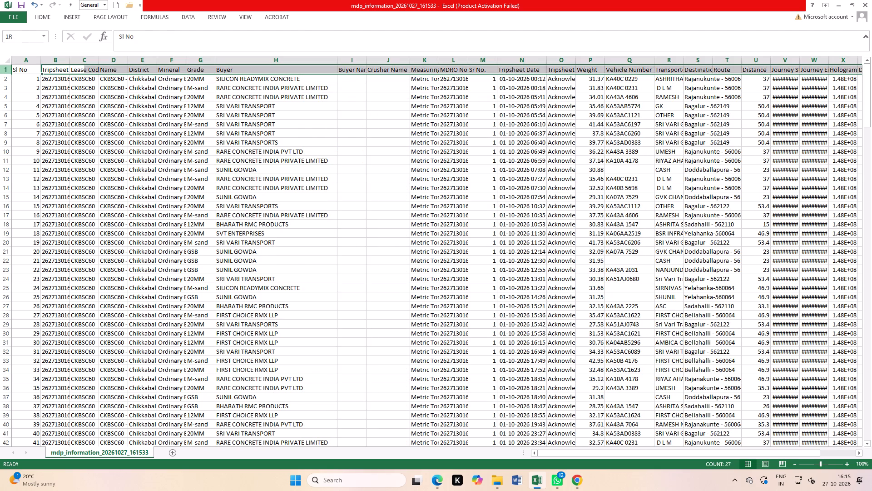
pyautogui.click(192, 17)
pyautogui.click(244, 34)
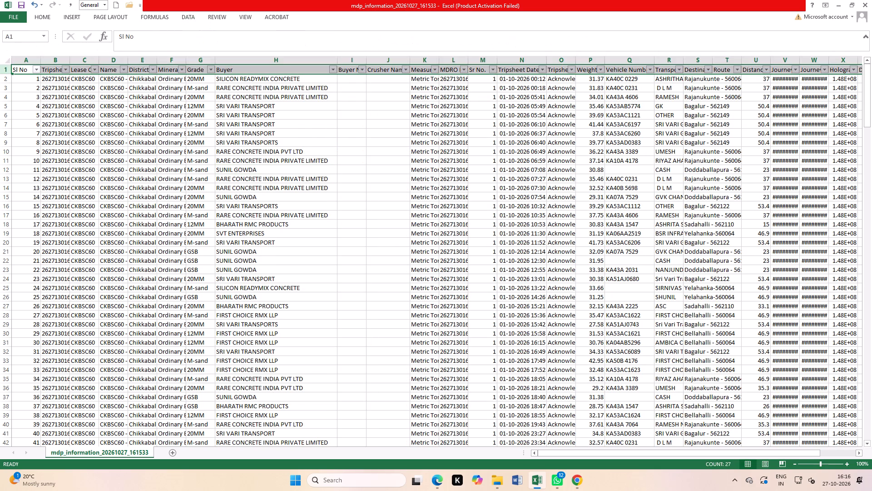
pyautogui.click(315, 145)
# Filter the Buyer column to SLN STEEL CEMENT and examine its vehicle numbers, fitting the Measuring Unit and Transporter Name columns.
pyautogui.click(332, 69)
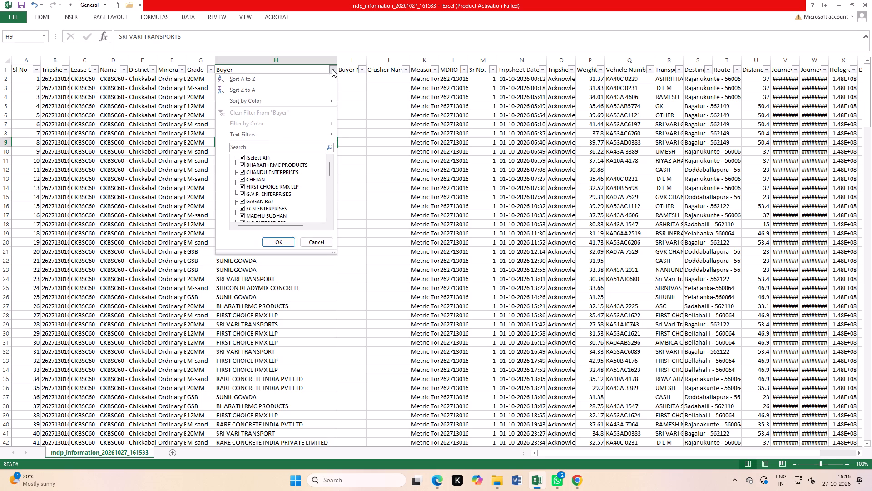
pyautogui.click(270, 148)
pyautogui.press('s')
pyautogui.write('ln')
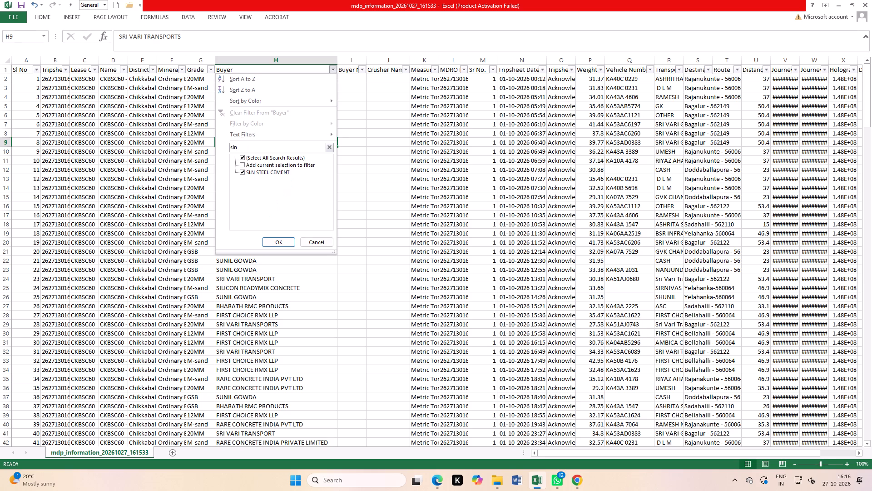
pyautogui.click(273, 244)
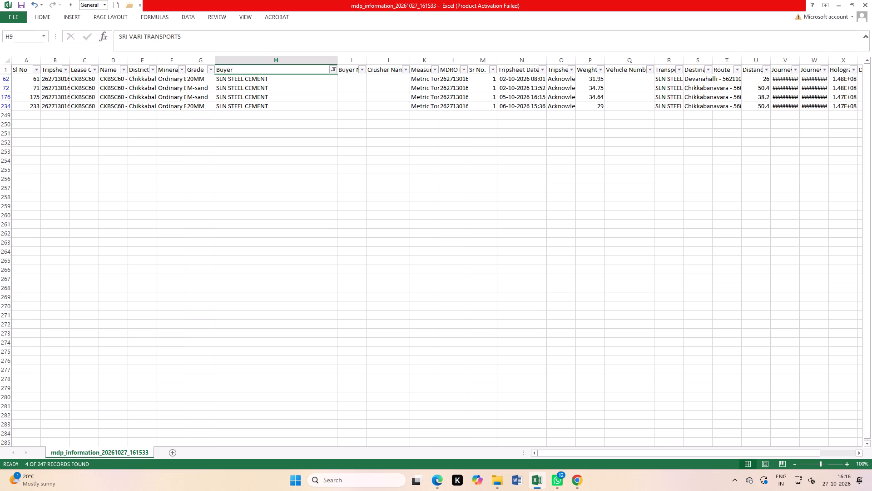
pyautogui.doubleClick(441, 61)
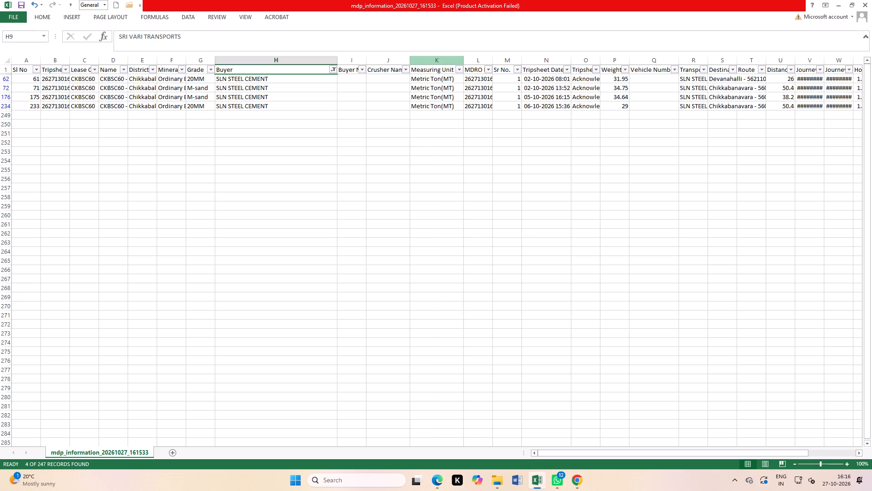
pyautogui.scroll(4, 641, 96)
pyautogui.moveTo(647, 81); pyautogui.dragTo(648, 105)
pyautogui.doubleClick(710, 59)
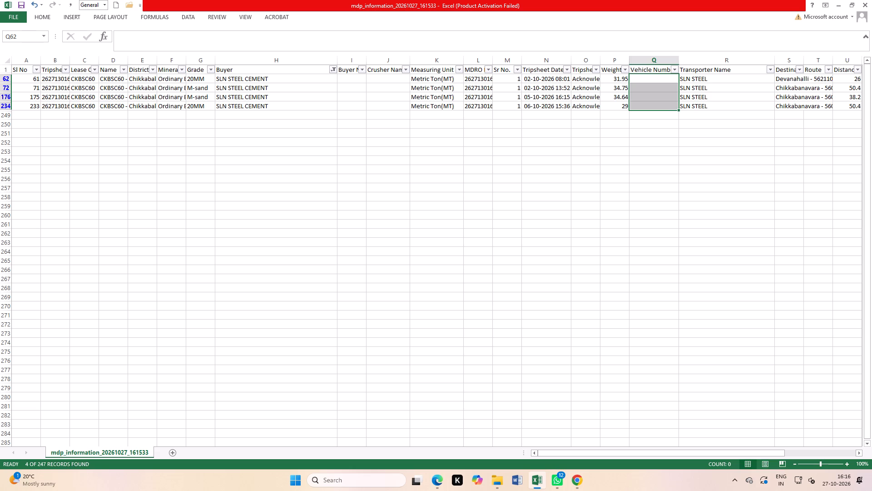
# Filter the Buyer column by "sunil" and examine the vehicle numbers and transporters of the matching trips.
pyautogui.click(333, 70)
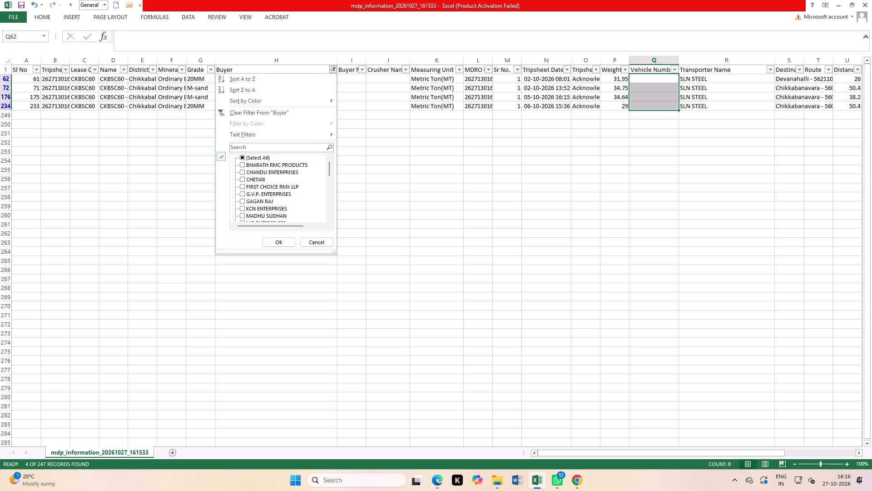
pyautogui.click(277, 148)
pyautogui.write('sunil')
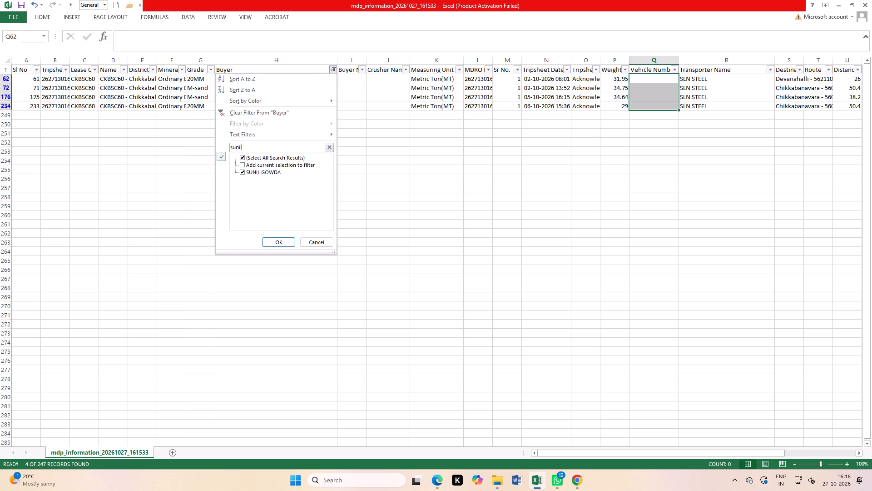
pyautogui.click(279, 243)
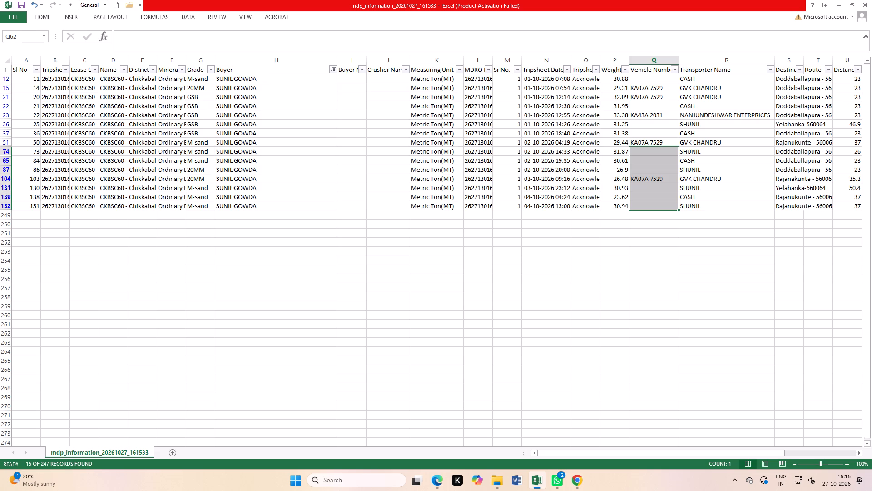
pyautogui.click(689, 335)
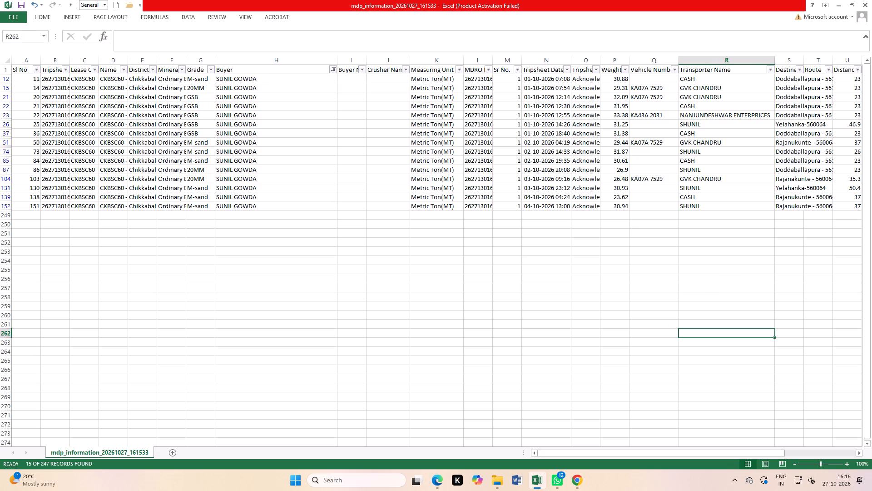
# Undo all filters and column-width changes in the exported MDP workbook and close it without saving.
pyautogui.tripleClick(34, 3)
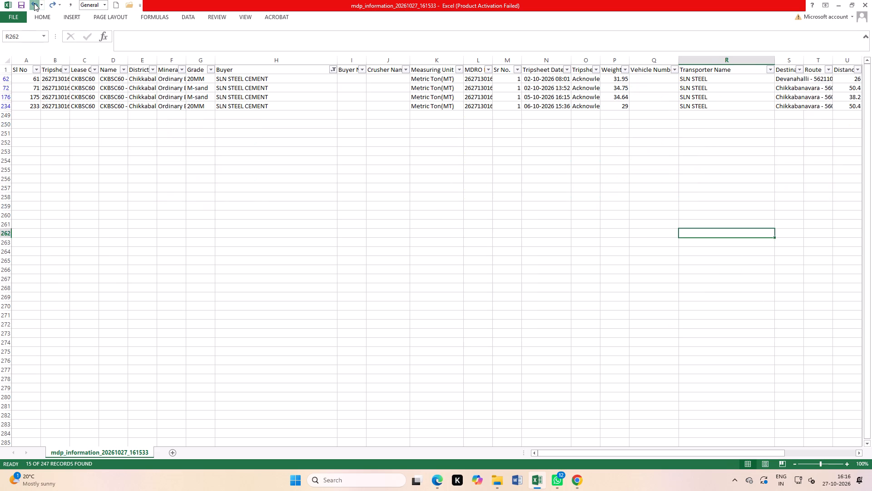
pyautogui.tripleClick(34, 3)
pyautogui.tripleClick(34, 3)
pyautogui.tripleClick(34, 3)
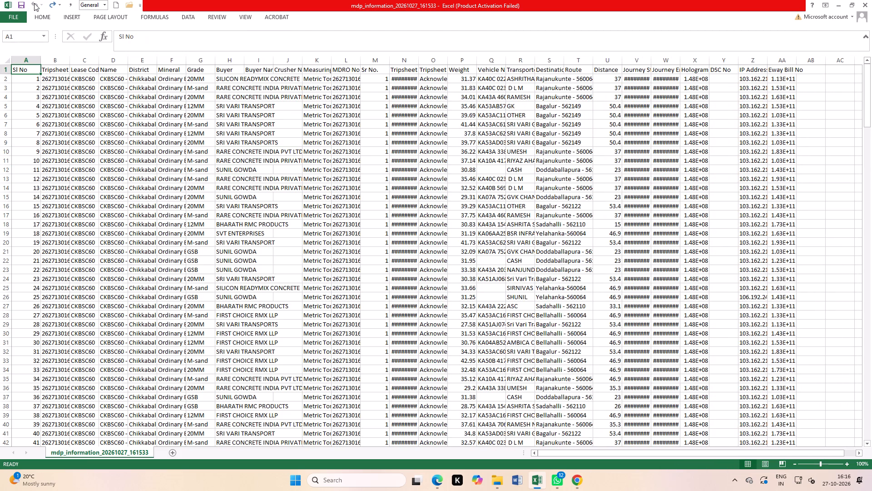
pyautogui.click(34, 3)
pyautogui.click(865, 0)
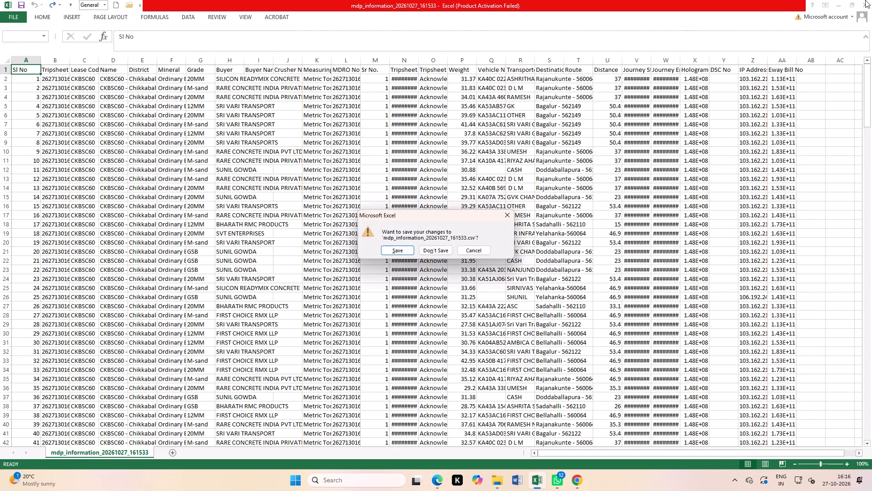
pyautogui.click(431, 250)
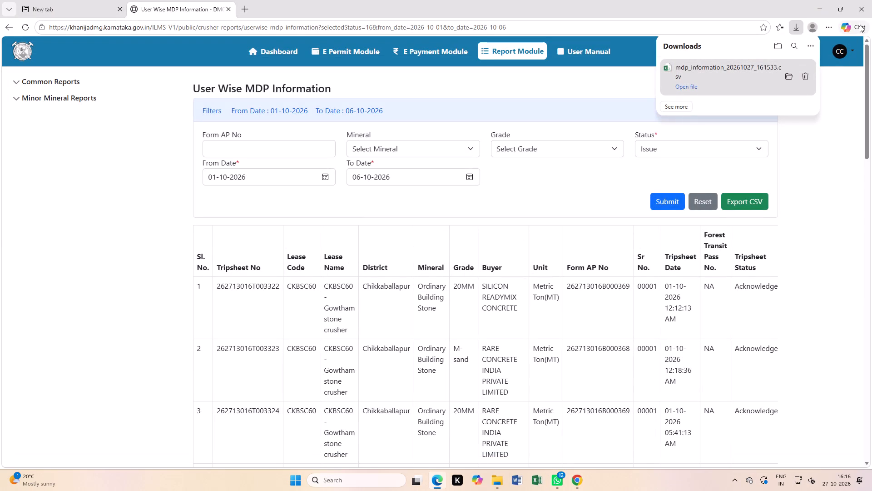
# Close the Edge window with the MDP report and the Chrome window with the CRUSHER DC report.
pyautogui.click(867, 12)
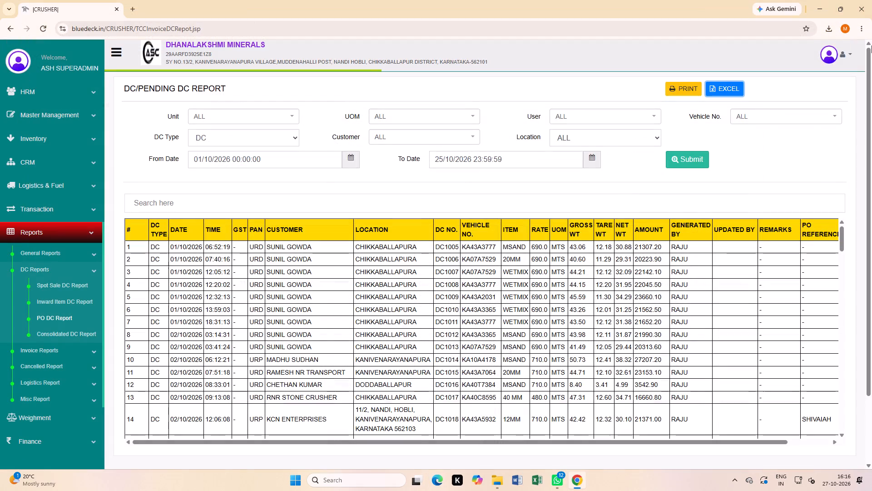
pyautogui.click(859, 1)
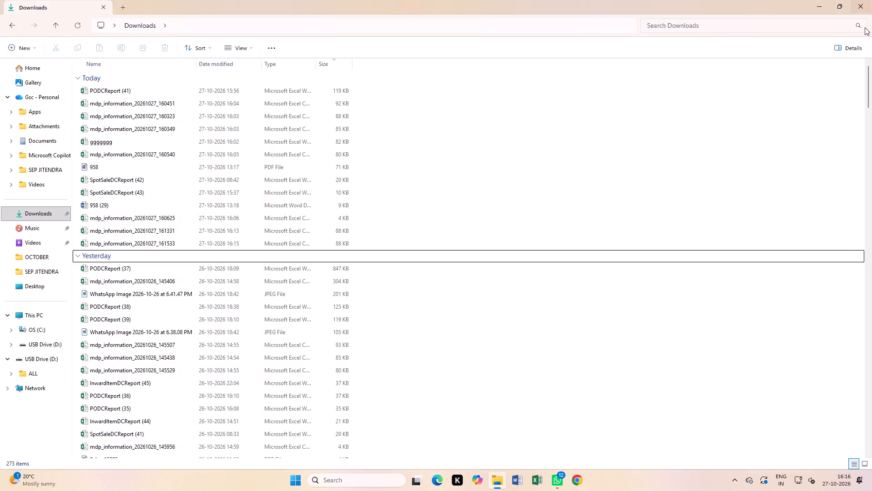
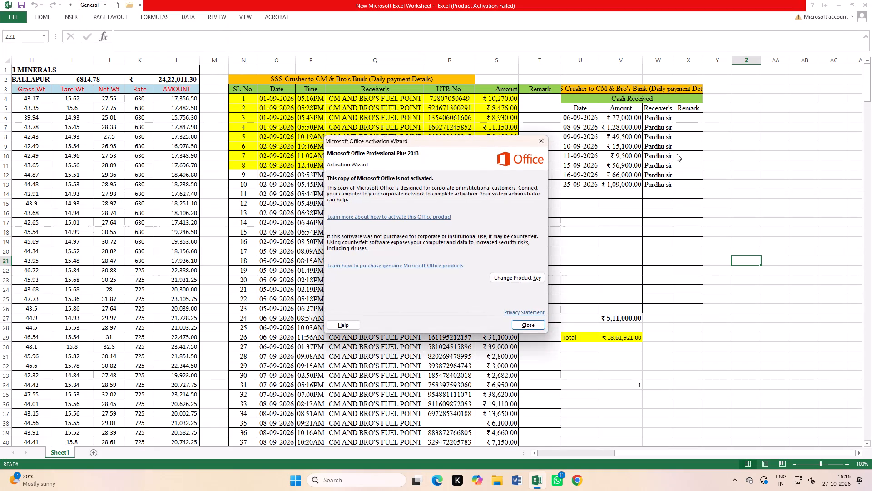
# Dismiss the activation wizard and close the crusher payment details workbook.
pyautogui.click(527, 319)
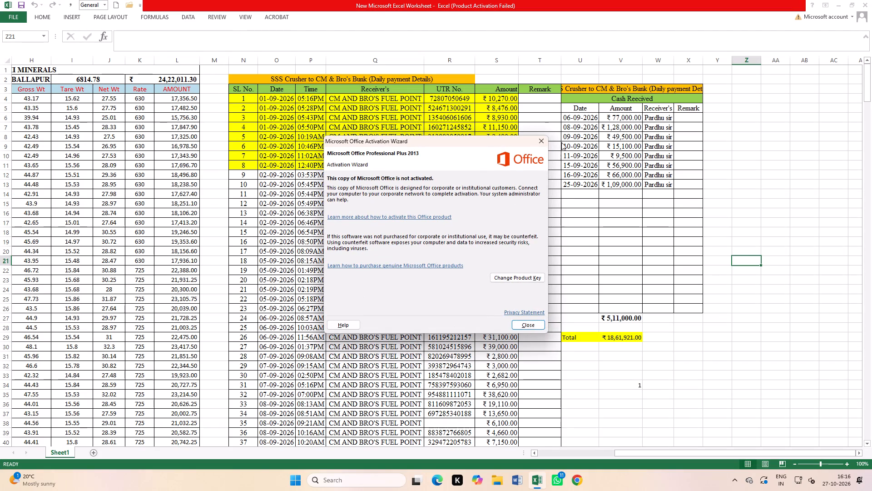
pyautogui.click(543, 137)
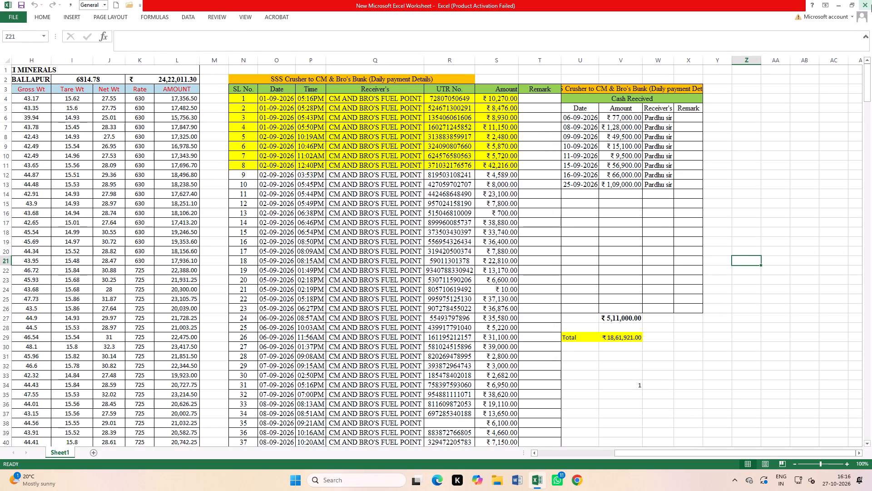
pyautogui.click(869, 0)
# Open the workbook New Microsoft Excel Worksheet - Copy and dismiss its activation wizard.
pyautogui.doubleClick(674, 208)
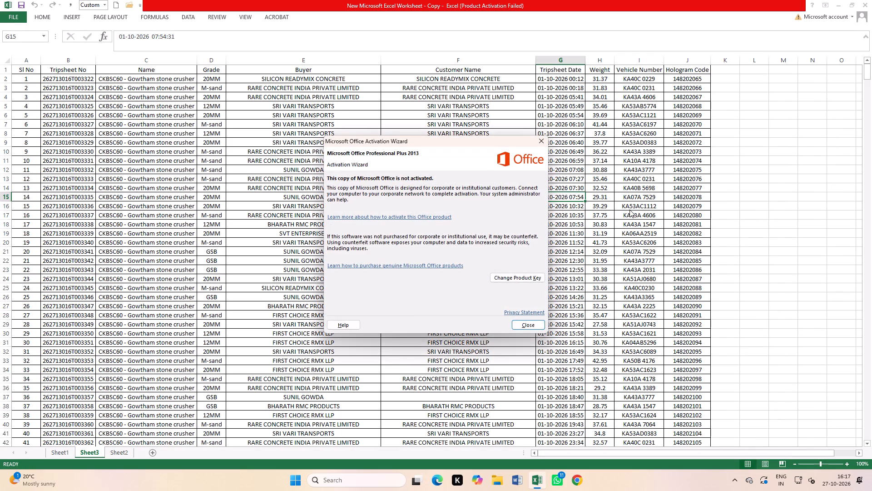
pyautogui.click(540, 136)
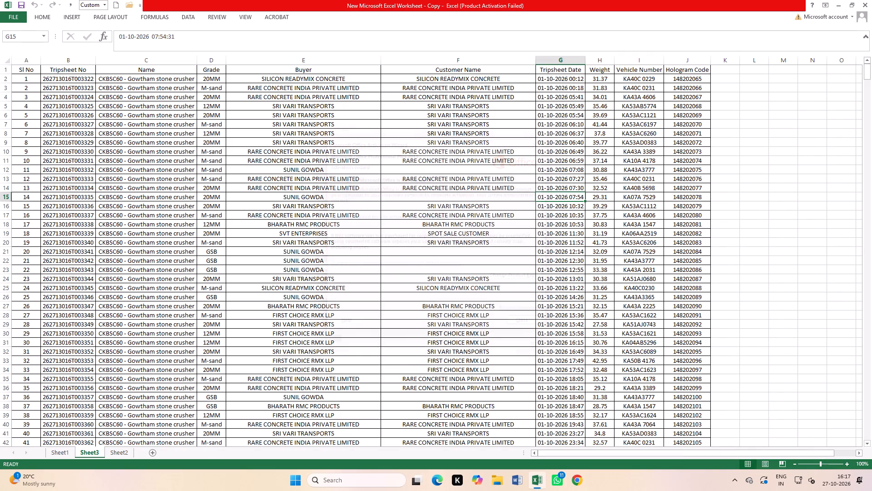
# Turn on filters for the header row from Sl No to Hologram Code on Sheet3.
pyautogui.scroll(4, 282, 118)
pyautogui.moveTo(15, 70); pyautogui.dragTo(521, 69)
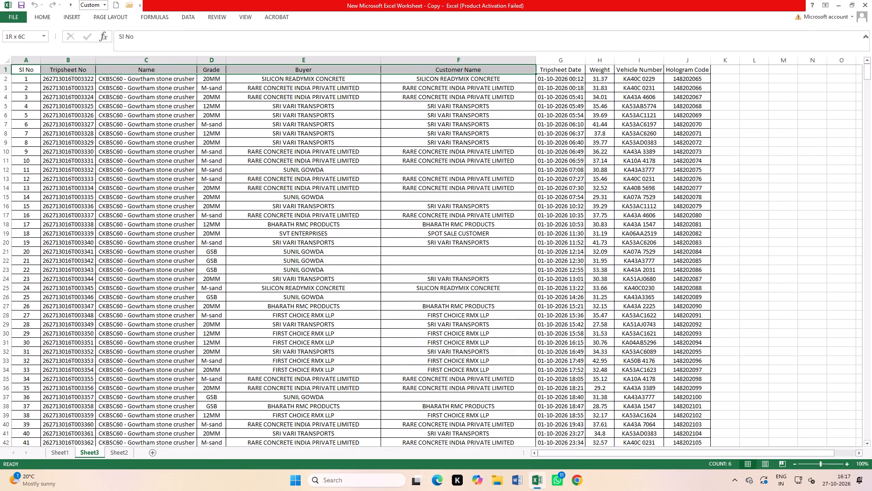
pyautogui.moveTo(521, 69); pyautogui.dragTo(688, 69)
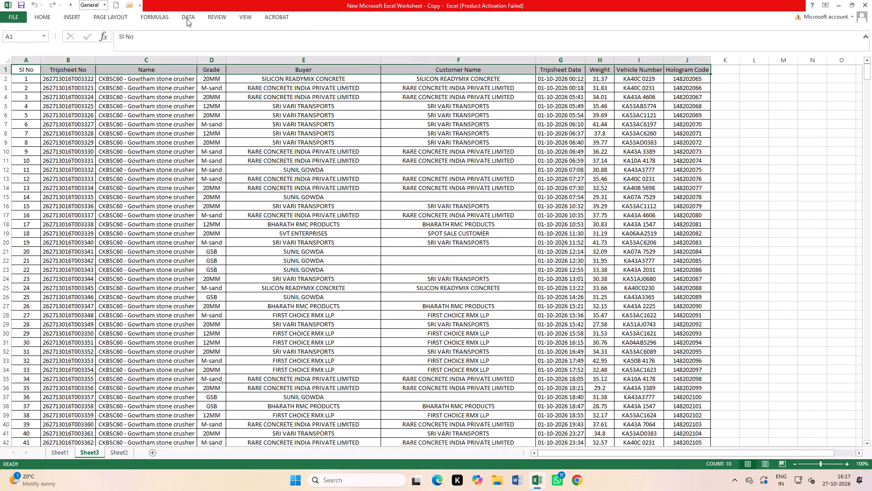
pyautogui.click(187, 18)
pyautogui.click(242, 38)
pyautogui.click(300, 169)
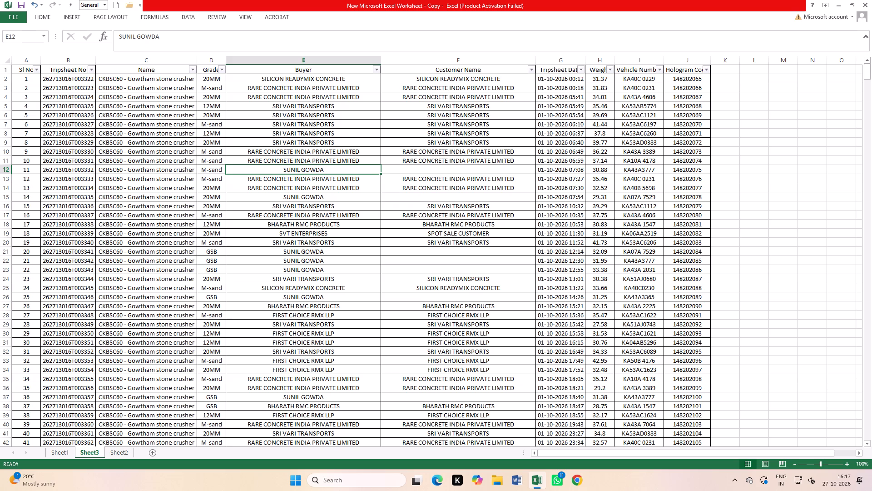
# Filter the Buyer column to SLN STEEL CEMENT and examine the vehicle numbers of its trips.
pyautogui.click(380, 69)
pyautogui.click(305, 157)
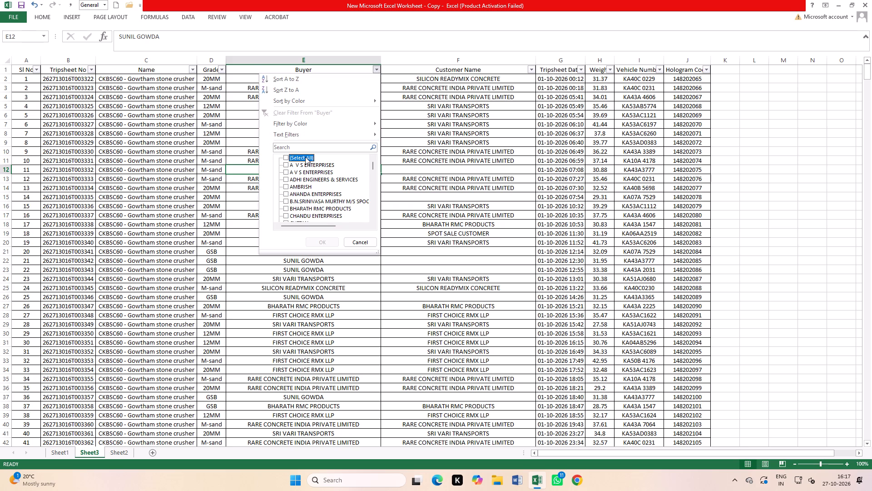
pyautogui.scroll(-20, 307, 188)
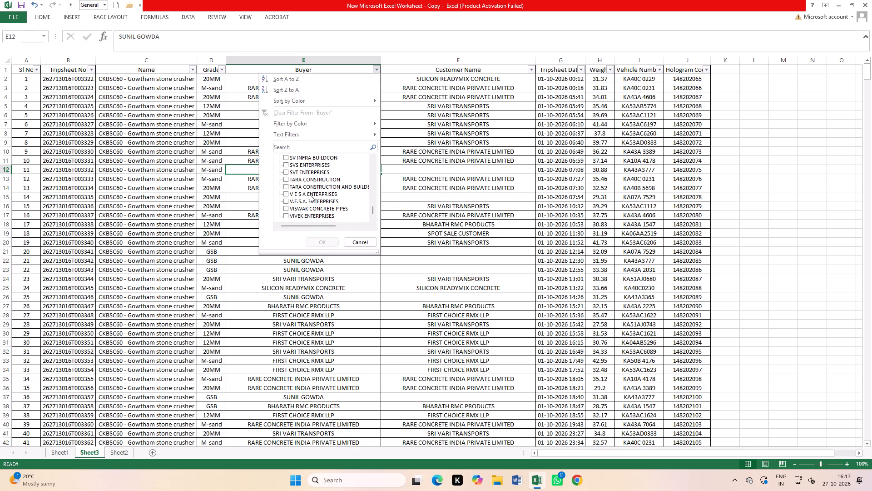
pyautogui.scroll(1, 300, 173)
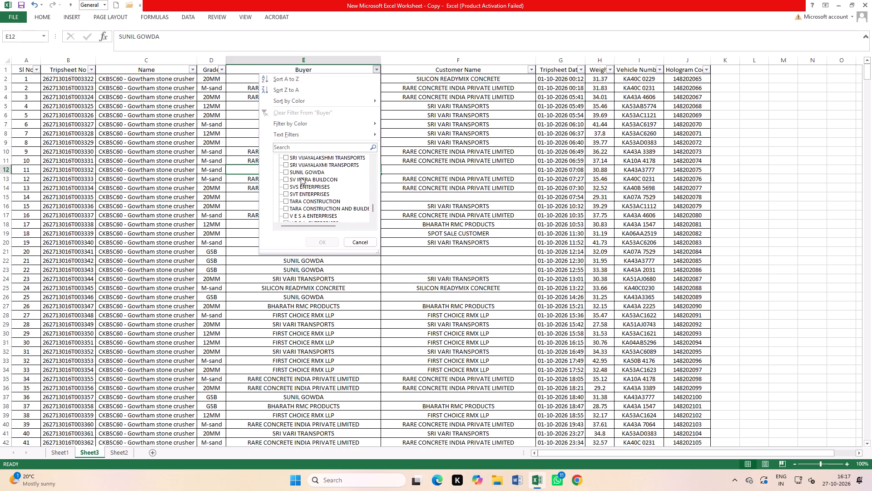
pyautogui.scroll(3, 302, 187)
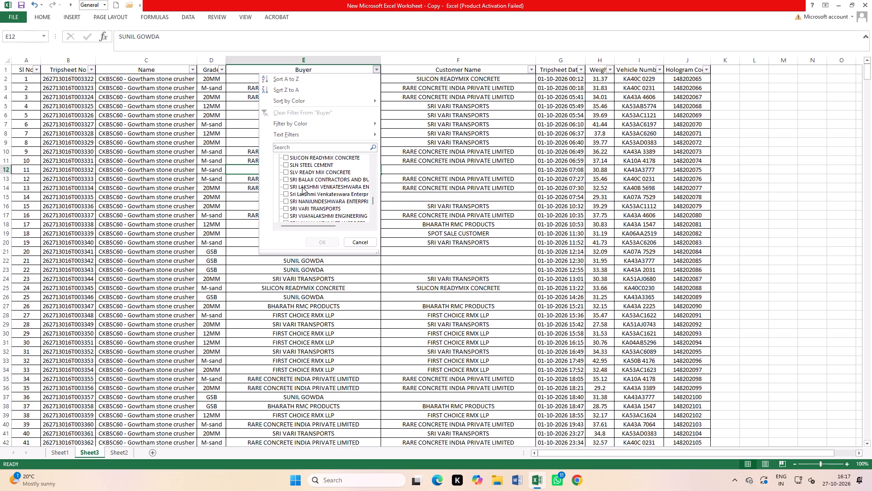
pyautogui.scroll(1, 302, 187)
pyautogui.click(302, 187)
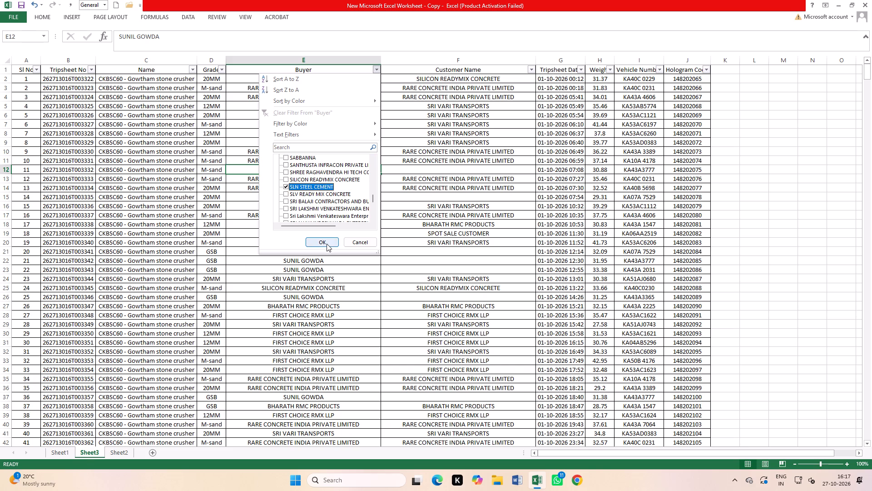
pyautogui.click(327, 244)
pyautogui.click(430, 214)
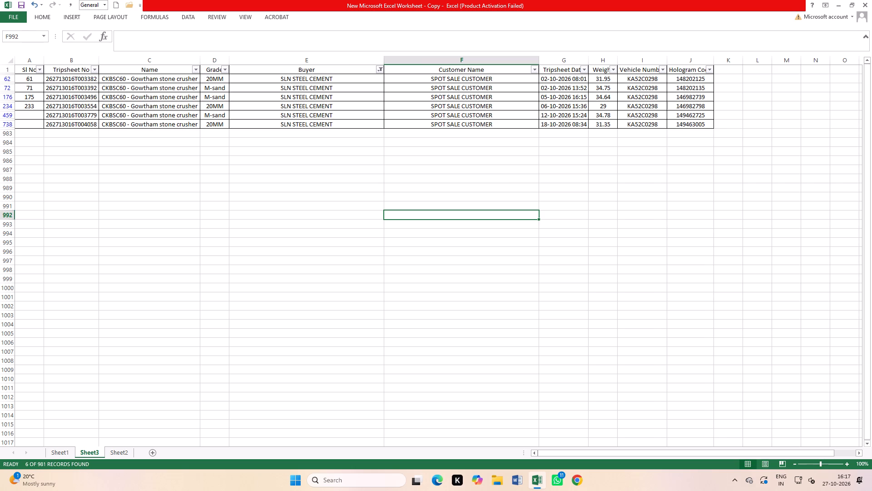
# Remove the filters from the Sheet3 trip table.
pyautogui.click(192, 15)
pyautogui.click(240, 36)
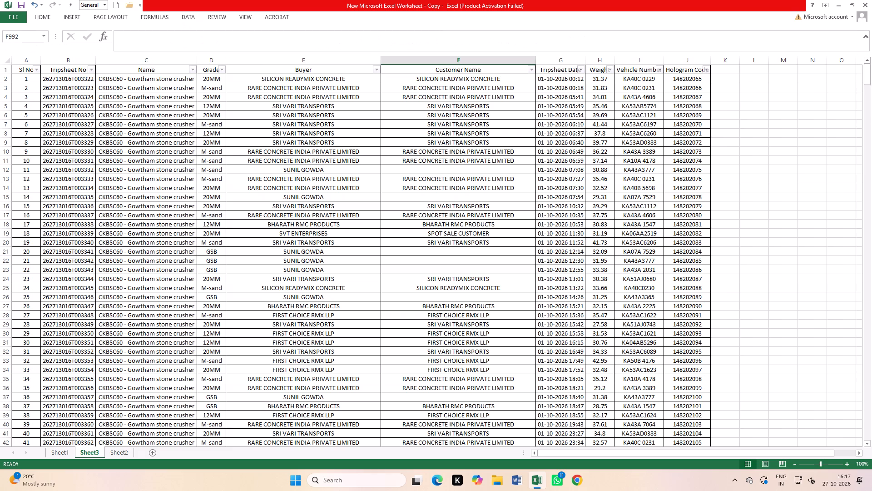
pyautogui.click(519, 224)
# Switch to Chrome and open the export mdp_information_20261026_145406.csv from the download history.
pyautogui.click(577, 481)
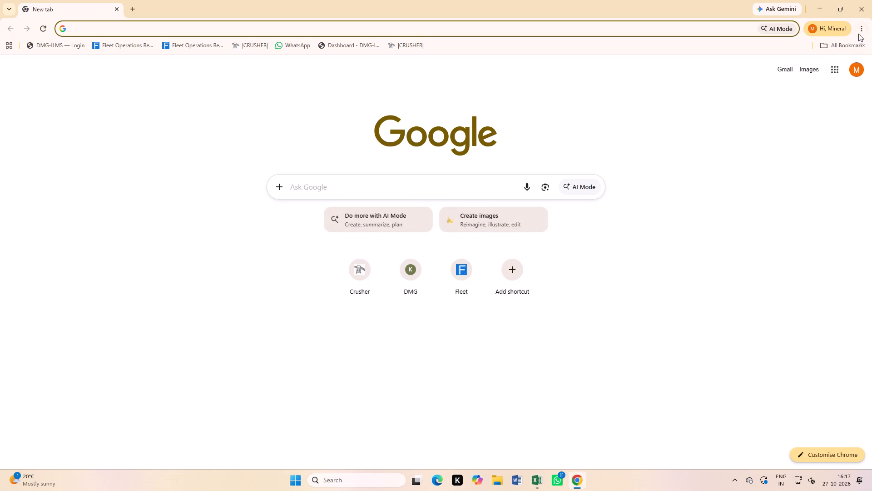
pyautogui.click(857, 27)
pyautogui.click(752, 143)
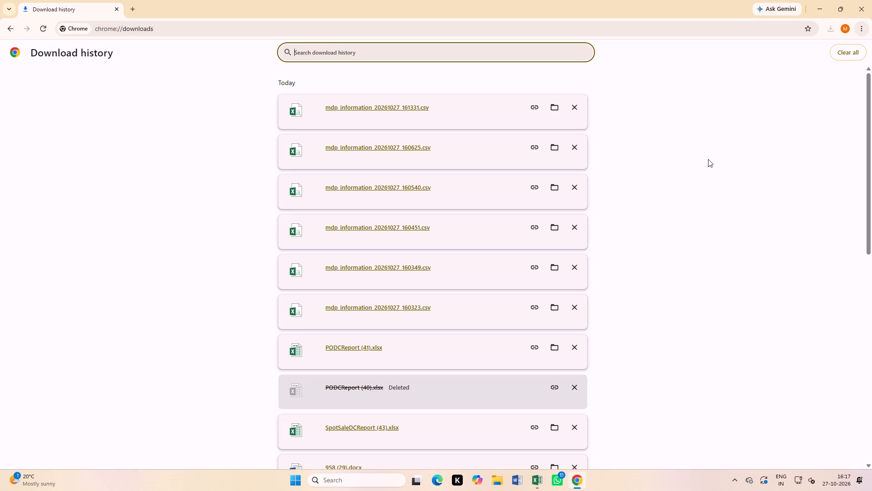
pyautogui.scroll(-14, 372, 318)
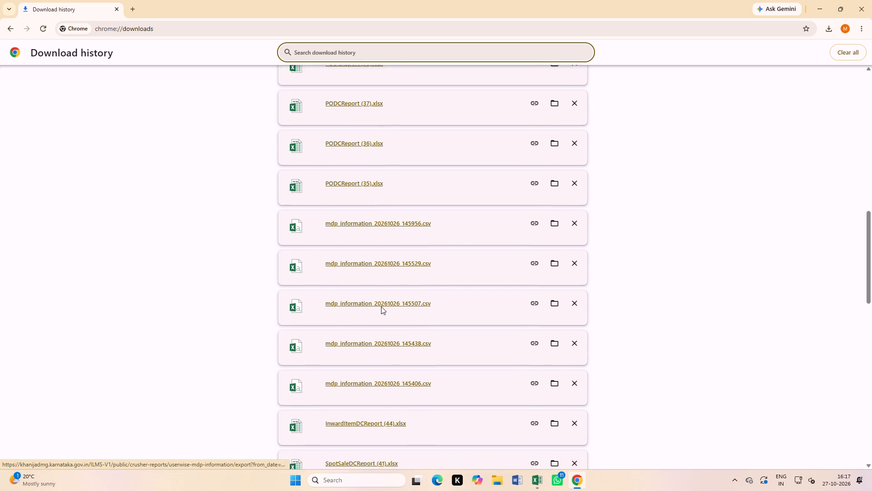
pyautogui.click(378, 339)
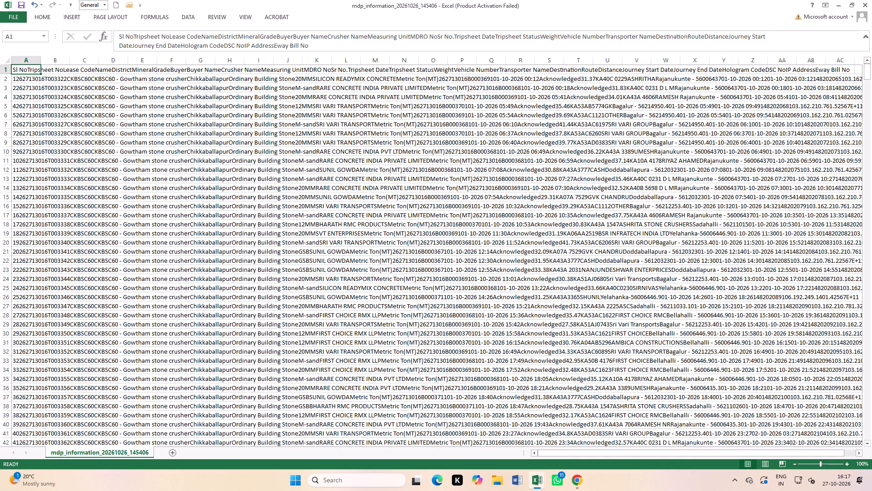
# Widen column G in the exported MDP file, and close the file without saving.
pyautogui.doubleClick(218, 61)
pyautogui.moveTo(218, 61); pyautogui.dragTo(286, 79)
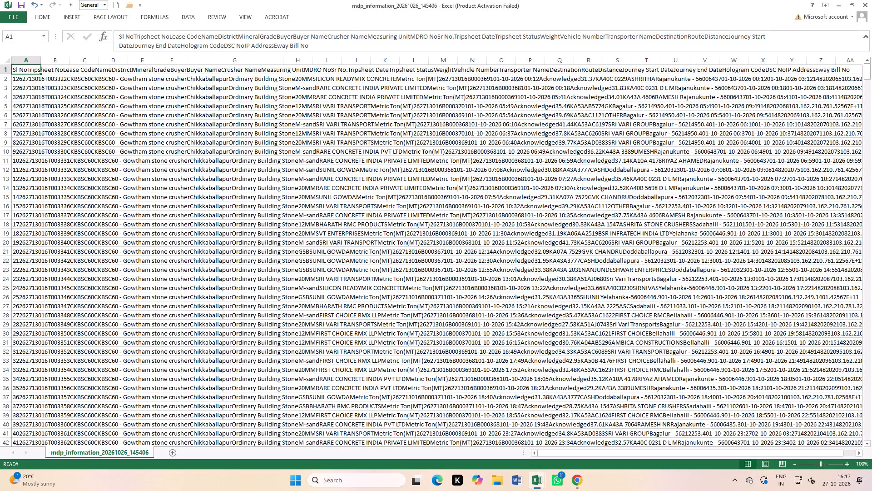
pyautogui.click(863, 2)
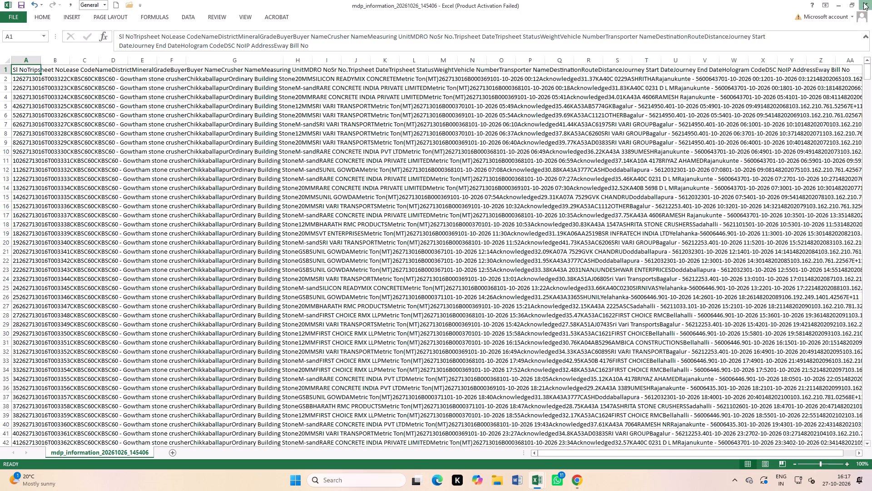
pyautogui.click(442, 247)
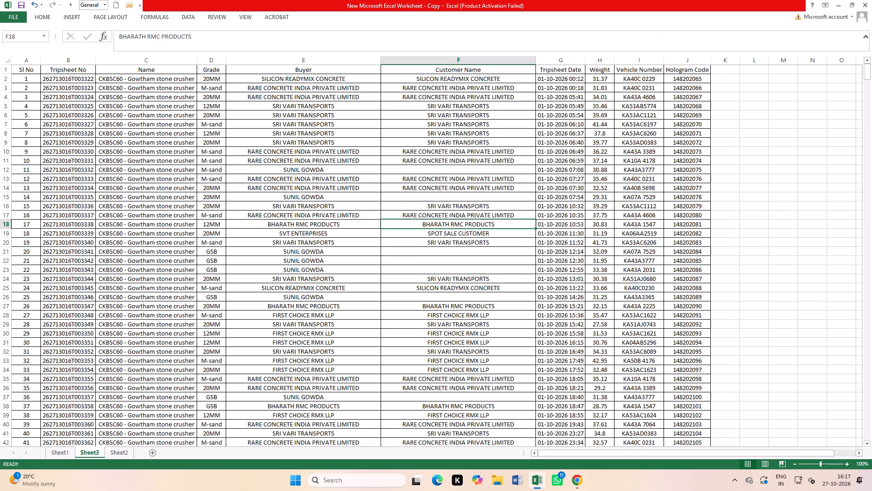
# Turn filters back on for the Sheet3 header row from Sl No to Hologram Code.
pyautogui.scroll(4, 623, 357)
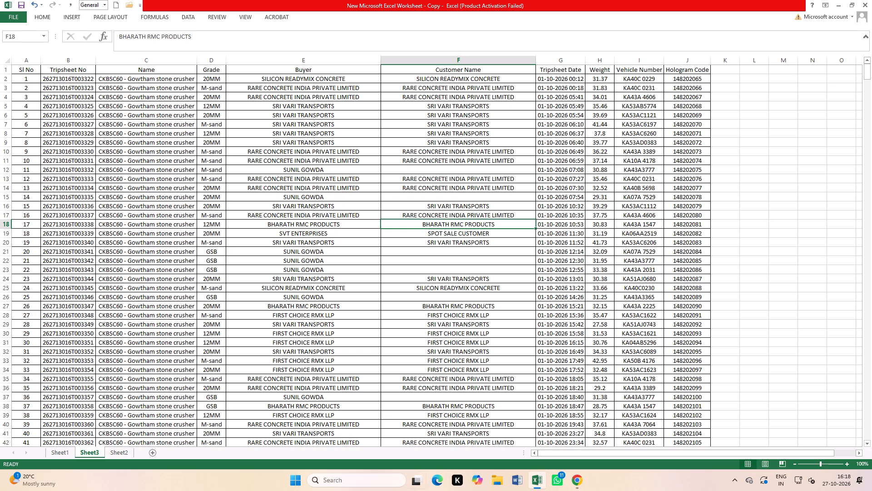
pyautogui.moveTo(22, 69); pyautogui.dragTo(702, 71)
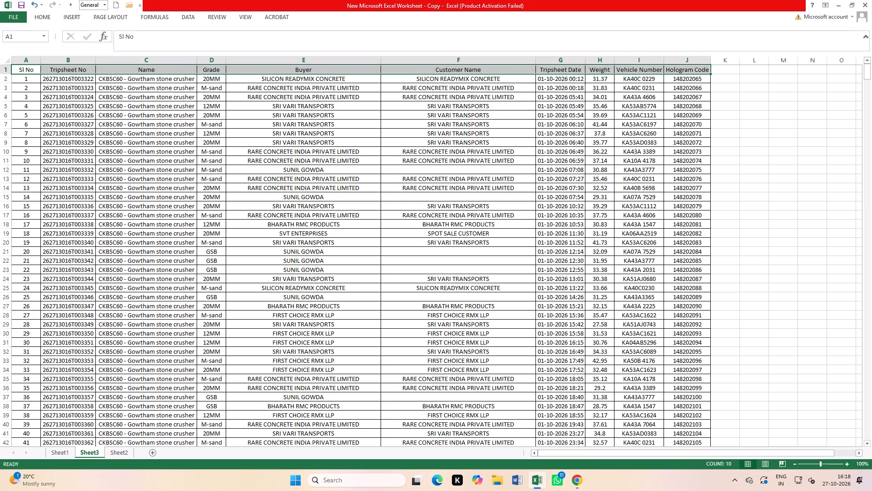
pyautogui.click(192, 12)
pyautogui.click(240, 35)
pyautogui.click(257, 212)
# Filter the Buyer column to SHREE RAGHAVENDRA HI TECH CONCRETE only.
pyautogui.click(378, 68)
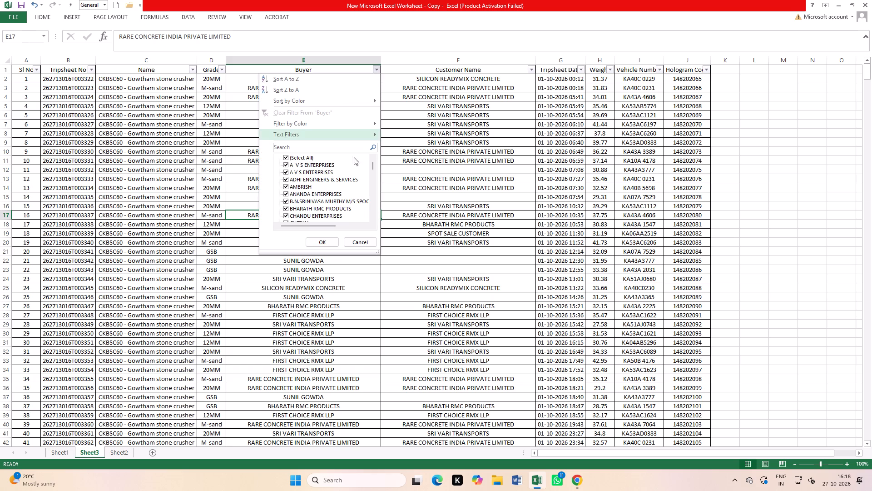
pyautogui.click(304, 160)
pyautogui.scroll(-3, 301, 208)
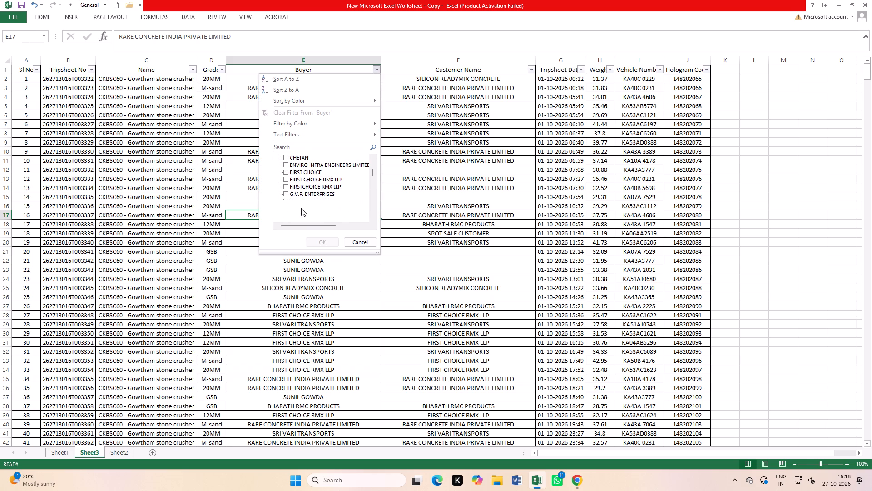
pyautogui.scroll(-9, 302, 207)
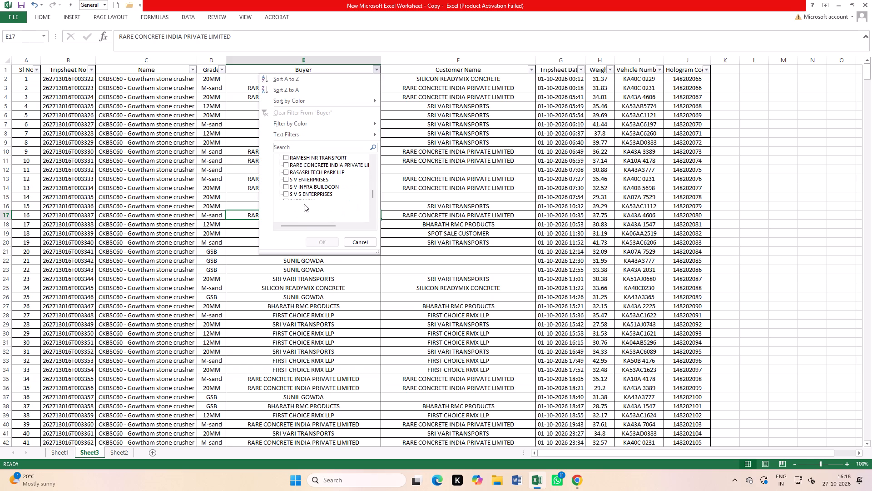
pyautogui.click(305, 214)
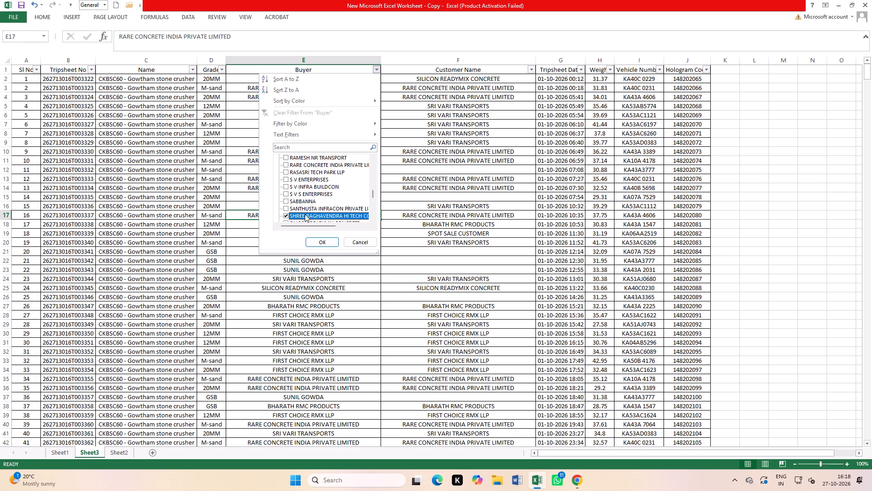
pyautogui.scroll(-1, 311, 212)
pyautogui.click(318, 240)
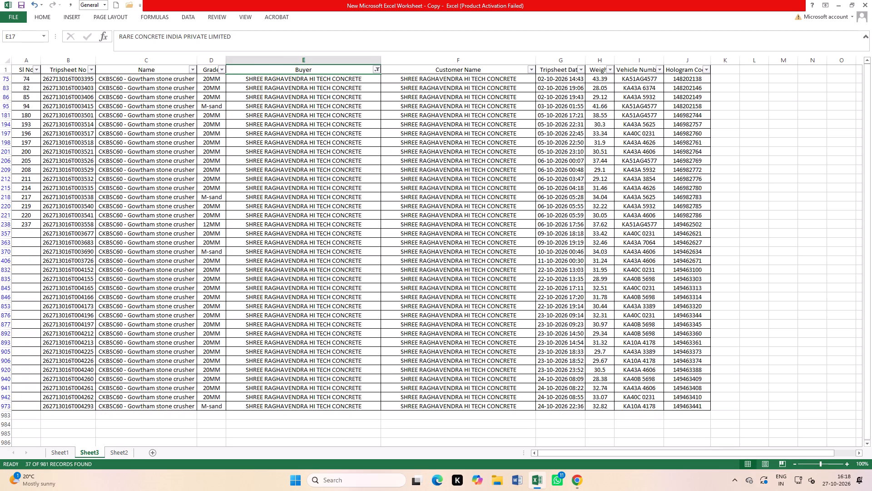
# Examine the Vehicle Number filter values for blank entries among this buyer's trips, leaving that filter unapplied.
pyautogui.click(658, 71)
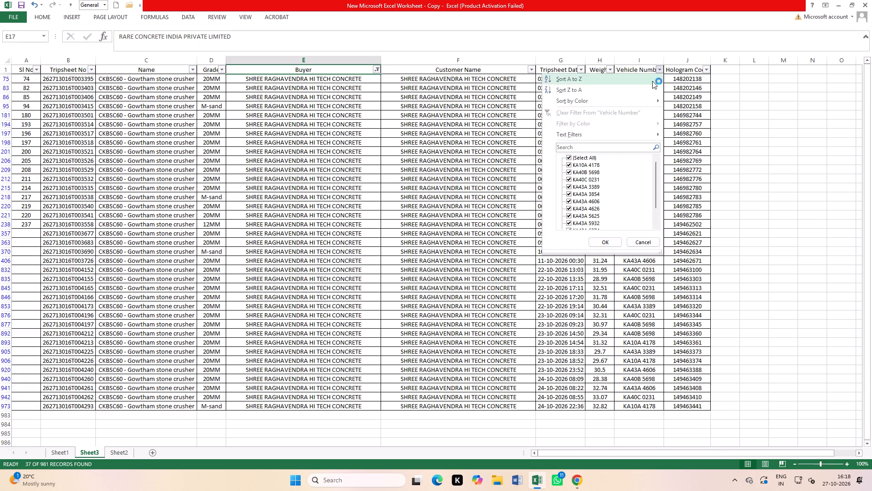
pyautogui.scroll(-1, 613, 195)
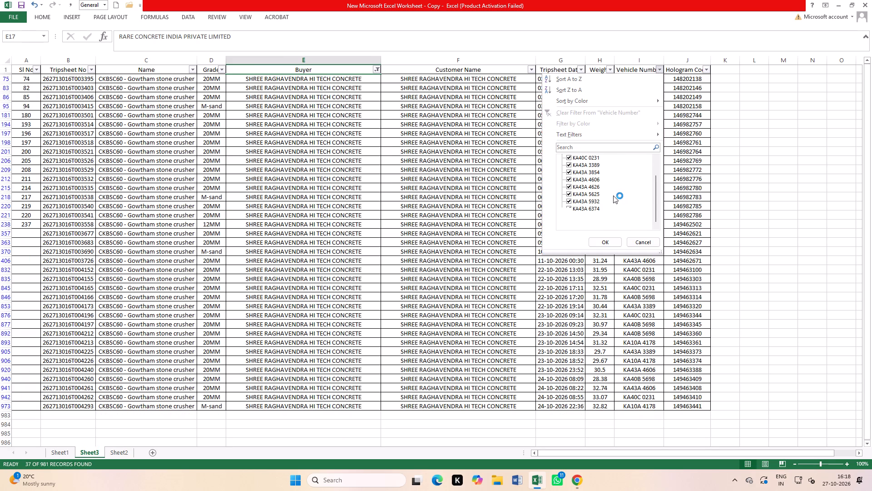
pyautogui.scroll(-2, 613, 195)
pyautogui.scroll(4, 613, 195)
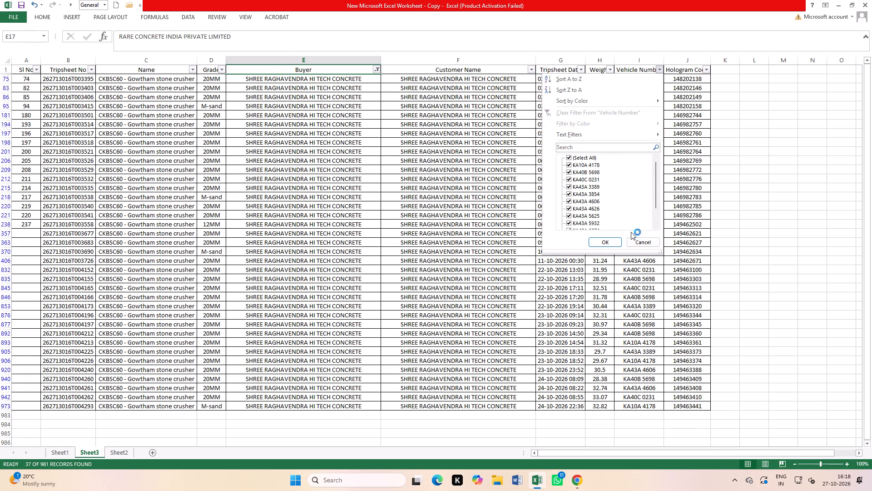
pyautogui.click(651, 240)
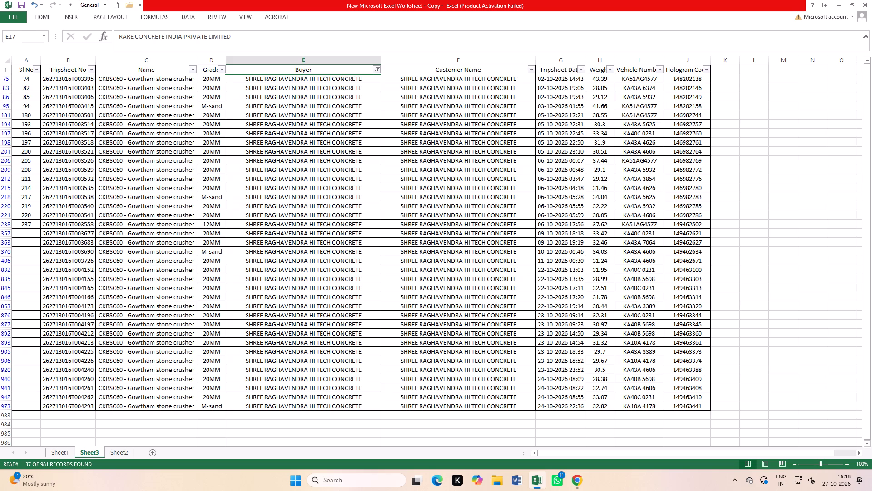
pyautogui.hotkey('ctrl', 'Tab')
# Open the ggggggg workbook from File Explorer and enable editing.
pyautogui.click(498, 478)
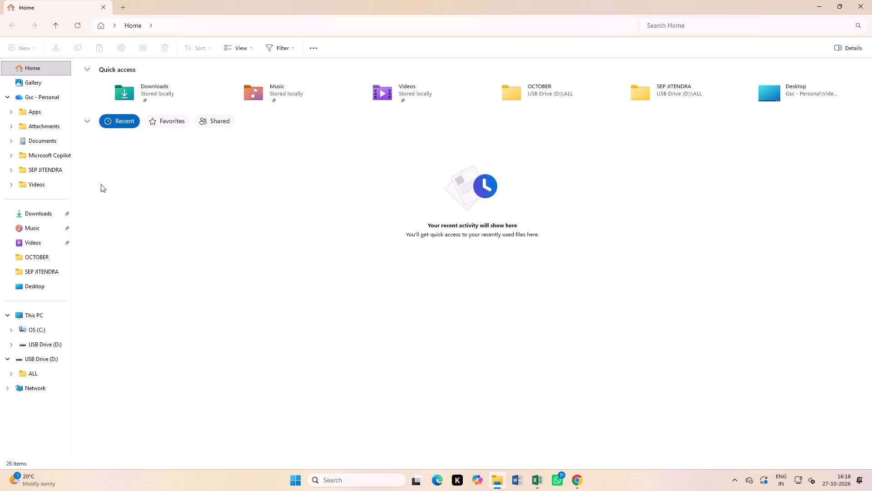
pyautogui.doubleClick(159, 292)
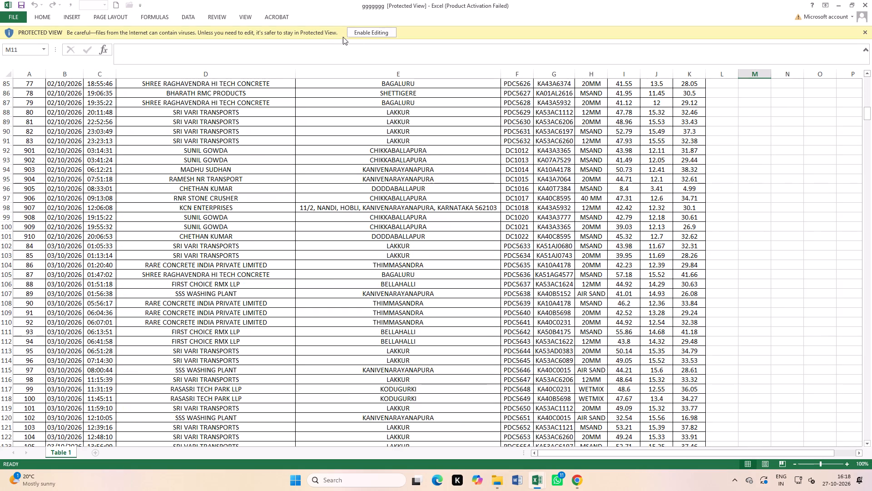
pyautogui.click(364, 35)
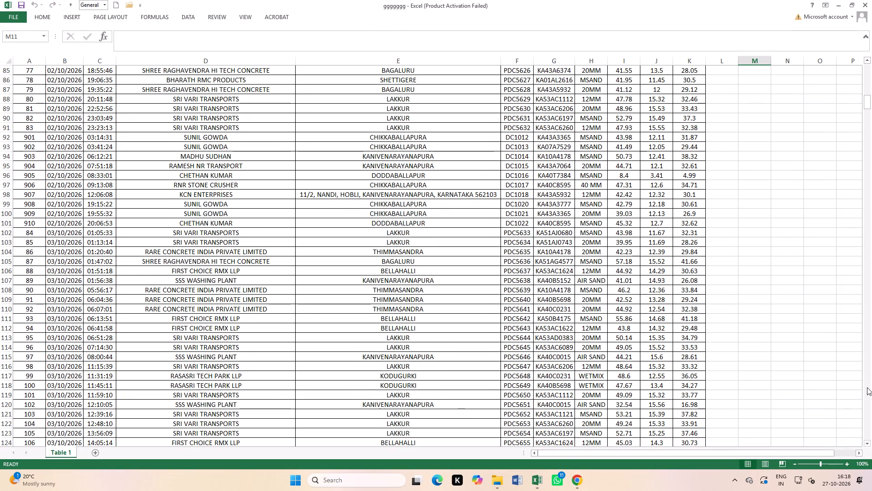
# Turn on filters for the Table 1 header row from SL No. to Net Wt.
pyautogui.scroll(6, 871, 262)
pyautogui.moveTo(869, 96); pyautogui.dragTo(871, 67)
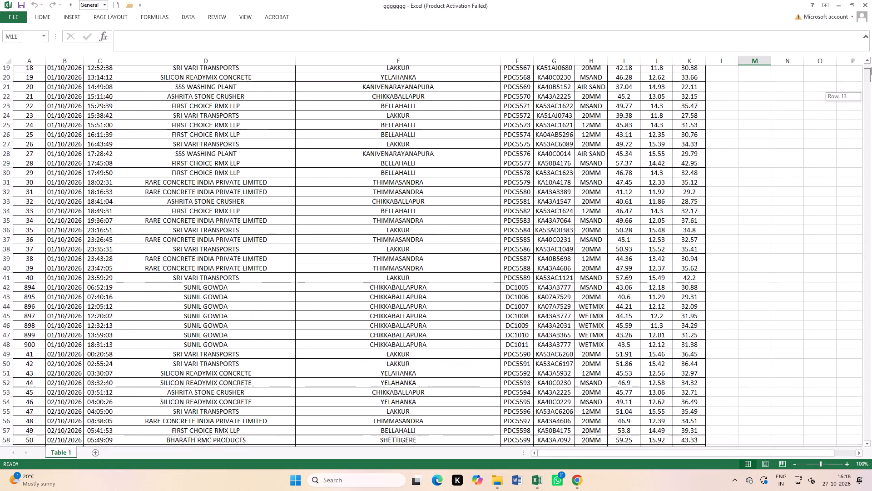
pyautogui.moveTo(871, 67); pyautogui.dragTo(871, 58)
pyautogui.click(0, 70)
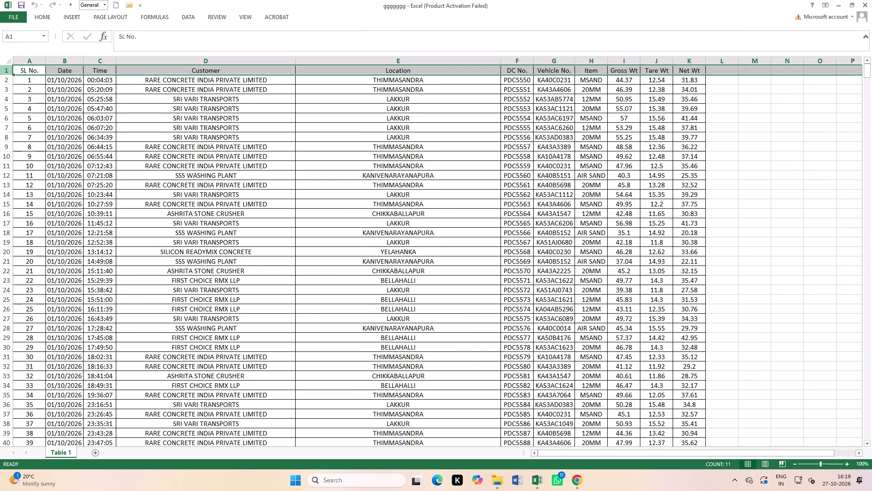
pyautogui.click(183, 17)
pyautogui.click(239, 36)
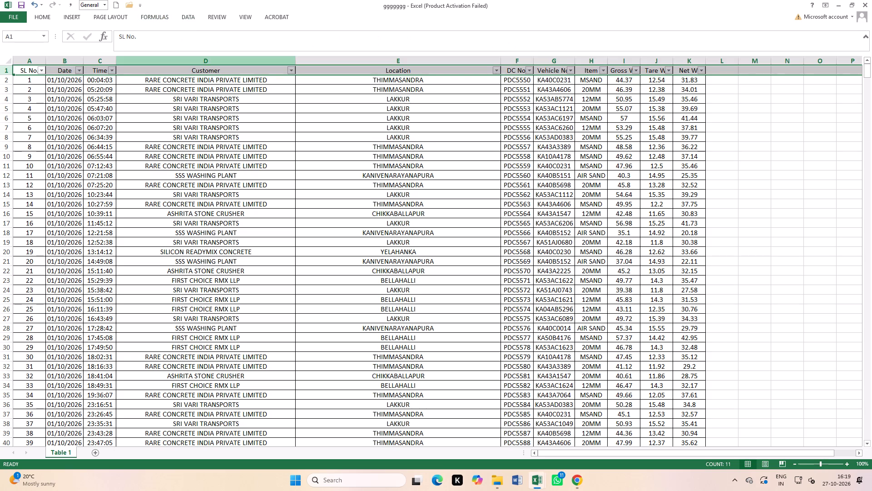
pyautogui.click(324, 179)
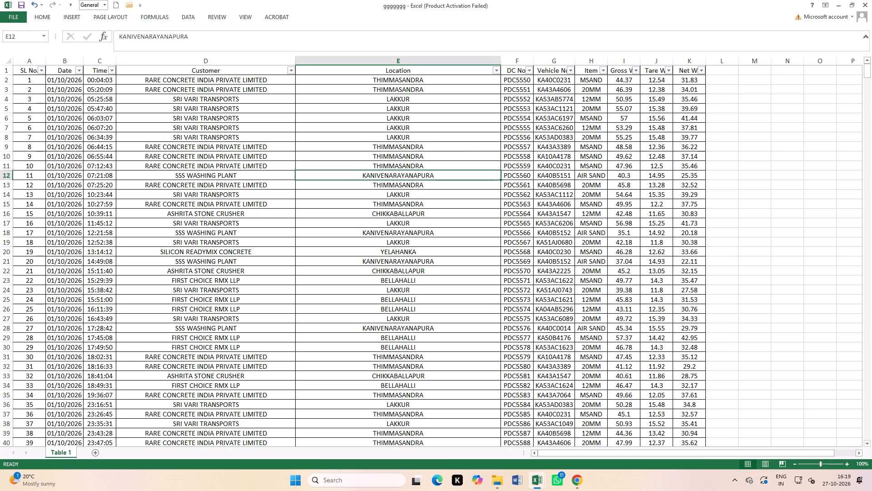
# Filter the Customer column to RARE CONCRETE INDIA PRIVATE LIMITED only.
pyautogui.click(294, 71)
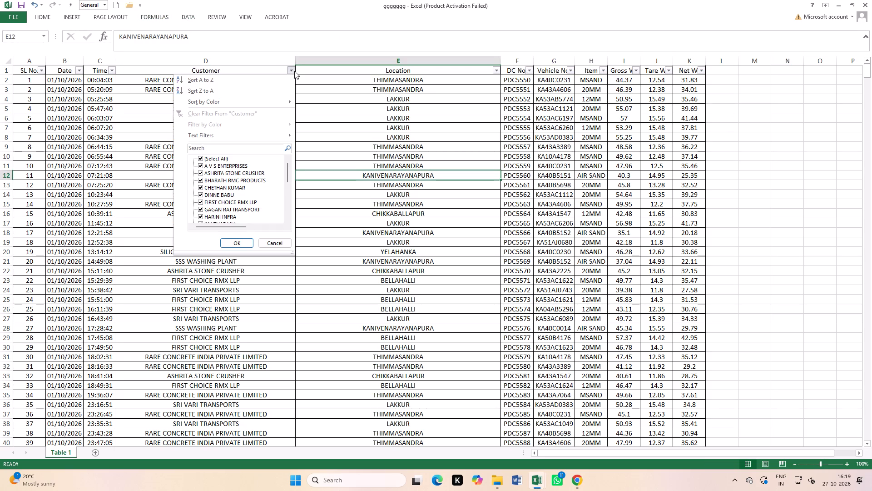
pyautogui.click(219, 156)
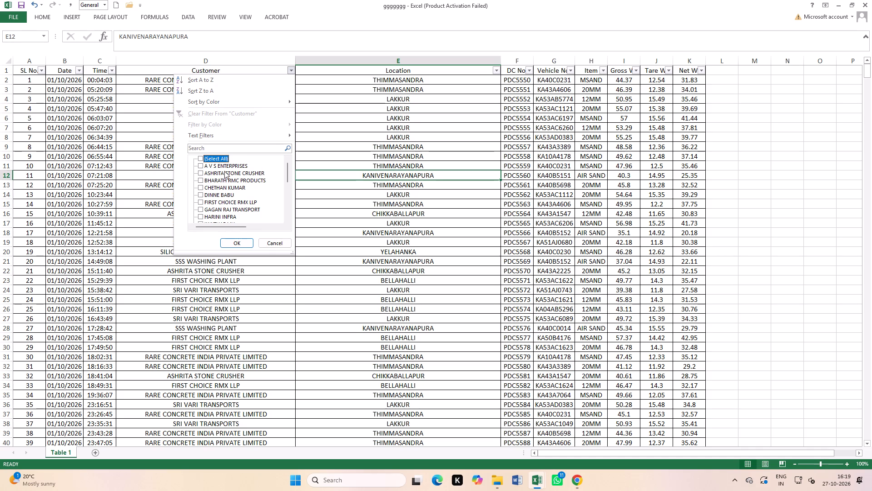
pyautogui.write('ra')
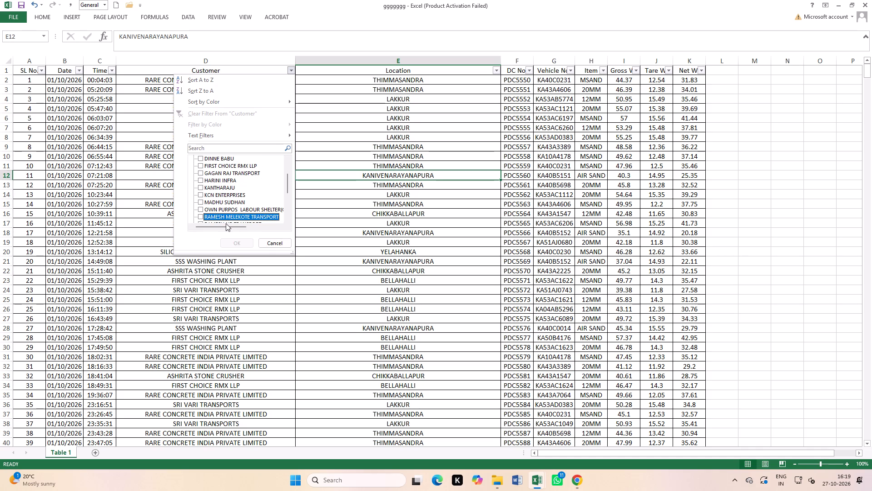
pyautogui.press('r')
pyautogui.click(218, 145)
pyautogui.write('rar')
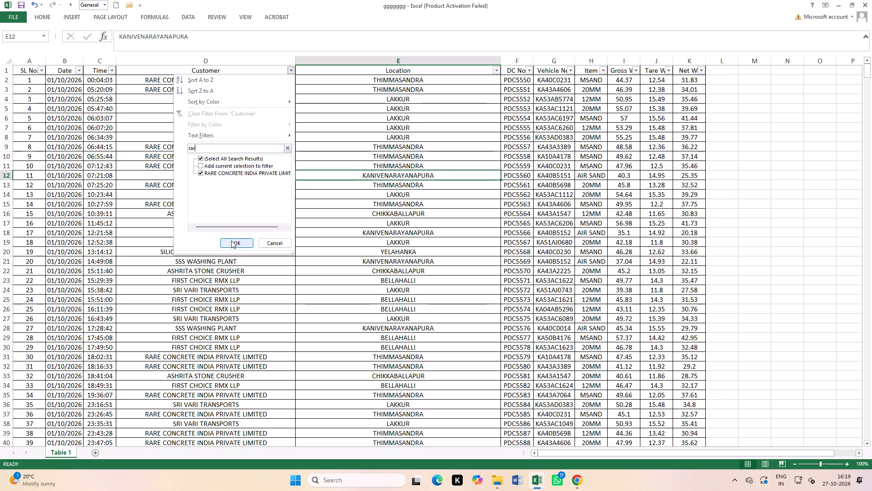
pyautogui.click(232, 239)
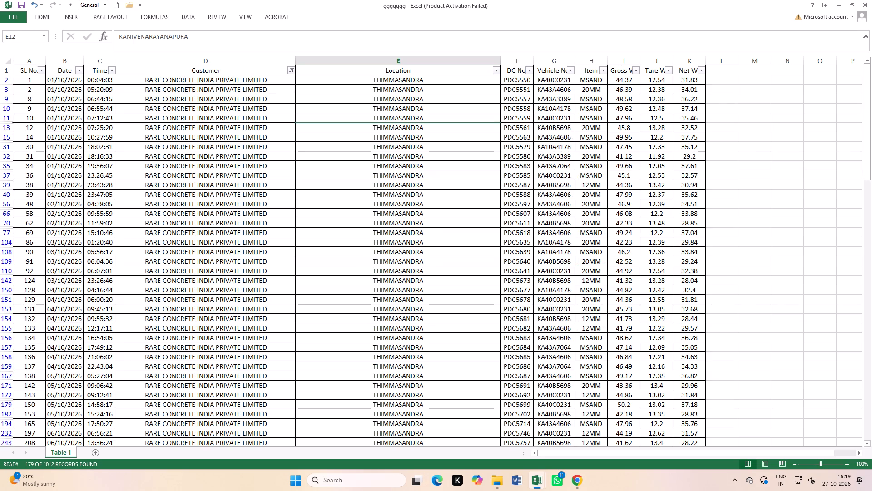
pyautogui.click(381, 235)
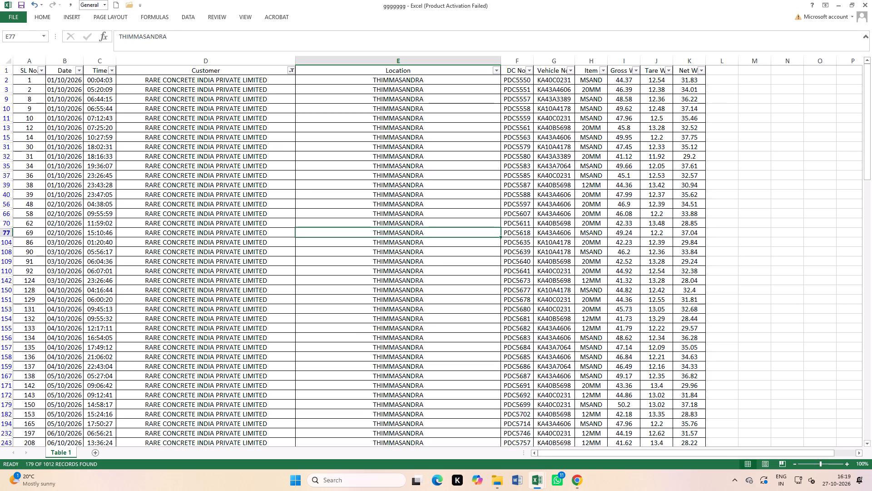
# Switch the Customer filter to SHREE RAGHAVENDRA HI TECH CONCRETE only.
pyautogui.click(289, 72)
pyautogui.scroll(-7, 236, 187)
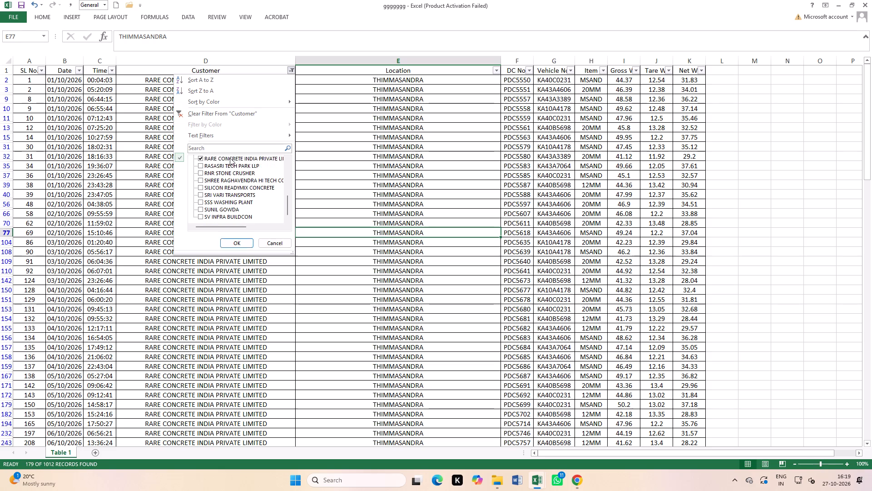
pyautogui.click(230, 158)
pyautogui.click(227, 182)
pyautogui.click(231, 243)
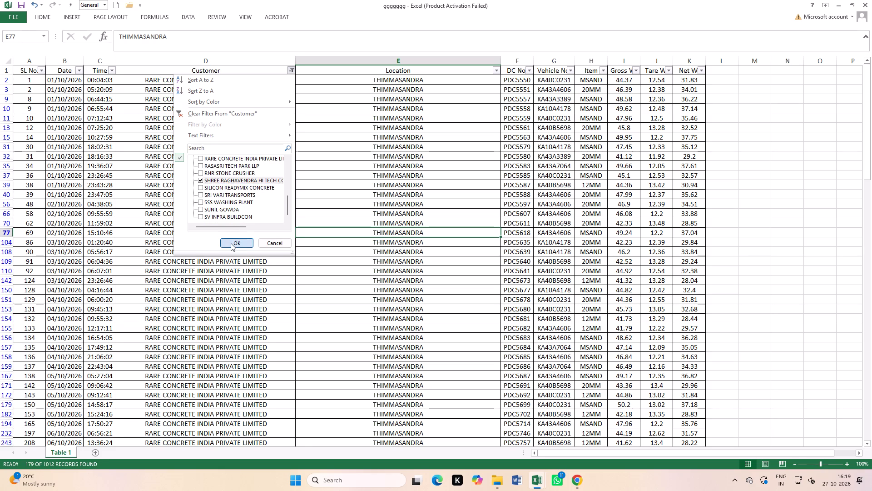
pyautogui.click(479, 223)
# Compare this customer's DC No. count with the count and total of the filtered Weight column in Sheet3.
pyautogui.moveTo(518, 82); pyautogui.dragTo(517, 165)
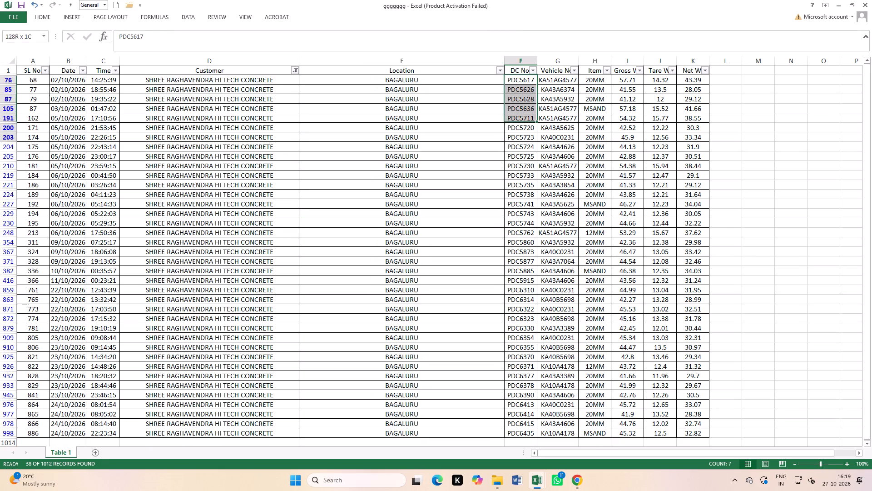
pyautogui.moveTo(517, 165); pyautogui.dragTo(518, 351)
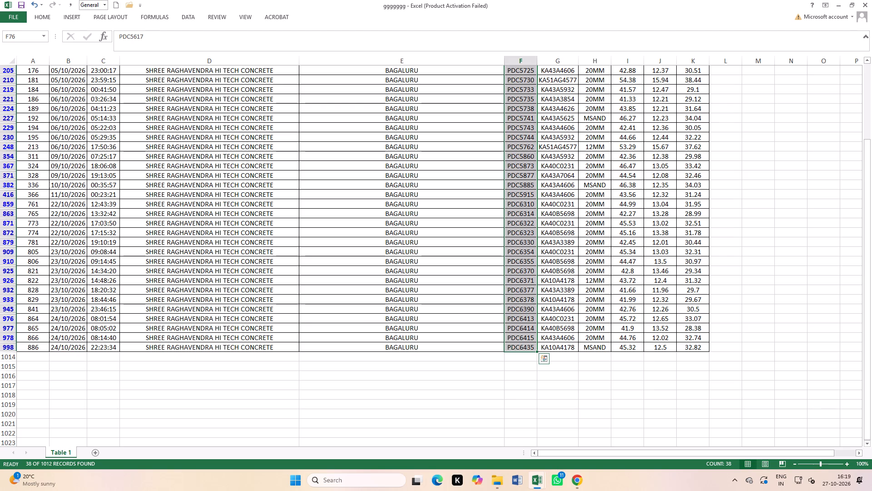
pyautogui.hotkey('ctrl', 'Tab')
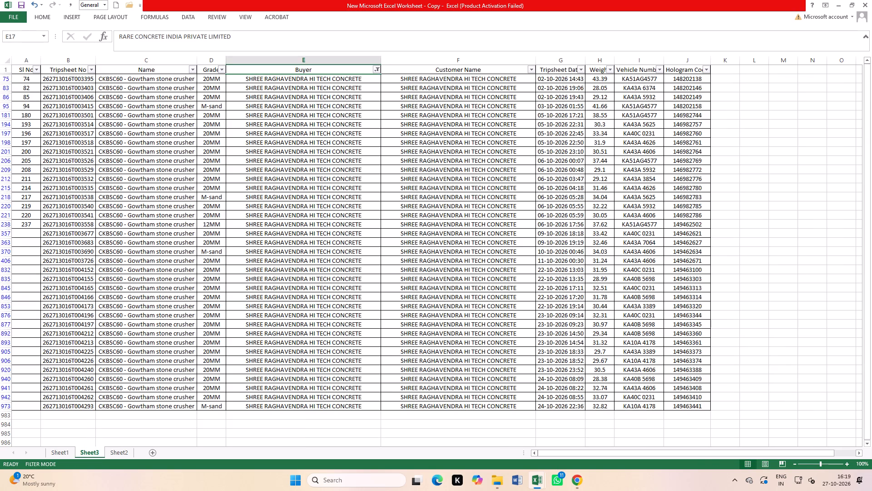
pyautogui.moveTo(599, 79); pyautogui.dragTo(594, 405)
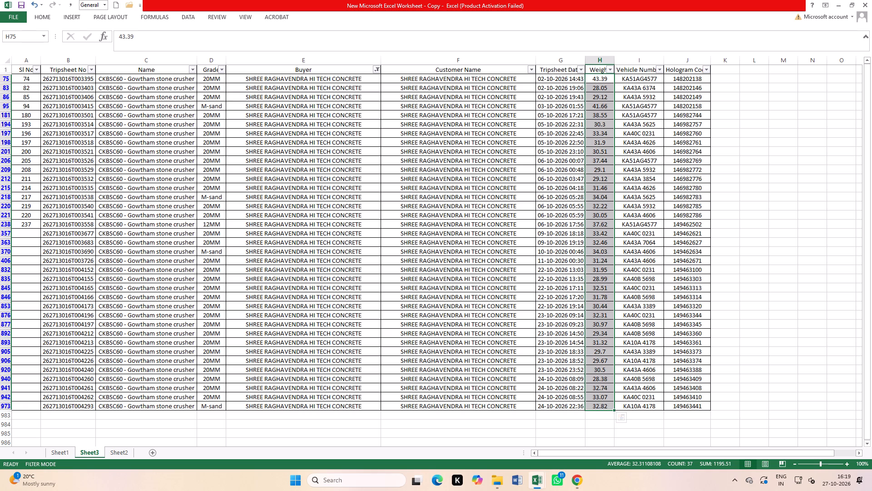
# Total this customer's Net Wt values in the ggggggg workbook and compare them with the Sheet3 weights.
pyautogui.hotkey('ctrl', 'Tab')
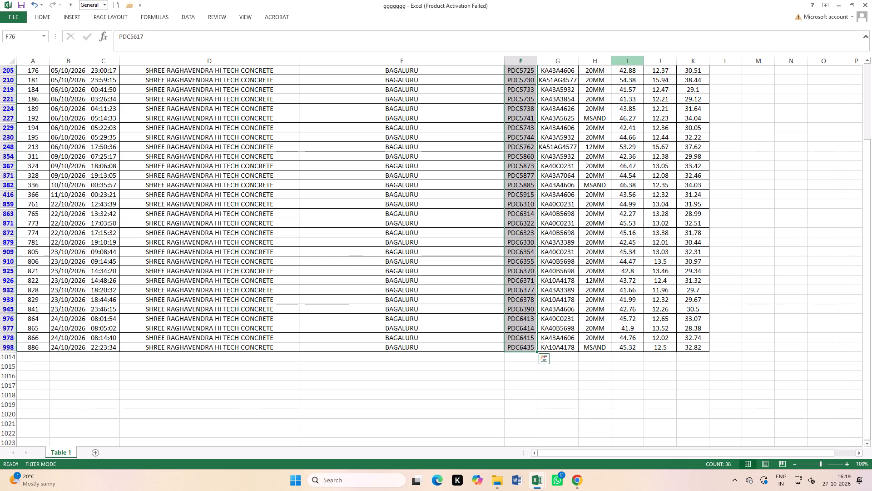
pyautogui.scroll(13, 669, 260)
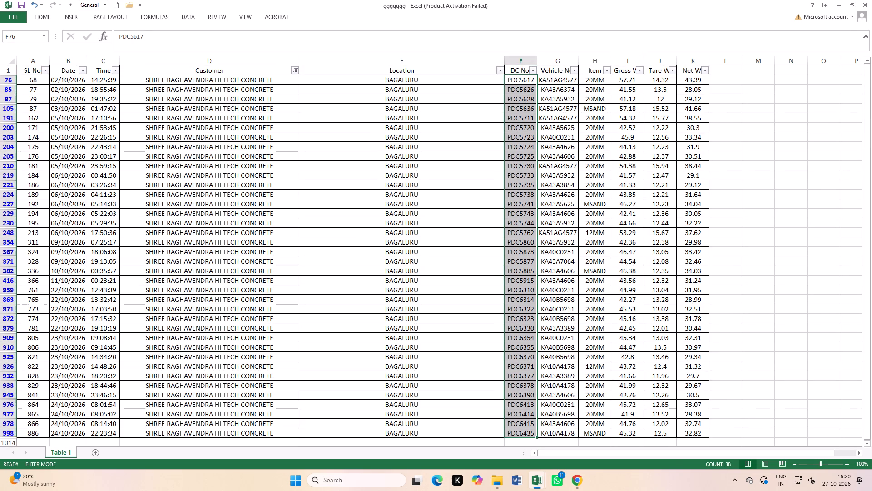
pyautogui.moveTo(691, 80); pyautogui.dragTo(701, 419)
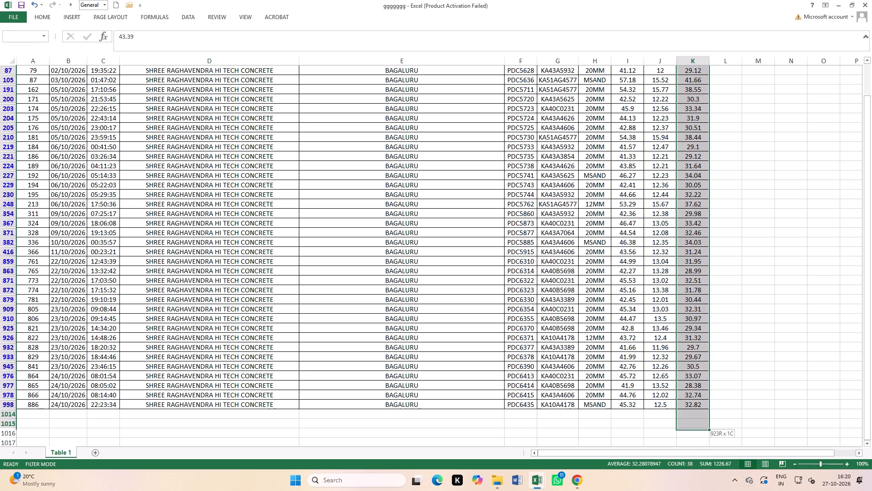
pyautogui.moveTo(701, 419); pyautogui.dragTo(700, 404)
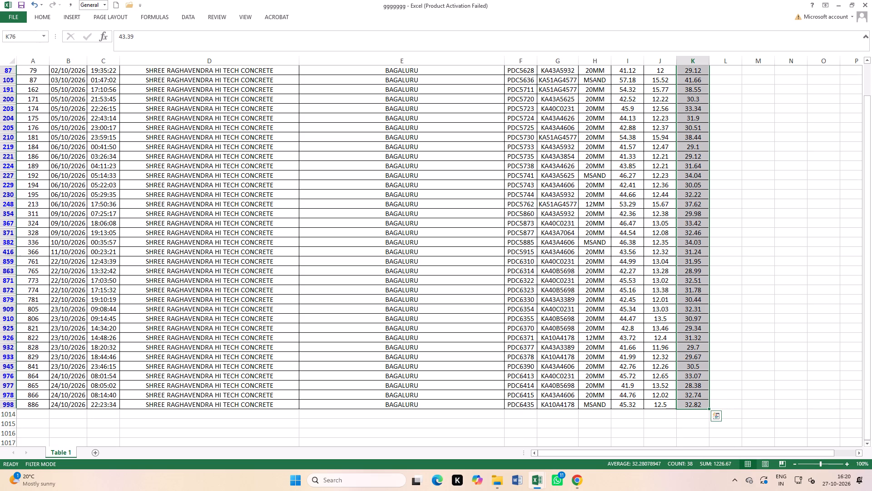
pyautogui.hotkey('ctrl', 'Tab')
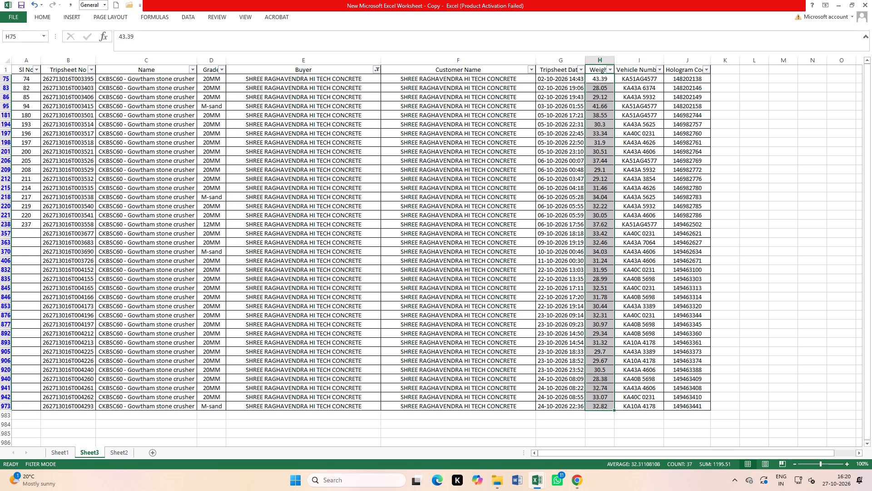
pyautogui.hotkey('ctrl', 'Tab')
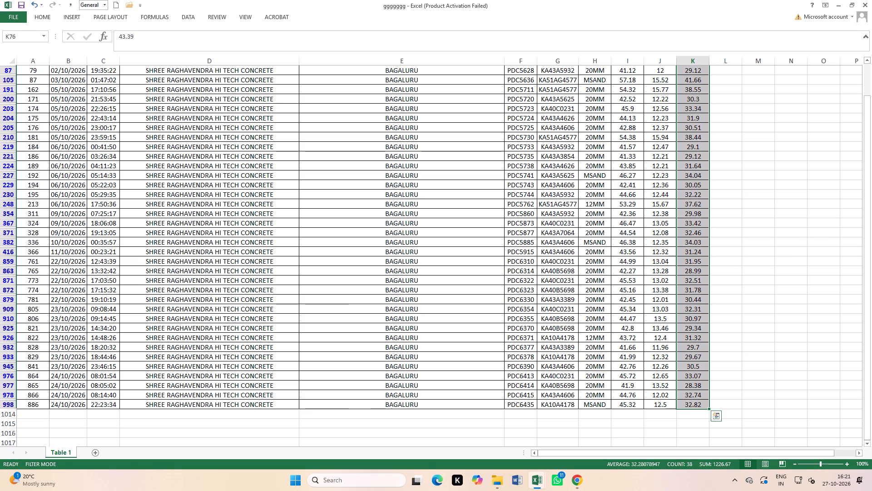
# Switch the Sheet3 Buyer filter to RARE CONCRETE INDIA PRIVATE LIMITED only.
pyautogui.hotkey('ctrl', 'Tab')
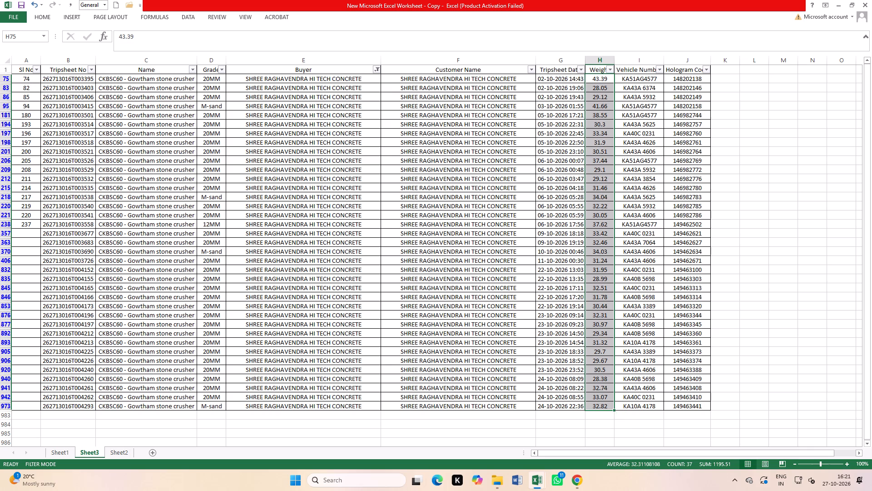
pyautogui.click(377, 71)
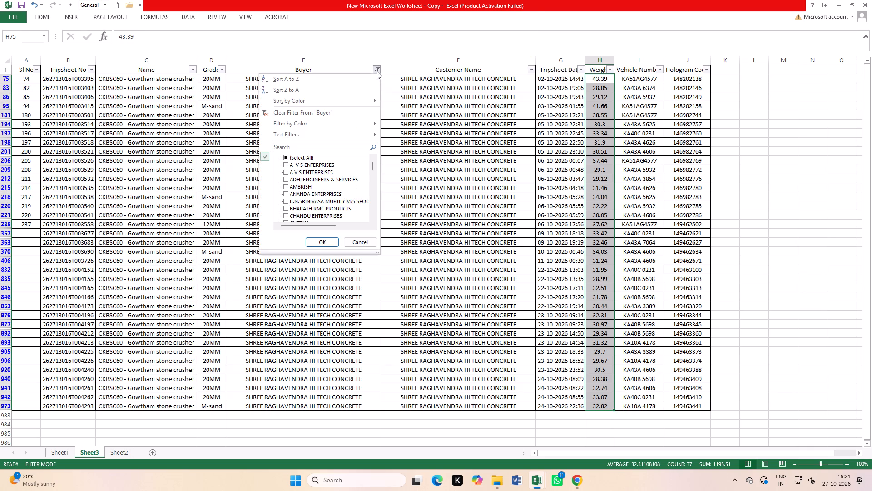
pyautogui.scroll(-15, 301, 193)
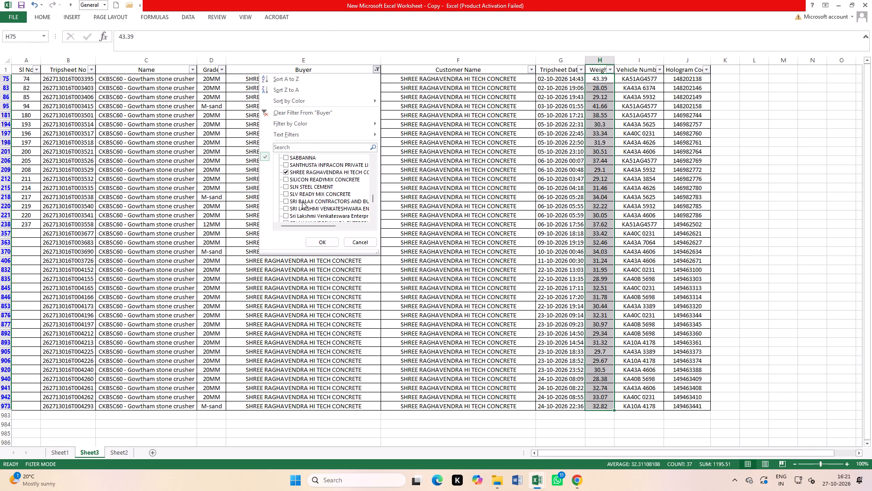
pyautogui.scroll(2, 295, 179)
pyautogui.click(297, 193)
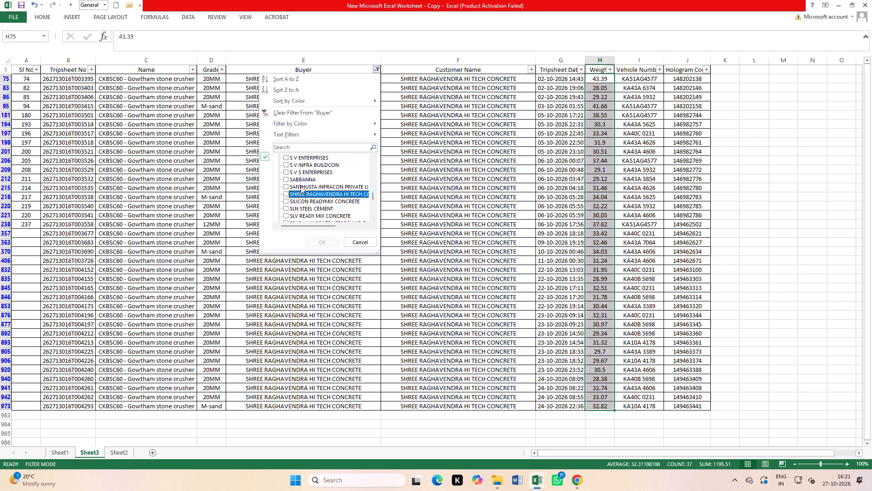
pyautogui.scroll(2, 301, 186)
pyautogui.click(312, 166)
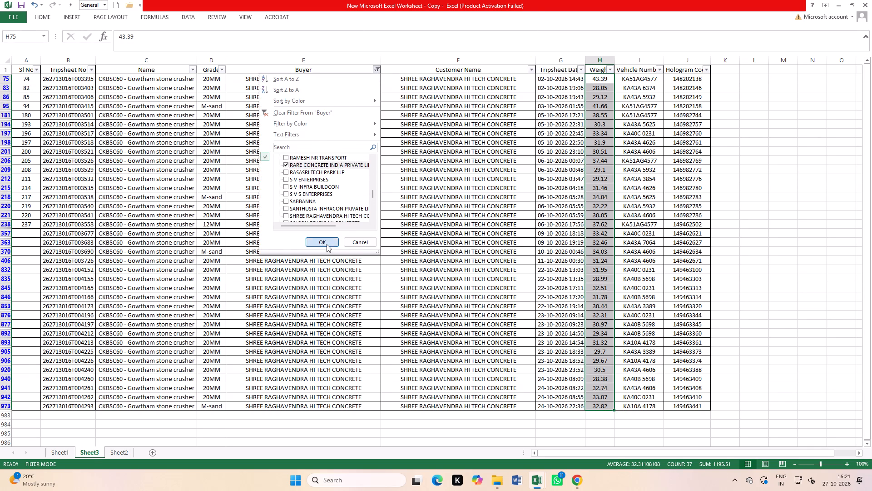
pyautogui.click(327, 244)
pyautogui.click(643, 228)
# Check the count and total of this buyer's filtered Weight column in Sheet3.
pyautogui.moveTo(607, 80); pyautogui.dragTo(607, 462)
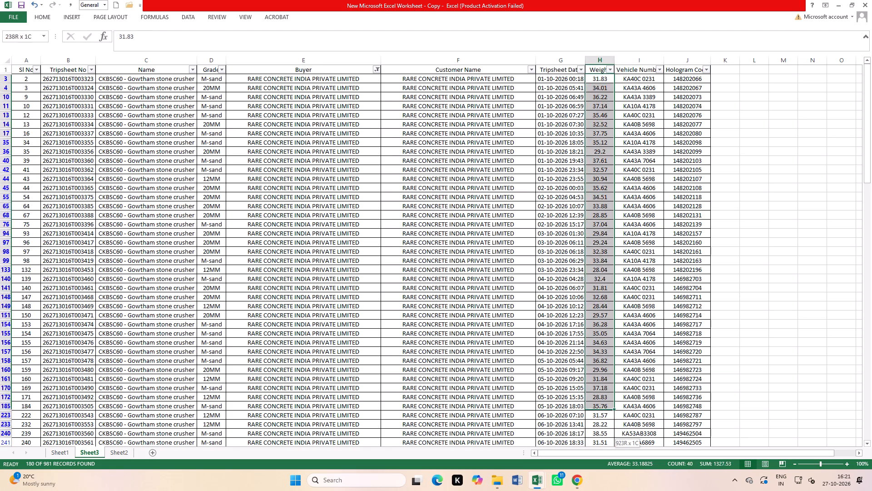
pyautogui.moveTo(607, 462); pyautogui.dragTo(596, 490)
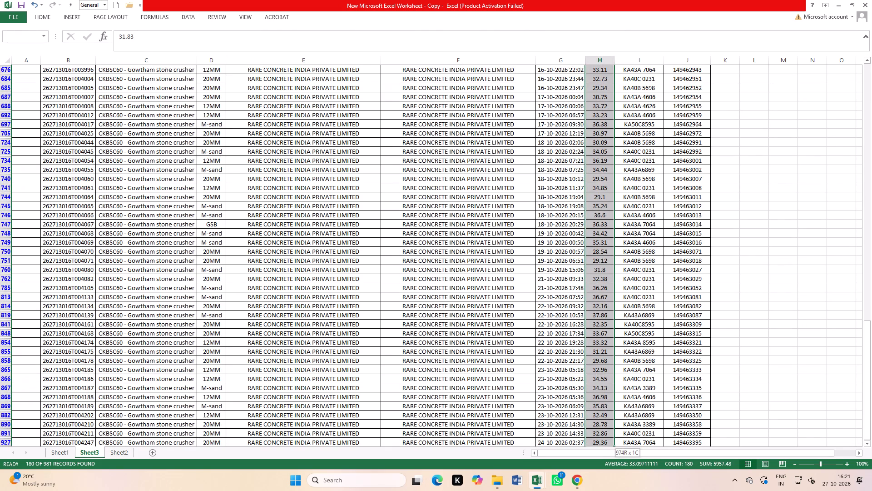
pyautogui.moveTo(596, 490); pyautogui.dragTo(607, 433)
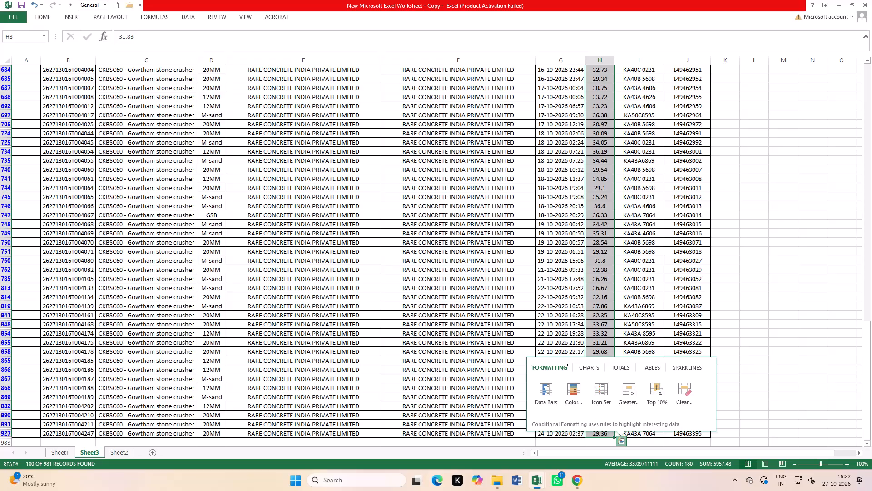
# In the ggggggg workbook, switch the Customer filter to RARE CONCRETE INDIA PRIVATE LIMITED only.
pyautogui.hotkey('ctrl', 'Tab')
pyautogui.click(408, 276)
pyautogui.hotkey('ctrl', 'Tab')
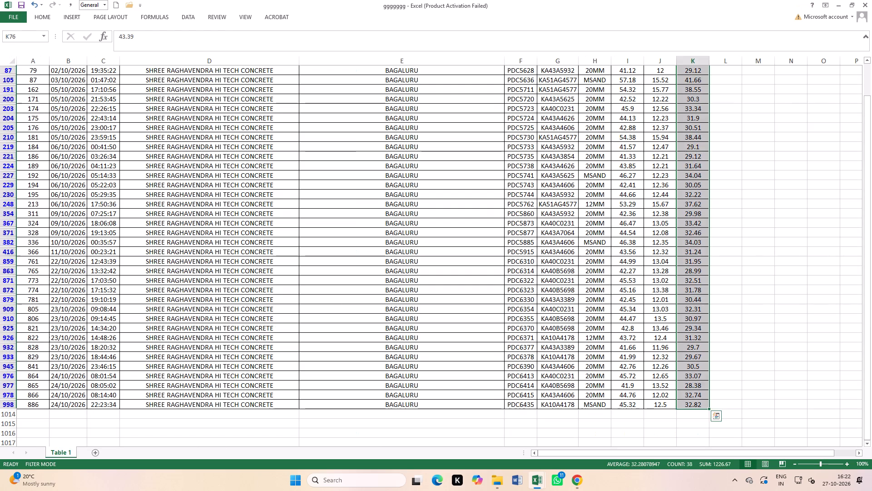
pyautogui.scroll(5, 639, 220)
pyautogui.click(293, 66)
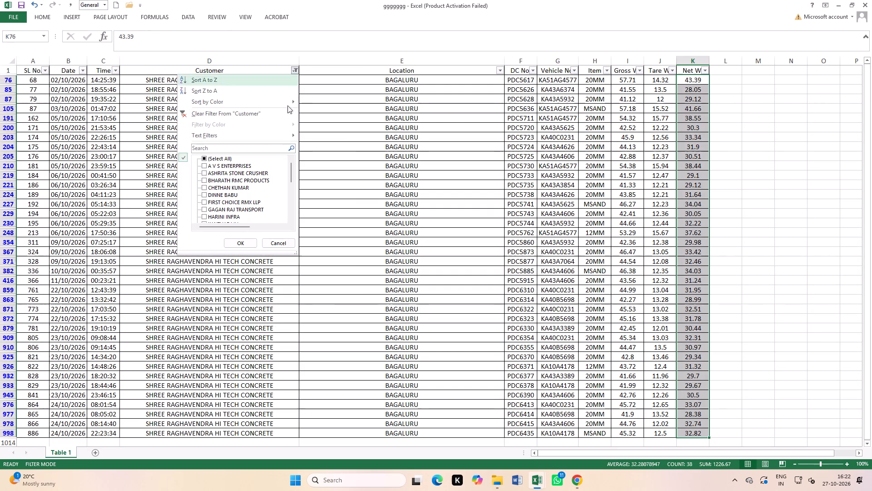
pyautogui.click(218, 160)
pyautogui.click(218, 160)
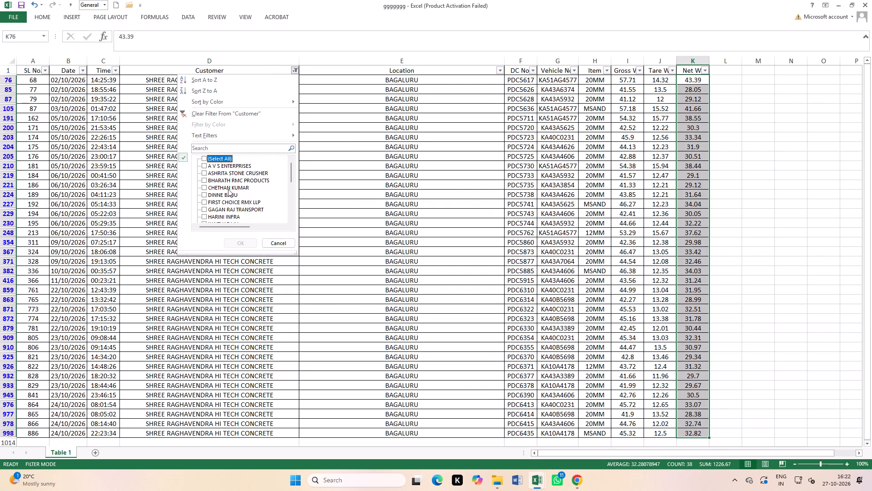
pyautogui.scroll(-6, 231, 199)
pyautogui.click(222, 160)
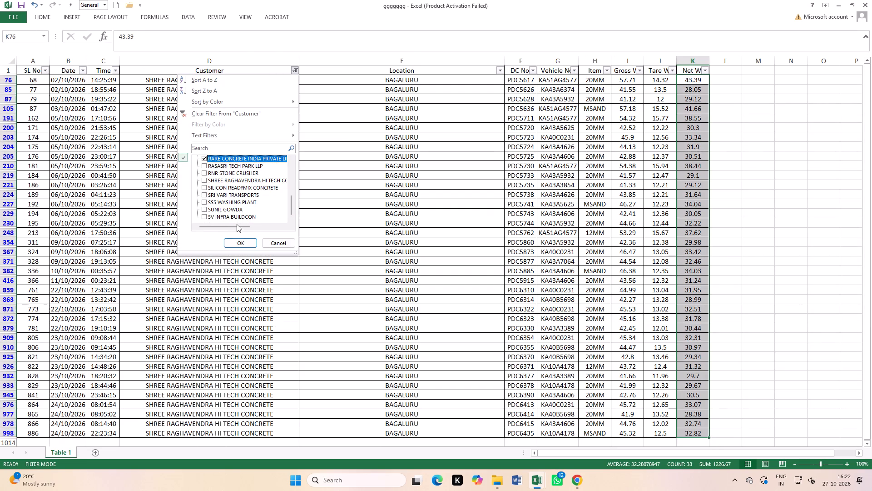
pyautogui.click(238, 242)
# Check the count and total of this customer's filtered Net Wt column.
pyautogui.moveTo(553, 195); pyautogui.dragTo(553, 206)
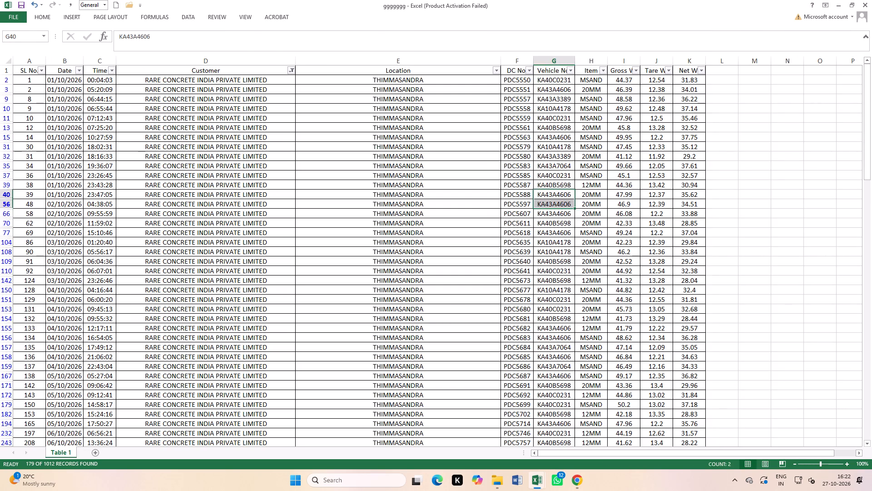
pyautogui.moveTo(689, 78); pyautogui.dragTo(700, 441)
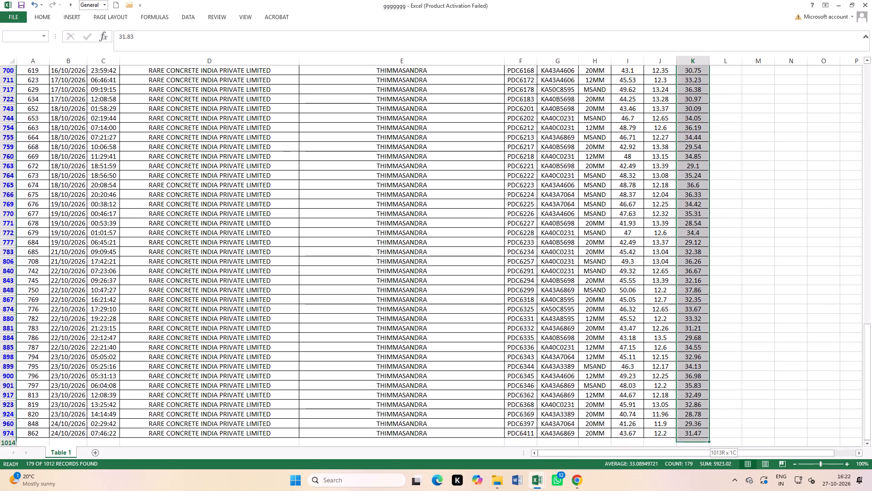
pyautogui.moveTo(700, 441); pyautogui.dragTo(700, 437)
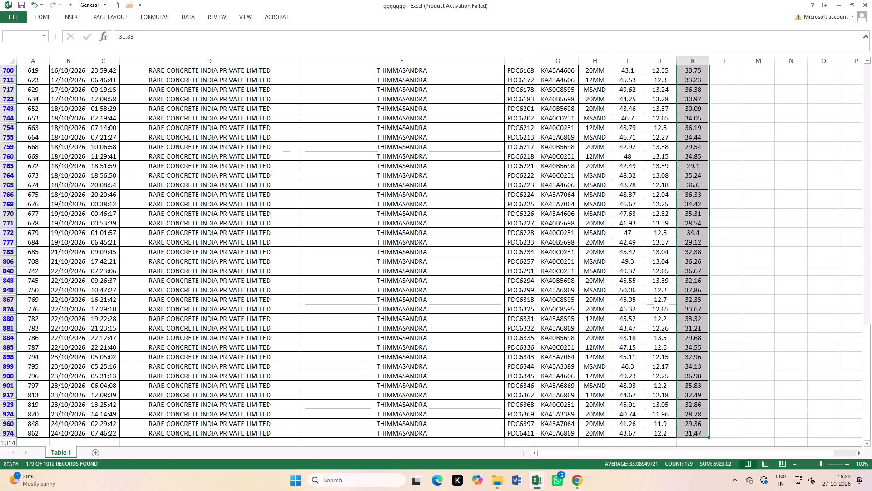
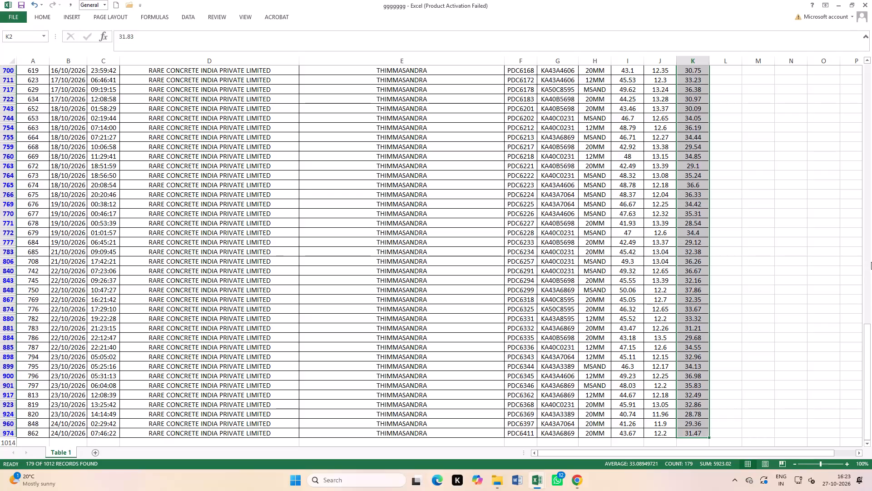
# Remove the filter from the ggggggg dispatch table so that all customers' rows are shown.
pyautogui.moveTo(870, 334); pyautogui.dragTo(871, 50)
pyautogui.click(796, 210)
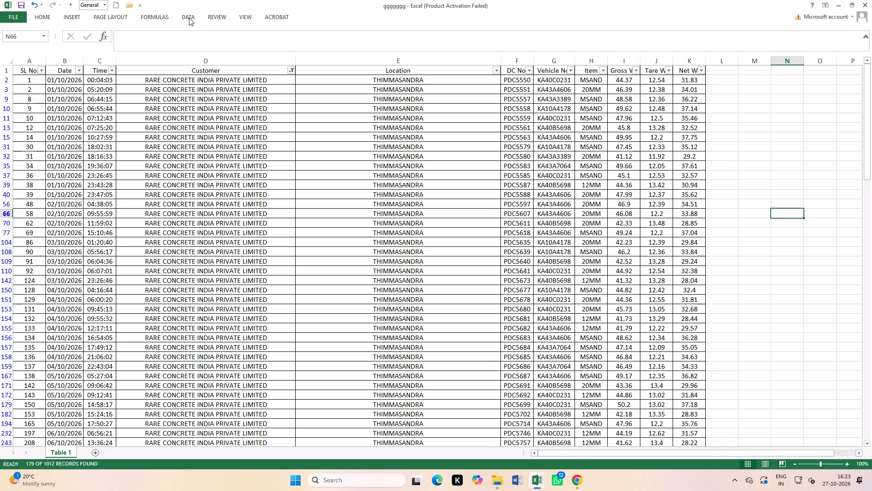
pyautogui.click(533, 196)
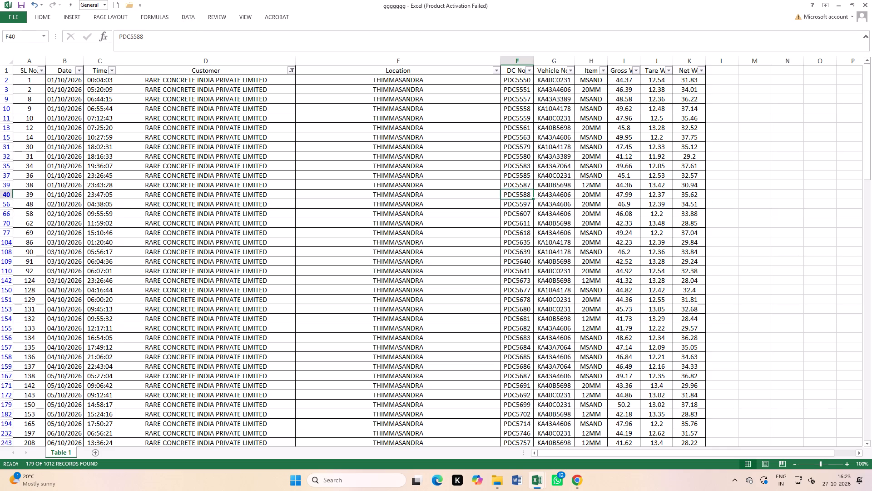
pyautogui.click(188, 17)
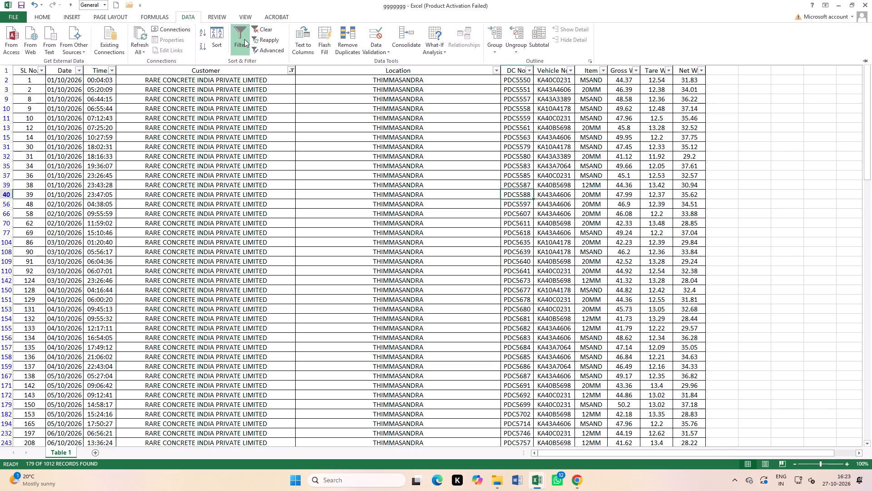
pyautogui.click(244, 39)
pyautogui.click(439, 175)
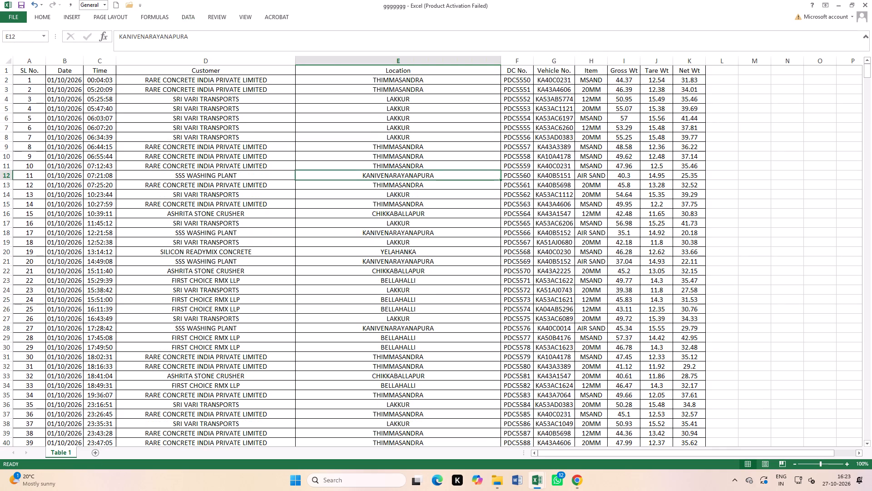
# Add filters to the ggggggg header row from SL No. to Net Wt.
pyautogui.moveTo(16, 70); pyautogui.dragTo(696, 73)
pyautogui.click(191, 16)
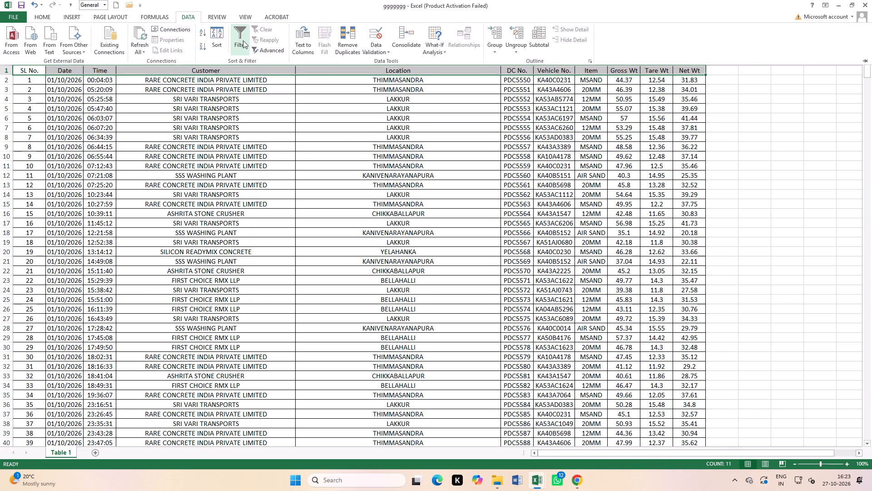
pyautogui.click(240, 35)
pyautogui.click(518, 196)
# Examine the locations listed in the Location column's filter without applying a selection.
pyautogui.click(498, 70)
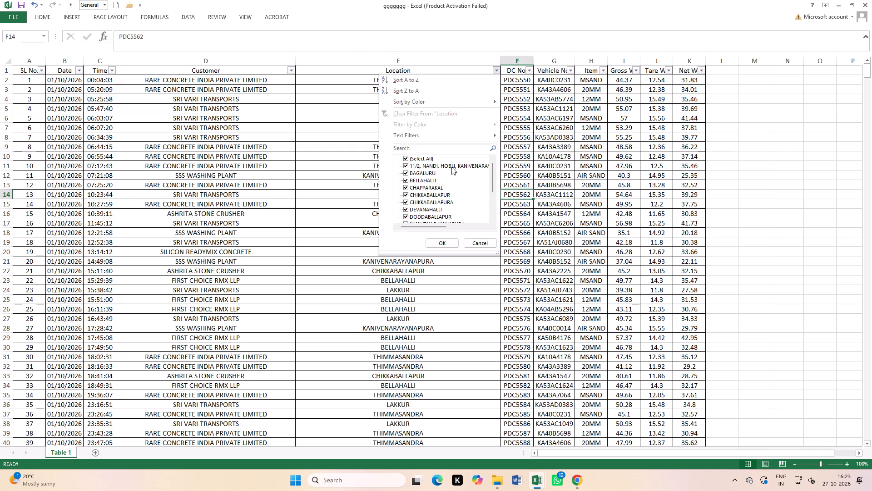
pyautogui.click(407, 153)
pyautogui.click(414, 156)
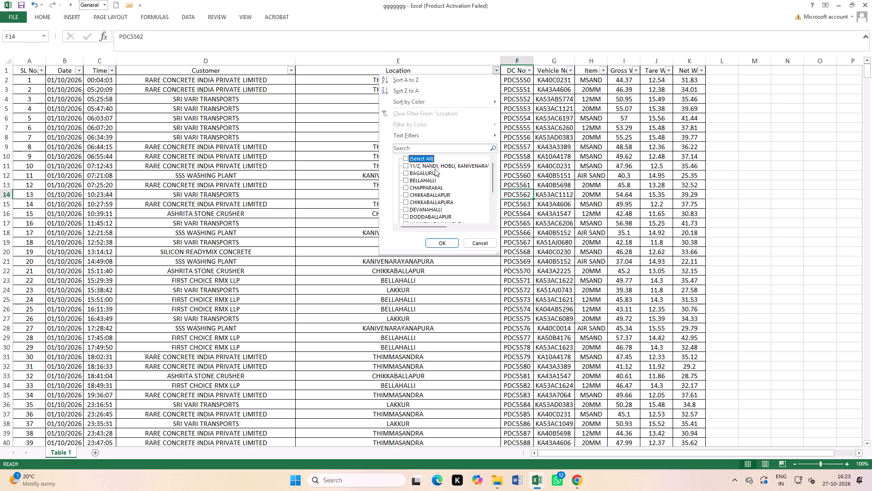
pyautogui.click(327, 145)
pyautogui.click(498, 70)
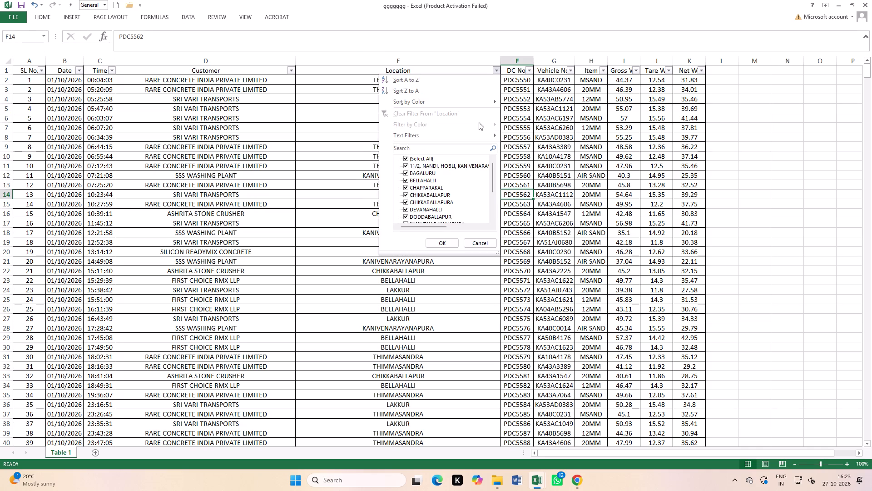
pyautogui.click(426, 159)
pyautogui.moveTo(492, 180); pyautogui.dragTo(495, 238)
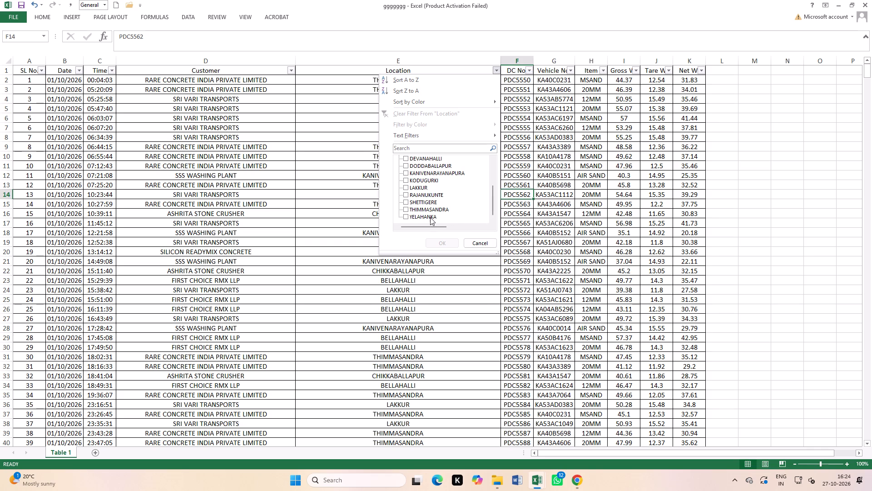
pyautogui.scroll(-5, 435, 212)
pyautogui.scroll(8, 436, 209)
pyautogui.scroll(-5, 442, 209)
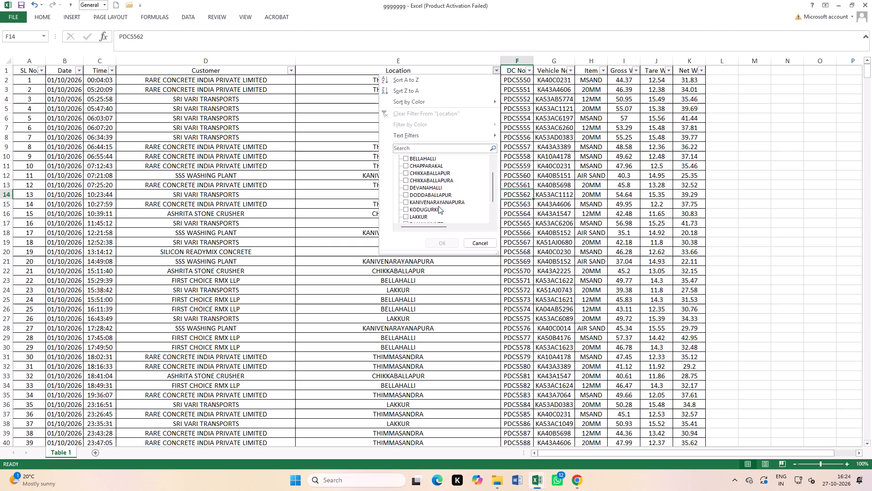
pyautogui.scroll(-14, 438, 206)
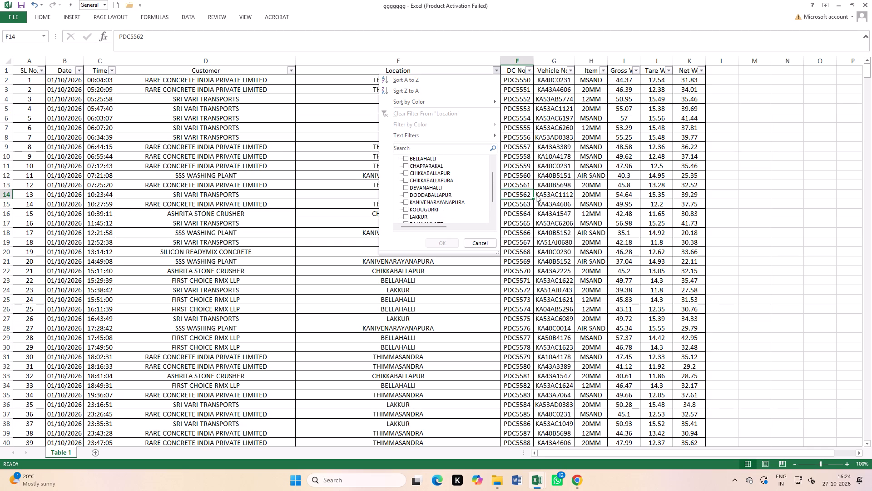
pyautogui.click(544, 195)
# Examine the Net Wt column's filter values from smallest to largest without applying a selection.
pyautogui.click(703, 71)
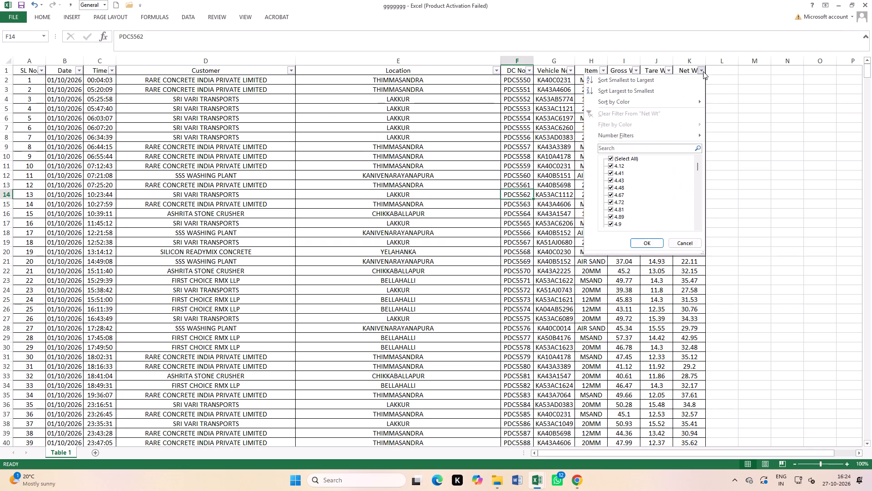
pyautogui.scroll(-20, 656, 162)
pyautogui.scroll(-12, 656, 162)
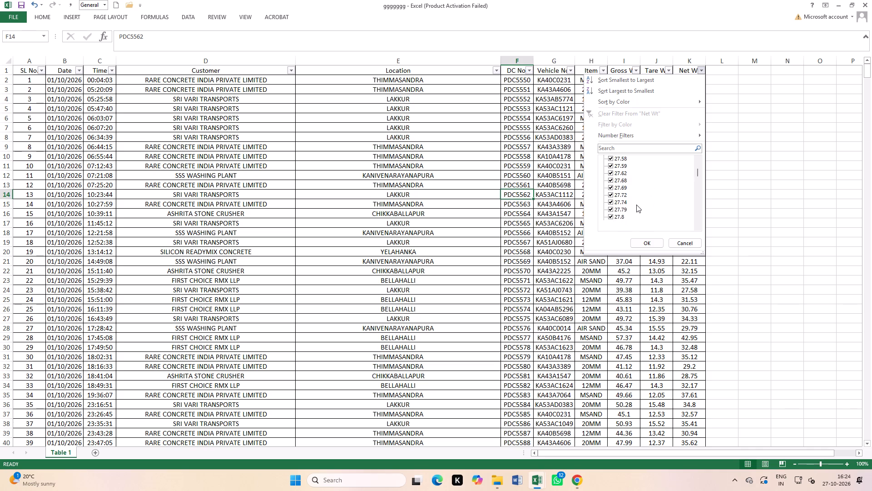
pyautogui.scroll(-20, 636, 205)
pyautogui.scroll(-6, 636, 205)
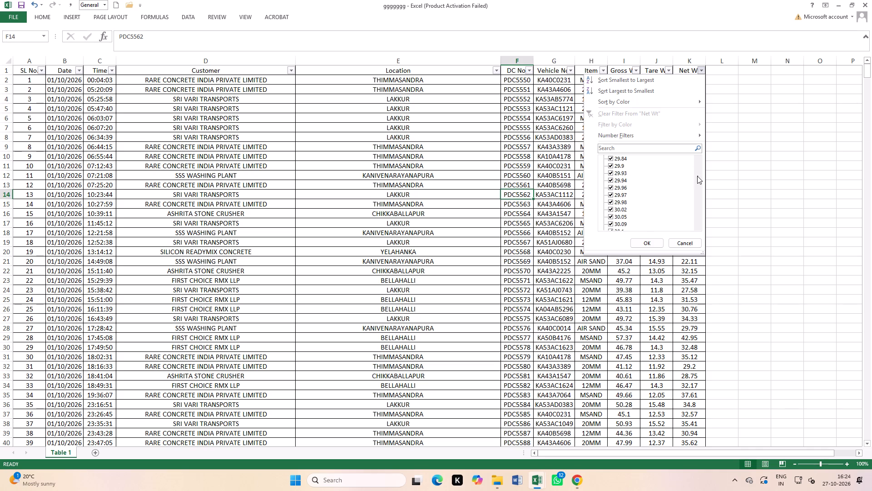
pyautogui.moveTo(698, 177); pyautogui.dragTo(698, 286)
pyautogui.scroll(-12, 639, 219)
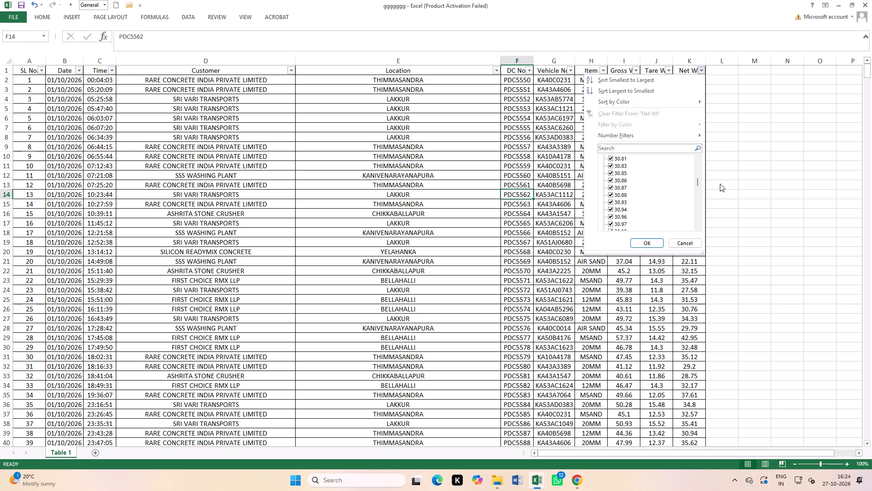
pyautogui.moveTo(698, 180); pyautogui.dragTo(697, 227)
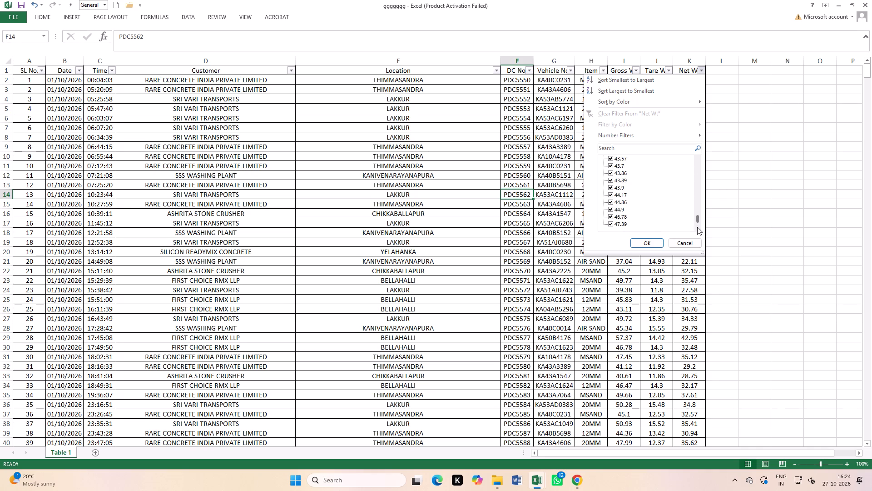
pyautogui.moveTo(697, 227); pyautogui.dragTo(695, 230)
pyautogui.scroll(-6, 640, 206)
pyautogui.click(770, 167)
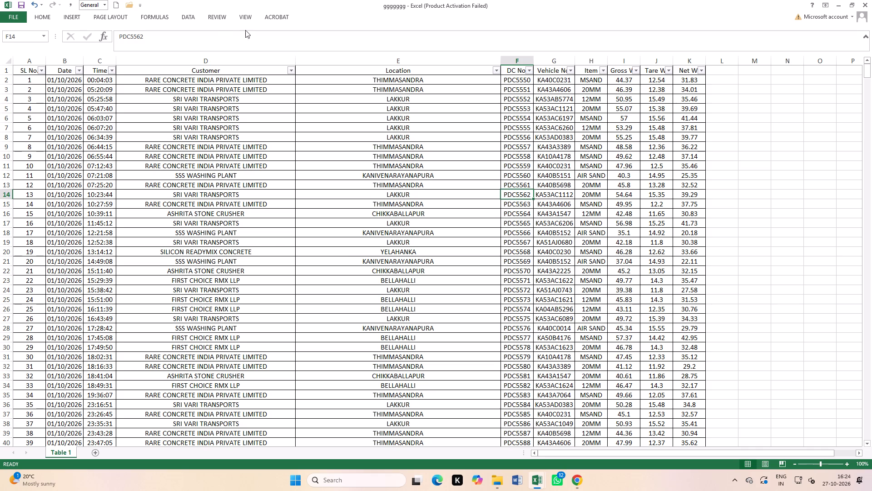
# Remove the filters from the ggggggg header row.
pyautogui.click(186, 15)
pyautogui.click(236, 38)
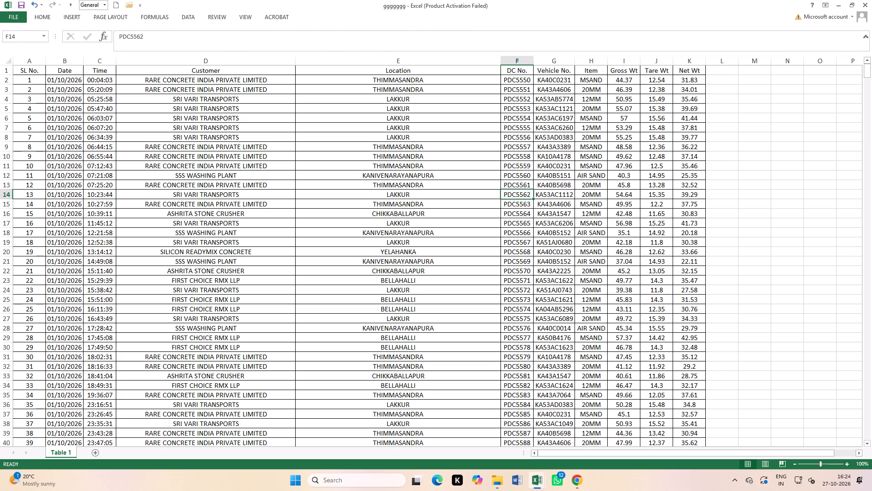
# Apply All Borders to the blank rows in columns A to K below the dispatch table, starting at row 1014.
pyautogui.moveTo(866, 73); pyautogui.dragTo(871, 405)
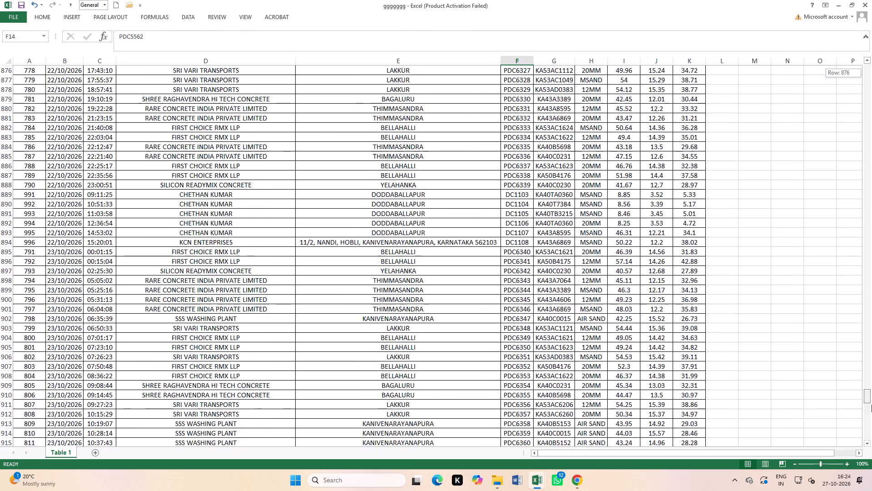
pyautogui.moveTo(871, 405); pyautogui.dragTo(867, 441)
pyautogui.scroll(-6, 379, 343)
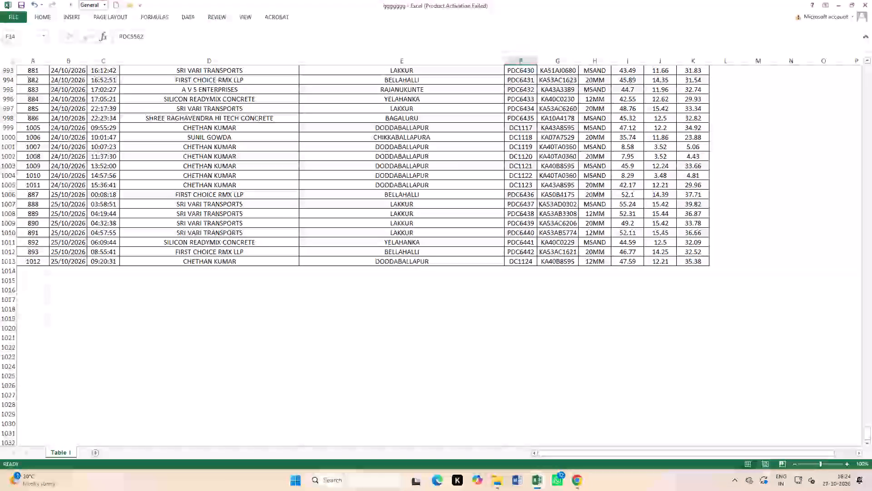
pyautogui.moveTo(24, 272); pyautogui.dragTo(703, 490)
pyautogui.moveTo(866, 437); pyautogui.dragTo(871, 394)
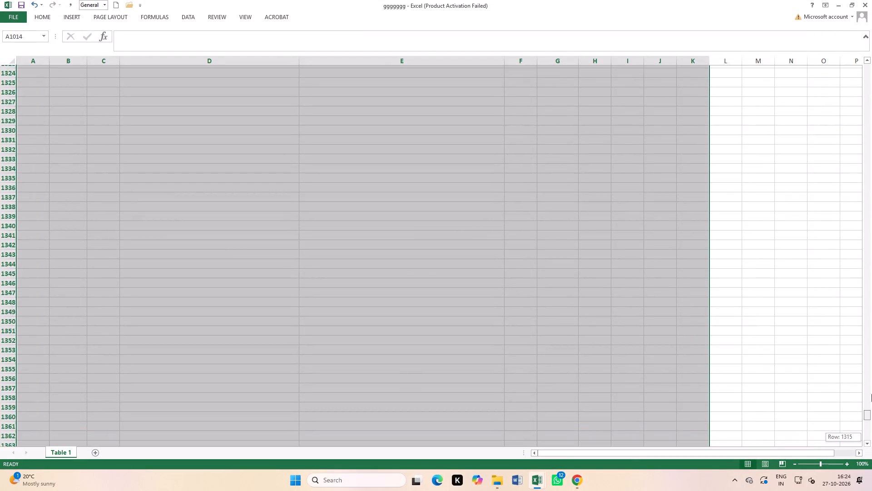
pyautogui.moveTo(871, 394); pyautogui.dragTo(871, 333)
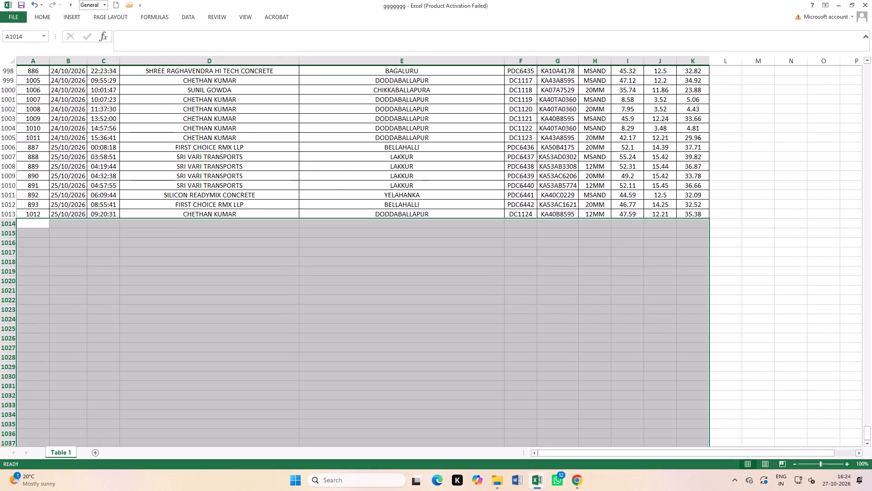
pyautogui.click(35, 17)
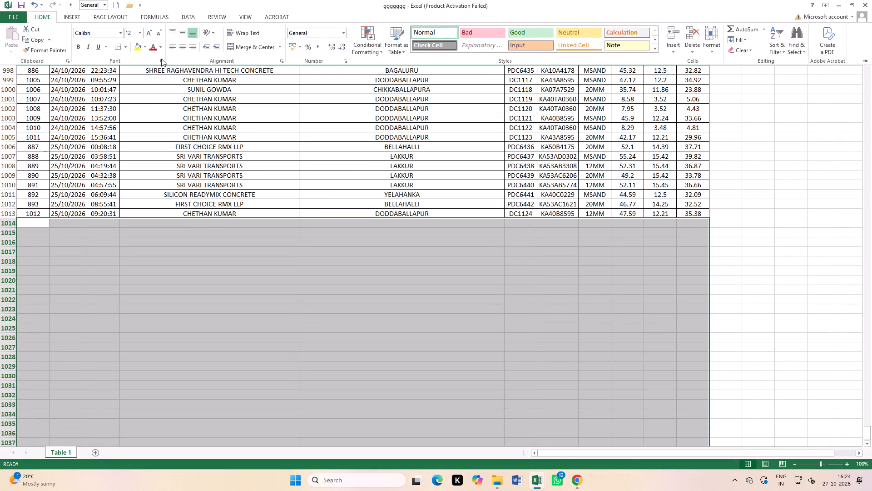
pyautogui.click(128, 46)
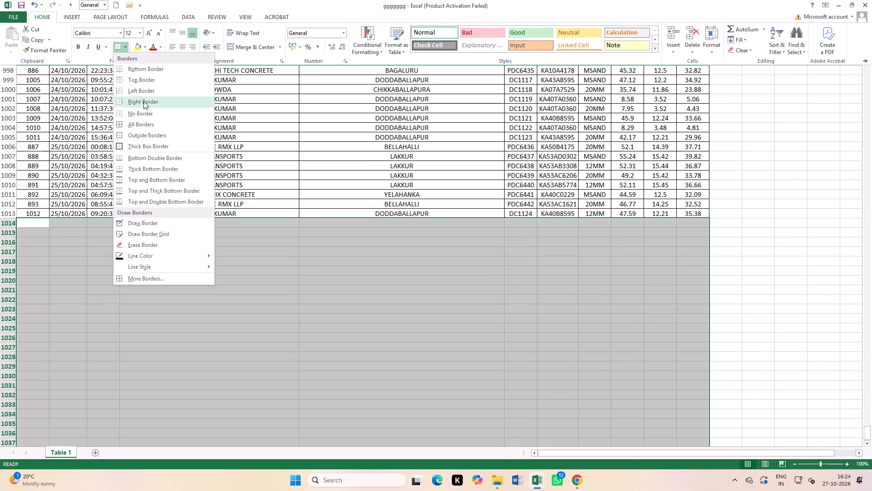
pyautogui.click(141, 128)
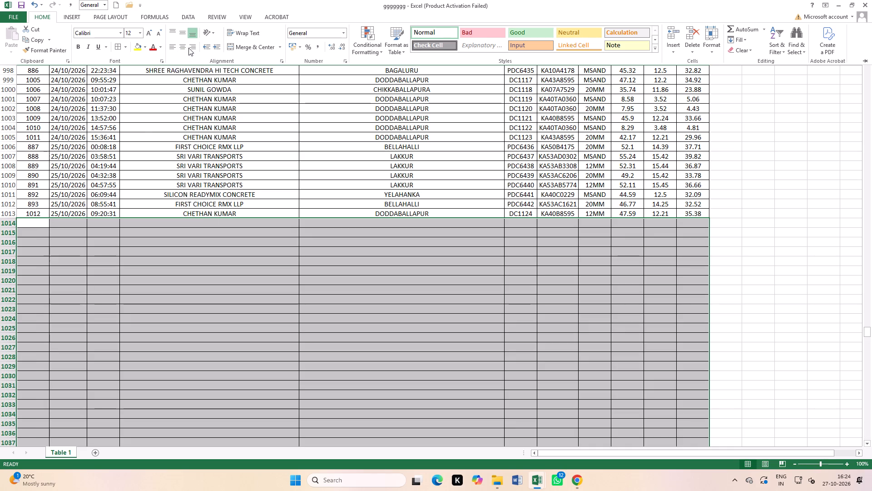
# Centre the selected blank rows horizontally and align them to the middle vertically.
pyautogui.click(184, 48)
pyautogui.click(182, 32)
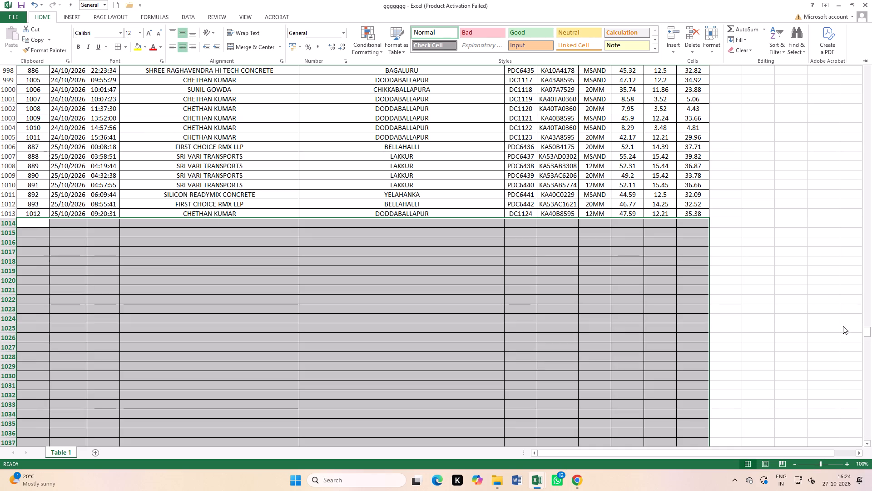
pyautogui.moveTo(867, 332); pyautogui.dragTo(871, 317)
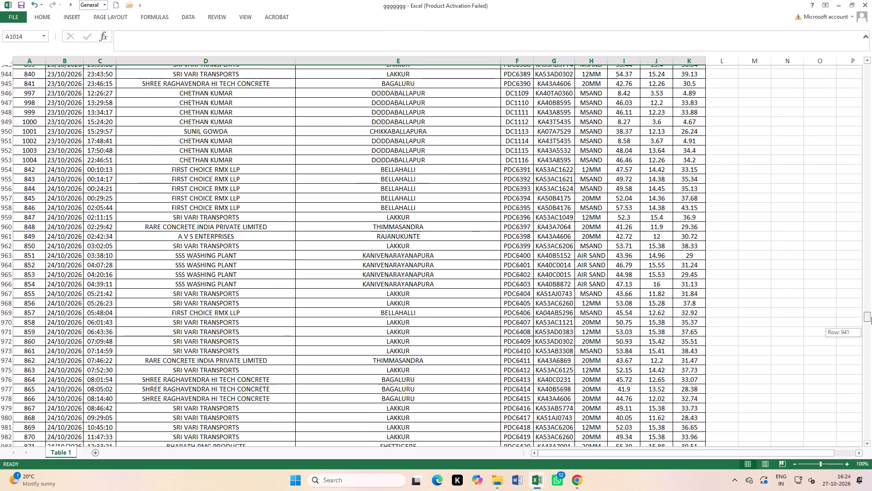
pyautogui.moveTo(871, 317); pyautogui.dragTo(871, 301)
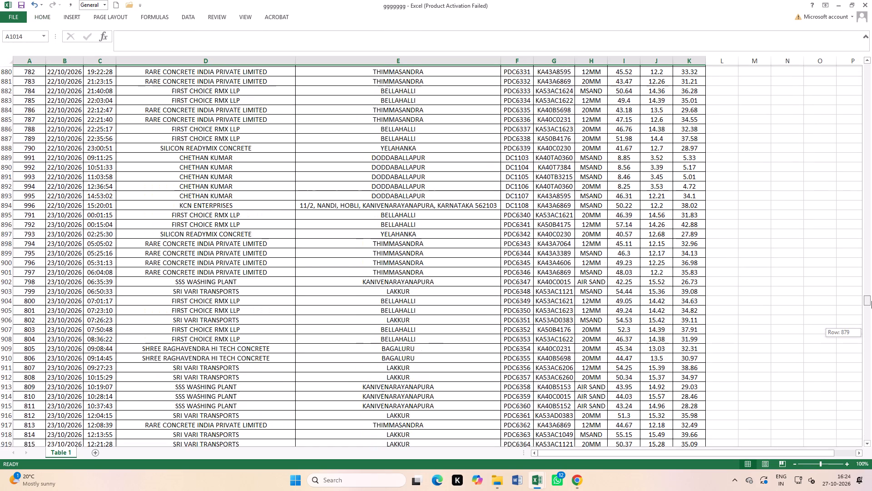
pyautogui.moveTo(871, 301); pyautogui.dragTo(871, 45)
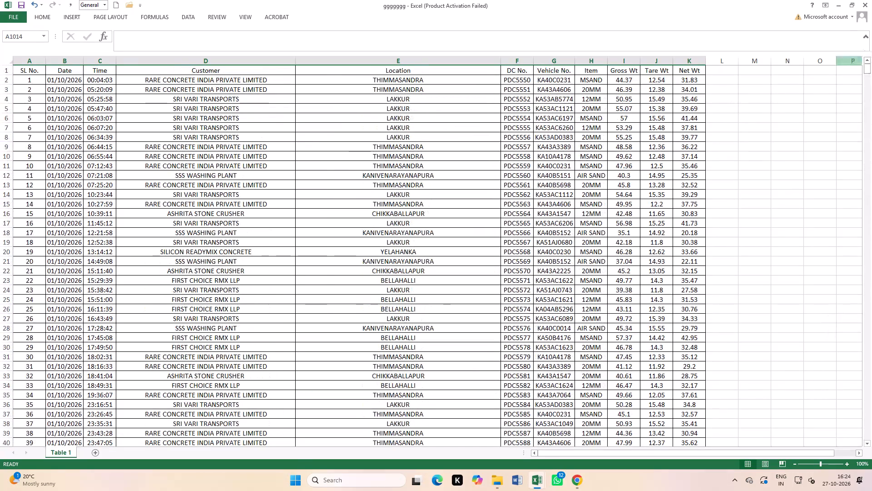
pyautogui.click(480, 199)
# Switch to the New Microsoft Excel Worksheet - Copy workbook and remove the filter from the Sheet3 trip table.
pyautogui.hotkey('ctrl', 'Tab')
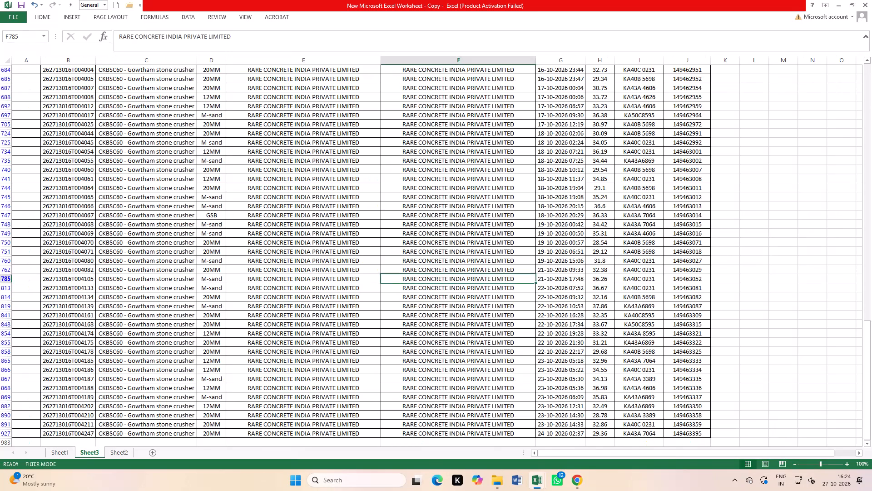
pyautogui.scroll(4, 274, 187)
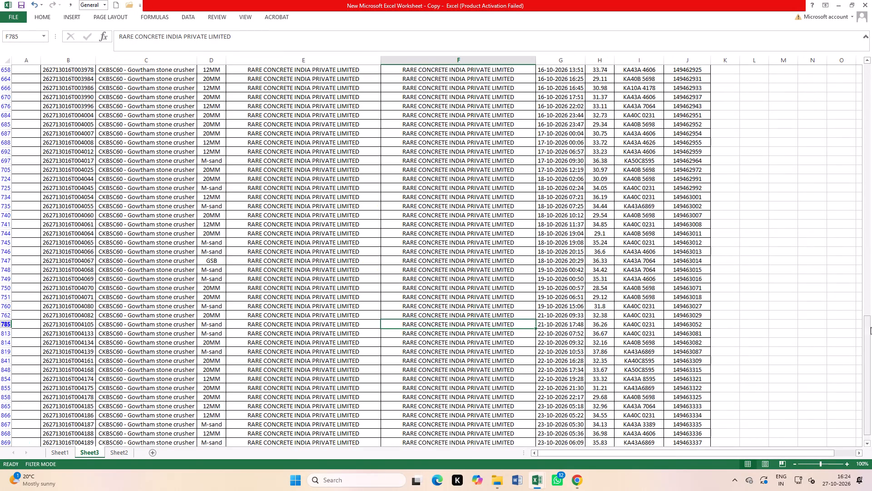
pyautogui.moveTo(868, 329); pyautogui.dragTo(871, 43)
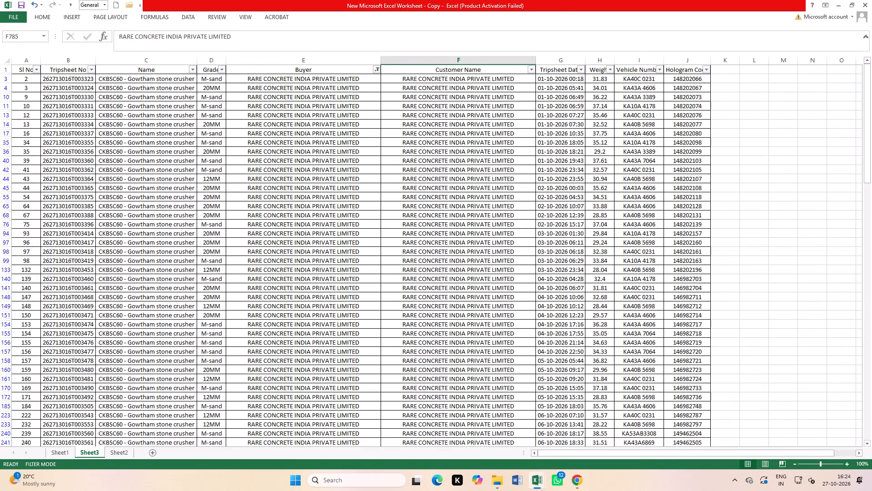
pyautogui.click(187, 14)
pyautogui.click(244, 47)
pyautogui.click(281, 111)
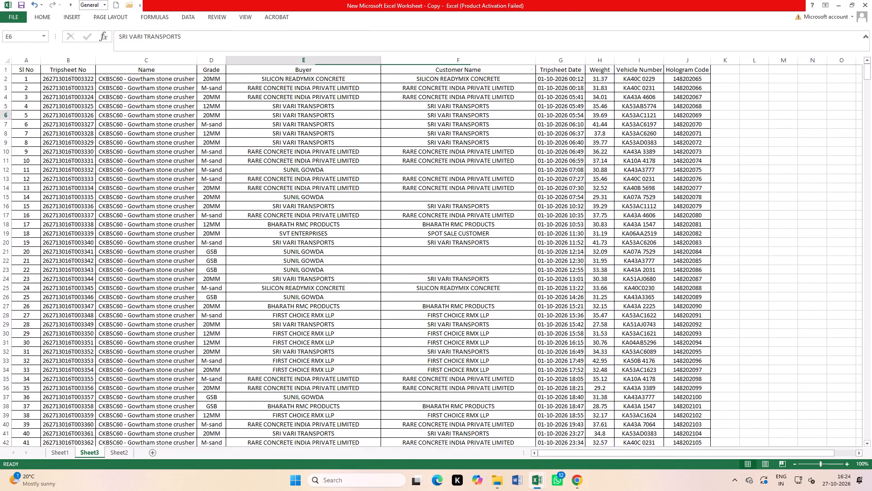
# Add filters to the Sheet3 header row from Sl No to Hologram Code.
pyautogui.moveTo(25, 71); pyautogui.dragTo(252, 90)
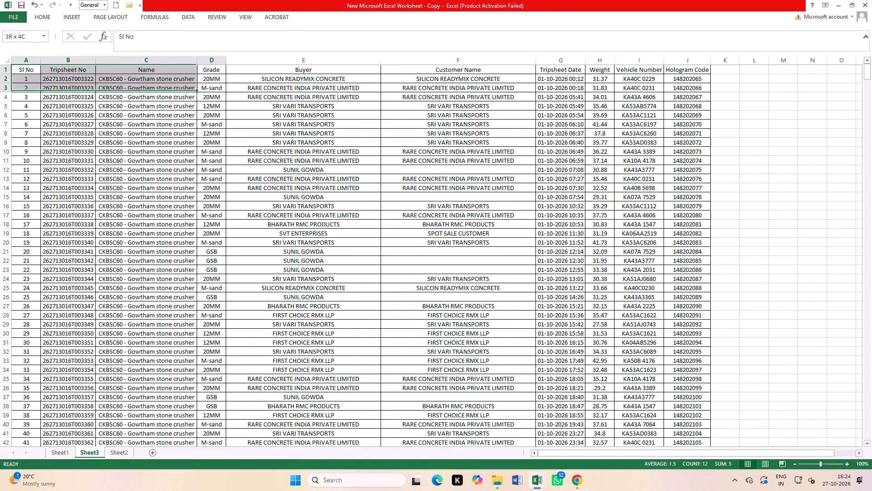
pyautogui.moveTo(252, 90); pyautogui.dragTo(699, 72)
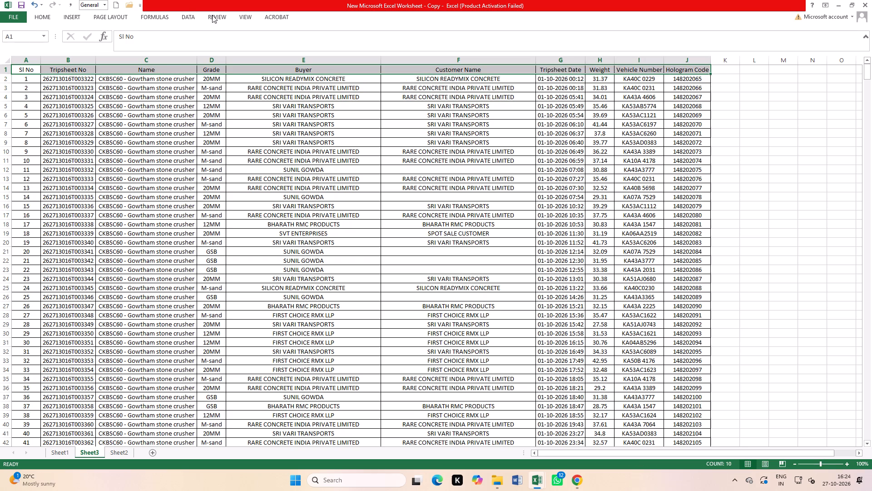
pyautogui.click(188, 14)
pyautogui.click(239, 36)
pyautogui.click(415, 160)
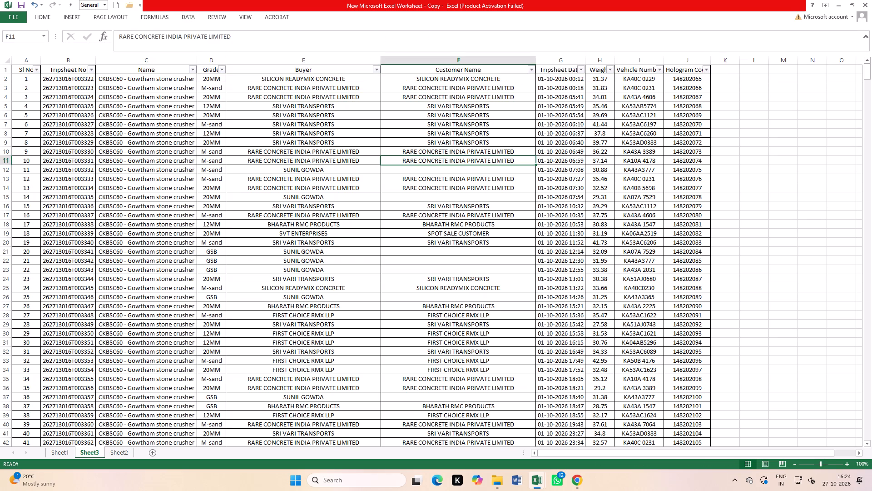
# Filter the Customer Name column to show only the blank entries.
pyautogui.click(535, 70)
pyautogui.click(461, 158)
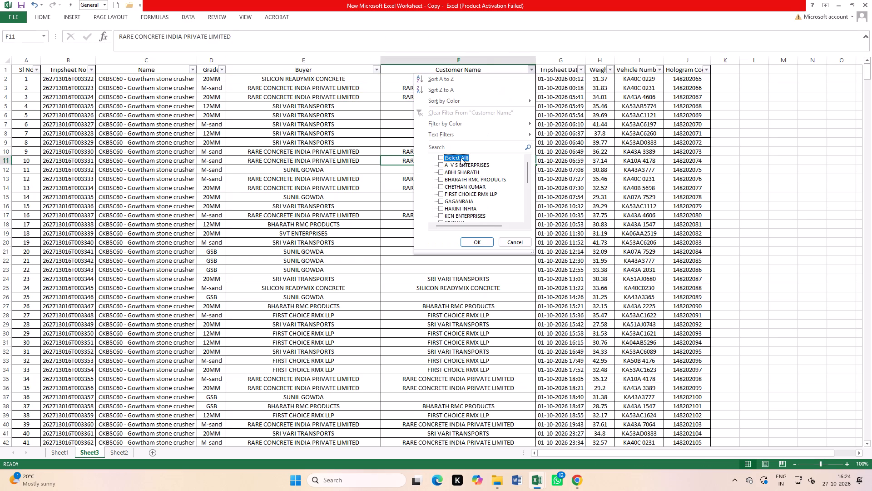
pyautogui.scroll(-17, 458, 192)
pyautogui.click(451, 217)
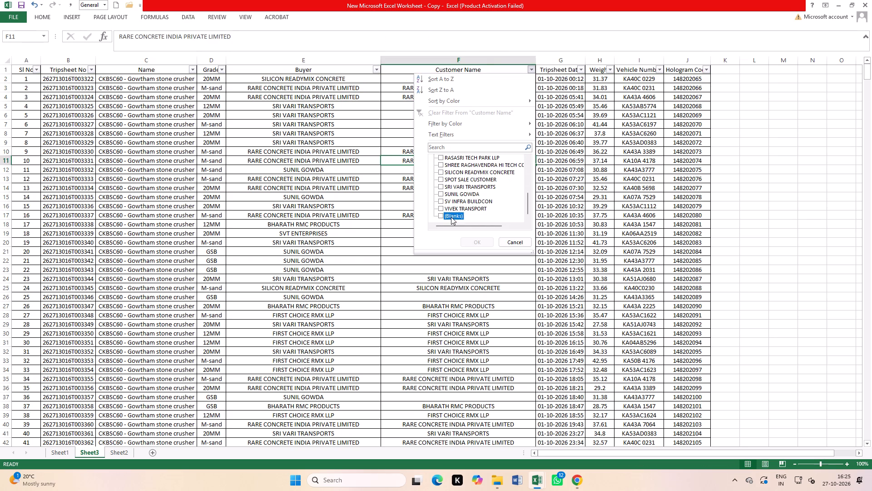
pyautogui.click(479, 241)
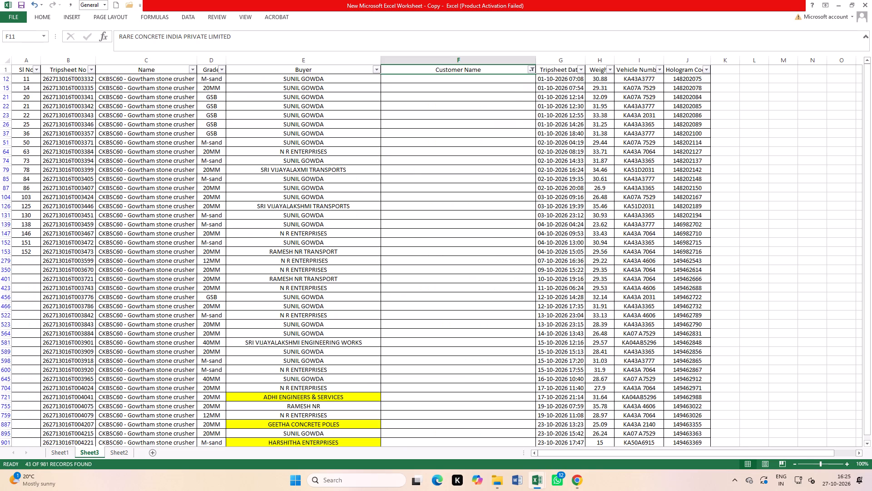
# Select the Buyer cells of all the filtered rows, from row 12 down to row 947.
pyautogui.scroll(-3, 238, 338)
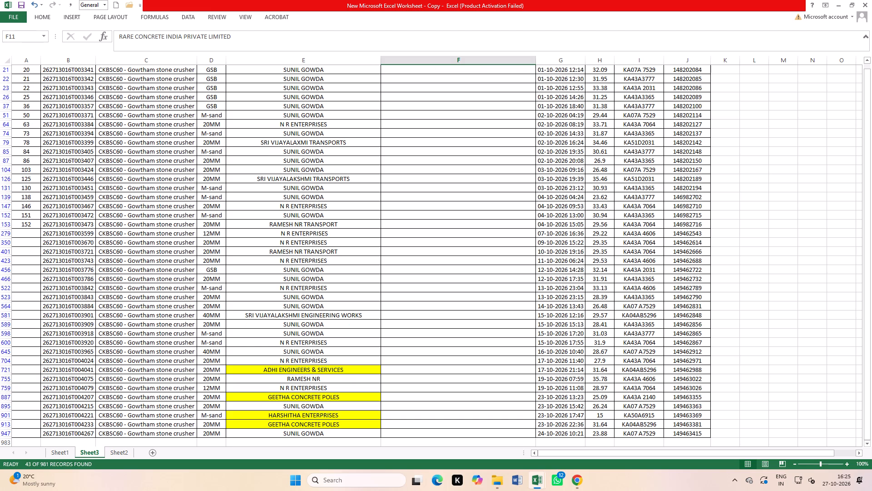
pyautogui.scroll(-3, 355, 399)
pyautogui.scroll(5, 356, 396)
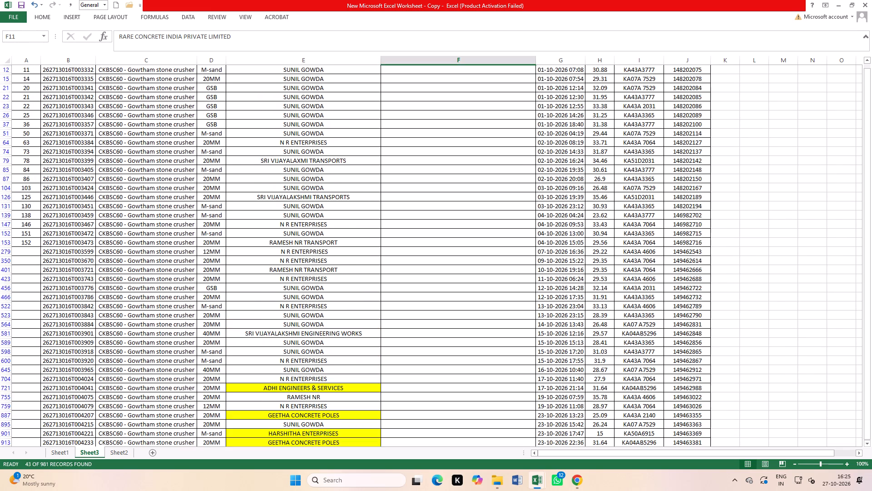
pyautogui.scroll(4, 344, 325)
pyautogui.moveTo(312, 80); pyautogui.dragTo(310, 145)
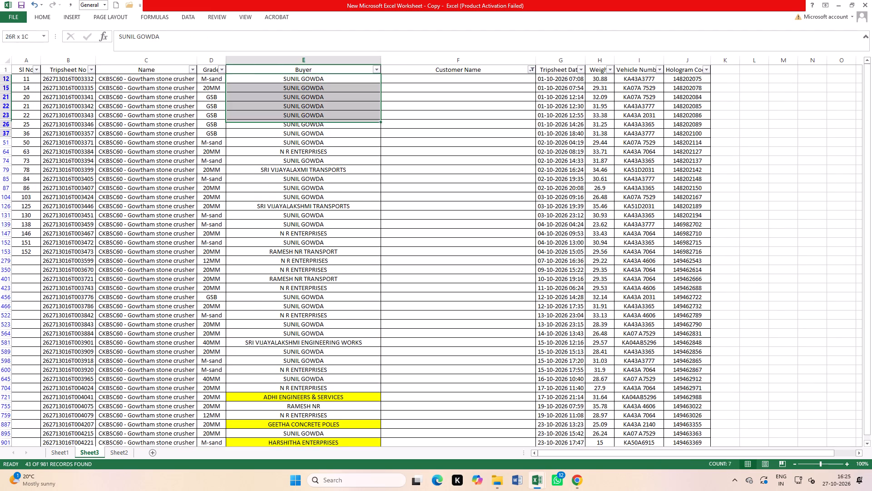
pyautogui.moveTo(310, 145); pyautogui.dragTo(328, 474)
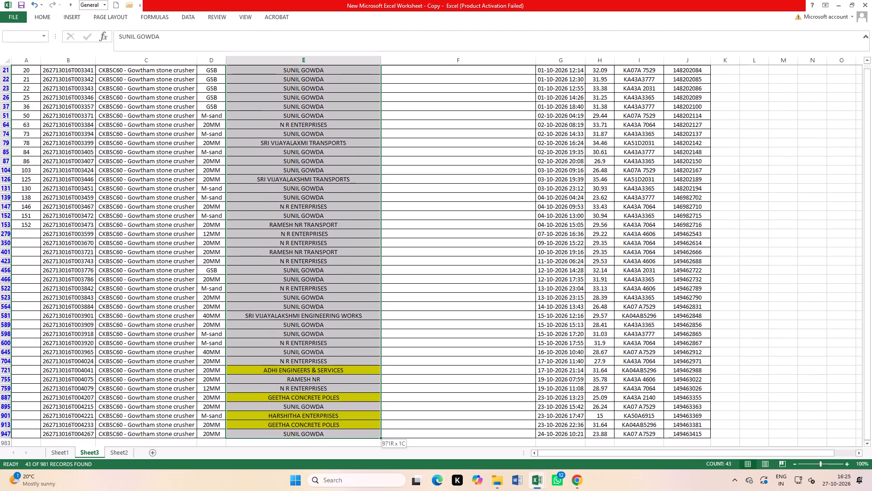
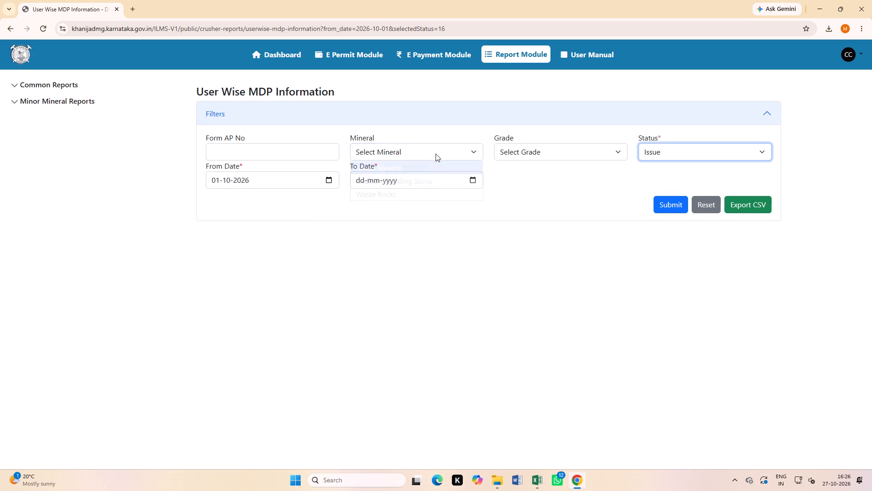
# Generate the User Wise MDP report for Ordinary Building Stone with a To Date of 06-10-2026.
pyautogui.click(376, 181)
pyautogui.click(477, 183)
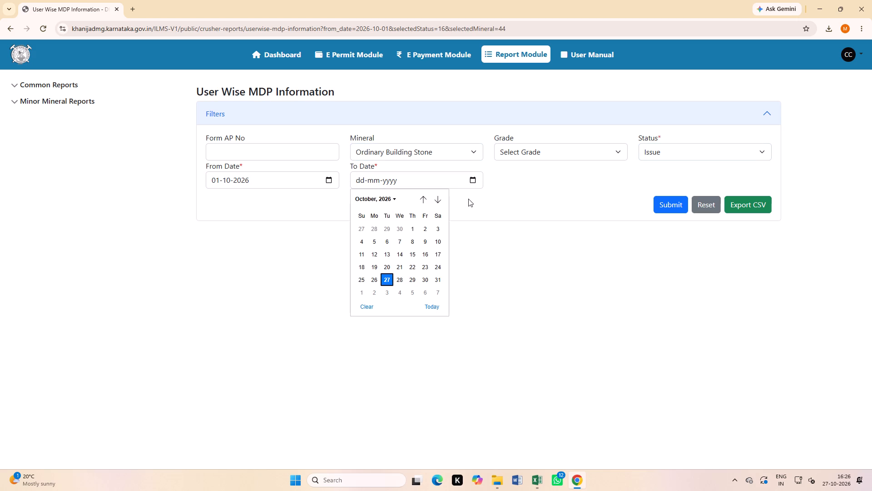
pyautogui.click(387, 244)
pyautogui.click(530, 251)
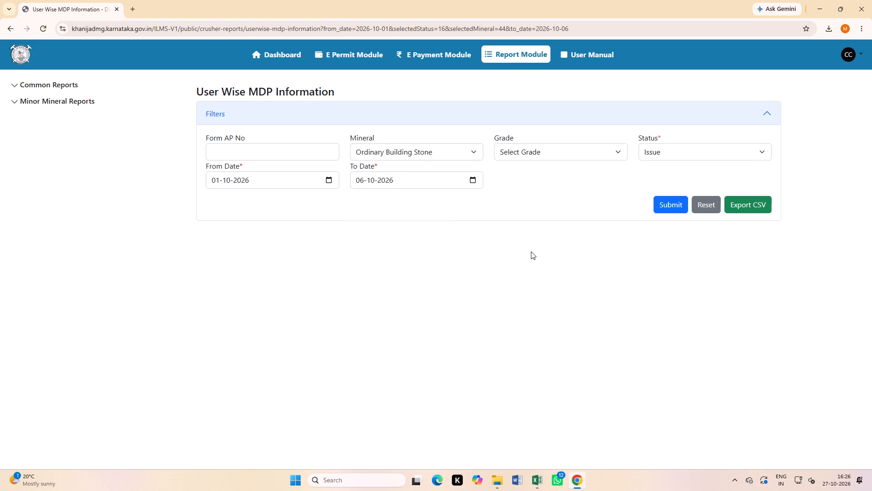
pyautogui.click(666, 202)
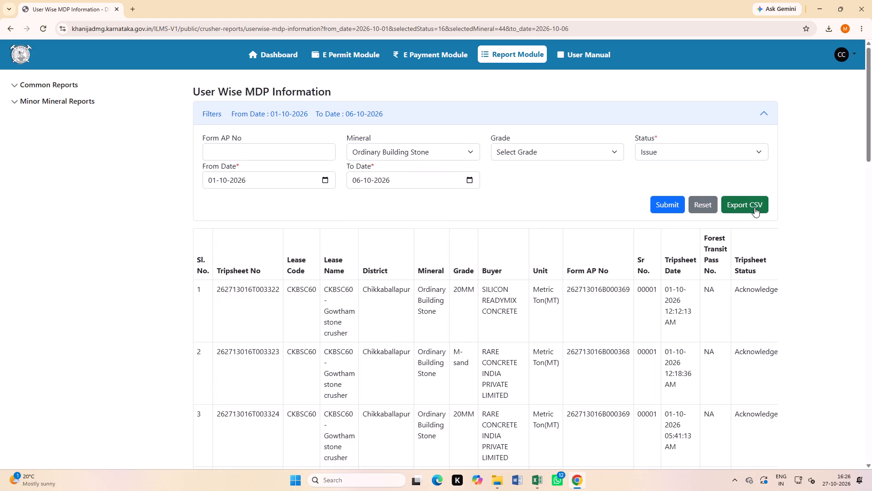
# Export the generated MDP report as a CSV file.
pyautogui.scroll(-4, 713, 297)
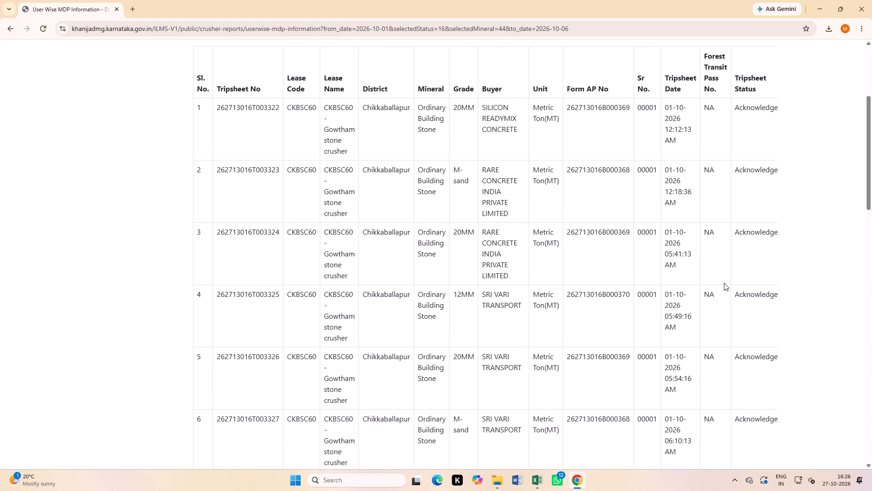
pyautogui.scroll(9, 724, 283)
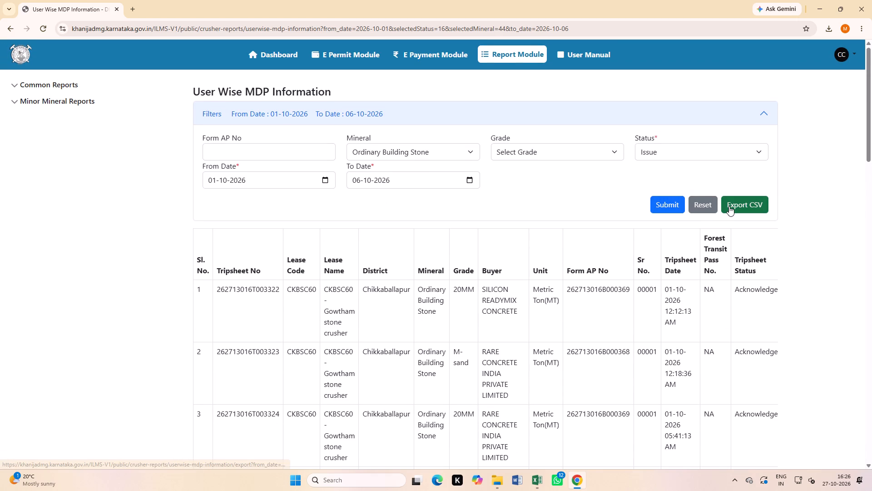
pyautogui.click(729, 206)
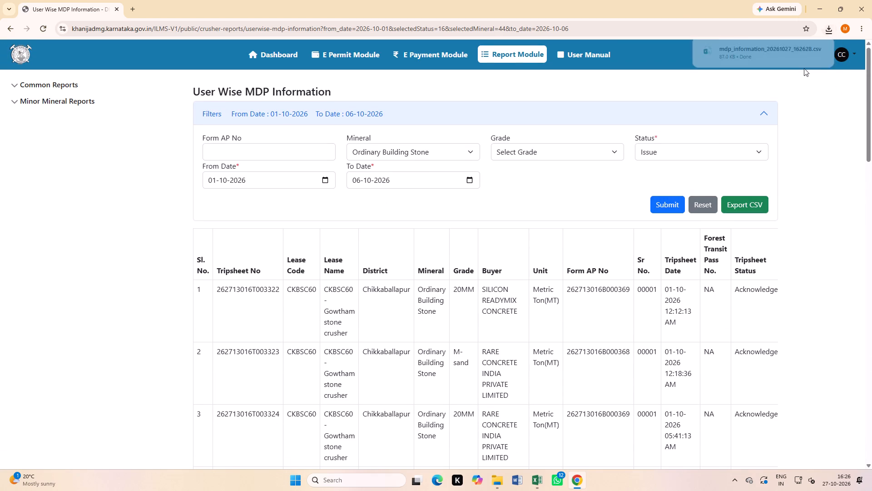
# Open the downloaded mdp_information CSV in Excel to view it, and close it again.
pyautogui.click(775, 38)
pyautogui.click(775, 49)
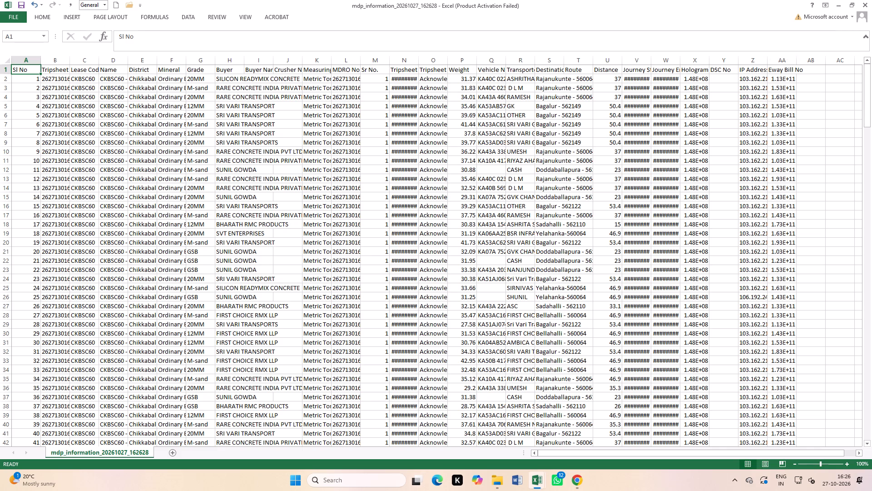
pyautogui.click(871, 0)
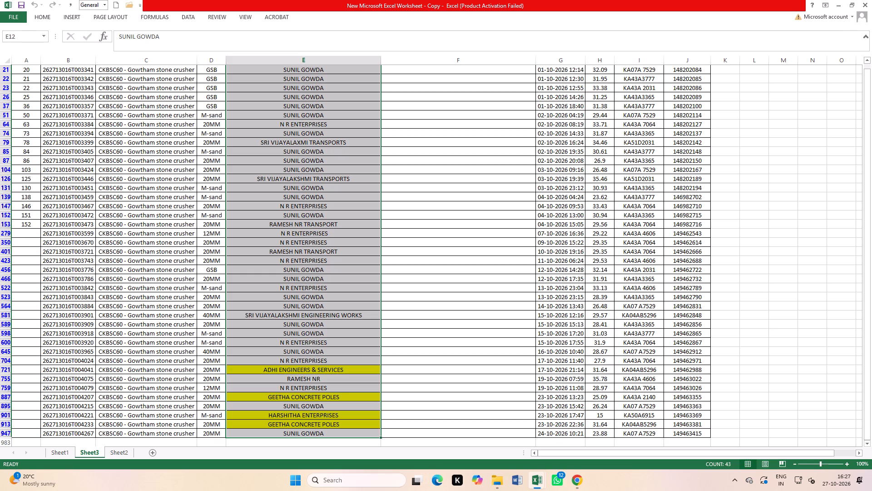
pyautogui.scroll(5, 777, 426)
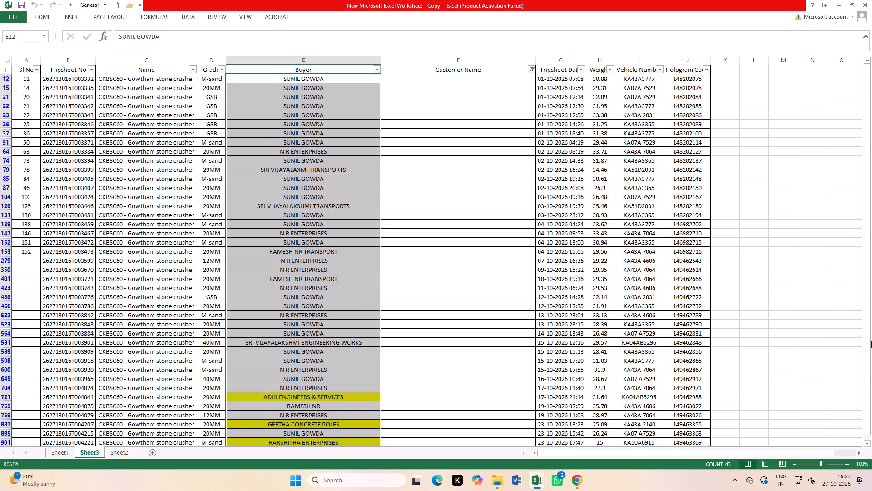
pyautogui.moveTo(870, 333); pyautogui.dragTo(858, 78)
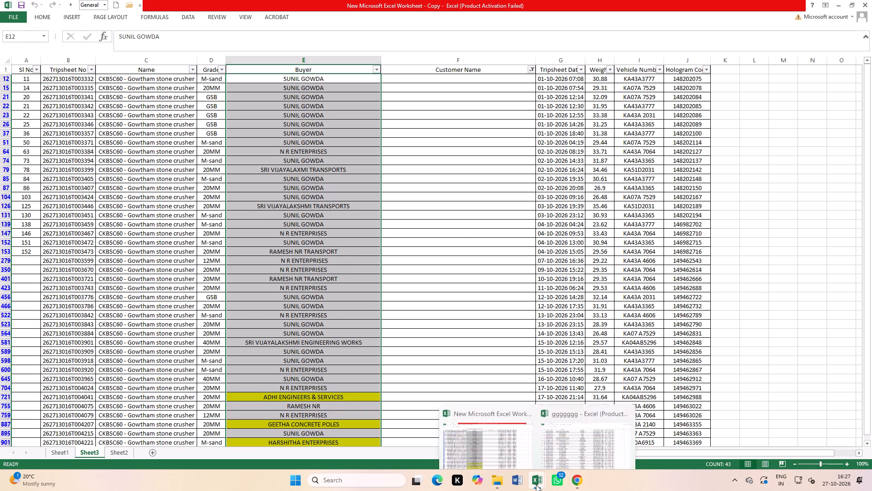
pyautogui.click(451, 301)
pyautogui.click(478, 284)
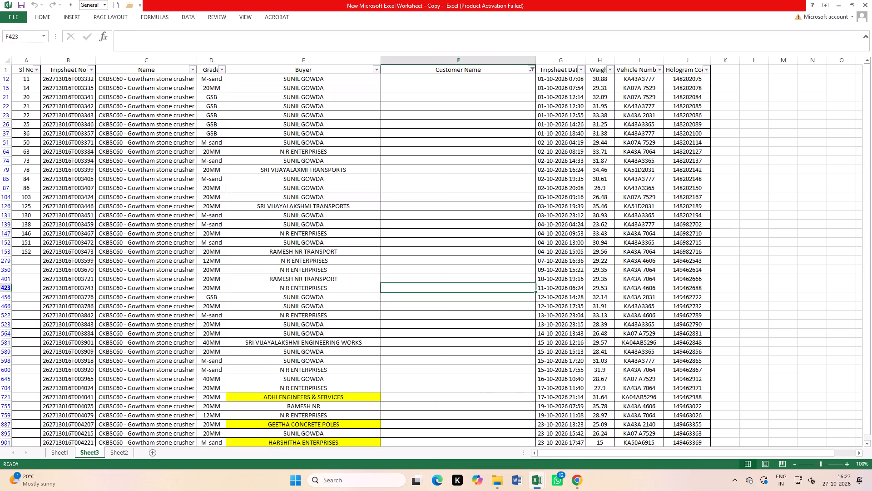
# Switch to the ggggggg workbook and add filters to the header row from SL No. to Net Wt.
pyautogui.hotkey('ctrl', 'Tab')
pyautogui.scroll(6, 287, 243)
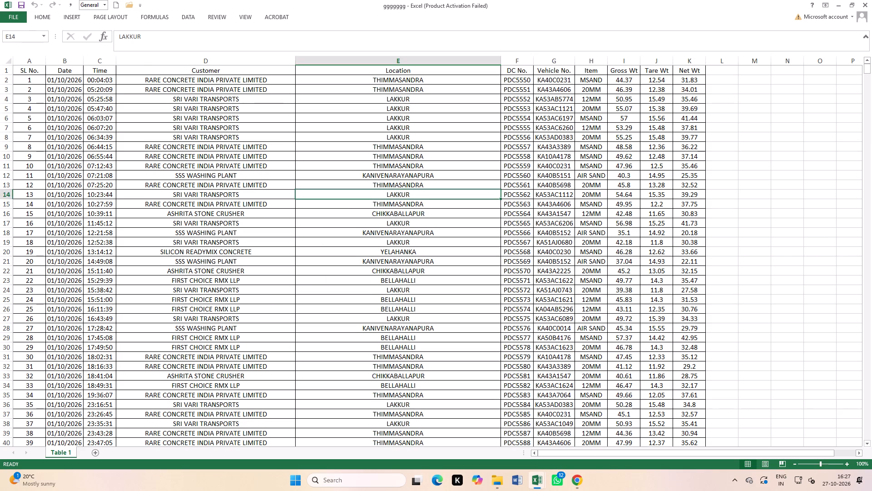
pyautogui.moveTo(28, 72); pyautogui.dragTo(684, 74)
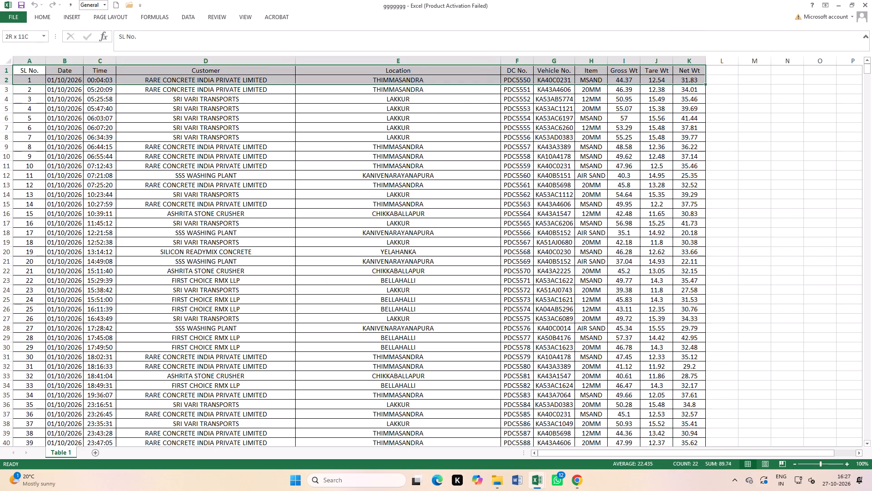
pyautogui.moveTo(684, 74); pyautogui.dragTo(685, 72)
pyautogui.click(190, 16)
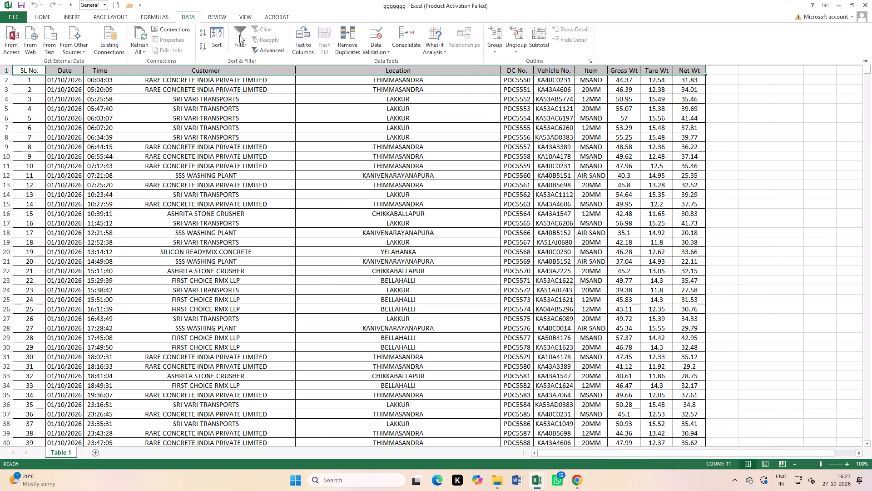
pyautogui.click(239, 35)
pyautogui.click(332, 183)
# Filter the Customer column to show only A V S ENTERPRISES.
pyautogui.click(288, 70)
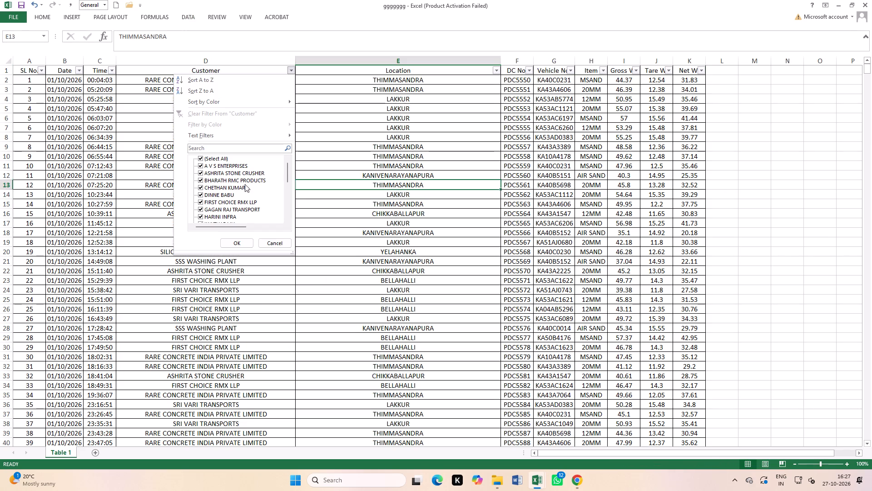
pyautogui.click(212, 158)
pyautogui.scroll(-16, 216, 209)
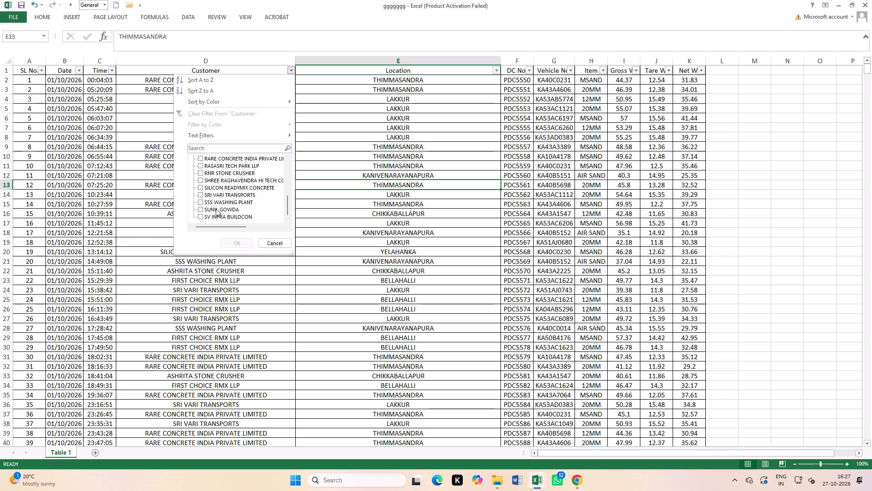
pyautogui.scroll(12, 223, 198)
pyautogui.click(227, 164)
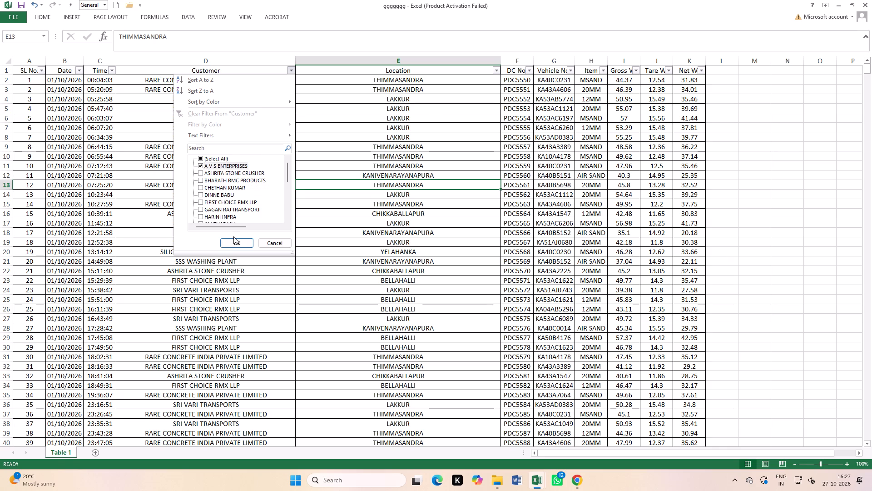
pyautogui.click(233, 242)
pyautogui.scroll(4, 357, 245)
# Switch to the New Microsoft Excel Worksheet - Copy workbook and include all entries in Sheet3's Customer Name filter.
pyautogui.hotkey('ctrl', 'Tab')
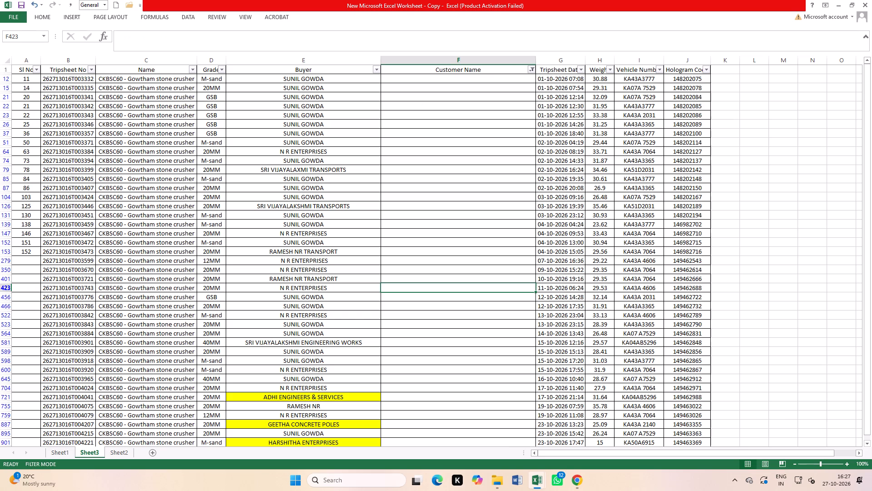
pyautogui.click(375, 69)
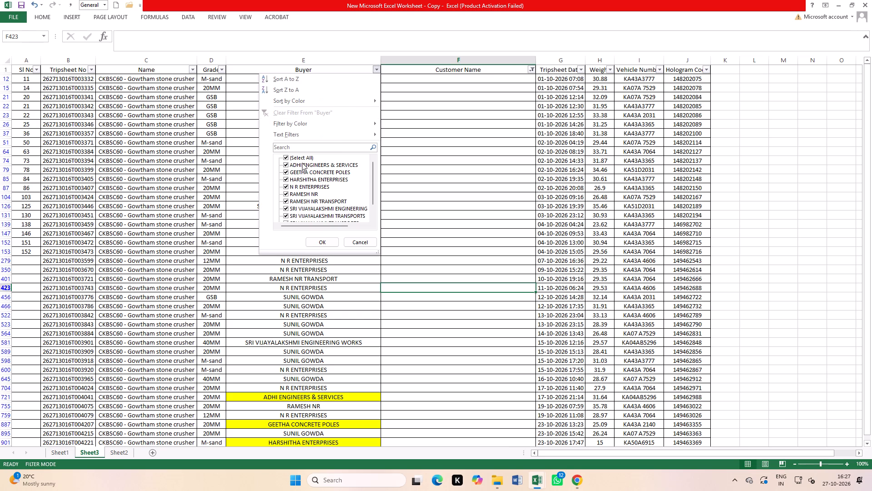
pyautogui.moveTo(426, 162); pyautogui.dragTo(427, 168)
pyautogui.click(530, 73)
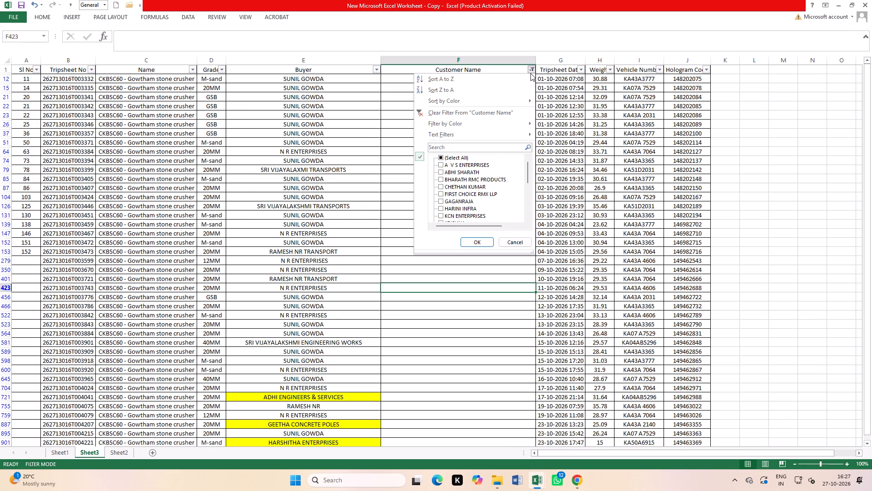
pyautogui.click(466, 156)
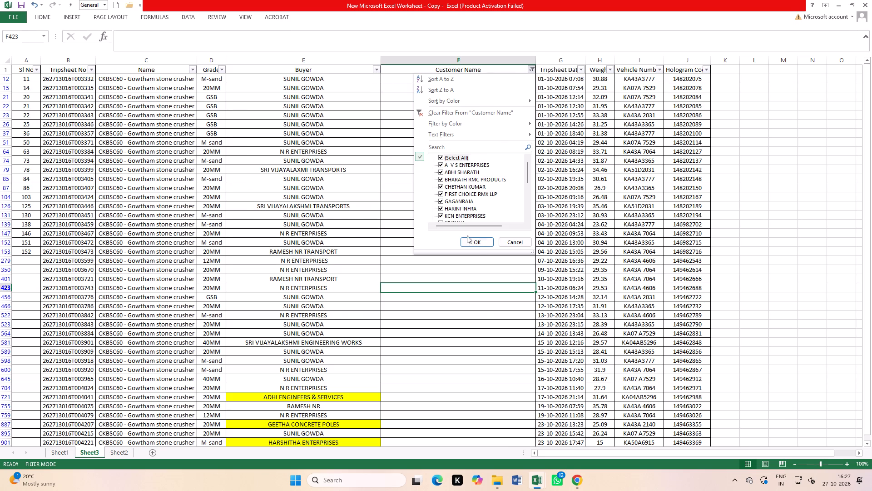
pyautogui.click(473, 244)
# Filter the Buyer column to show only the two spacing variants of A V S ENTERPRISES.
pyautogui.click(375, 69)
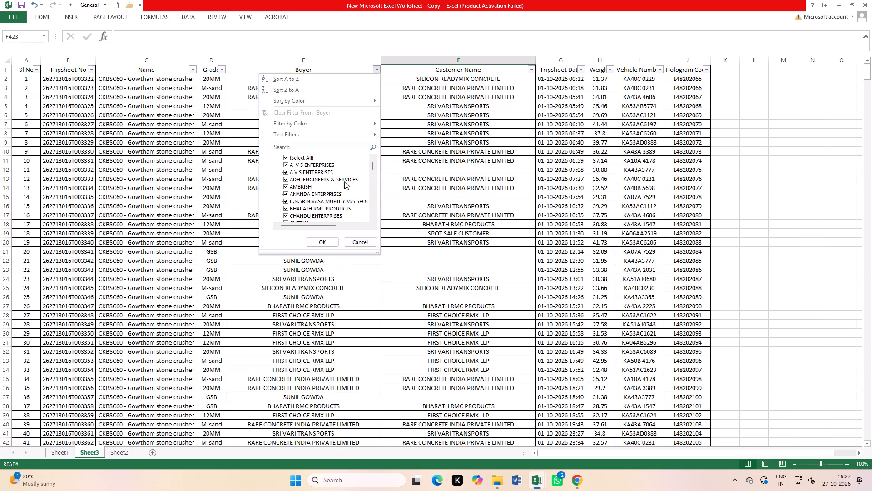
pyautogui.click(302, 158)
pyautogui.click(304, 167)
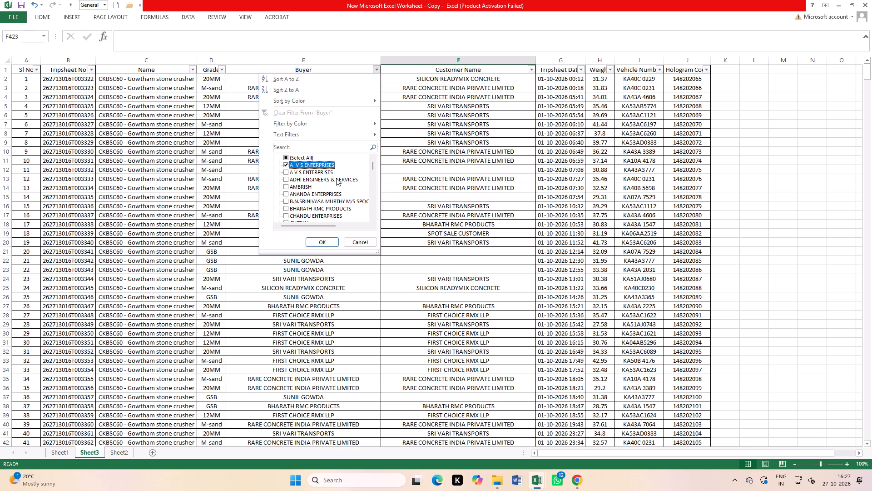
pyautogui.click(318, 172)
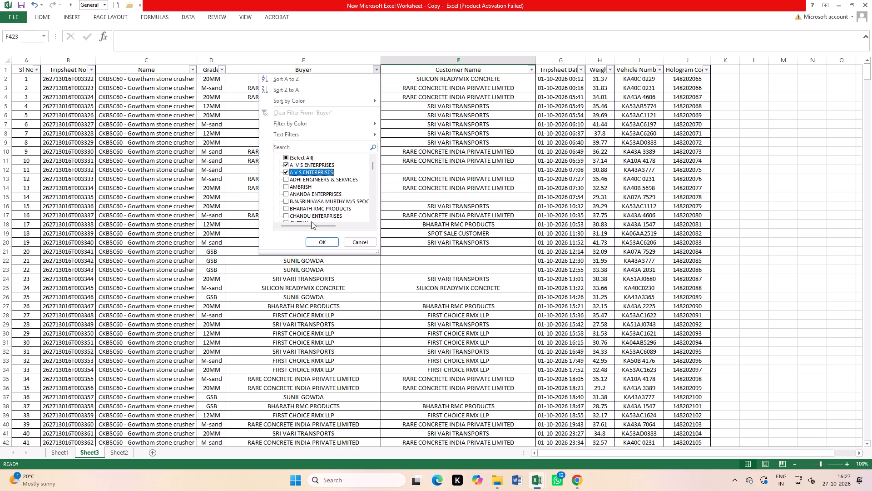
pyautogui.click(328, 243)
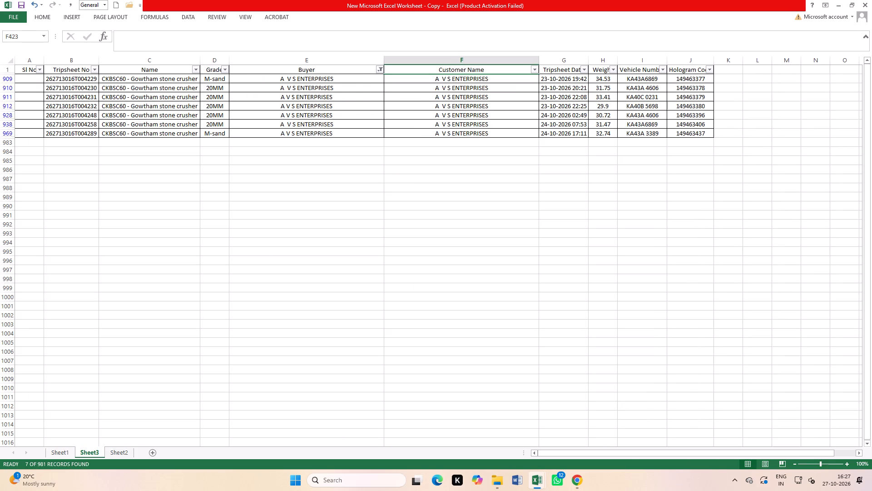
# Compare the filtered A V S ENTERPRISES trips in the ggggggg workbook with those in Sheet3, checking items and weights.
pyautogui.hotkey('ctrl', 'Tab')
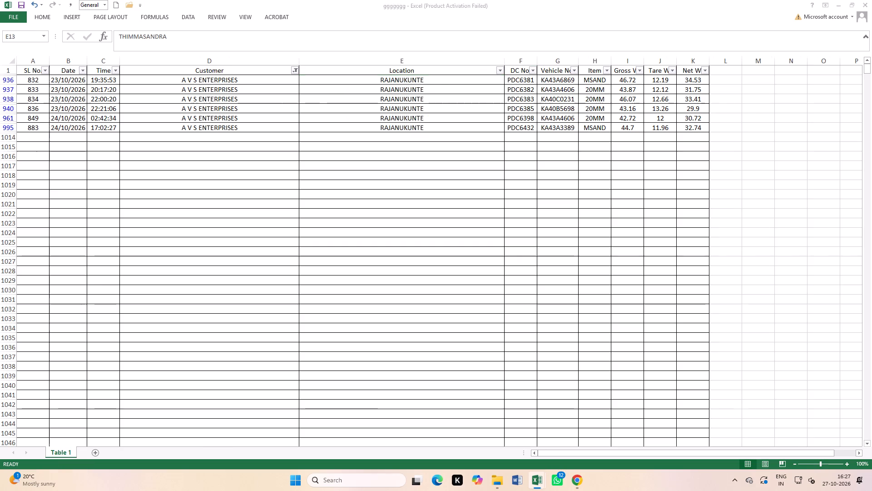
pyautogui.scroll(5, 419, 244)
pyautogui.click(622, 198)
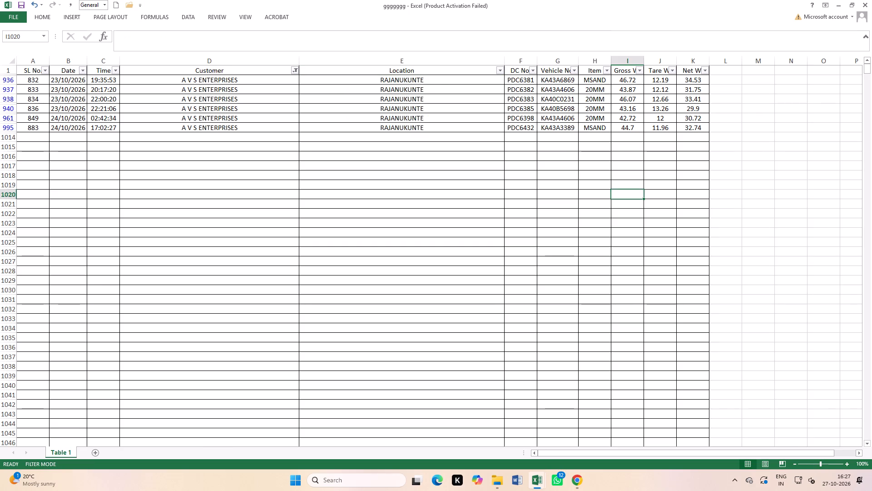
pyautogui.moveTo(599, 80); pyautogui.dragTo(598, 129)
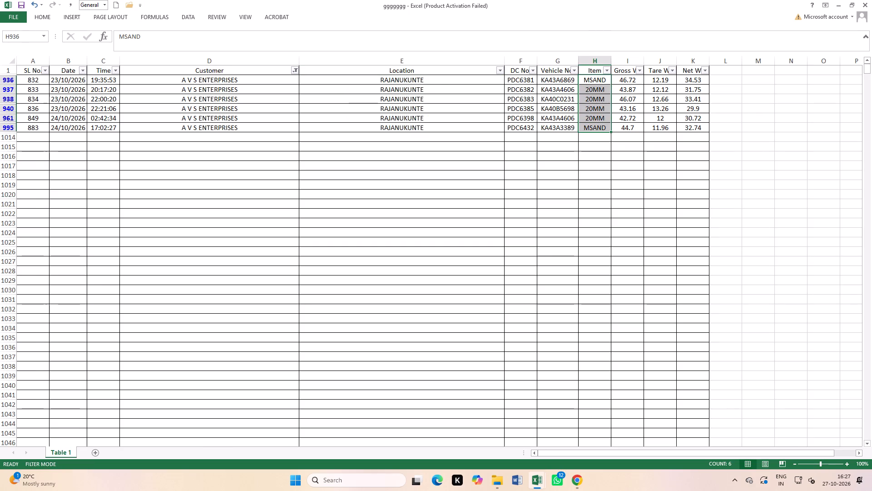
pyautogui.hotkey('ctrl', 'Tab')
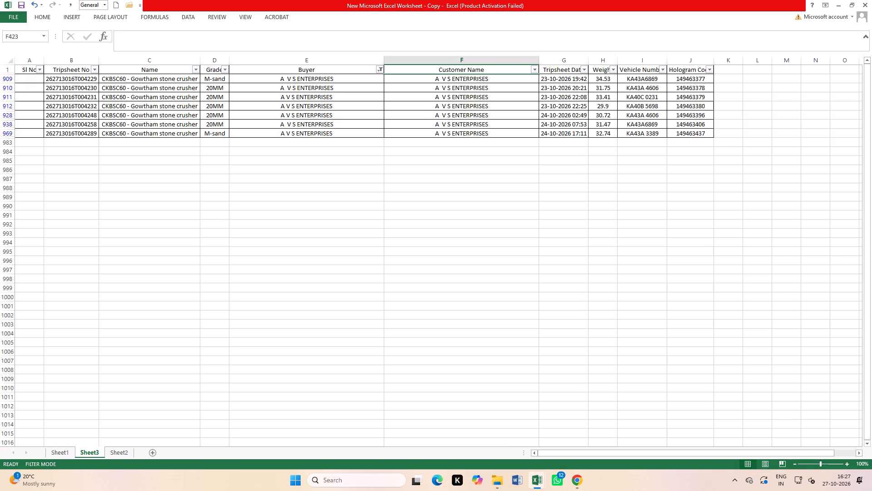
pyautogui.moveTo(606, 81); pyautogui.dragTo(602, 133)
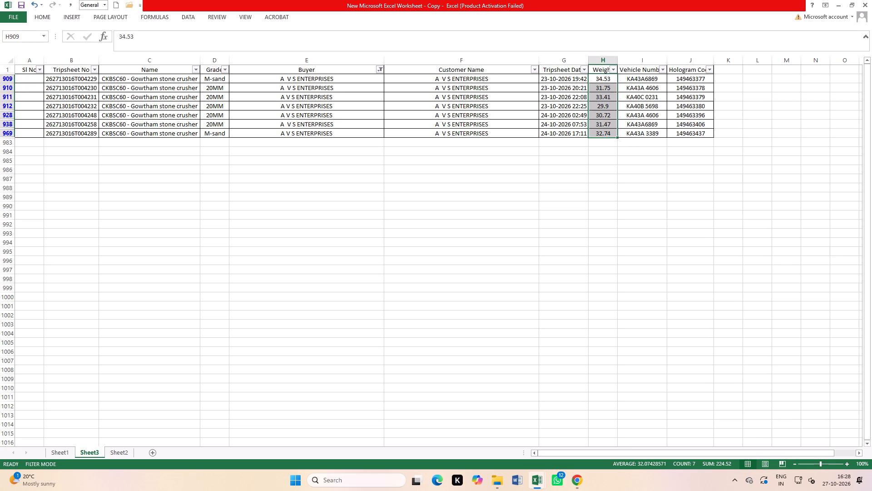
pyautogui.click(4, 125)
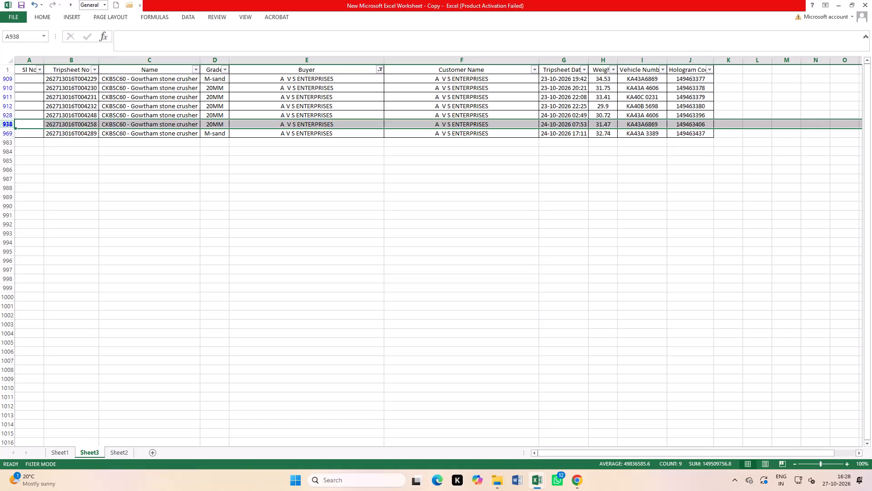
pyautogui.scroll(5, 401, 291)
pyautogui.click(617, 196)
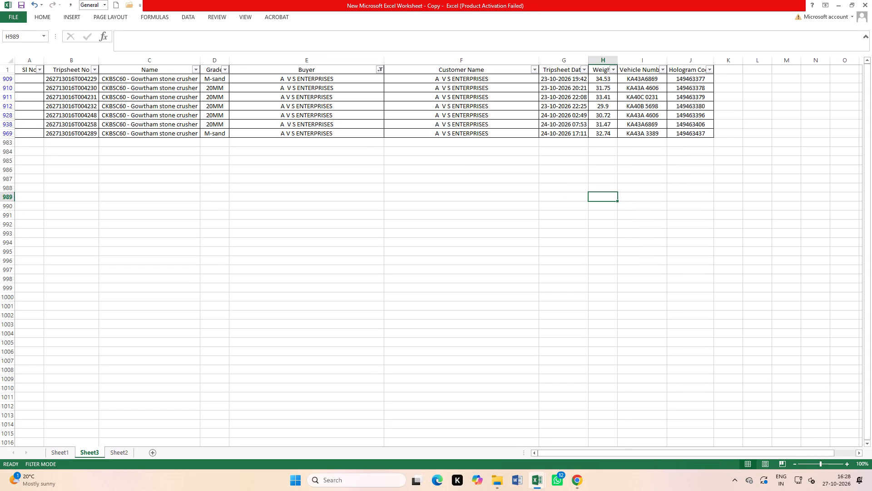
# Change both the Buyer and Customer Name in row 938 of Sheet3 to RARE CONCRETE INDIA PRIVATE LIMITED.
pyautogui.click(336, 123)
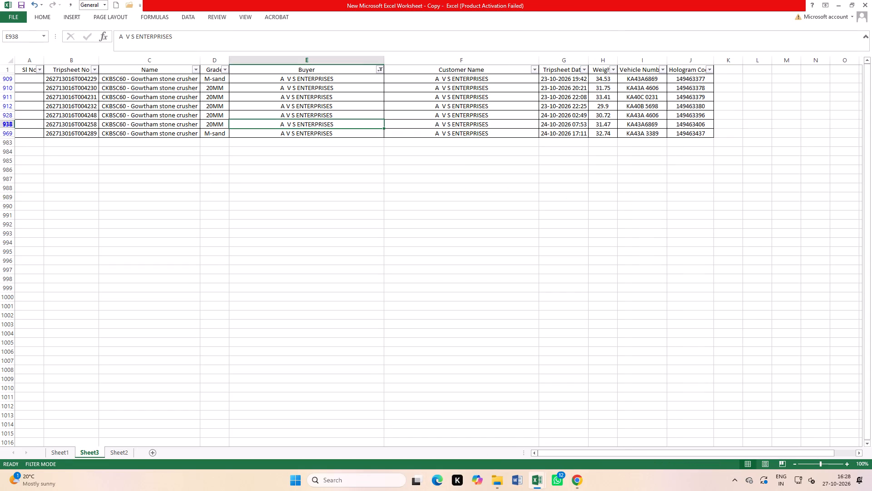
pyautogui.press('r')
pyautogui.press('Right')
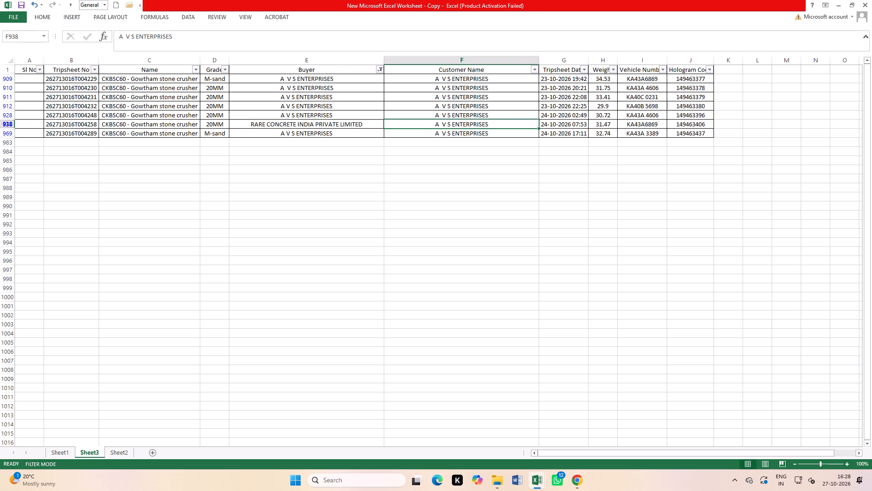
pyautogui.press('r')
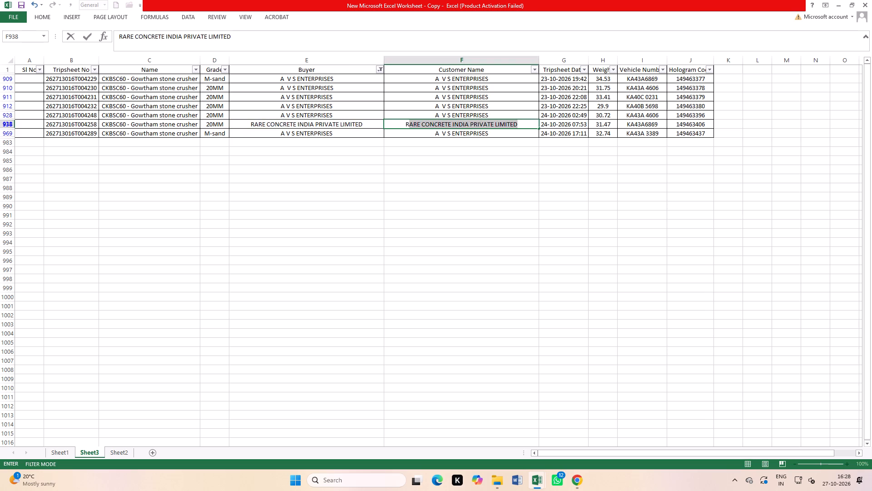
pyautogui.click(431, 253)
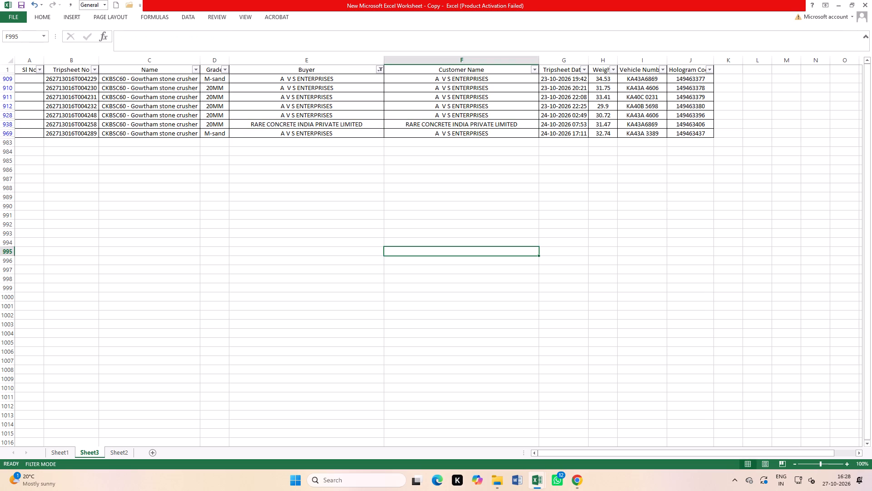
# Reapply the Buyer filter so only the two spacing variants of A V S ENTERPRISES are included.
pyautogui.click(381, 70)
pyautogui.click(305, 164)
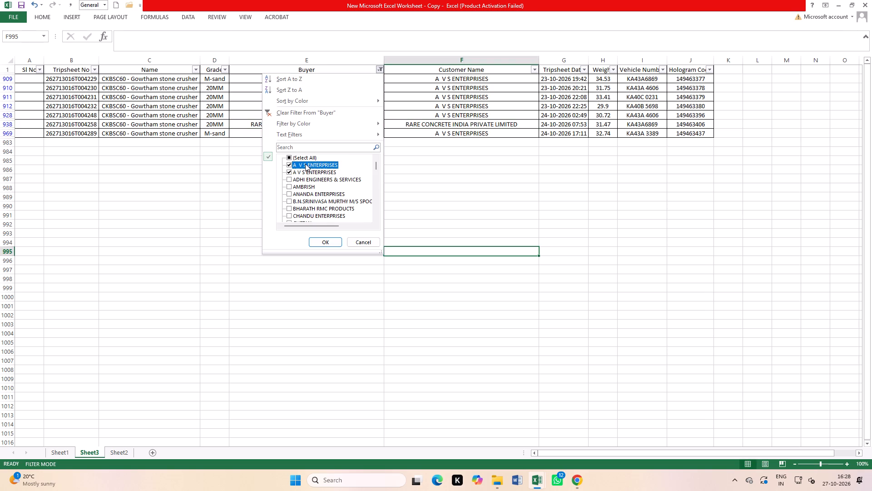
pyautogui.click(305, 157)
pyautogui.click(305, 157)
pyautogui.click(306, 164)
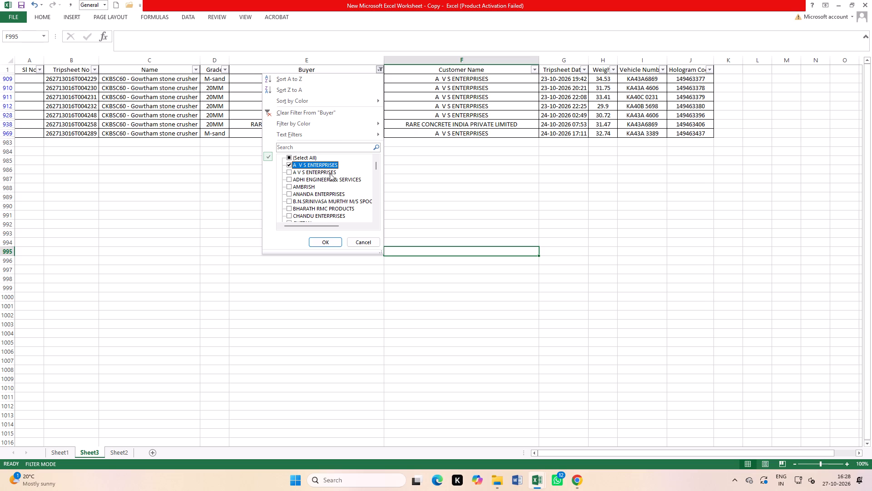
pyautogui.click(330, 173)
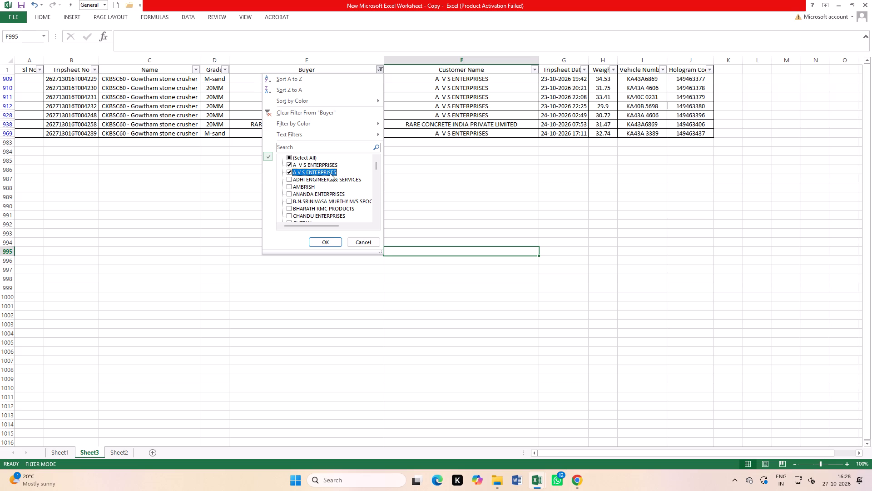
pyautogui.click(328, 243)
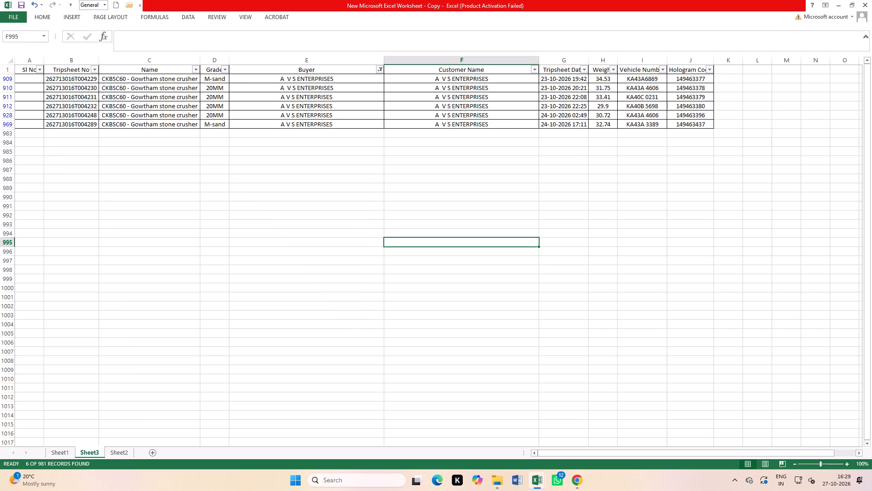
pyautogui.click(373, 192)
# Compare the summed A V S ENTERPRISES weights in Sheet3 with the summed net weights in the ggggggg workbook.
pyautogui.moveTo(602, 81); pyautogui.dragTo(600, 123)
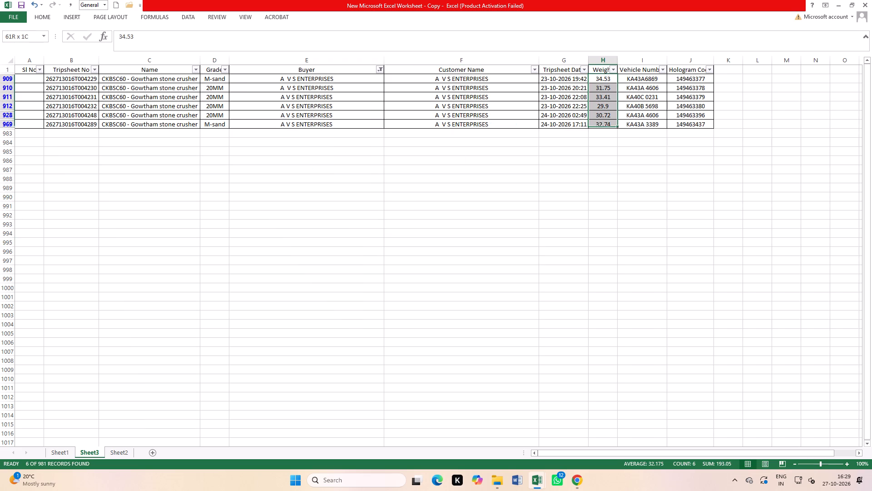
pyautogui.moveTo(600, 123); pyautogui.dragTo(600, 127)
pyautogui.click(380, 72)
pyautogui.click(492, 225)
pyautogui.hotkey('ctrl', 'Tab')
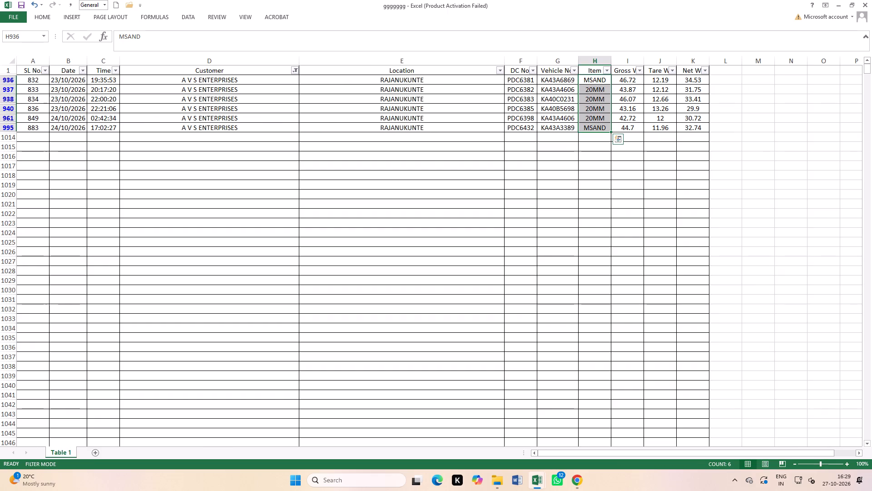
pyautogui.moveTo(688, 82); pyautogui.dragTo(688, 127)
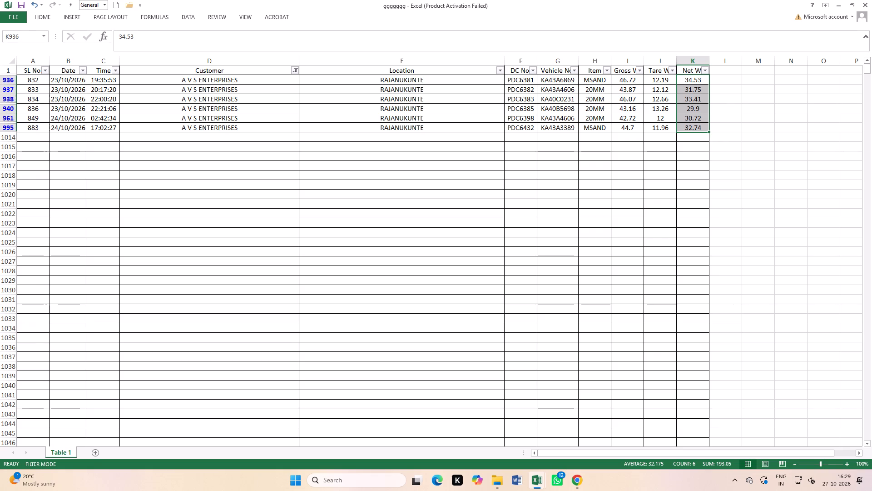
# Filter the ggggggg workbook's Customer column to show only ASHRITA STONE CRUSHER.
pyautogui.scroll(1, 308, 180)
pyautogui.click(295, 73)
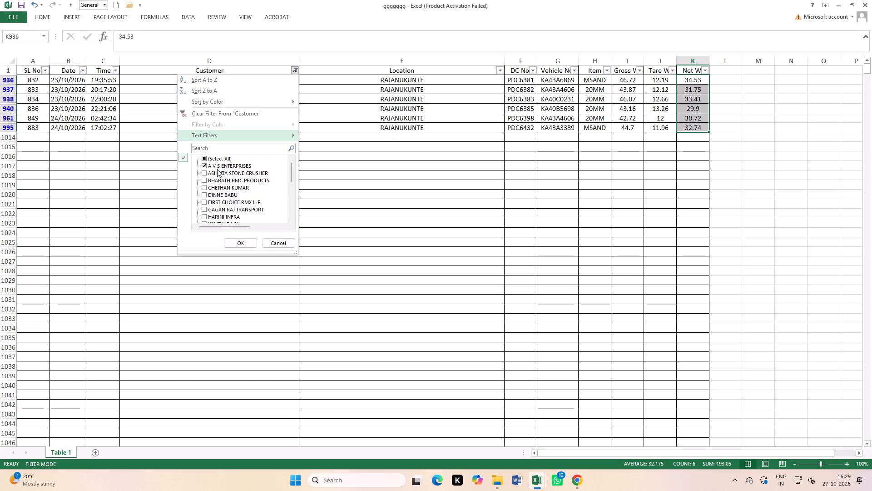
pyautogui.click(217, 167)
pyautogui.click(220, 172)
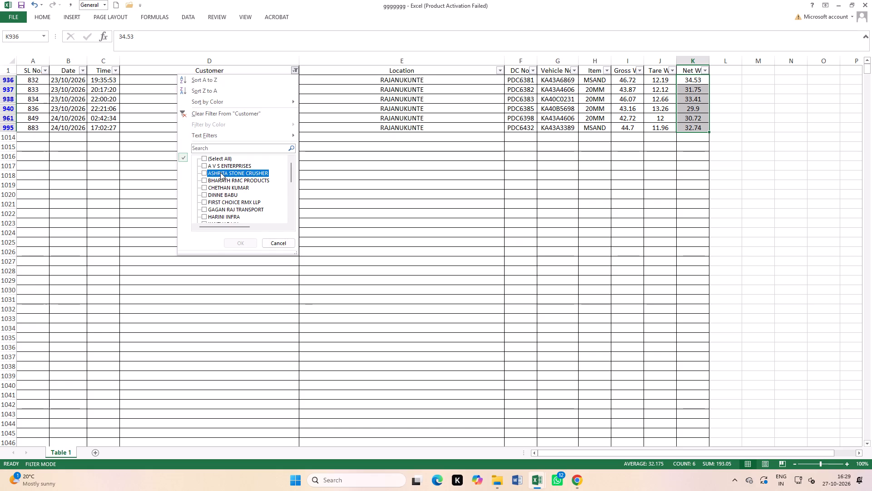
pyautogui.click(231, 241)
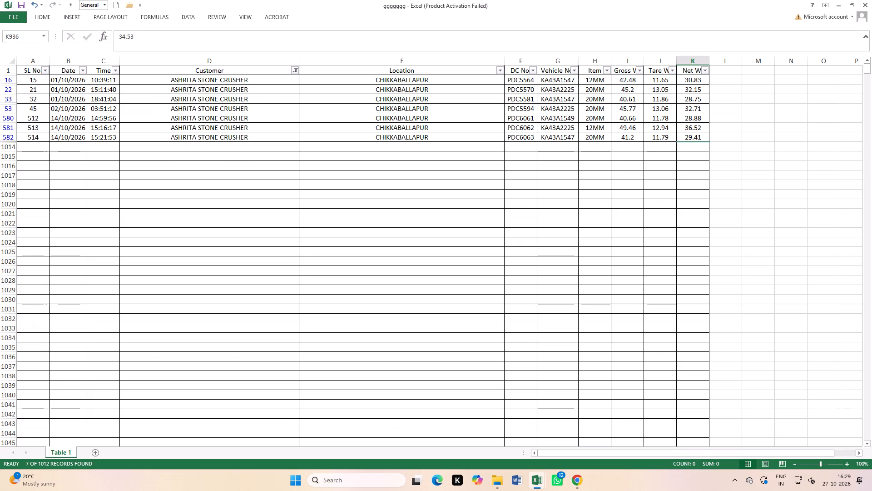
# Switch to Sheet3 of the New Microsoft Excel Worksheet - Copy workbook.
pyautogui.hotkey('ctrl', 'Tab')
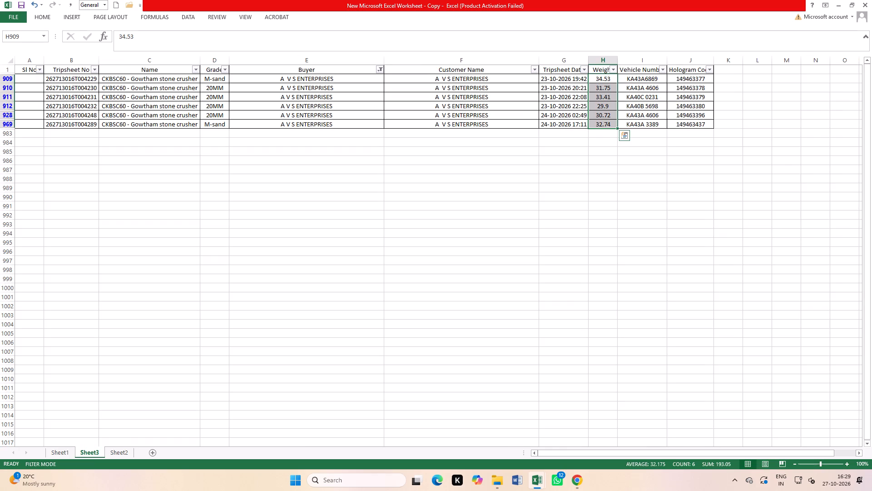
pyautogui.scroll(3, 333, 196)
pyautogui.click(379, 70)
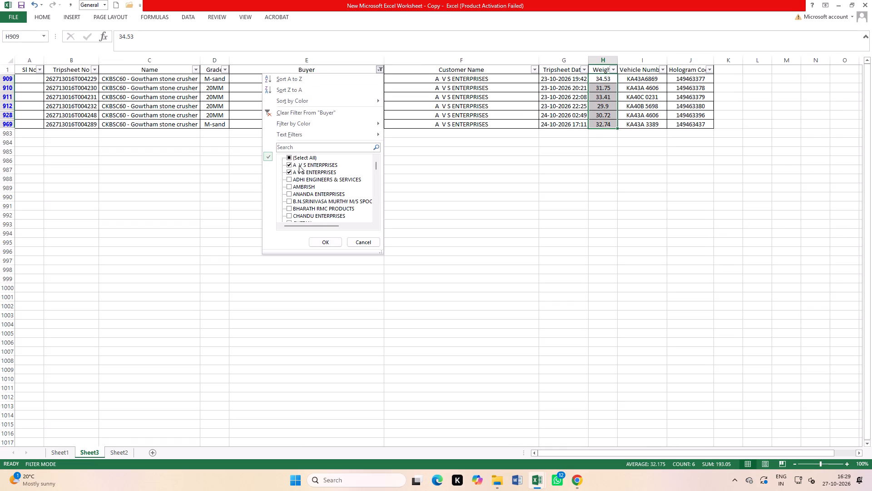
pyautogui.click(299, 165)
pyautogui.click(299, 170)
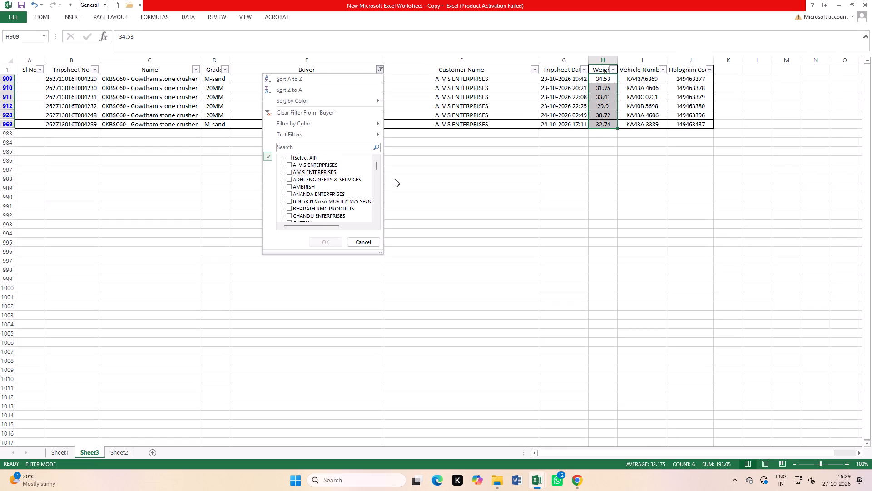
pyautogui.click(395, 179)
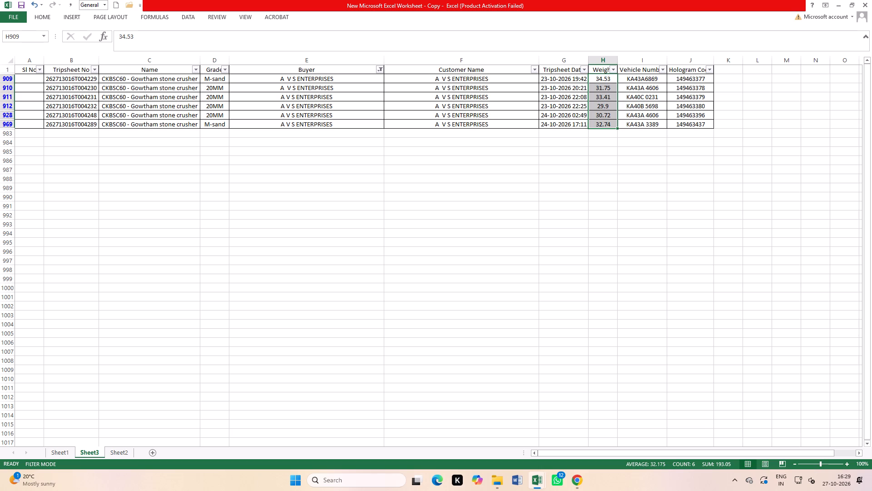
# Filter Sheet3's Buyer column to show only GRASIM INDUSTRIES IIMITED.
pyautogui.click(380, 71)
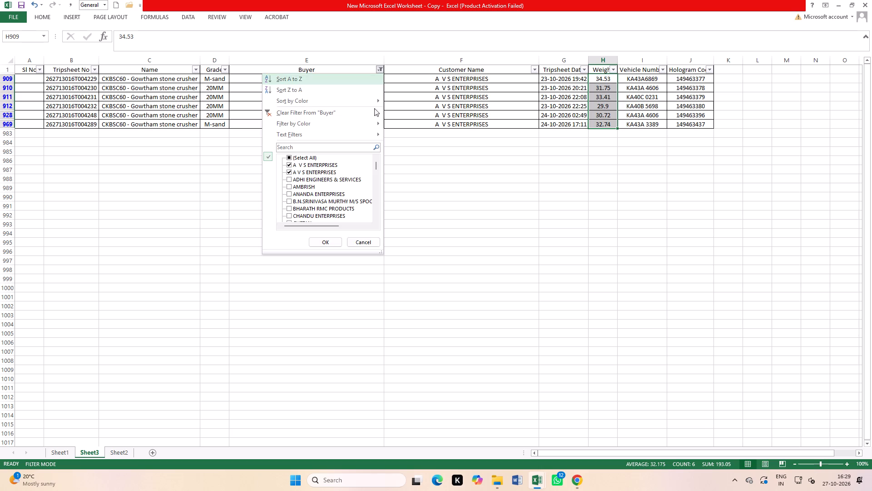
pyautogui.click(304, 158)
pyautogui.click(301, 157)
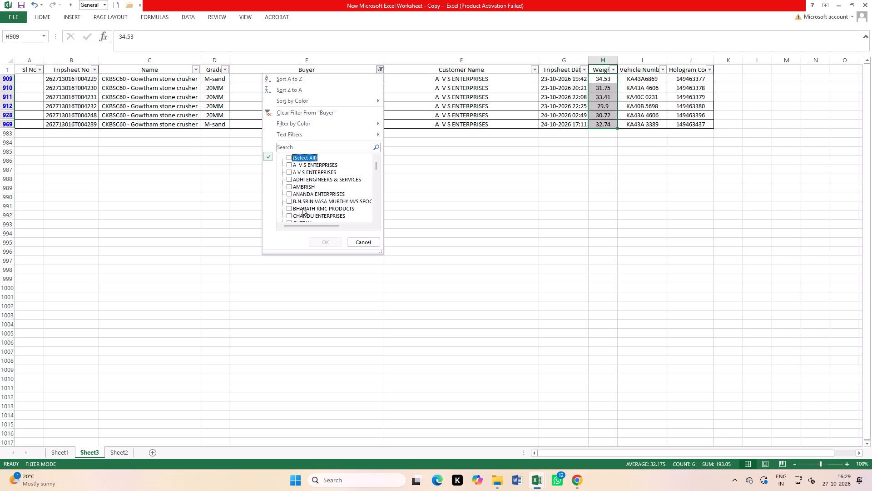
pyautogui.scroll(-3, 302, 208)
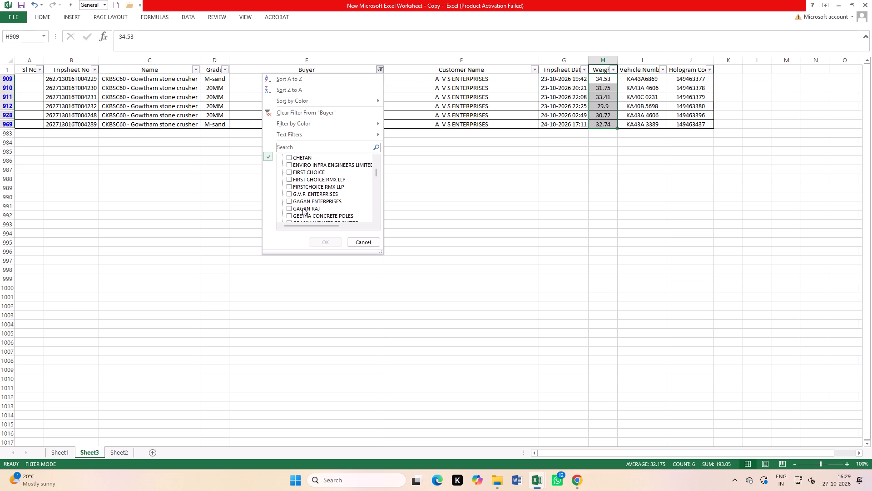
pyautogui.scroll(-11, 302, 208)
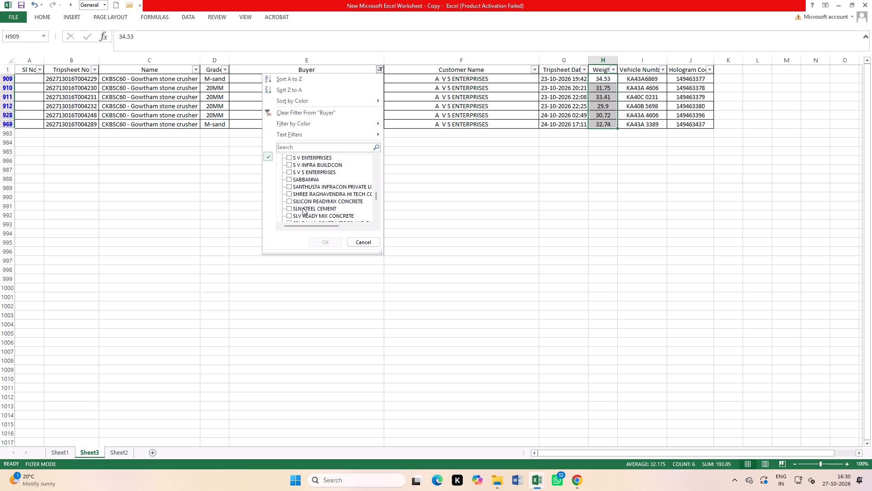
pyautogui.scroll(2, 302, 208)
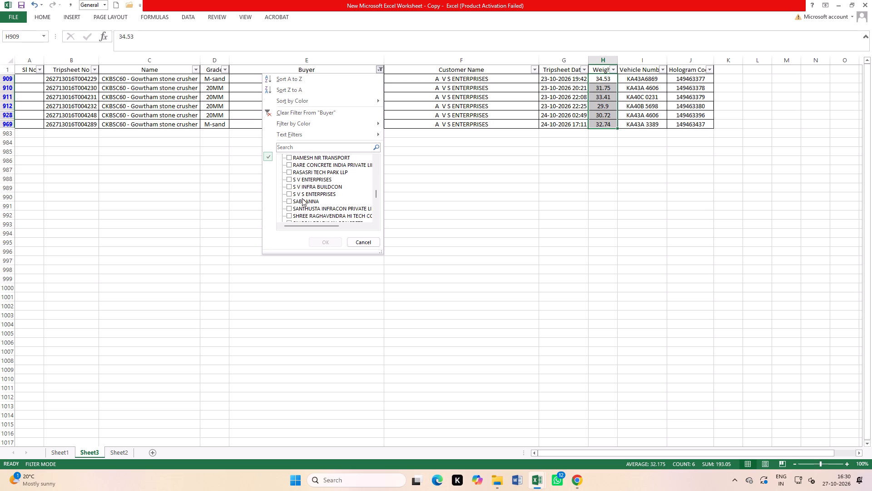
pyautogui.scroll(6, 299, 188)
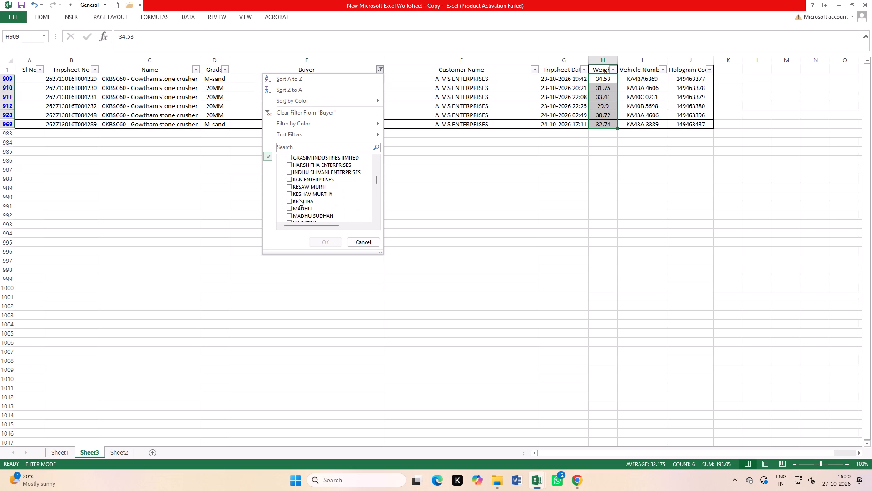
pyautogui.scroll(-1, 303, 208)
pyautogui.scroll(4, 303, 208)
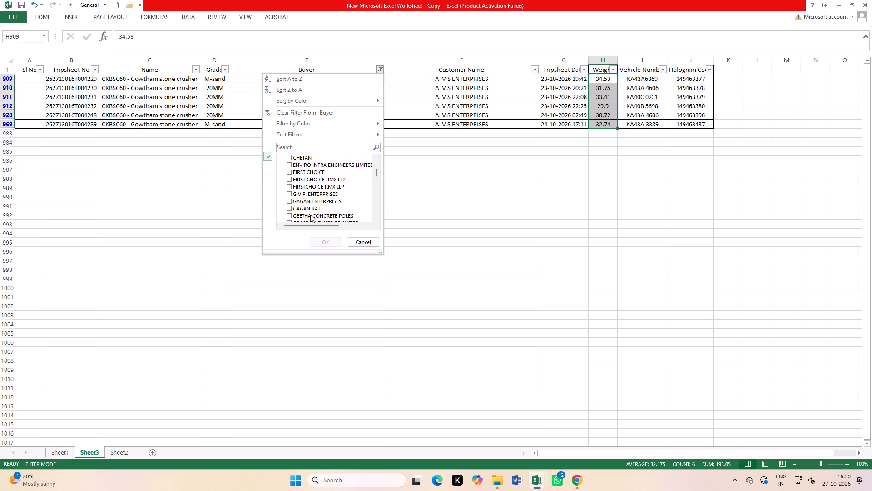
pyautogui.scroll(-1, 312, 213)
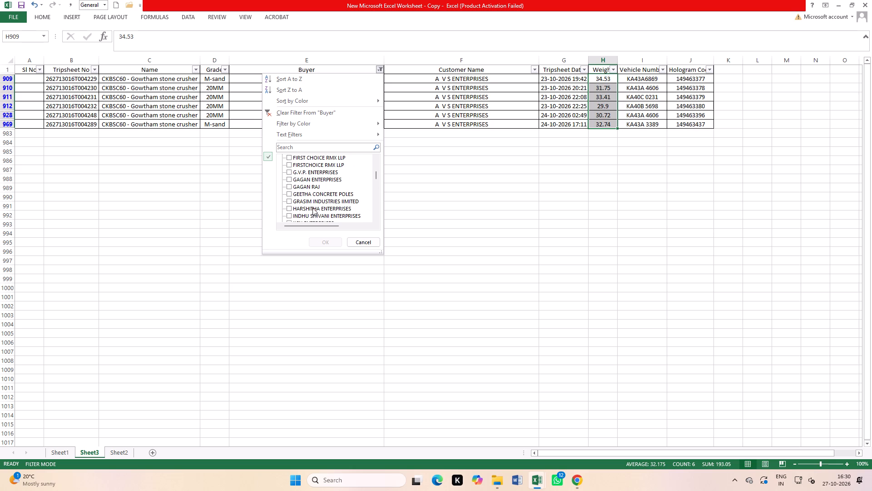
pyautogui.click(314, 200)
pyautogui.click(322, 240)
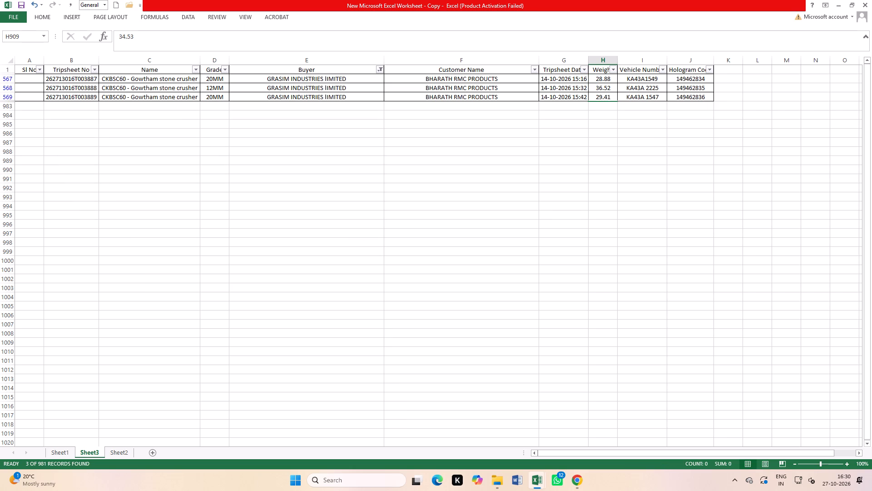
pyautogui.click(441, 208)
# Compare the ASHRITA STONE CRUSHER trips in the ggggggg workbook with the filtered GRASIM INDUSTRIES trips in Sheet3, checking dates, vehicles and weights.
pyautogui.scroll(5, 441, 208)
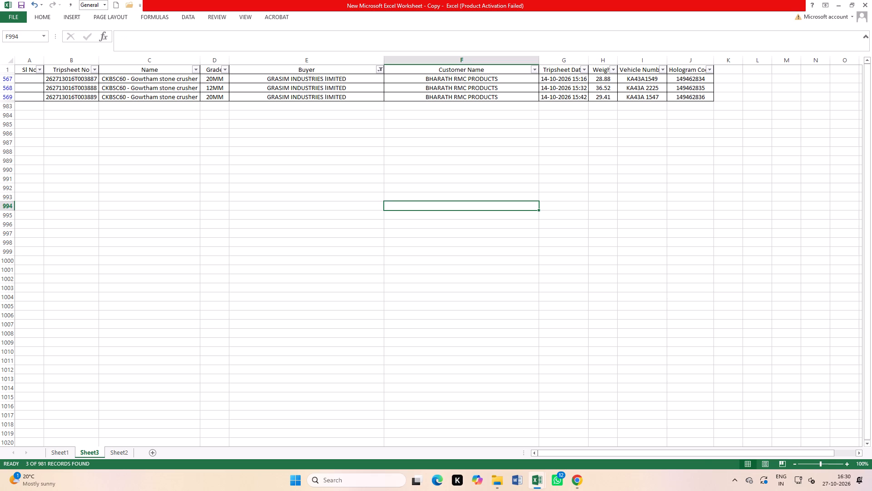
pyautogui.hotkey('ctrl', 'Tab')
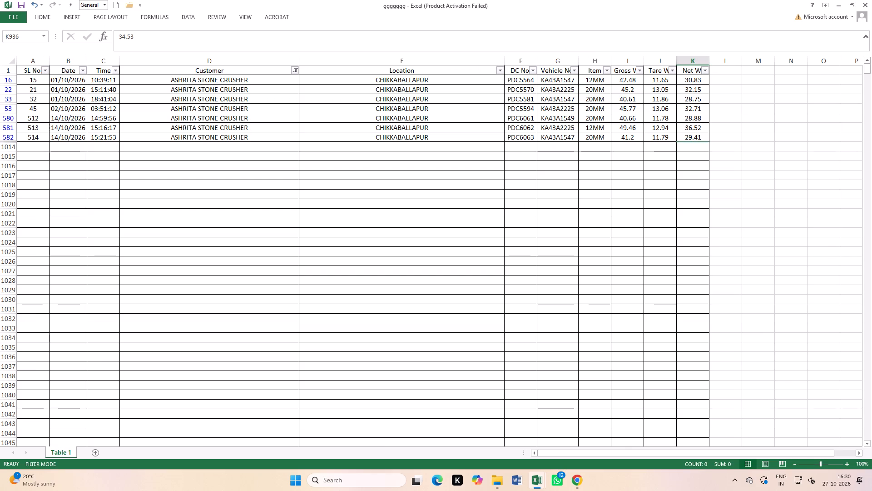
pyautogui.scroll(5, 520, 235)
pyautogui.moveTo(663, 82); pyautogui.dragTo(664, 133)
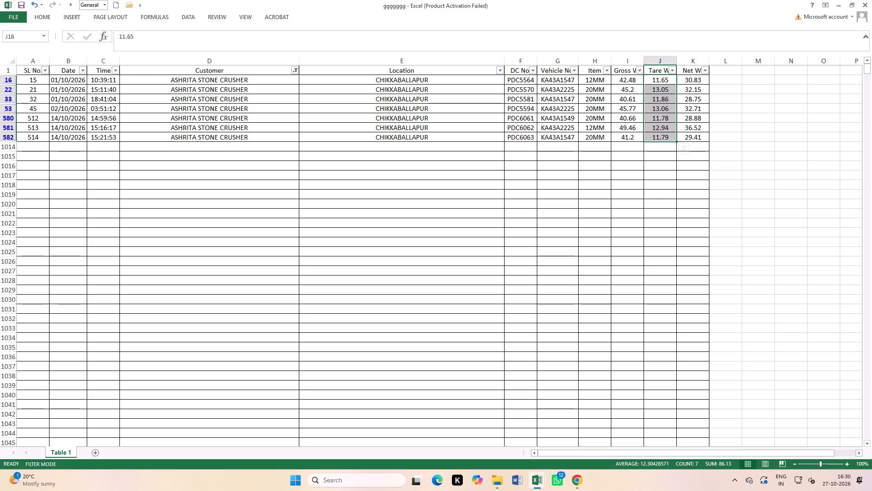
pyautogui.scroll(3, 446, 208)
pyautogui.hotkey('ctrl', 'Tab')
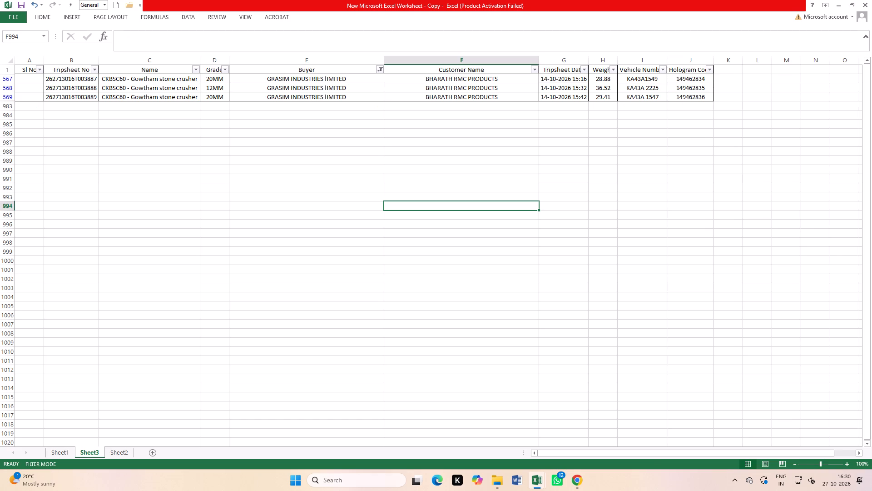
# Add BHARATH RMC PRODUCTS to Sheet3's Buyer filter alongside GRASIM INDUSTRIES IIMITED.
pyautogui.scroll(4, 470, 171)
pyautogui.click(383, 72)
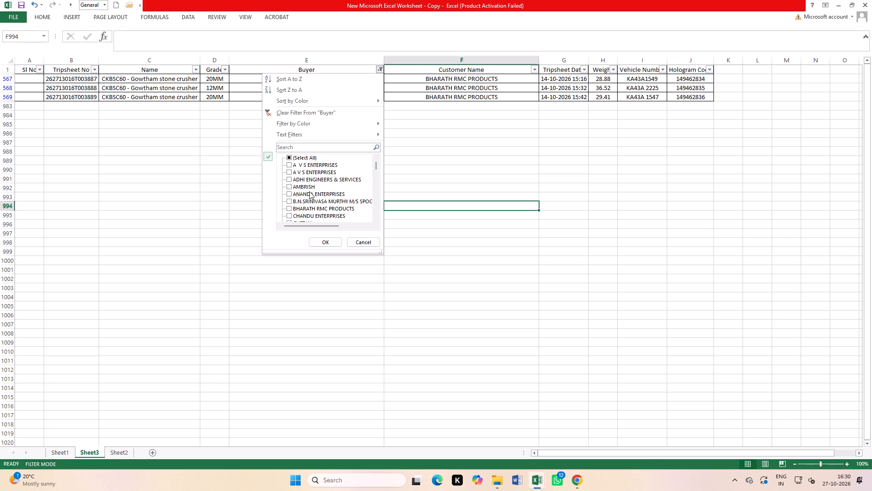
pyautogui.scroll(-5, 293, 197)
pyautogui.scroll(3, 304, 180)
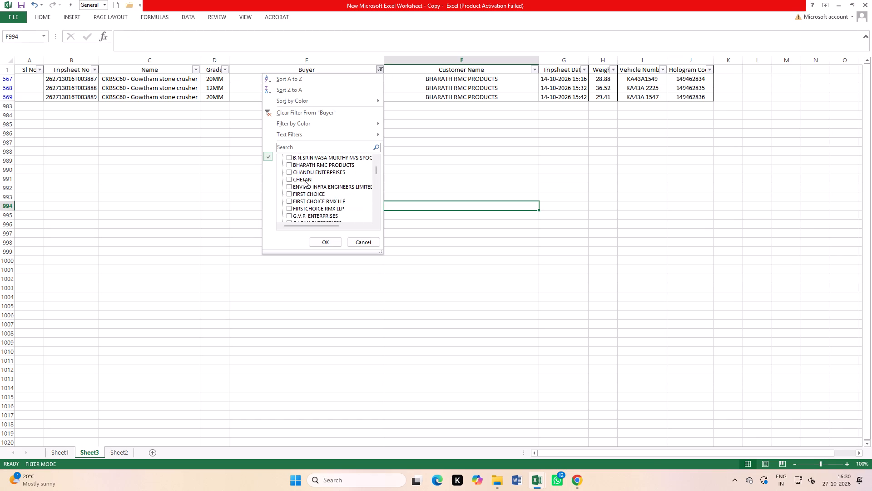
pyautogui.scroll(3, 304, 180)
pyautogui.scroll(-1, 304, 180)
pyautogui.click(305, 189)
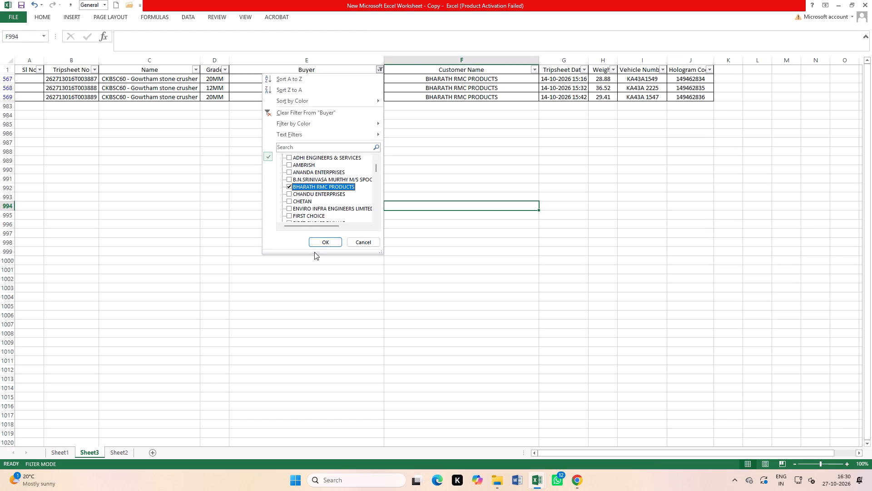
pyautogui.click(317, 244)
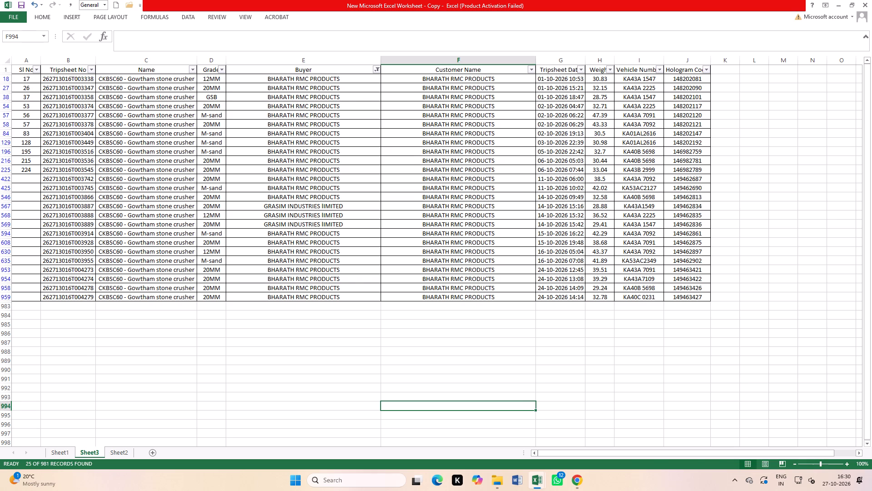
# Switch to the ggggggg workbook and add BHARATH RMC PRODUCTS to its Customer filter alongside ASHRITA STONE CRUSHER.
pyautogui.hotkey('ctrl', 'Tab')
pyautogui.click(298, 72)
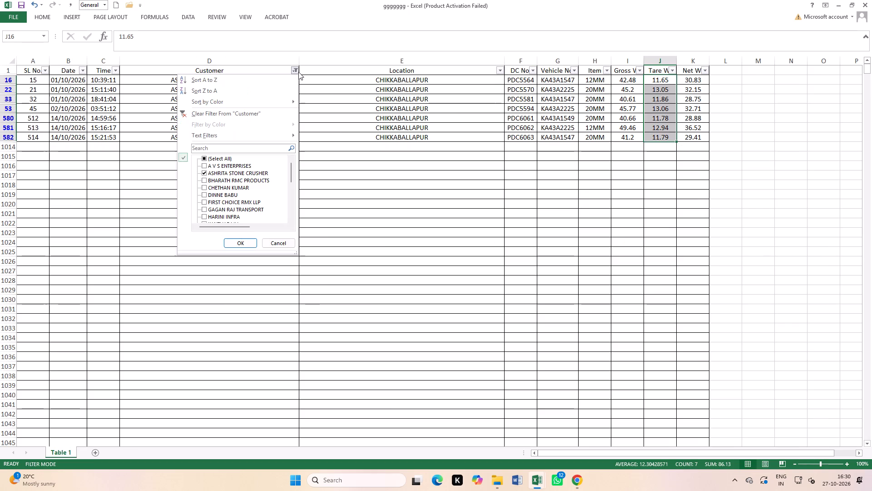
pyautogui.click(223, 178)
pyautogui.click(240, 241)
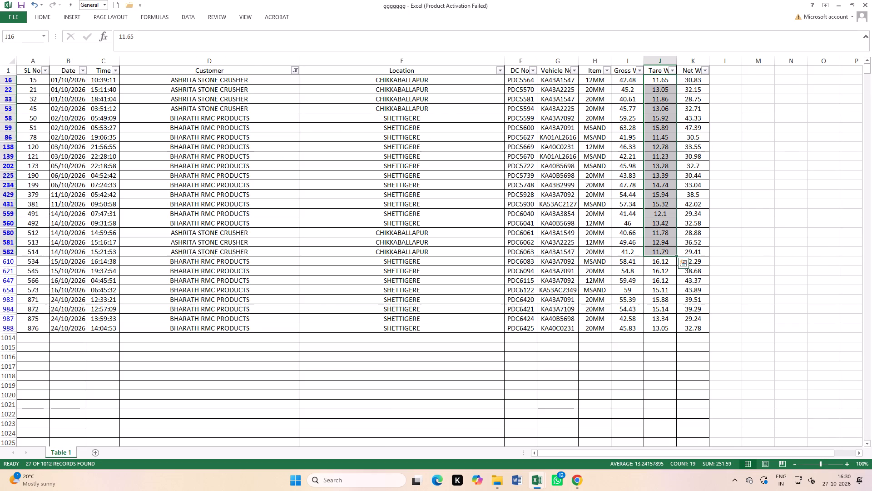
# Compare the total net weight of the filtered trips in the ggggggg workbook with the total of Sheet3's filtered Weight column.
pyautogui.click(471, 226)
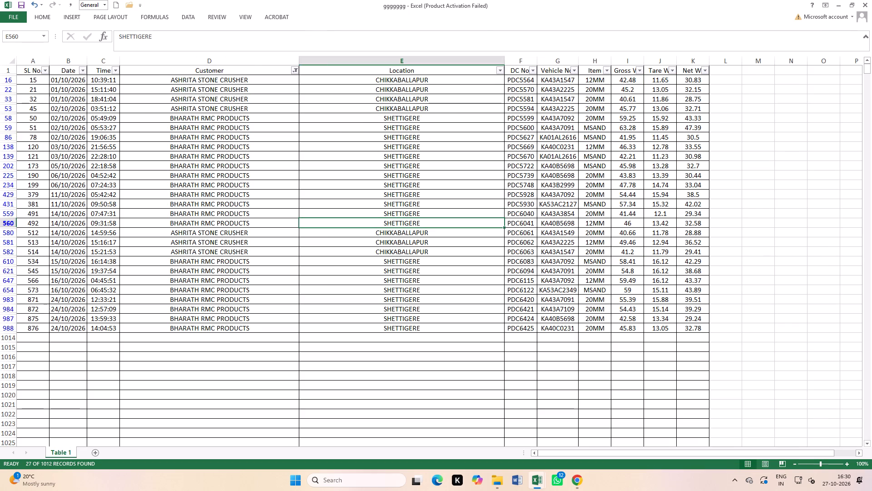
pyautogui.moveTo(688, 79); pyautogui.dragTo(697, 333)
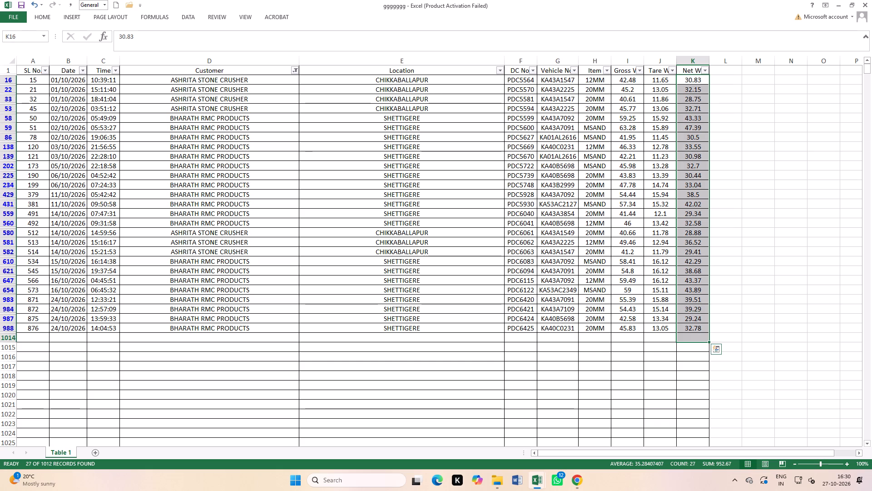
pyautogui.hotkey('ctrl', 'Tab')
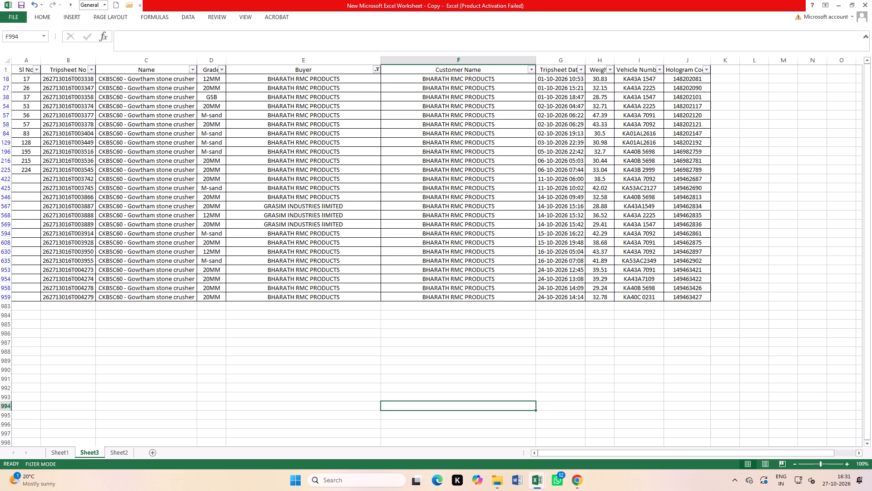
pyautogui.scroll(2, 580, 157)
pyautogui.moveTo(600, 83); pyautogui.dragTo(604, 135)
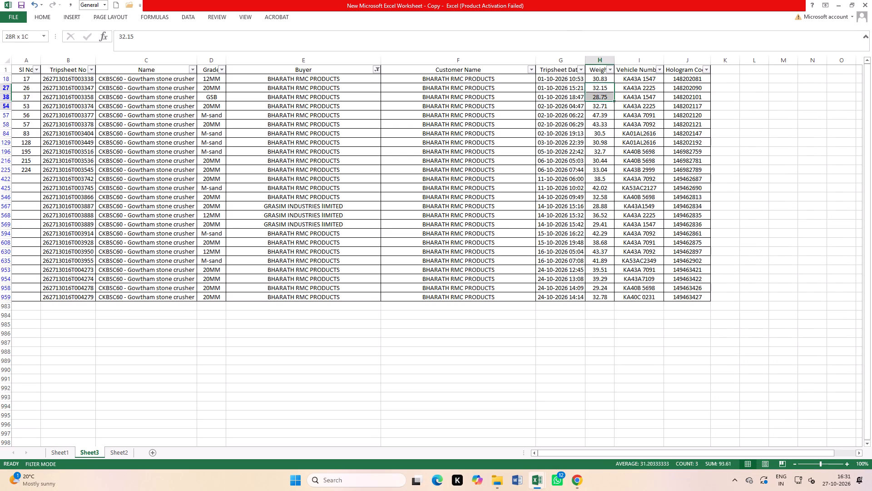
pyautogui.moveTo(604, 135); pyautogui.dragTo(604, 184)
pyautogui.moveTo(599, 76); pyautogui.dragTo(605, 300)
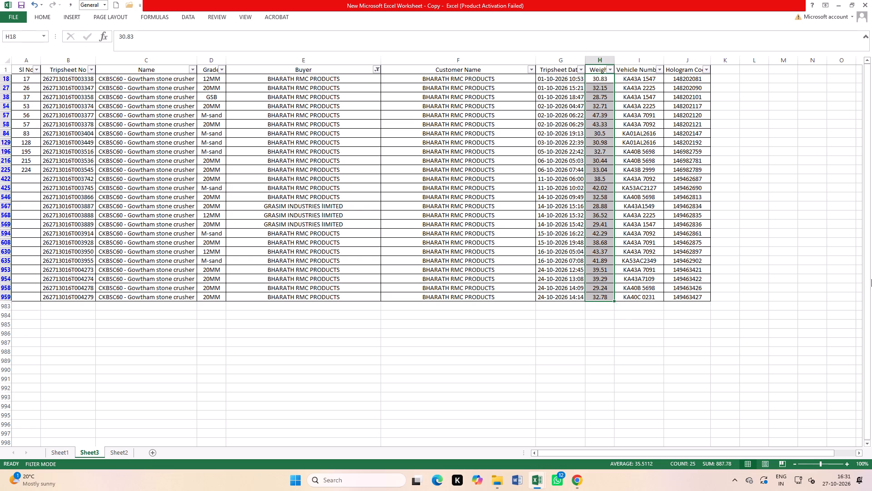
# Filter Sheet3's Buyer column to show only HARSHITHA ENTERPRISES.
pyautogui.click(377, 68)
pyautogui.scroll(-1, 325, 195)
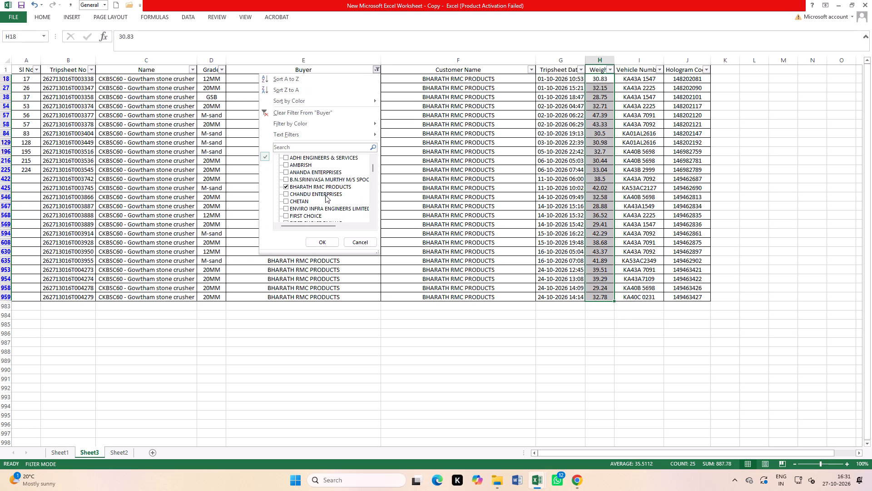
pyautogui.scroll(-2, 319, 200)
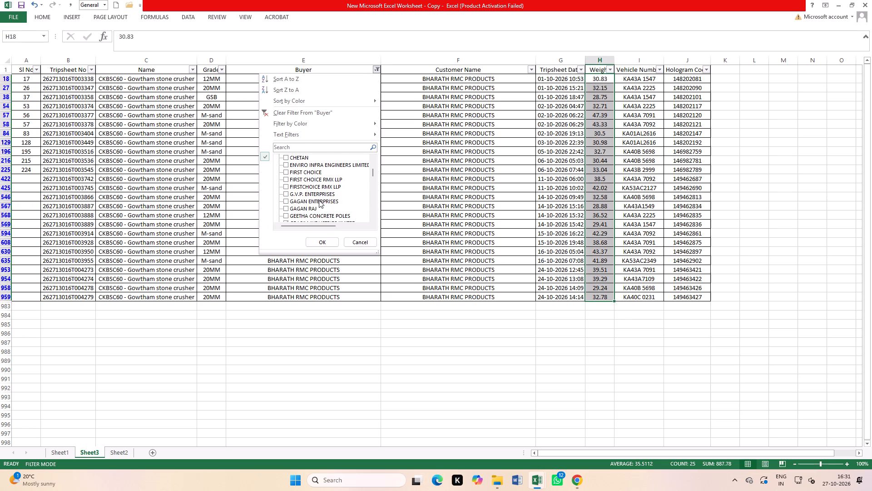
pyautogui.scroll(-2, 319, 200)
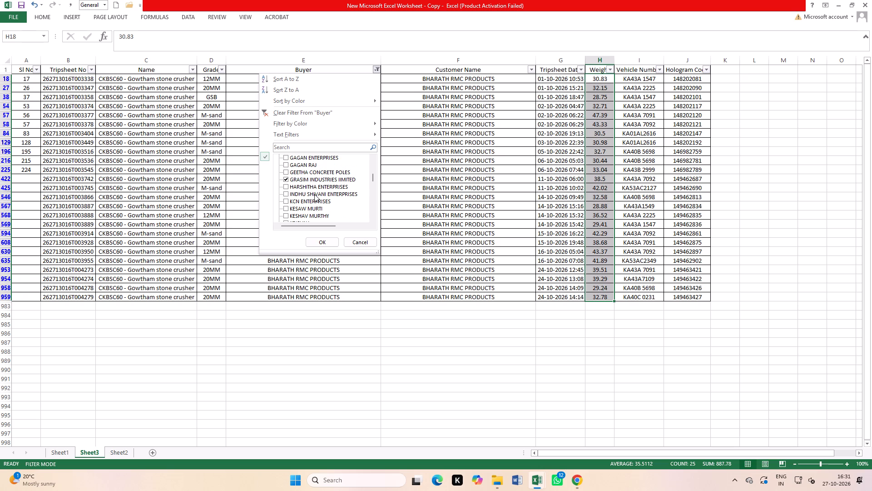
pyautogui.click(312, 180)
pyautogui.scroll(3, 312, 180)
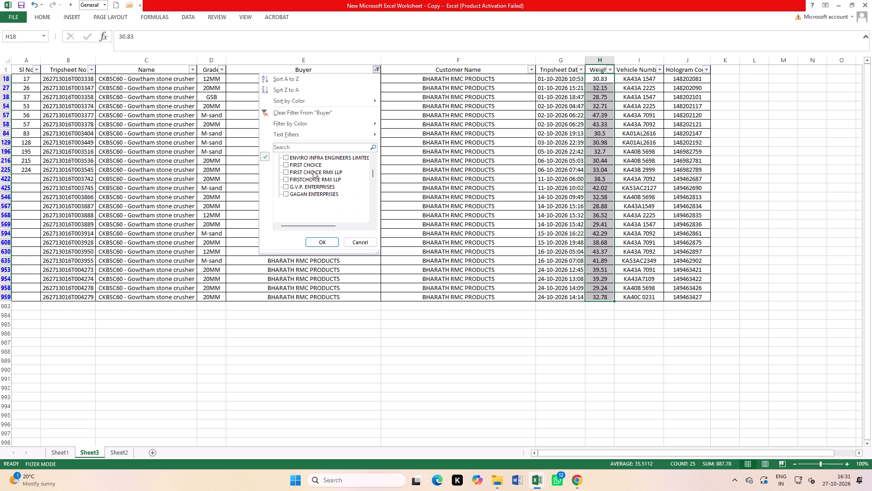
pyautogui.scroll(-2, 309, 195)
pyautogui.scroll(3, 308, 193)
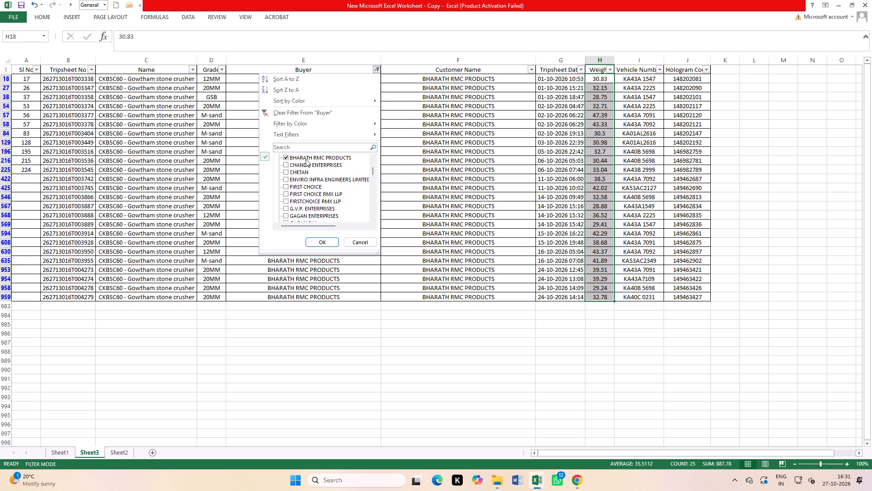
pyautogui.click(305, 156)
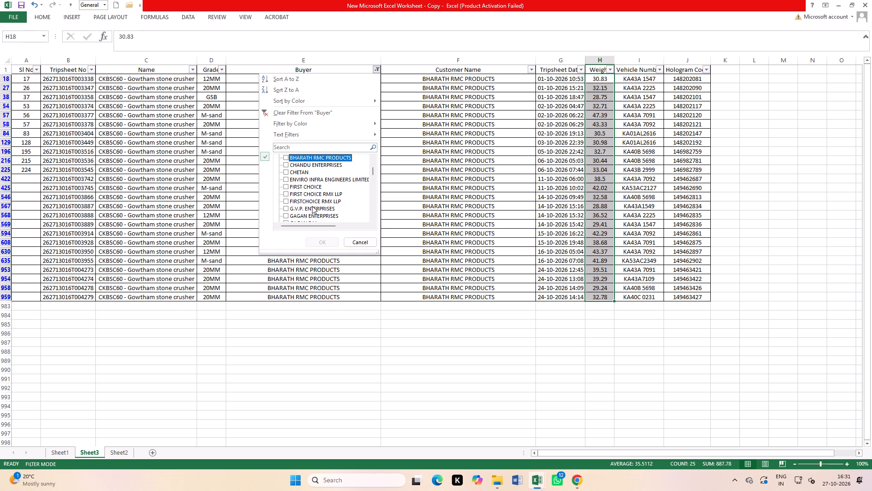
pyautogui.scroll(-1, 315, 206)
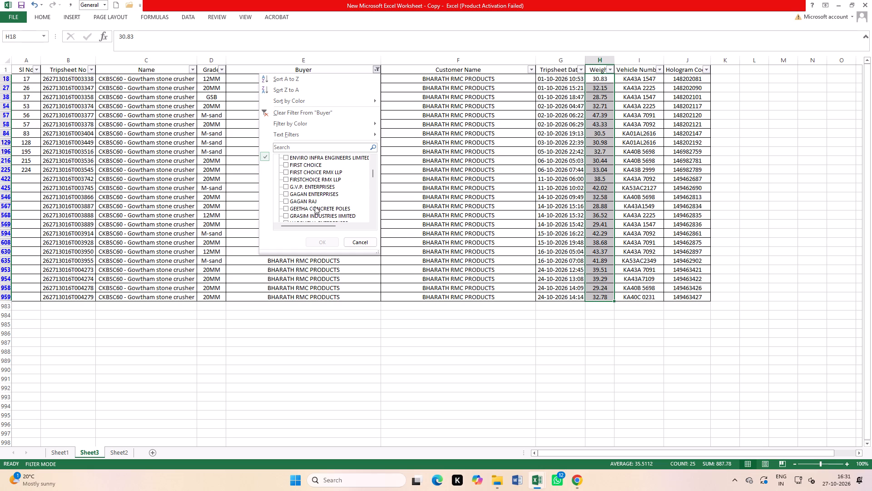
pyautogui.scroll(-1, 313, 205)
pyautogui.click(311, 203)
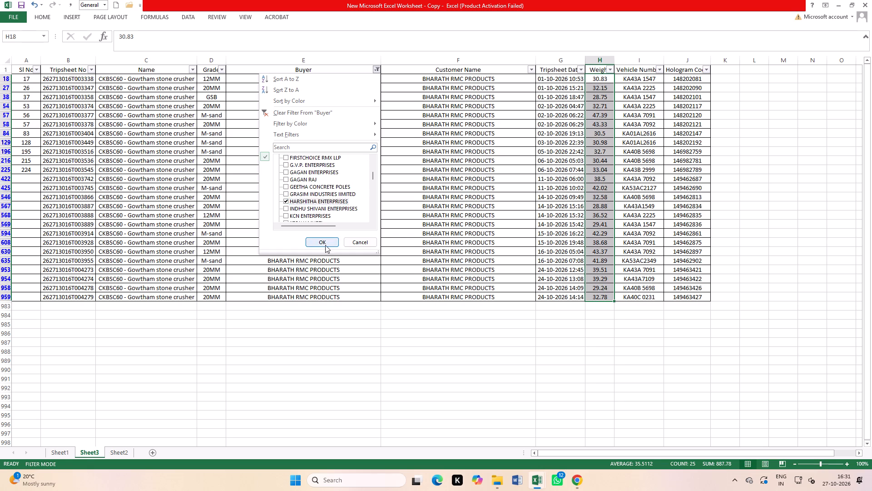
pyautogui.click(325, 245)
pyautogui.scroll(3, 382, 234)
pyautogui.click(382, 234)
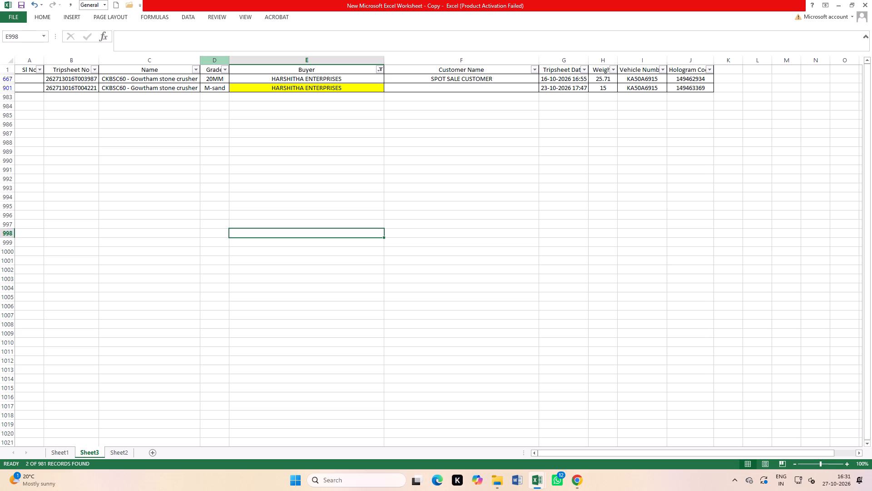
# Filter the ggggggg workbook's Customer column to only ASHRITA STONE CRUSHER and select its net weights to total them.
pyautogui.hotkey('ctrl', 'Tab')
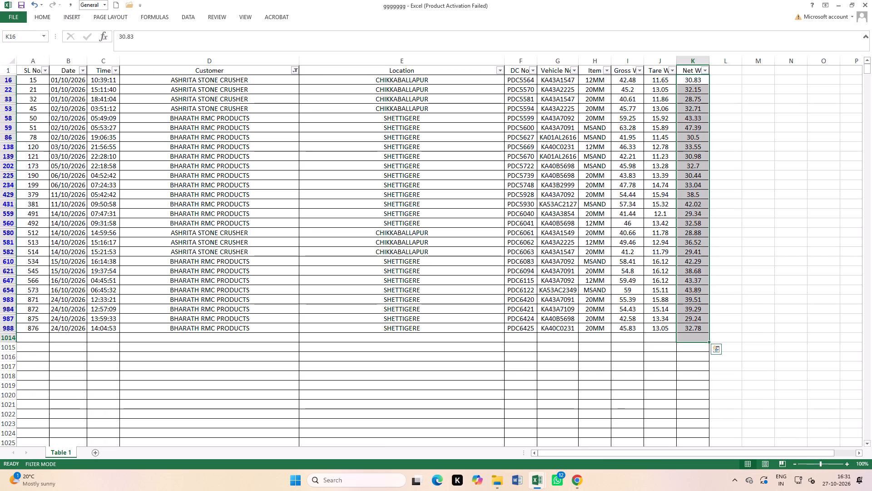
pyautogui.scroll(5, 236, 85)
pyautogui.click(296, 72)
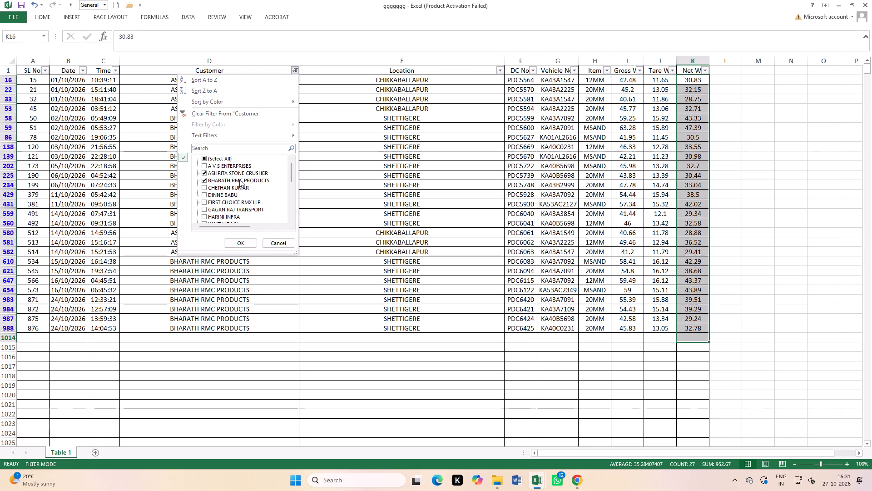
pyautogui.click(218, 180)
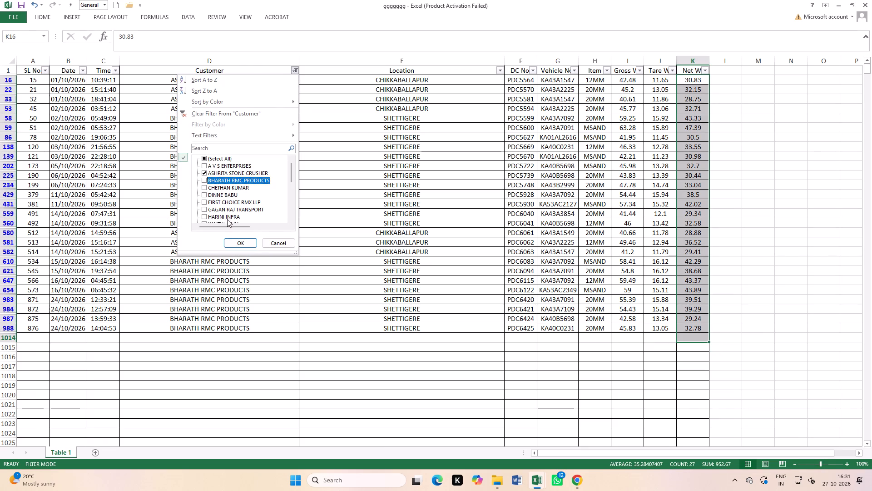
pyautogui.click(240, 242)
pyautogui.click(367, 212)
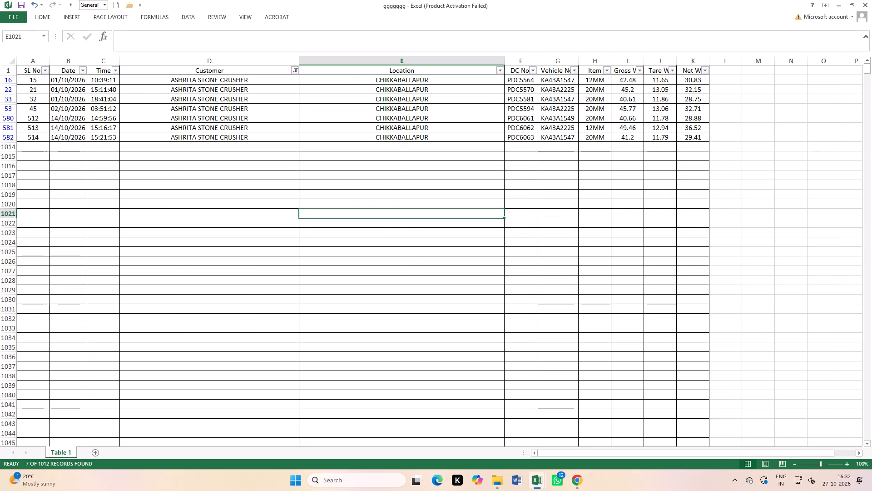
pyautogui.moveTo(692, 80); pyautogui.dragTo(698, 135)
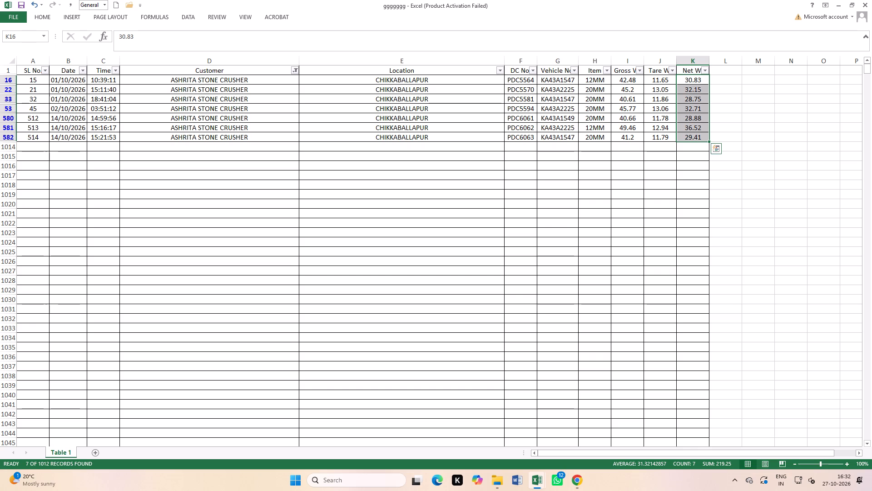
# Switch to Sheet3 and filter its Buyer column to show only GRASIM INDUSTRIES IIMITED.
pyautogui.hotkey('ctrl', 'Tab')
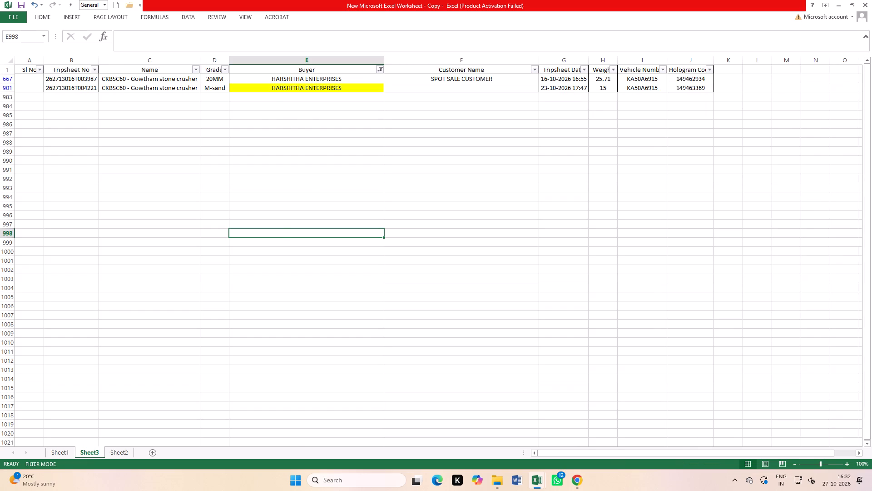
pyautogui.click(380, 73)
pyautogui.click(303, 187)
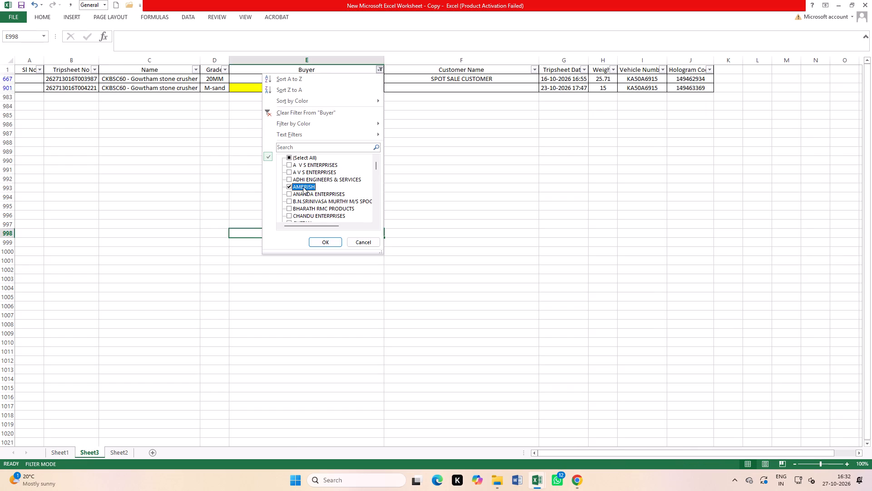
pyautogui.click(303, 188)
pyautogui.scroll(-5, 309, 205)
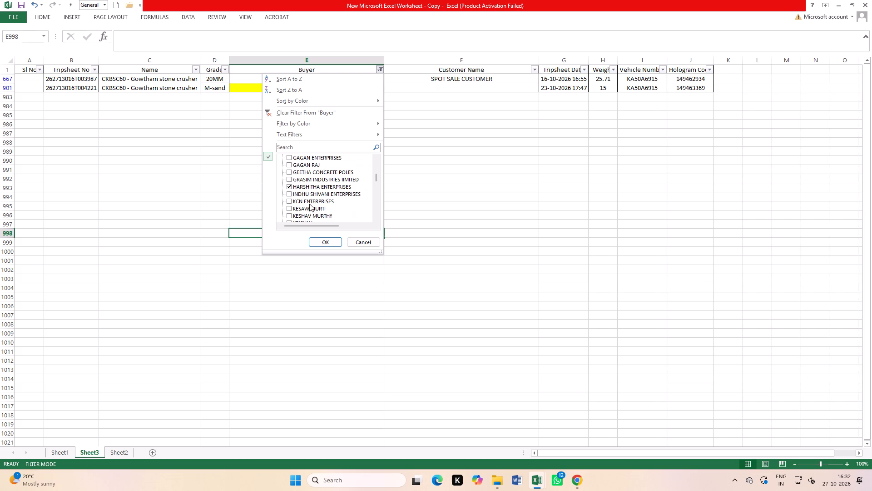
pyautogui.click(307, 188)
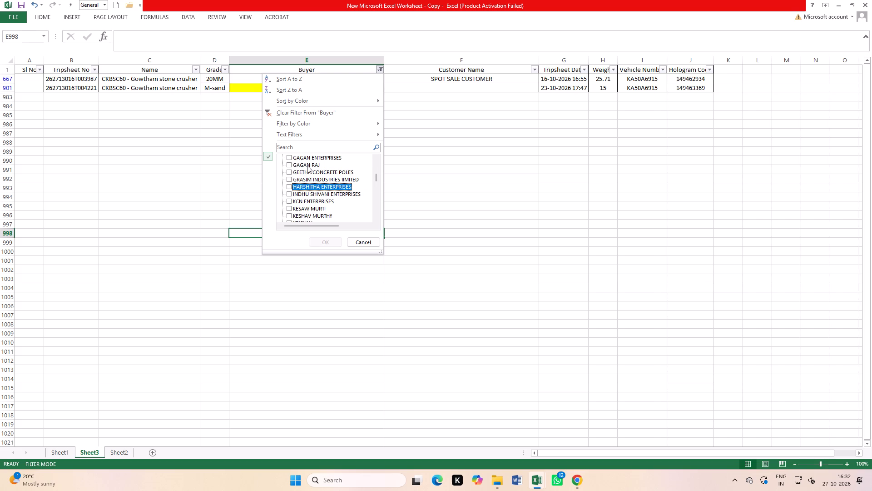
pyautogui.click(307, 178)
pyautogui.click(324, 241)
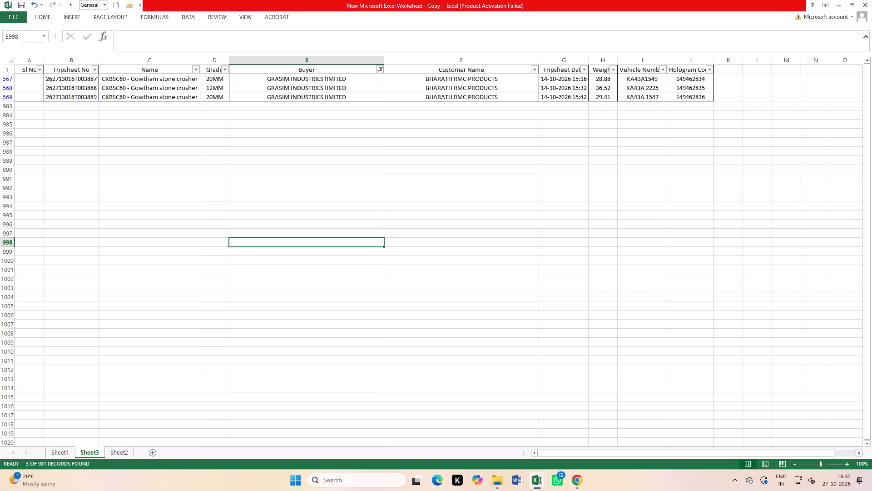
# Compare the 14/10/2026 ASHRITA STONE CRUSHER trips in the ggggggg workbook with Sheet3's GRASIM INDUSTRIES rows by vehicle and net weight.
pyautogui.hotkey('ctrl', 'Tab')
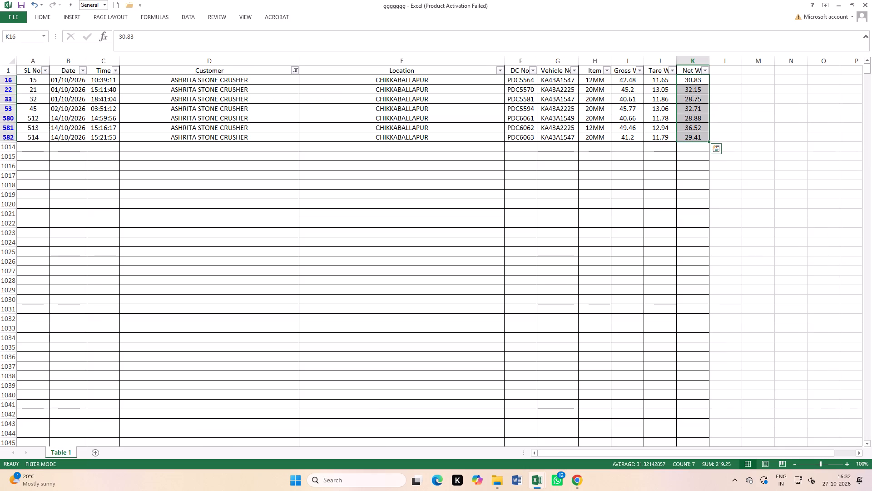
pyautogui.click(662, 164)
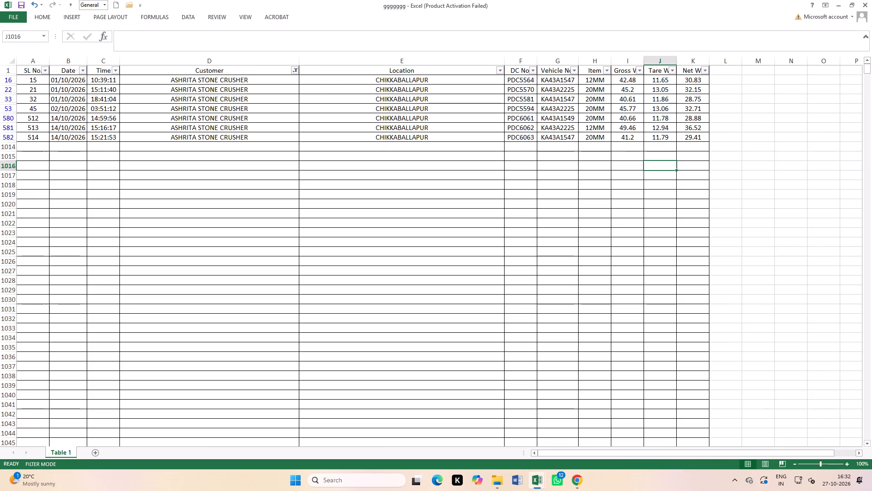
pyautogui.click(701, 117)
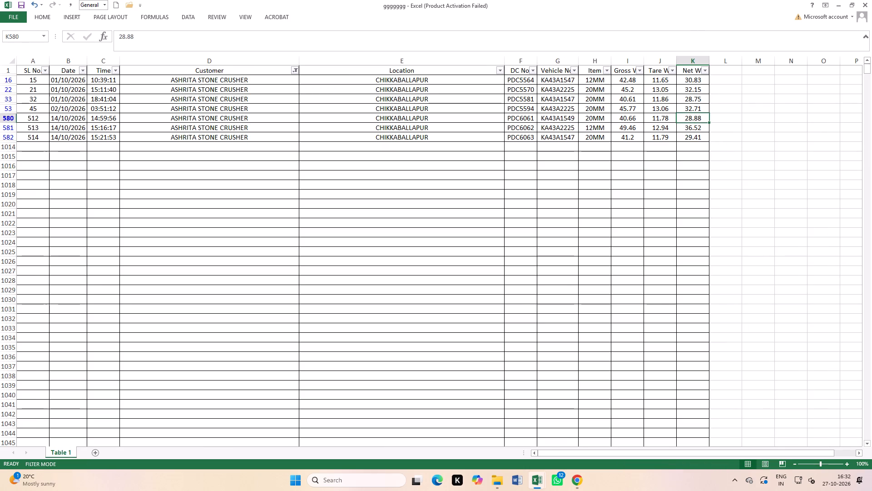
pyautogui.hotkey('ctrl', 'Tab')
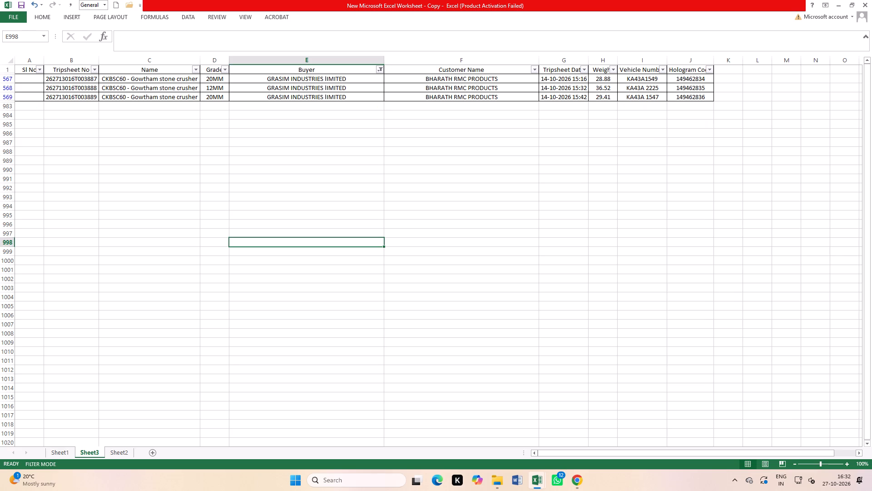
pyautogui.hotkey('ctrl', 'Tab')
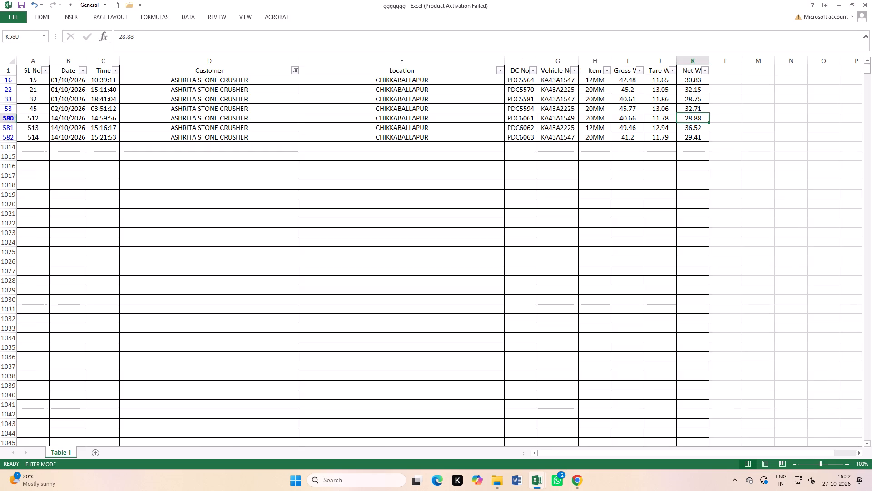
# Highlight the three 14/10/2026 ASHRITA STONE CRUSHER trips in yellow, from Date through Net Weight, in the ggggggg workbook.
pyautogui.click(699, 174)
pyautogui.moveTo(54, 119); pyautogui.dragTo(159, 135)
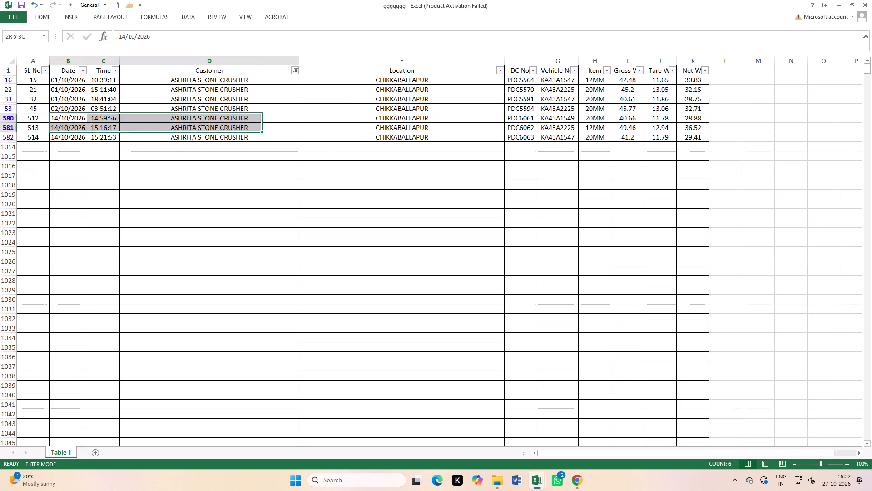
pyautogui.moveTo(159, 135); pyautogui.dragTo(691, 135)
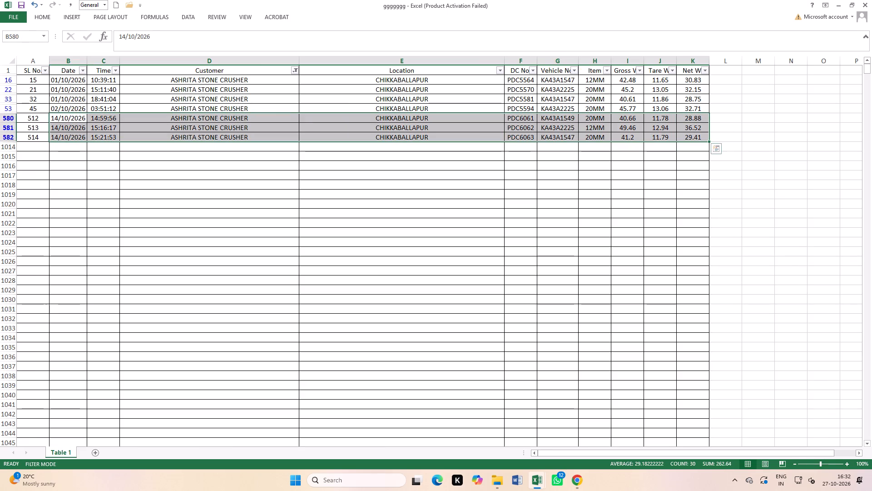
pyautogui.click(45, 16)
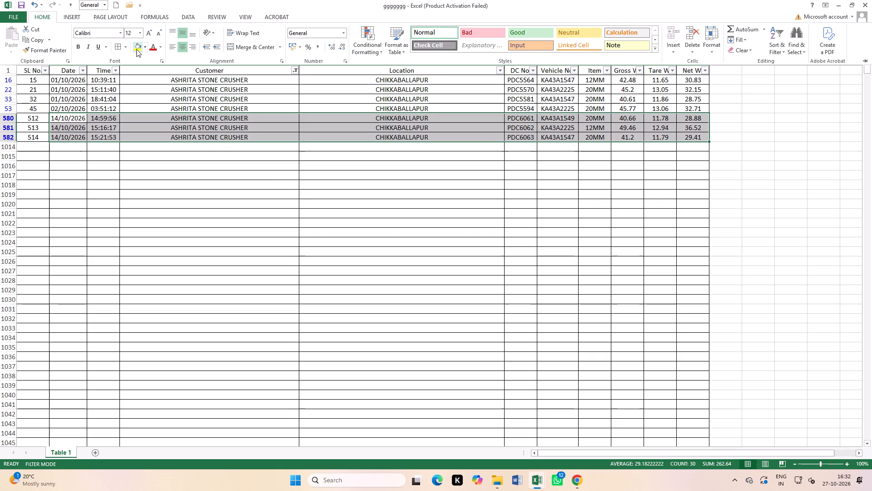
pyautogui.click(136, 49)
pyautogui.click(334, 200)
pyautogui.click(311, 201)
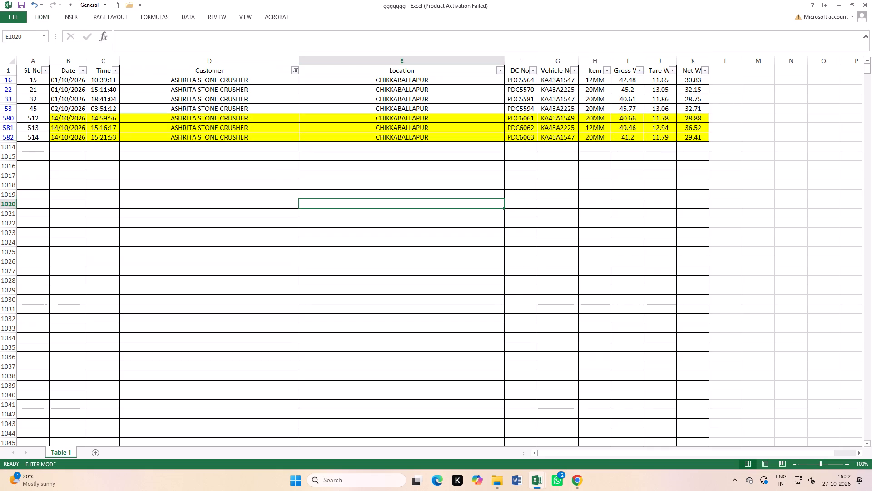
# Switch to Sheet3 and filter its Buyer column to show only BHARATH RMC PRODUCTS.
pyautogui.hotkey('ctrl', 'Tab')
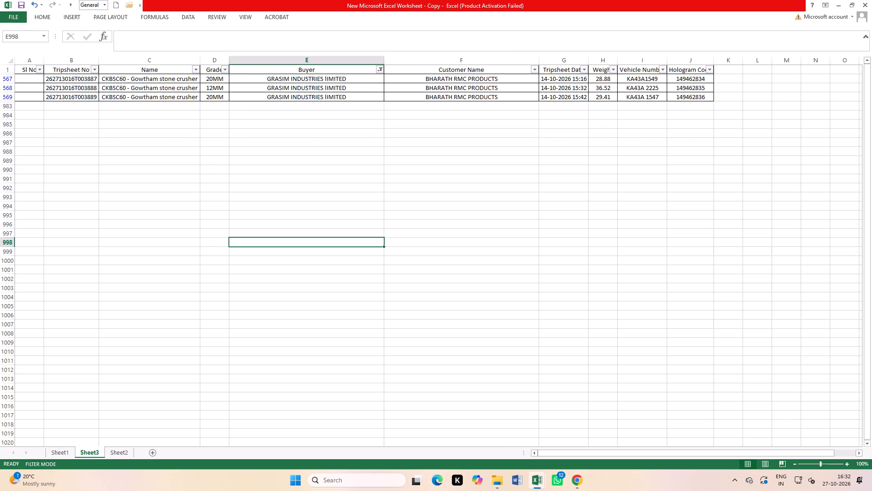
pyautogui.scroll(3, 272, 155)
pyautogui.click(380, 71)
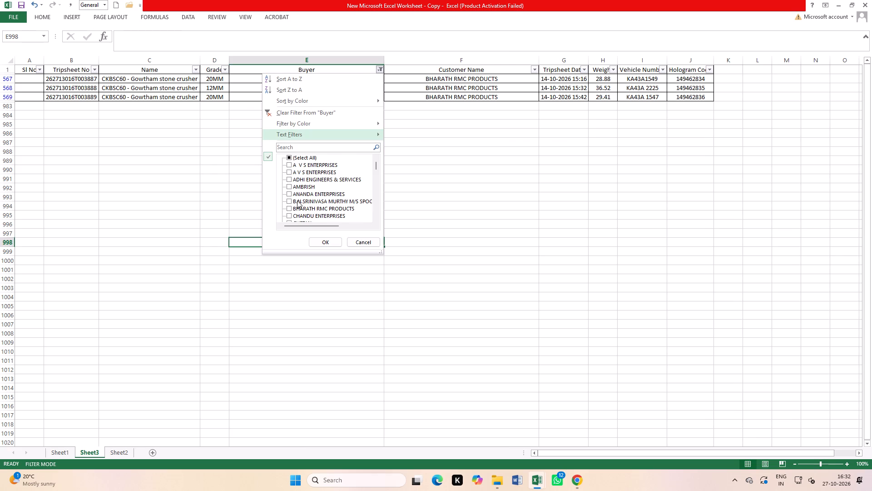
pyautogui.scroll(-4, 298, 203)
pyautogui.click(300, 203)
pyautogui.scroll(4, 303, 200)
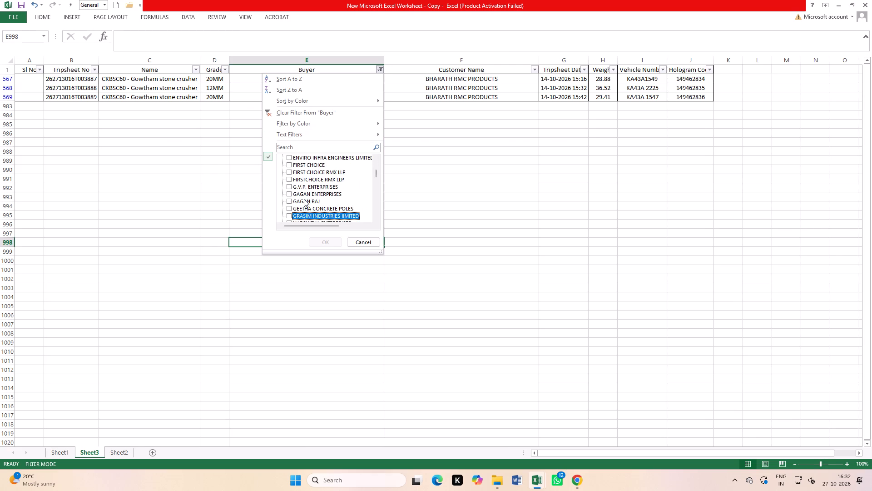
pyautogui.scroll(2, 306, 194)
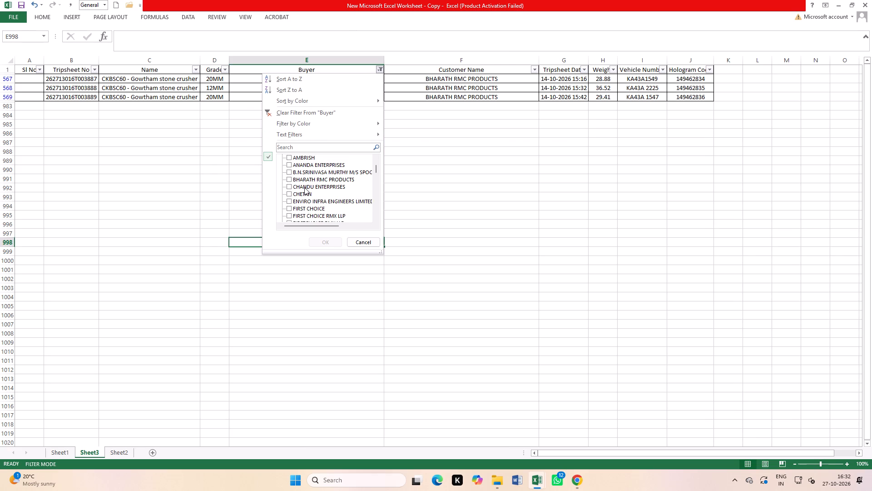
pyautogui.scroll(6, 304, 187)
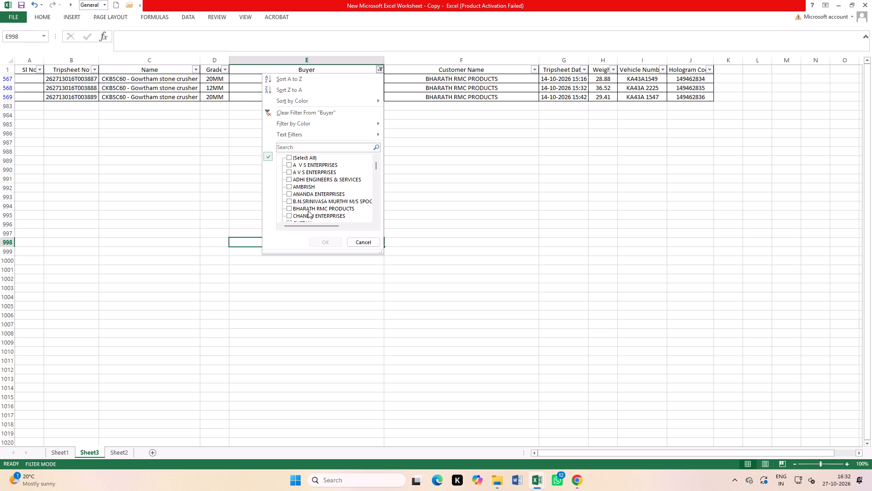
pyautogui.click(310, 211)
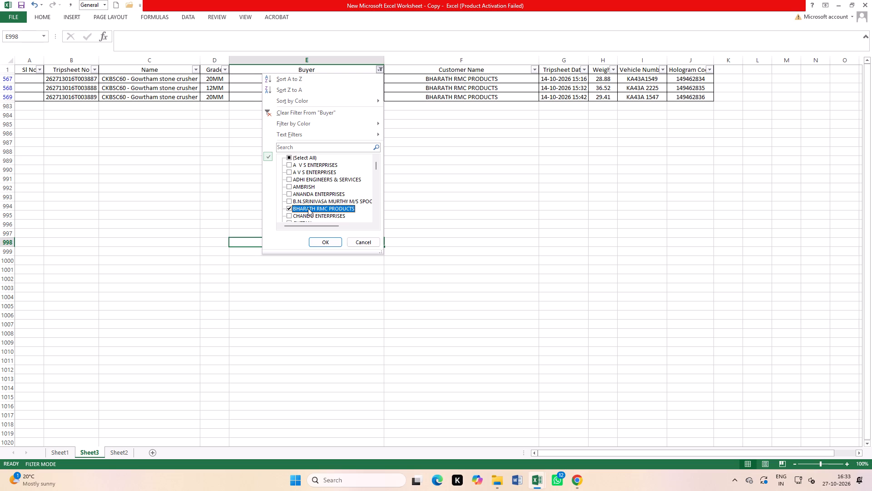
pyautogui.scroll(-6, 322, 178)
pyautogui.scroll(8, 319, 180)
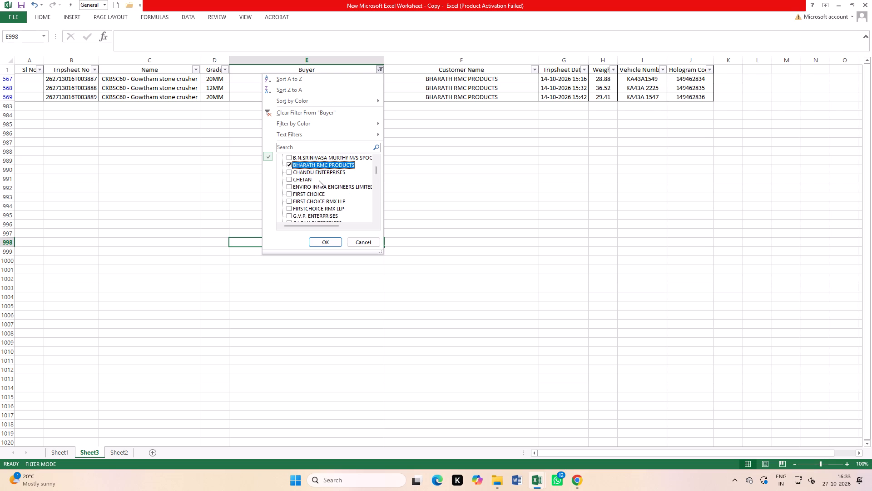
pyautogui.scroll(3, 319, 180)
pyautogui.click(330, 241)
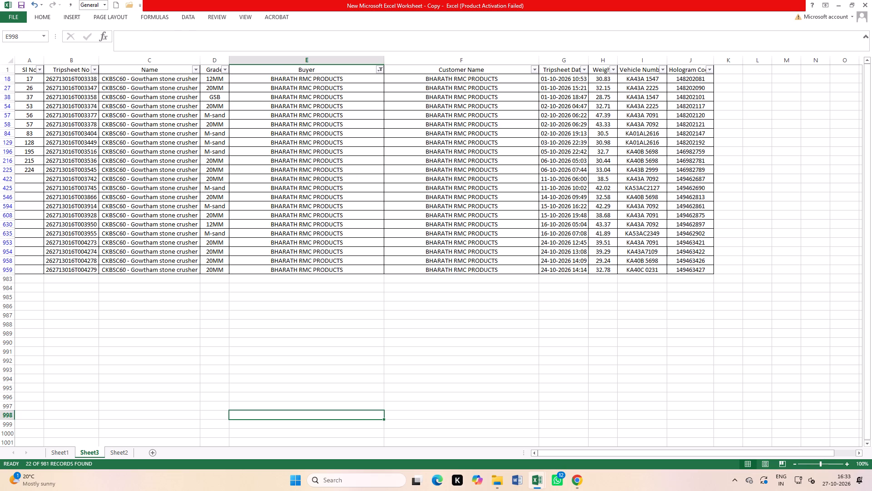
pyautogui.click(295, 241)
# Switch to the ggggggg workbook and filter its Customer column to show only BHARATH RMC PRODUCTS.
pyautogui.hotkey('ctrl', 'Tab')
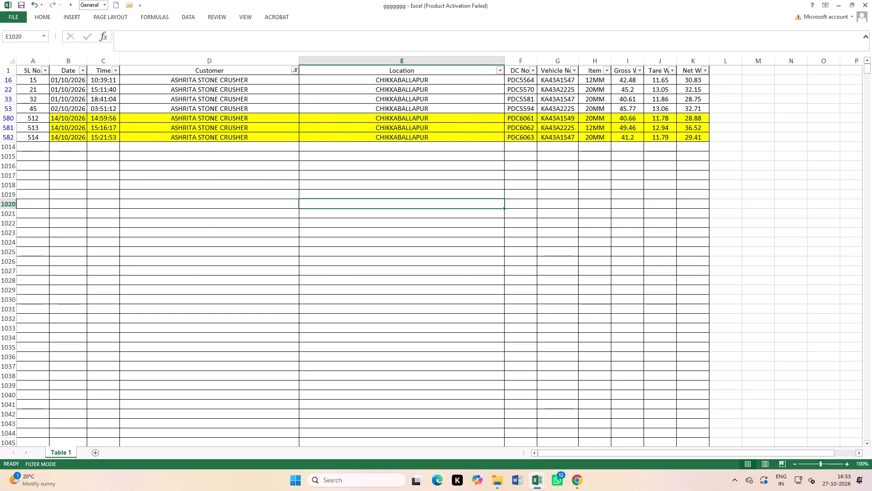
pyautogui.hotkey('ctrl', 'Tab')
pyautogui.hotkey('ctrl', 'Tab')
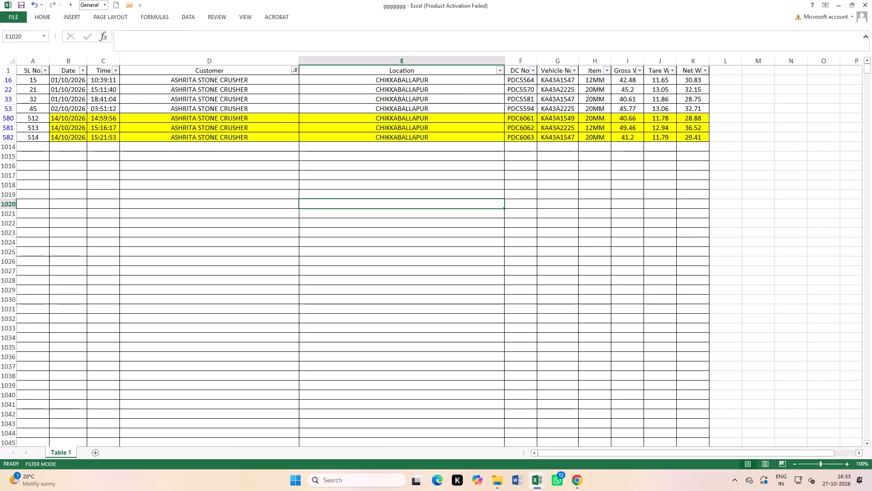
pyautogui.click(298, 69)
pyautogui.click(216, 171)
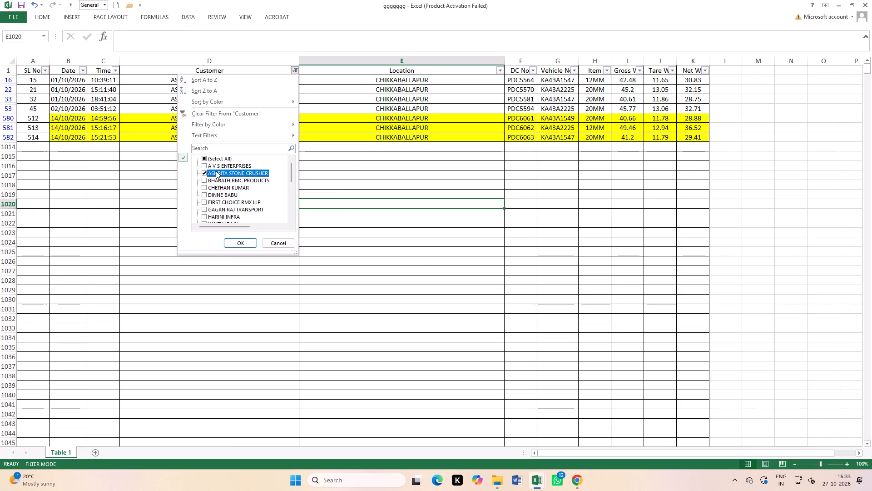
pyautogui.click(216, 178)
pyautogui.click(234, 242)
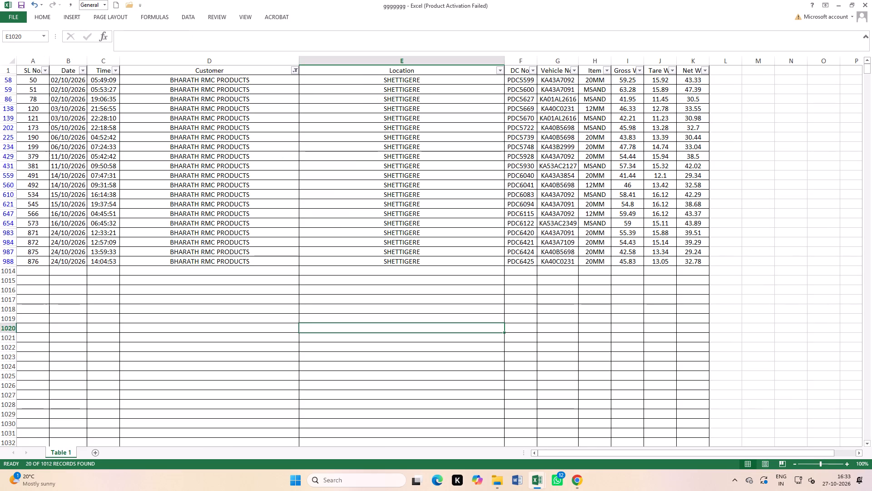
# Compare the BHARATH RMC PRODUCTS weight totals by selecting all filtered weights in the ggggggg workbook and in Sheet3.
pyautogui.scroll(3, 603, 224)
pyautogui.moveTo(694, 81); pyautogui.dragTo(693, 96)
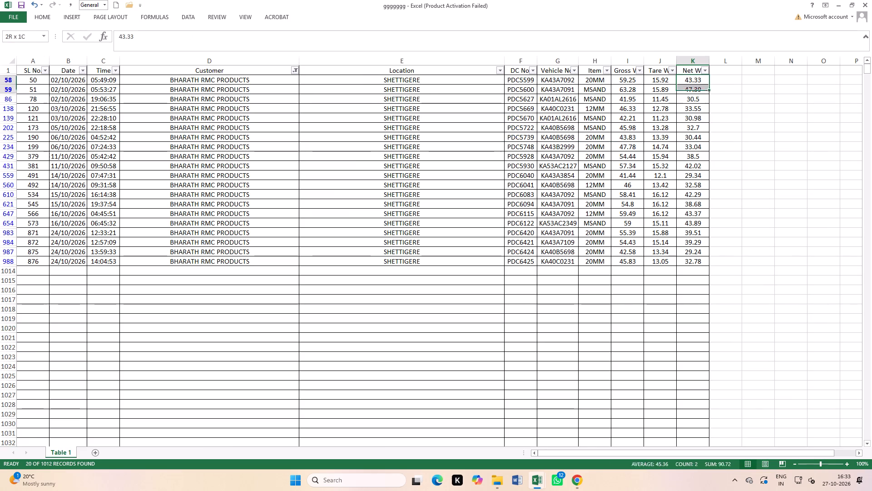
pyautogui.moveTo(693, 96); pyautogui.dragTo(696, 263)
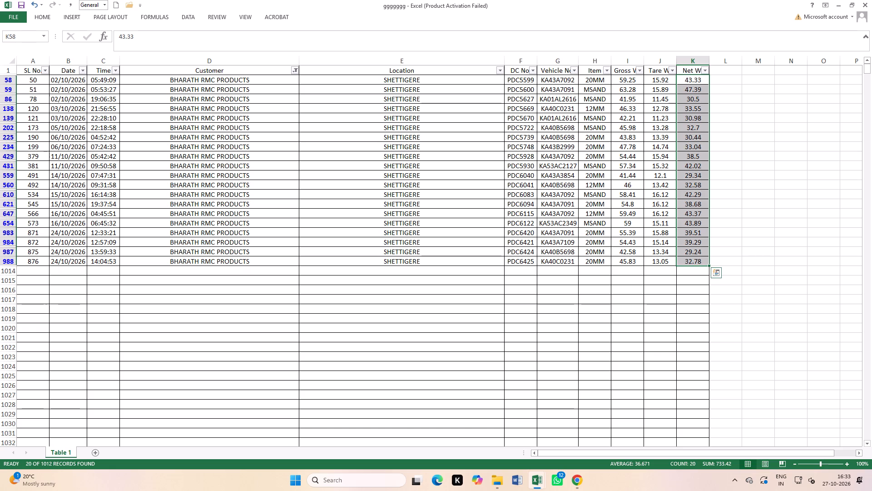
pyautogui.hotkey('ctrl', 'Tab')
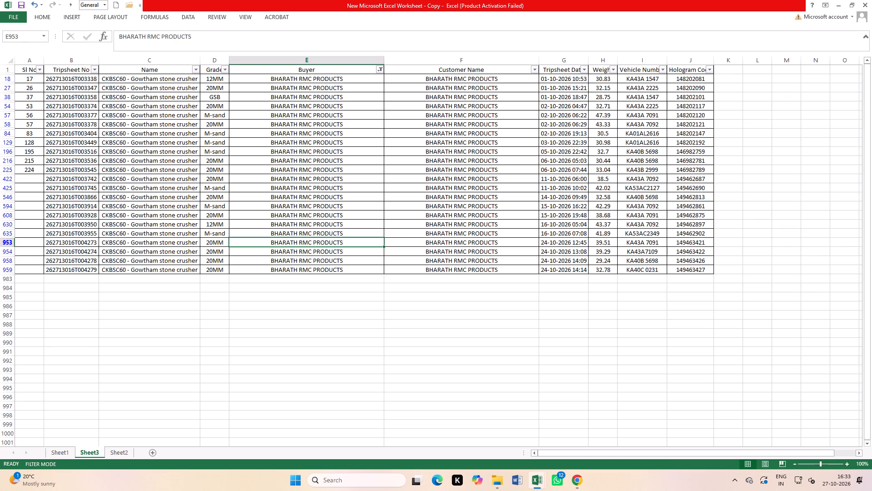
pyautogui.moveTo(608, 79); pyautogui.dragTo(613, 268)
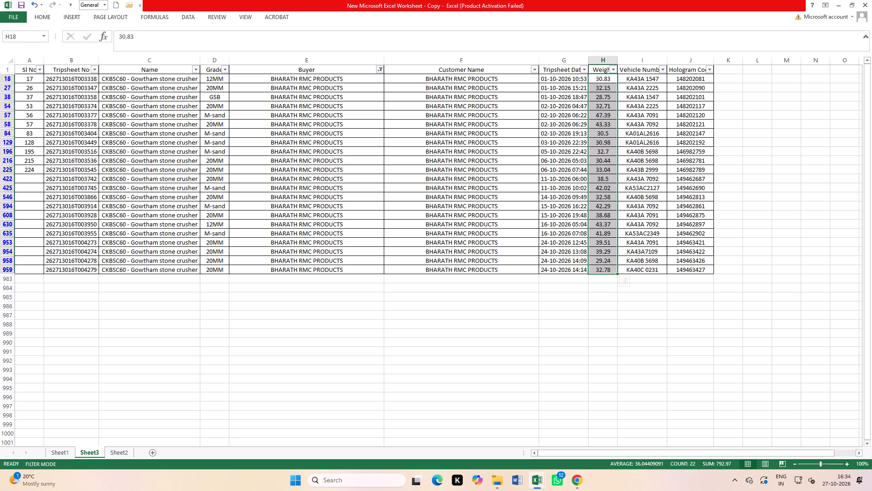
pyautogui.hotkey('ctrl', 'Tab')
pyautogui.scroll(4, 477, 256)
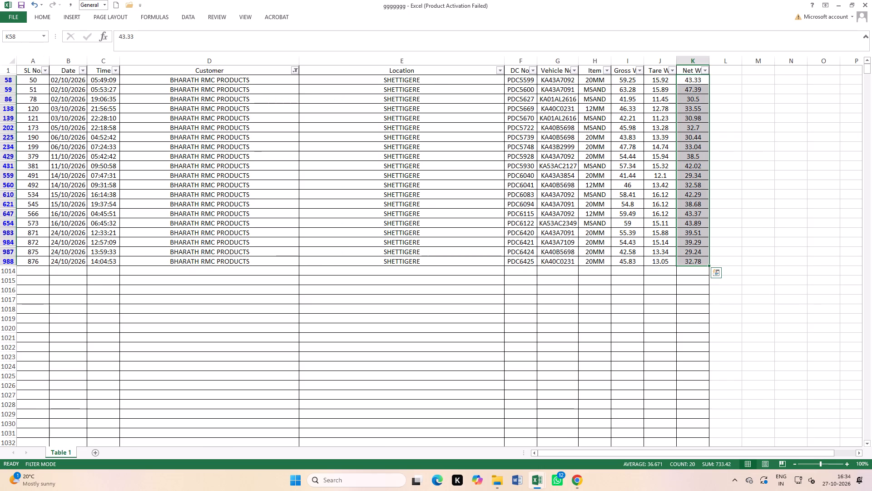
pyautogui.scroll(4, 470, 254)
pyautogui.click(653, 273)
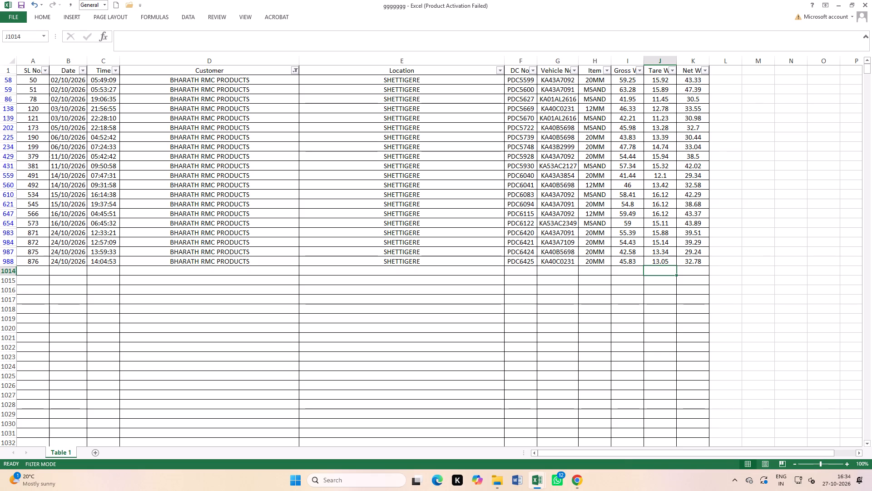
pyautogui.moveTo(702, 83); pyautogui.dragTo(694, 261)
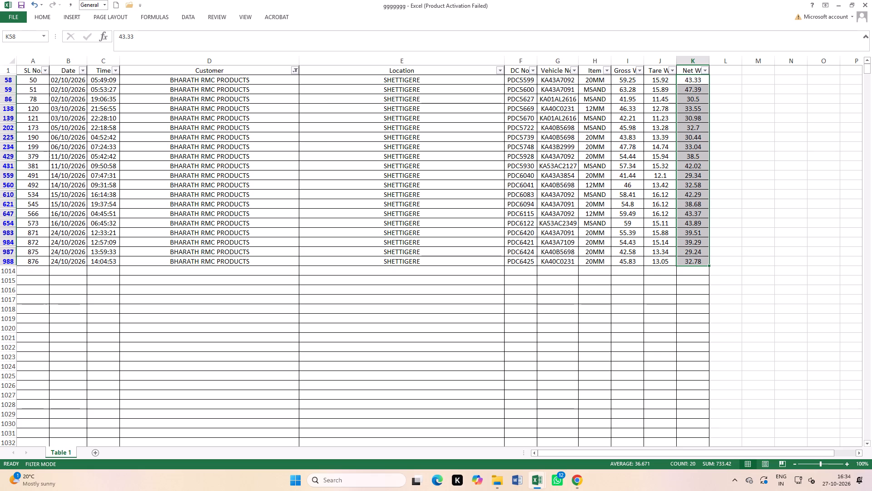
# In Sheet3, highlight the 02-10-2026 BHARATH RMC PRODUCTS weights 47.39 and 43.33 in yellow.
pyautogui.hotkey('ctrl', 'Tab')
pyautogui.click(685, 176)
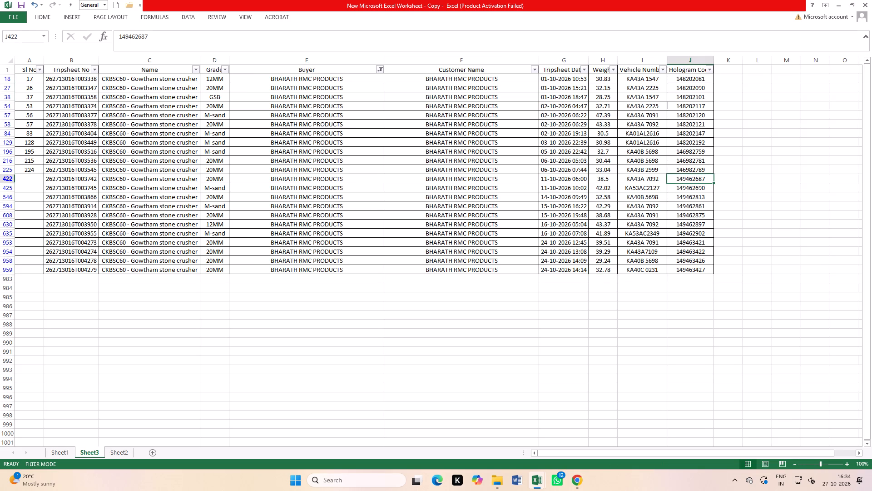
pyautogui.moveTo(606, 115); pyautogui.dragTo(607, 120)
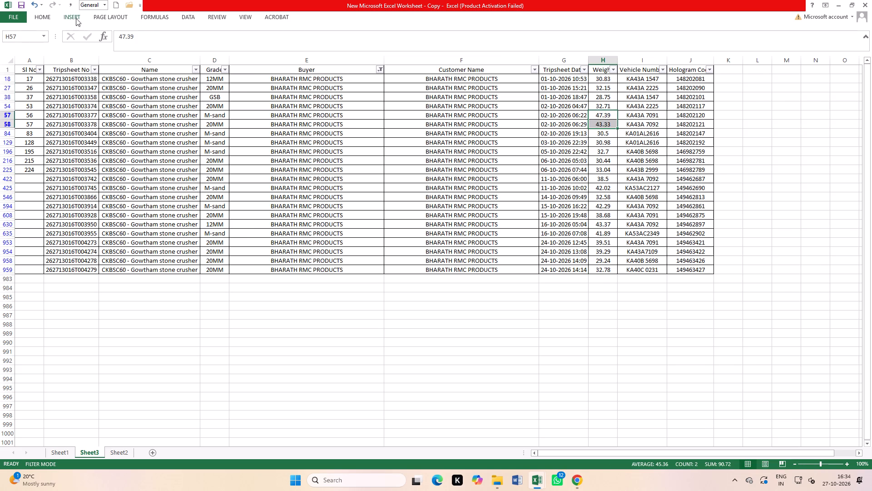
pyautogui.click(45, 17)
pyautogui.click(137, 45)
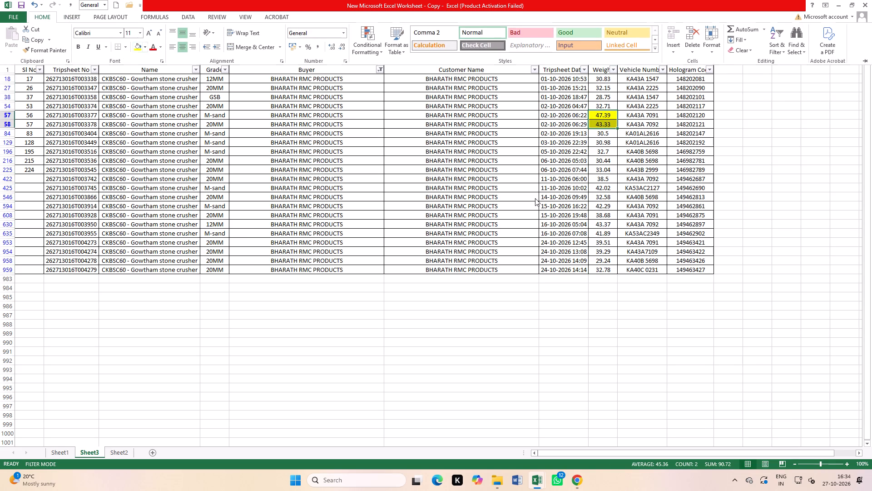
pyautogui.click(535, 198)
pyautogui.click(537, 198)
# Check the next BHARATH RMC PRODUCTS net weights in the ggggggg workbook, and highlight the matching 30.5 weight in yellow in Sheet3.
pyautogui.hotkey('ctrl', 'Tab')
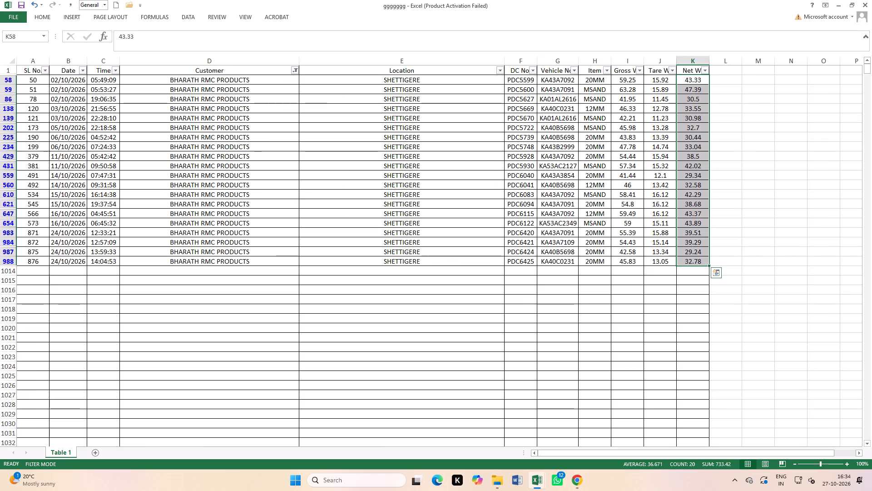
pyautogui.click(696, 133)
pyautogui.moveTo(694, 99); pyautogui.dragTo(694, 106)
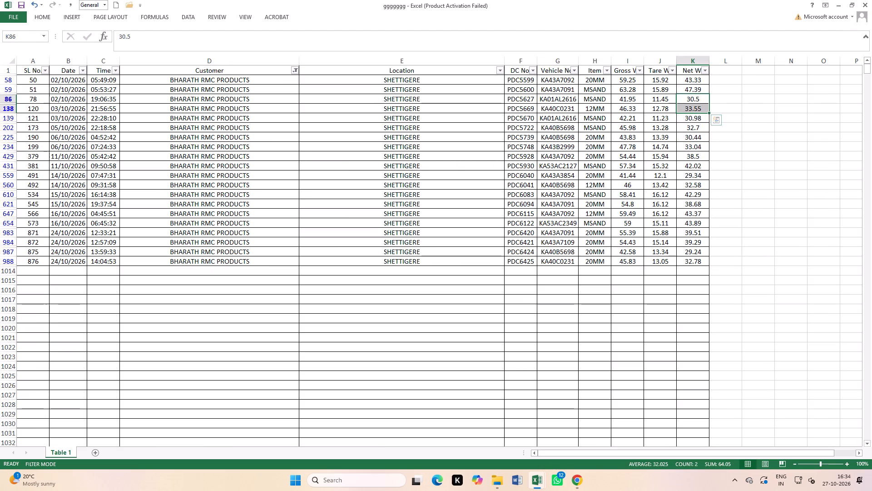
pyautogui.hotkey('ctrl', 'Tab')
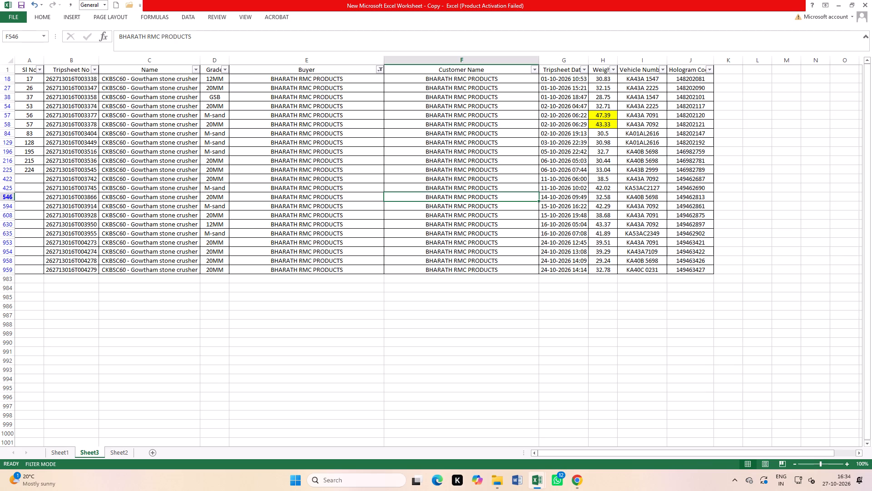
pyautogui.click(605, 135)
pyautogui.click(50, 18)
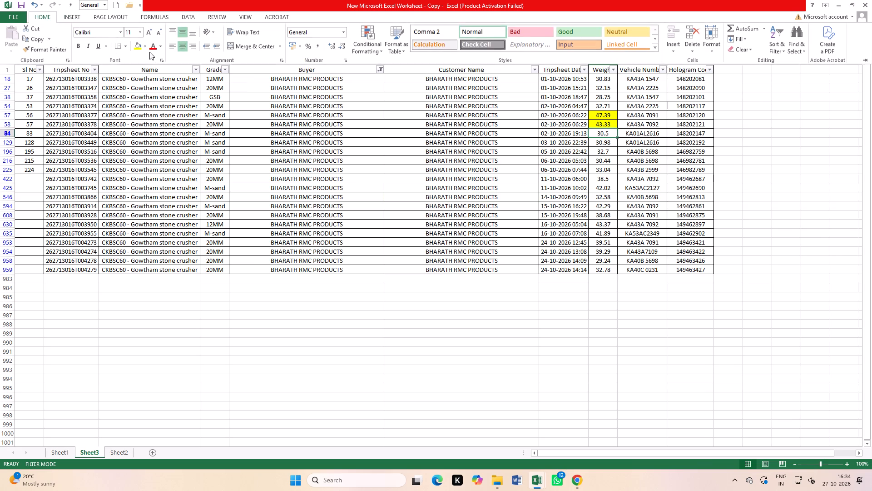
pyautogui.click(137, 46)
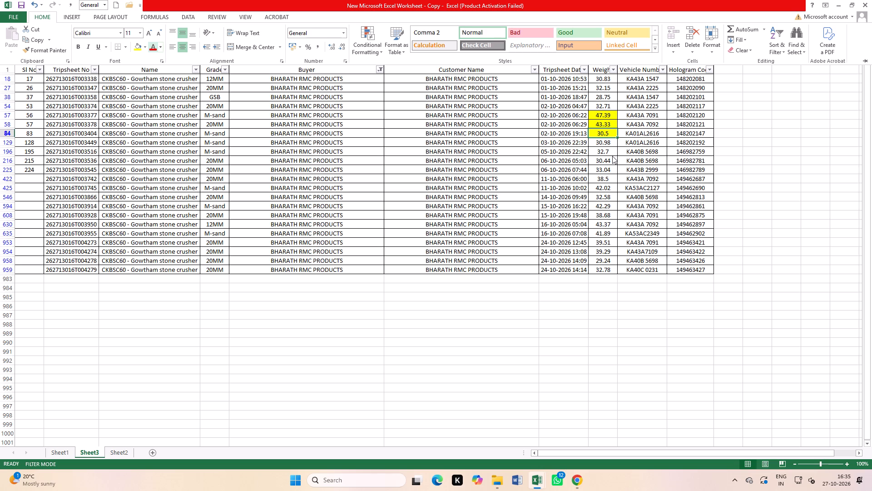
pyautogui.click(632, 288)
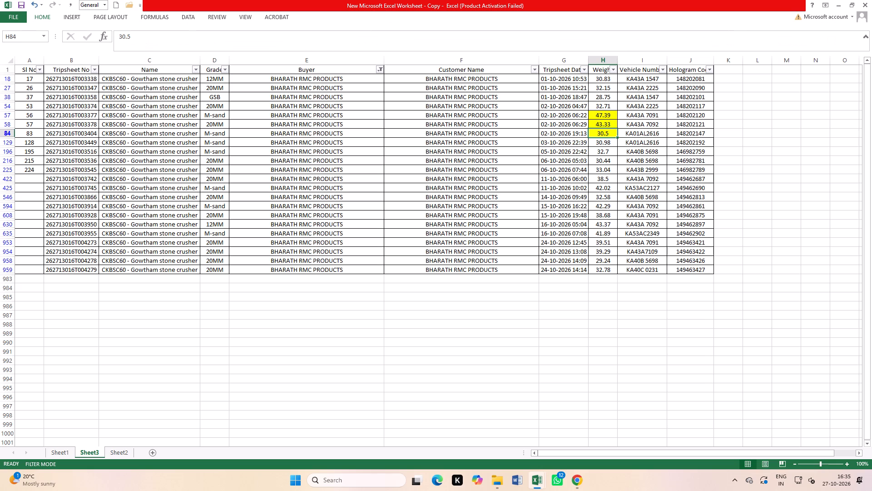
pyautogui.click(619, 295)
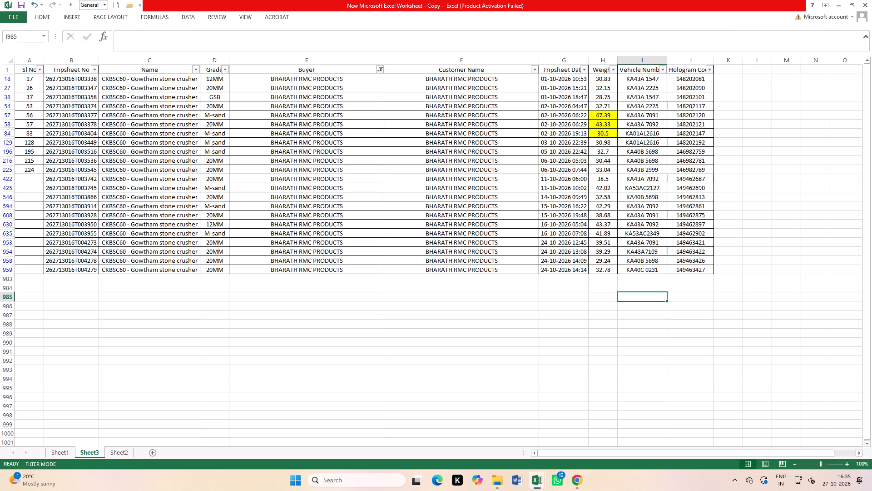
# In the ggggggg workbook, highlight the 02/10/2026 BHARATH RMC PRODUCTS net weights 43.33, 47.39 and 30.5 in yellow.
pyautogui.hotkey('ctrl', 'Tab')
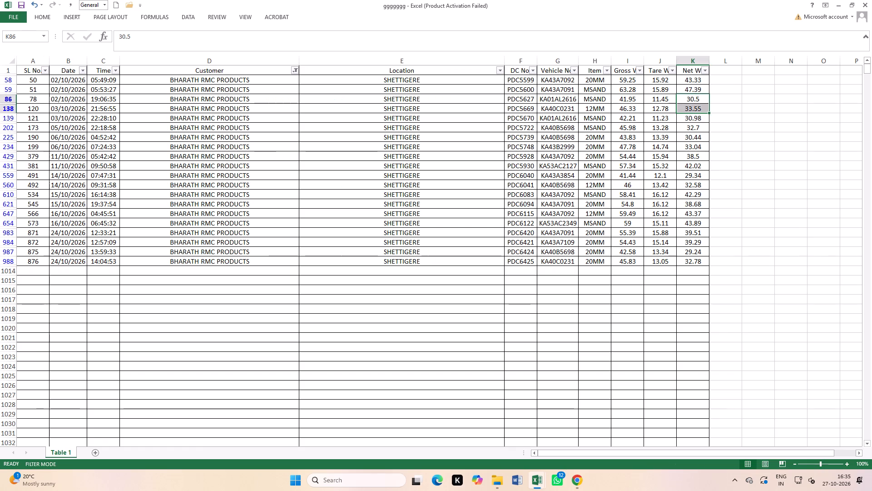
pyautogui.click(737, 181)
pyautogui.moveTo(698, 100); pyautogui.dragTo(699, 96)
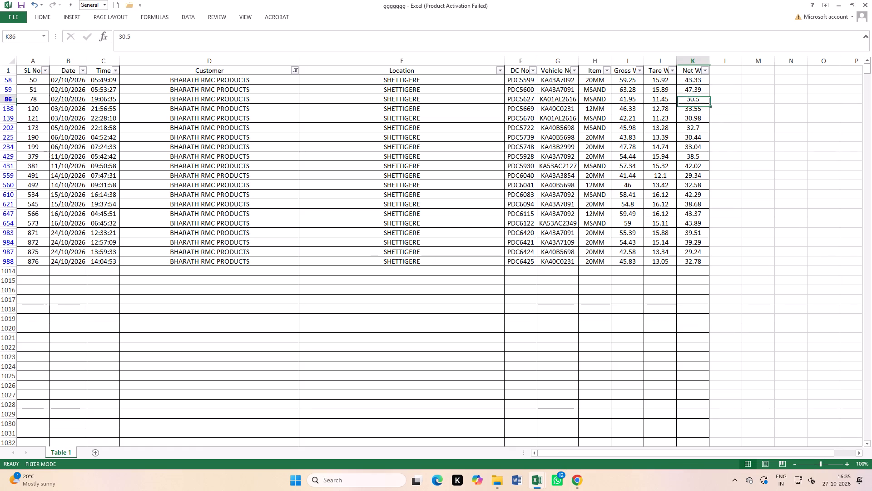
pyautogui.moveTo(699, 96); pyautogui.dragTo(699, 80)
pyautogui.click(42, 15)
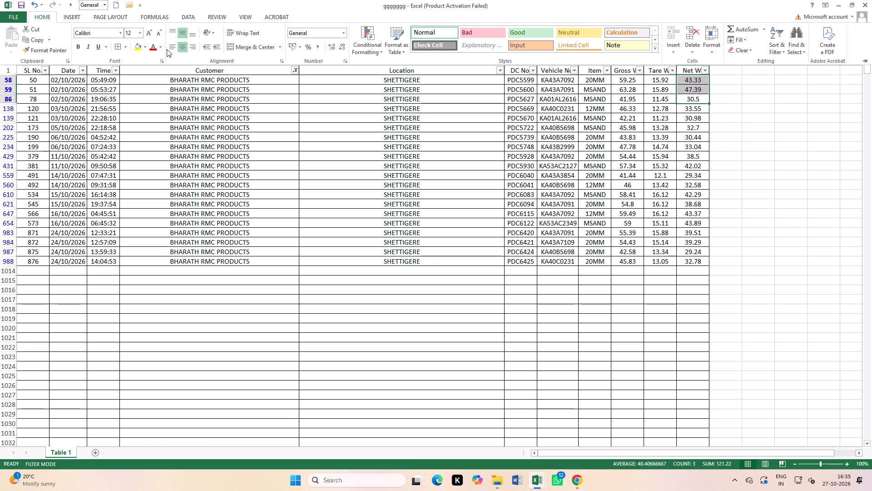
pyautogui.click(138, 48)
pyautogui.click(336, 229)
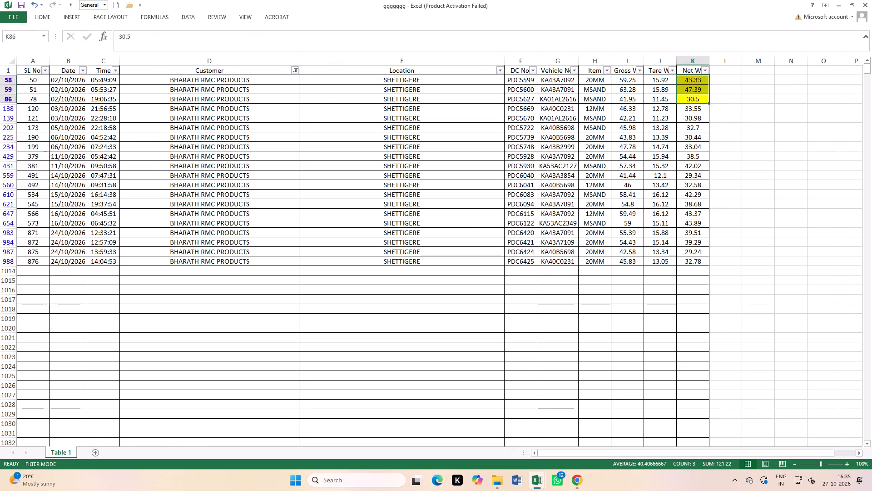
# In Sheet3, highlight the BHARATH RMC PRODUCTS weights 30.98 (03-10-2026) and 32.7 (05-10-2026) in yellow.
pyautogui.hotkey('ctrl', 'Tab')
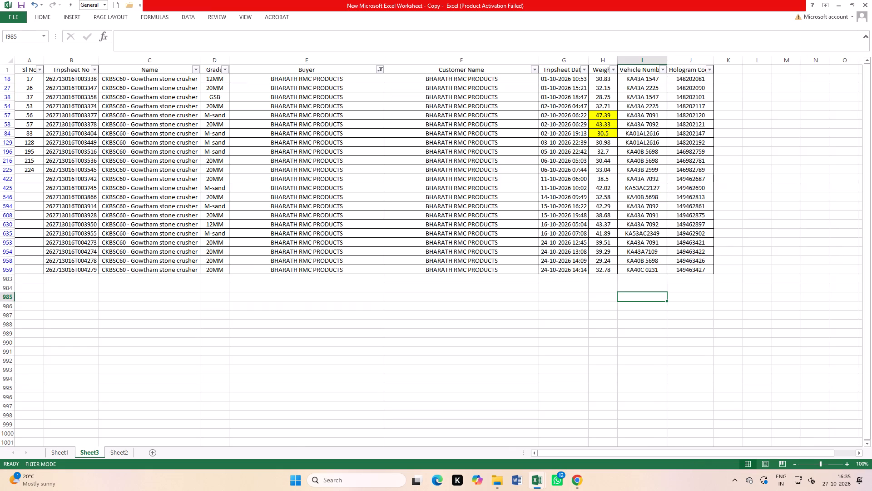
pyautogui.moveTo(605, 145); pyautogui.dragTo(605, 155)
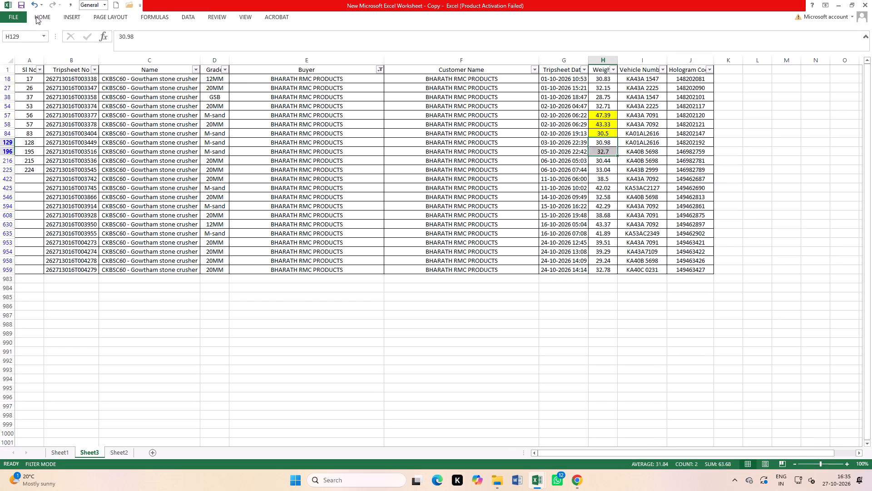
pyautogui.click(37, 15)
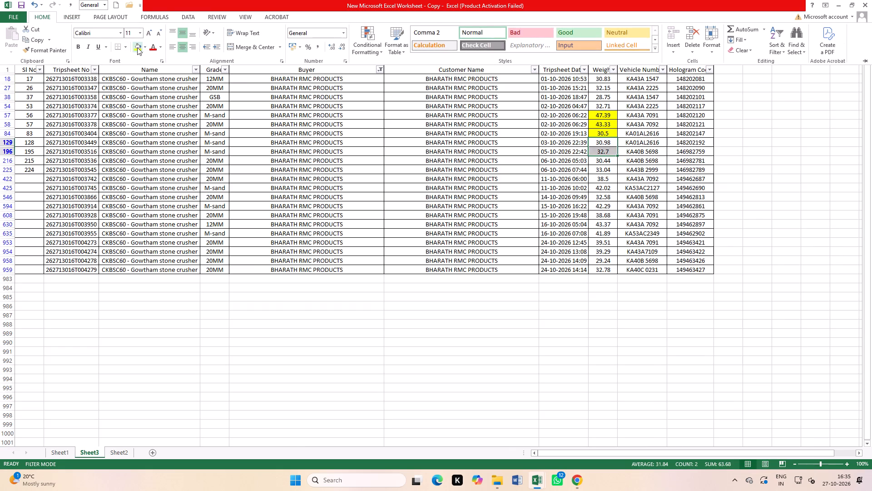
pyautogui.click(136, 47)
pyautogui.hotkey('ctrl', 'Tab')
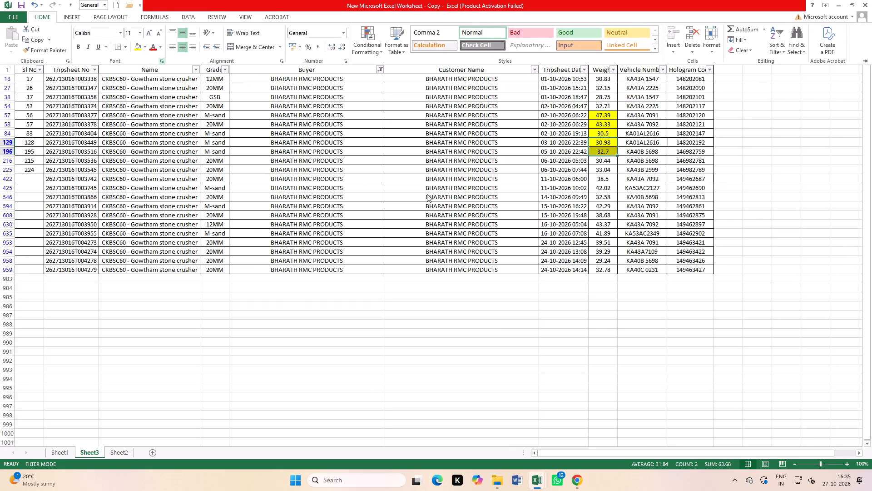
pyautogui.click(527, 271)
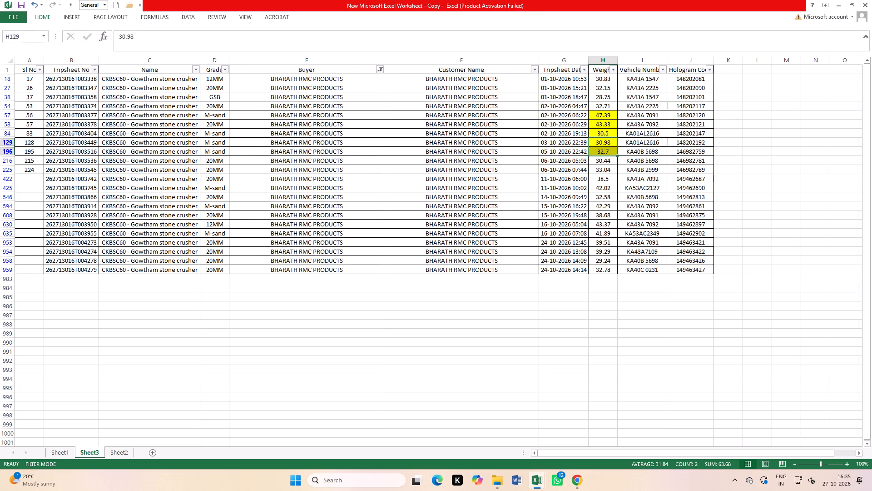
# Check the next net weights in the ggggggg workbook, and highlight the matching 06-10-2026 weights 30.44 and 33.04 in yellow in Sheet3.
pyautogui.hotkey('ctrl', 'Tab')
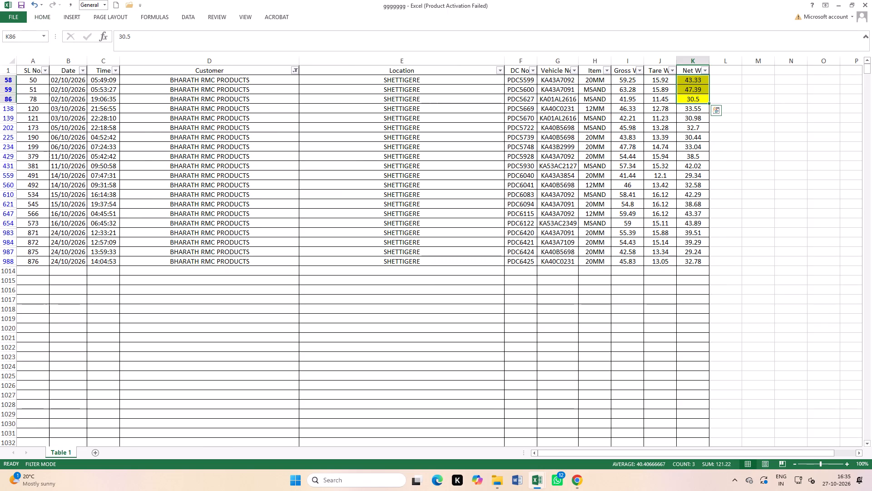
pyautogui.keyDown('ctrl'); pyautogui.moveTo(701, 119); pyautogui.dragTo(696, 150); pyautogui.keyUp('ctrl')
pyautogui.click(727, 142)
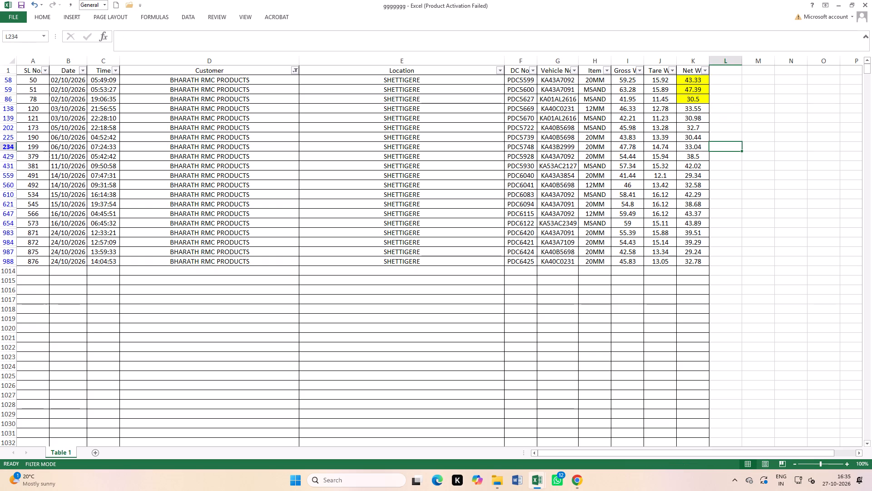
pyautogui.hotkey('ctrl', 'Tab')
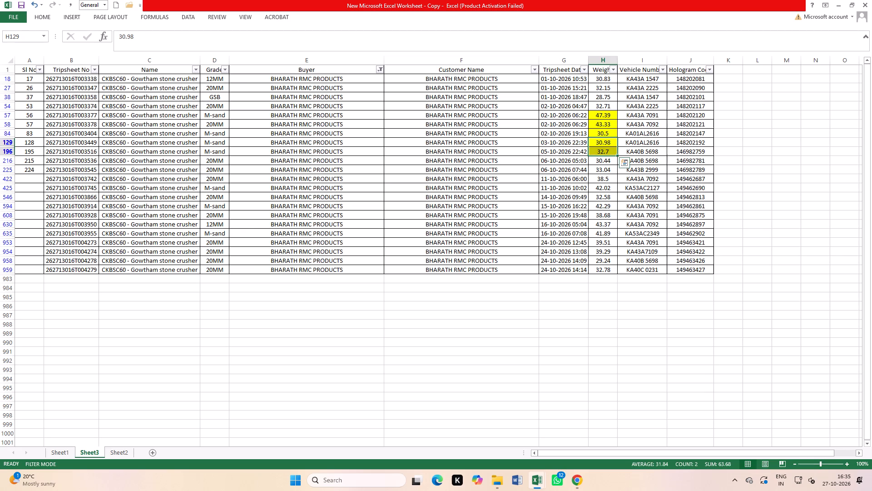
pyautogui.moveTo(605, 160); pyautogui.dragTo(605, 168)
pyautogui.click(41, 18)
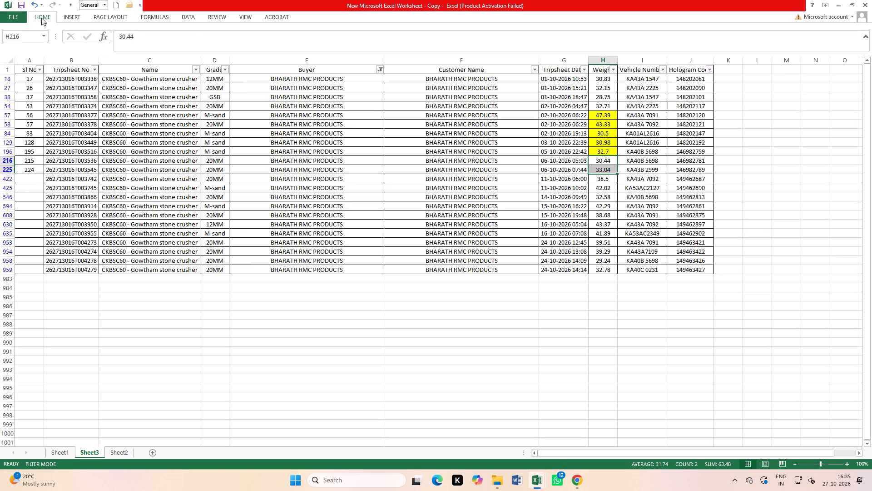
pyautogui.click(135, 47)
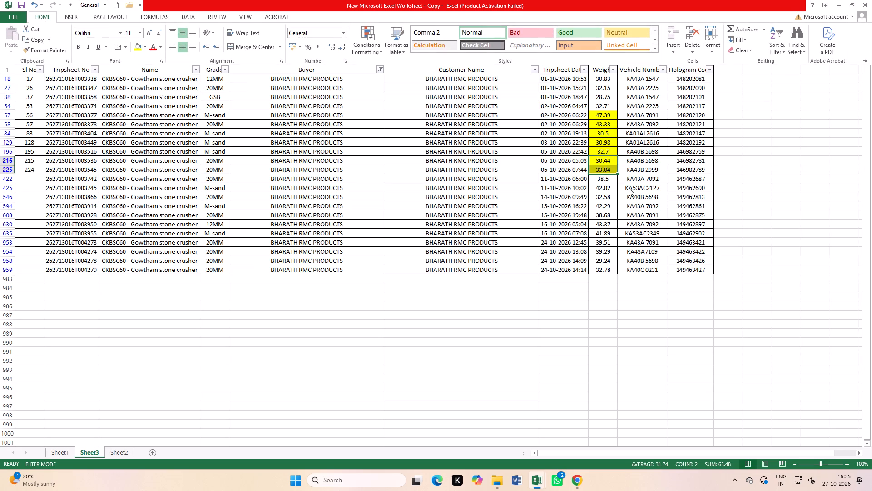
pyautogui.click(629, 188)
pyautogui.click(629, 188)
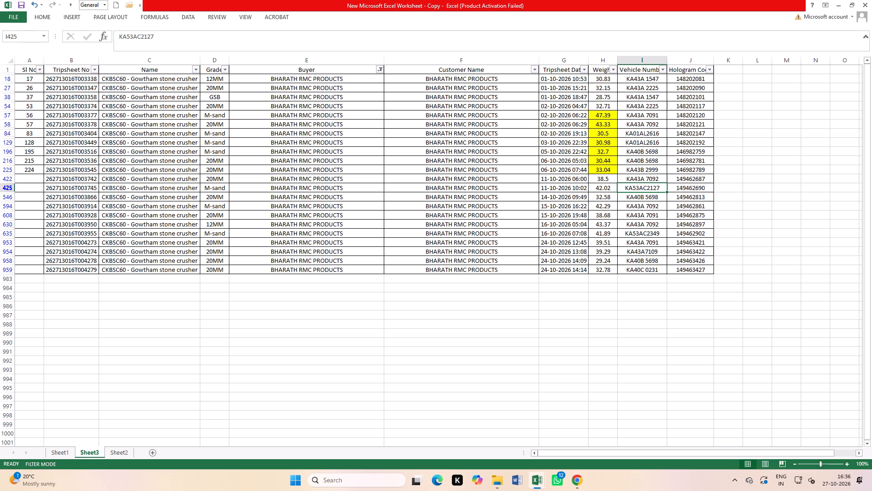
# In the ggggggg workbook, highlight the BHARATH RMC PRODUCTS net weights 30.98, 32.7, 30.44 and 33.04 in yellow.
pyautogui.hotkey('ctrl', 'Tab')
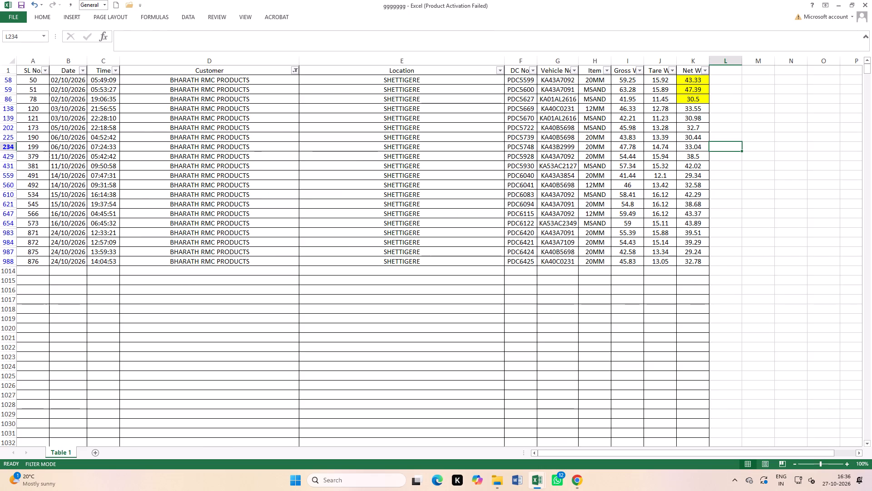
pyautogui.scroll(4, 539, 238)
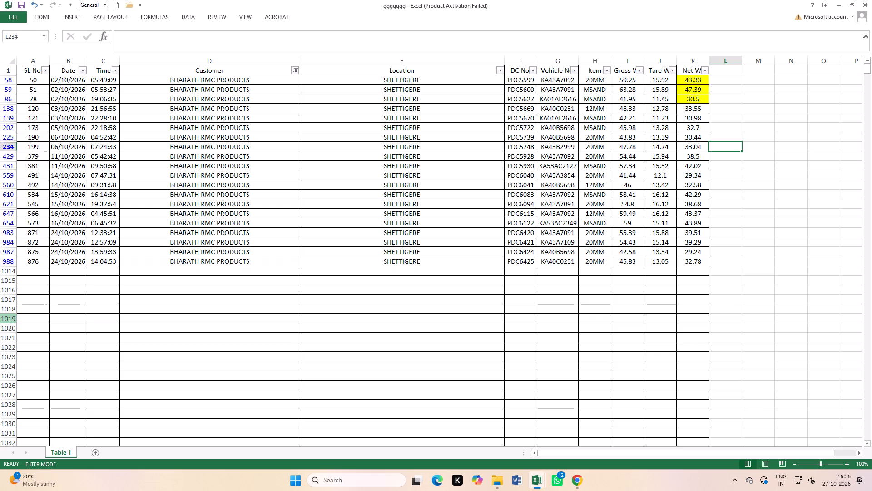
pyautogui.moveTo(703, 120); pyautogui.dragTo(701, 149)
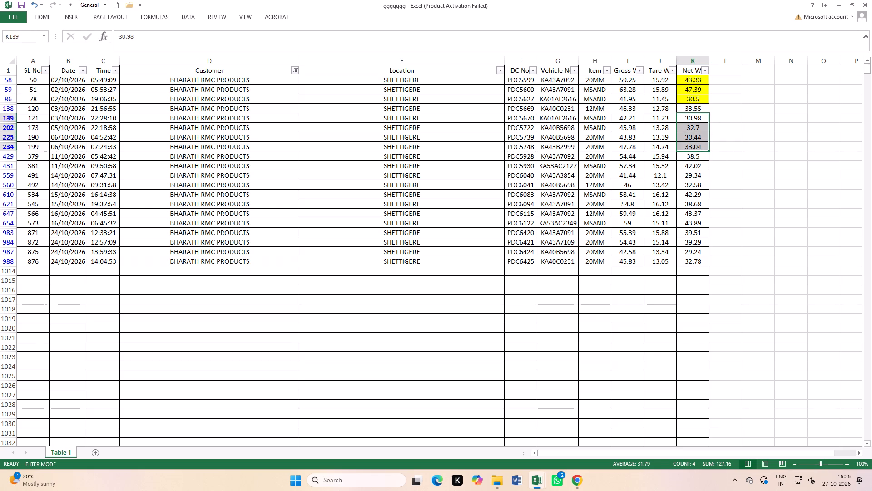
pyautogui.click(41, 15)
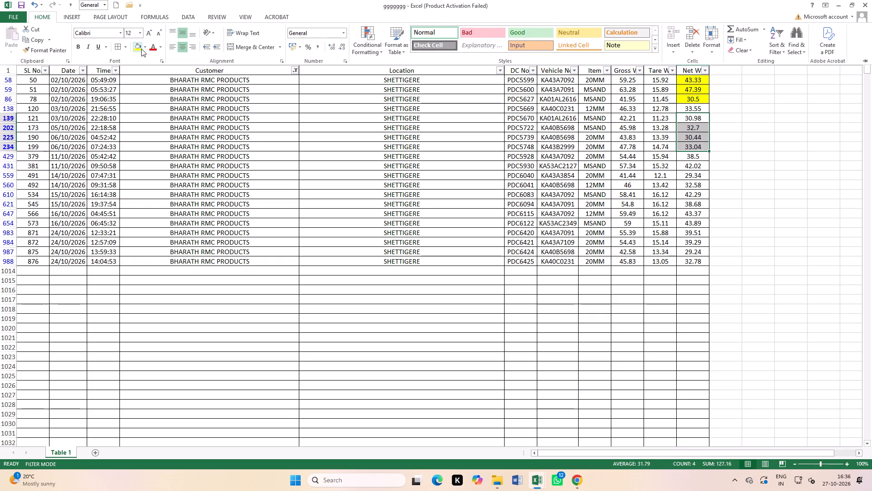
pyautogui.click(140, 49)
pyautogui.click(421, 191)
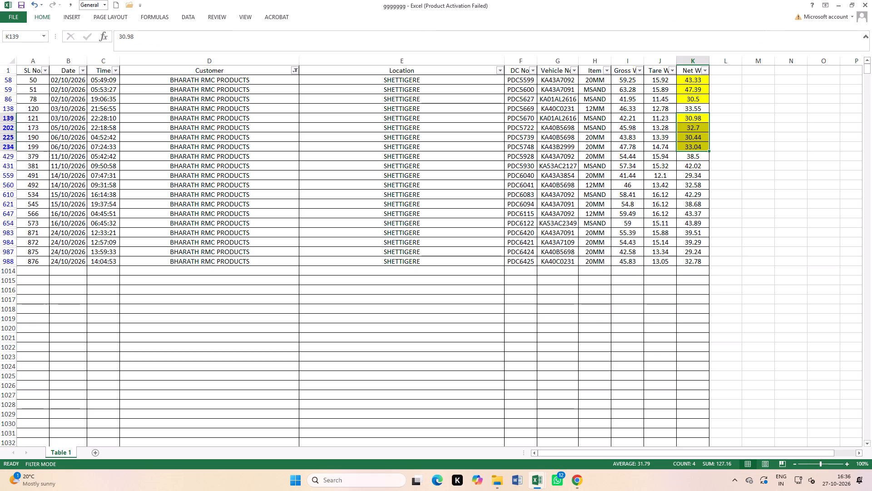
pyautogui.scroll(3, 316, 206)
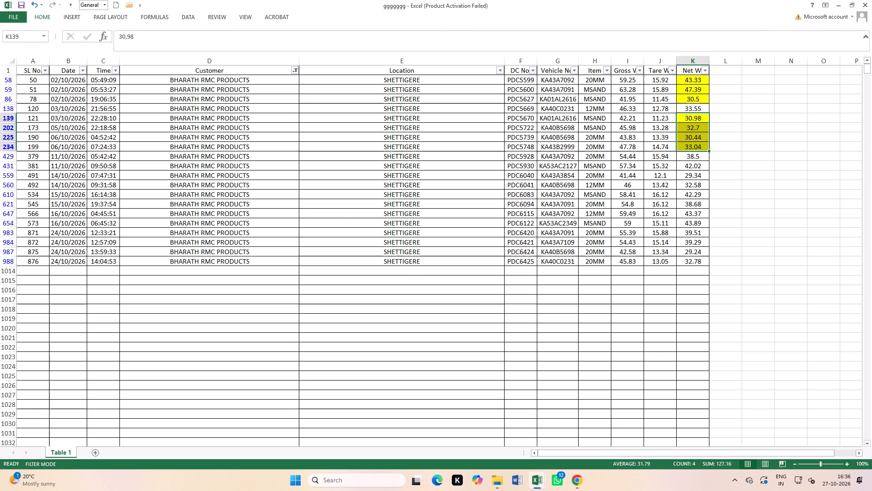
# Compare the 11-10-2026 trips between both workbooks, and highlight the weights 38.5 and 42.02 in yellow in Sheet3.
pyautogui.hotkey('ctrl', 'Tab')
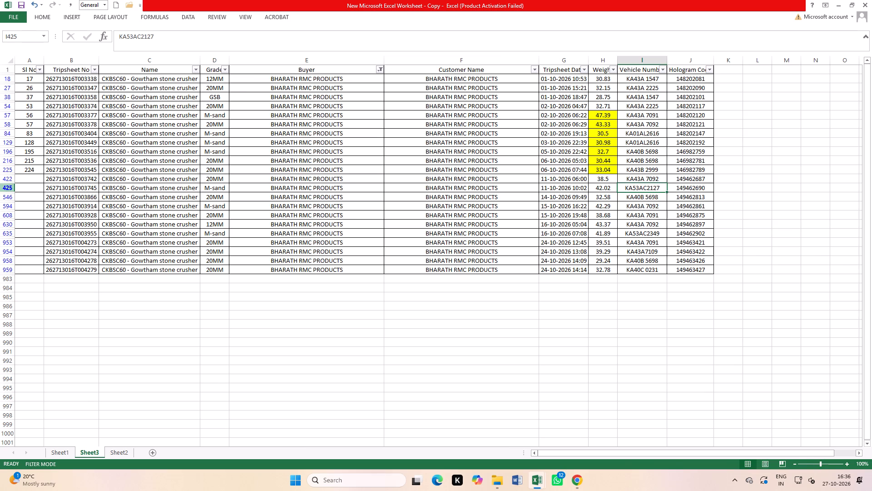
pyautogui.hotkey('ctrl', 'Tab')
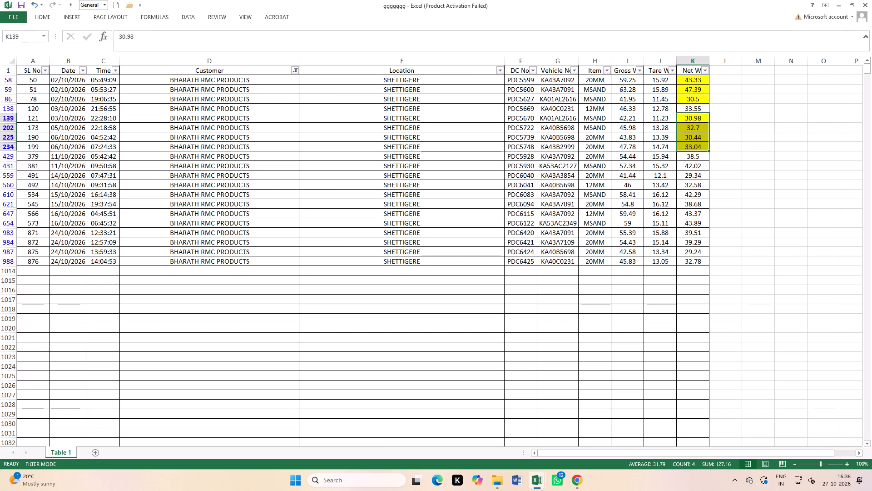
pyautogui.hotkey('ctrl', 'Tab')
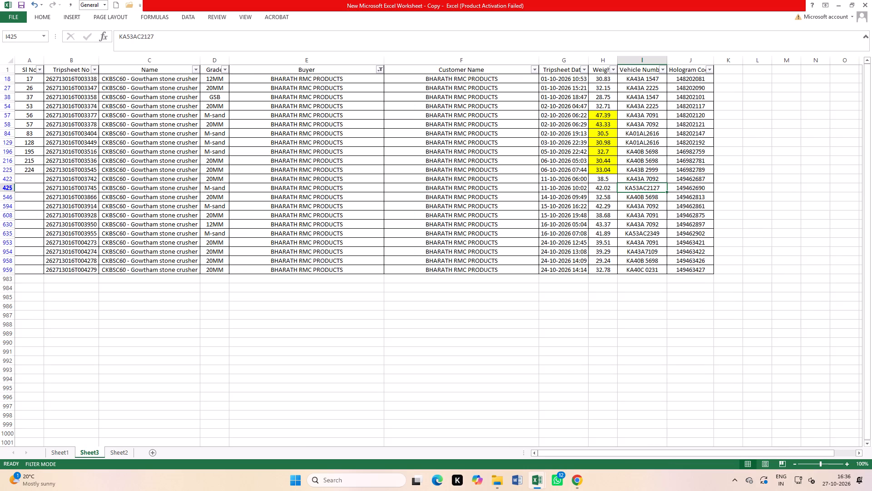
pyautogui.moveTo(607, 190); pyautogui.dragTo(607, 180)
pyautogui.click(48, 17)
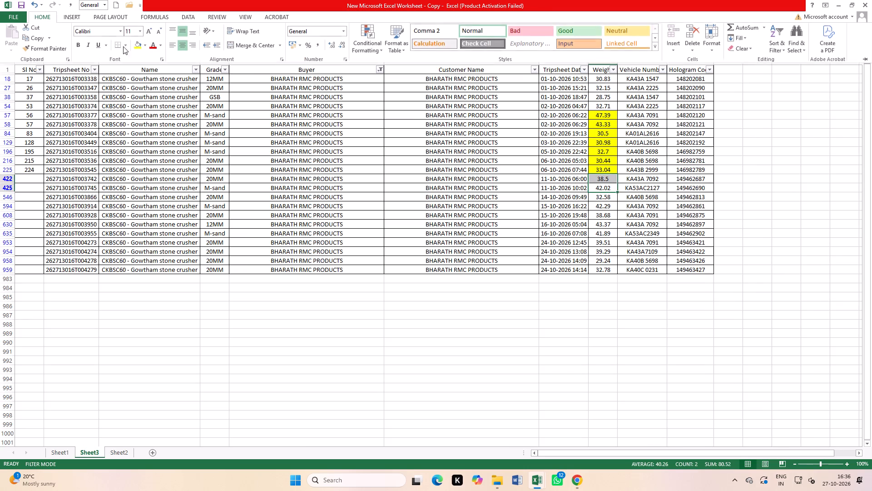
pyautogui.click(138, 48)
pyautogui.hotkey('ctrl', 'Tab')
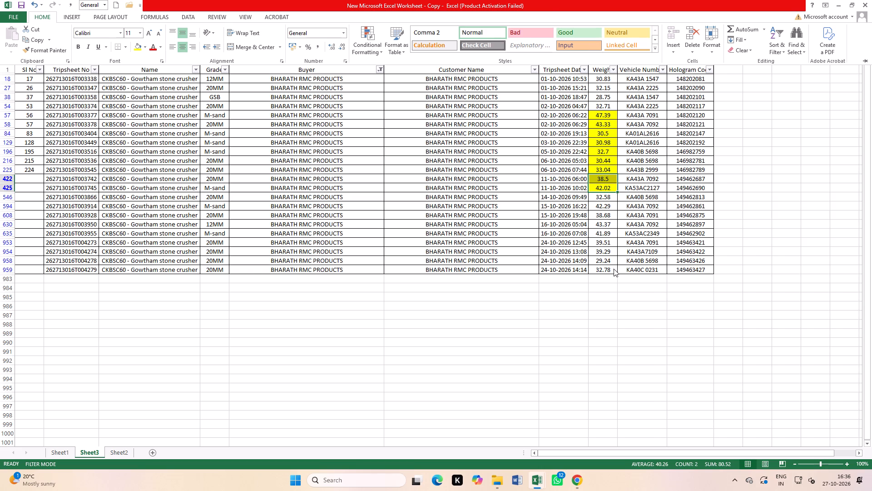
pyautogui.click(619, 231)
pyautogui.click(545, 223)
# In the ggggggg workbook, highlight the 11/10/2026 BHARATH RMC PRODUCTS net weights 38.5 and 42.02 in yellow.
pyautogui.hotkey('ctrl', 'Tab')
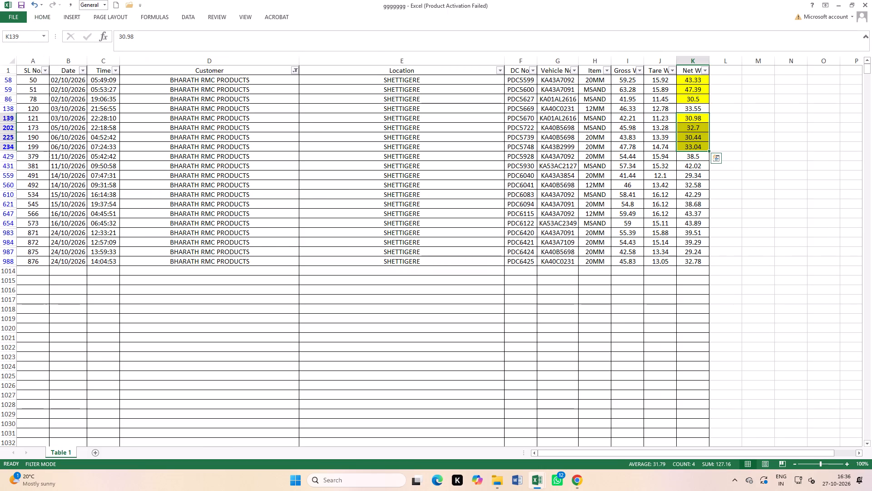
pyautogui.moveTo(696, 159); pyautogui.dragTo(696, 164)
pyautogui.click(50, 15)
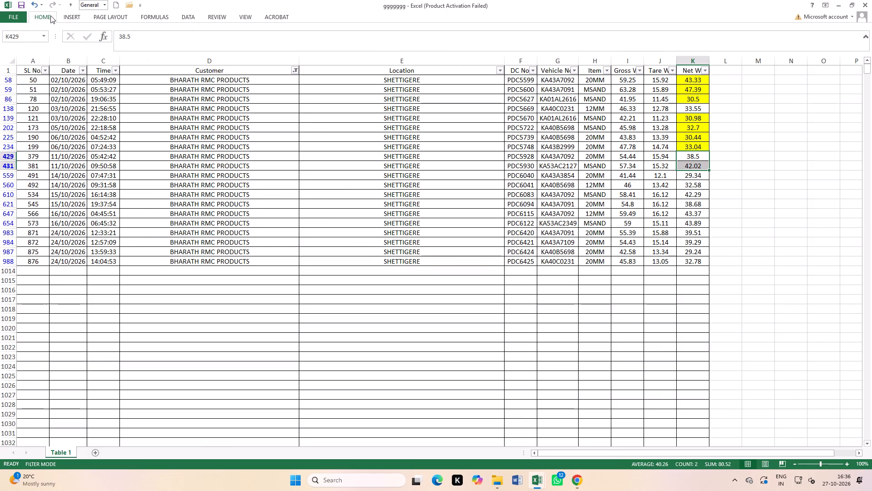
pyautogui.click(139, 46)
pyautogui.click(440, 185)
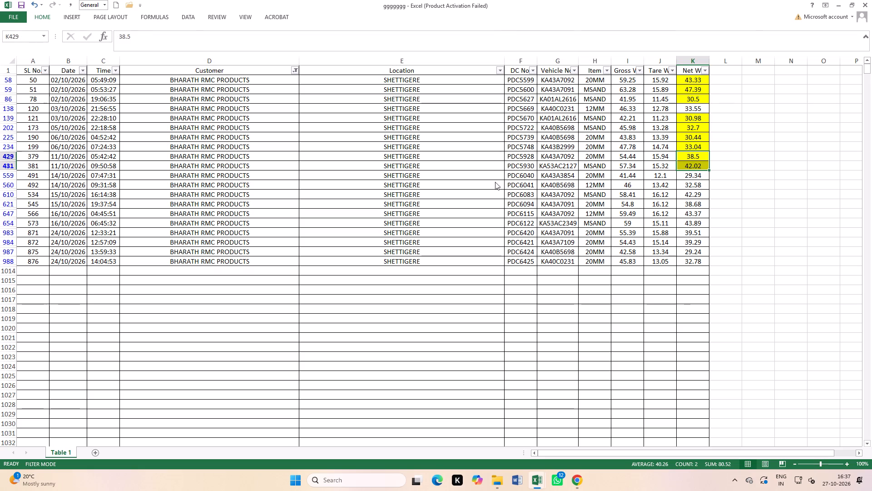
pyautogui.click(509, 183)
# Compare the next trips between both workbooks, and highlight the weights 32.58 (14-10-2026) and 42.29 (15-10-2026) in yellow in Sheet3.
pyautogui.hotkey('ctrl', 'Tab')
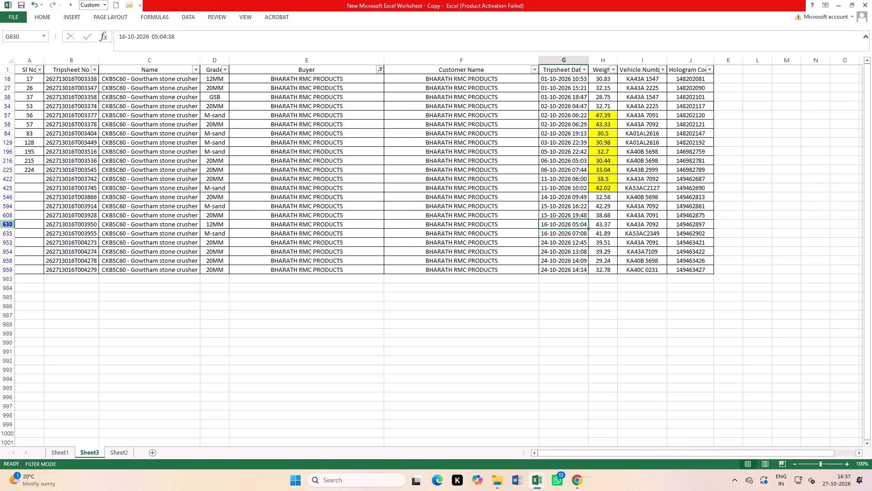
pyautogui.hotkey('ctrl', 'Tab')
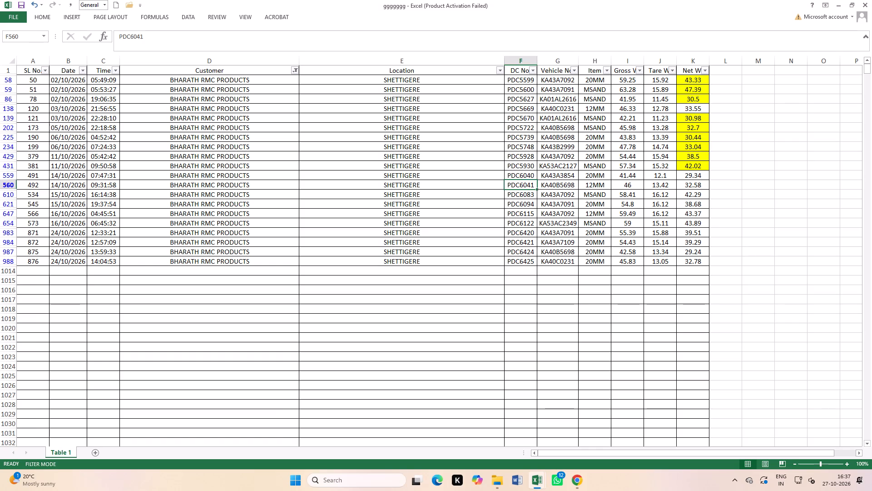
pyautogui.hotkey('ctrl', 'Tab')
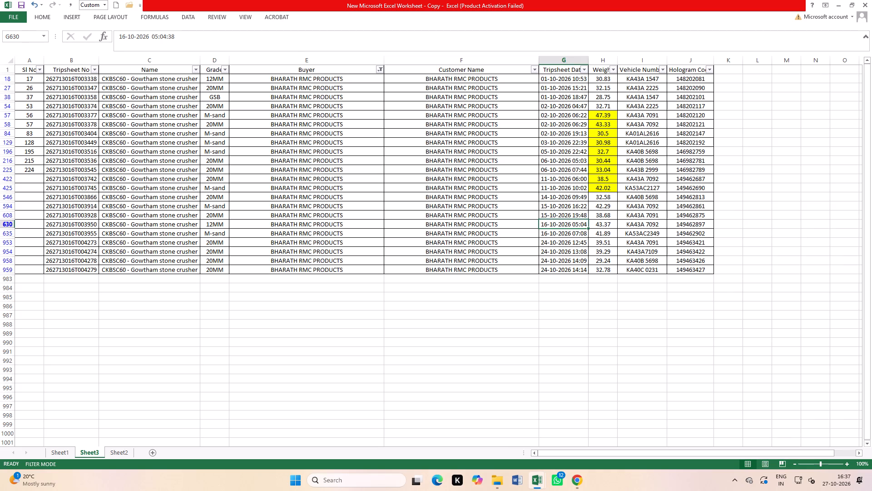
pyautogui.moveTo(607, 198); pyautogui.dragTo(607, 205)
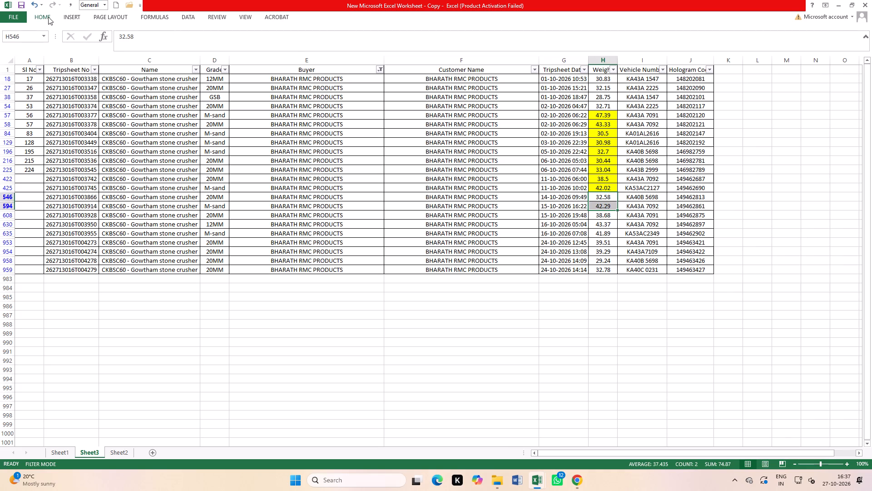
pyautogui.click(48, 16)
pyautogui.click(138, 52)
pyautogui.click(136, 49)
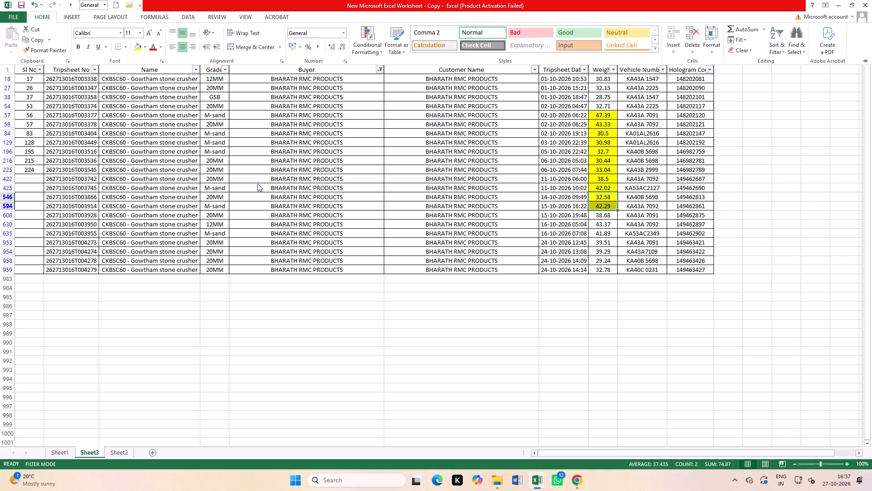
pyautogui.hotkey('ctrl', 'Tab')
pyautogui.click(546, 264)
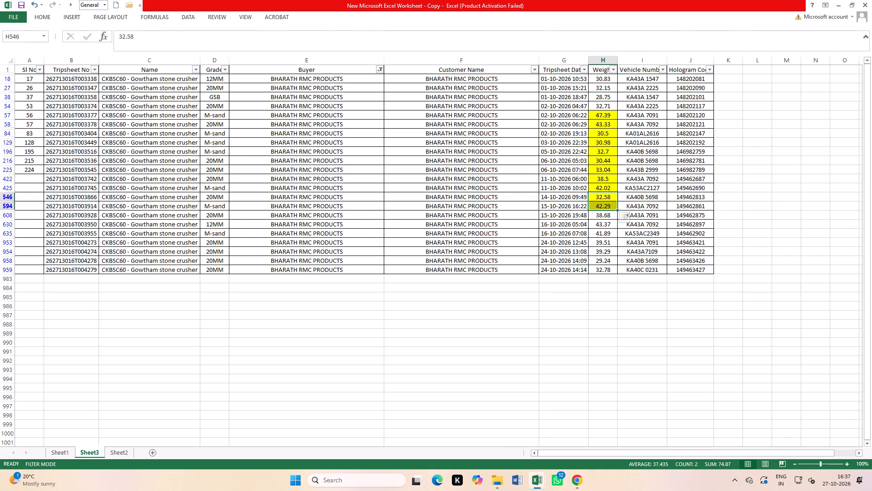
# In the ggggggg workbook, highlight the BHARATH RMC PRODUCTS net weights 32.58, 42.29 and 38.68 in yellow.
pyautogui.hotkey('ctrl', 'Tab')
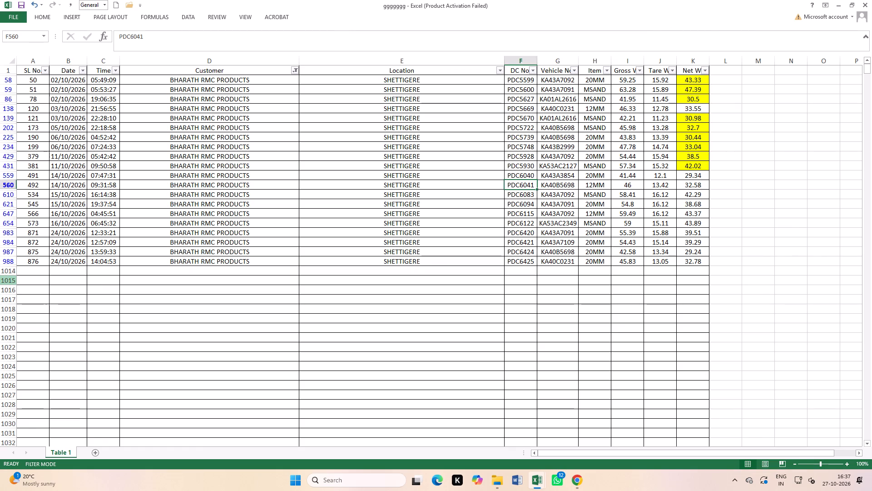
pyautogui.moveTo(694, 187); pyautogui.dragTo(695, 200)
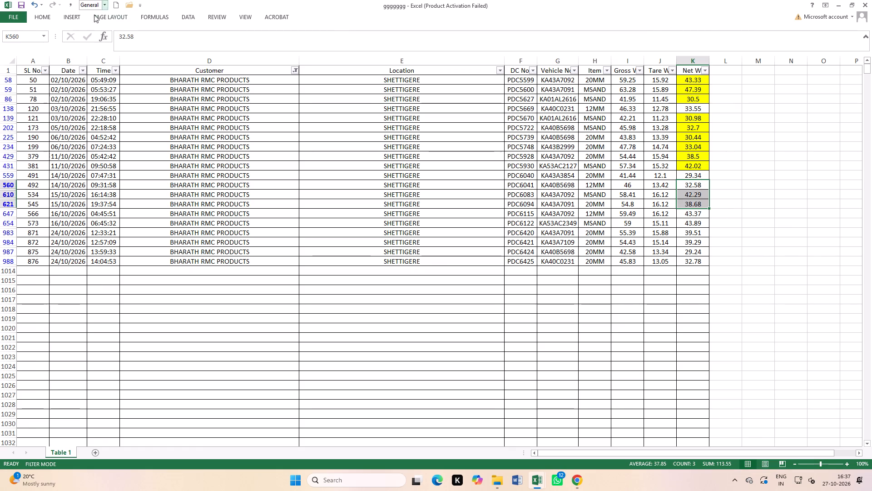
pyautogui.click(45, 14)
pyautogui.click(135, 49)
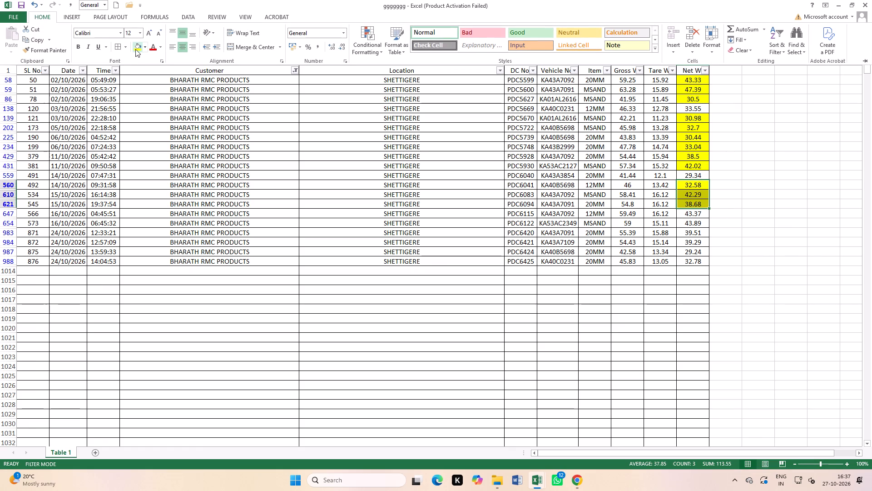
pyautogui.hotkey('ctrl', 'Tab')
pyautogui.click(585, 153)
# In Sheet3, highlight the BHARATH RMC PRODUCTS weights 38.68 (15-10-2026) and 43.37 (16-10-2026) in yellow.
pyautogui.hotkey('ctrl', 'Tab')
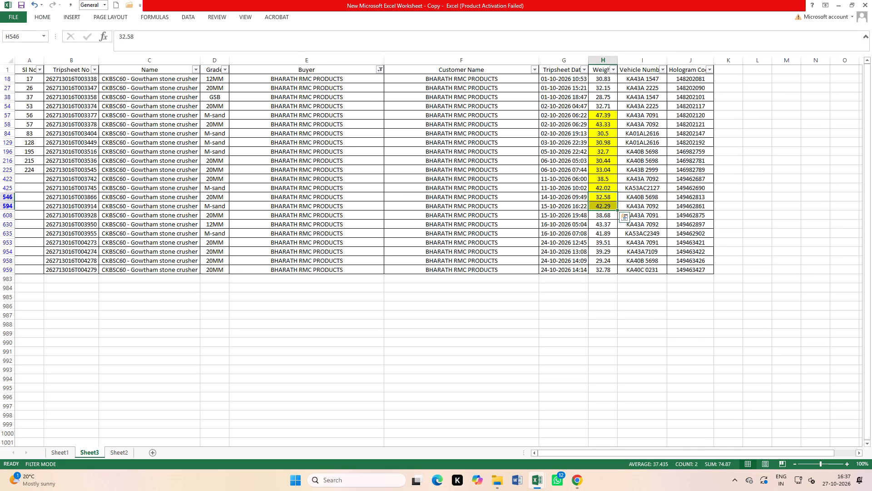
pyautogui.moveTo(604, 225); pyautogui.dragTo(605, 215)
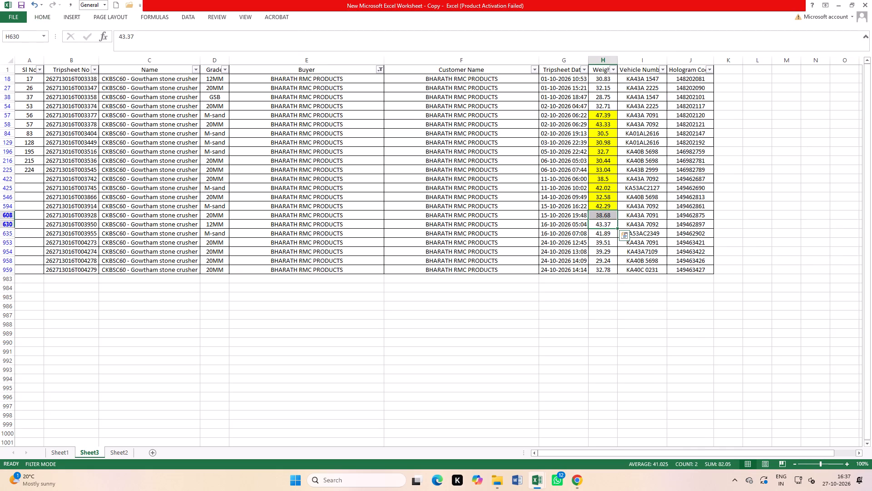
pyautogui.click(43, 15)
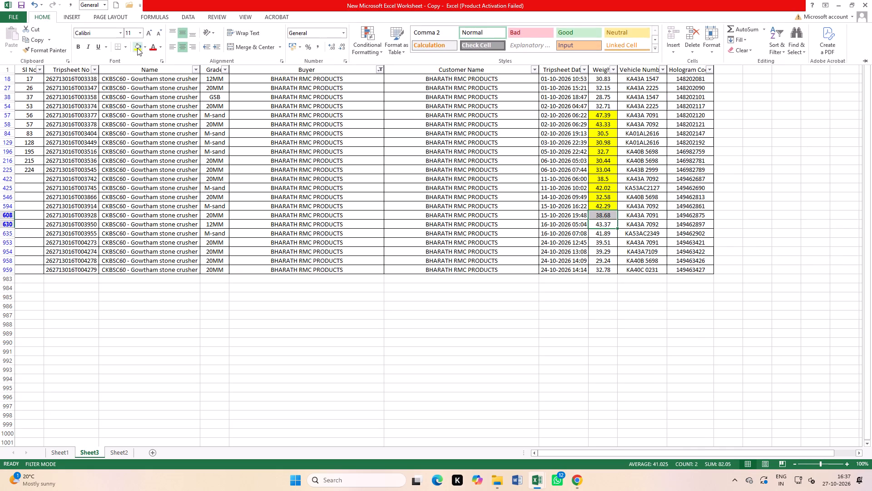
pyautogui.click(137, 48)
pyautogui.click(542, 253)
pyautogui.click(538, 240)
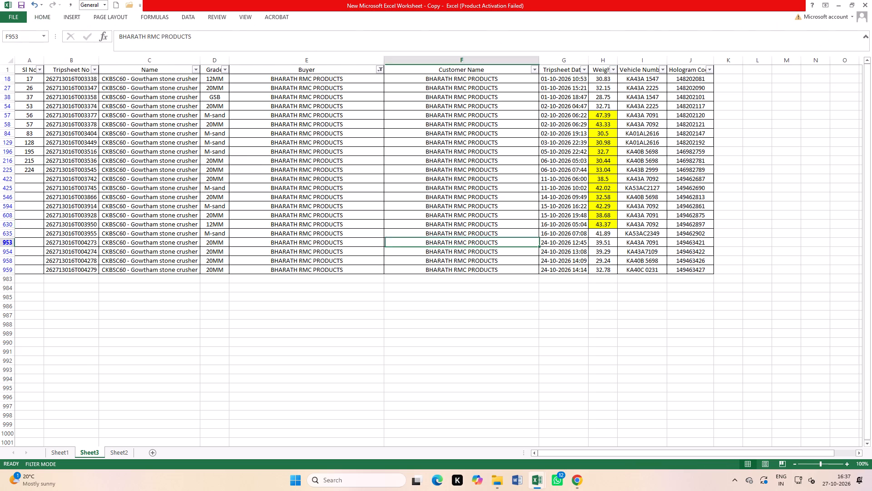
# In the ggggggg workbook, highlight the 16/10/2026 BHARATH RMC PRODUCTS net weight 43.37 in yellow.
pyautogui.hotkey('ctrl', 'Tab')
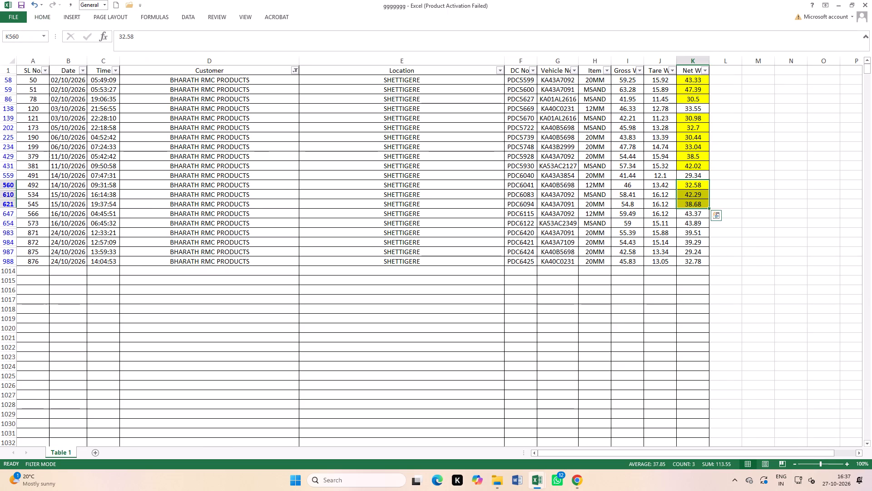
pyautogui.click(696, 217)
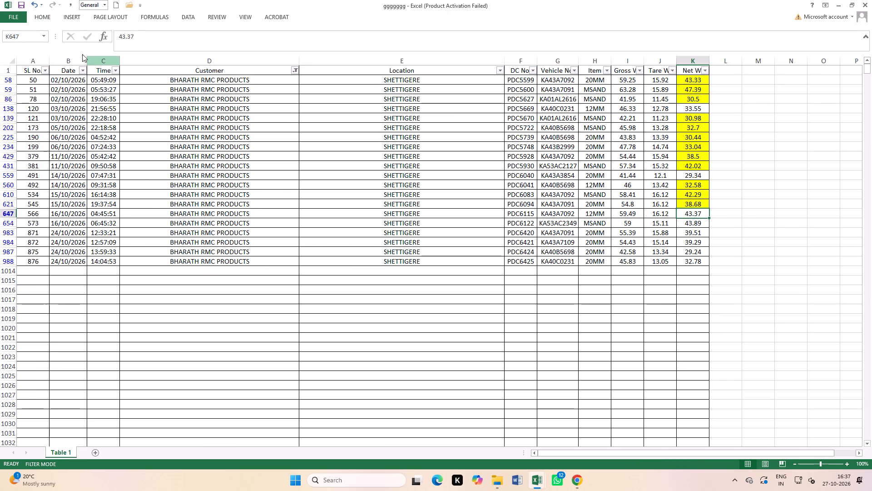
pyautogui.click(47, 19)
pyautogui.click(135, 46)
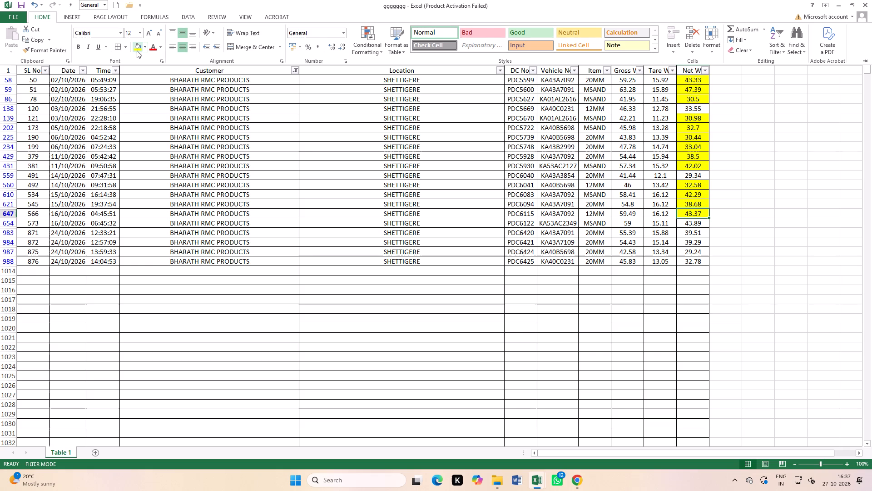
pyautogui.hotkey('ctrl', 'Tab')
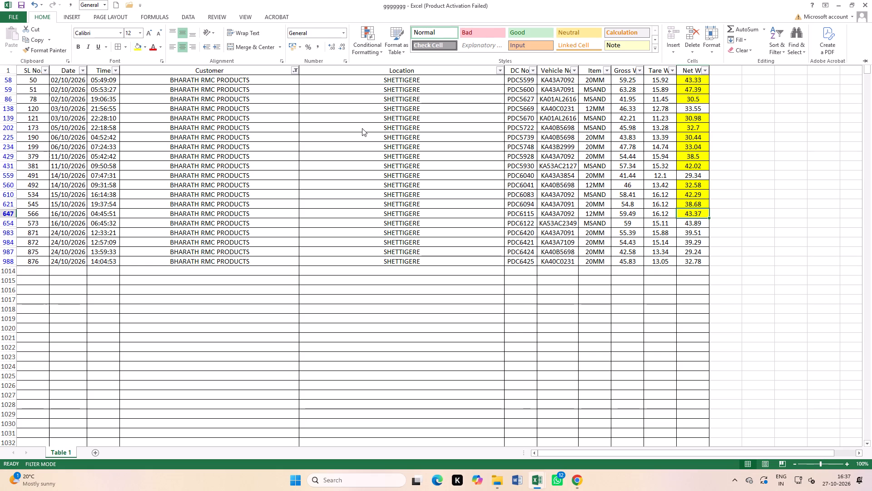
pyautogui.click(362, 128)
pyautogui.hotkey('ctrl', 'Tab')
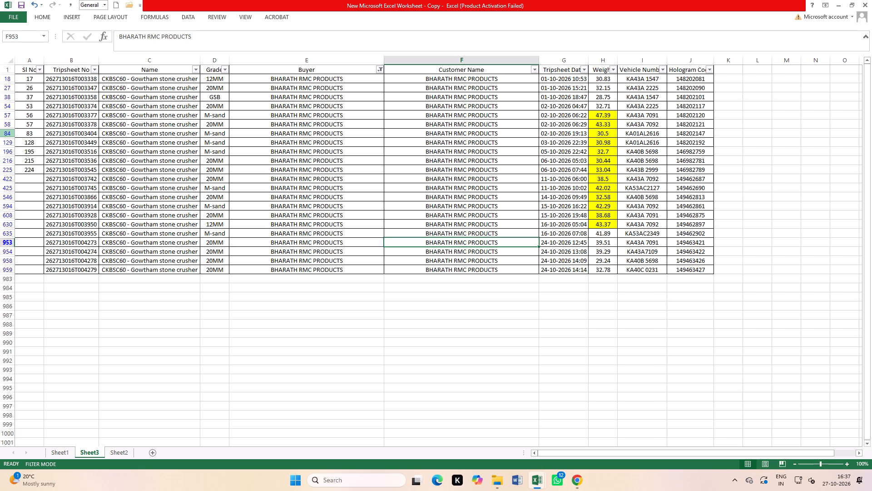
pyautogui.hotkey('ctrl', 'Tab')
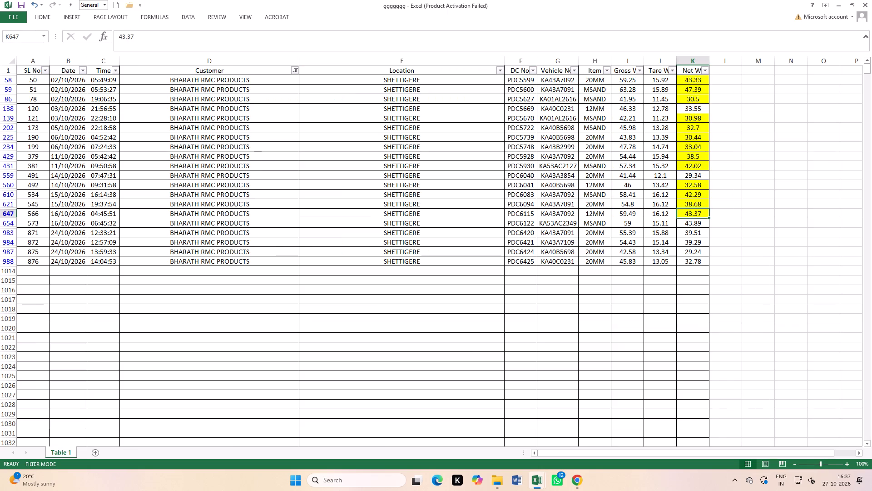
pyautogui.click(2, 234)
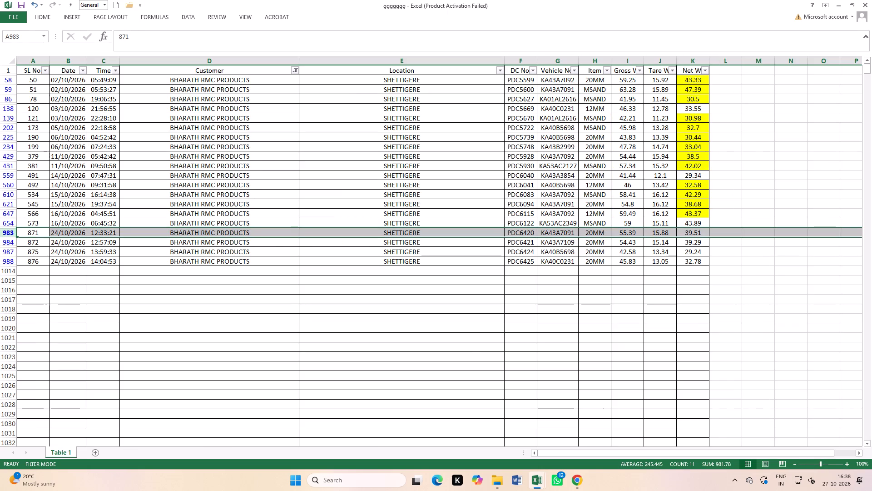
pyautogui.click(5, 224)
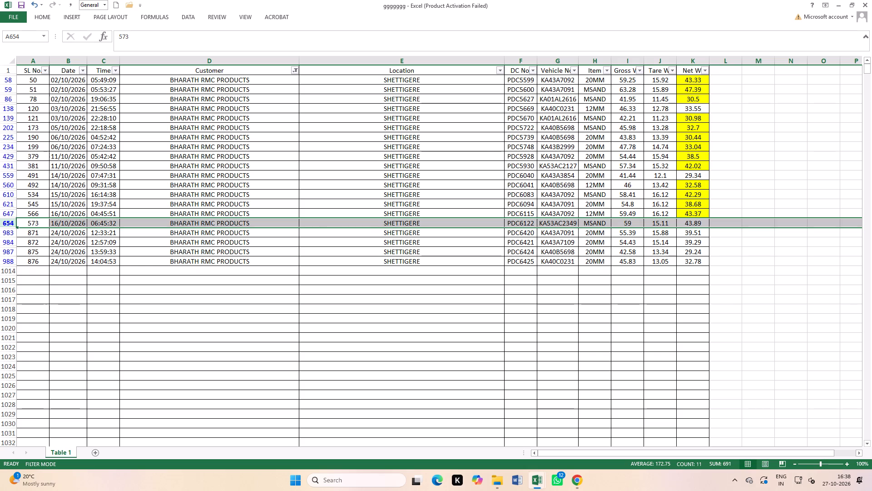
pyautogui.hotkey('ctrl', 'Tab')
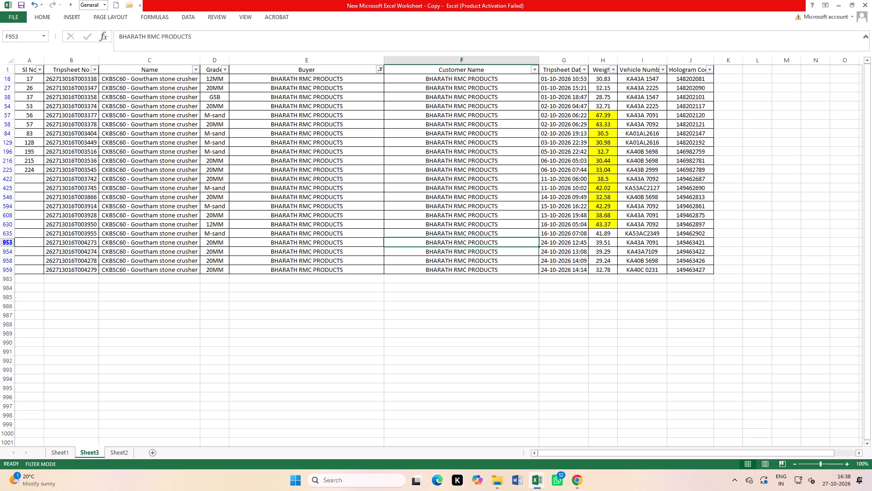
pyautogui.click(604, 234)
pyautogui.click(48, 17)
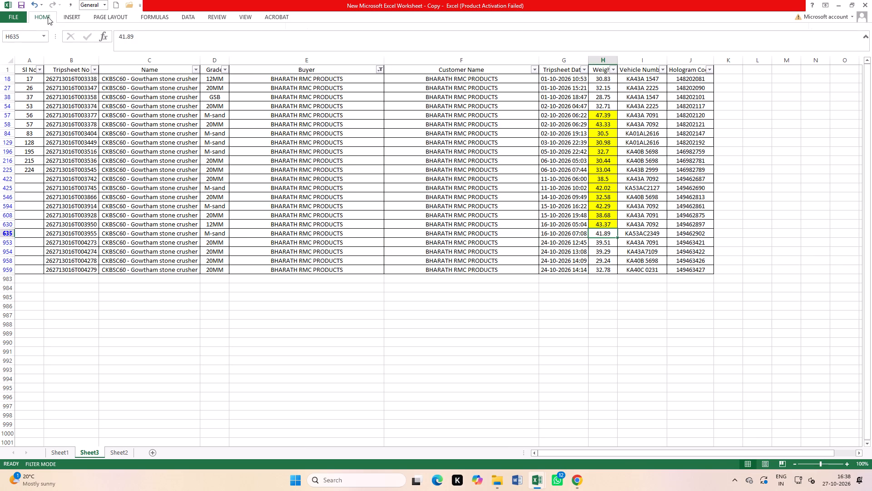
pyautogui.click(136, 45)
pyautogui.click(476, 257)
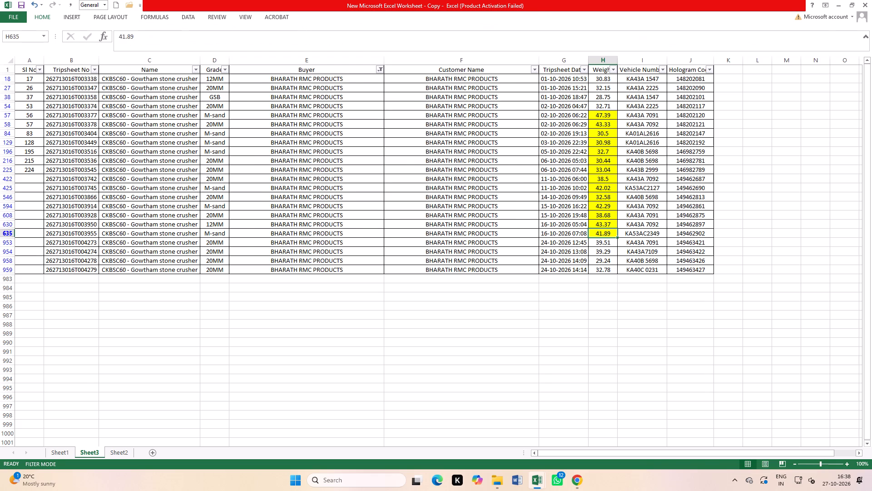
# Compare the 24-10-2026 trips between both workbooks, and highlight the weights 39.51, 39.29 and 29.24 in yellow in Sheet3.
pyautogui.hotkey('ctrl', 'Tab')
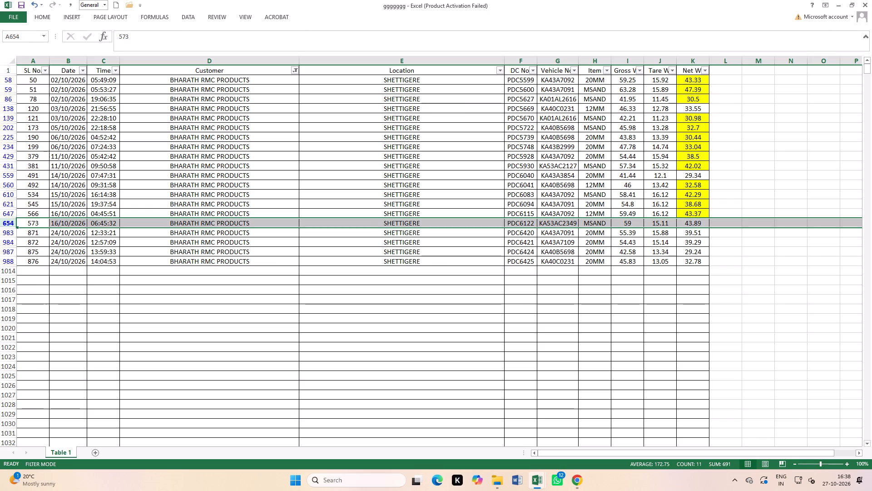
pyautogui.hotkey('ctrl', 'Tab')
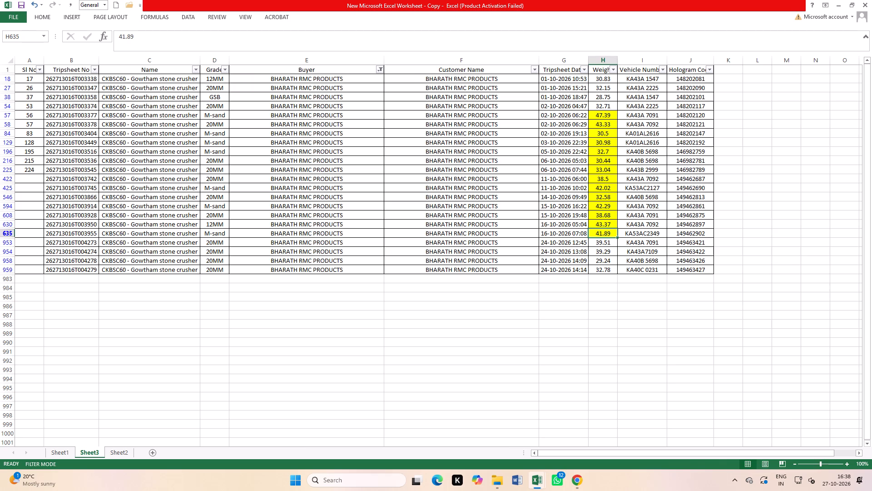
pyautogui.moveTo(611, 244); pyautogui.dragTo(610, 259)
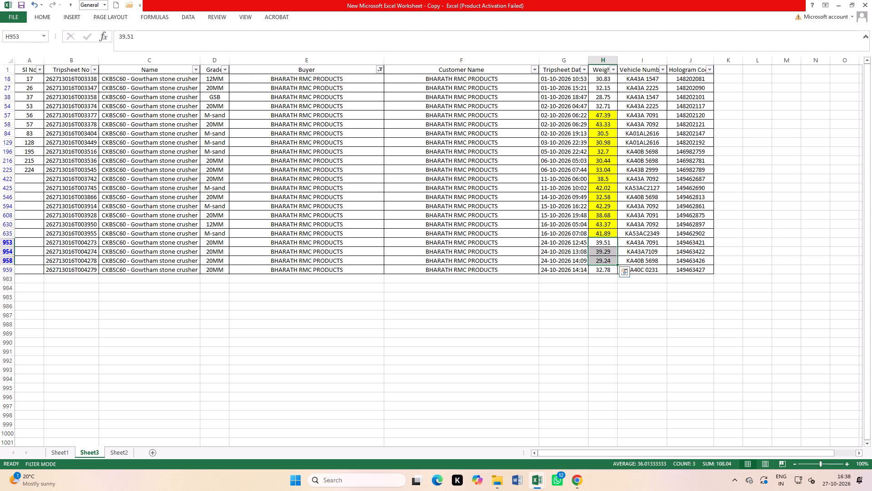
pyautogui.click(42, 15)
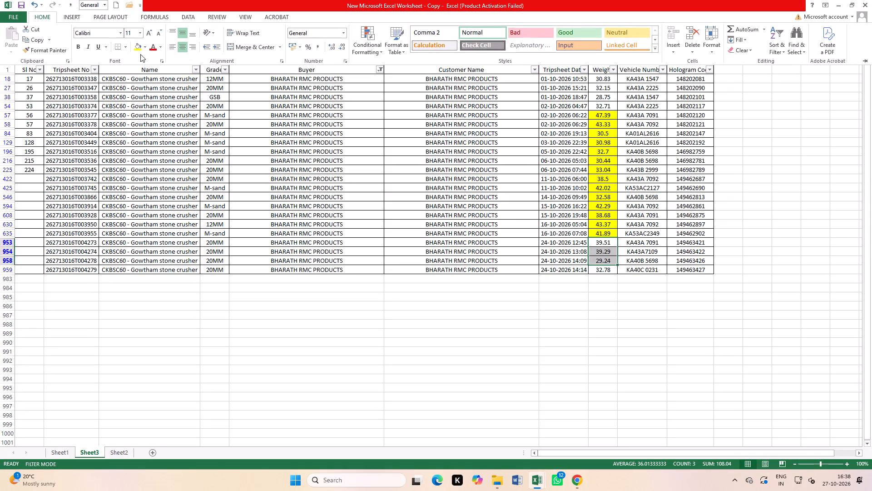
pyautogui.click(137, 49)
pyautogui.click(537, 360)
pyautogui.click(528, 343)
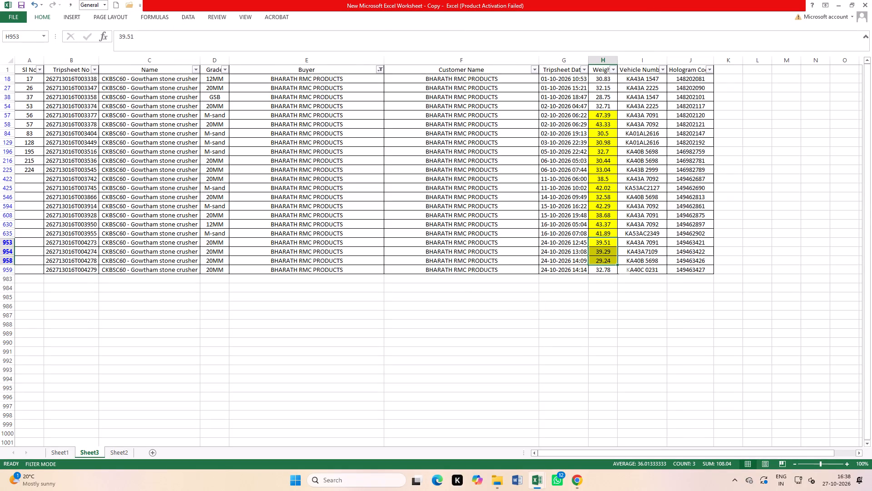
# In the ggggggg workbook, highlight the BHARATH RMC PRODUCTS net weights 43.89, 39.51, 39.29 and 29.24 in yellow.
pyautogui.hotkey('ctrl', 'Tab')
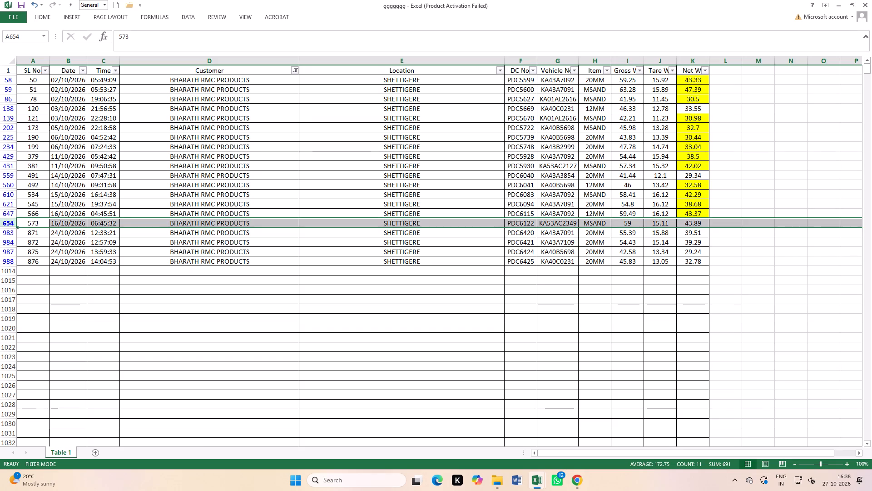
pyautogui.moveTo(698, 252); pyautogui.dragTo(694, 223)
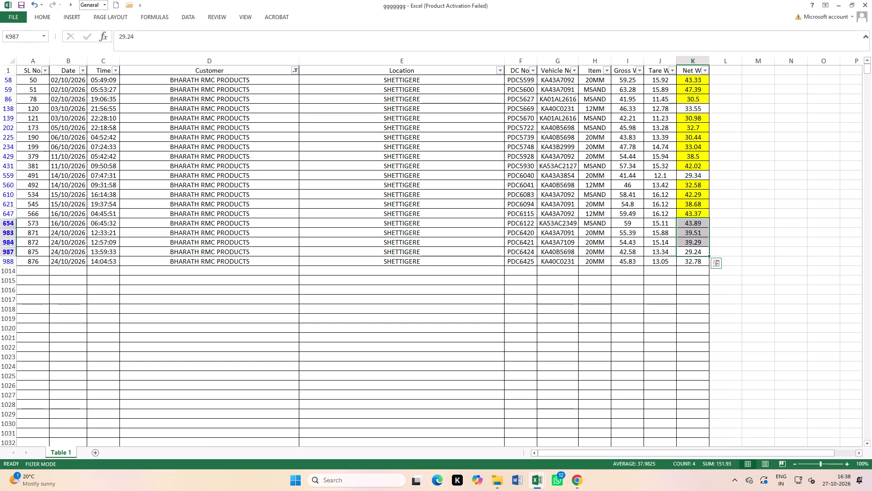
pyautogui.click(45, 17)
pyautogui.click(133, 45)
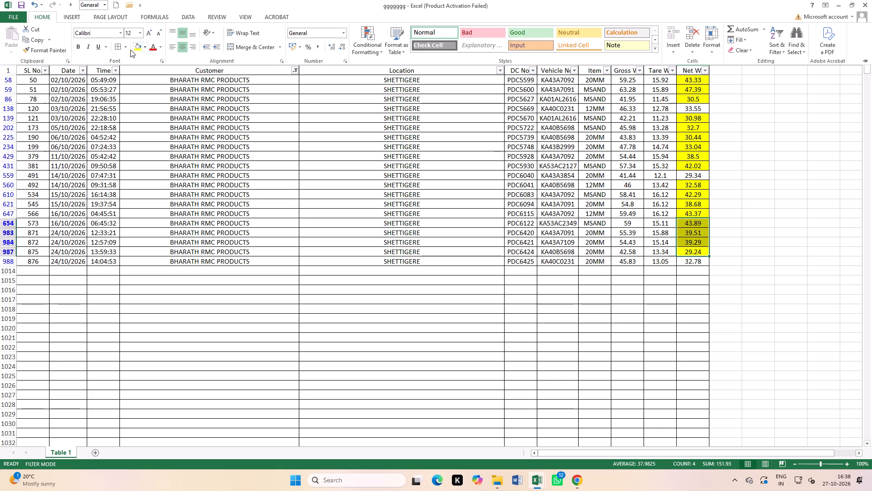
pyautogui.hotkey('ctrl', 'Tab')
pyautogui.click(528, 337)
# In Sheet3, highlight the last BHARATH RMC PRODUCTS weight, 32.78 of 24-10-2026, in yellow.
pyautogui.hotkey('ctrl', 'Tab')
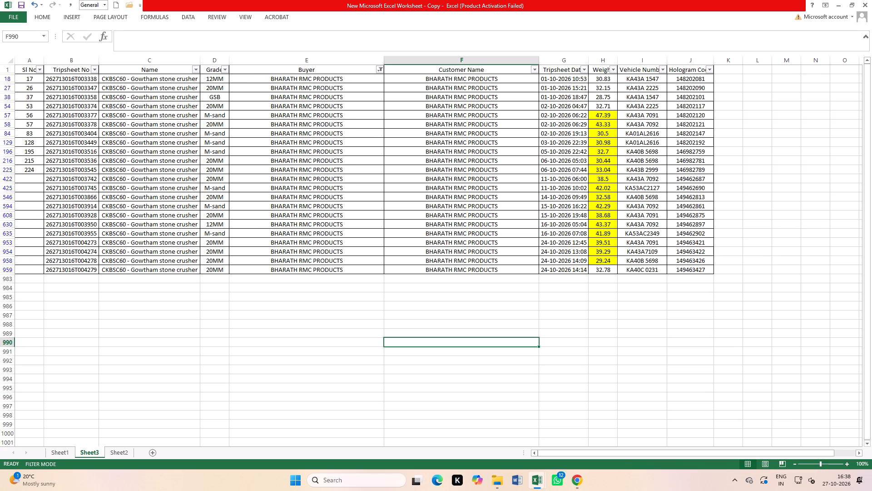
pyautogui.click(601, 264)
pyautogui.click(605, 266)
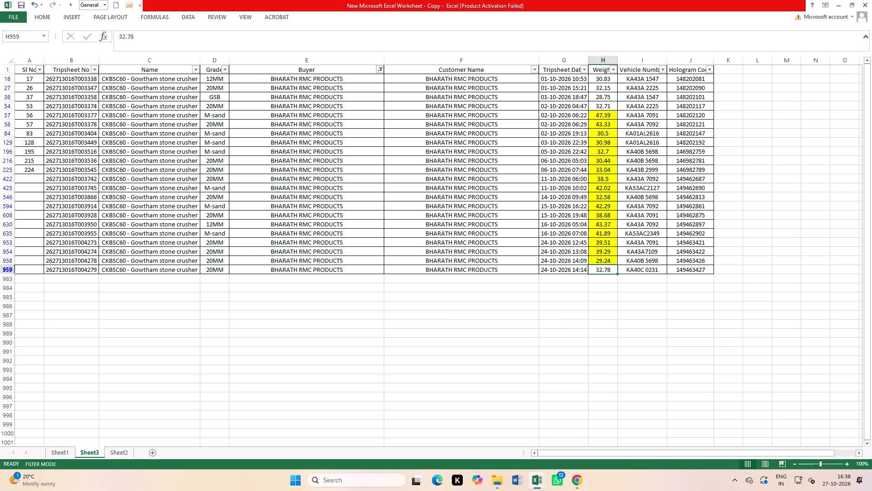
pyautogui.click(45, 17)
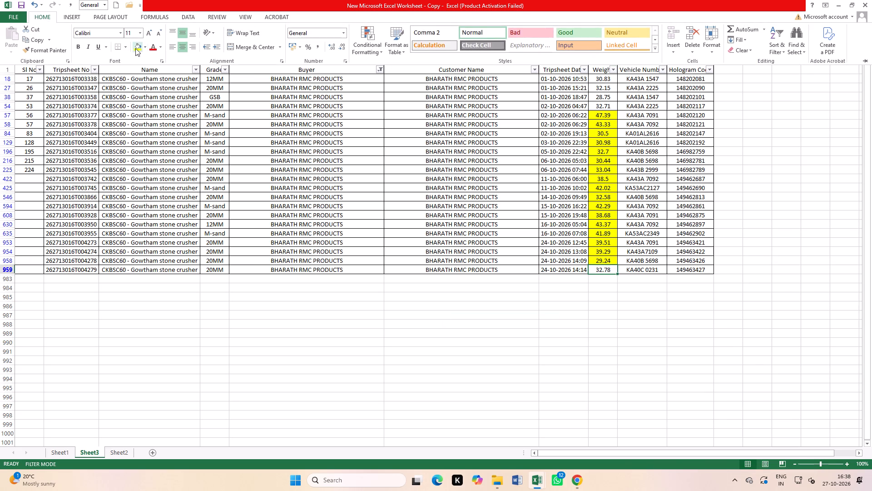
pyautogui.click(135, 48)
pyautogui.click(353, 183)
pyautogui.click(343, 221)
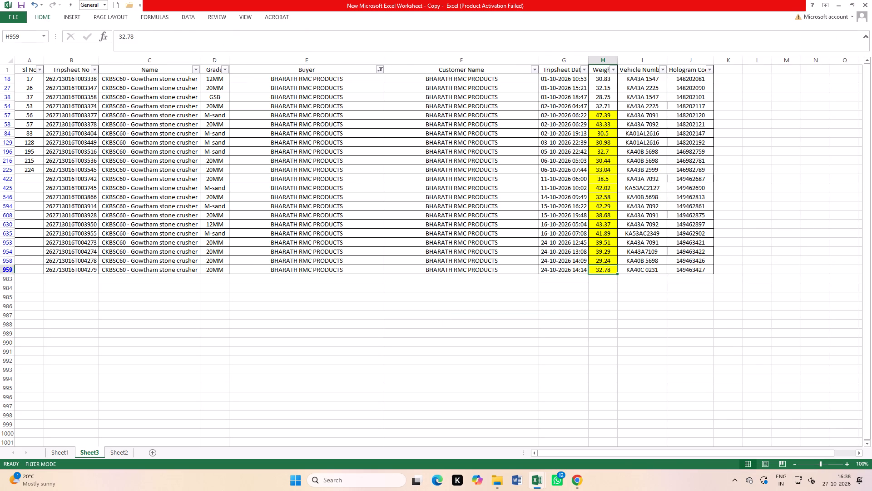
# In the ggggggg workbook, change the Customer filter from BHARATH RMC PRODUCTS to only ASHRITA STONE CRUSHER.
pyautogui.hotkey('ctrl', 'Tab')
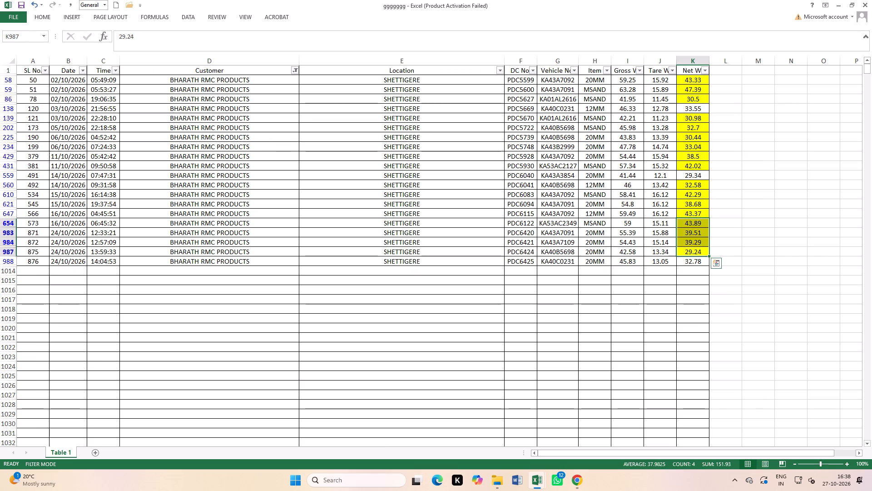
pyautogui.scroll(3, 268, 143)
pyautogui.click(299, 71)
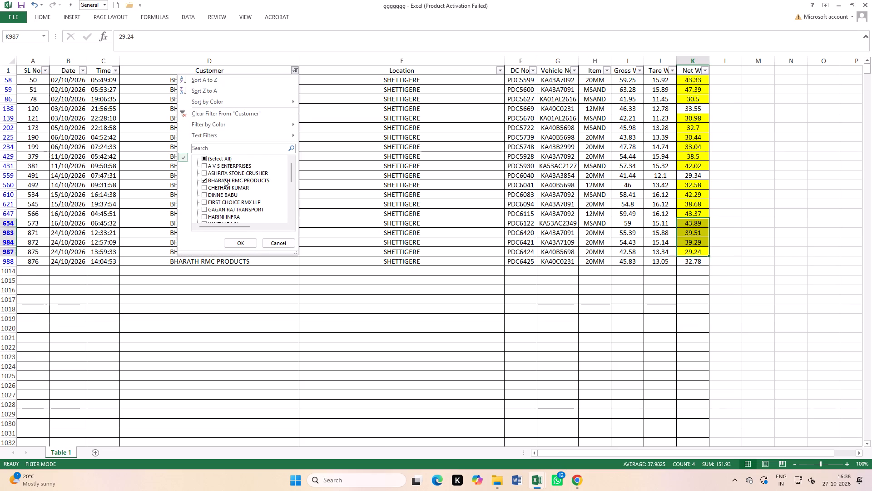
pyautogui.click(223, 180)
pyautogui.click(221, 173)
pyautogui.click(225, 172)
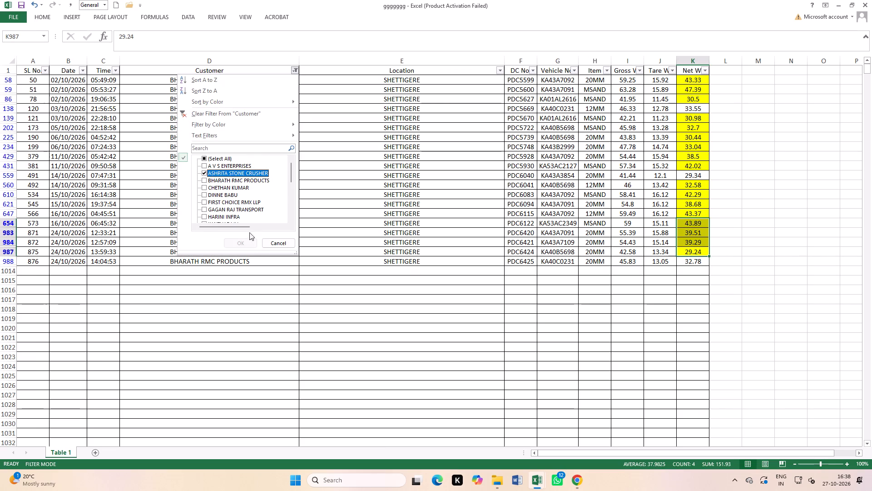
pyautogui.click(247, 245)
pyautogui.click(396, 232)
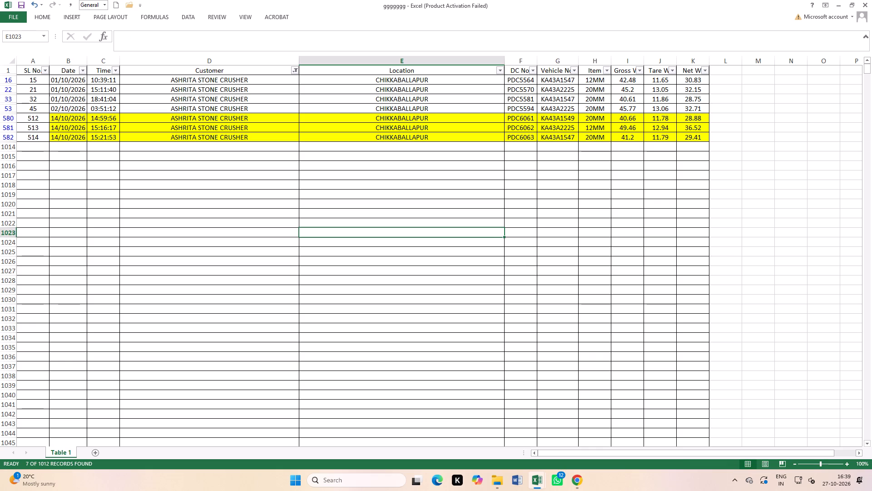
# Compare the ASHRITA STONE CRUSHER trips with Sheet3, and highlight the four 01/10/2026 and 02/10/2026 rows from Date to Net Weight in yellow in ggggggg.
pyautogui.hotkey('ctrl', 'Tab')
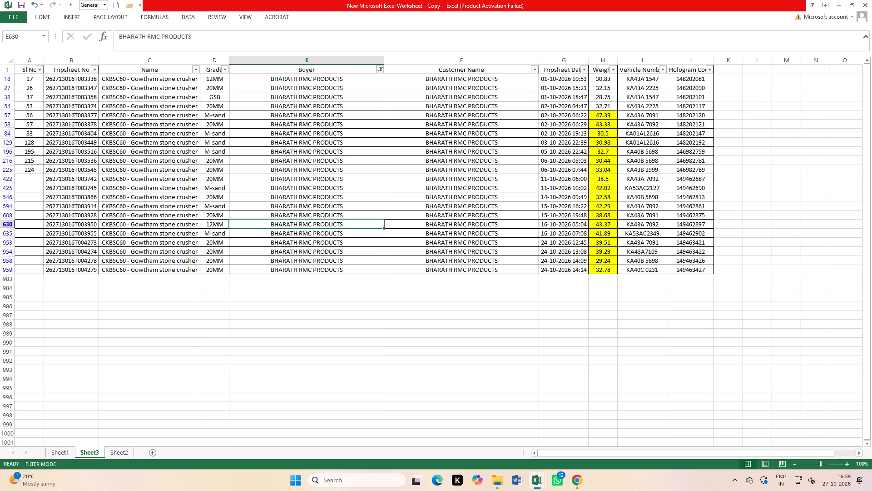
pyautogui.hotkey('ctrl', 'Tab')
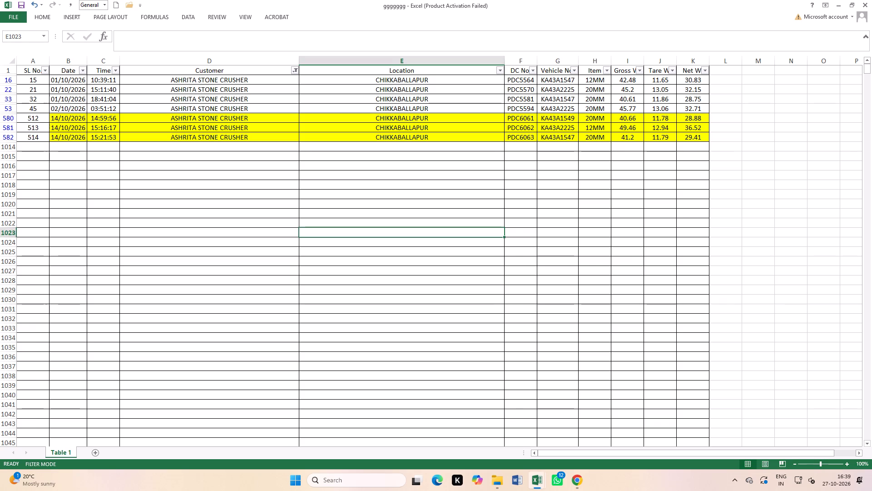
pyautogui.moveTo(697, 83); pyautogui.dragTo(699, 87)
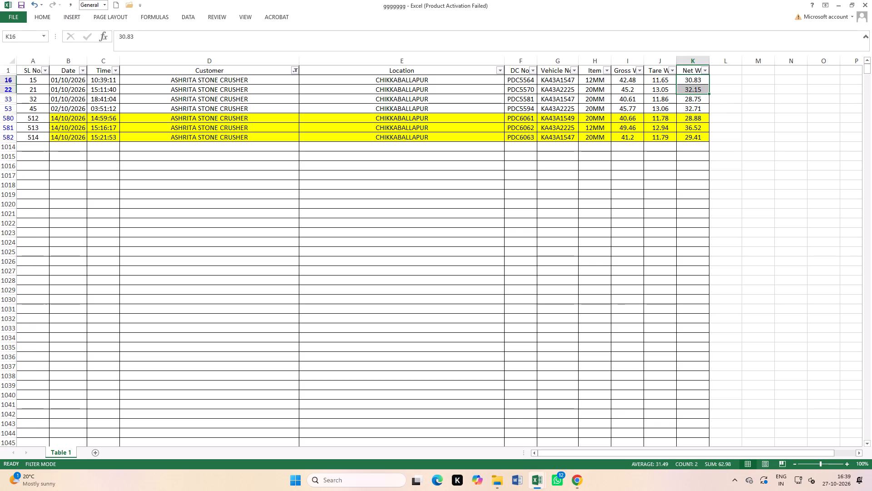
pyautogui.click(46, 16)
pyautogui.click(227, 201)
pyautogui.click(293, 244)
pyautogui.hotkey('ctrl', 'Tab')
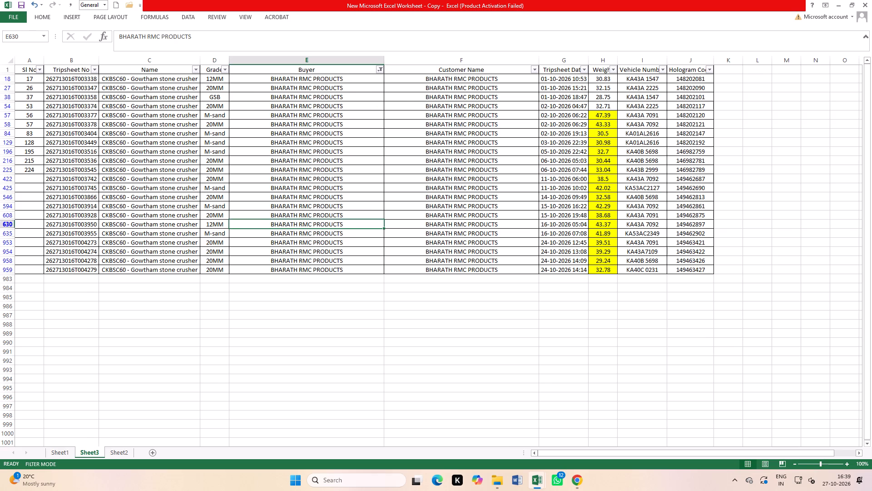
pyautogui.hotkey('ctrl', 'Tab')
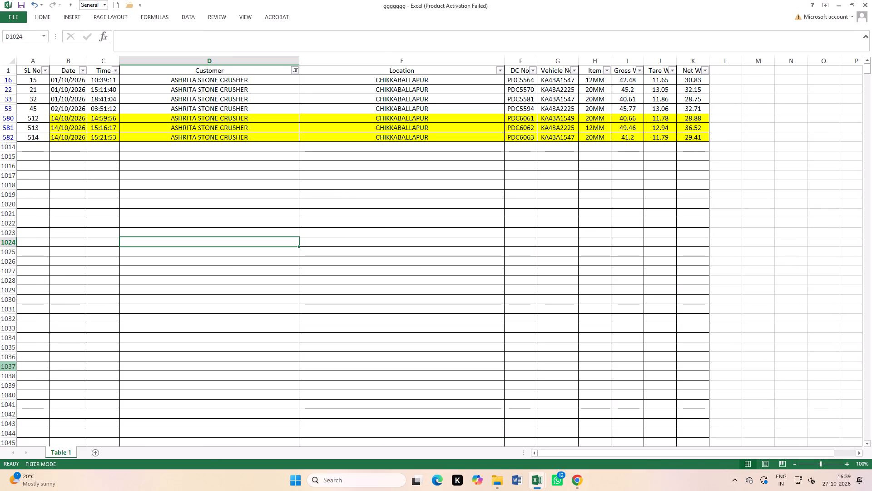
pyautogui.moveTo(691, 82); pyautogui.dragTo(194, 104)
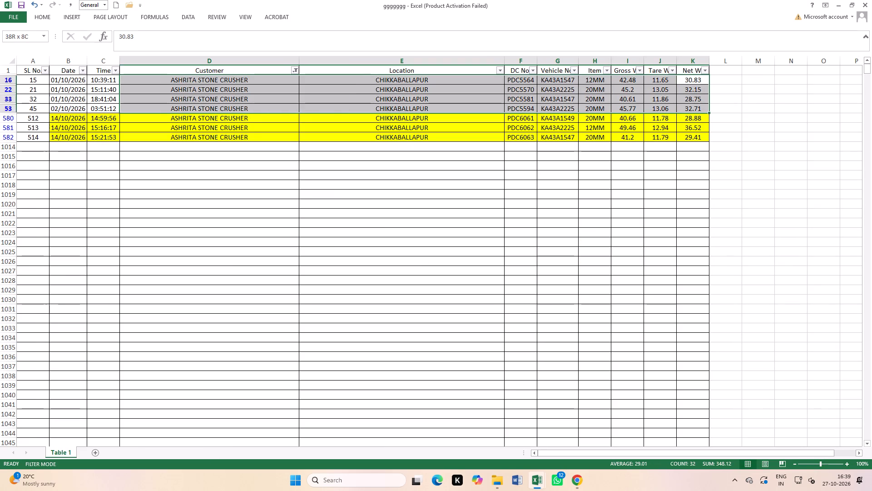
pyautogui.moveTo(194, 104); pyautogui.dragTo(64, 106)
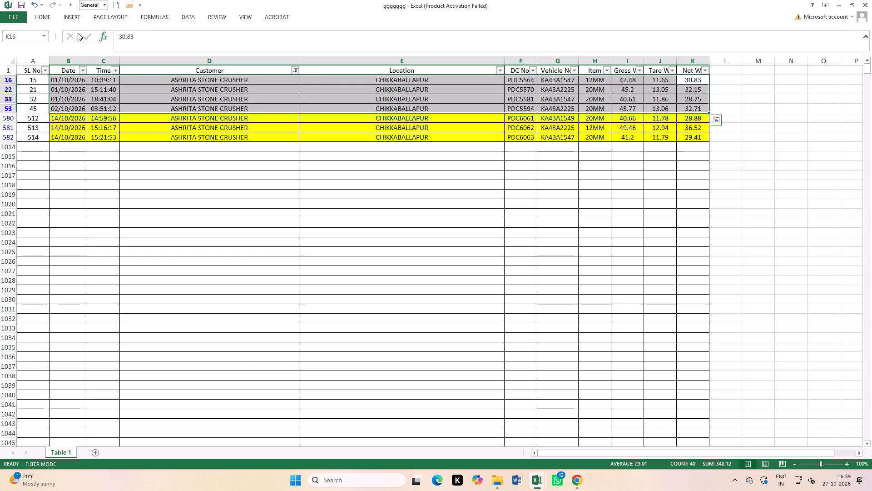
pyautogui.click(41, 18)
pyautogui.click(138, 47)
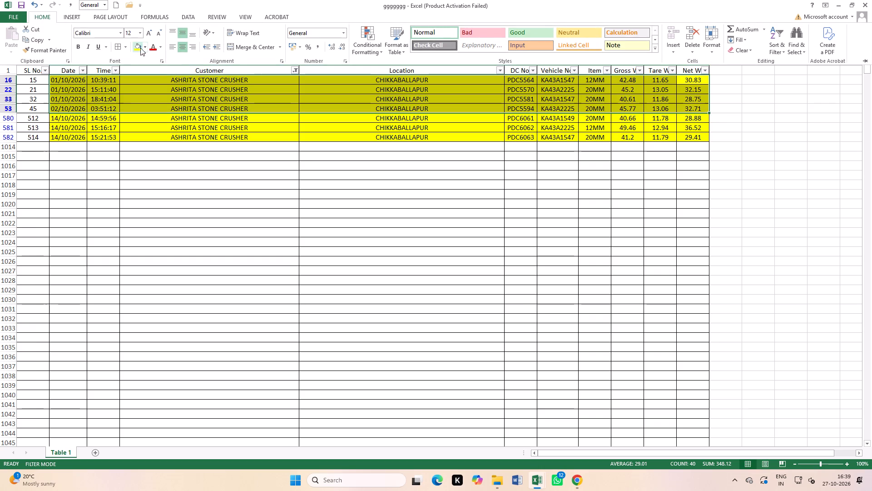
pyautogui.click(580, 246)
pyautogui.click(534, 224)
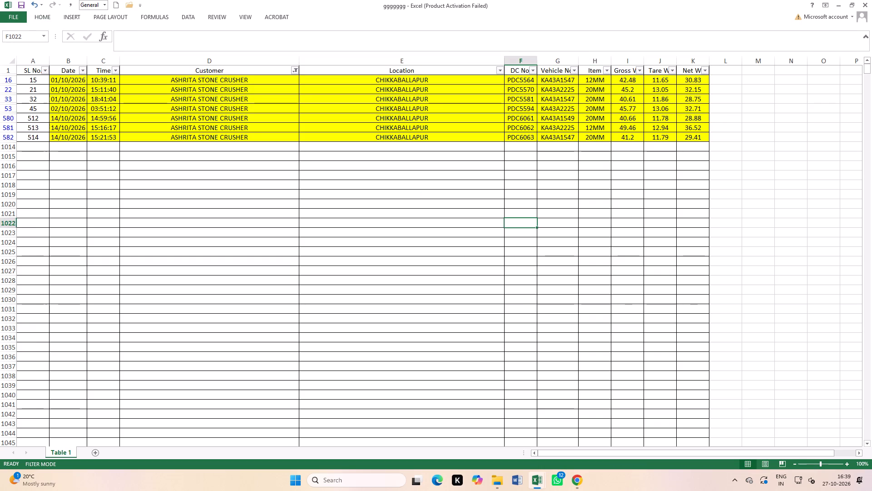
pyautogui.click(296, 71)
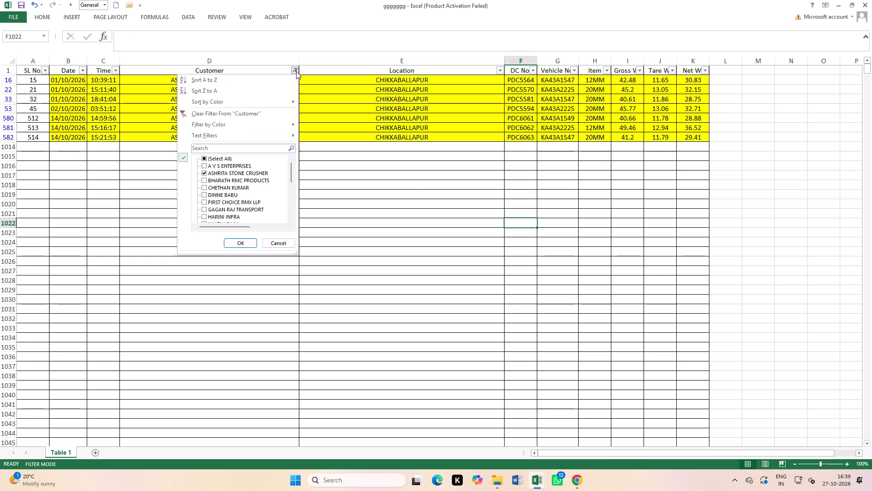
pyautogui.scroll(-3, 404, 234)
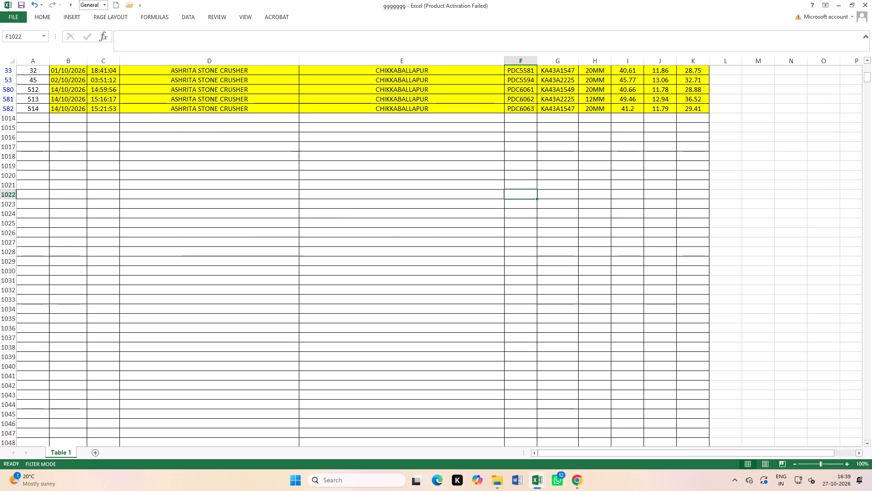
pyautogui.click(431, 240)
# In Sheet3, highlight the first four BHARATH RMC PRODUCTS weights, 30.83, 32.15, 28.75 and 32.71, in yellow.
pyautogui.hotkey('ctrl', 'Tab')
pyautogui.scroll(4, 631, 224)
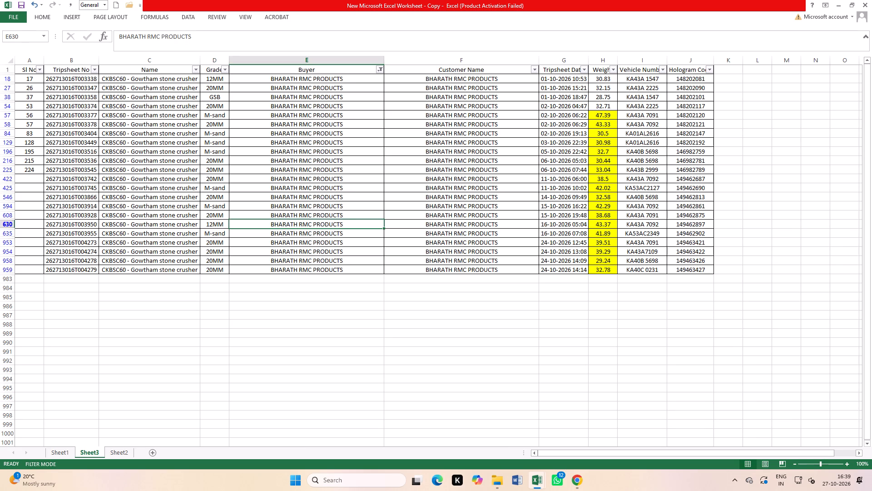
pyautogui.moveTo(599, 80); pyautogui.dragTo(602, 104)
pyautogui.click(35, 17)
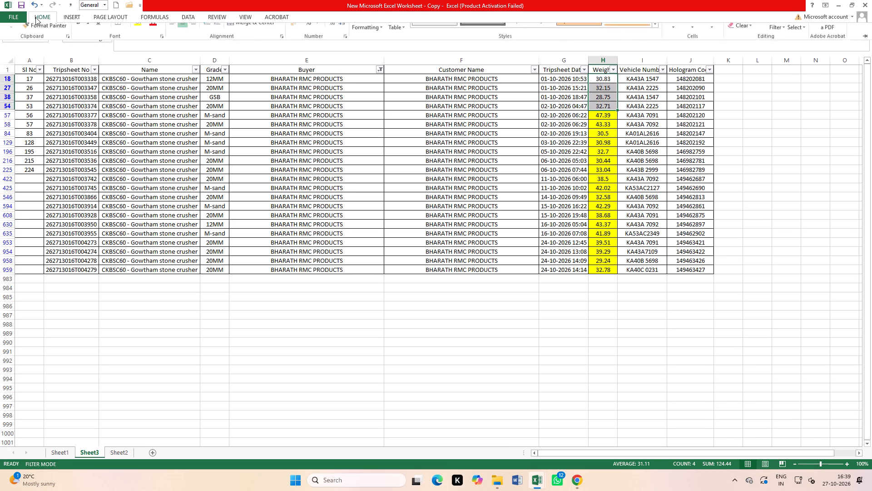
pyautogui.click(140, 49)
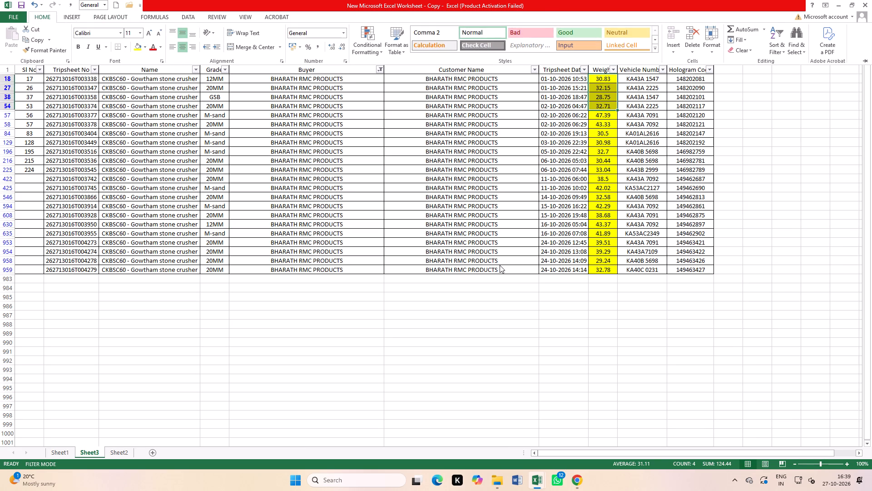
pyautogui.click(499, 265)
pyautogui.click(479, 256)
# In the ggggggg workbook, add BHARATH RMC PRODUCTS to the Customer filter alongside ASHRITA STONE CRUSHER.
pyautogui.hotkey('ctrl', 'Tab')
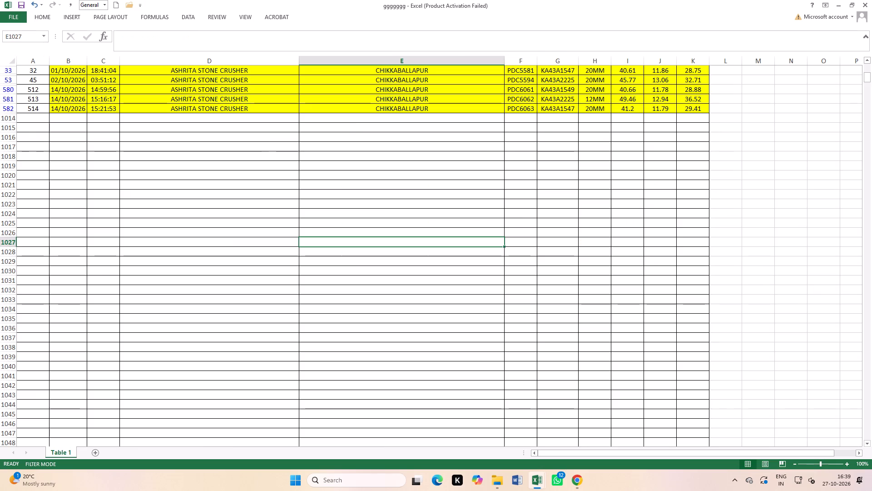
pyautogui.scroll(4, 355, 247)
pyautogui.click(294, 70)
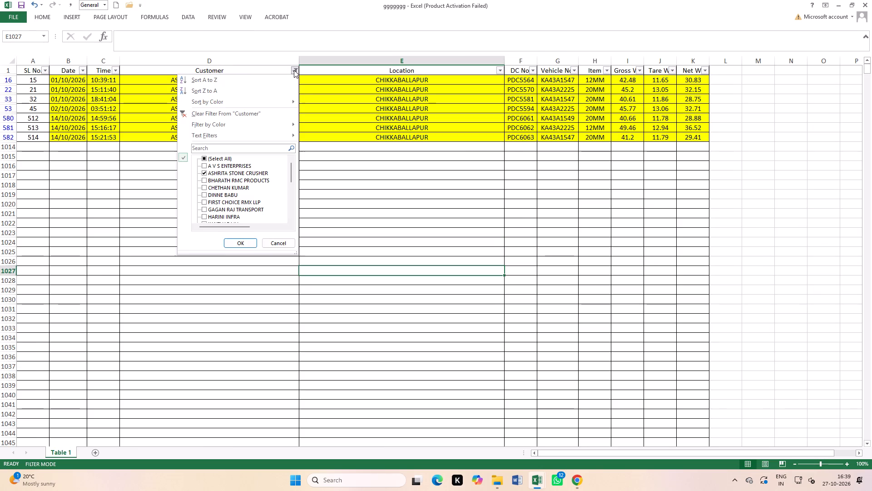
pyautogui.click(222, 178)
pyautogui.click(244, 240)
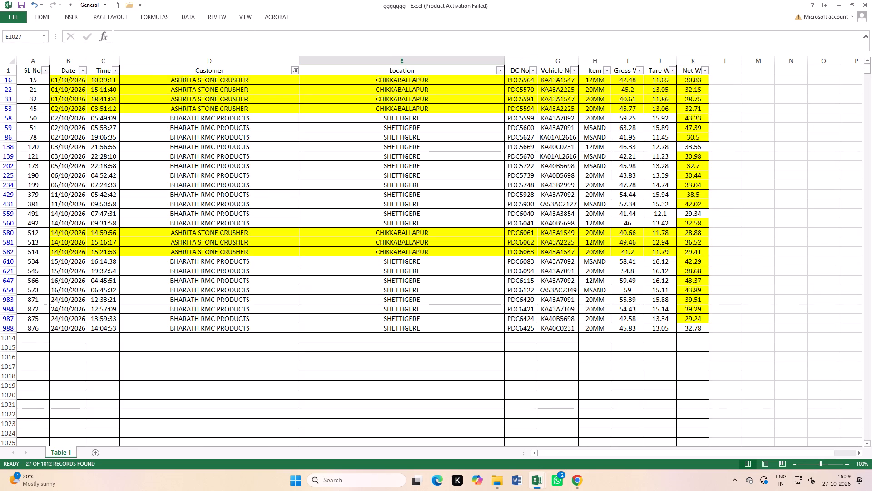
pyautogui.scroll(1, 251, 241)
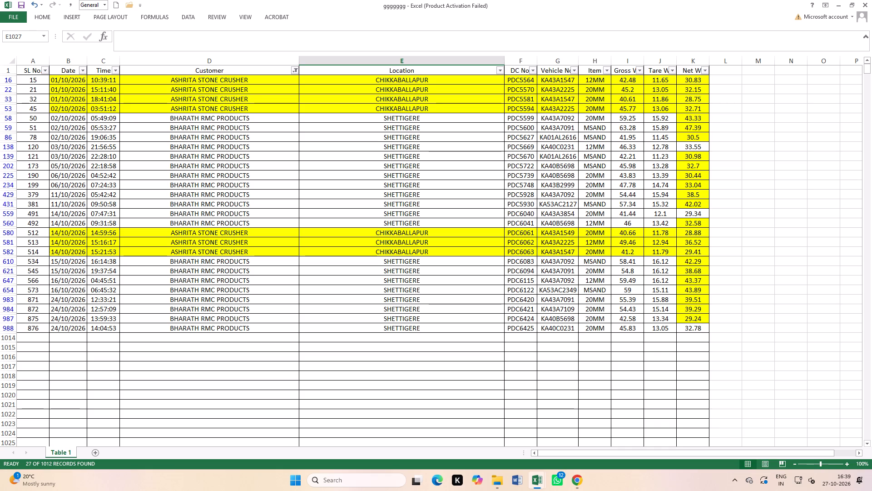
# Highlight the last BHARATH RMC PRODUCTS net weight, 32.78 of 24/10/2026, in yellow.
pyautogui.click(706, 331)
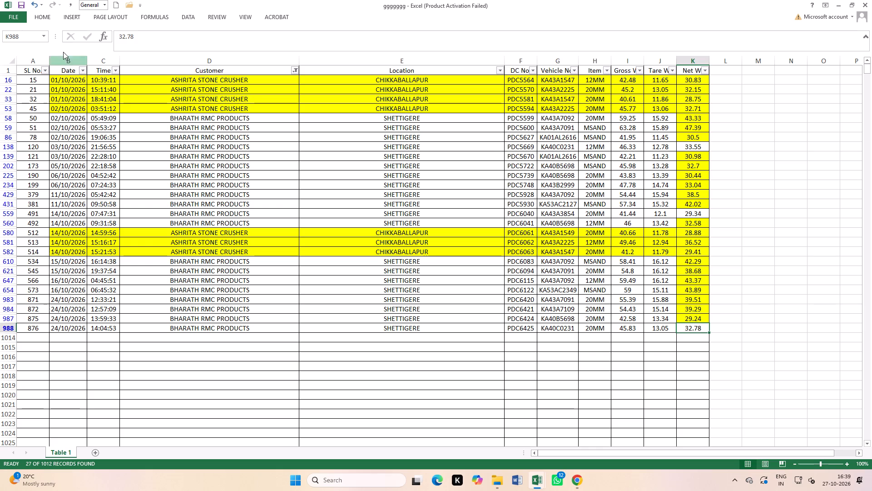
pyautogui.click(46, 16)
pyautogui.click(135, 47)
pyautogui.click(355, 215)
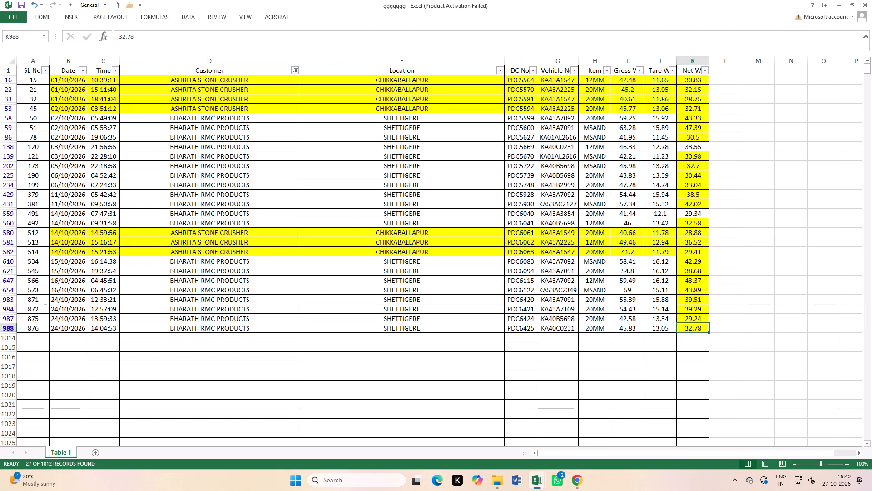
# In Sheet3, select all the filtered BHARATH RMC PRODUCTS weights to check their sum.
pyautogui.hotkey('ctrl', 'Tab')
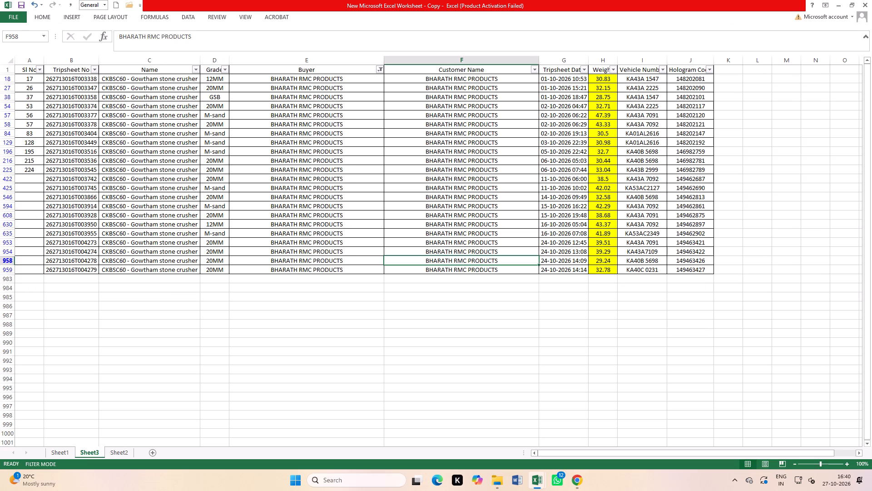
pyautogui.scroll(6, 650, 250)
pyautogui.moveTo(608, 80); pyautogui.dragTo(604, 150)
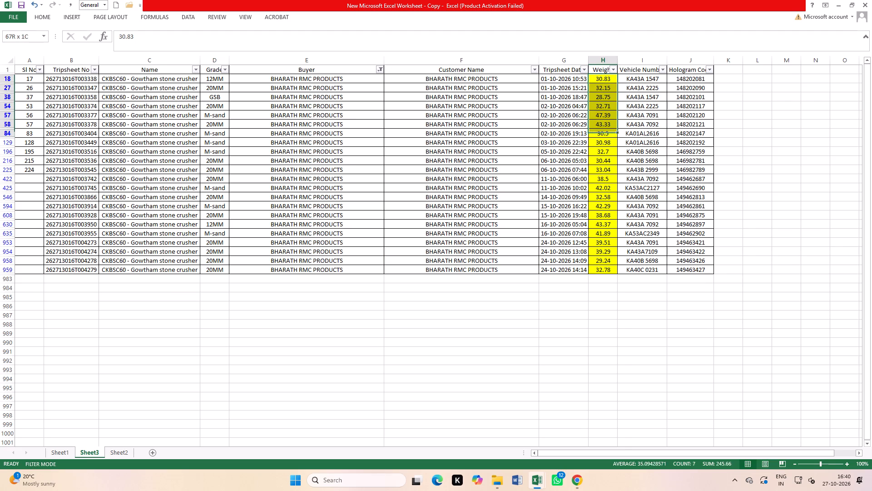
pyautogui.moveTo(604, 150); pyautogui.dragTo(608, 271)
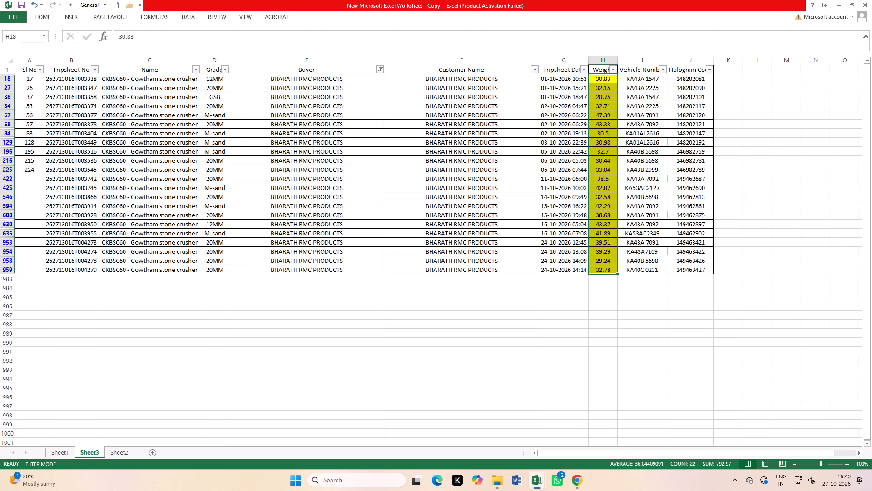
pyautogui.scroll(2, 312, 224)
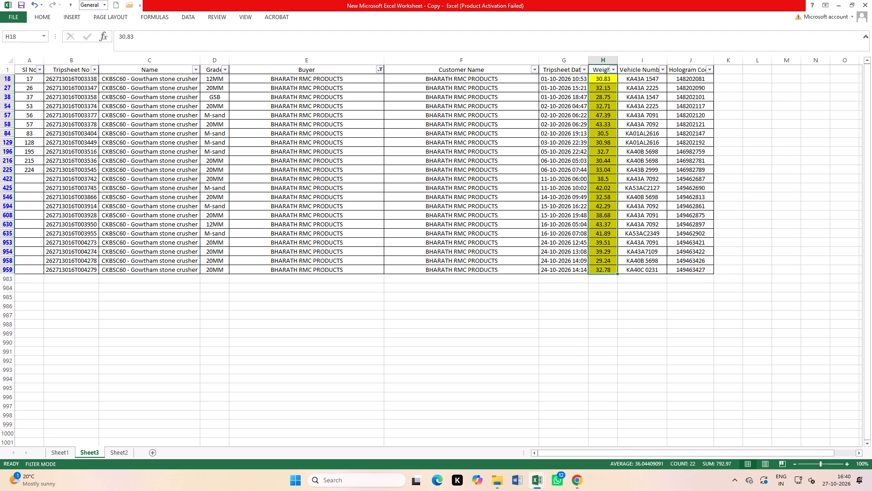
# In Sheet3, add GRASIM INDUSTRIES LIMITED to the Buyer filter alongside BHARATH RMC PRODUCTS.
pyautogui.click(381, 67)
pyautogui.scroll(-1, 301, 208)
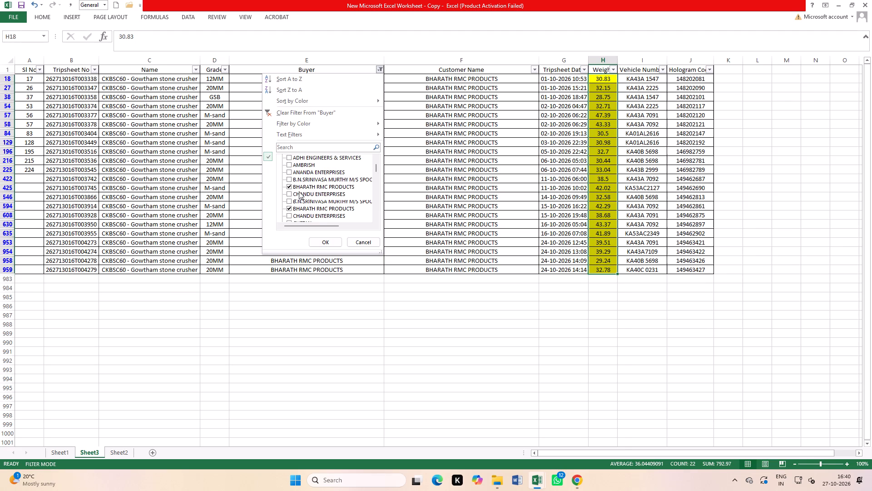
pyautogui.scroll(-3, 299, 191)
pyautogui.scroll(2, 299, 191)
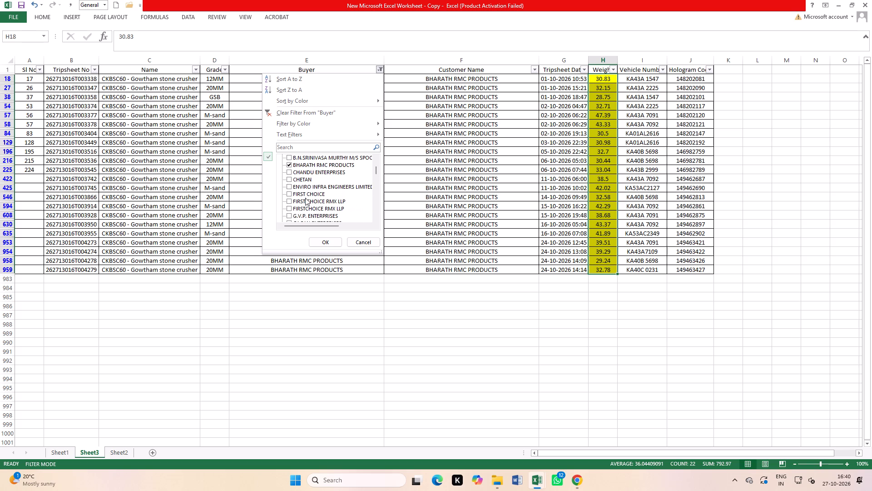
pyautogui.scroll(-1, 306, 198)
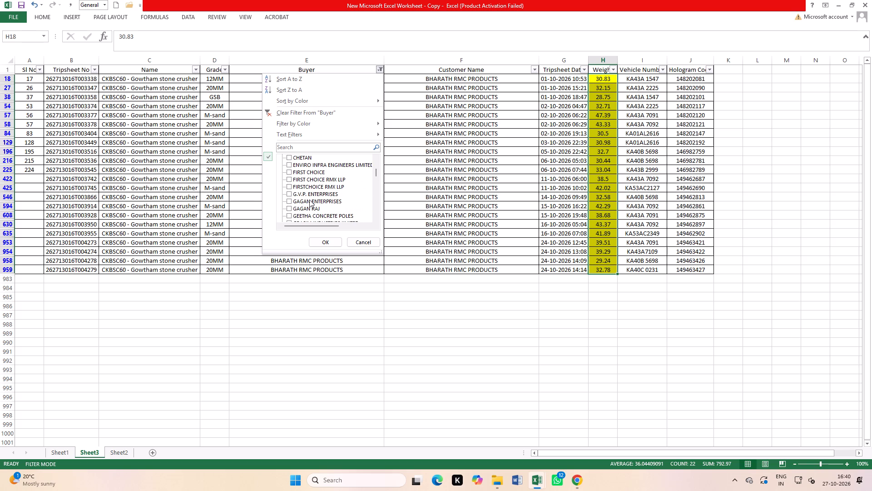
pyautogui.scroll(-1, 314, 215)
pyautogui.click(311, 204)
pyautogui.click(329, 244)
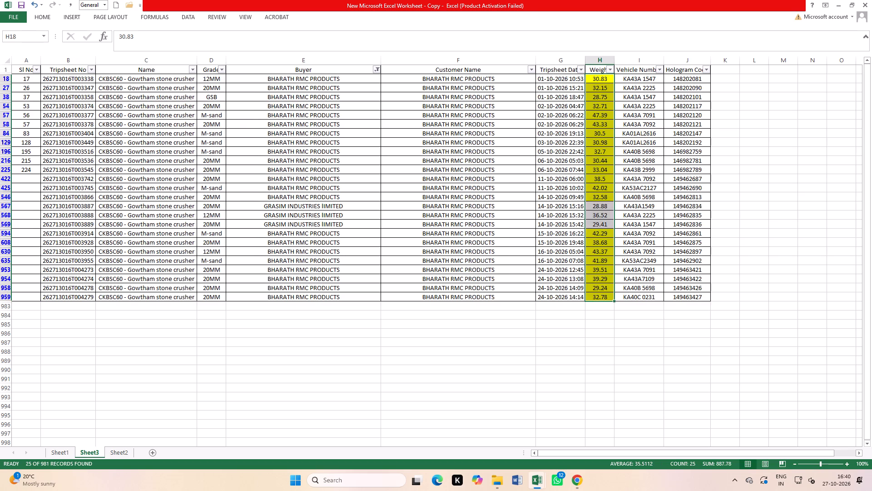
pyautogui.click(694, 271)
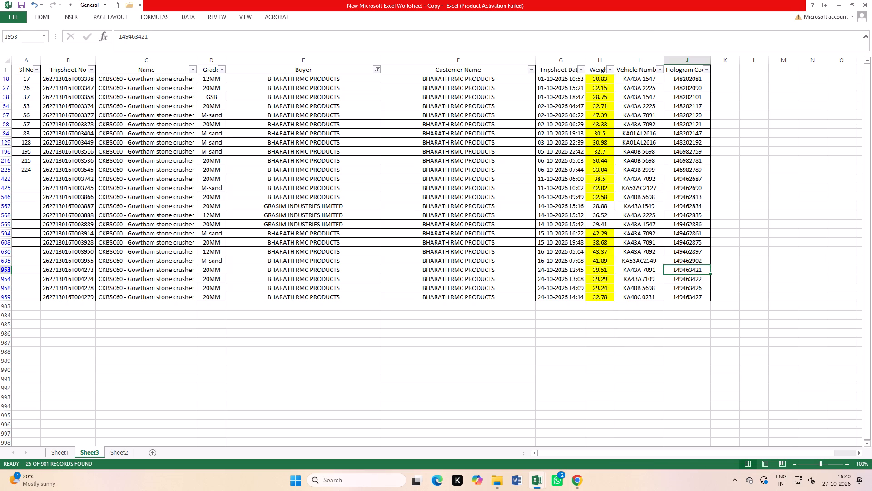
# Check the GRASIM INDUSTRIES LIMITED weights 28.88, 36.52 and 29.41 against the ggggggg workbook and highlight them in yellow in Sheet3.
pyautogui.moveTo(597, 206); pyautogui.dragTo(598, 224)
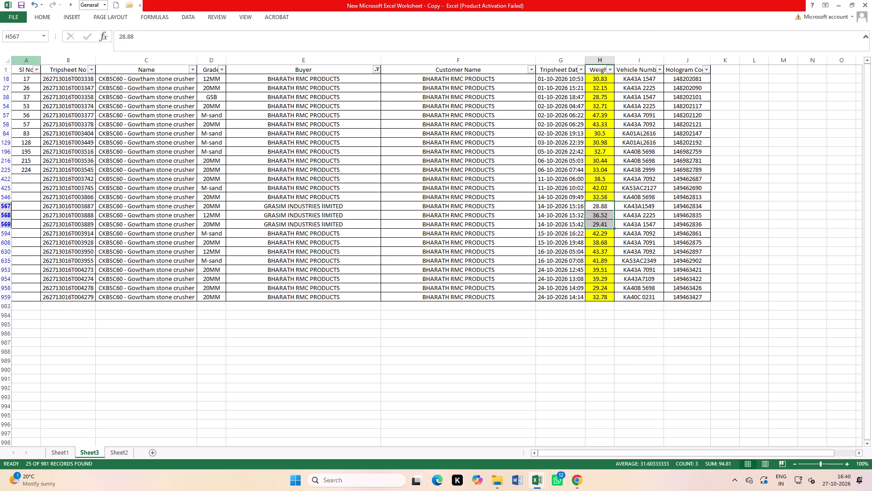
pyautogui.hotkey('ctrl', 'Tab')
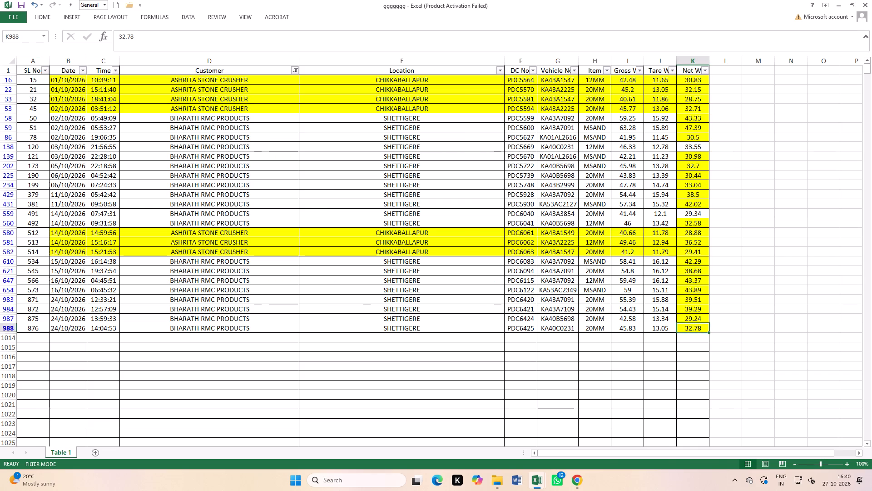
pyautogui.hotkey('ctrl', 'Tab')
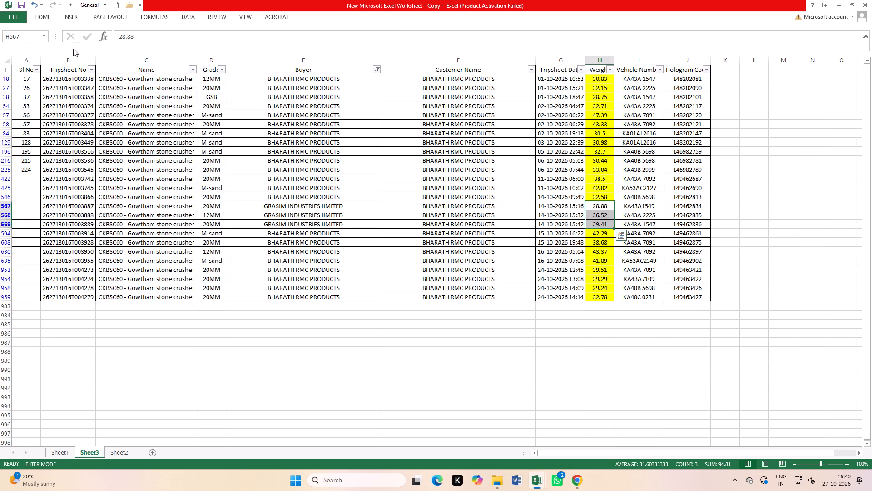
pyautogui.click(46, 16)
pyautogui.click(139, 46)
pyautogui.click(597, 224)
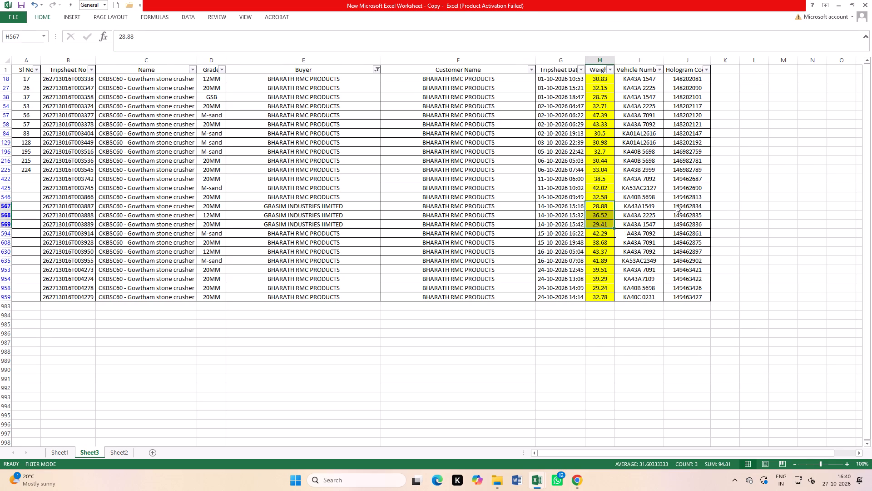
pyautogui.click(679, 205)
# Select all filtered weights in Sheet3 and all filtered net weights in the ggggggg workbook to compare their sums.
pyautogui.moveTo(598, 79); pyautogui.dragTo(607, 295)
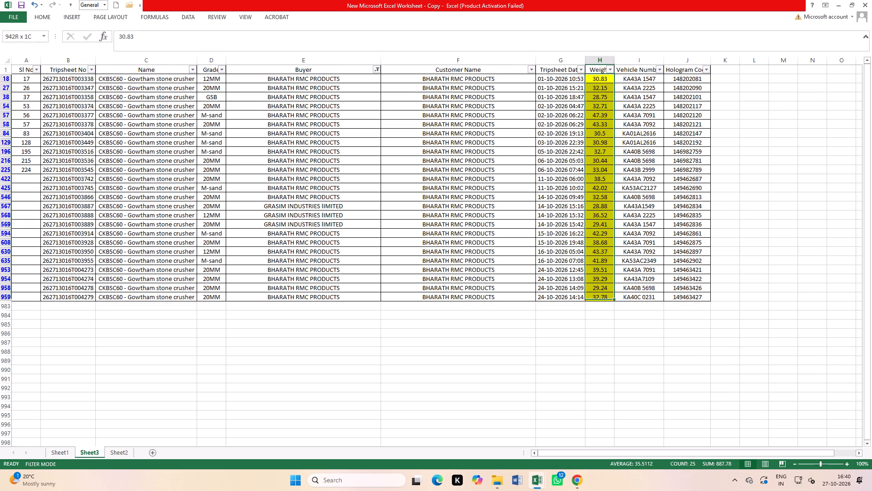
pyautogui.moveTo(607, 295); pyautogui.dragTo(607, 300)
pyautogui.hotkey('ctrl', 'Tab')
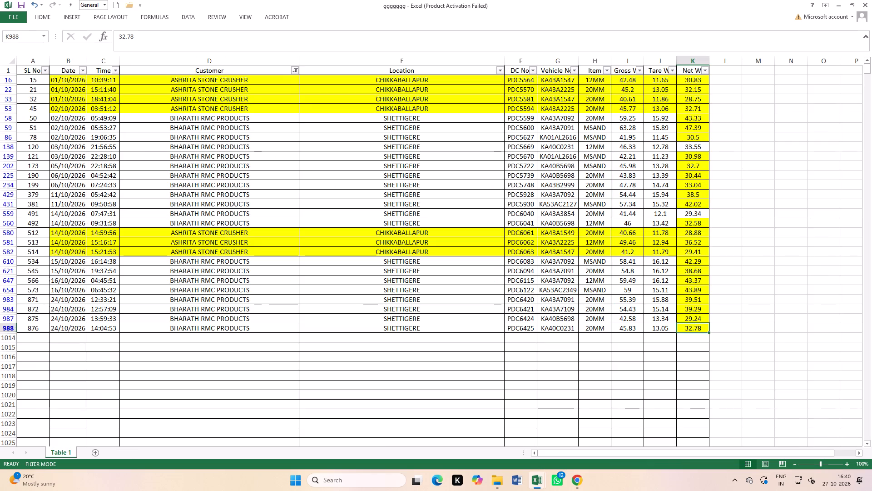
pyautogui.moveTo(689, 82); pyautogui.dragTo(691, 331)
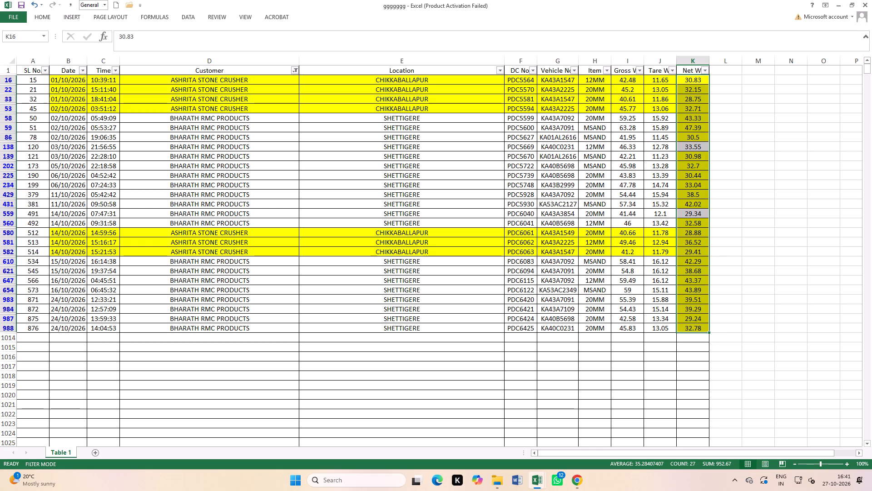
pyautogui.click(756, 177)
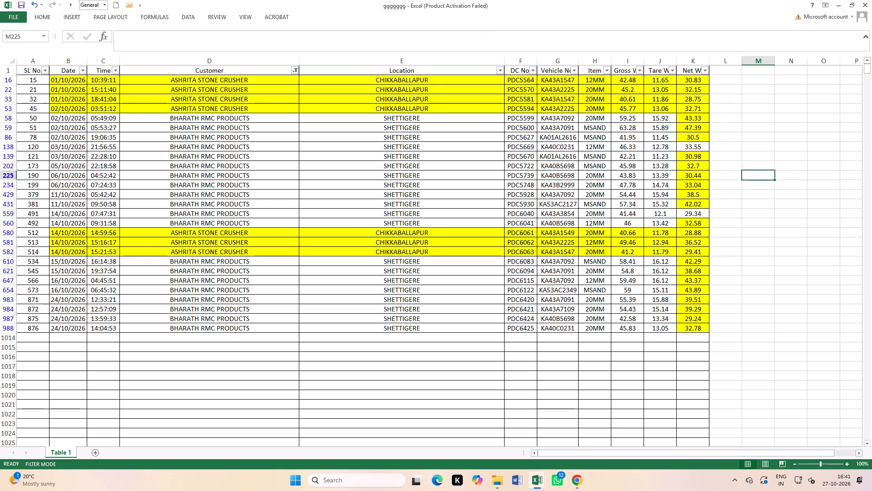
# Check the unhighlighted net weights 29.34 and 33.55 in ggggggg, and show all buyers again in Sheet3's Buyer filter.
pyautogui.click(699, 213)
pyautogui.click(700, 149)
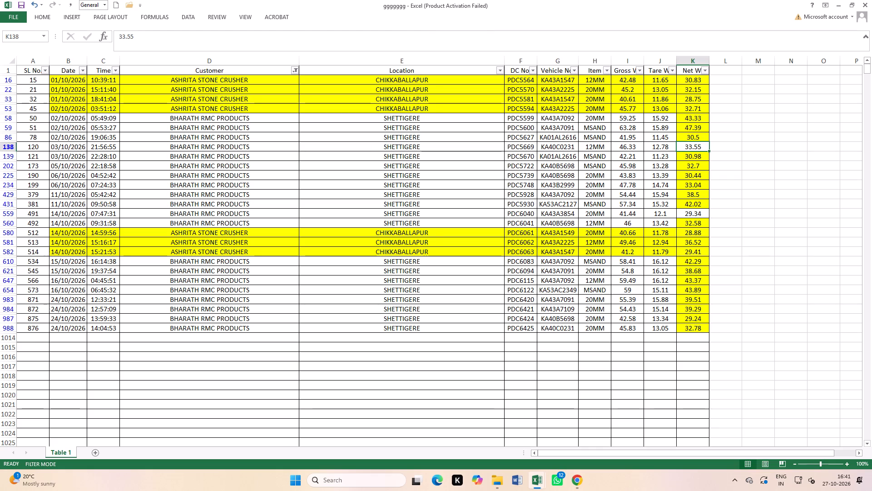
pyautogui.hotkey('ctrl', 'Tab')
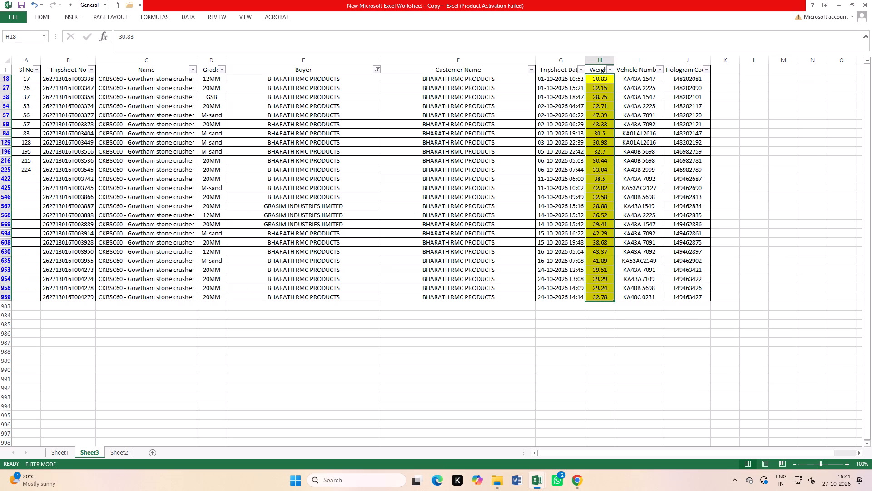
pyautogui.scroll(3, 416, 225)
pyautogui.moveTo(319, 209); pyautogui.dragTo(319, 220)
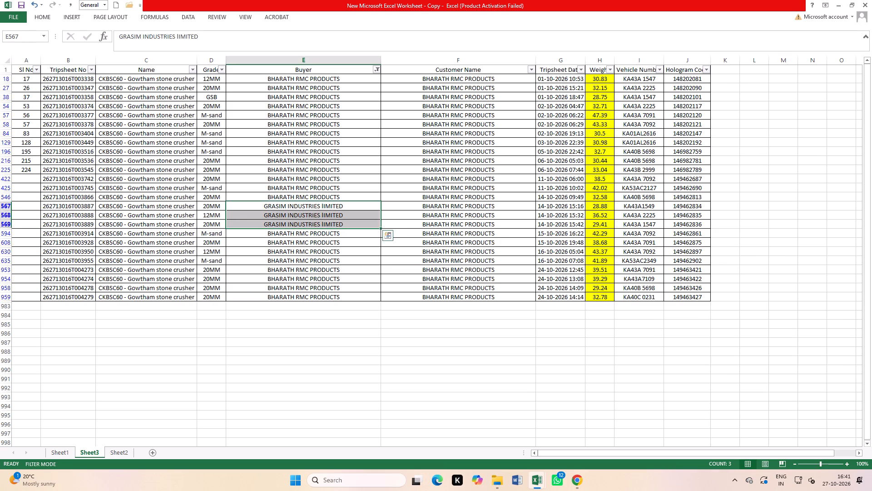
pyautogui.click(377, 69)
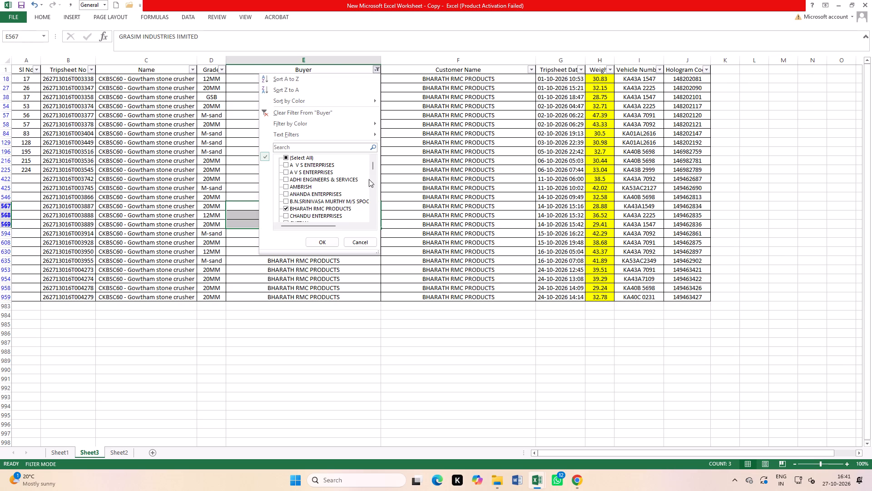
pyautogui.click(299, 157)
pyautogui.click(322, 241)
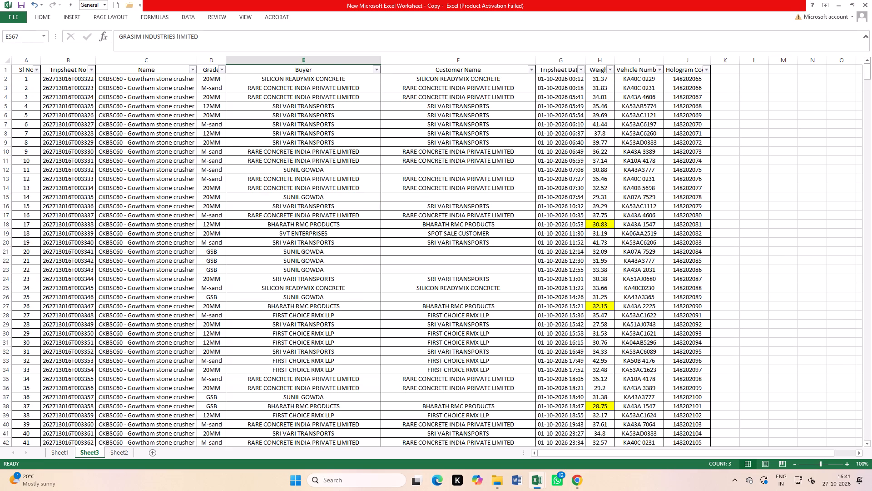
# In Sheet3, filter the Weight column to 29.34.
pyautogui.click(609, 72)
pyautogui.click(541, 149)
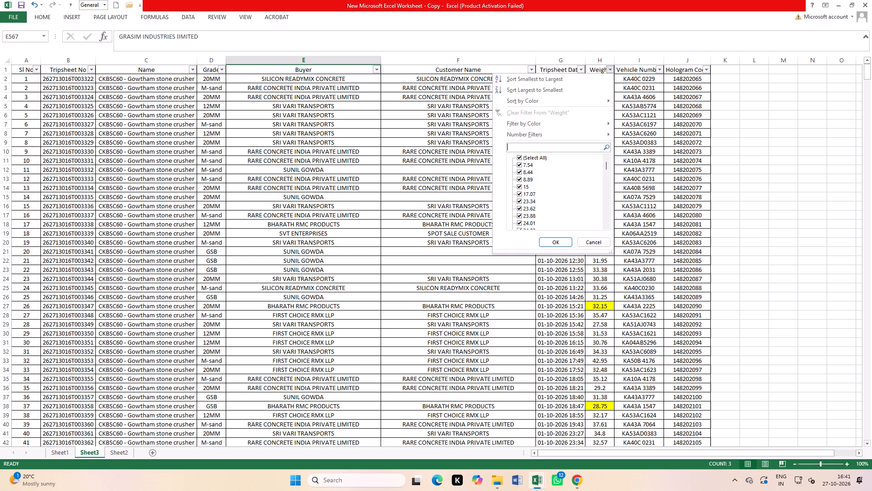
pyautogui.write('29.34')
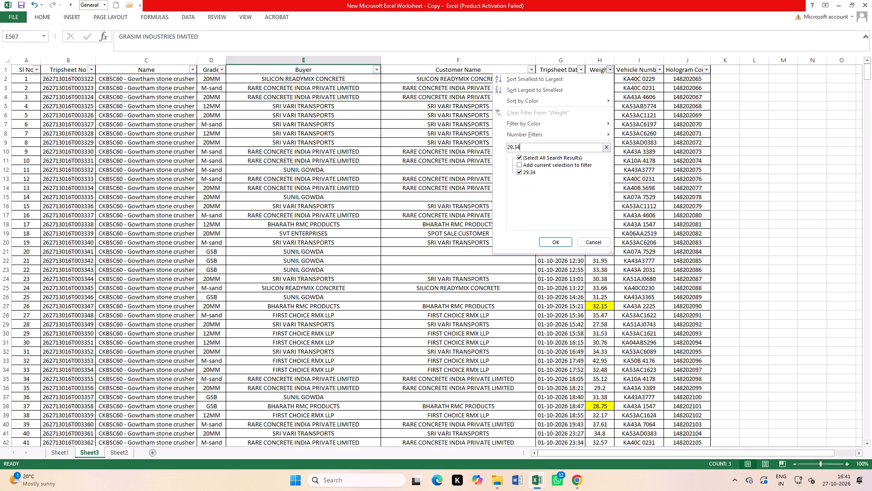
pyautogui.click(553, 244)
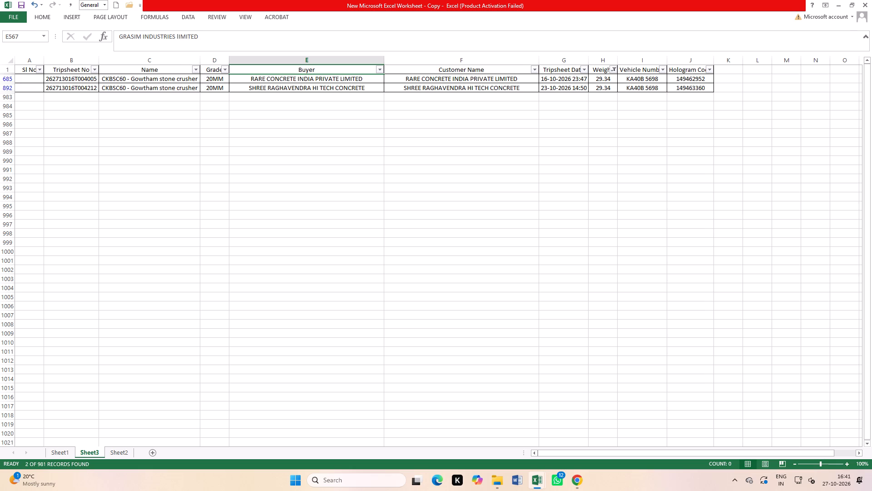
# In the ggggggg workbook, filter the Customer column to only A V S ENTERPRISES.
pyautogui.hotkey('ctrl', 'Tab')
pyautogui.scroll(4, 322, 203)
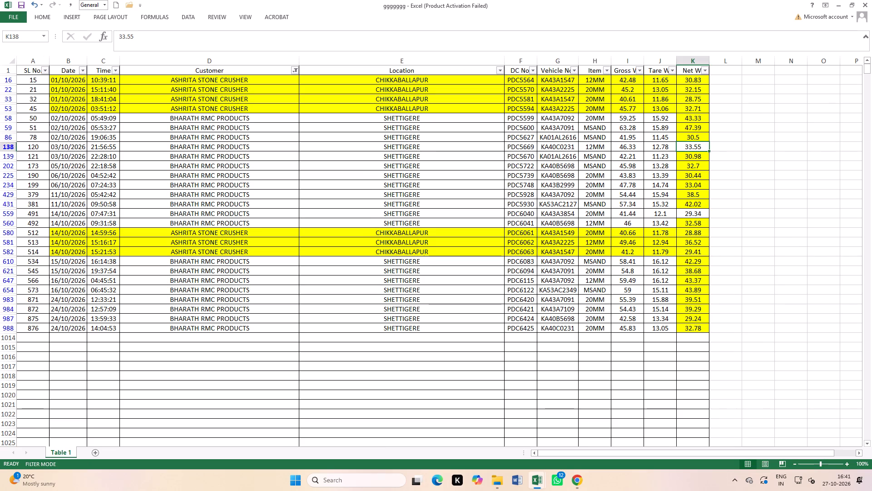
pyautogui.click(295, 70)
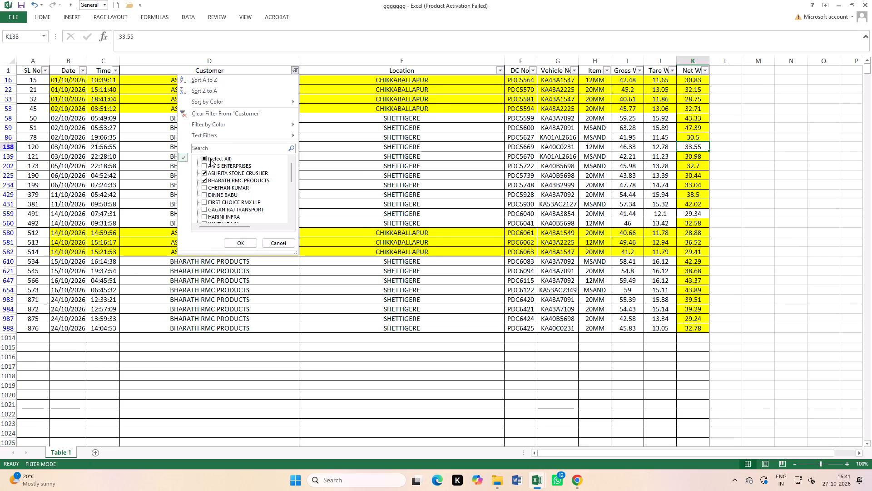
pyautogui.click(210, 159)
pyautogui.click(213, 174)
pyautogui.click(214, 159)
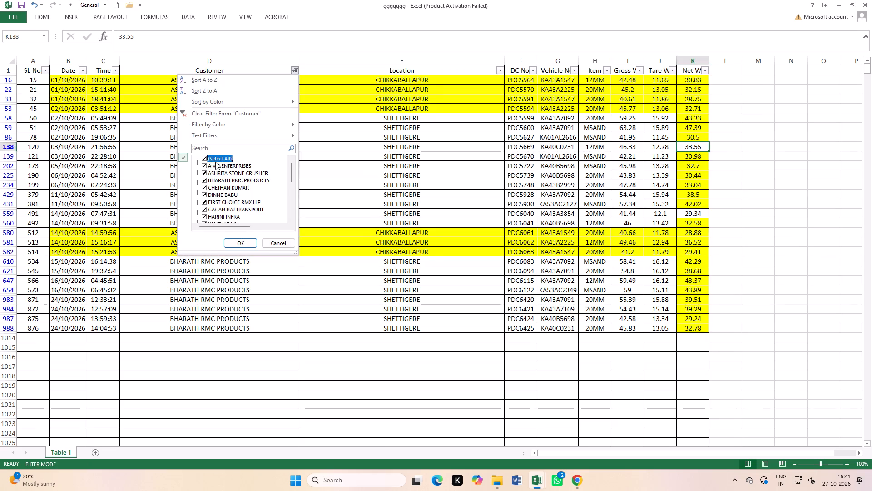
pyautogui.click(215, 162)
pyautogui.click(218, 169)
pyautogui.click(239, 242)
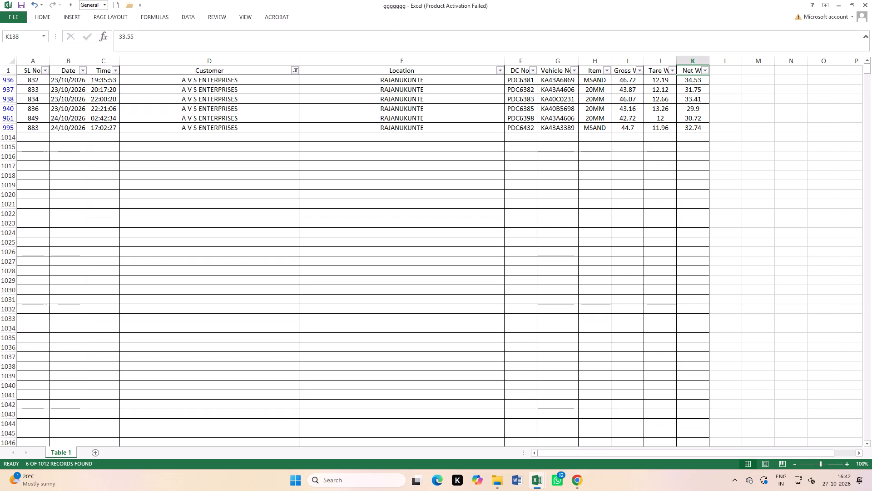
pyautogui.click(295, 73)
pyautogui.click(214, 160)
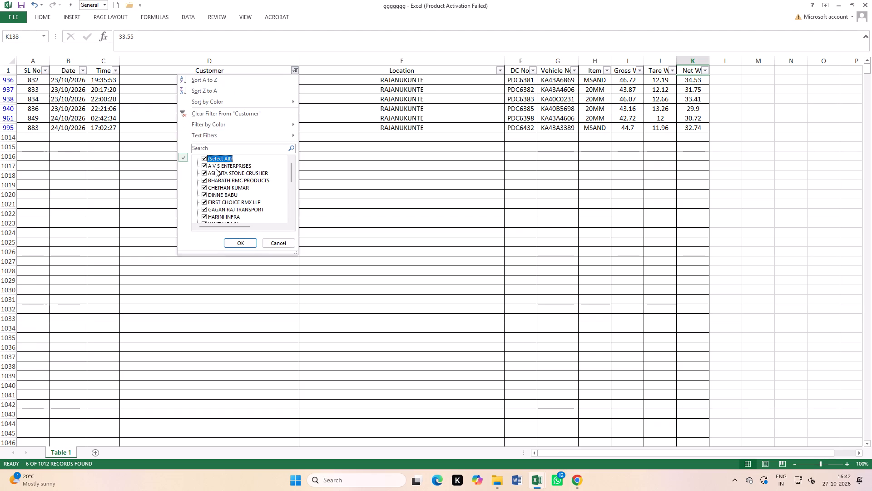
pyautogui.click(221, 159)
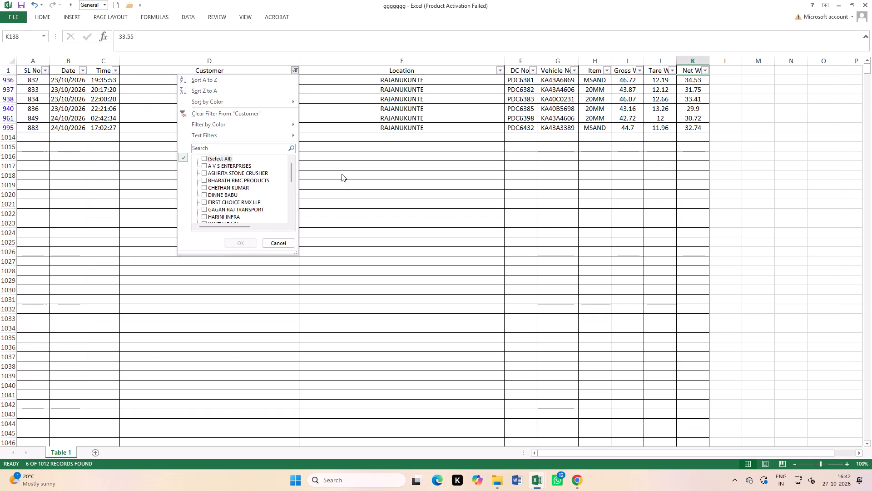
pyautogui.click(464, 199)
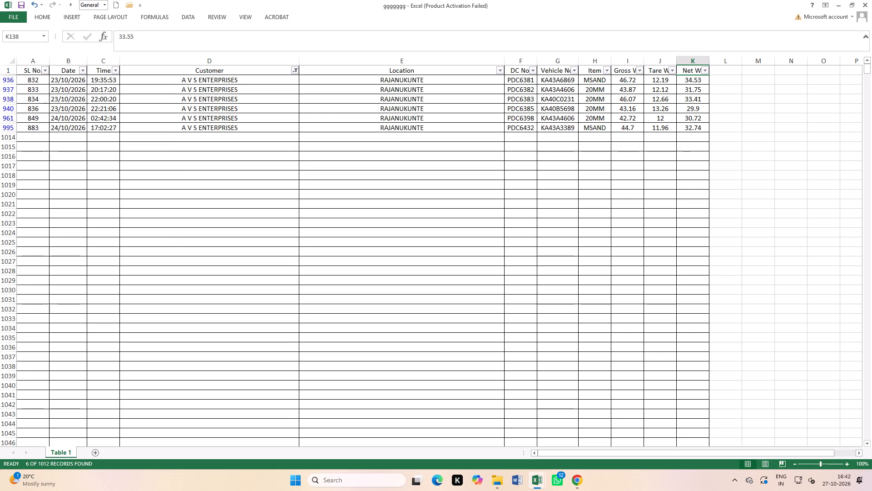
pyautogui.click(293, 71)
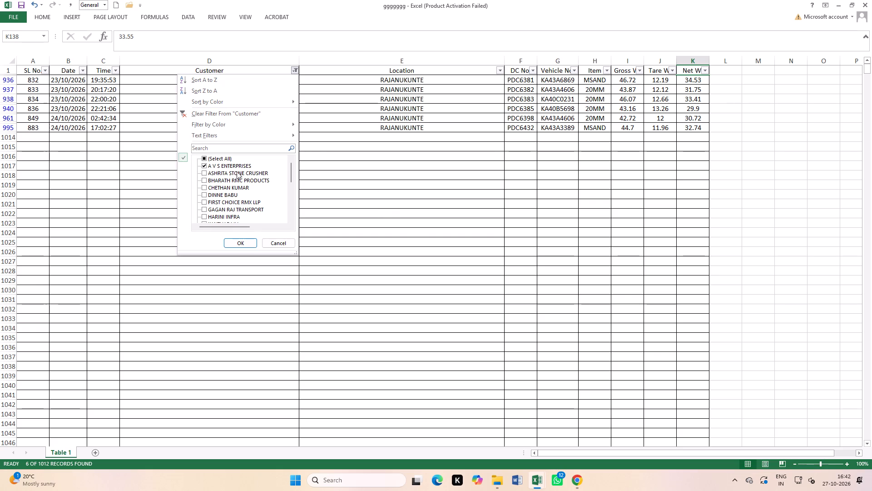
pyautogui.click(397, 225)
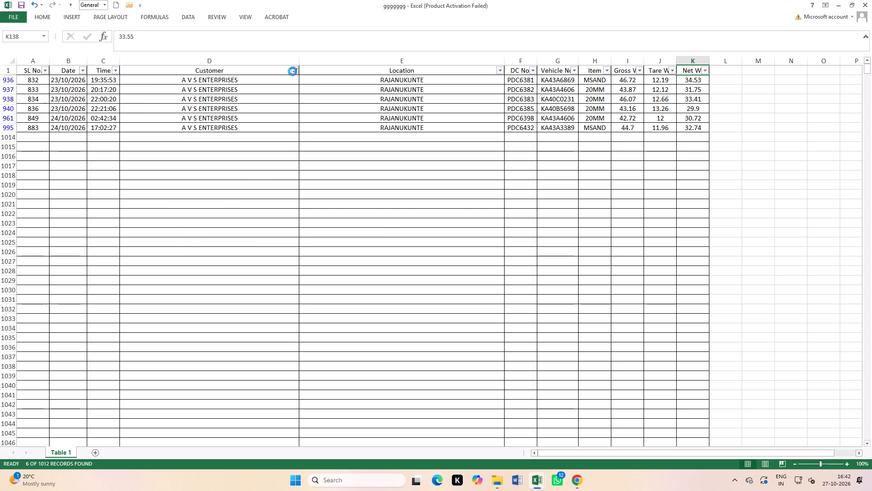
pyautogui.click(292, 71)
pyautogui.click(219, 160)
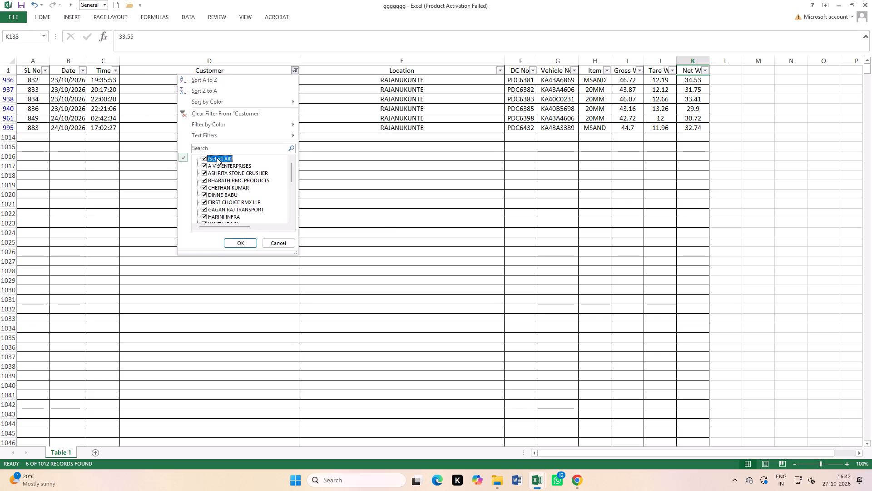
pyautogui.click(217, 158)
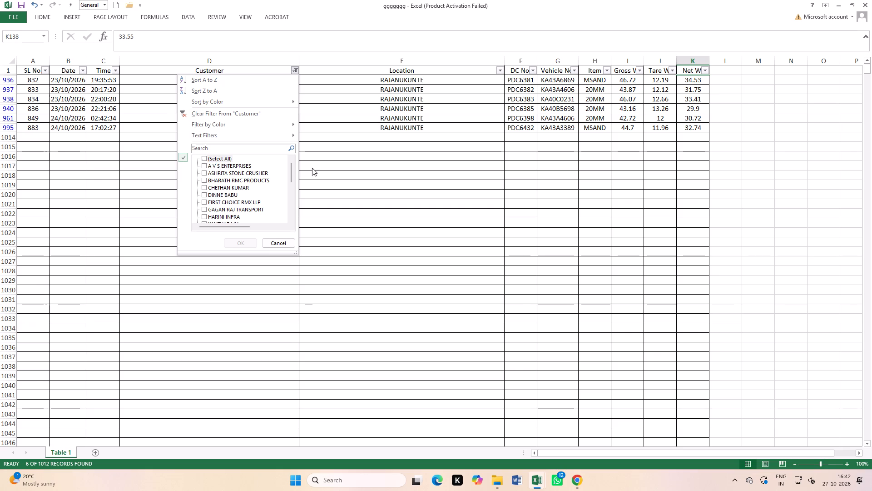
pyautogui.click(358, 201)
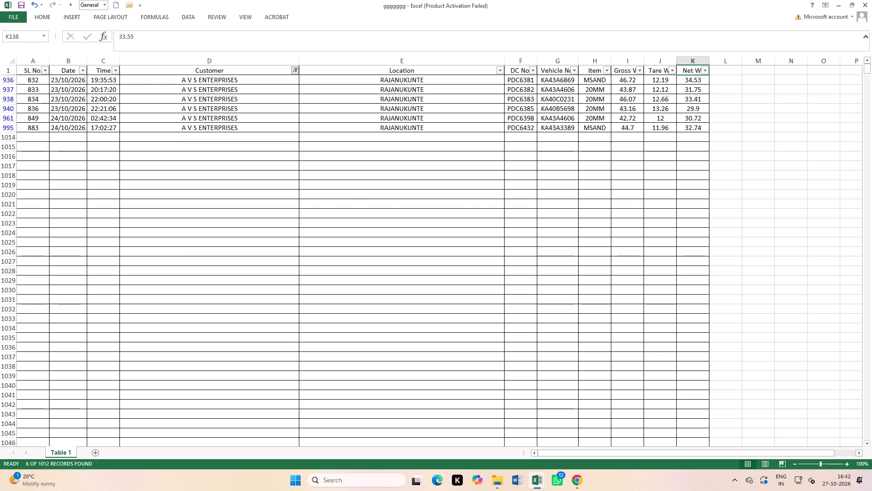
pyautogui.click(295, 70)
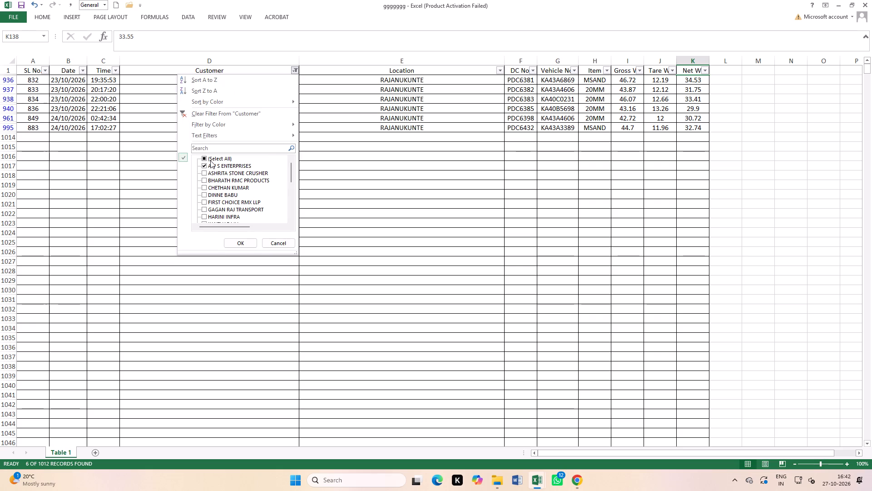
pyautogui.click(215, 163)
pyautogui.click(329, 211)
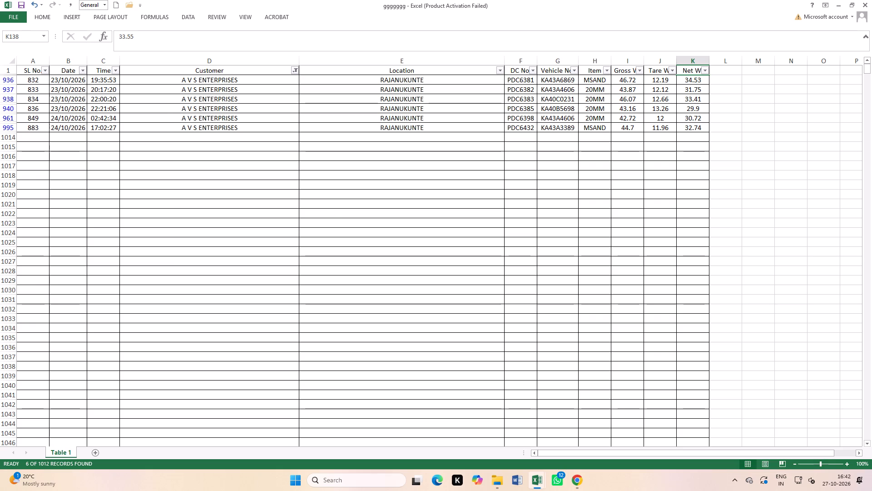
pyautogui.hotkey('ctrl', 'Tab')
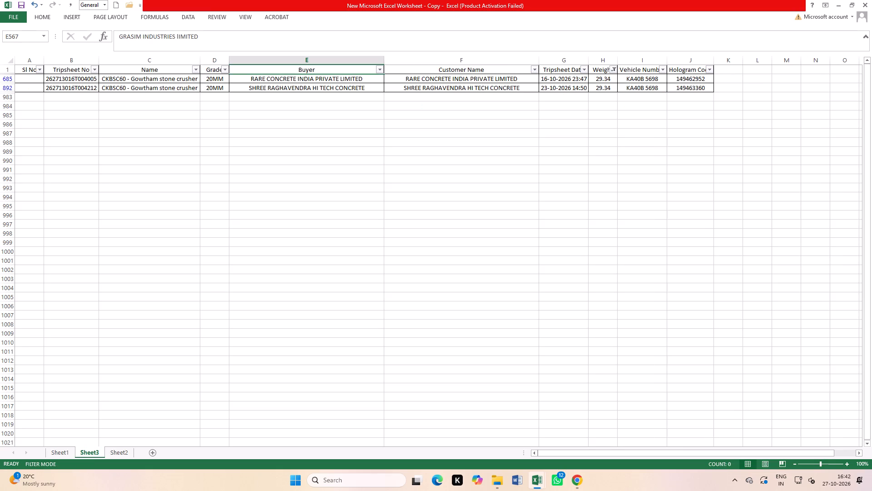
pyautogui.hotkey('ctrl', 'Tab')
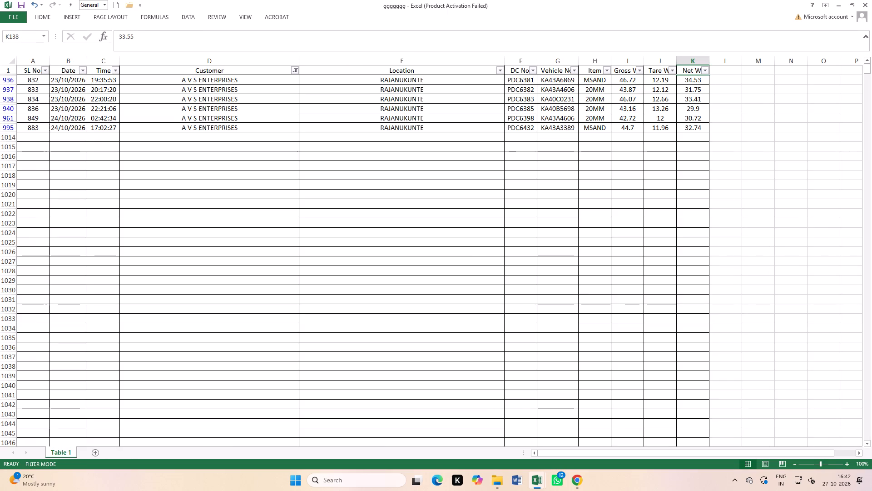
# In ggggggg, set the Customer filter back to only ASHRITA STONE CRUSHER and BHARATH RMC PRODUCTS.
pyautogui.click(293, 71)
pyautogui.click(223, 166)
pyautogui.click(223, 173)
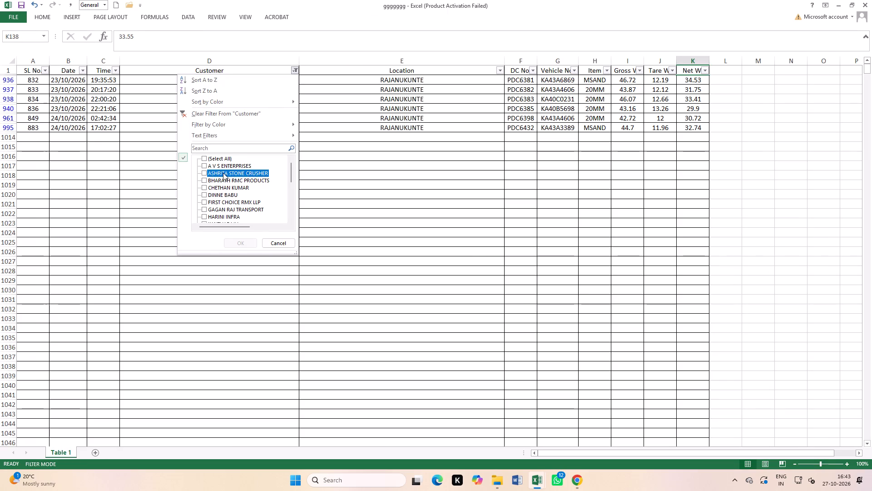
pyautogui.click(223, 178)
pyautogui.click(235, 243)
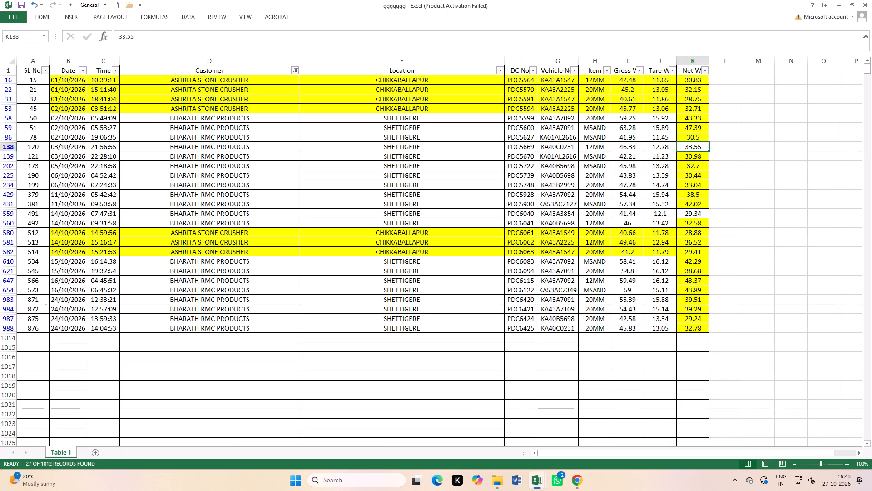
# Compare the unhighlighted 29.34 BHARATH RMC PRODUCTS row of 14/10/2026 in ggggggg with Sheet3's trips of the same weight.
pyautogui.hotkey('ctrl', 'Tab')
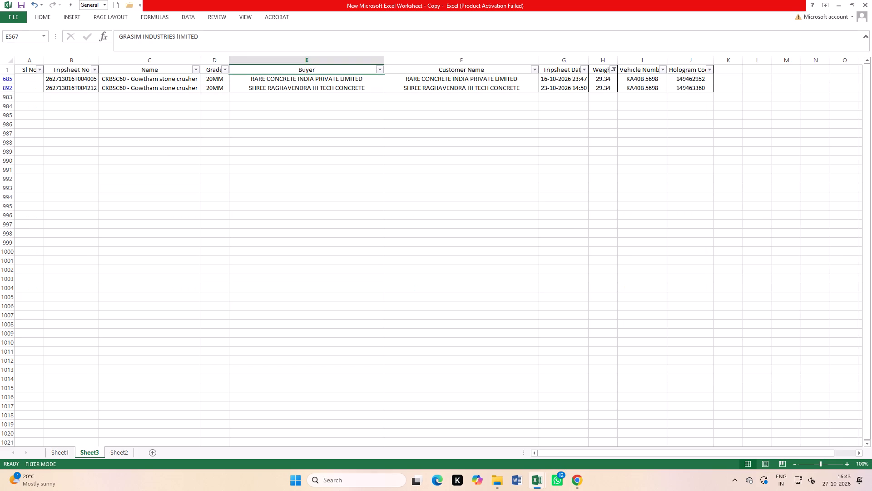
pyautogui.hotkey('ctrl', 'Tab')
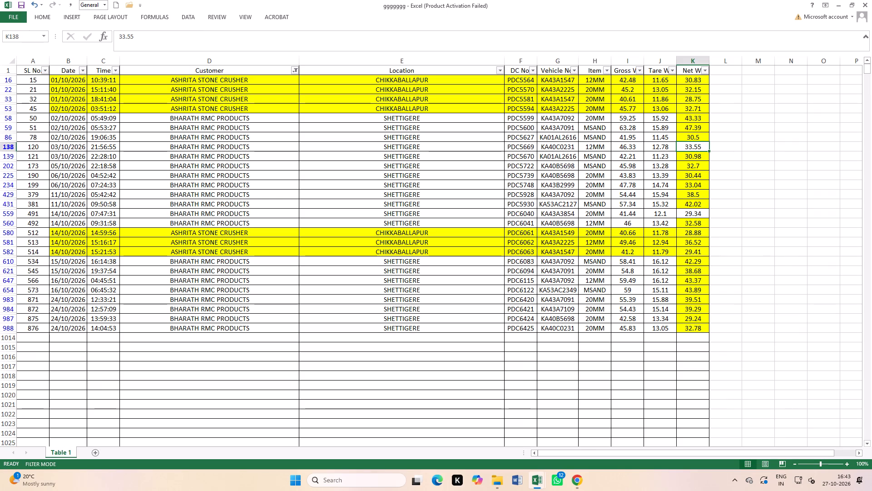
pyautogui.click(0, 213)
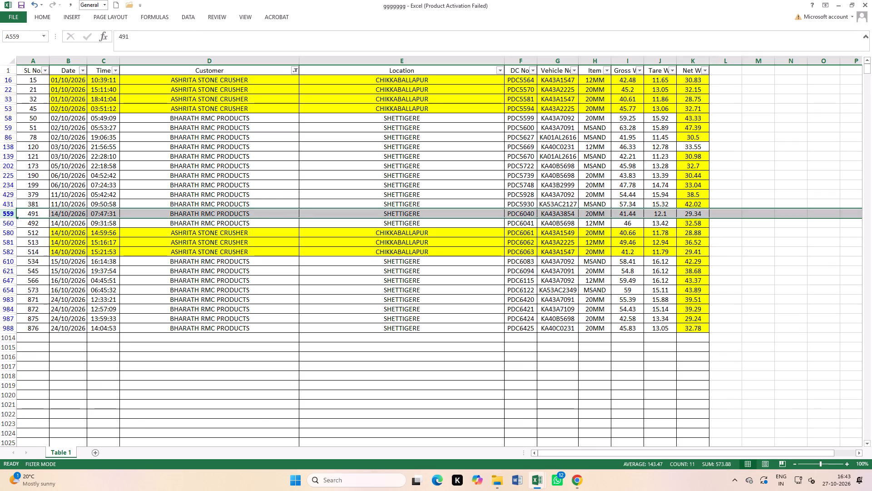
pyautogui.hotkey('ctrl', 'Tab')
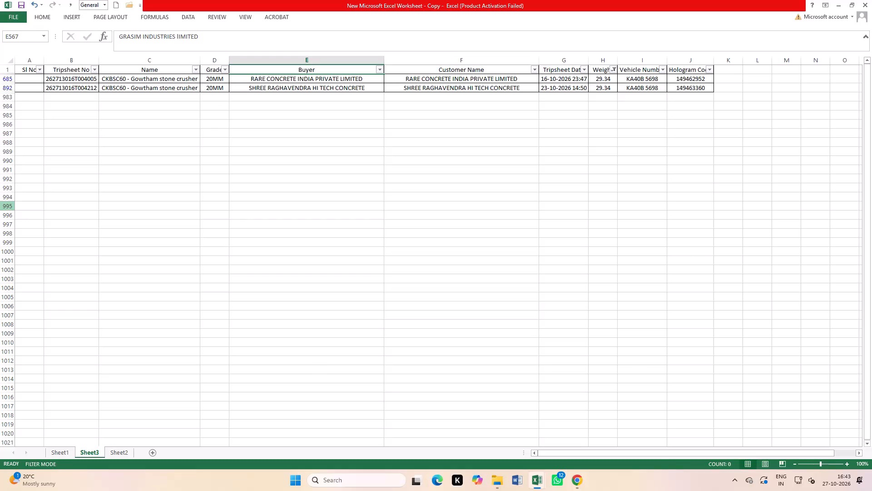
pyautogui.hotkey('ctrl', 'Tab')
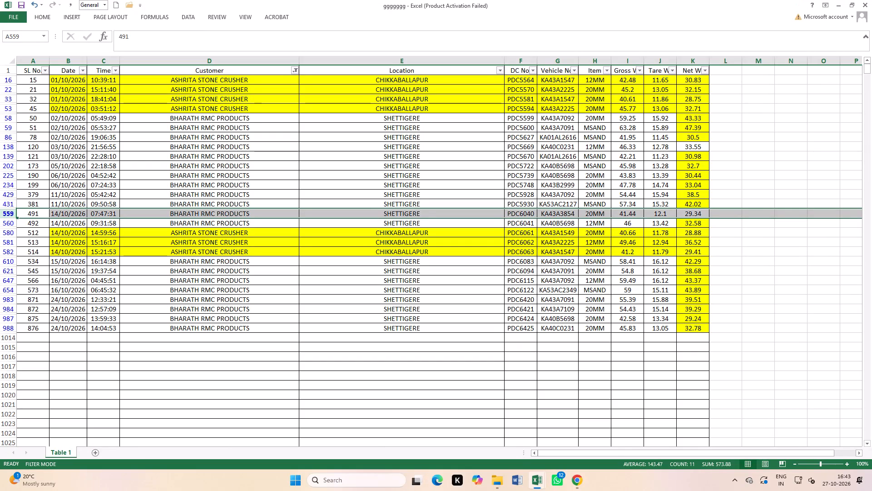
# In Sheet3, show all weights again and filter the Vehicle Number column by 3854.
pyautogui.hotkey('ctrl', 'Tab')
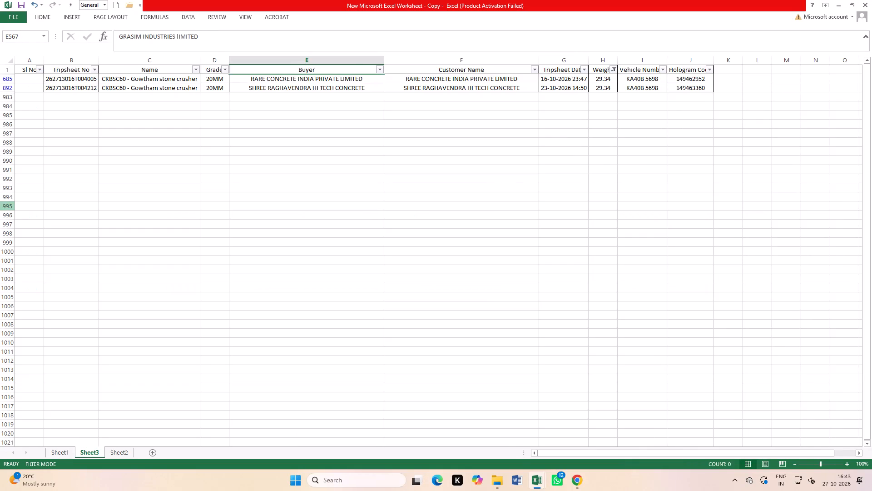
pyautogui.scroll(1, 548, 137)
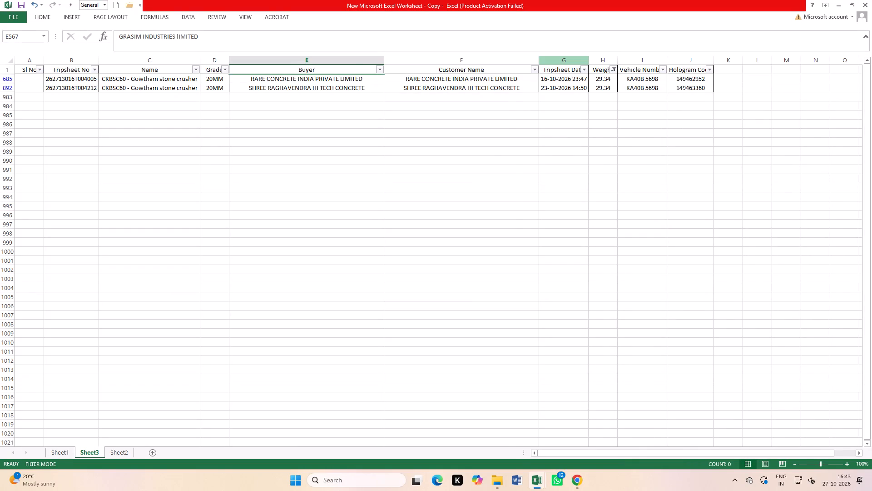
pyautogui.click(610, 67)
pyautogui.click(545, 154)
pyautogui.click(557, 247)
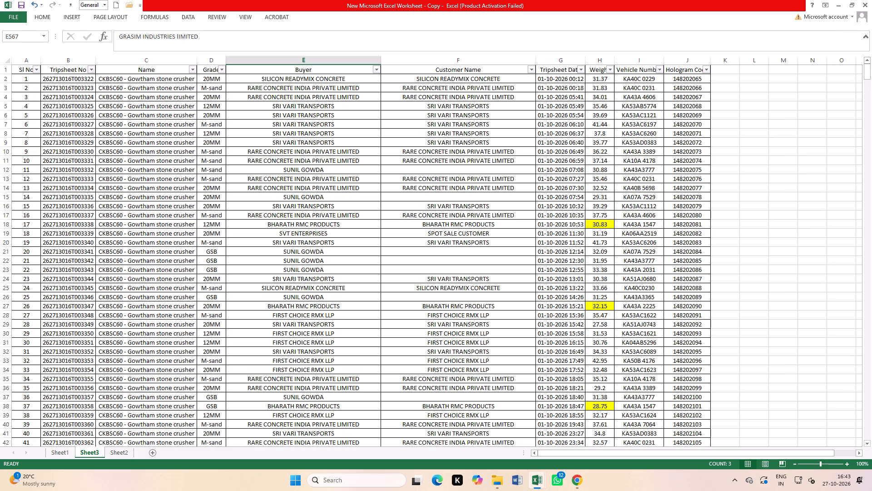
pyautogui.click(659, 69)
pyautogui.click(606, 145)
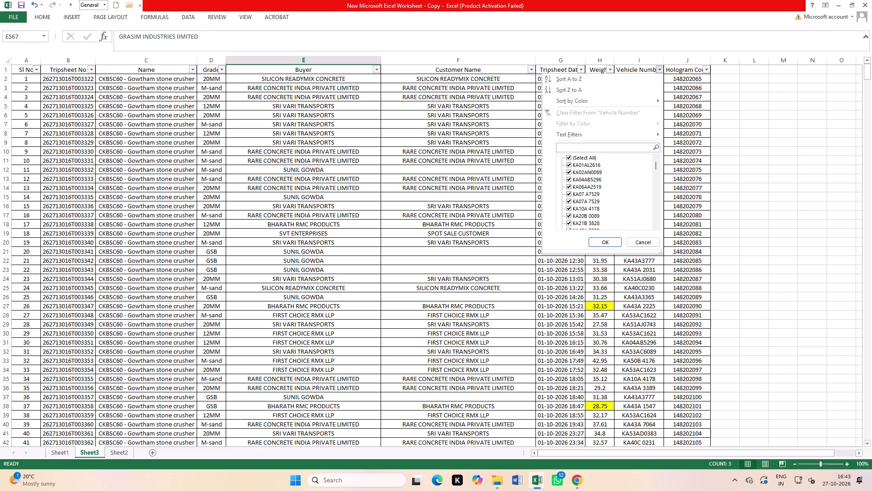
pyautogui.press('3')
pyautogui.write('854')
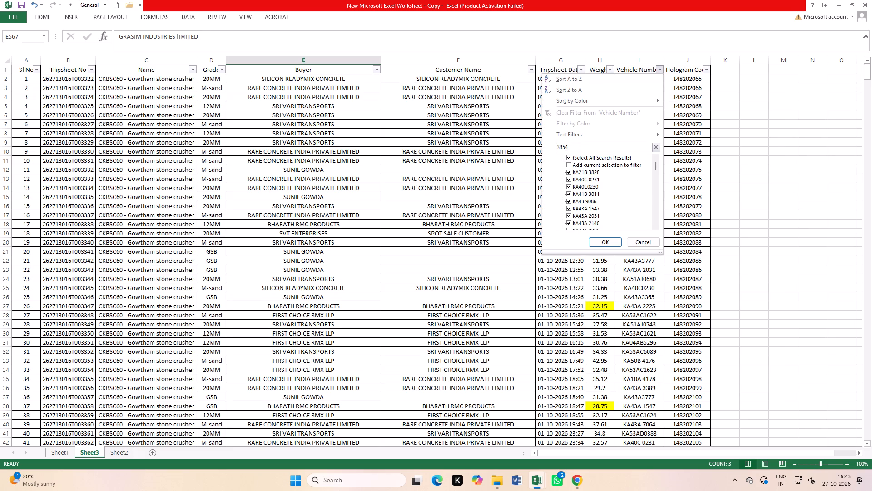
pyautogui.scroll(2, 612, 145)
pyautogui.click(611, 245)
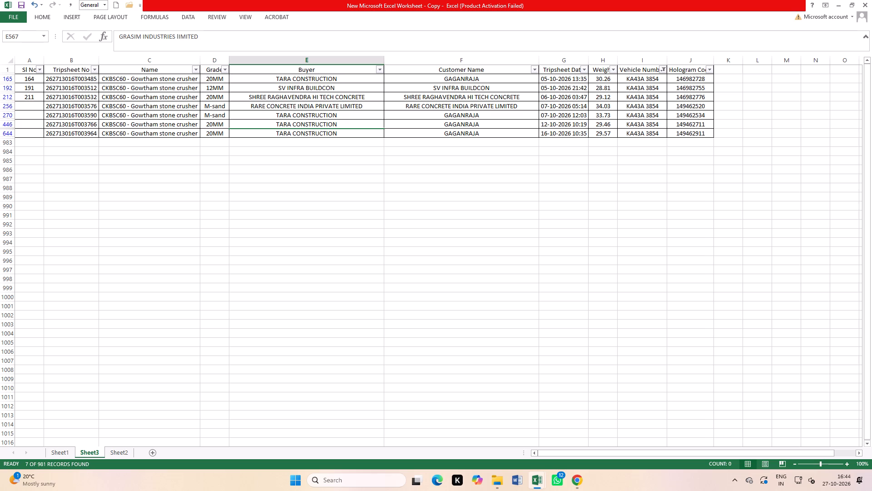
# Show all vehicles again in Sheet3's Vehicle Number filter.
pyautogui.click(708, 71)
pyautogui.click(516, 240)
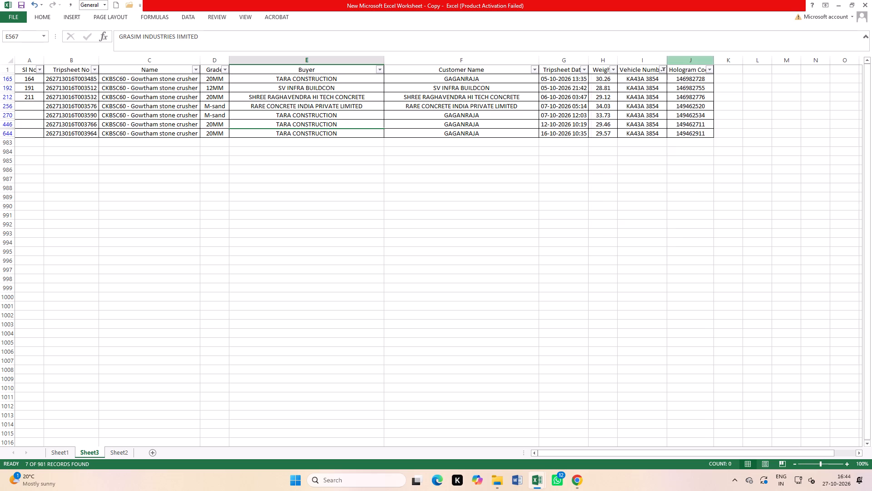
pyautogui.click(663, 70)
pyautogui.click(575, 160)
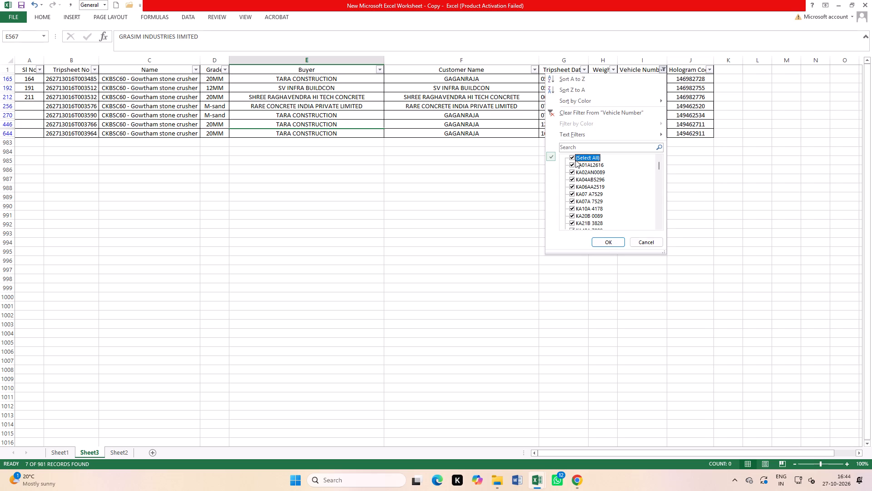
pyautogui.click(606, 240)
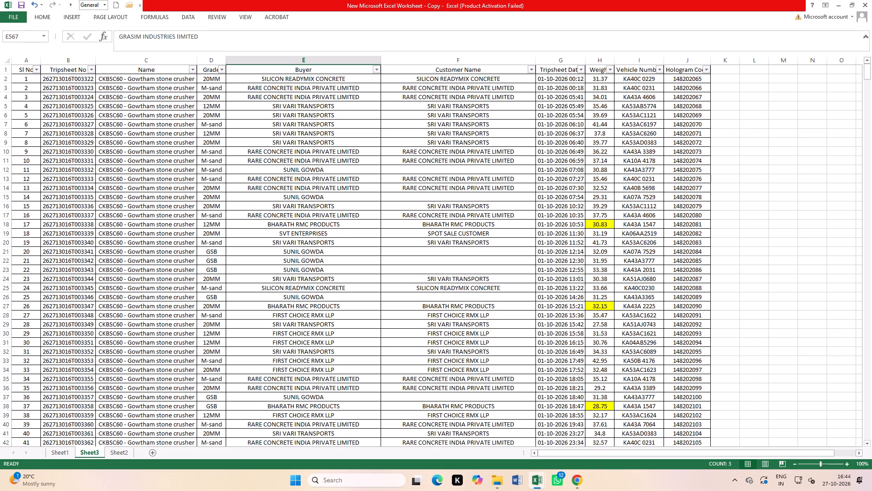
# In Sheet3, filter the Weight column to 33.55.
pyautogui.click(608, 70)
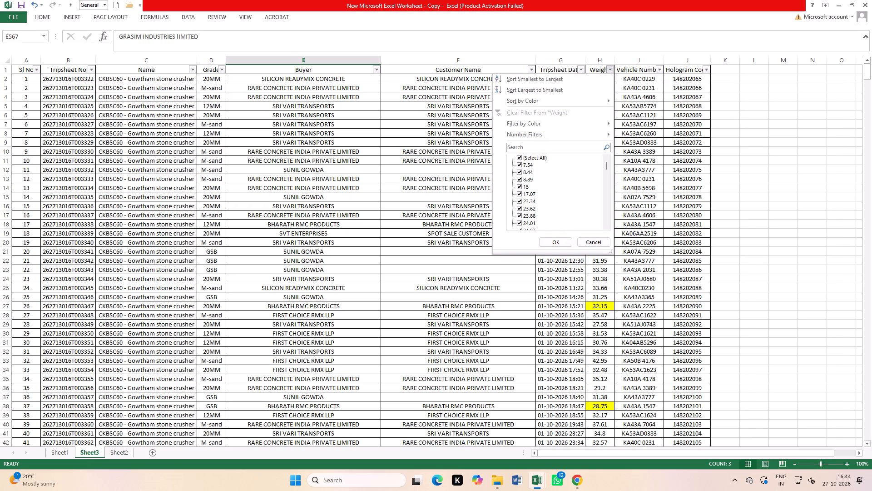
pyautogui.click(556, 149)
pyautogui.click(245, 188)
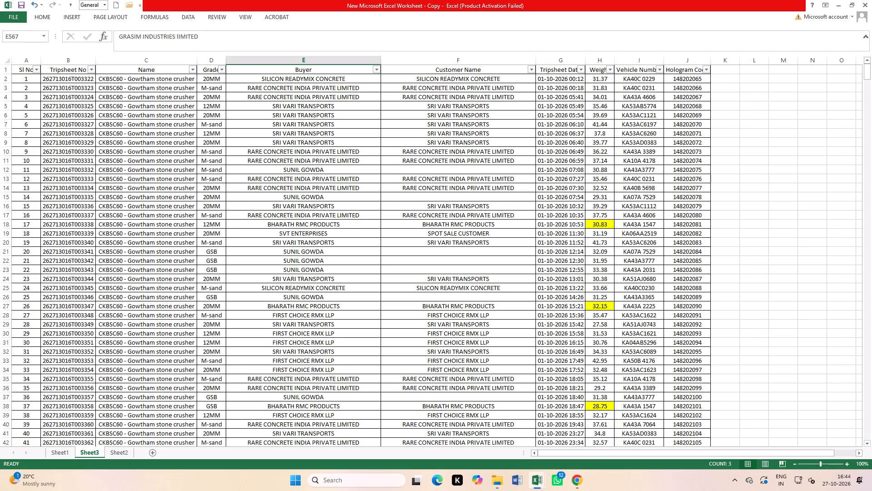
pyautogui.click(612, 71)
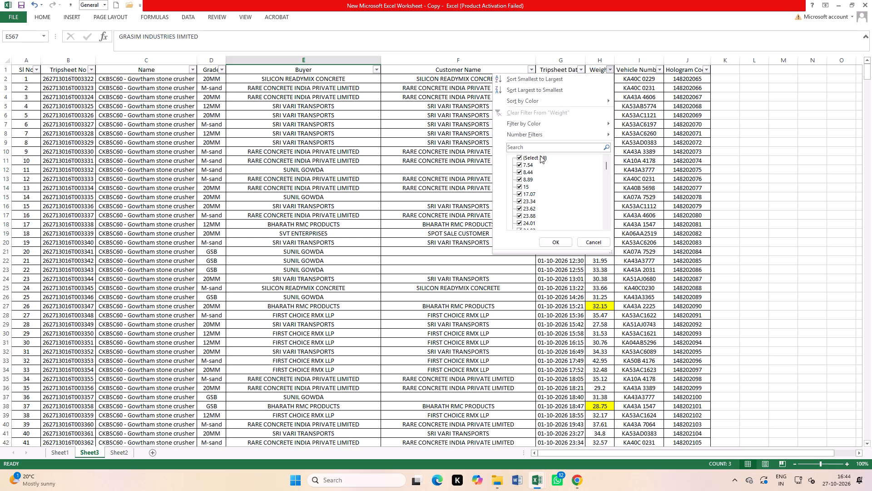
pyautogui.click(540, 145)
pyautogui.write('33.55')
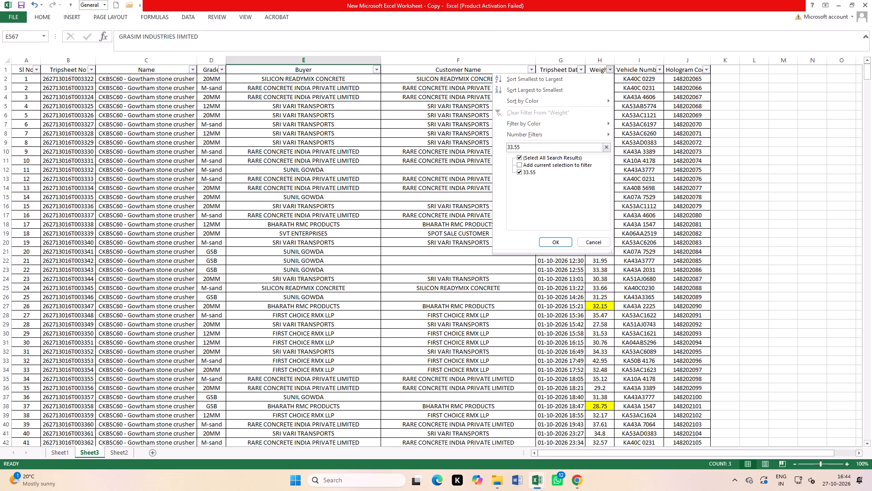
pyautogui.click(549, 241)
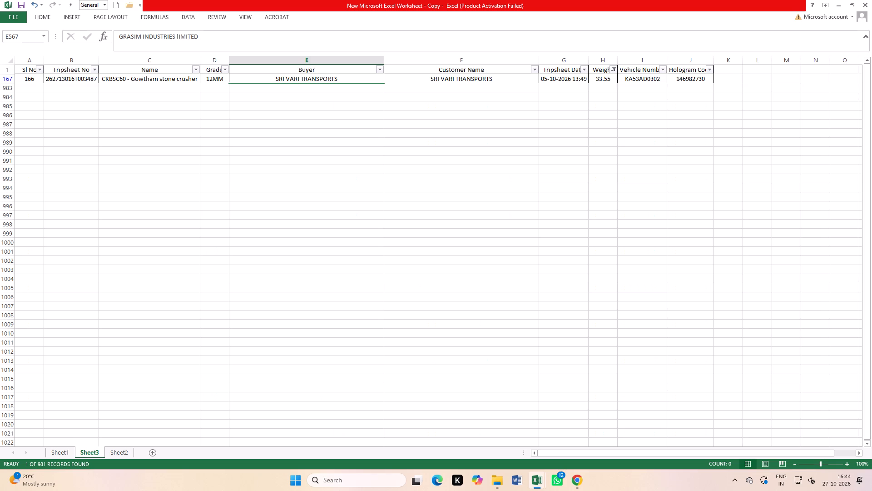
# Check the 33.55 trip against the ggggggg rows, and show all customers again in ggggggg's Customer filter.
pyautogui.hotkey('ctrl', 'Tab')
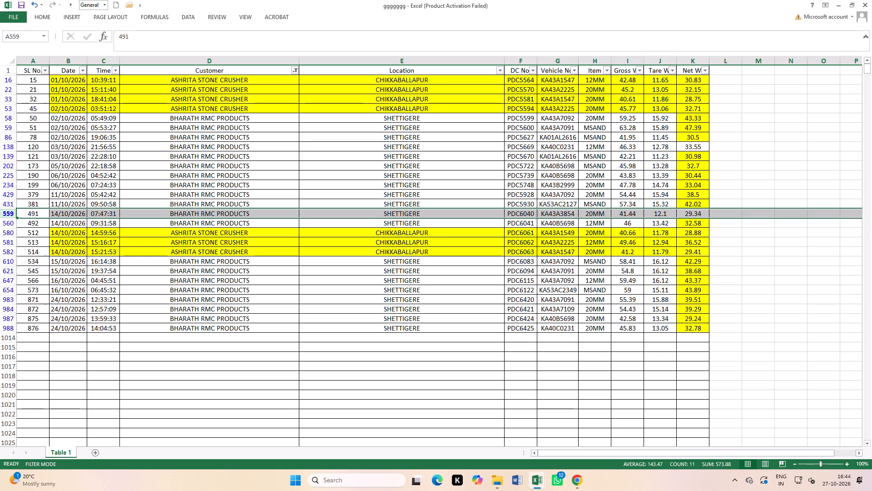
pyautogui.hotkey('ctrl', 'Tab')
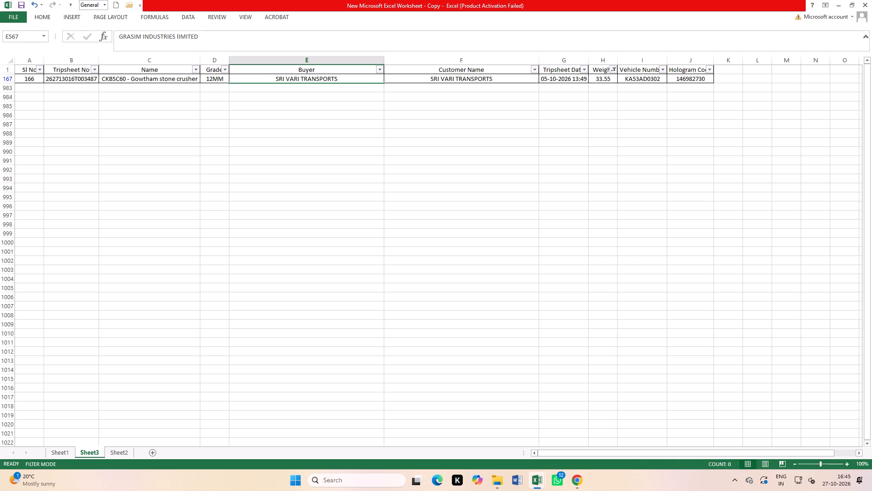
pyautogui.hotkey('ctrl', 'Tab')
pyautogui.scroll(5, 660, 94)
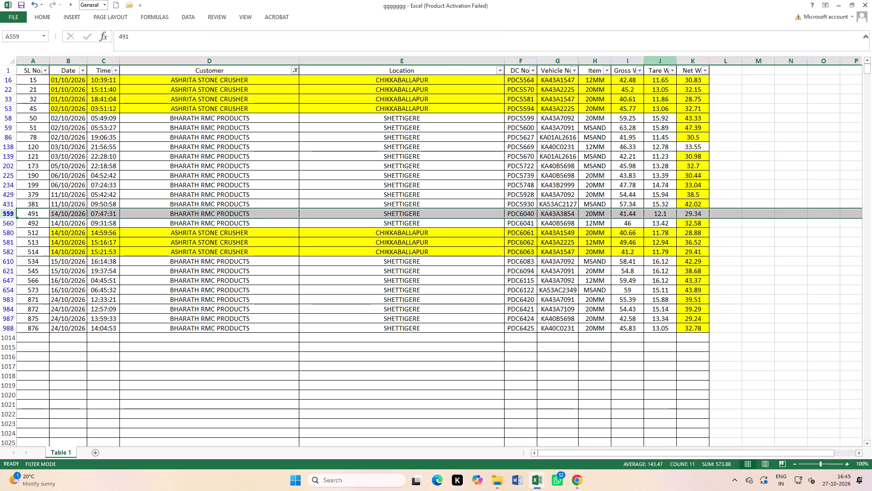
pyautogui.click(296, 74)
pyautogui.click(225, 158)
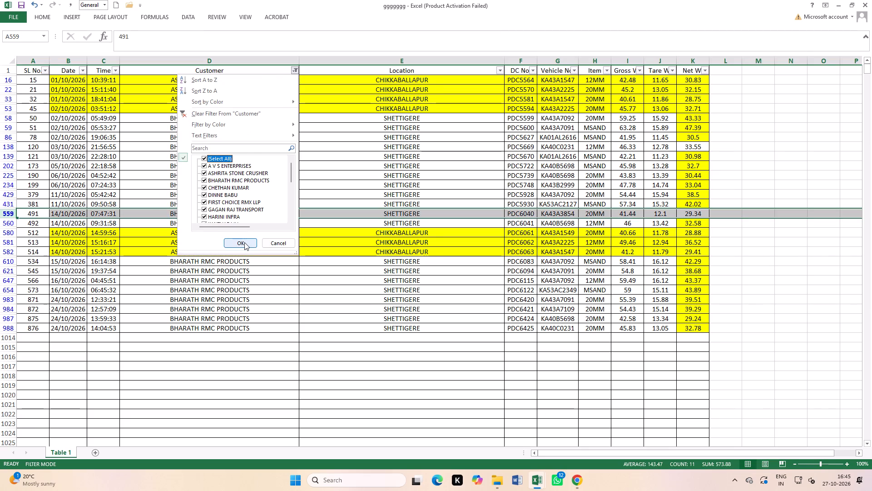
pyautogui.click(244, 242)
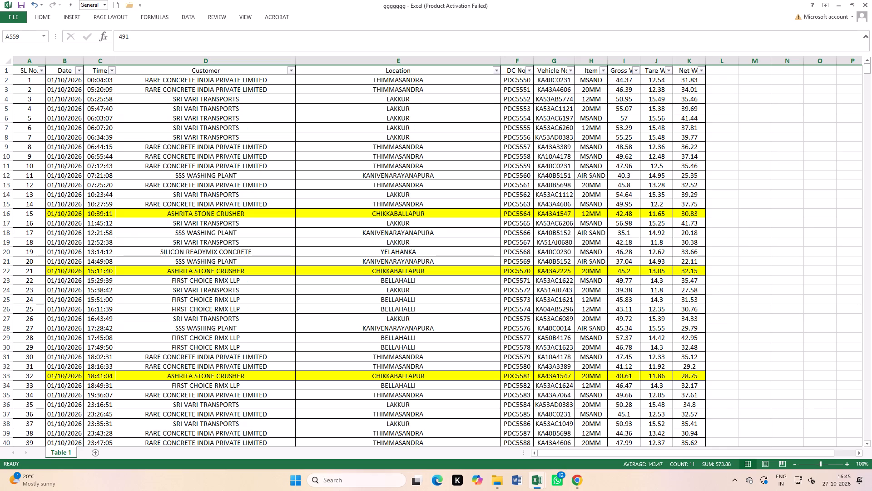
# In ggggggg, filter the Vehicle No. column by 0302 and compare that vehicle's net weights with Sheet3's 33.55 trip.
pyautogui.click(572, 69)
pyautogui.click(508, 151)
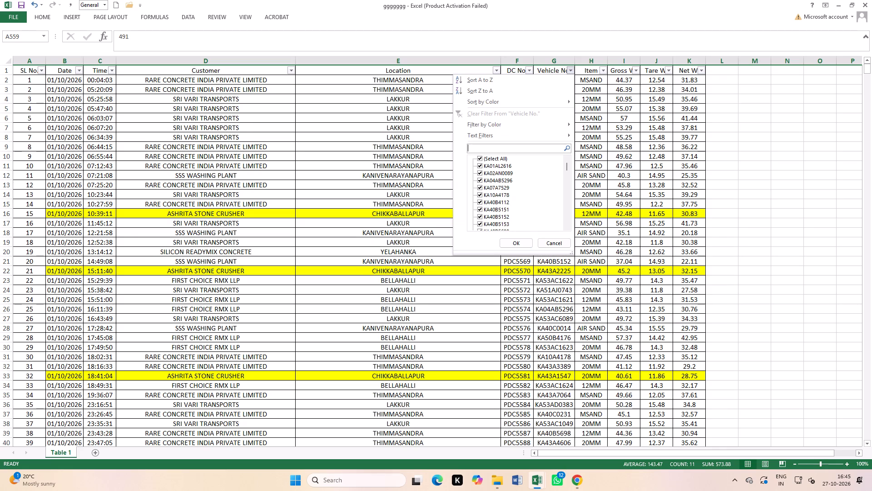
pyautogui.write('0302')
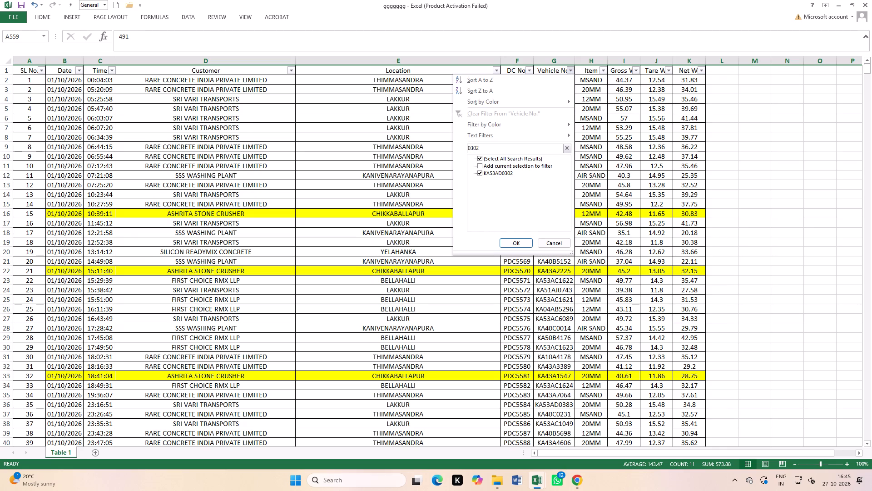
pyautogui.click(519, 240)
pyautogui.click(679, 242)
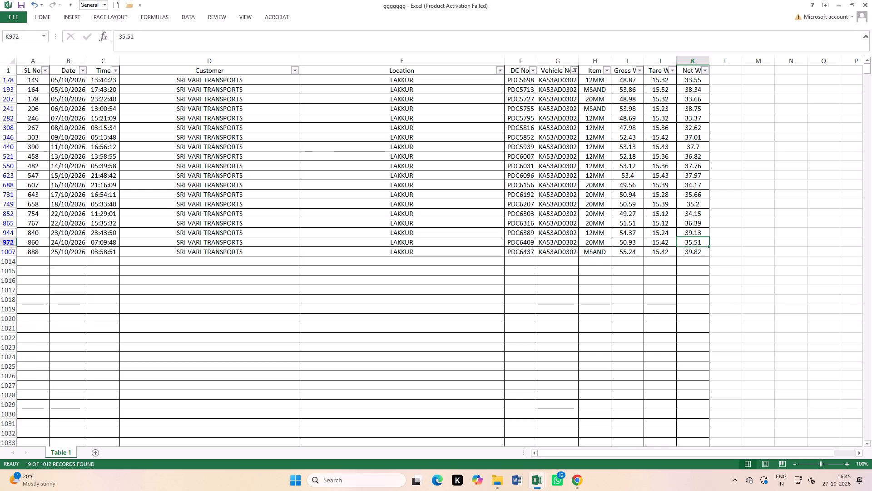
pyautogui.scroll(4, 761, 239)
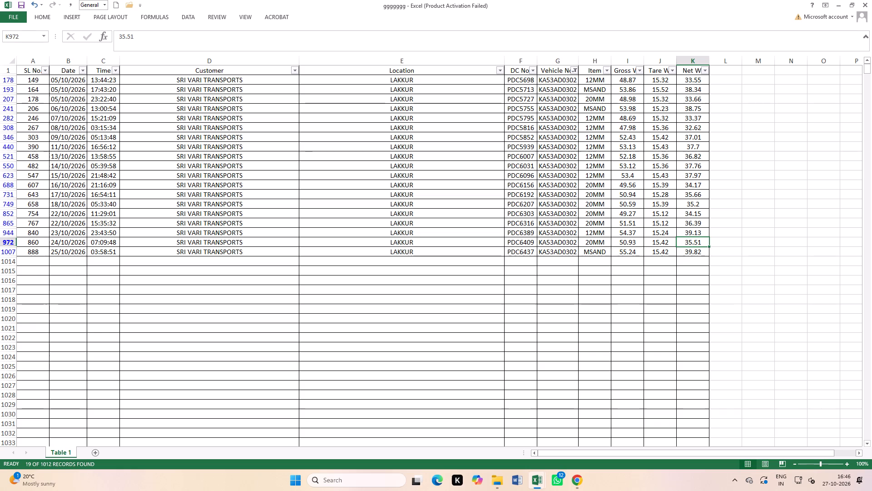
pyautogui.moveTo(696, 81); pyautogui.dragTo(707, 253)
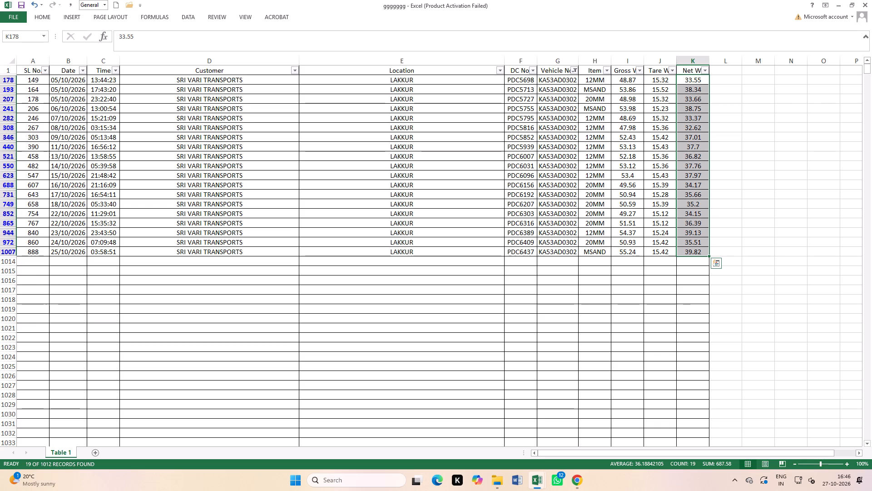
pyautogui.hotkey('ctrl', 'Tab')
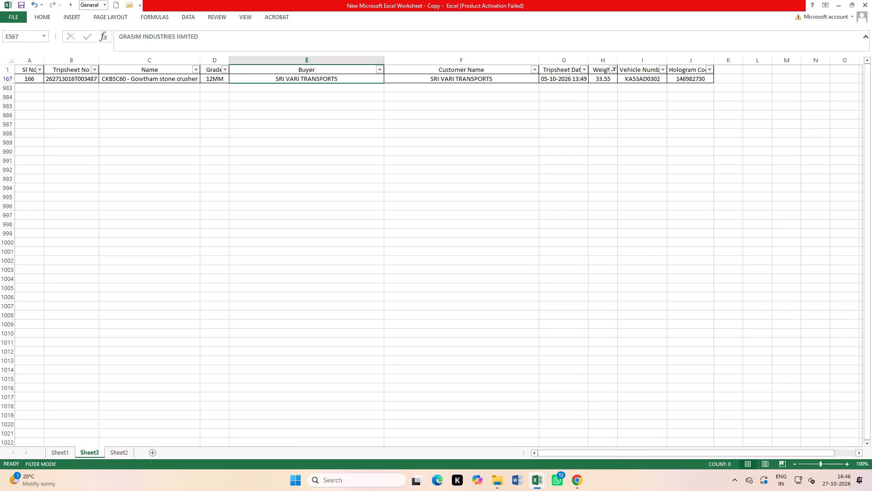
pyautogui.hotkey('ctrl', 'Tab')
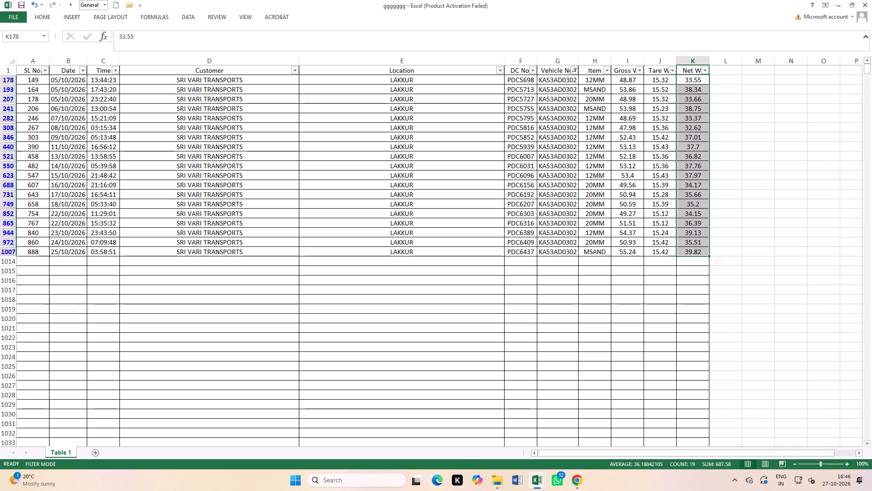
# Show all vehicles again in ggggggg's Vehicle No. filter.
pyautogui.click(294, 68)
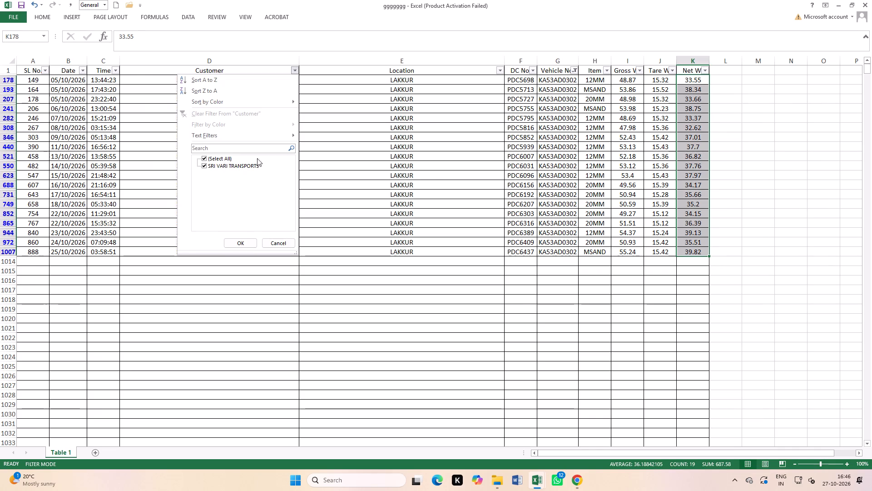
pyautogui.click(443, 173)
pyautogui.click(575, 70)
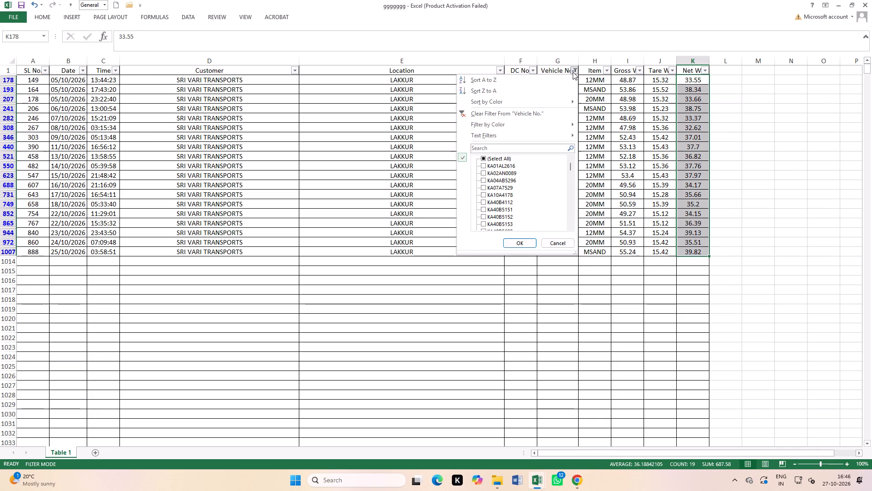
pyautogui.click(504, 161)
pyautogui.click(518, 242)
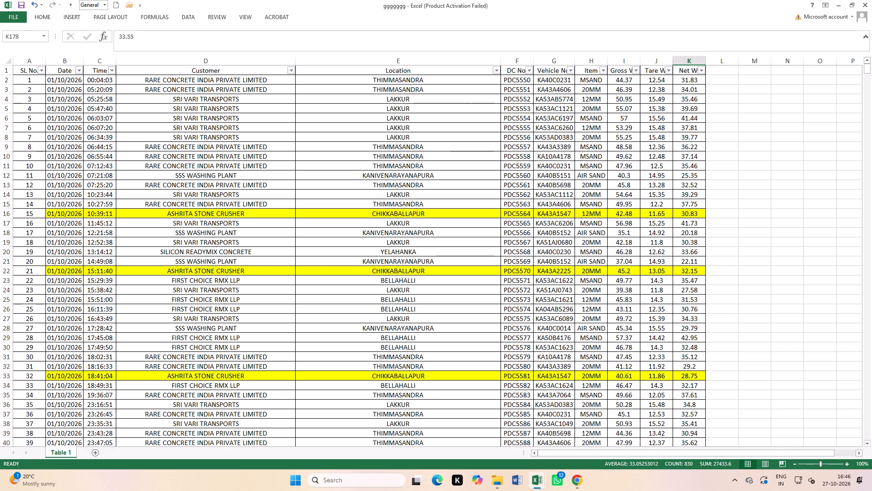
# In ggggggg, filter the Customer column to BHARATH RMC PRODUCTS only.
pyautogui.click(291, 71)
pyautogui.click(216, 157)
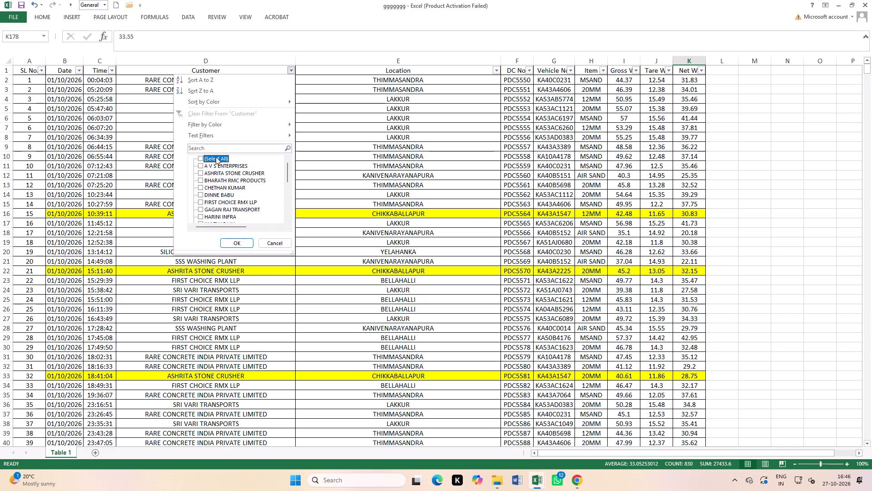
pyautogui.click(222, 180)
pyautogui.click(239, 241)
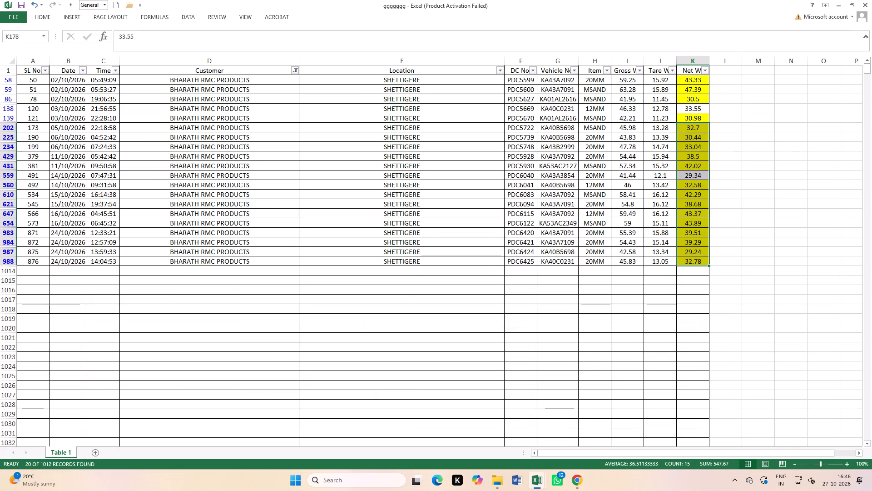
pyautogui.click(668, 218)
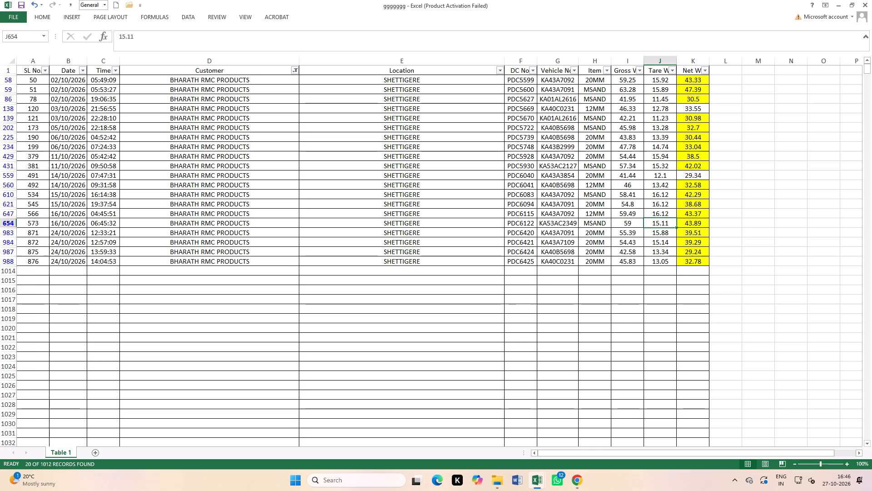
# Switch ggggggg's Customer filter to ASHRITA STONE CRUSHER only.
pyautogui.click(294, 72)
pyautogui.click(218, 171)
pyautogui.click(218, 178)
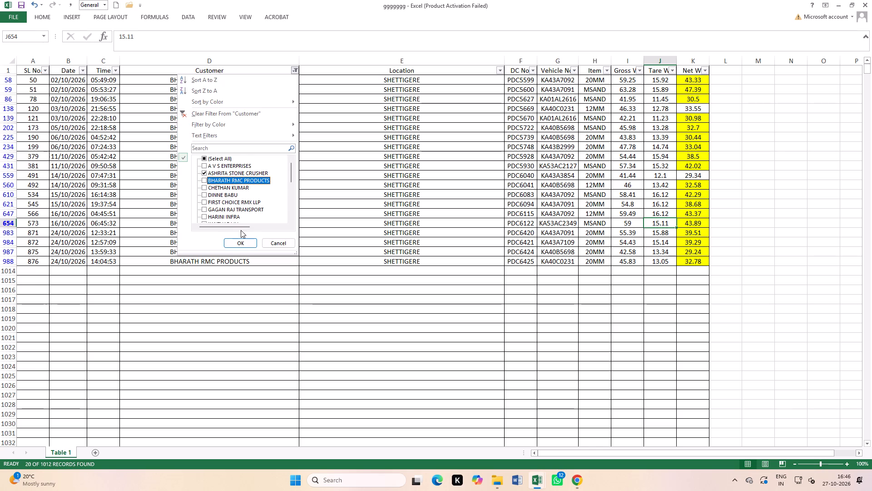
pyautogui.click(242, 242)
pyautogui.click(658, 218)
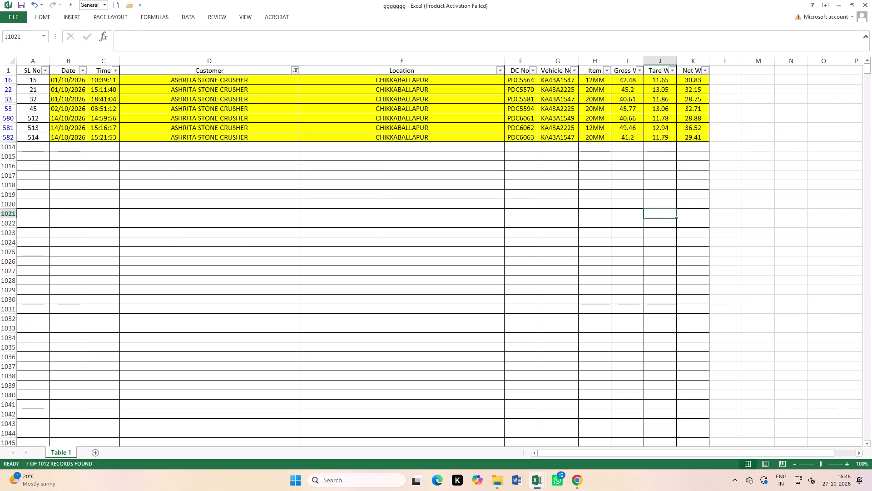
# Set ggggggg's Customer filter back to BHARATH RMC PRODUCTS only.
pyautogui.click(294, 71)
pyautogui.click(216, 173)
pyautogui.click(218, 185)
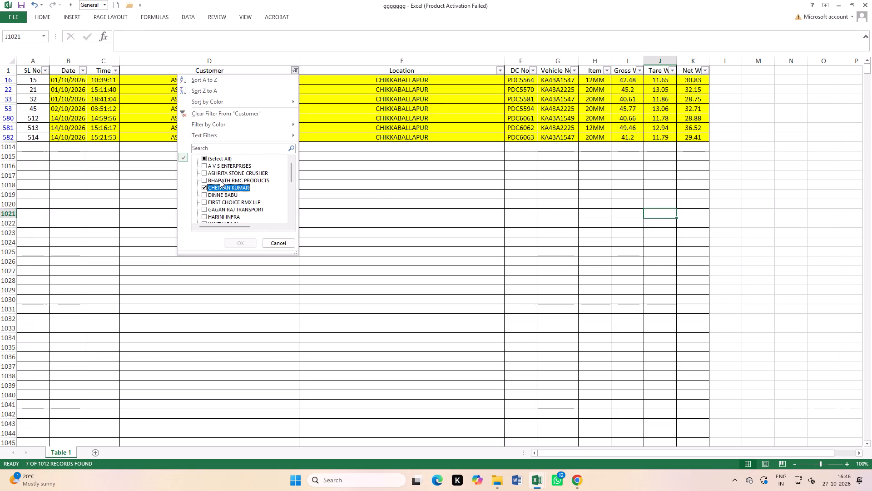
pyautogui.click(220, 180)
pyautogui.click(221, 180)
pyautogui.click(223, 185)
pyautogui.click(240, 245)
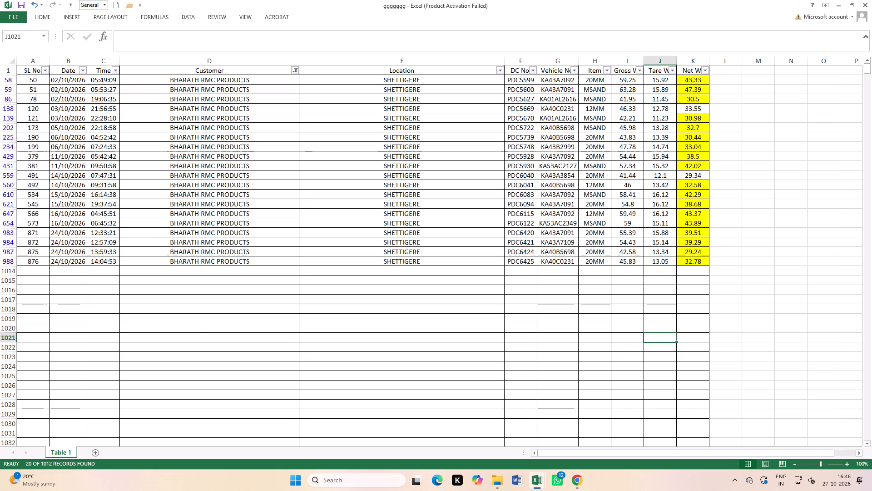
pyautogui.click(711, 230)
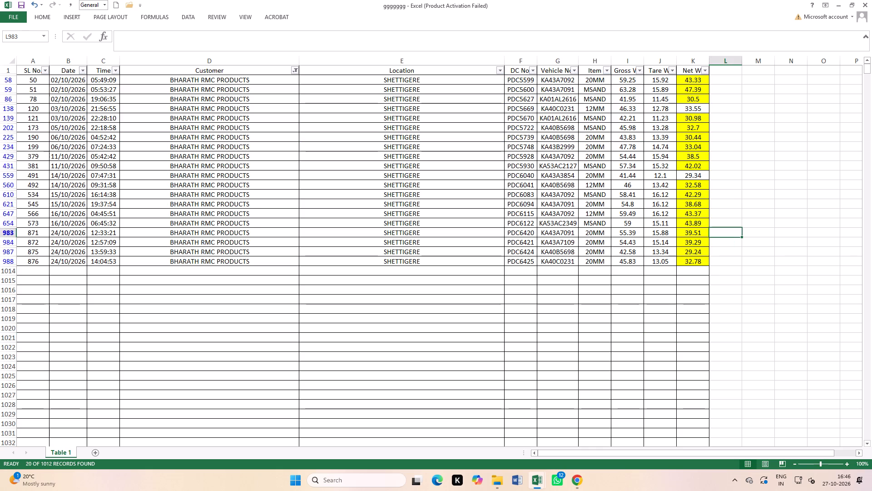
# Check the unhighlighted 33.55 and 29.34 trips among the BHARATH RMC PRODUCTS rows, and select the entire row of the 33.55 trip.
pyautogui.click(688, 107)
pyautogui.click(699, 172)
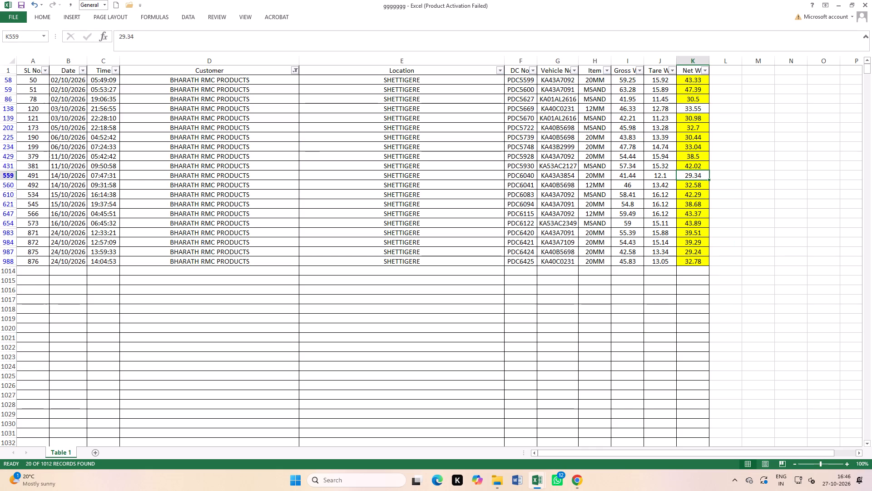
pyautogui.click(0, 186)
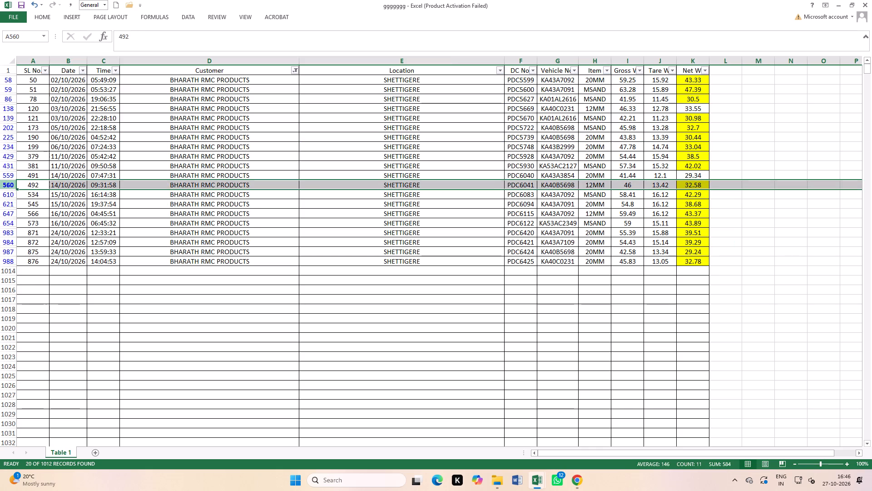
pyautogui.click(4, 108)
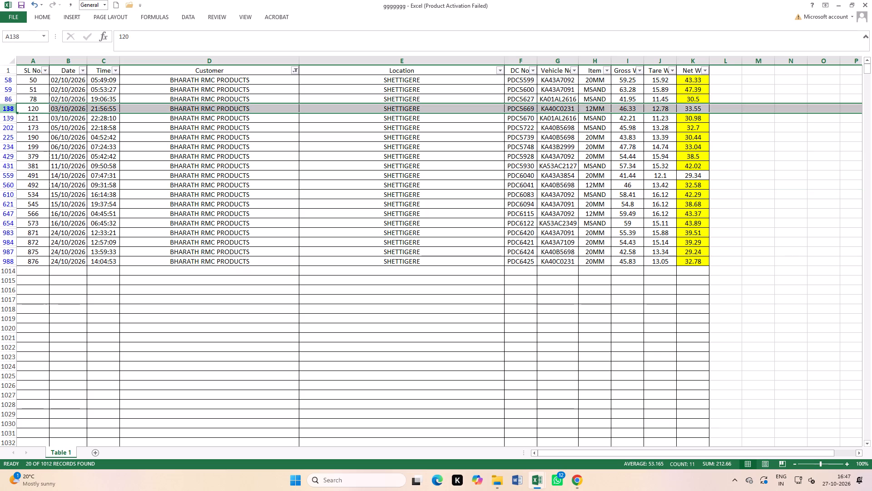
pyautogui.moveTo(58, 120); pyautogui.dragTo(62, 95)
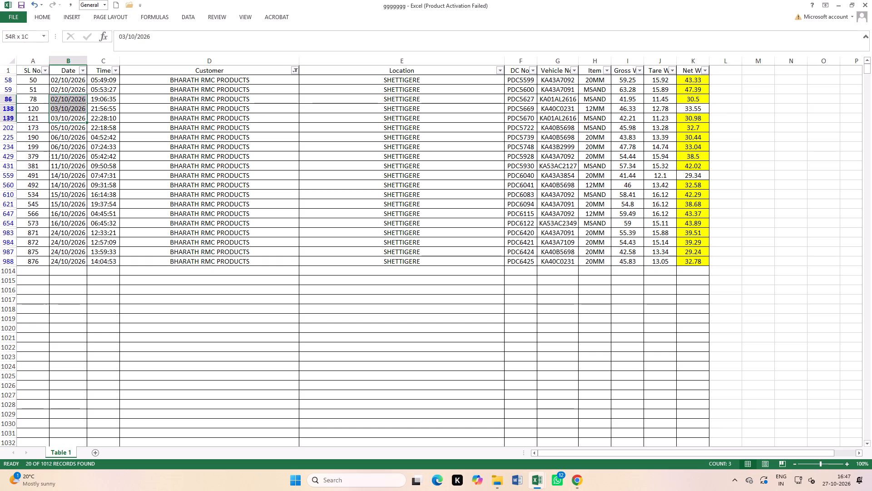
pyautogui.moveTo(62, 95); pyautogui.dragTo(61, 106)
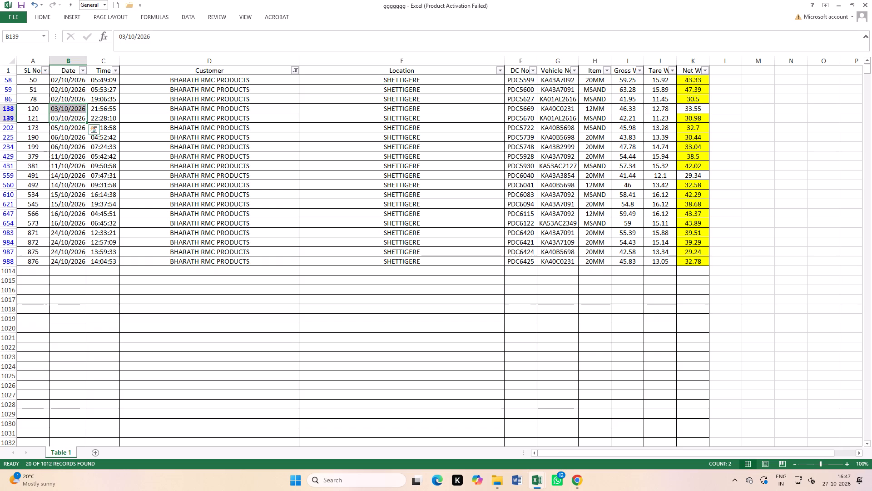
pyautogui.click(4, 108)
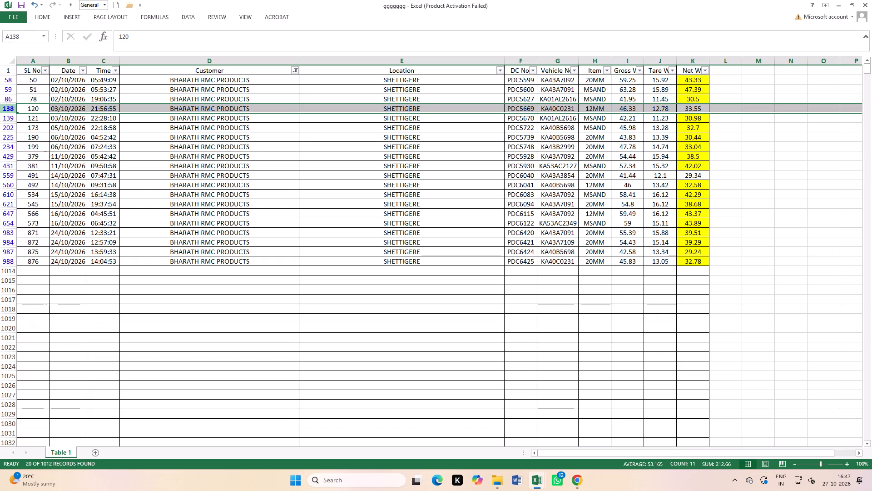
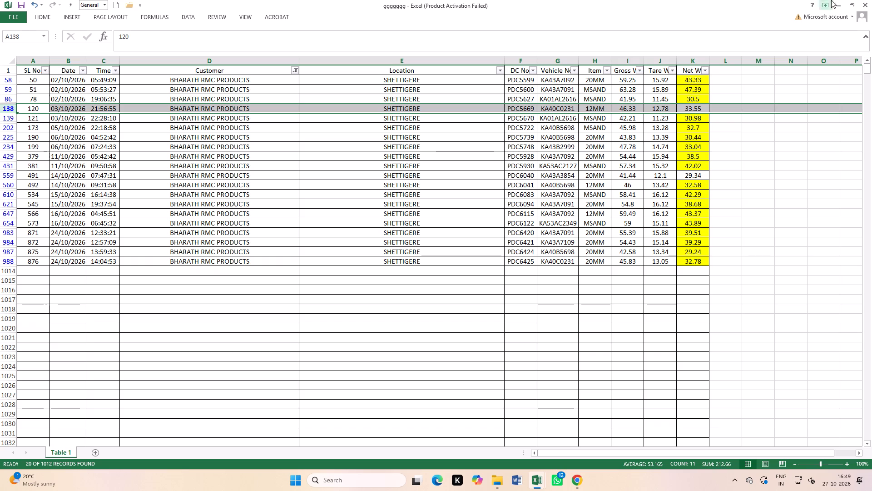
# Change the Customer filter from BHARATH RMC PRODUCTS to only the individual customer listed directly below it.
pyautogui.scroll(5, 674, 340)
pyautogui.scroll(6, 687, 268)
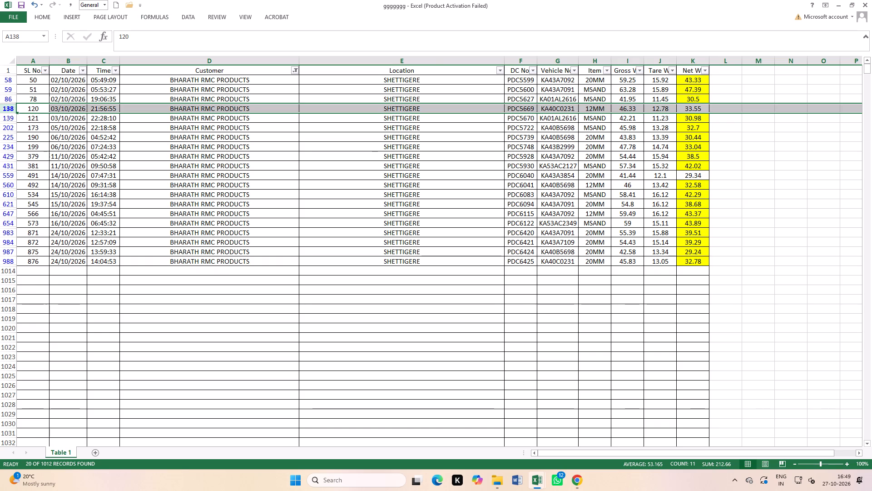
pyautogui.click(538, 296)
pyautogui.click(295, 72)
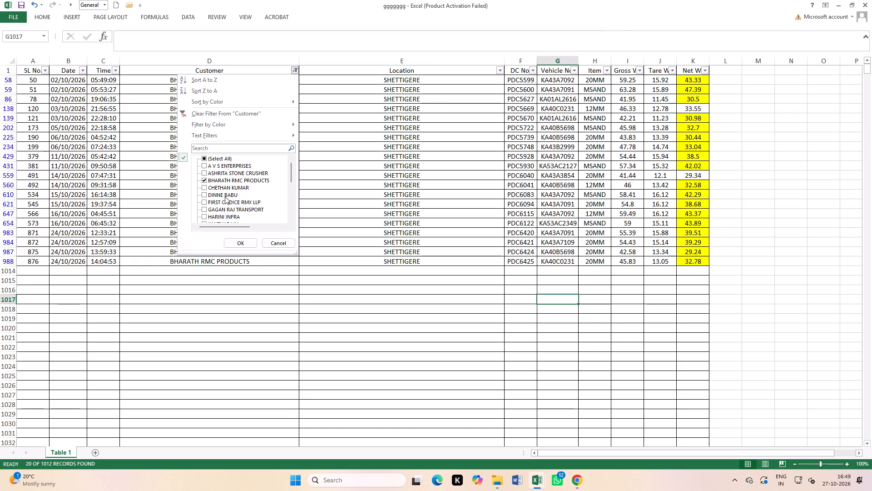
pyautogui.click(217, 182)
pyautogui.click(222, 188)
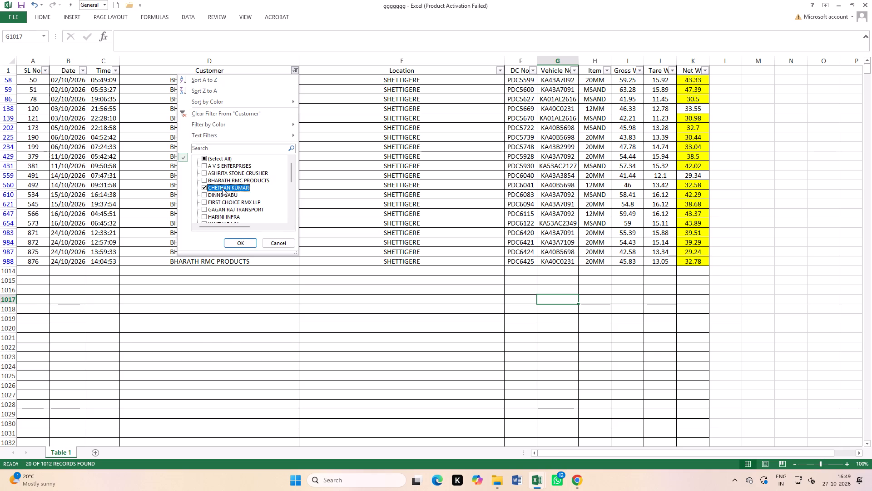
pyautogui.click(233, 240)
pyautogui.click(391, 252)
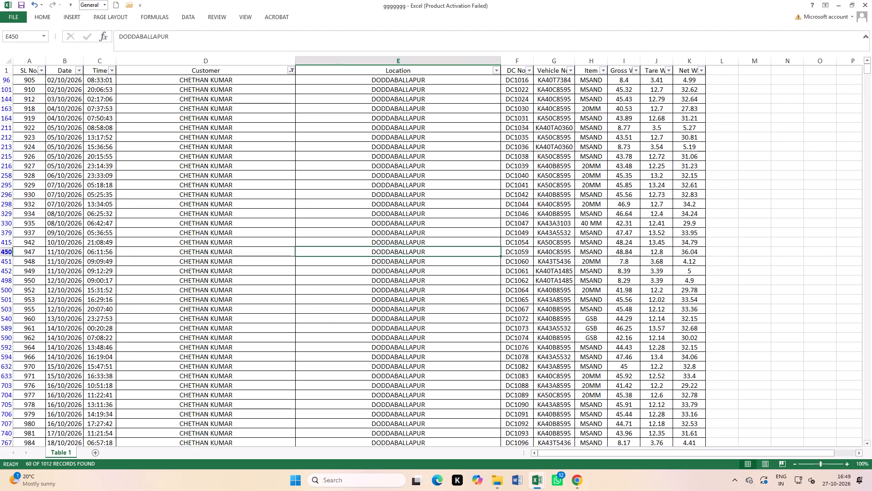
# Switch to the tripsheet workbook and clear the Weight filter on Sheet3 so that all weights are included.
pyautogui.hotkey('ctrl', 'Tab')
pyautogui.scroll(3, 457, 301)
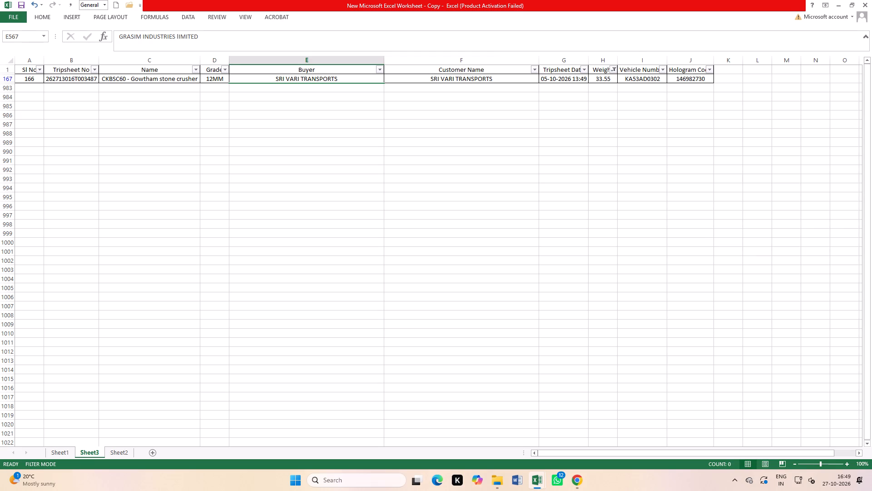
pyautogui.click(661, 72)
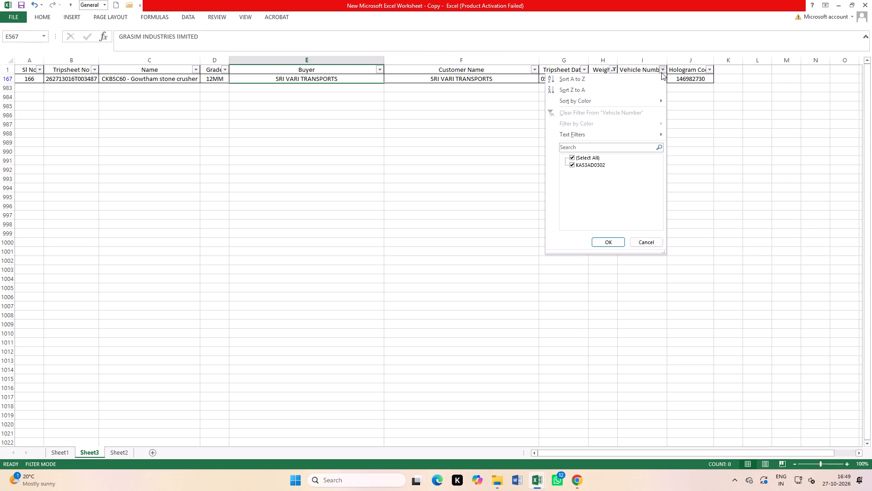
pyautogui.click(483, 179)
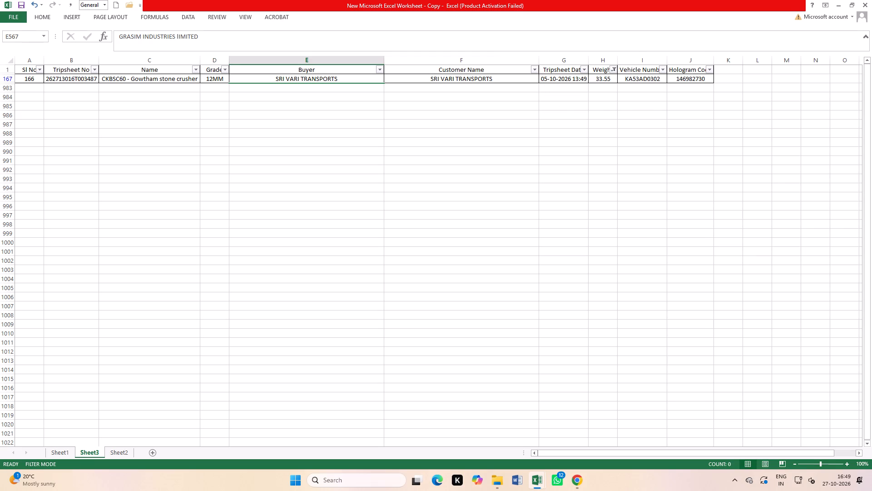
pyautogui.click(615, 70)
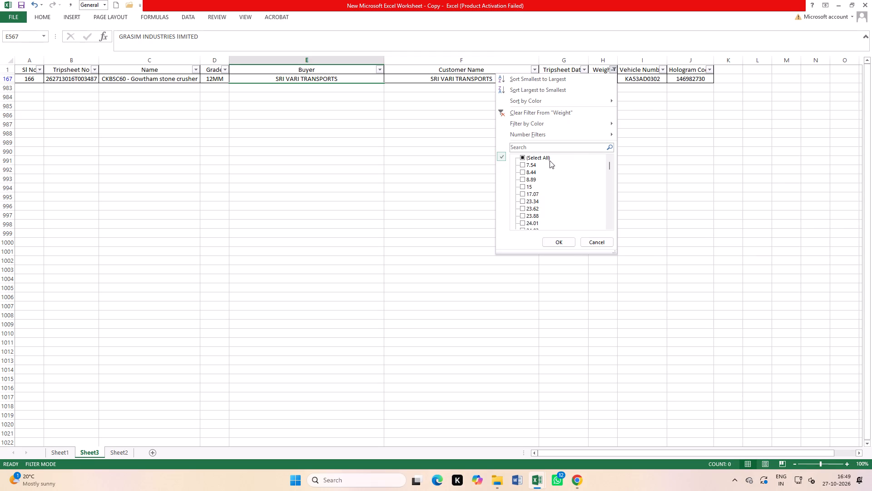
pyautogui.click(550, 160)
pyautogui.click(566, 240)
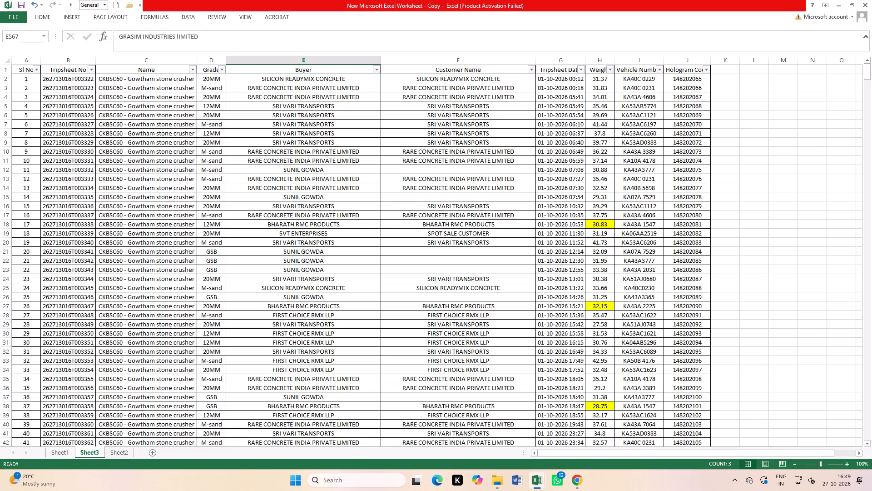
# Filter the Customer Name column with the search CHE and select all the filtered Weight values to total them.
pyautogui.click(534, 69)
pyautogui.click(461, 161)
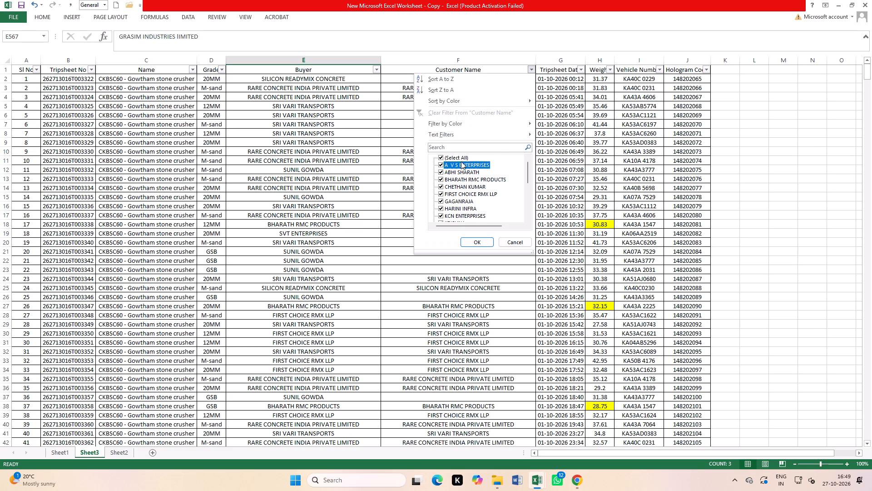
pyautogui.click(463, 156)
pyautogui.click(463, 156)
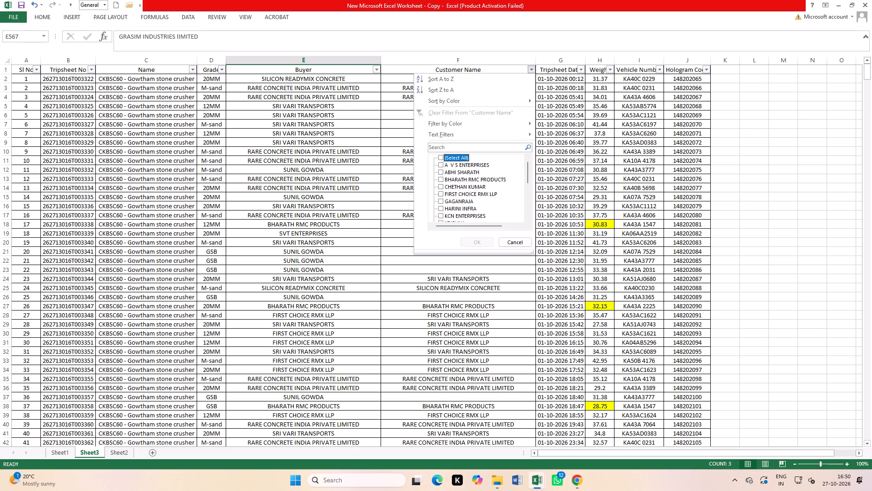
pyautogui.click(471, 147)
pyautogui.write('CHE')
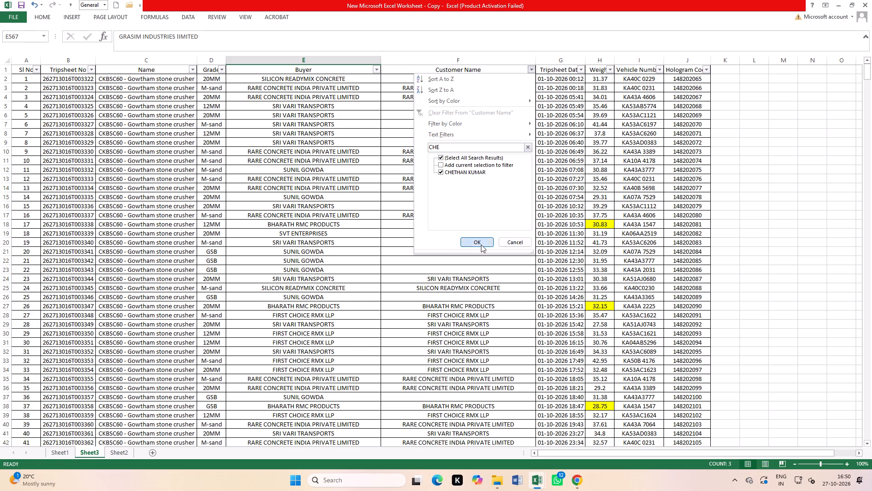
pyautogui.click(481, 245)
pyautogui.scroll(4, 543, 321)
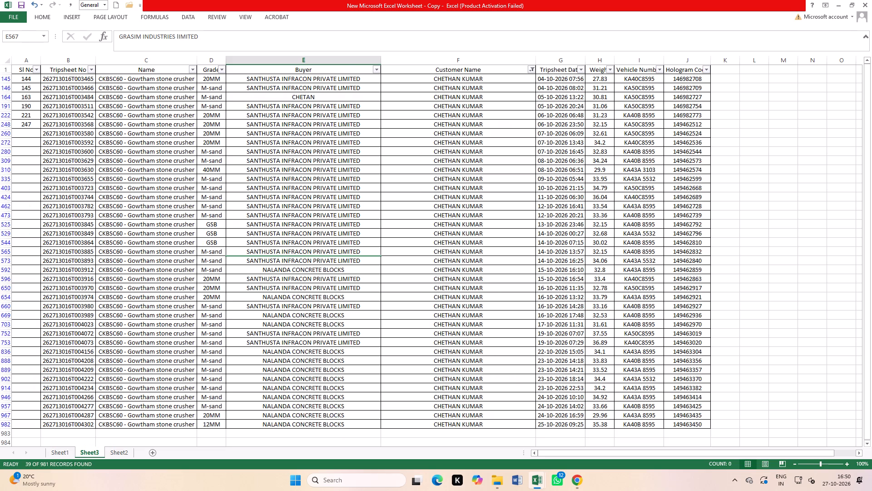
pyautogui.moveTo(599, 78); pyautogui.dragTo(598, 426)
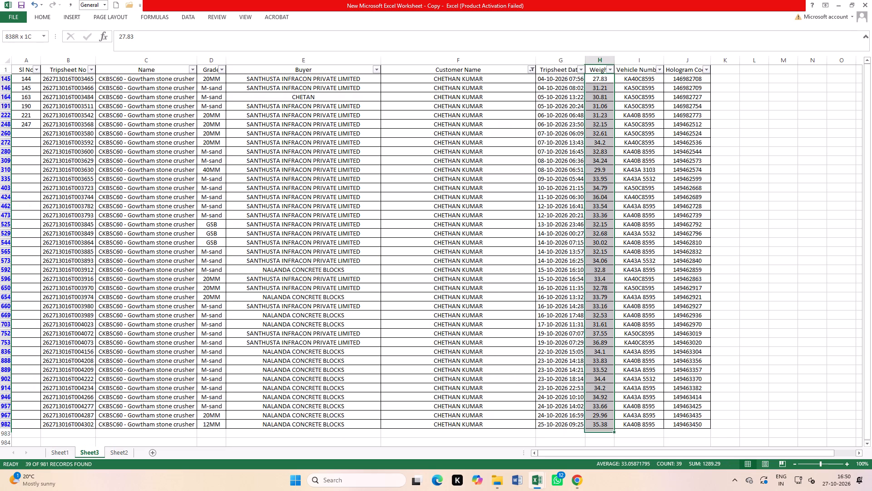
pyautogui.moveTo(598, 426); pyautogui.dragTo(603, 423)
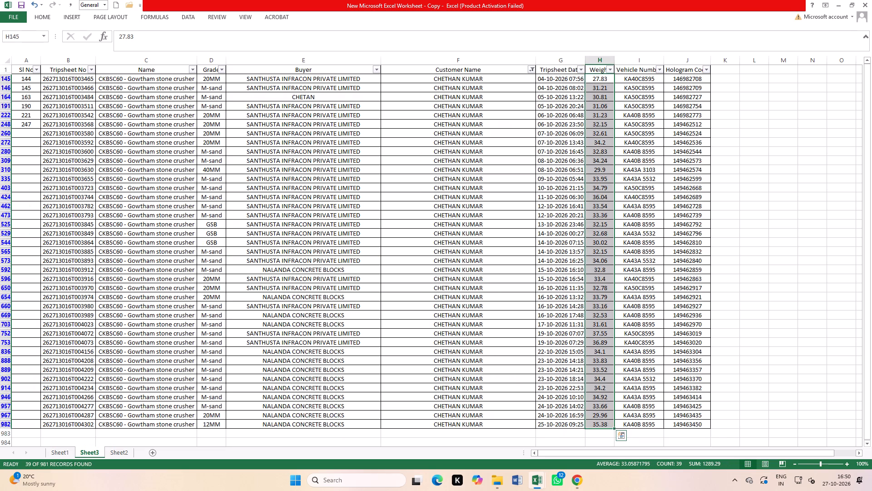
# Switch to the ggggggg workbook and select all Net Weight values of the filtered customer to total them for comparison.
pyautogui.hotkey('ctrl', 'Tab')
pyautogui.scroll(7, 525, 354)
pyautogui.scroll(-4, 520, 351)
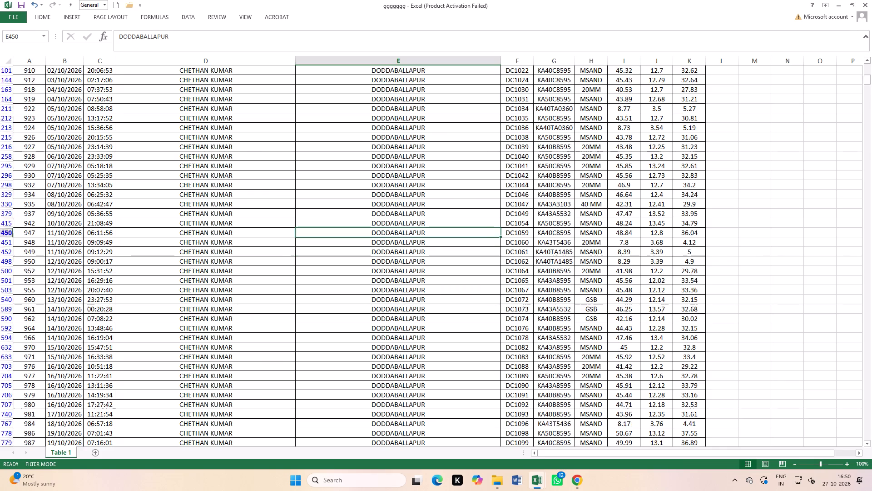
pyautogui.scroll(-11, 521, 352)
pyautogui.scroll(10, 520, 340)
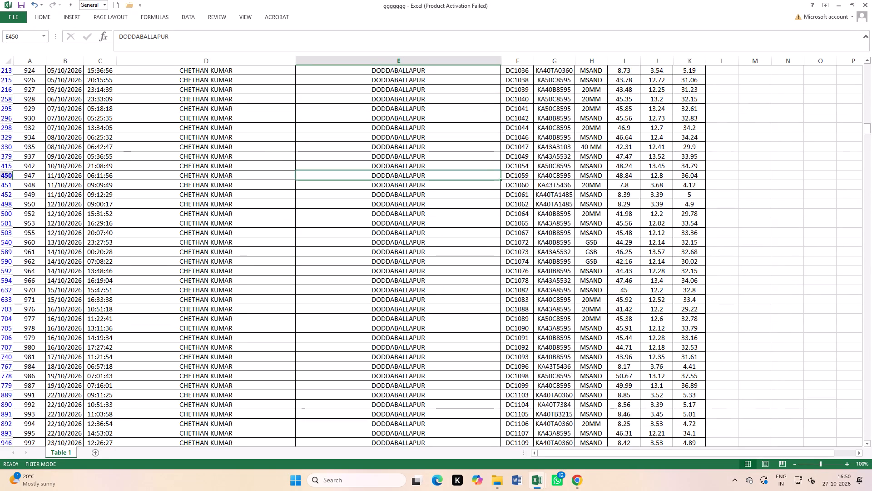
pyautogui.scroll(16, 520, 340)
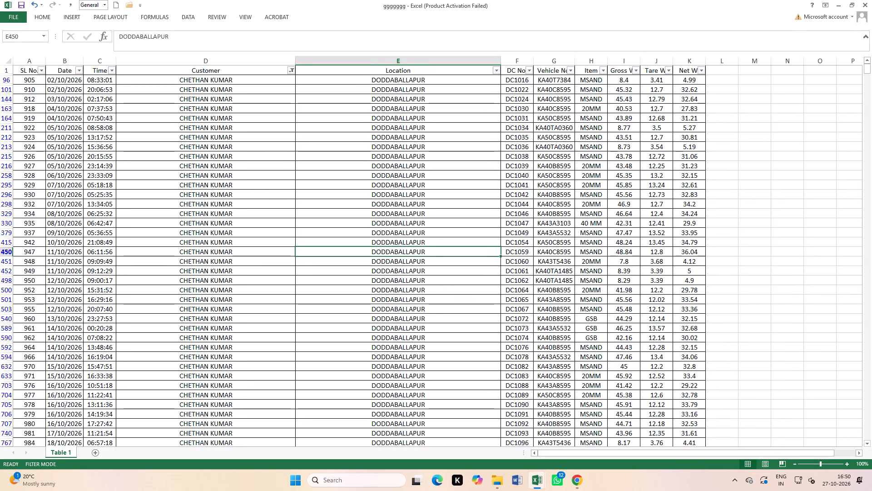
pyautogui.moveTo(689, 80); pyautogui.dragTo(699, 426)
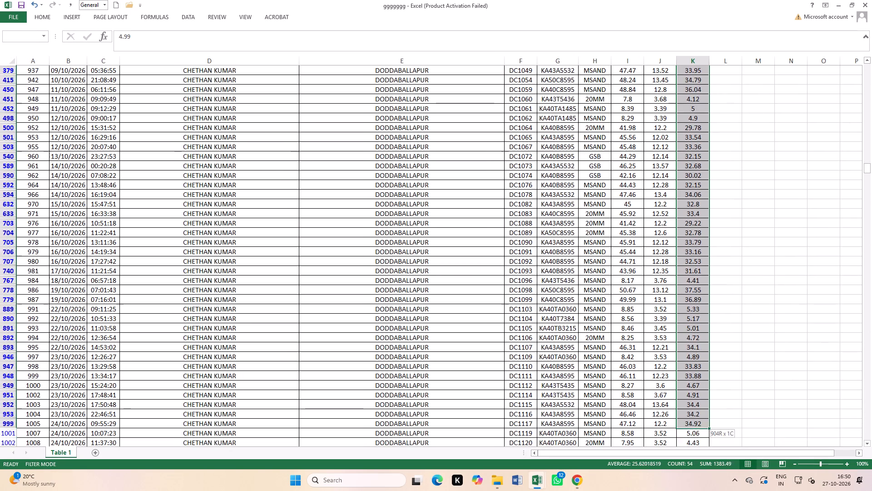
pyautogui.moveTo(699, 426); pyautogui.dragTo(700, 422)
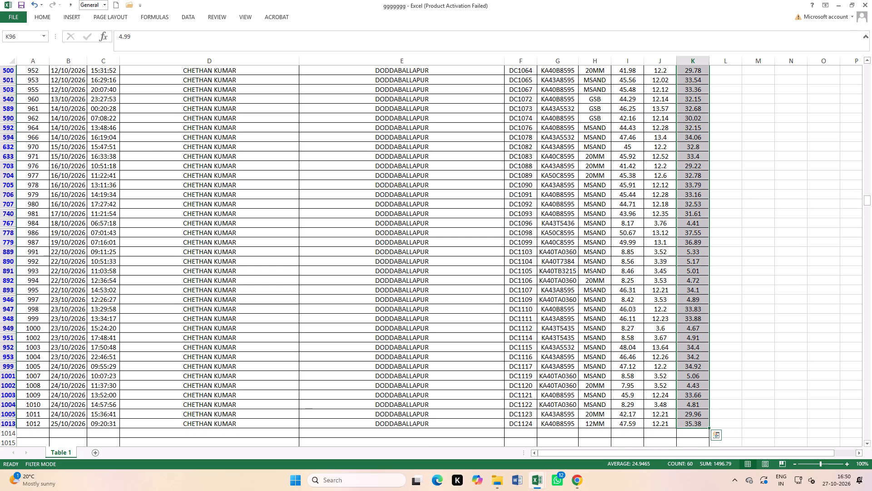
pyautogui.scroll(5, 316, 390)
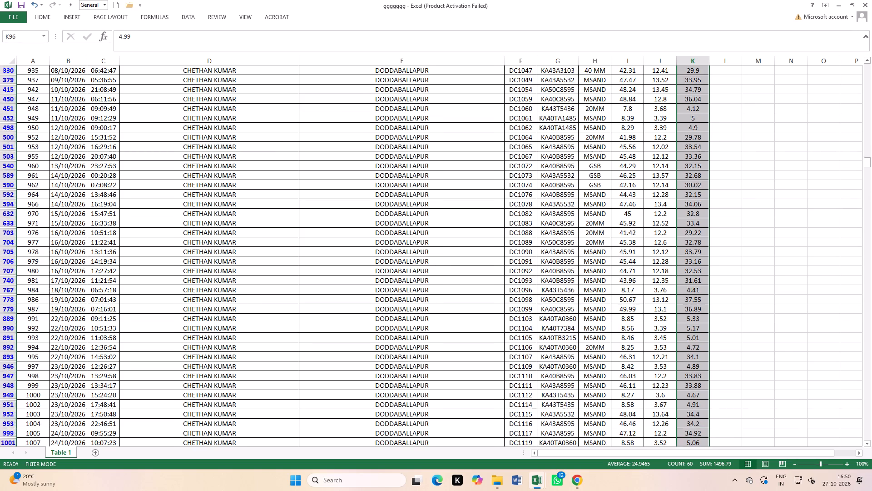
# Return to the tripsheet workbook and reset the Customer Name filter to include all customers.
pyautogui.hotkey('ctrl', 'Tab')
pyautogui.scroll(5, 321, 306)
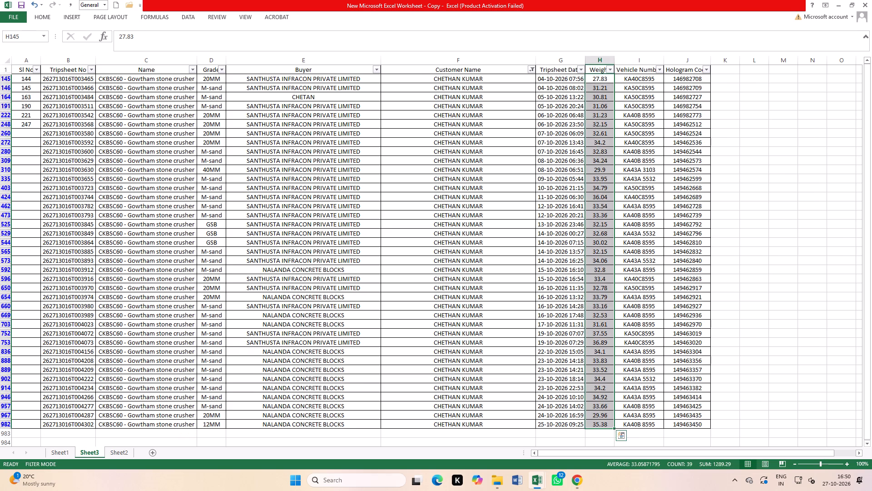
pyautogui.click(425, 170)
pyautogui.click(535, 70)
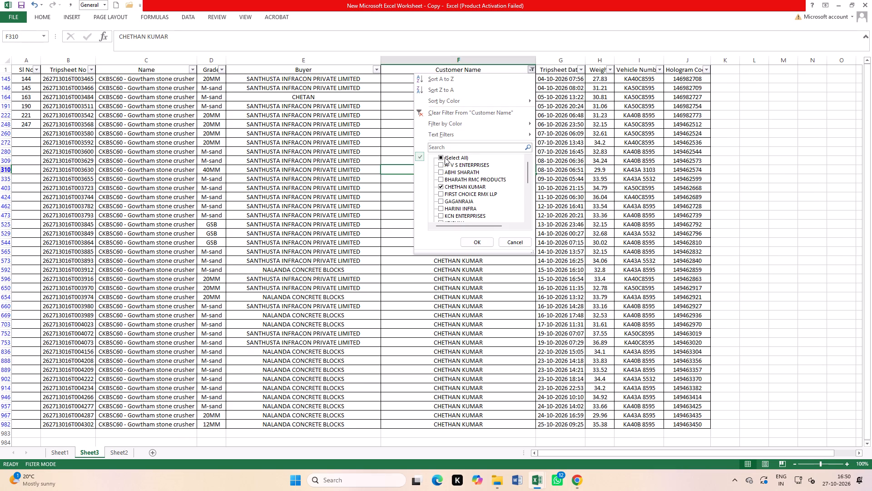
pyautogui.click(445, 157)
pyautogui.click(474, 240)
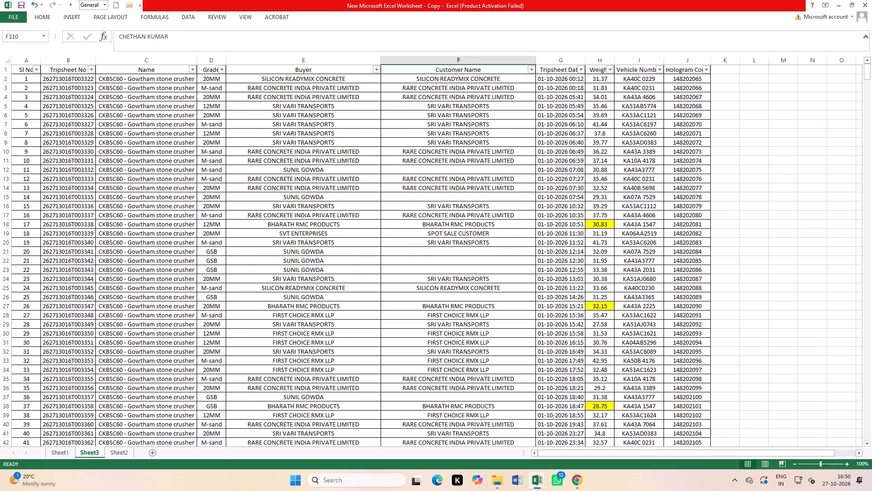
# Filter the Buyer column to SANTHUSTA INFRACON PRIVATE LIMITED and NALANDA CONCRETE BLOCKS only.
pyautogui.click(379, 67)
pyautogui.click(307, 157)
pyautogui.scroll(-7, 304, 210)
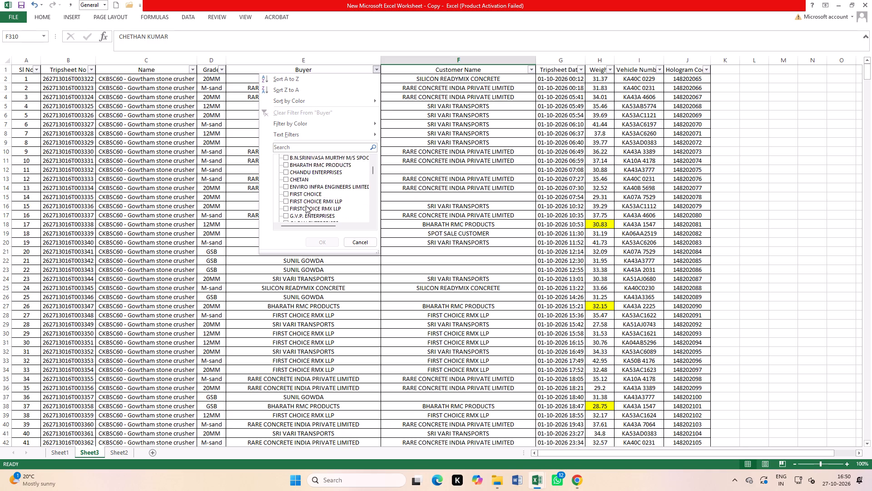
pyautogui.scroll(-19, 306, 205)
pyautogui.scroll(1, 307, 193)
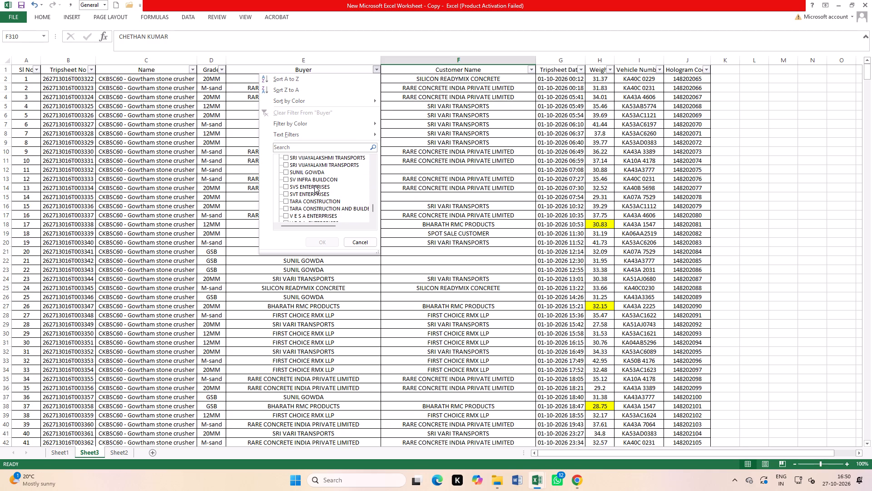
pyautogui.scroll(2, 315, 202)
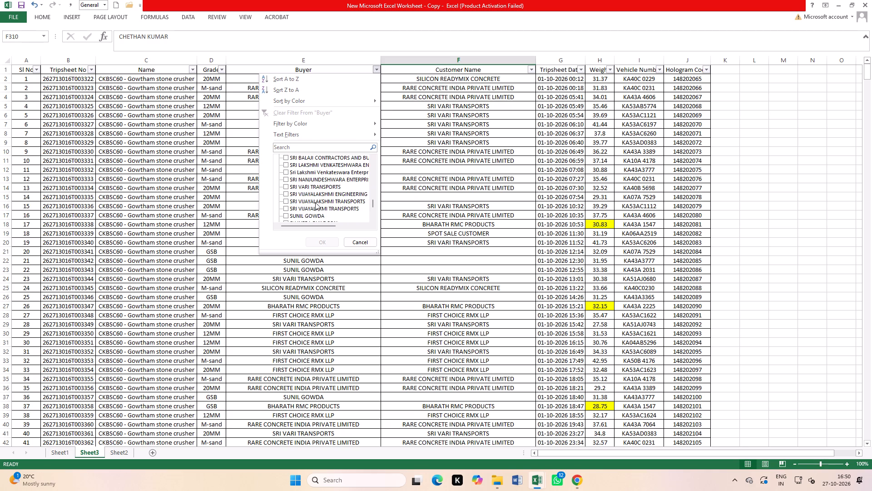
pyautogui.scroll(3, 315, 202)
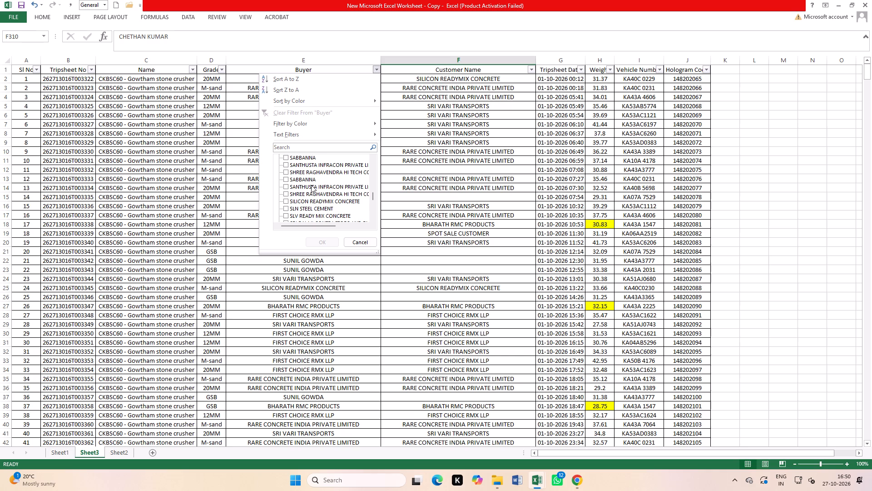
pyautogui.click(311, 185)
pyautogui.scroll(1, 317, 181)
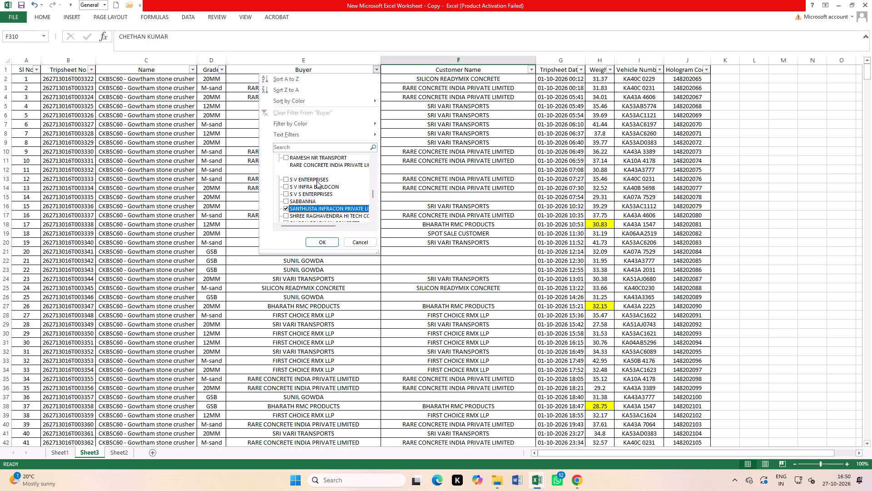
pyautogui.scroll(3, 317, 181)
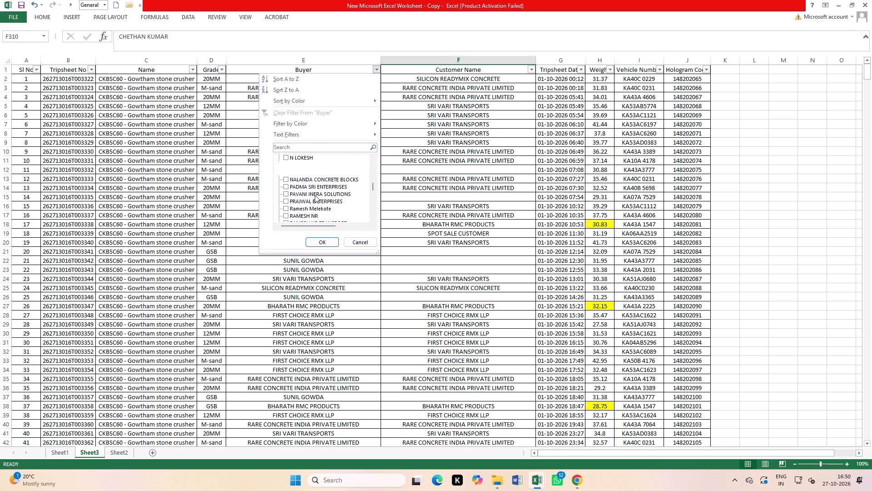
pyautogui.click(312, 180)
pyautogui.click(325, 241)
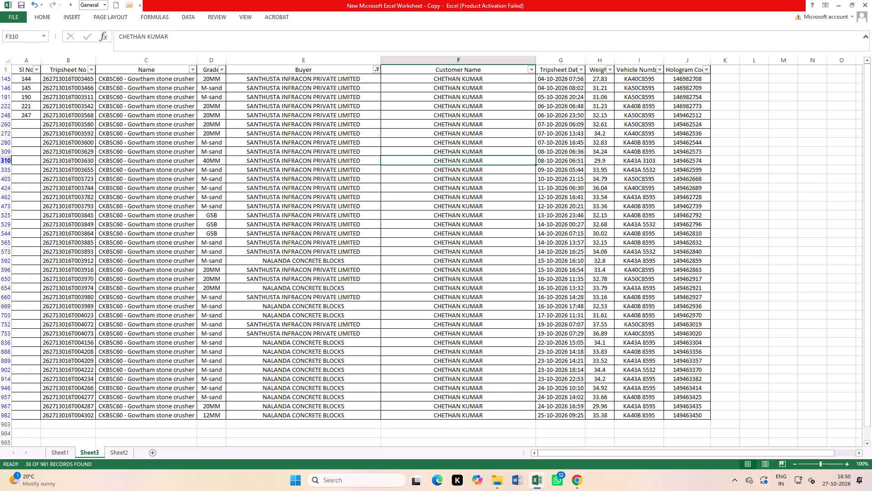
# Select all Weight values of the two filtered buyers to total them.
pyautogui.click(603, 232)
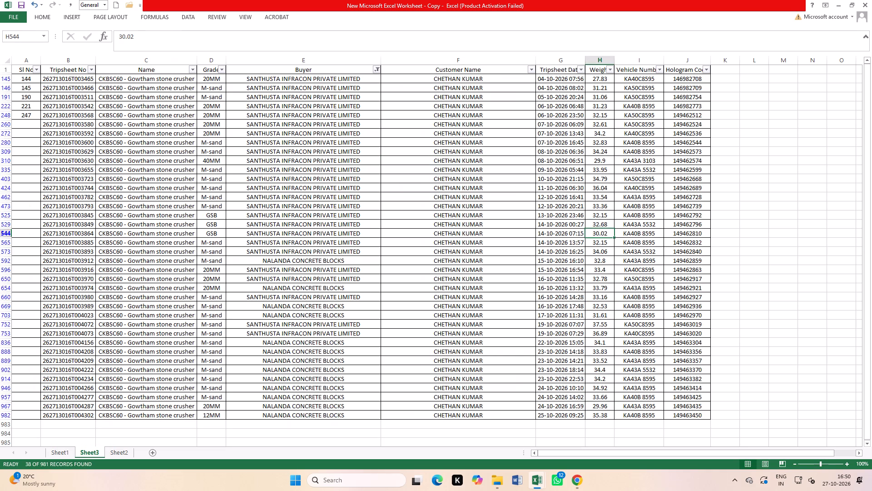
pyautogui.moveTo(606, 81); pyautogui.dragTo(608, 413)
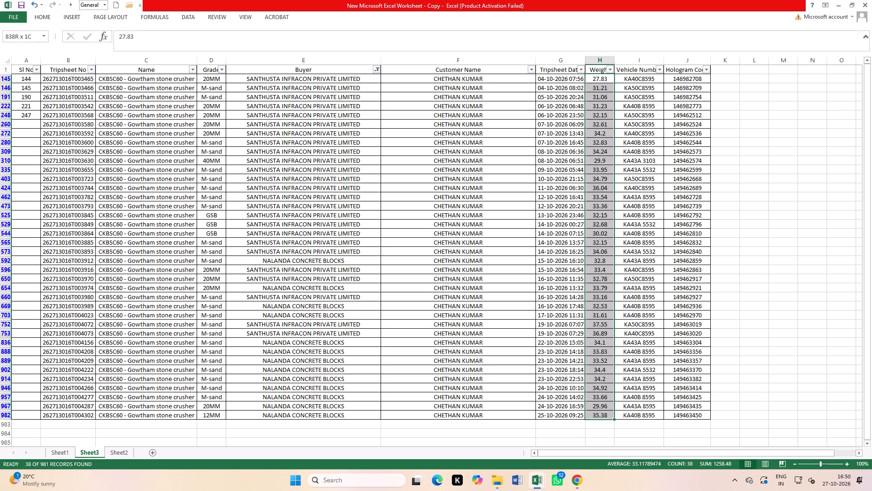
# Add the buyer CHETAN to the Buyer column filter alongside the two companies already included.
pyautogui.click(378, 67)
pyautogui.scroll(-2, 309, 191)
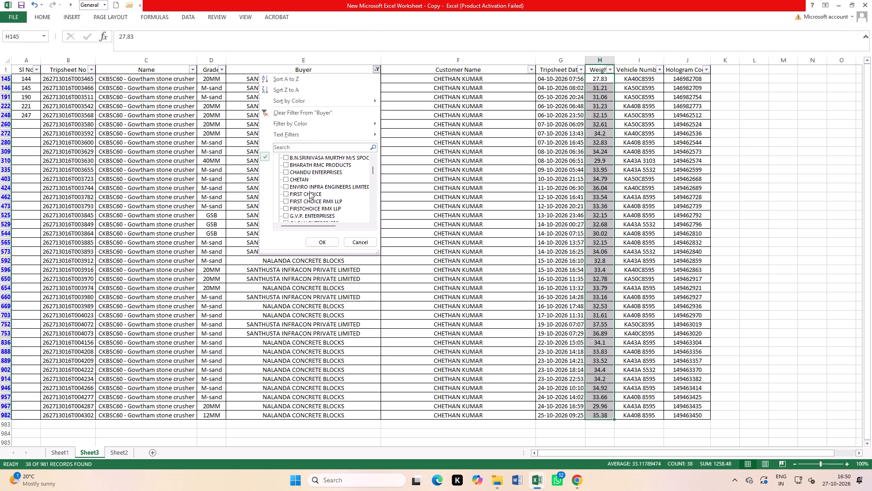
pyautogui.scroll(-1, 304, 195)
pyautogui.scroll(1, 300, 203)
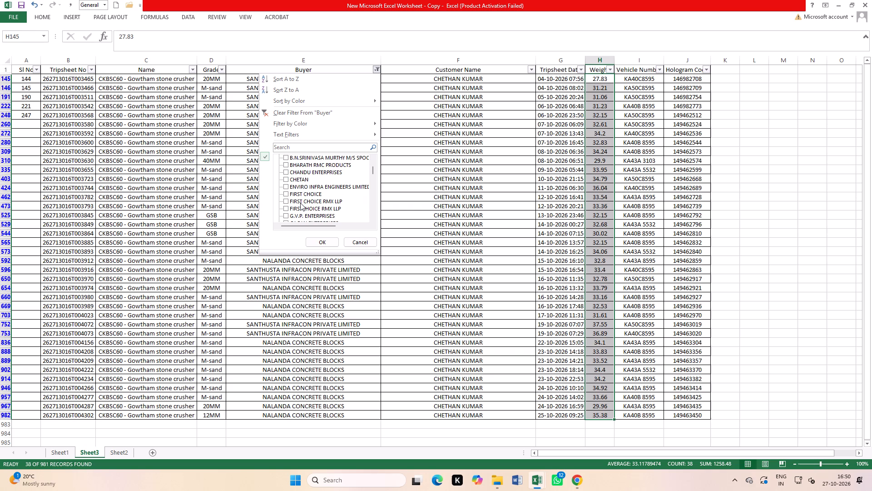
pyautogui.click(302, 178)
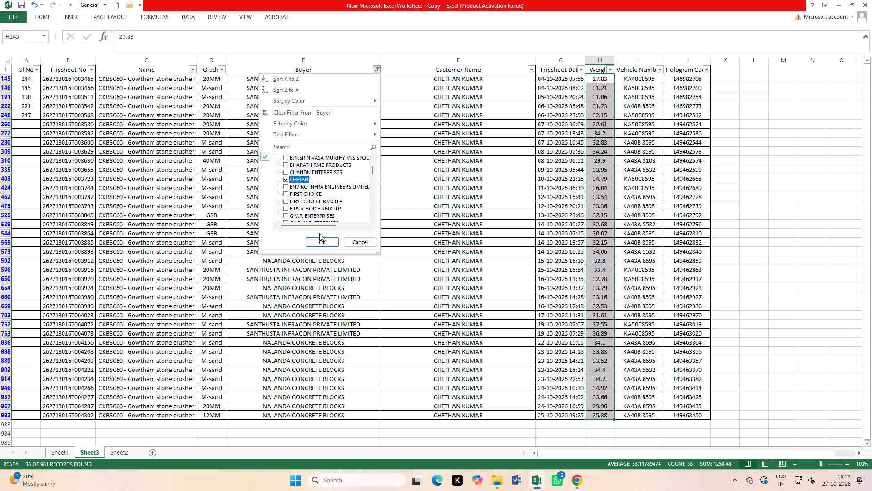
pyautogui.click(317, 242)
pyautogui.scroll(2, 496, 259)
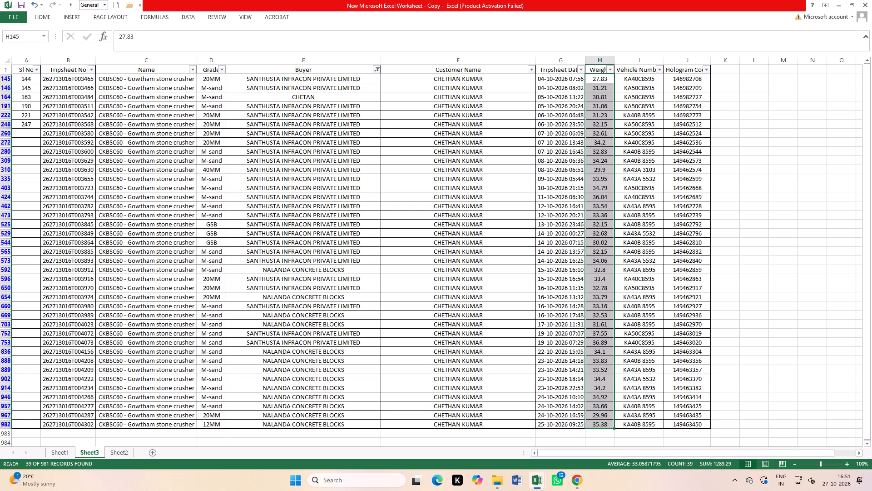
pyautogui.scroll(1, 496, 259)
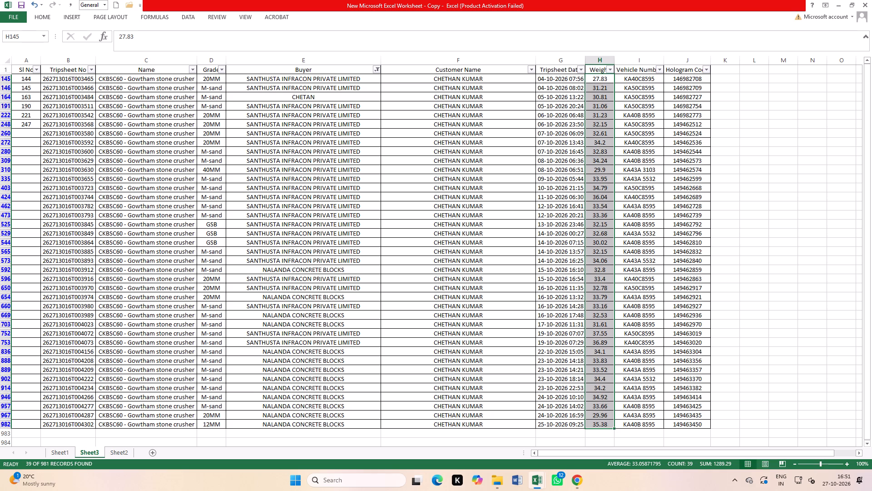
# Select all Weight values of the three filtered buyers to total them.
pyautogui.click(559, 244)
pyautogui.moveTo(599, 82); pyautogui.dragTo(609, 424)
# Switch to the ggggggg workbook and go to the first rows of the filtered customer's weighments.
pyautogui.hotkey('ctrl', 'Tab')
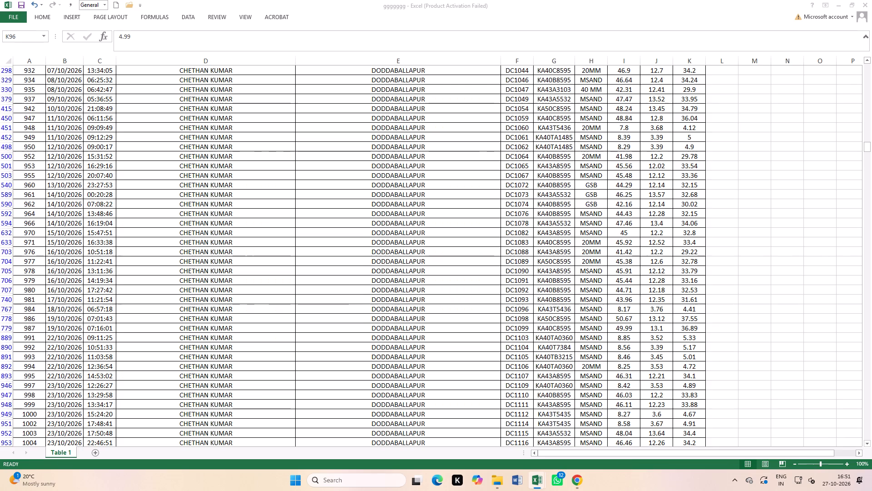
pyautogui.scroll(1, 551, 267)
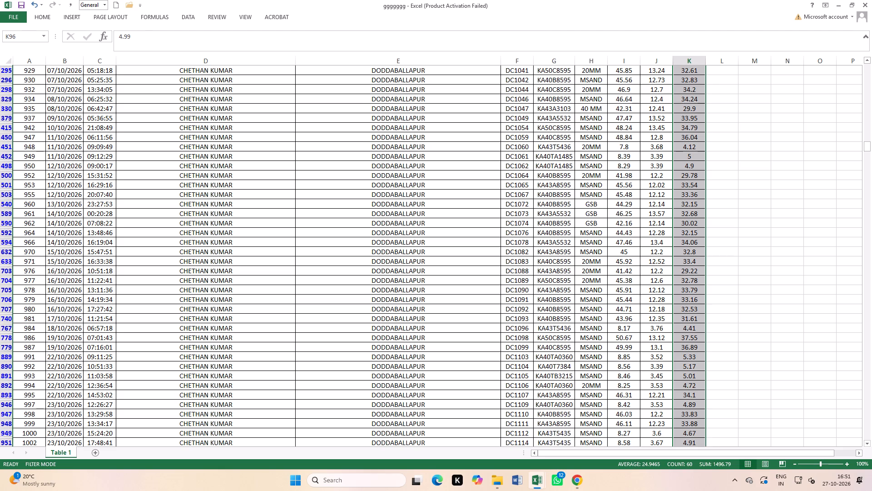
pyautogui.scroll(14, 376, 273)
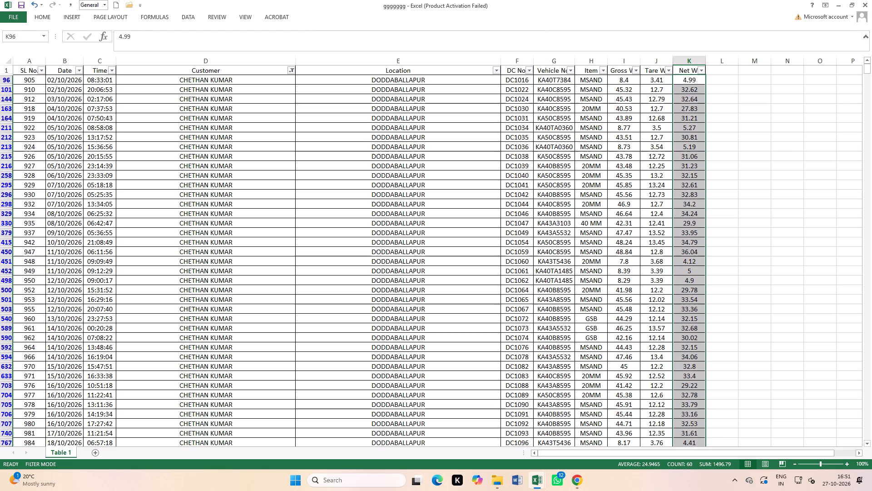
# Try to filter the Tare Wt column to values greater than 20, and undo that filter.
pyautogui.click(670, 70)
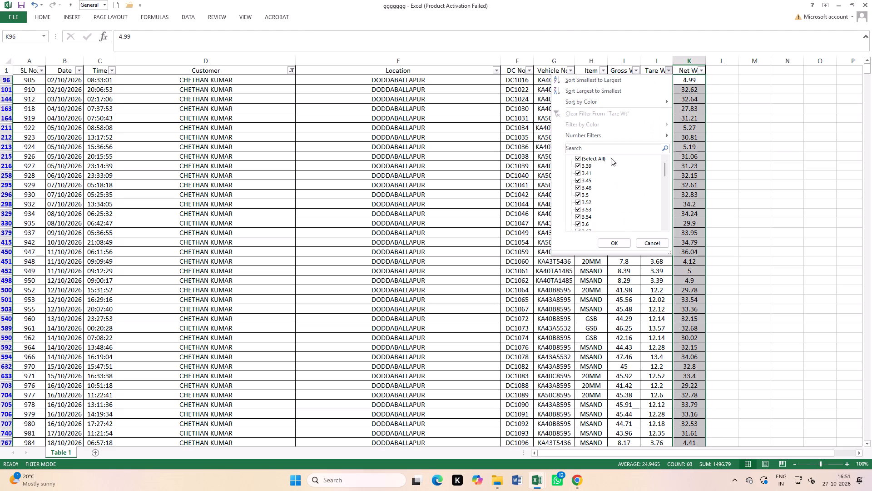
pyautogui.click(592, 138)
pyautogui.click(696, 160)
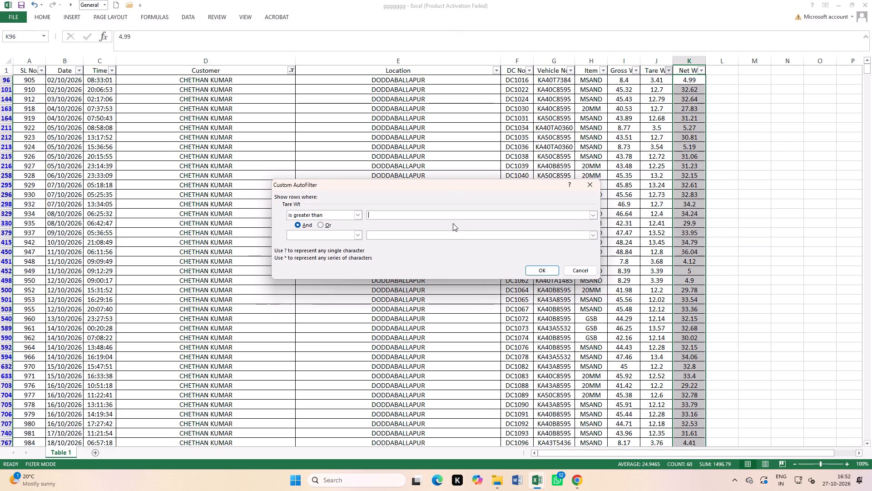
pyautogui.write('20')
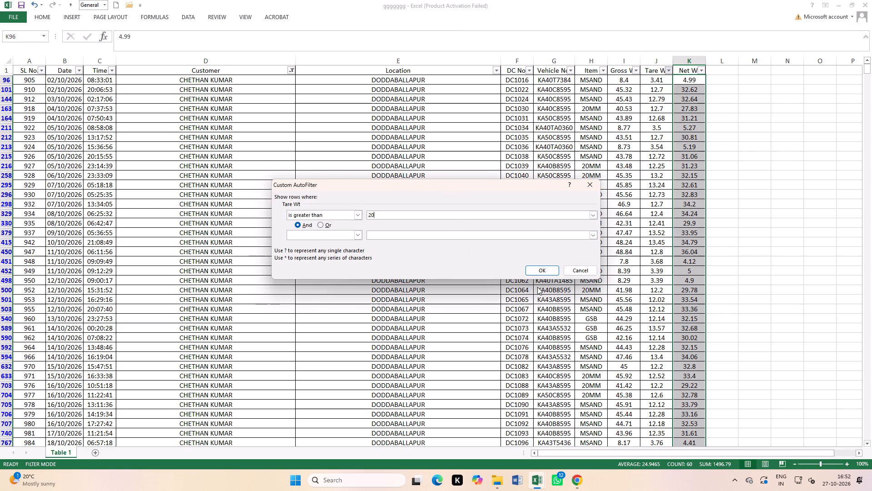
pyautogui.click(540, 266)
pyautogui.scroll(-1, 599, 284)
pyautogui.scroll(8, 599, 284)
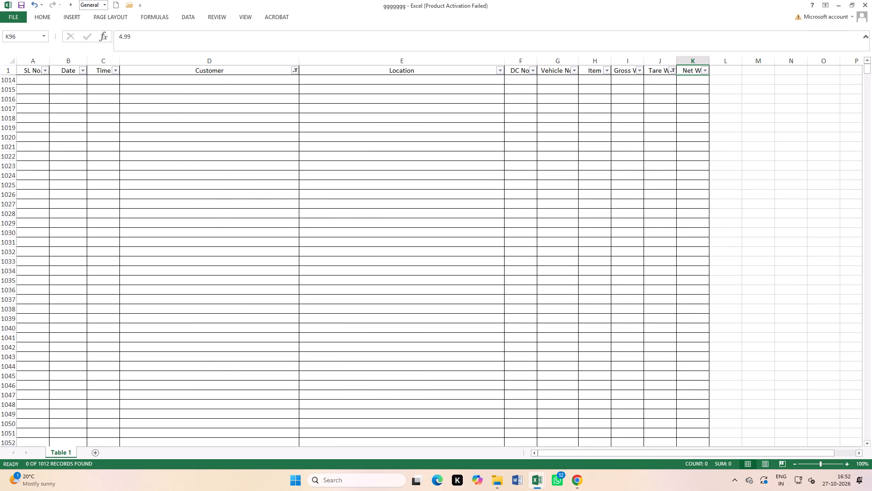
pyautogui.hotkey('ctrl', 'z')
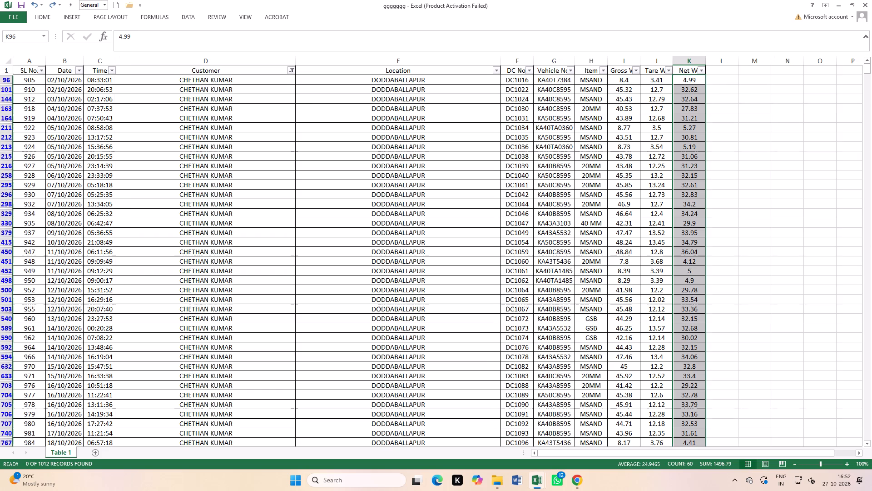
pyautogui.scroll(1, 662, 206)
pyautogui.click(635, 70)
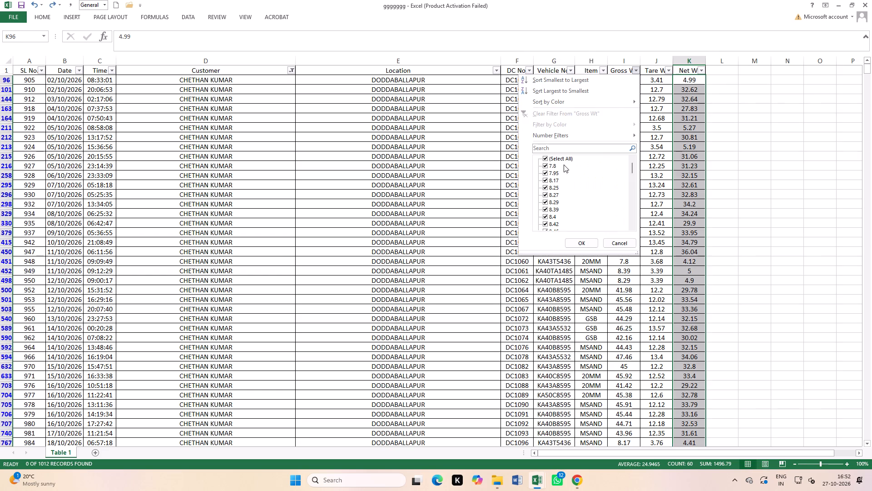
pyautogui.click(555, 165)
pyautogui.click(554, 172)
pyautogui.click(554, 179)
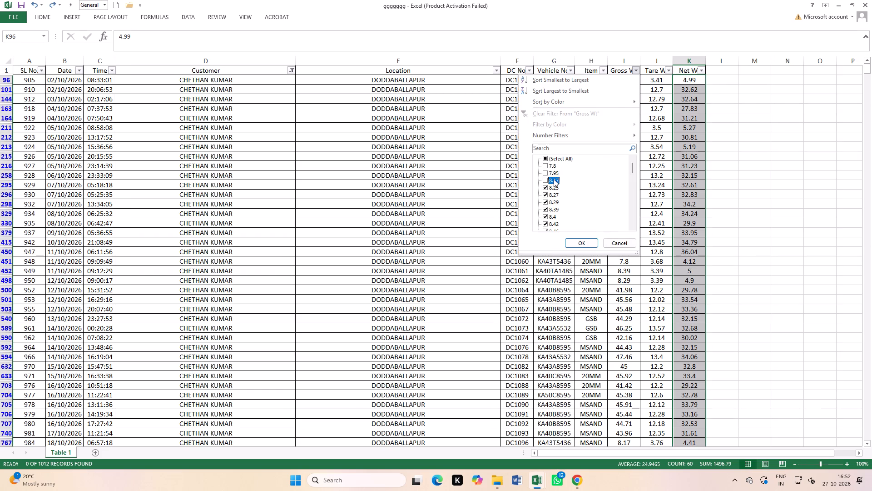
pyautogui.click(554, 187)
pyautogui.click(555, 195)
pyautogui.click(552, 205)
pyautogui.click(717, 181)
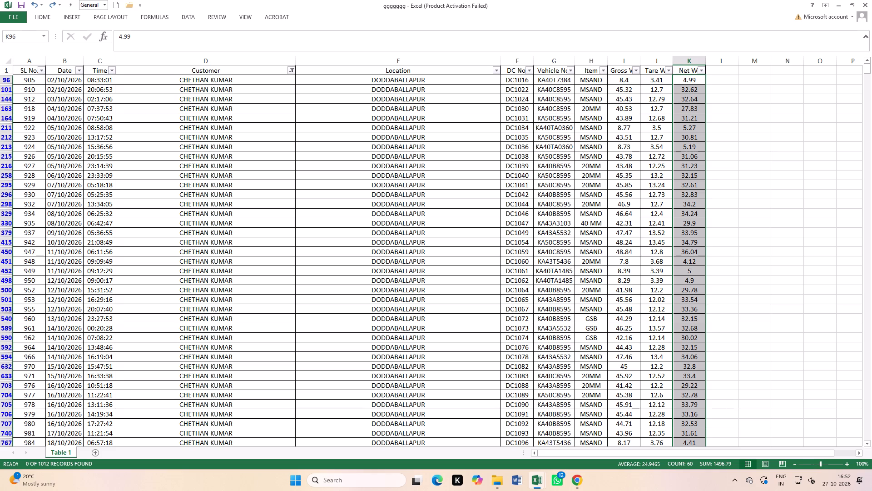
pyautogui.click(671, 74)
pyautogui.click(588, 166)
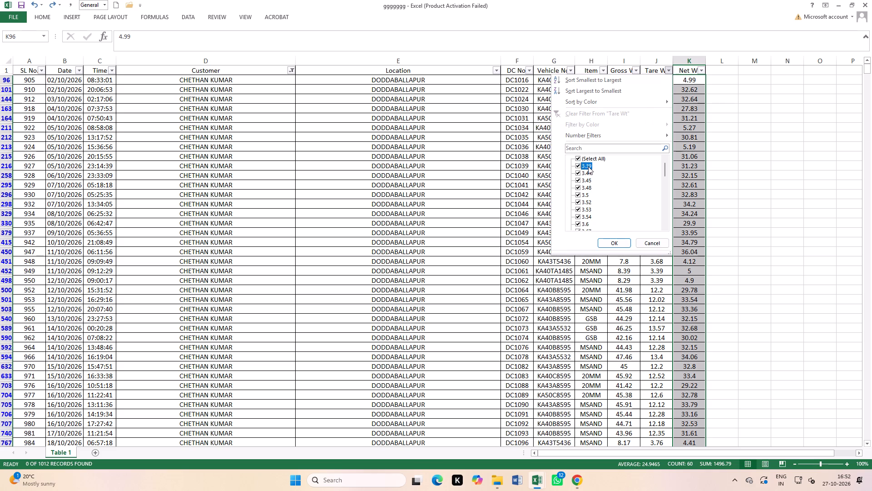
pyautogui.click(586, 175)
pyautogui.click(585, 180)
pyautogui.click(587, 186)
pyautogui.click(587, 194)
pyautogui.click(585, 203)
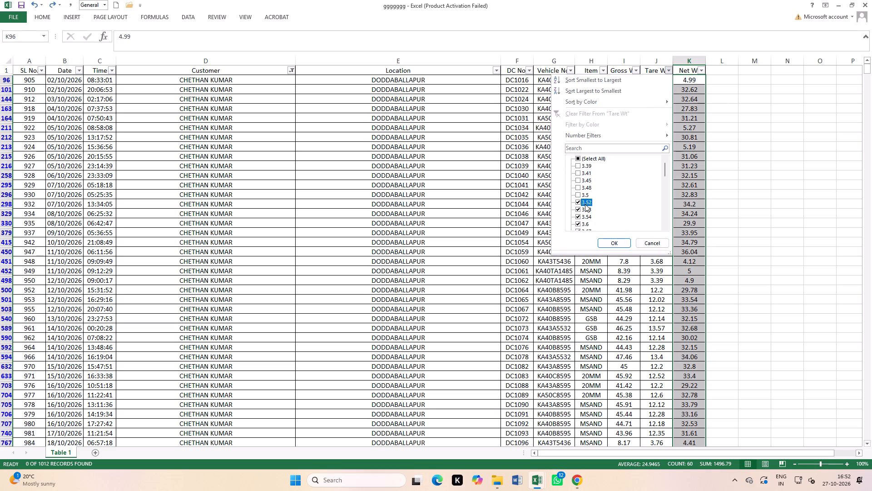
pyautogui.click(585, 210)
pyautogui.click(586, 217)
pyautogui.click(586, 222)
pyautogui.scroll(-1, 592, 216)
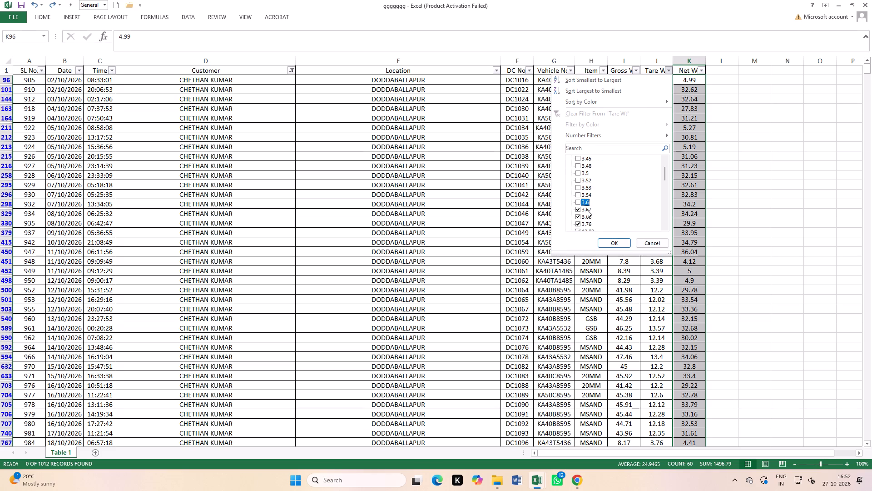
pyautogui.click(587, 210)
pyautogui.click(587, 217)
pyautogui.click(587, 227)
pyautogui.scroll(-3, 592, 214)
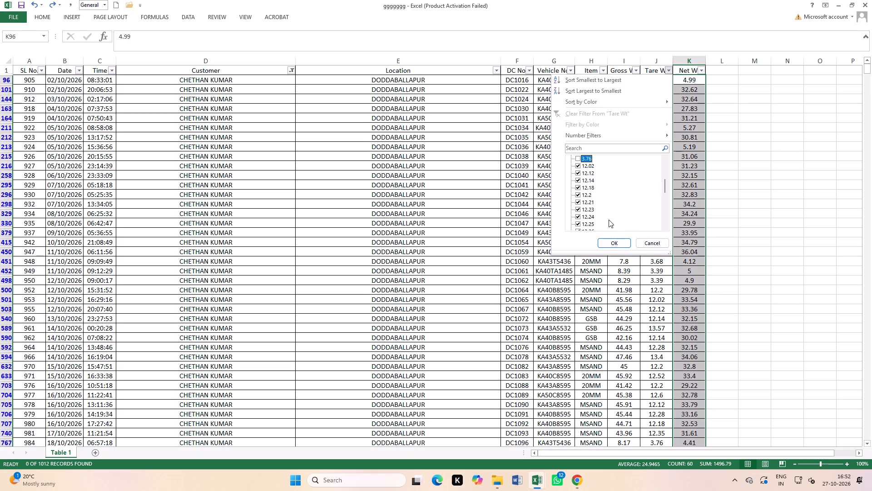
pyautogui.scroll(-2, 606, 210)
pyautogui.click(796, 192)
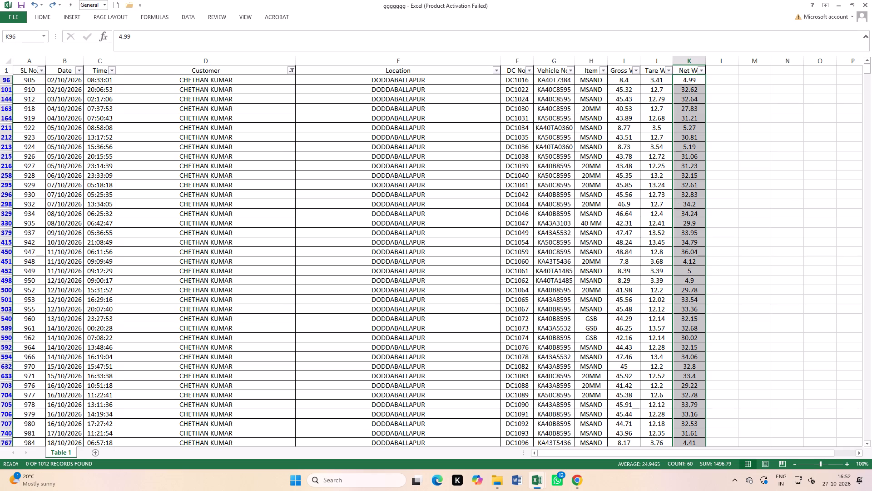
# Filter the Net Wt column to exclude the small loads from 4.12 to 5.33, keeping values of 27.83 and above.
pyautogui.click(701, 70)
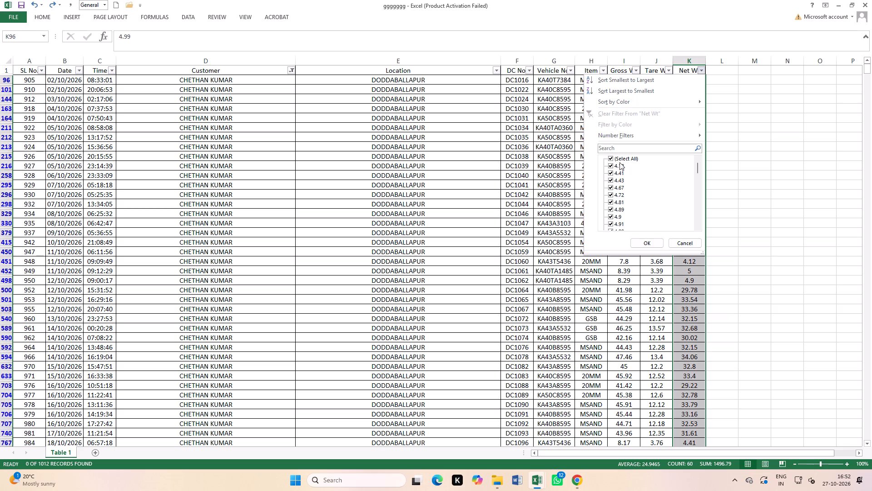
pyautogui.click(621, 168)
pyautogui.click(621, 174)
pyautogui.click(617, 184)
pyautogui.click(618, 191)
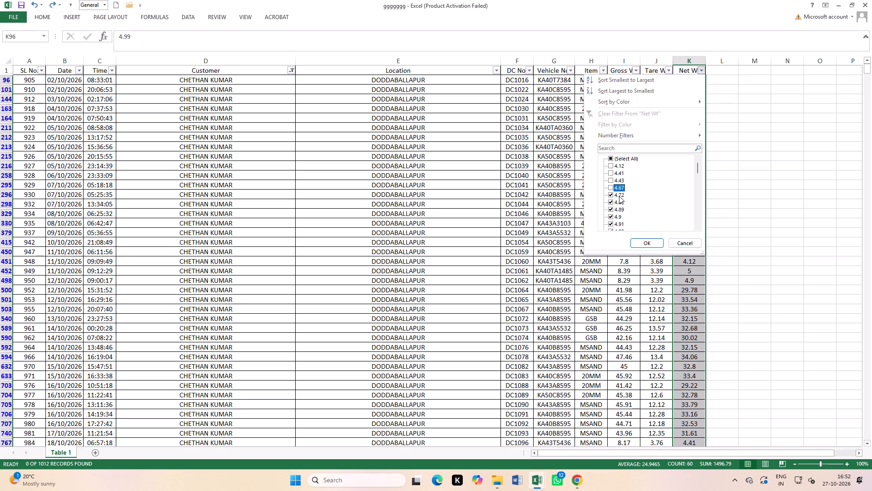
pyautogui.click(619, 197)
pyautogui.click(619, 205)
pyautogui.click(619, 211)
pyautogui.click(619, 218)
pyautogui.click(618, 226)
pyautogui.scroll(-2, 630, 211)
pyautogui.click(621, 186)
pyautogui.click(618, 194)
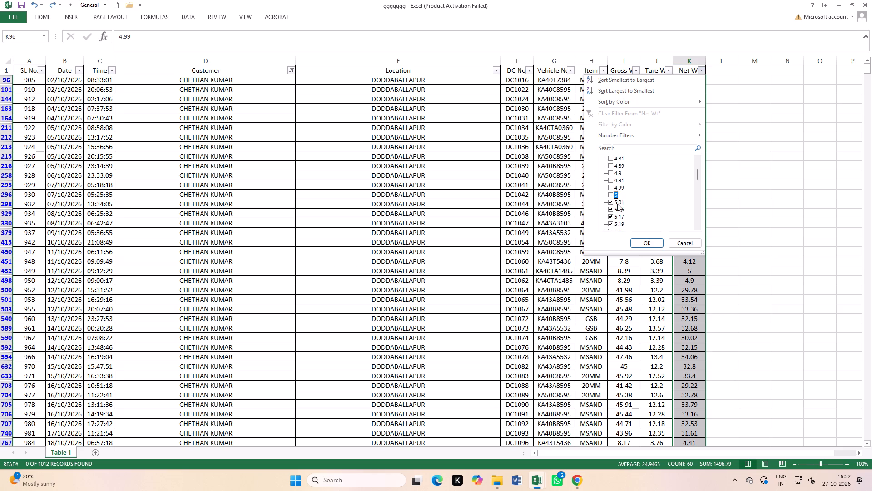
pyautogui.click(617, 204)
pyautogui.click(619, 211)
pyautogui.click(620, 219)
pyautogui.scroll(-1, 626, 209)
pyautogui.click(619, 204)
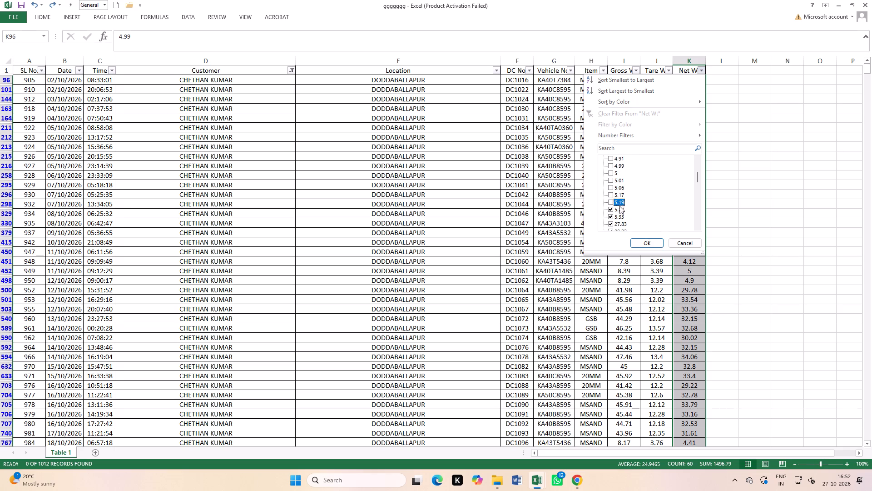
pyautogui.click(619, 209)
pyautogui.click(620, 217)
pyautogui.scroll(-1, 629, 210)
pyautogui.click(637, 241)
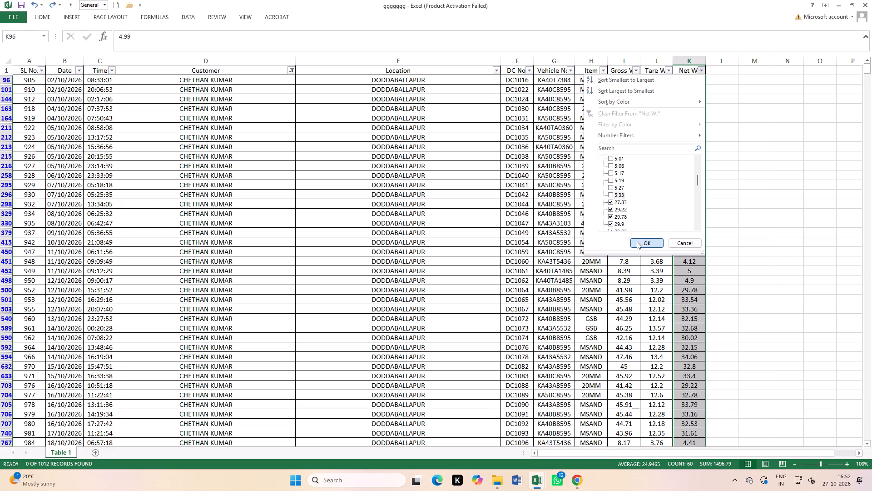
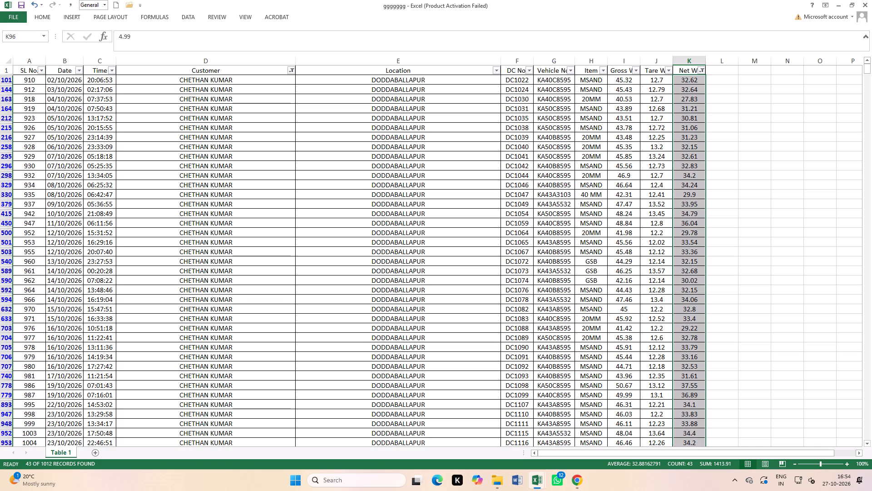
# Filter the Customer column of the ggggggg list to FIRST CHOICE RMX LLP only.
pyautogui.scroll(3, 448, 170)
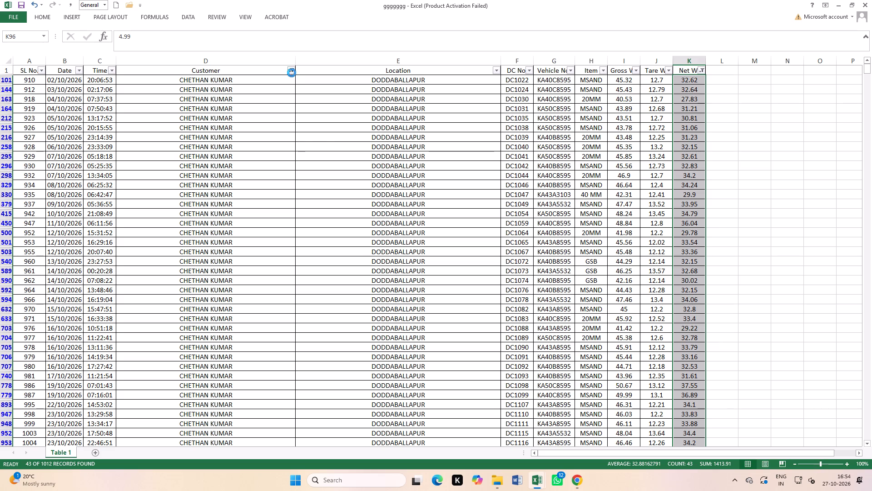
pyautogui.click(292, 73)
pyautogui.click(225, 190)
pyautogui.click(219, 196)
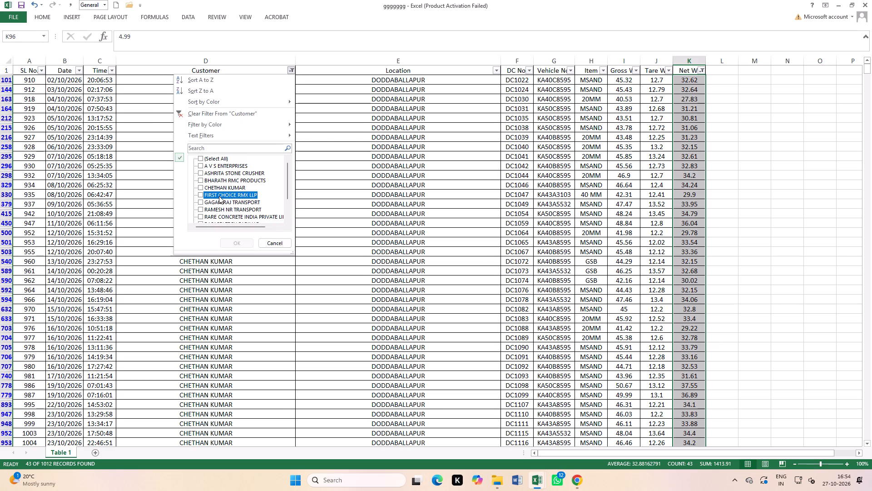
pyautogui.click(235, 243)
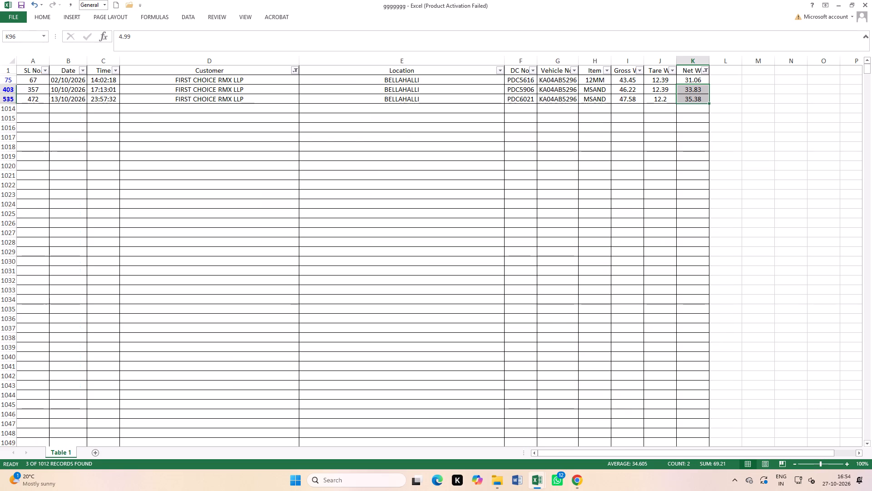
# Restore all values in the Net Wt filter so every FIRST CHOICE RMX LLP load is listed.
pyautogui.scroll(5, 322, 224)
pyautogui.click(704, 70)
pyautogui.click(633, 160)
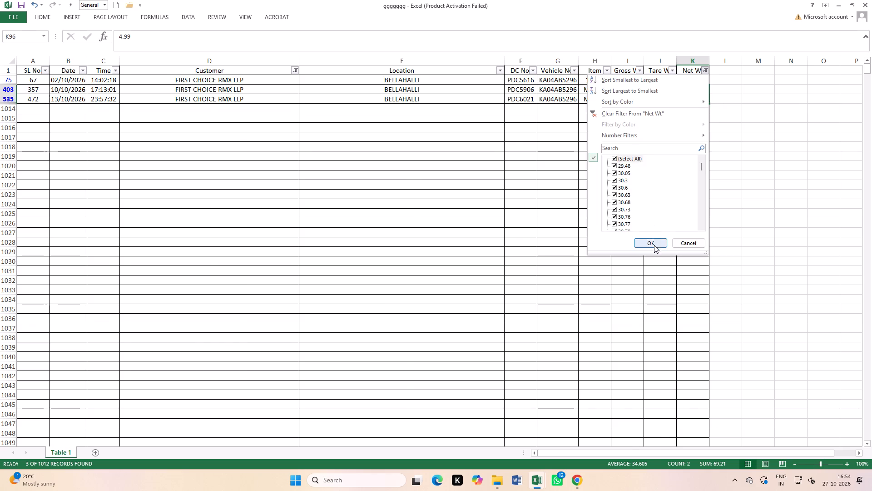
pyautogui.click(654, 243)
pyautogui.click(702, 198)
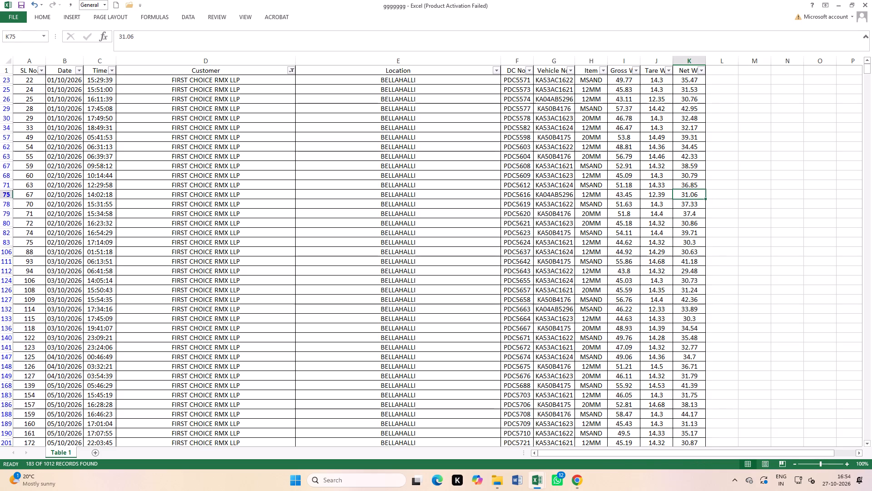
# Select all Net Wt values of FIRST CHOICE RMX LLP down to the last record to total them.
pyautogui.moveTo(691, 81); pyautogui.dragTo(702, 469)
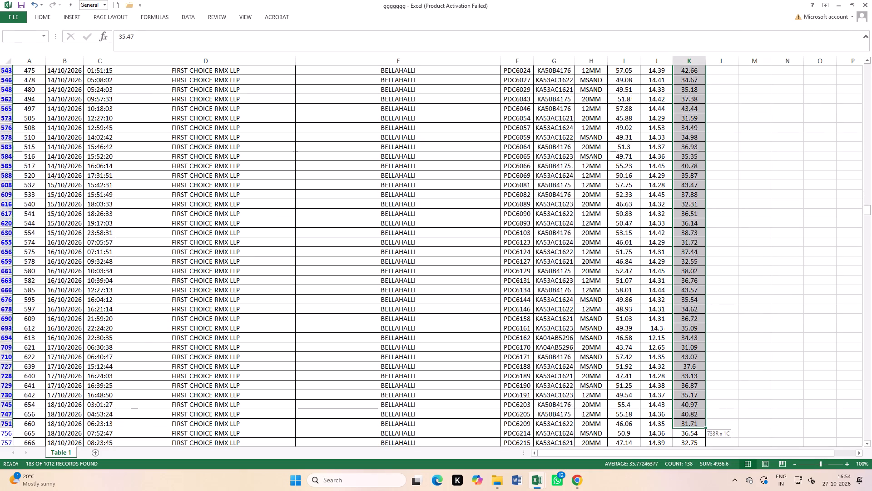
pyautogui.moveTo(702, 469); pyautogui.dragTo(693, 490)
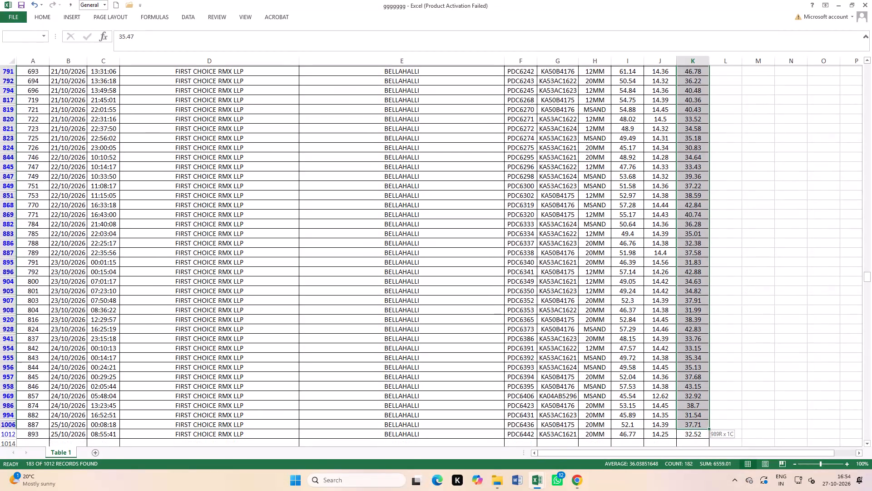
pyautogui.moveTo(693, 490); pyautogui.dragTo(695, 424)
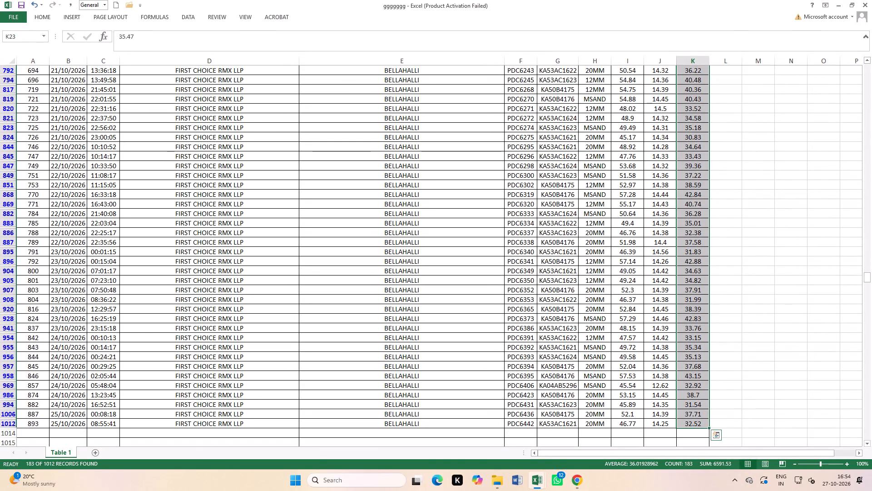
pyautogui.scroll(6, 334, 336)
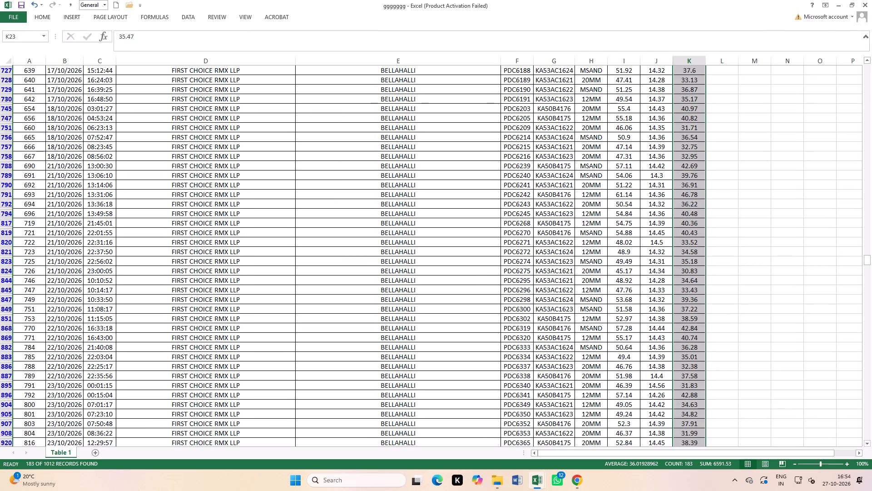
# Switch to the tripsheet workbook and restore all buyers in the Buyer filter on Sheet3.
pyautogui.hotkey('ctrl', 'Tab')
pyautogui.scroll(4, 393, 300)
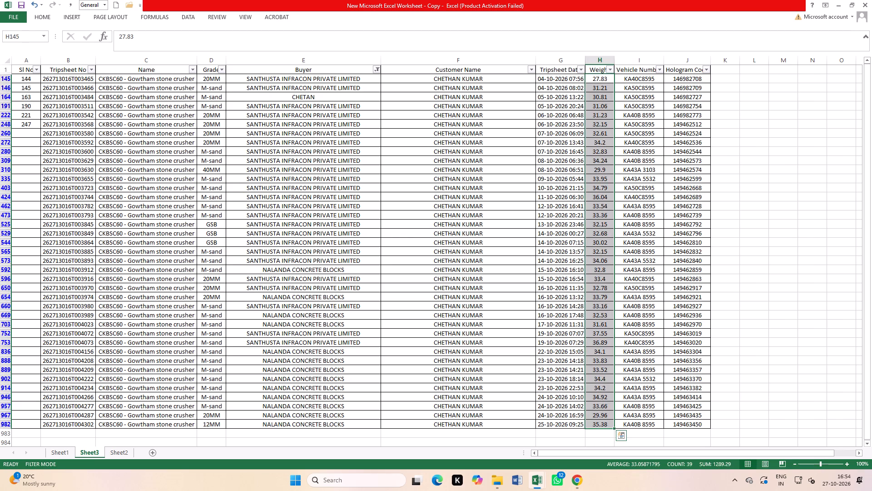
pyautogui.click(378, 69)
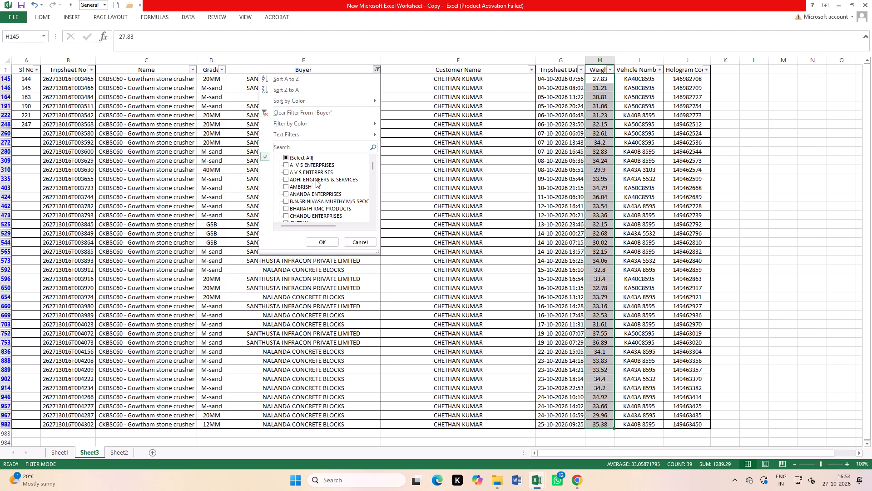
pyautogui.moveTo(467, 158); pyautogui.dragTo(471, 166)
pyautogui.click(531, 72)
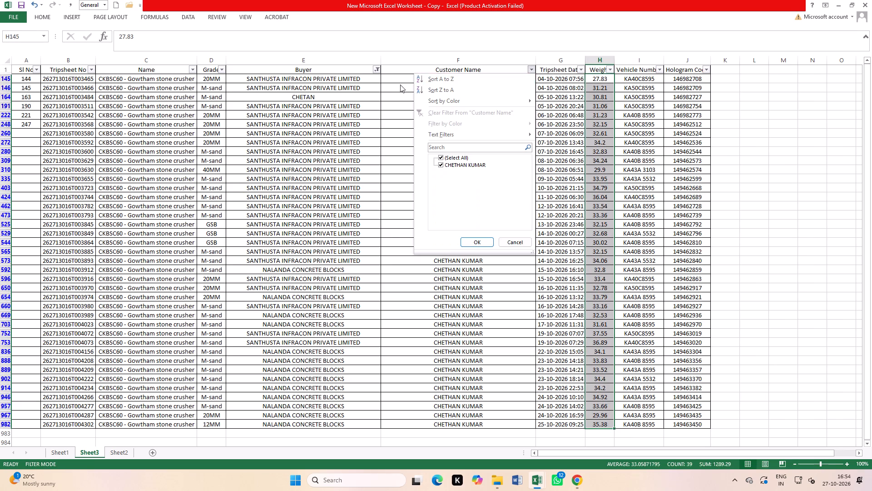
pyautogui.click(377, 67)
pyautogui.click(376, 71)
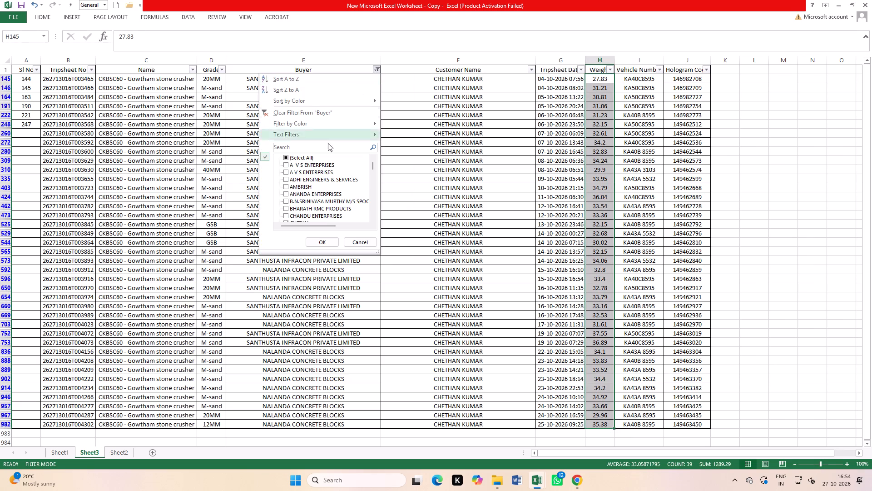
pyautogui.click(300, 160)
pyautogui.click(320, 244)
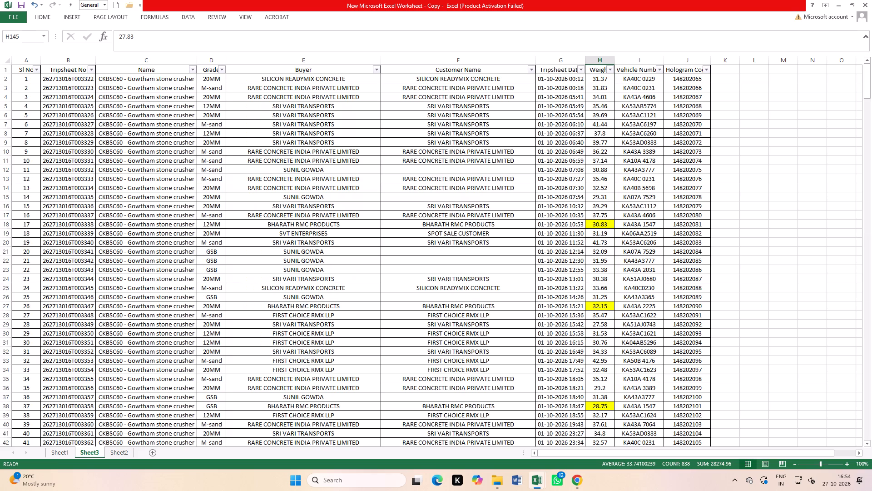
# Filter the Customer Name column on Sheet3 to FIRST CHOICE RMX LLP only.
pyautogui.click(531, 69)
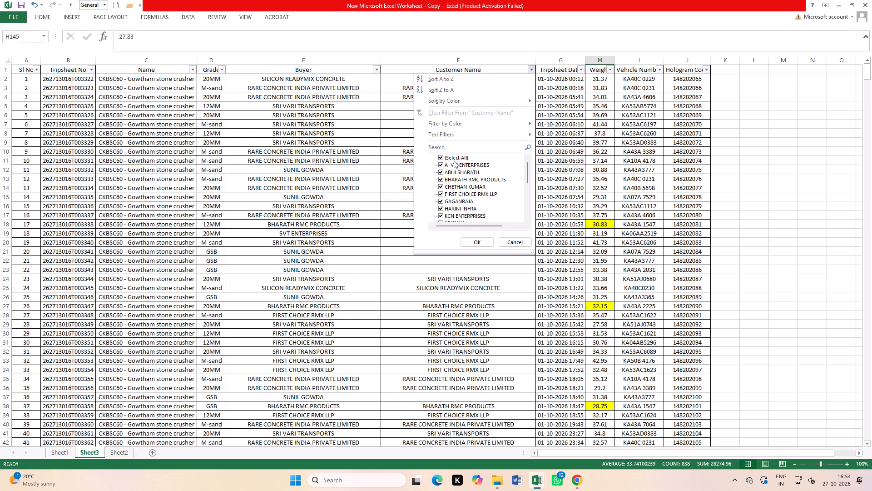
pyautogui.click(454, 159)
pyautogui.click(456, 195)
pyautogui.click(472, 241)
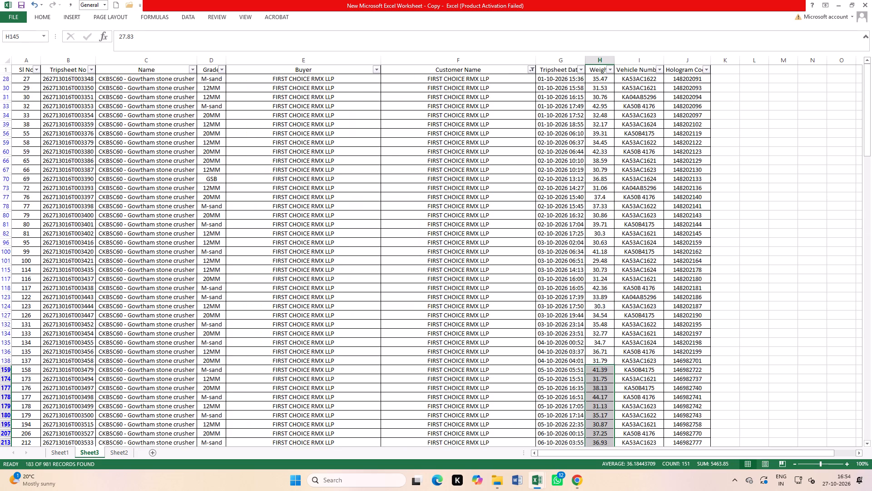
# Select all Weight values of FIRST CHOICE RMX LLP on Sheet3 to total them.
pyautogui.moveTo(604, 83); pyautogui.dragTo(605, 489)
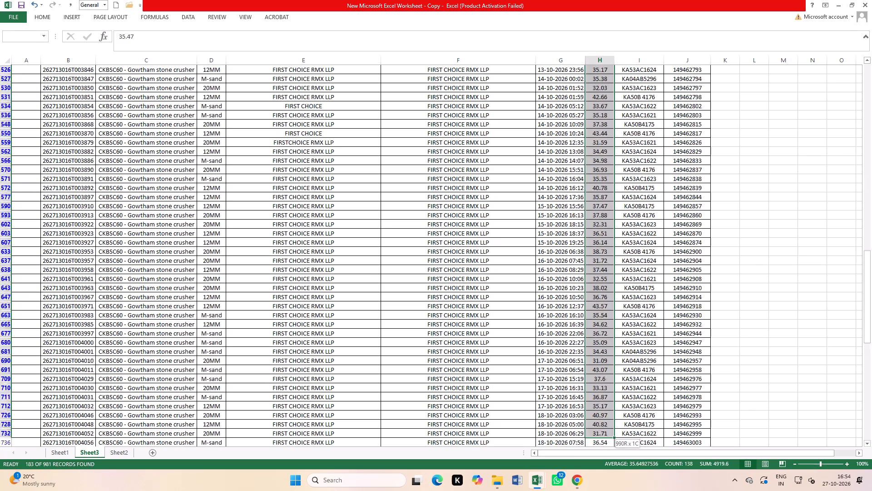
pyautogui.moveTo(605, 489); pyautogui.dragTo(588, 431)
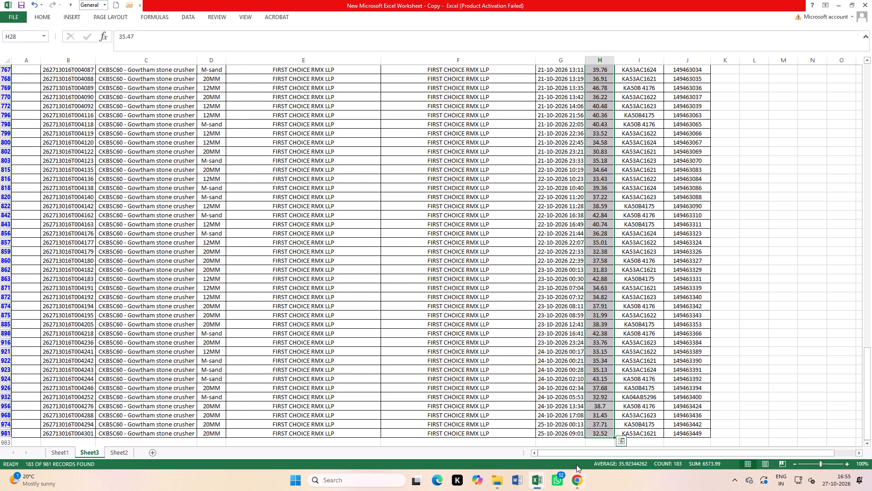
# Return to the first rows of the ggggggg list and review the Vehicle No. filter values for FIRST CHOICE RMX LLP.
pyautogui.hotkey('ctrl', 'Tab')
pyautogui.scroll(11, 367, 377)
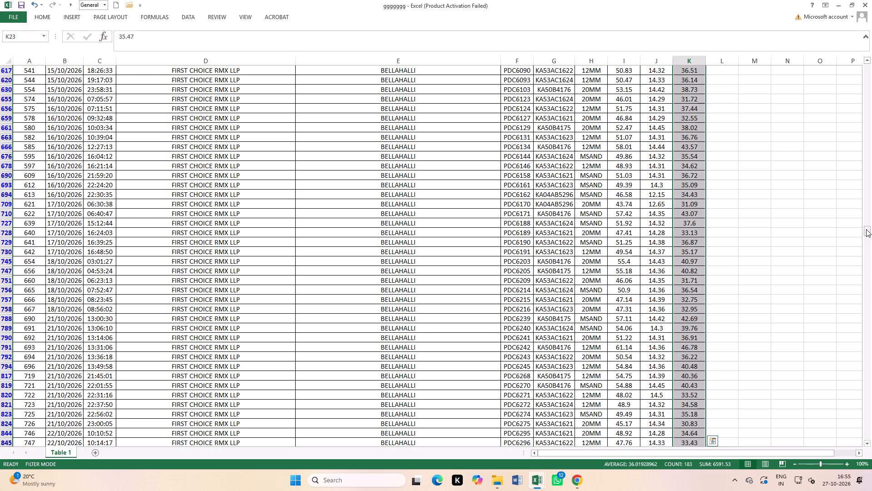
pyautogui.scroll(2, 866, 229)
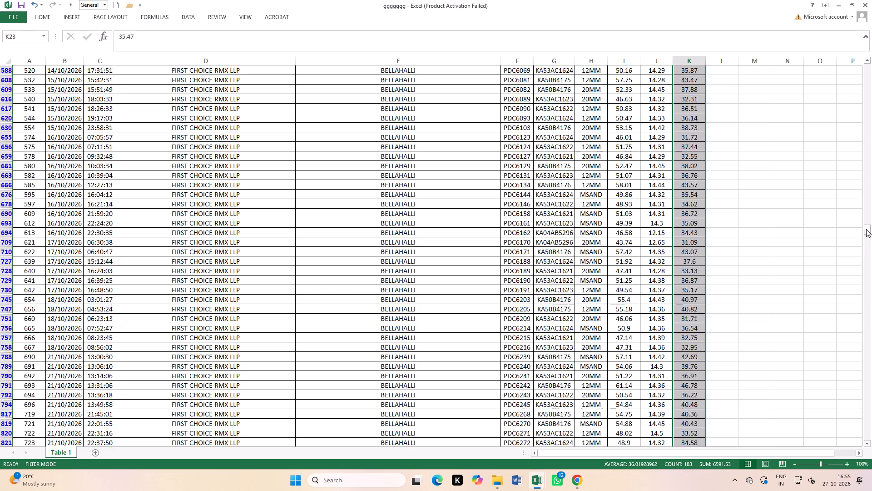
pyautogui.scroll(20, 866, 229)
pyautogui.scroll(7, 866, 229)
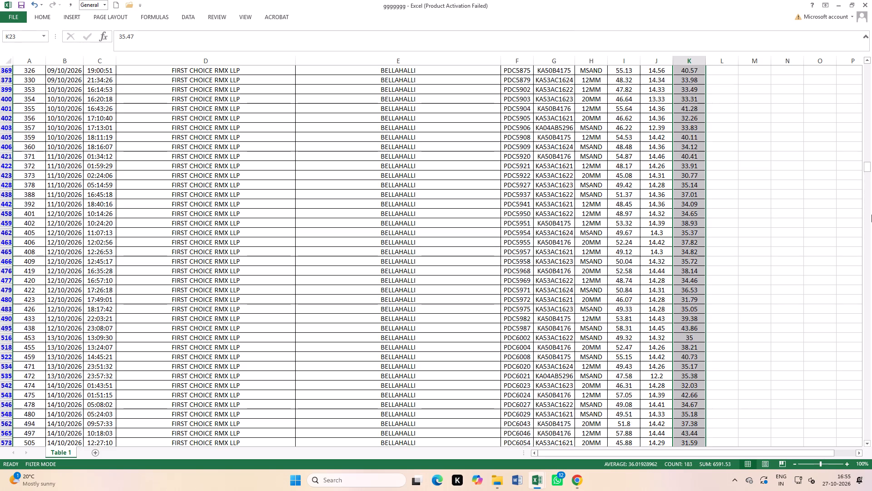
pyautogui.scroll(15, 871, 215)
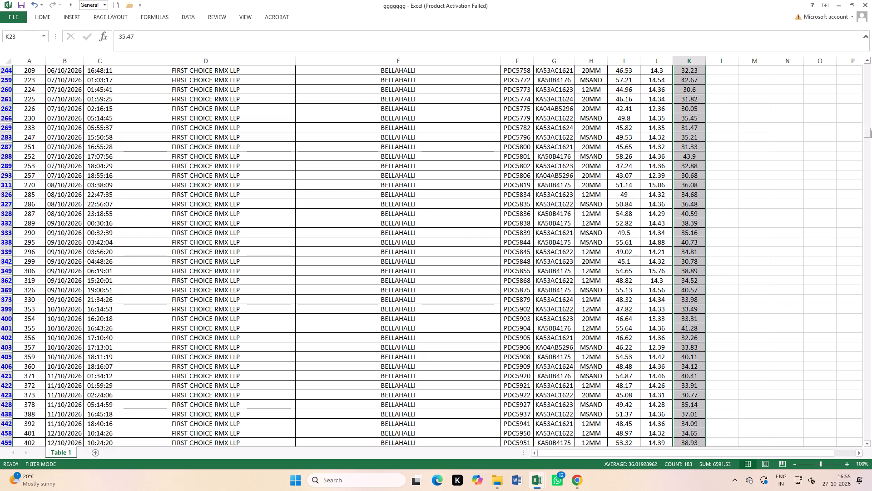
pyautogui.moveTo(867, 134); pyautogui.dragTo(867, 58)
pyautogui.click(673, 146)
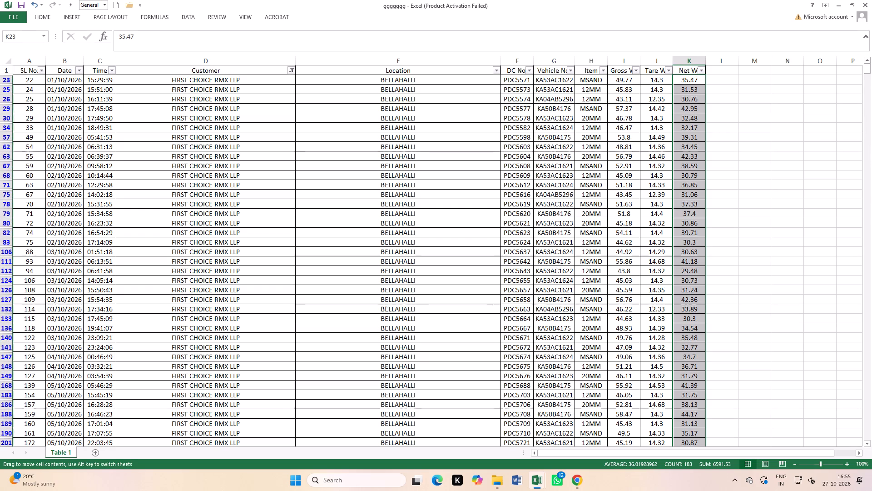
pyautogui.click(569, 73)
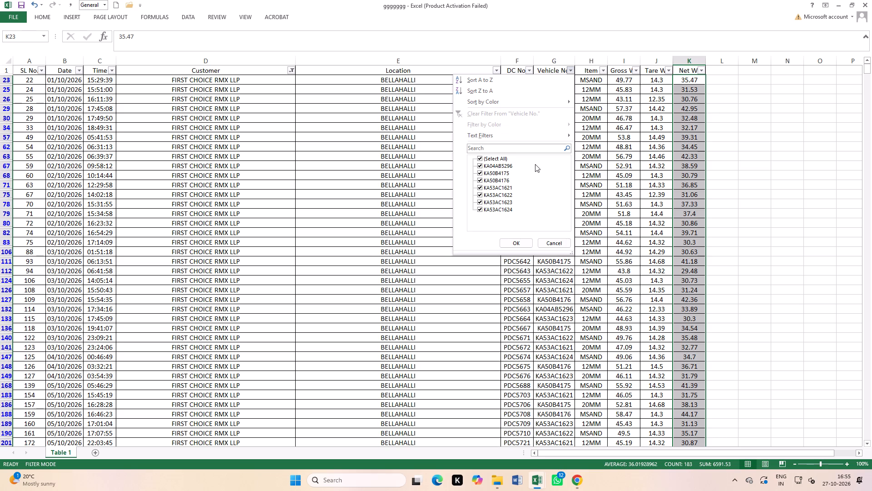
pyautogui.click(621, 201)
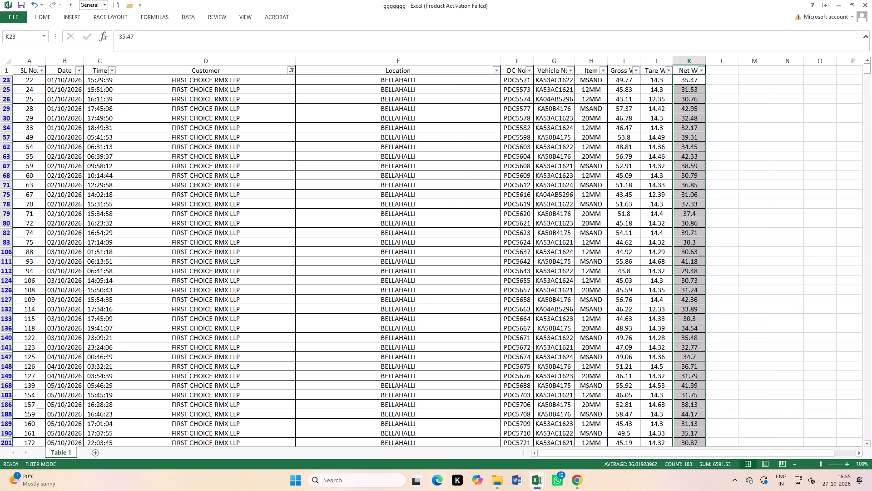
# Switch to the tripsheet workbook and reselect FIRST CHOICE RMX LLP's Weight values from first to last row to recheck their total.
pyautogui.hotkey('ctrl', 'Tab')
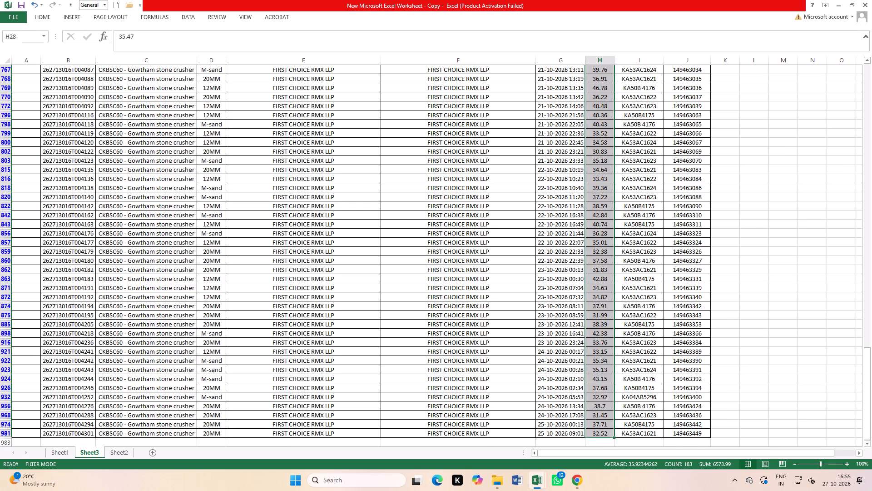
pyautogui.scroll(5, 540, 255)
pyautogui.moveTo(868, 346); pyautogui.dragTo(871, 130)
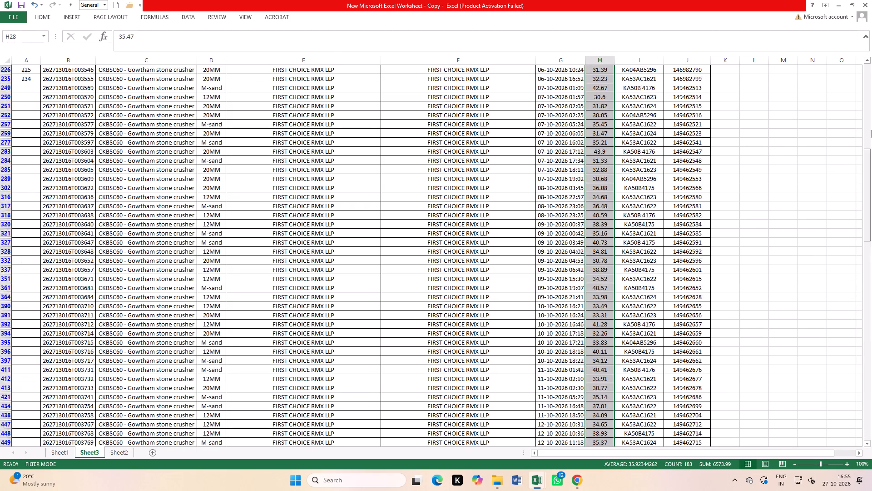
pyautogui.moveTo(871, 130); pyautogui.dragTo(871, 47)
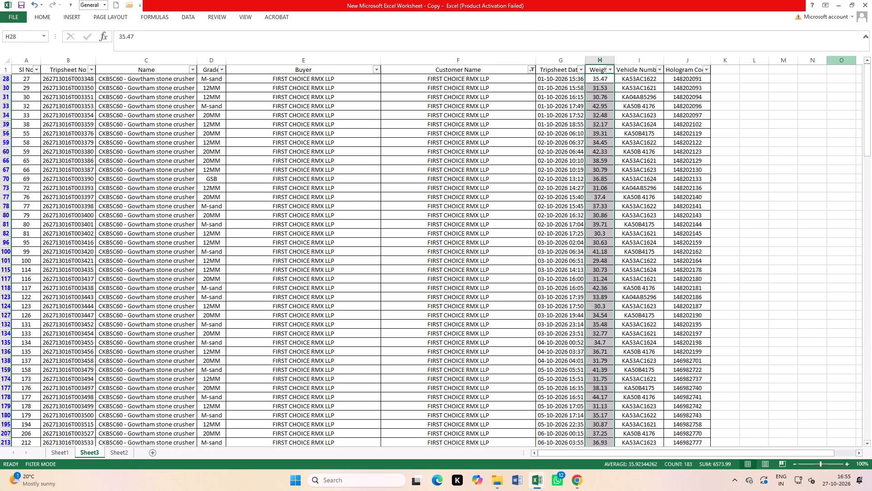
pyautogui.click(732, 248)
pyautogui.moveTo(607, 81); pyautogui.dragTo(600, 477)
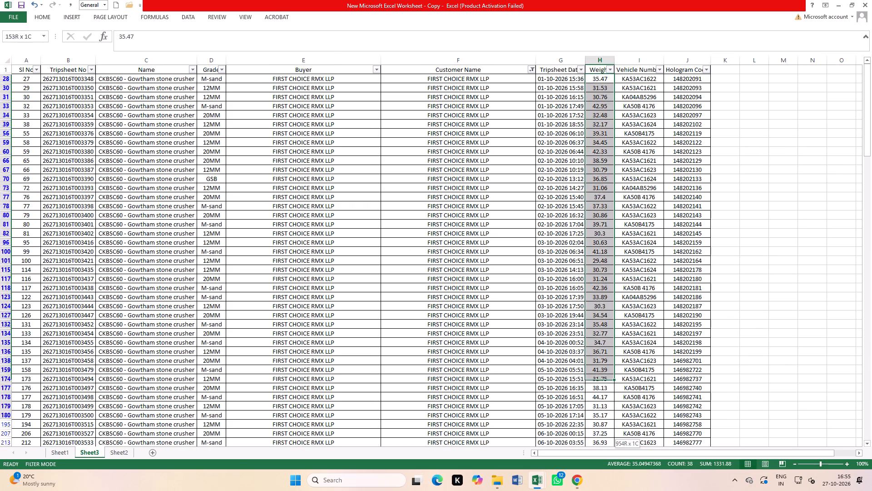
pyautogui.moveTo(600, 477); pyautogui.dragTo(604, 490)
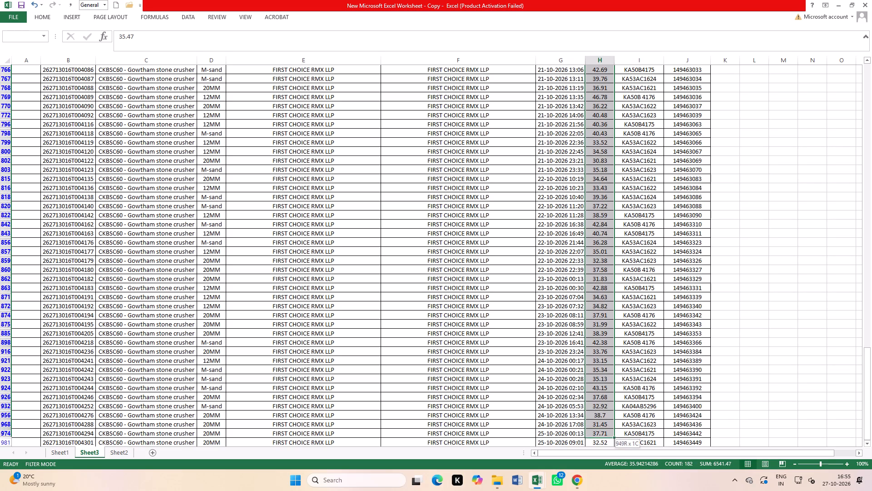
pyautogui.moveTo(604, 490); pyautogui.dragTo(614, 424)
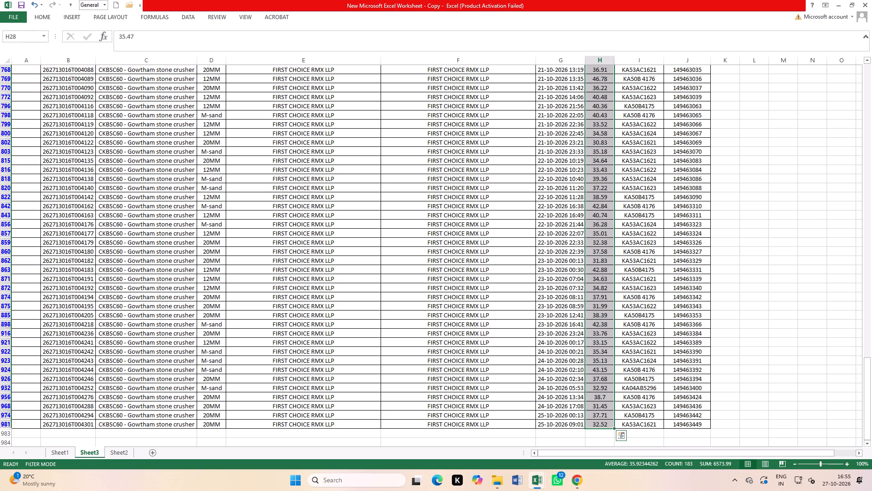
pyautogui.scroll(4, 394, 210)
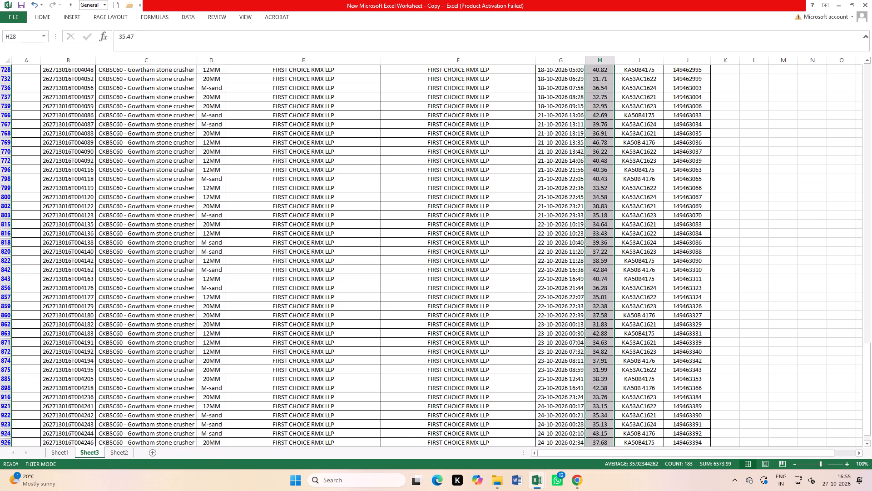
# Switch back to the ggggggg workbook to compare the FIRST CHOICE RMX LLP Net Wt values.
pyautogui.hotkey('ctrl', 'Tab')
pyautogui.scroll(3, 377, 285)
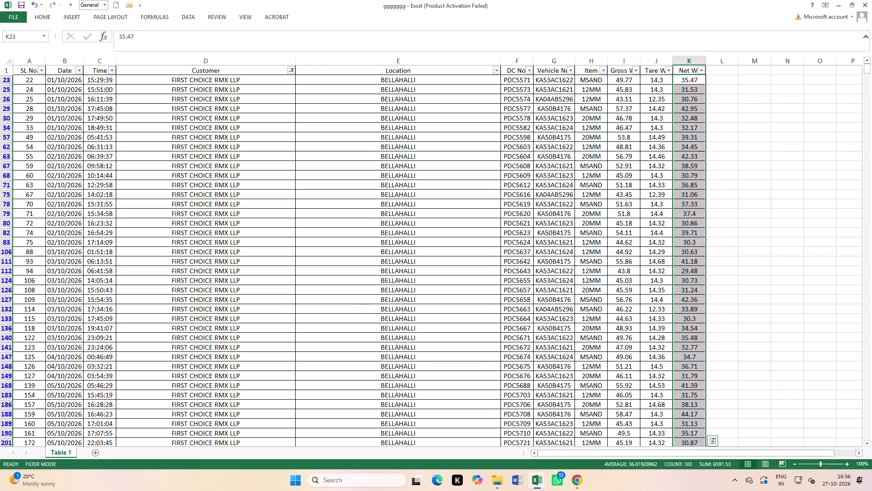
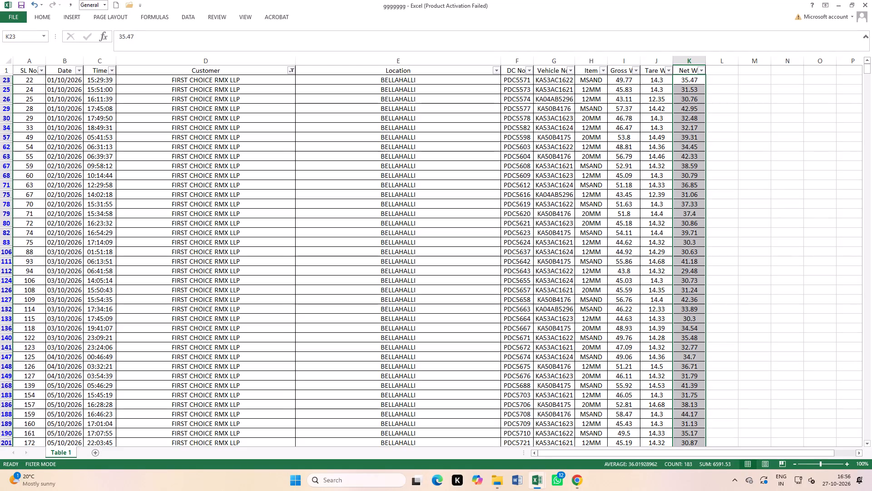
# Compare the vehicle number filter values for FIRST CHOICE RMX LLP in the ggggggg list with those on the tripsheet workbook's Sheet3.
pyautogui.click(571, 71)
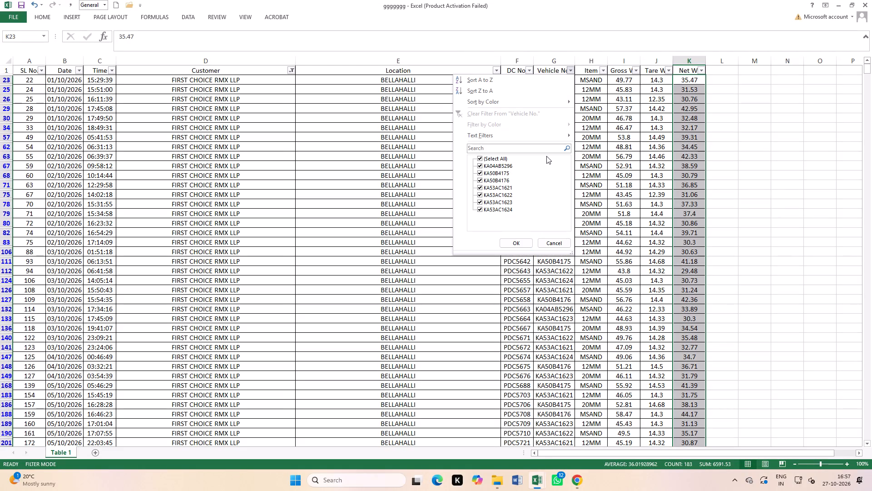
pyautogui.click(621, 240)
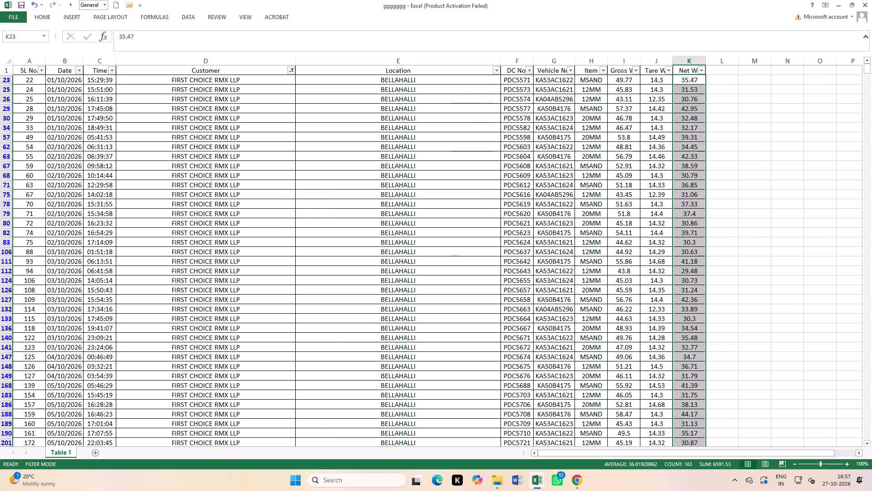
pyautogui.hotkey('ctrl', 'Tab')
pyautogui.scroll(3, 658, 188)
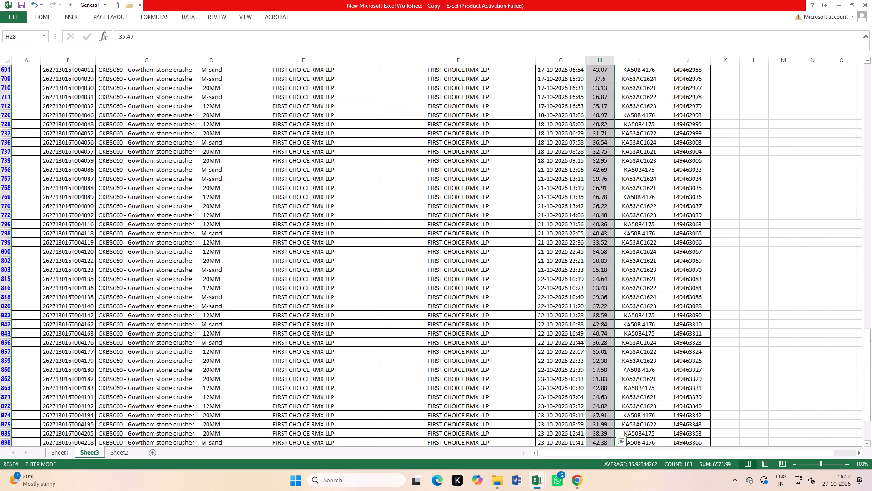
pyautogui.moveTo(867, 344); pyautogui.dragTo(871, 230)
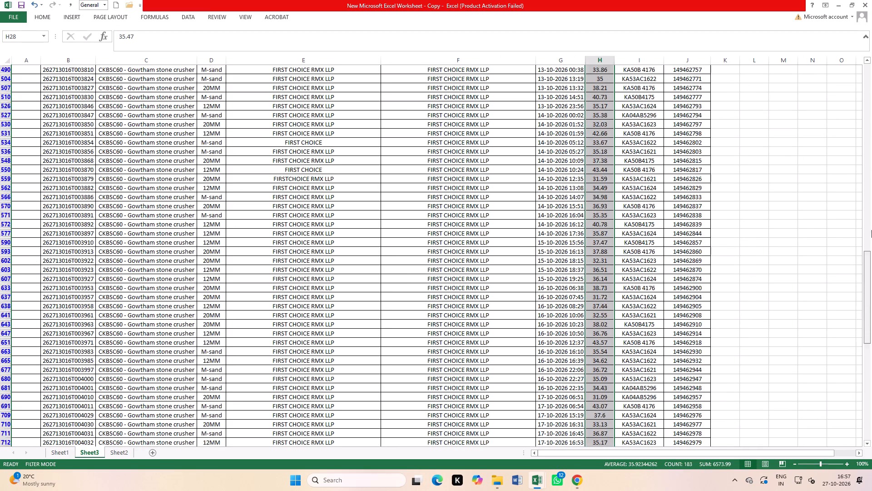
pyautogui.moveTo(871, 230); pyautogui.dragTo(871, 26)
pyautogui.click(520, 200)
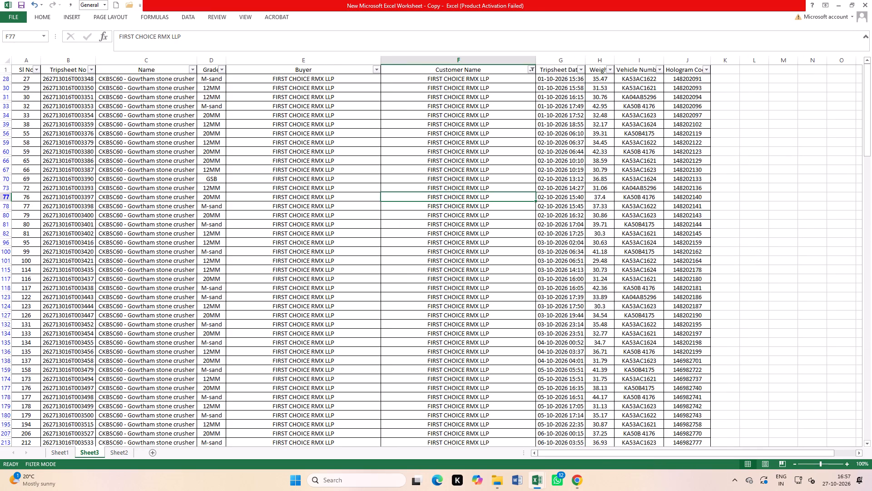
pyautogui.click(659, 72)
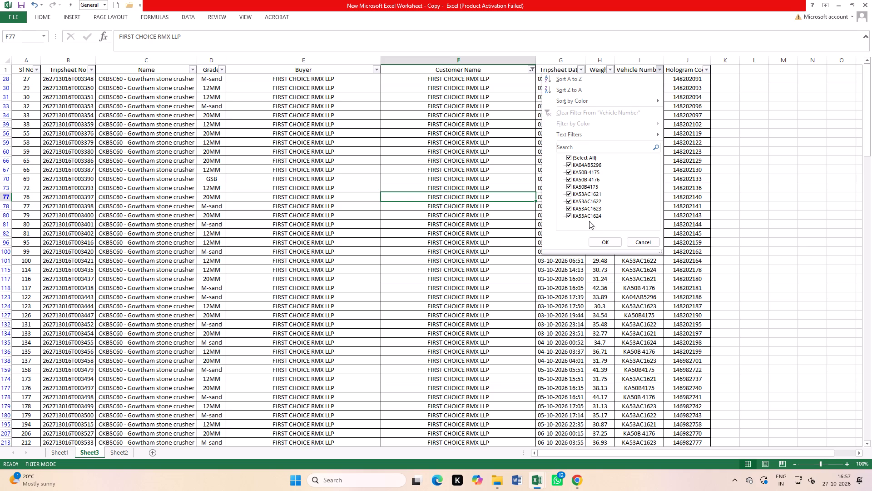
pyautogui.hotkey('ctrl', 'Tab')
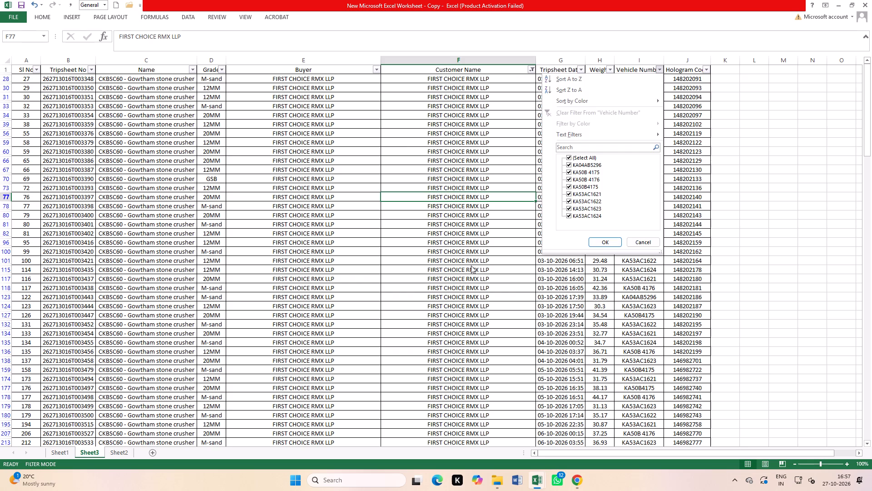
pyautogui.click(471, 266)
# Switch back to the ggggggg workbook and recheck the Vehicle No. filter values for FIRST CHOICE RMX LLP.
pyautogui.hotkey('ctrl', 'Tab')
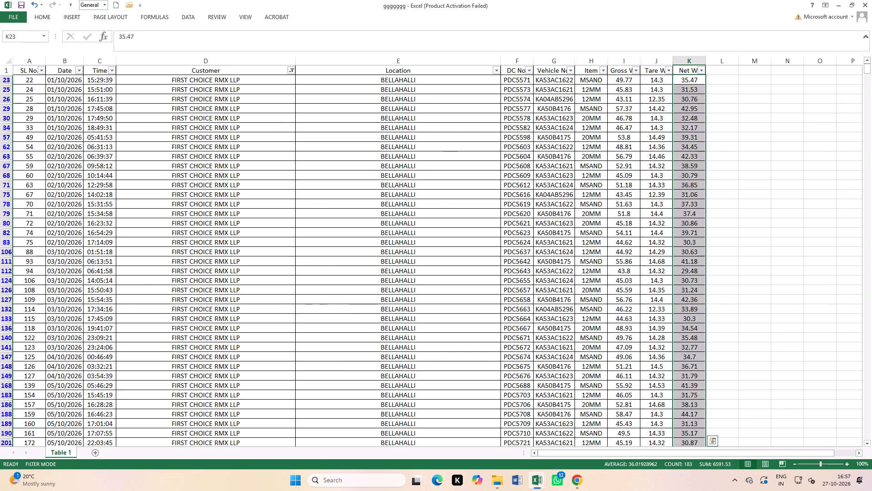
pyautogui.click(572, 71)
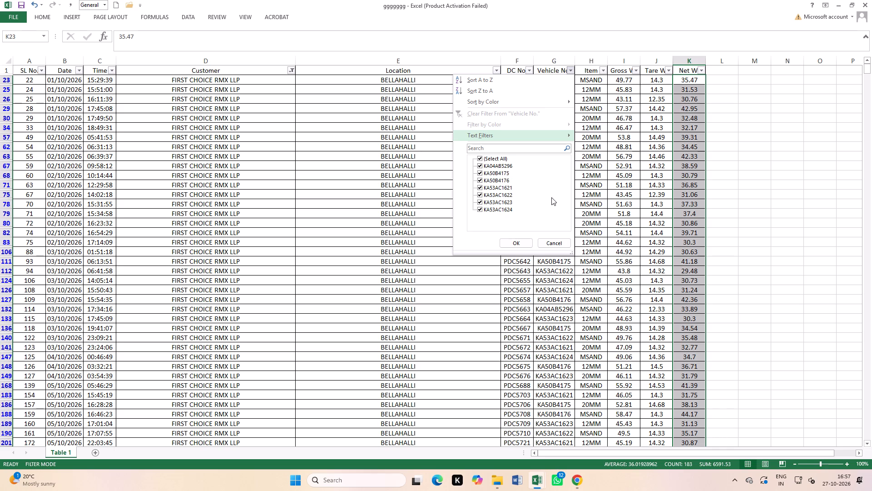
pyautogui.scroll(-6, 522, 202)
pyautogui.scroll(5, 513, 202)
pyautogui.scroll(-5, 515, 206)
pyautogui.hotkey('ctrl', 'Tab')
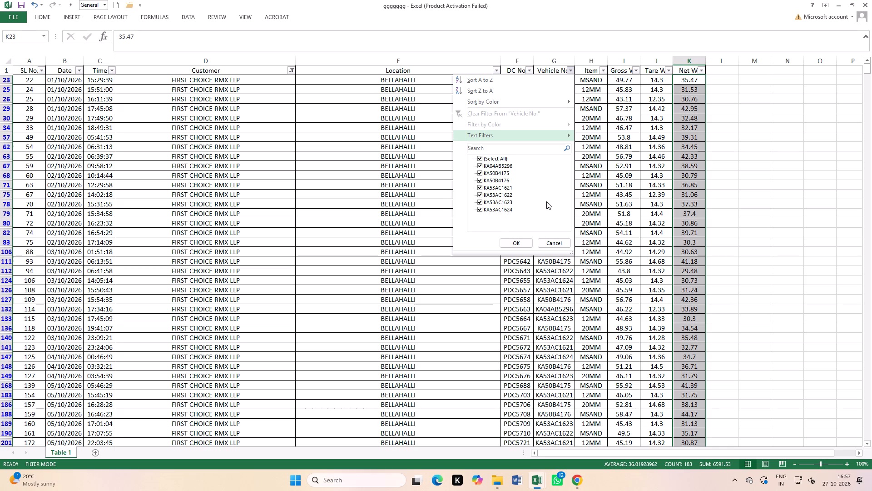
pyautogui.click(648, 199)
pyautogui.hotkey('ctrl', 'Tab')
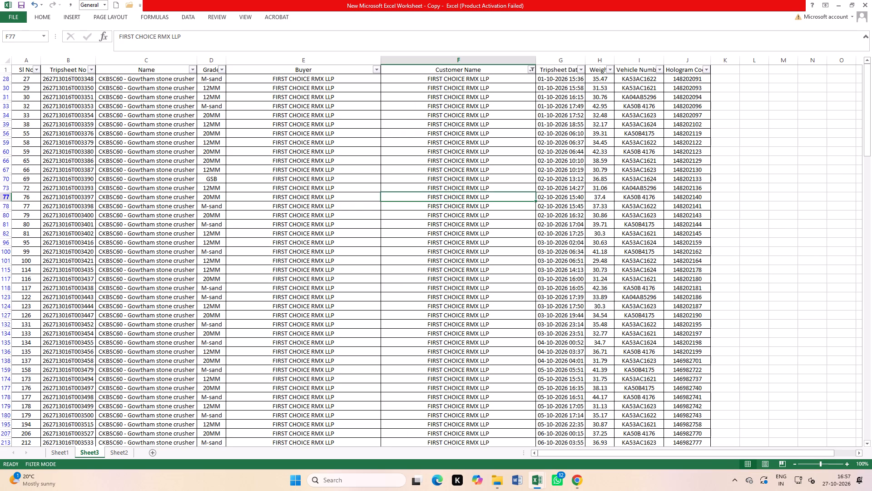
pyautogui.click(660, 71)
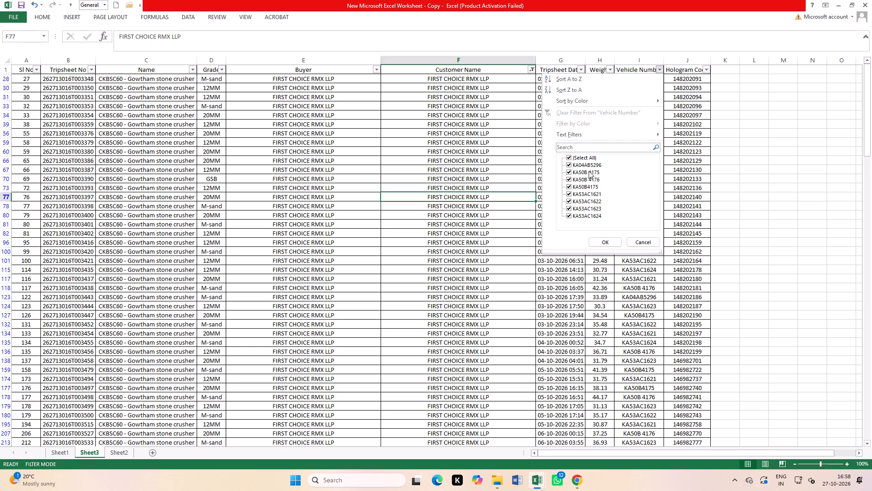
pyautogui.click(589, 171)
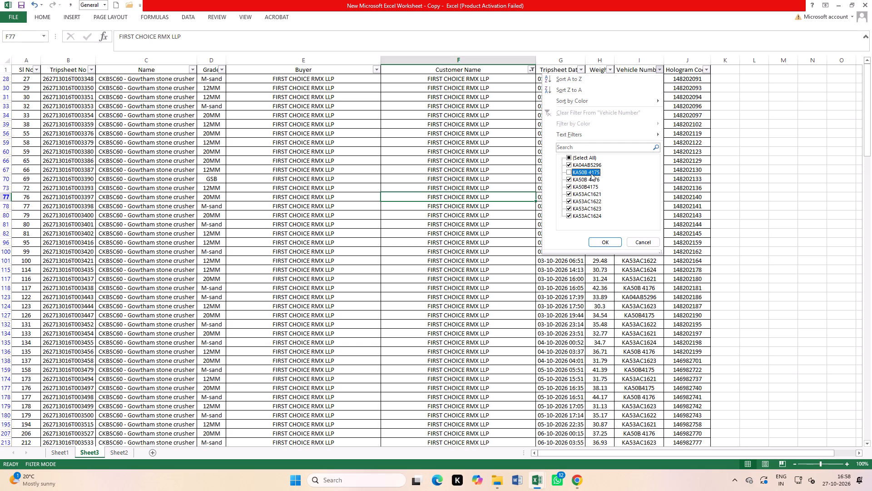
pyautogui.click(591, 173)
pyautogui.click(611, 246)
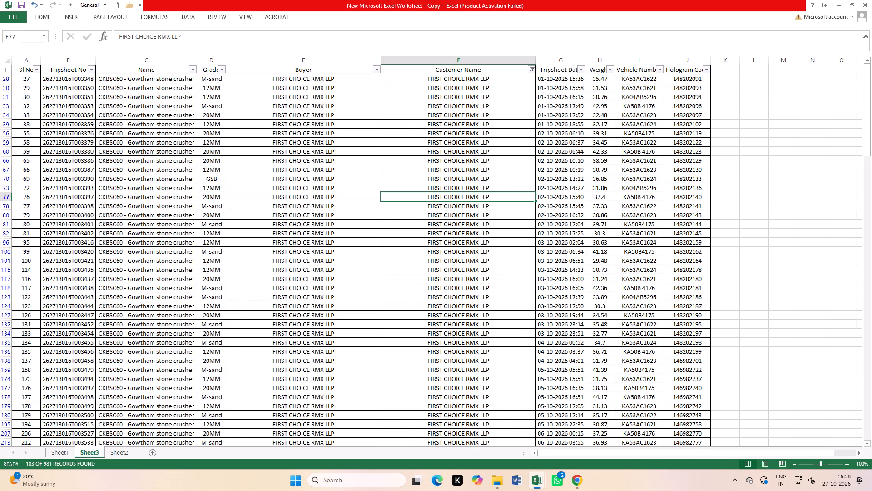
# In the ggggggg workbook, change the Customer filter from FIRST CHOICE RMX LLP to GAGAN RAJ TRANSPORT only.
pyautogui.hotkey('ctrl', 'Tab')
pyautogui.click(478, 286)
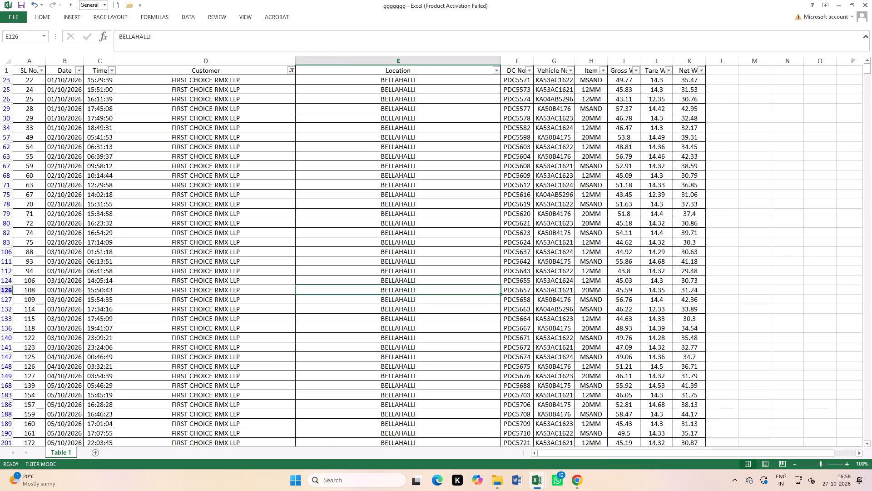
pyautogui.click(290, 74)
pyautogui.click(209, 203)
pyautogui.click(211, 210)
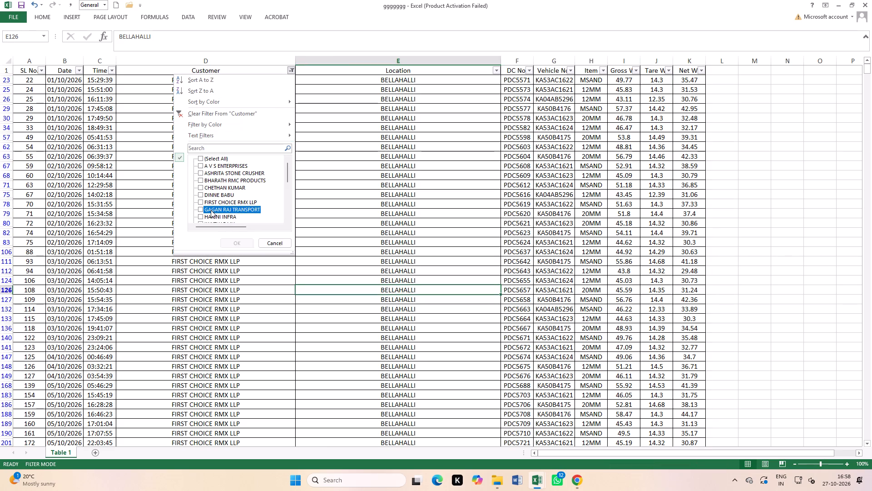
pyautogui.click(229, 241)
pyautogui.scroll(4, 281, 234)
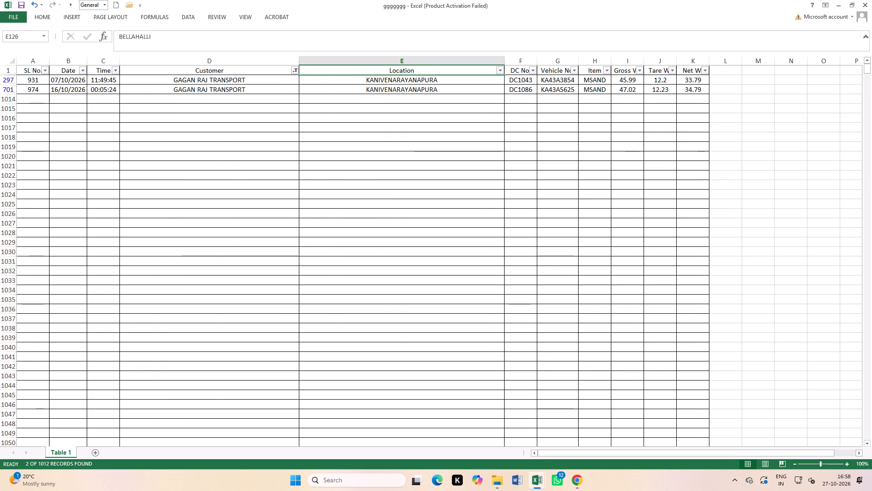
# Switch to the tripsheet workbook and review the Buyer name variants for FIRST CHOICE RMX LLP, keeping all of them selected in the filter.
pyautogui.hotkey('ctrl', 'Tab')
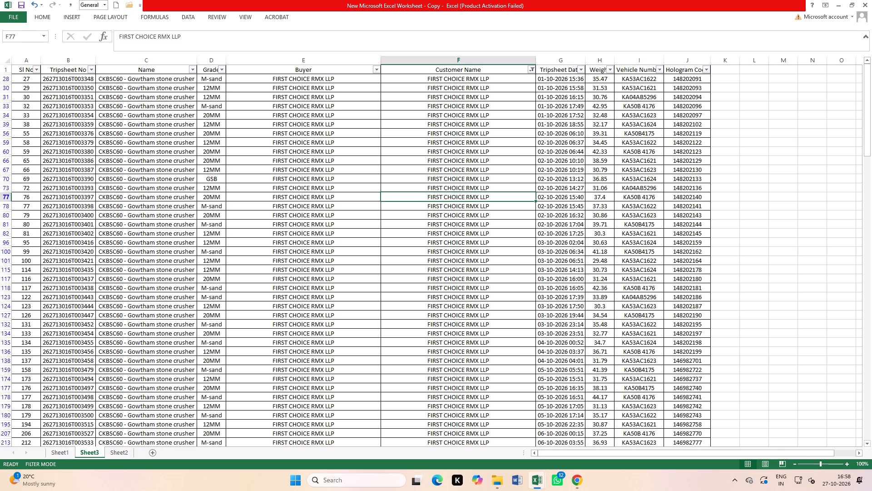
pyautogui.click(377, 68)
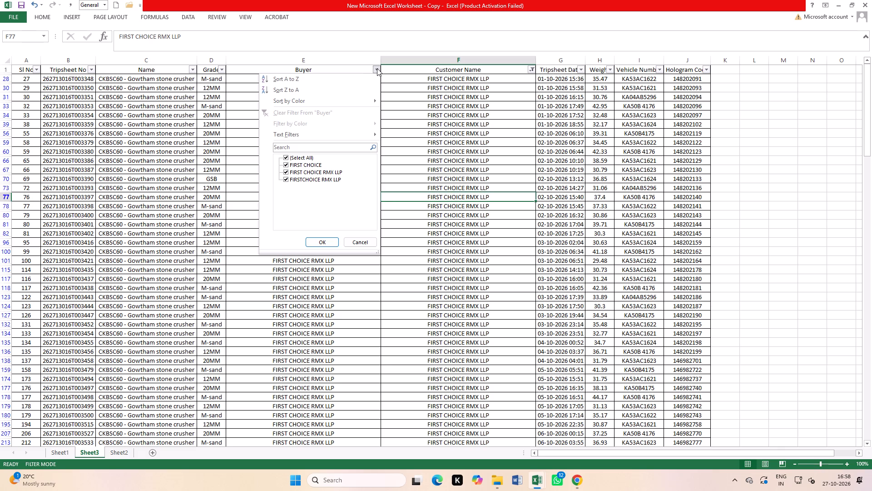
pyautogui.click(301, 159)
pyautogui.click(310, 157)
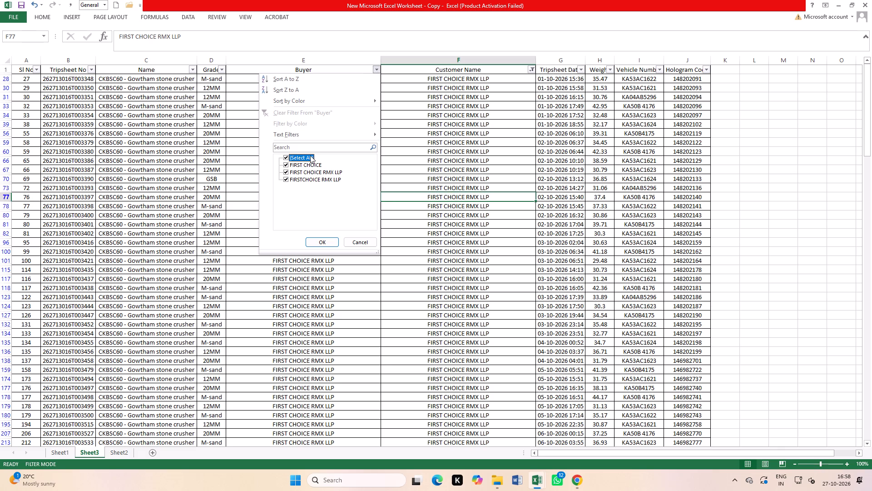
pyautogui.click(310, 155)
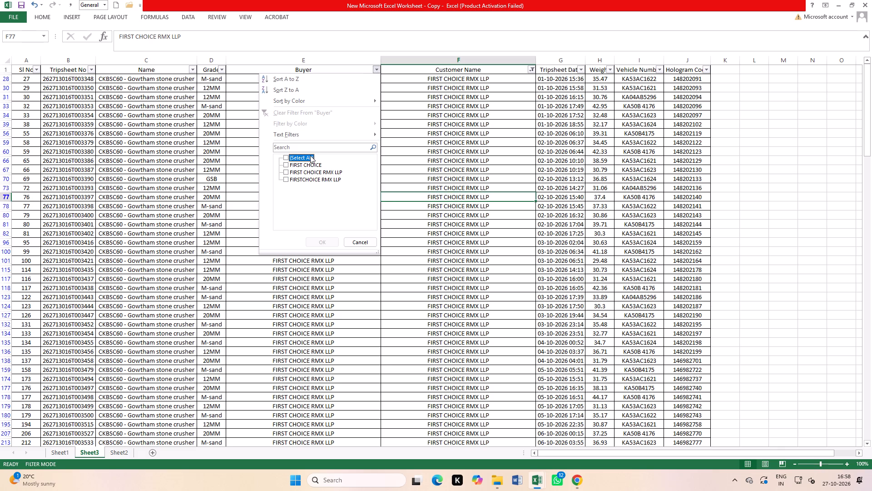
pyautogui.click(310, 155)
pyautogui.click(329, 247)
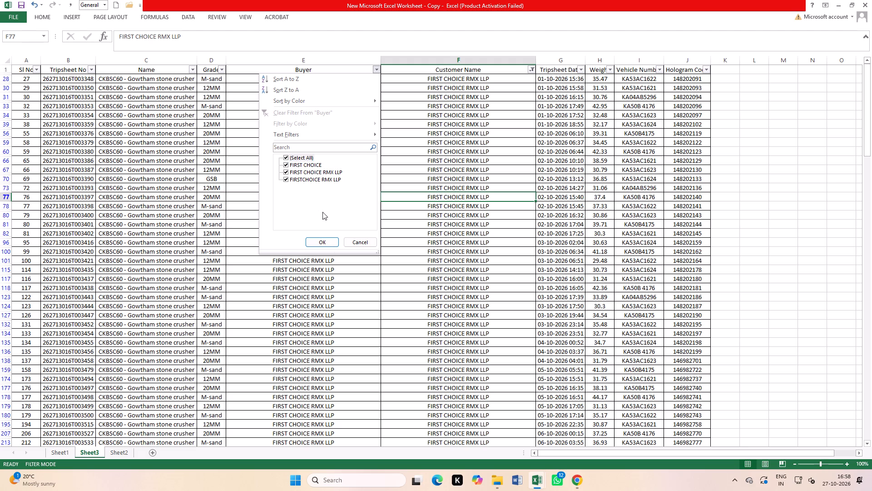
pyautogui.click(322, 240)
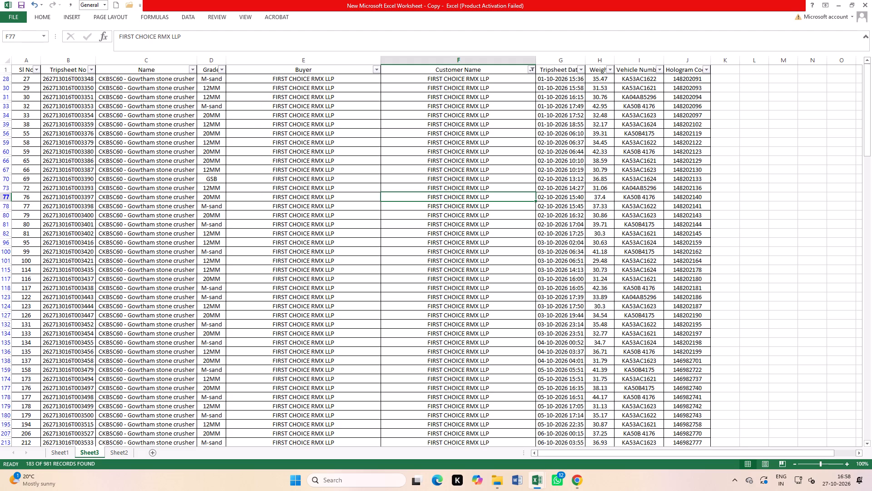
# Fill the buyer name FIRST CHOICE RMX LLP from cell E28 down the filtered Buyer column to row 981, then return to the first rows.
pyautogui.click(337, 80)
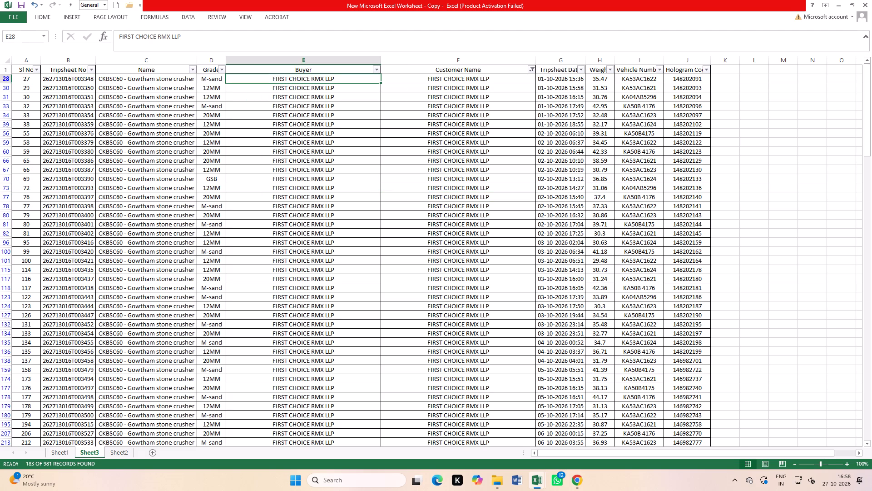
pyautogui.moveTo(381, 83); pyautogui.dragTo(349, 490)
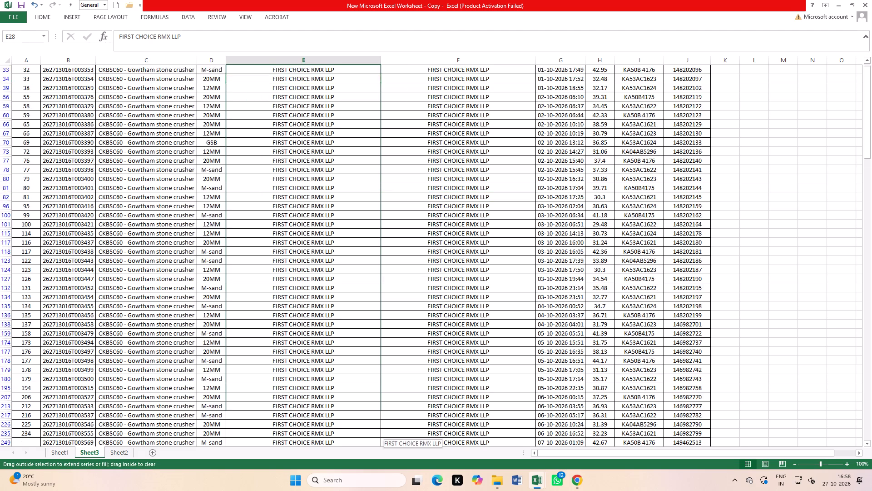
pyautogui.moveTo(349, 490); pyautogui.dragTo(348, 490)
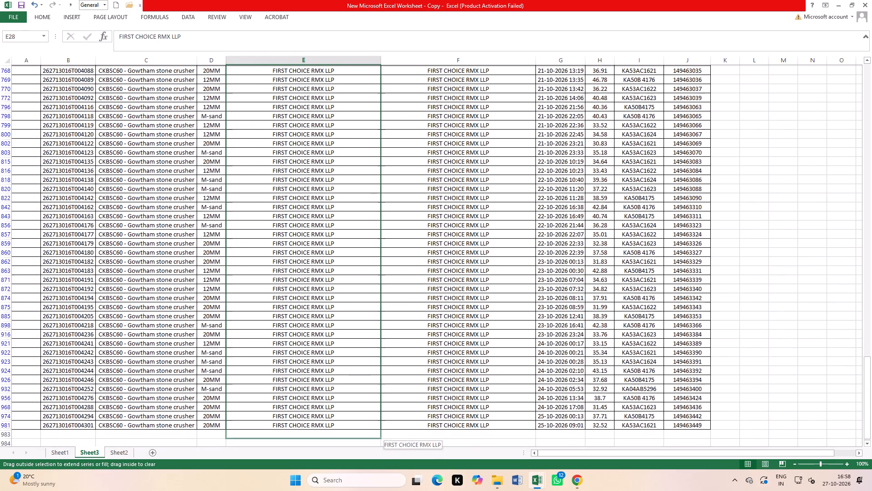
pyautogui.moveTo(348, 490); pyautogui.dragTo(365, 320)
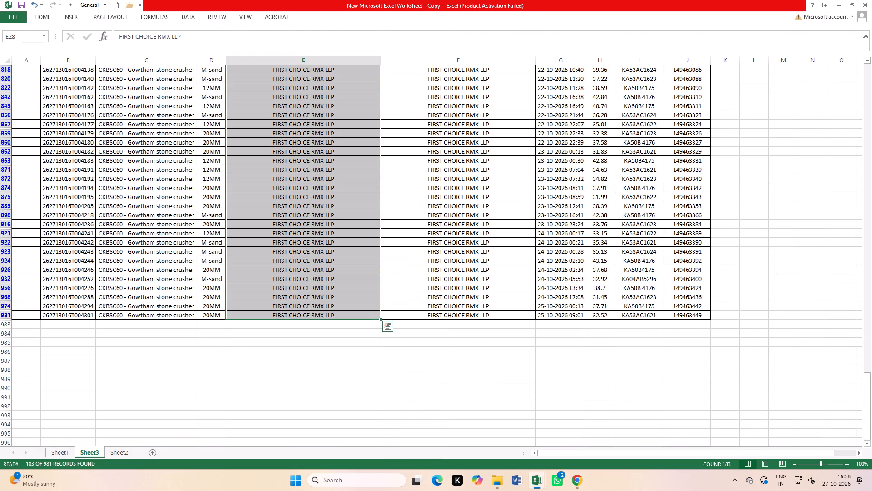
pyautogui.moveTo(866, 380); pyautogui.dragTo(864, 0)
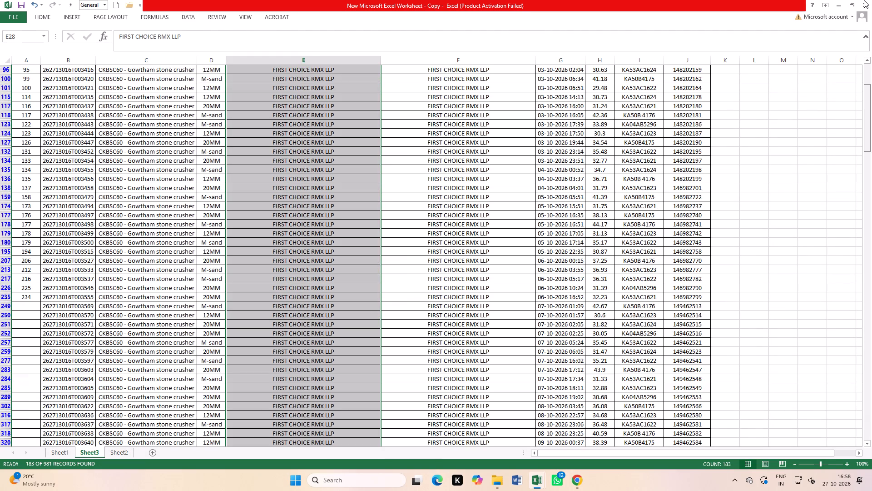
pyautogui.moveTo(864, 0); pyautogui.dragTo(863, 2)
pyautogui.click(380, 196)
pyautogui.click(392, 182)
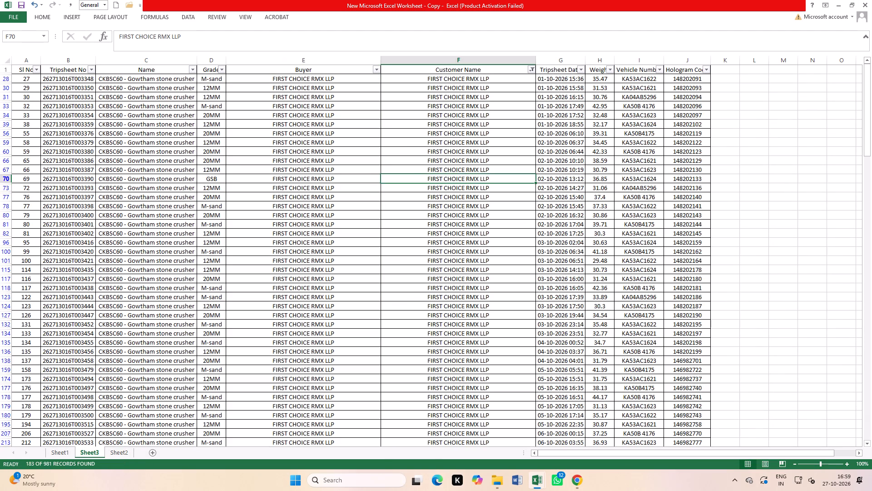
# Check the Buyer and Customer Name filter values on Sheet3 without changing either filter.
pyautogui.click(374, 69)
pyautogui.click(490, 190)
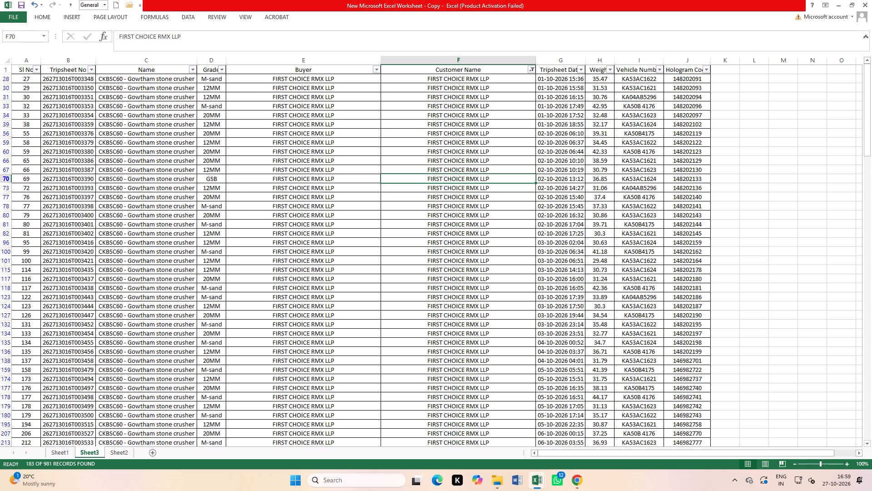
pyautogui.click(528, 70)
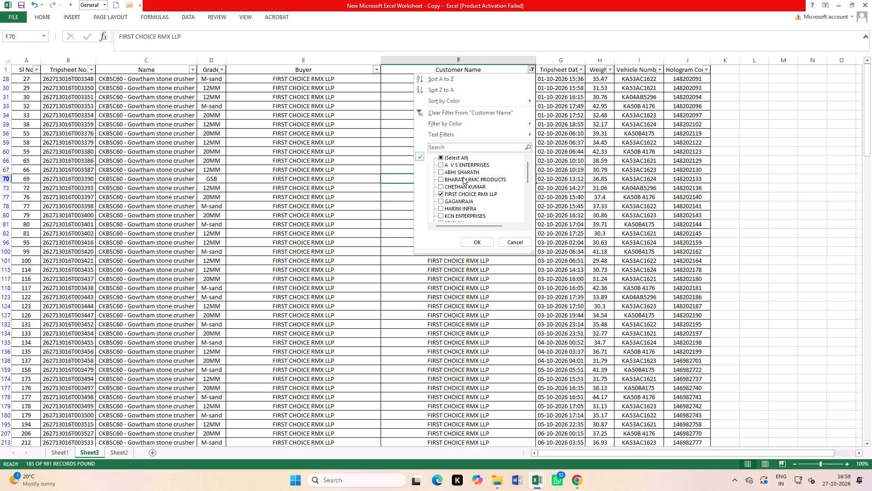
pyautogui.click(335, 228)
pyautogui.scroll(1, 337, 223)
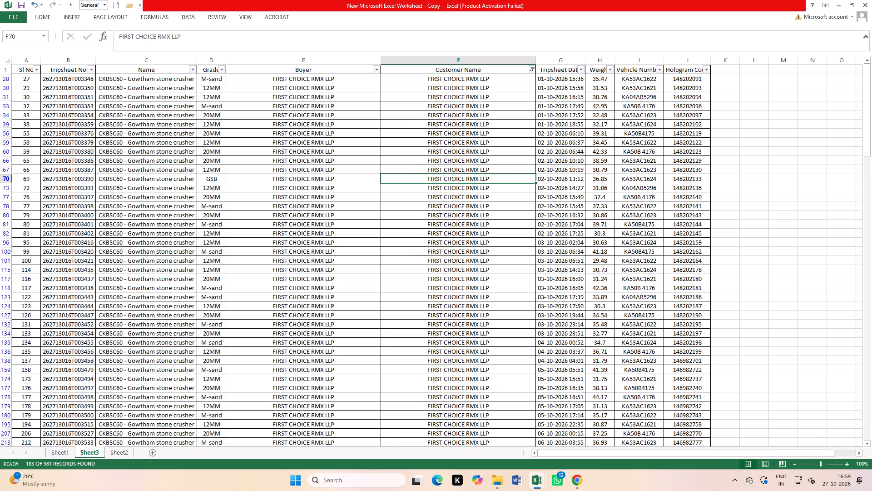
# Undo the FIRST CHOICE RMX LLP fill in the Buyer column and check which buyer name variants its filter lists.
pyautogui.hotkey('ctrl', 'z')
pyautogui.click(376, 69)
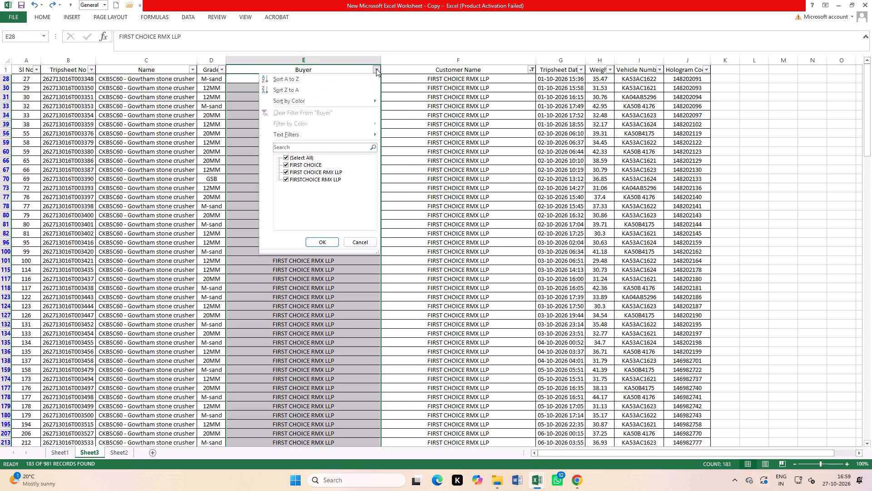
pyautogui.click(422, 172)
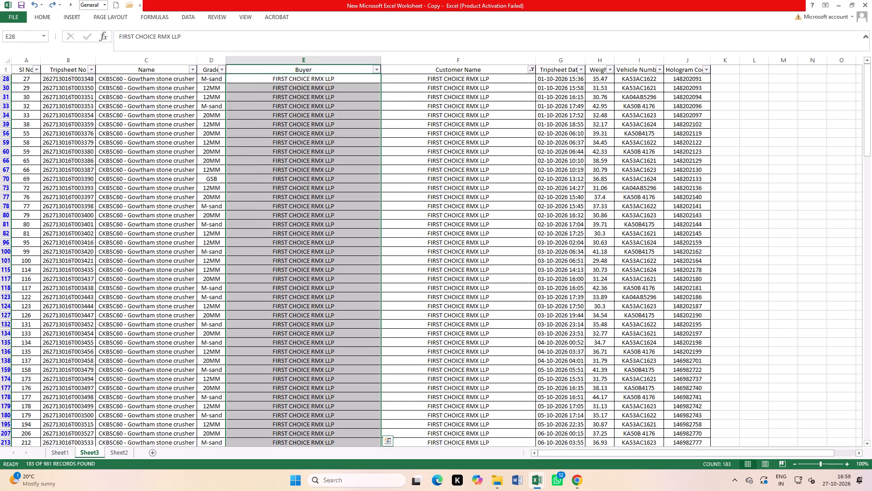
# Reset the Customer Name filter on Sheet3 to show all customers.
pyautogui.click(534, 70)
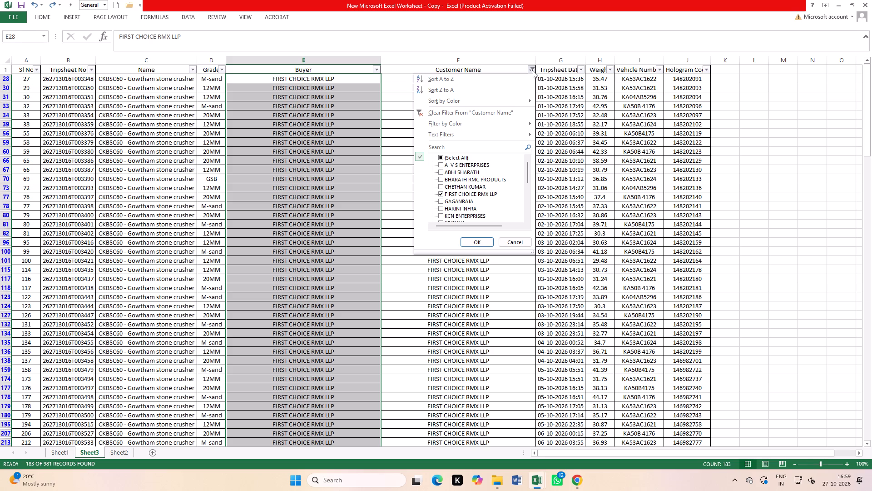
pyautogui.click(458, 158)
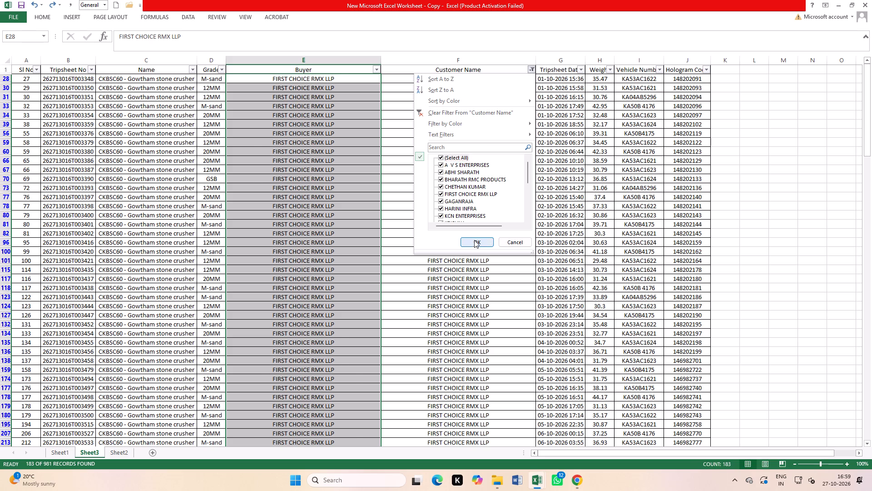
pyautogui.click(474, 240)
# Filter the Buyer column on Sheet3 to only TARA CONSTRUCTION and TARA CONSTRUCTION AND BUILDERS.
pyautogui.click(378, 71)
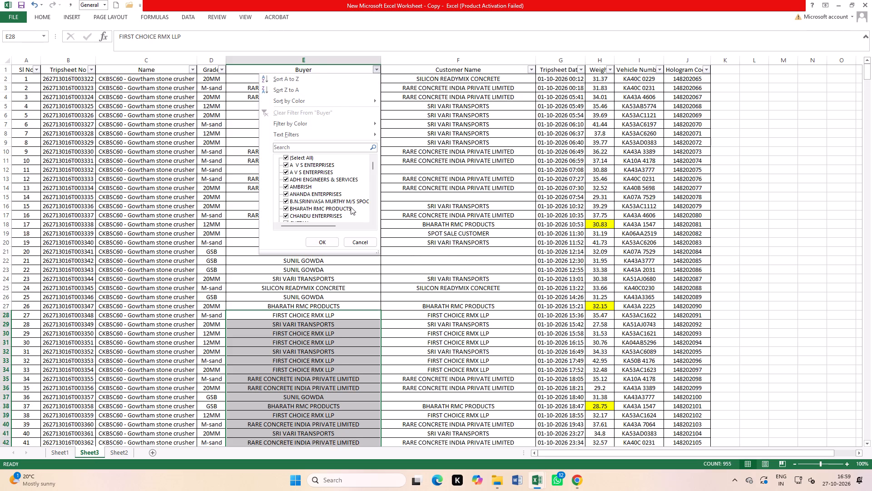
pyautogui.click(431, 266)
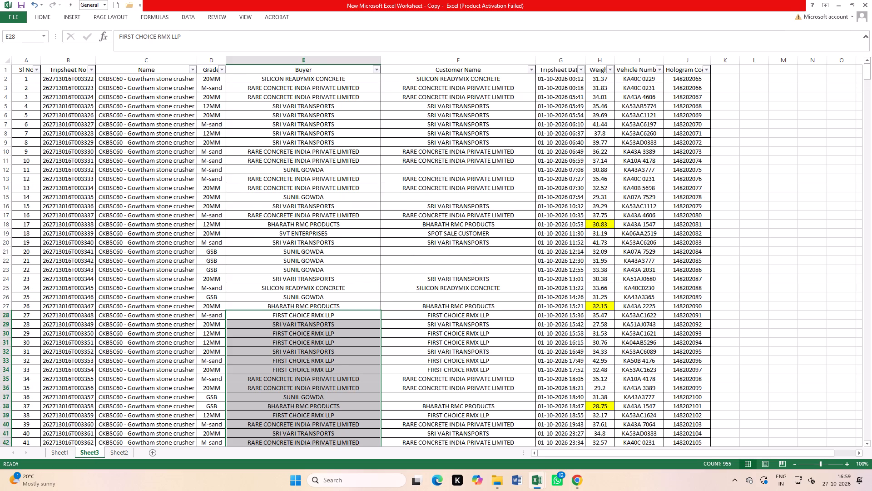
pyautogui.click(376, 68)
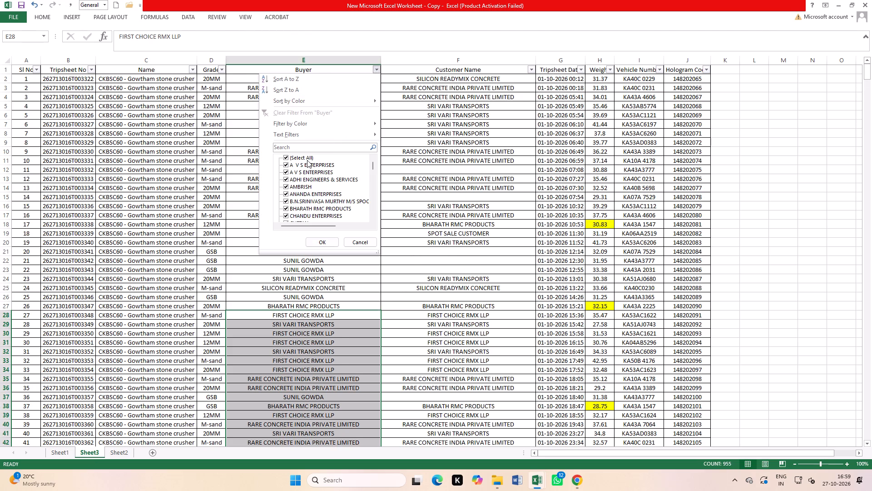
pyautogui.click(306, 160)
pyautogui.scroll(-1, 311, 200)
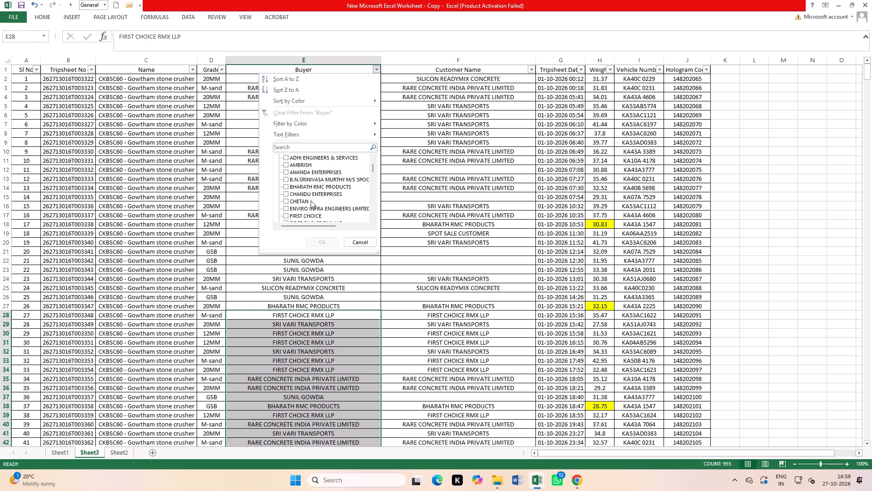
pyautogui.scroll(-4, 311, 202)
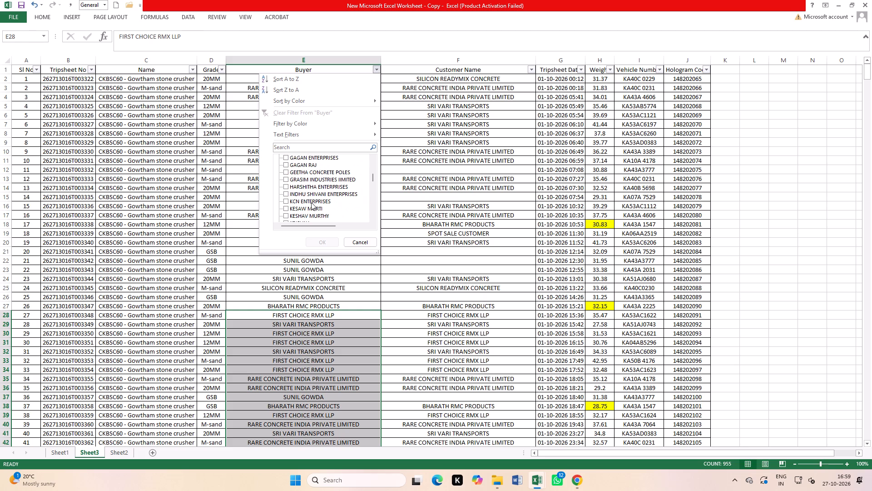
pyautogui.scroll(-20, 311, 202)
pyautogui.scroll(2, 303, 192)
pyautogui.scroll(-4, 303, 192)
pyautogui.click(303, 180)
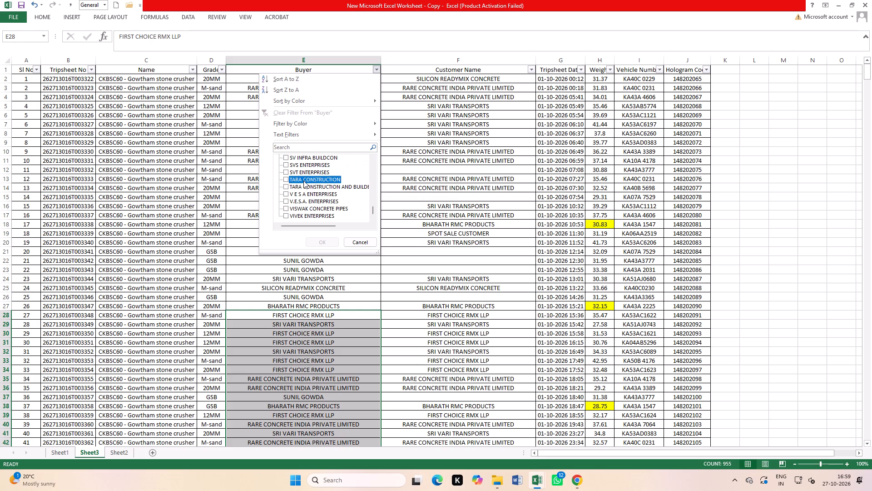
pyautogui.click(309, 186)
pyautogui.click(326, 242)
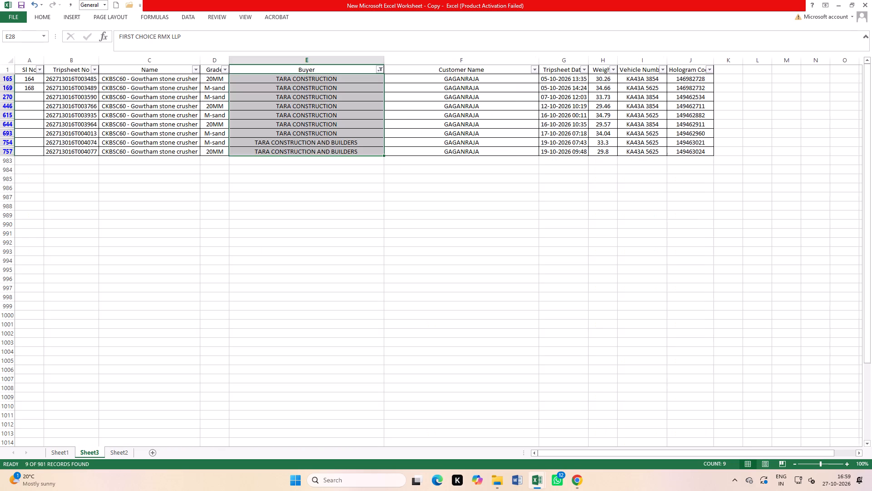
# Compare the filtered TARA CONSTRUCTION tripsheets with the GAGAN RAJ TRANSPORT deliveries in the ggggggg workbook by date, vehicle and weight.
pyautogui.click(377, 238)
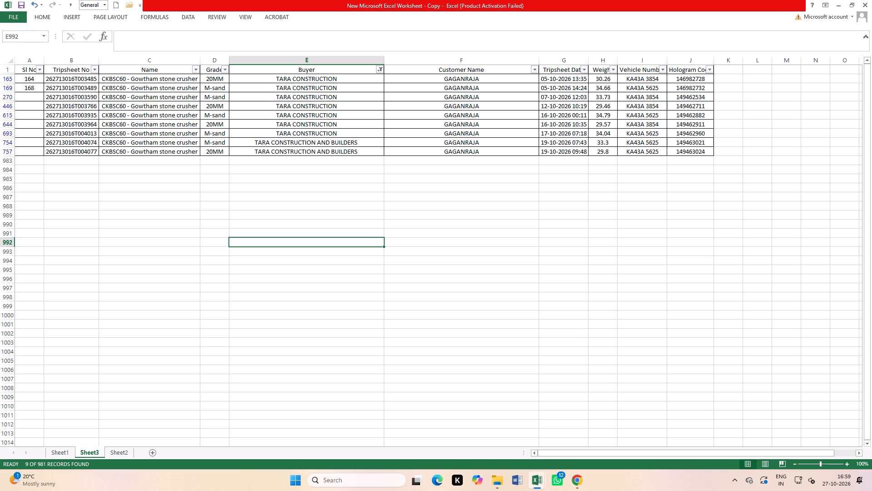
pyautogui.hotkey('ctrl', 'Tab')
pyautogui.scroll(4, 322, 219)
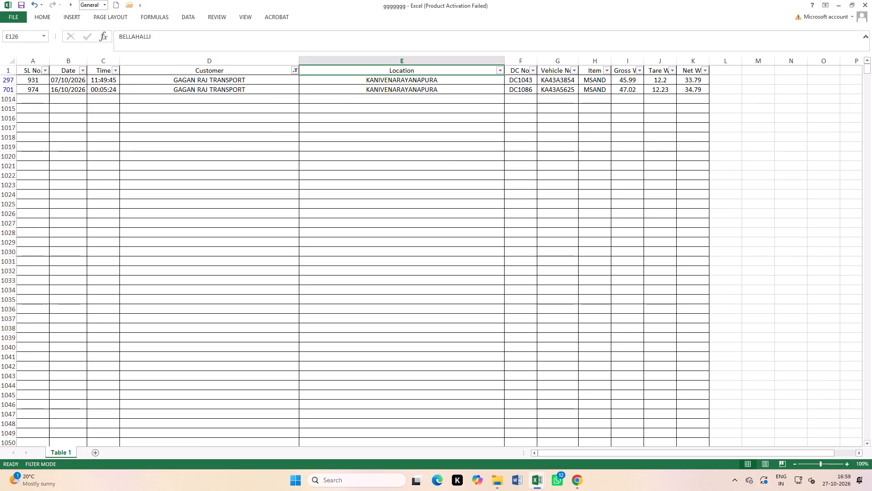
pyautogui.hotkey('ctrl', 'Tab')
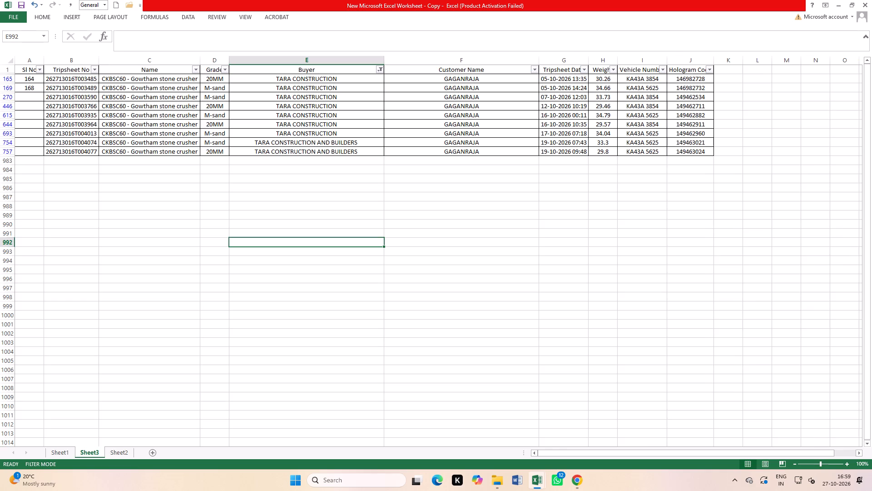
pyautogui.click(611, 117)
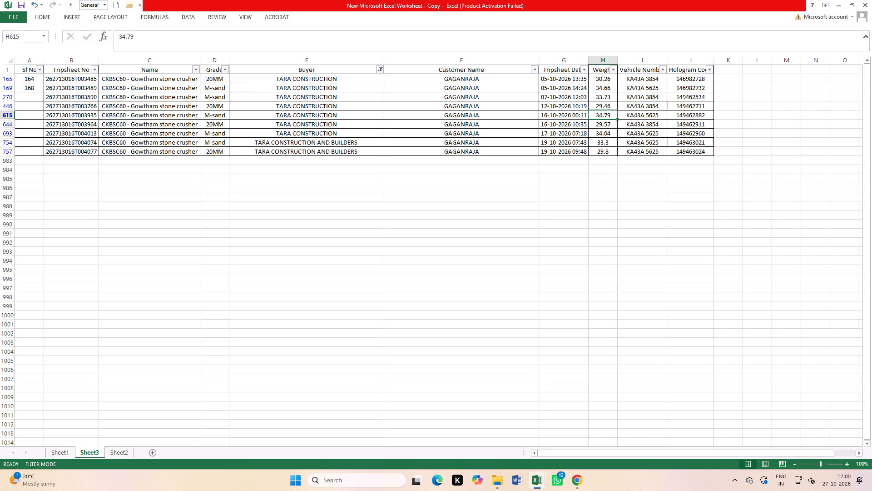
pyautogui.hotkey('ctrl', 'Tab')
pyautogui.scroll(5, 252, 281)
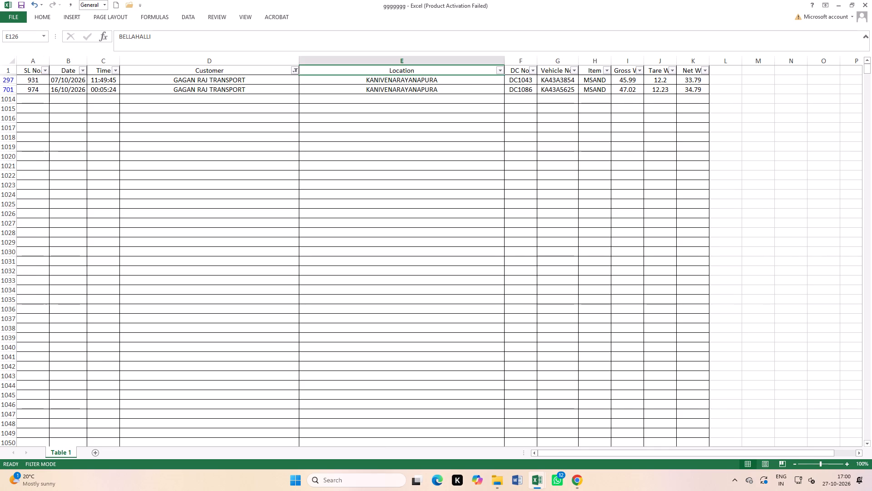
pyautogui.hotkey('ctrl', 'Tab')
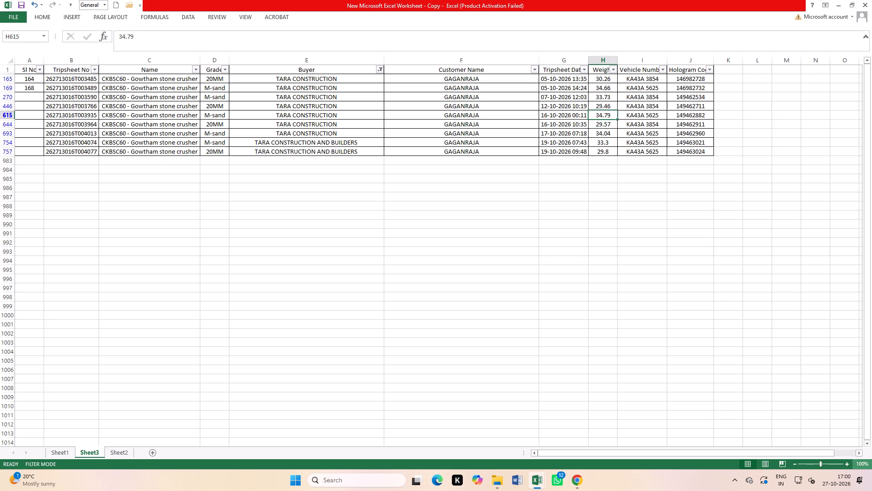
pyautogui.click(4, 96)
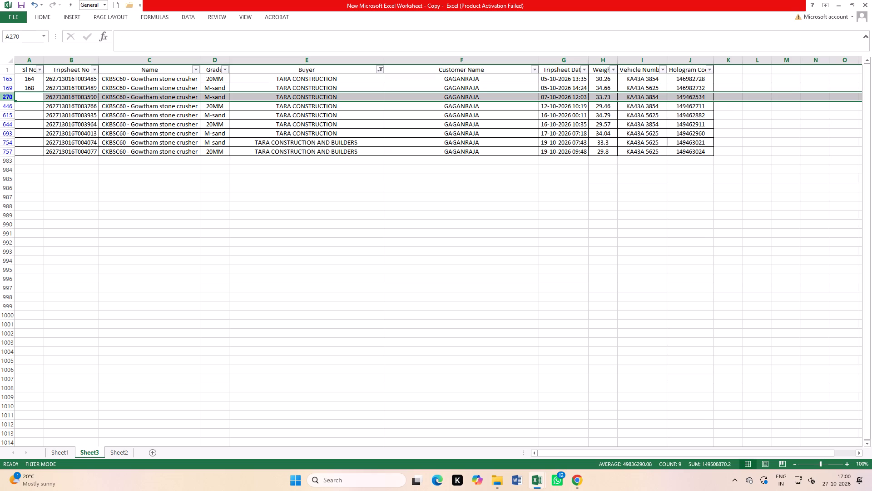
pyautogui.hotkey('ctrl', 'Tab')
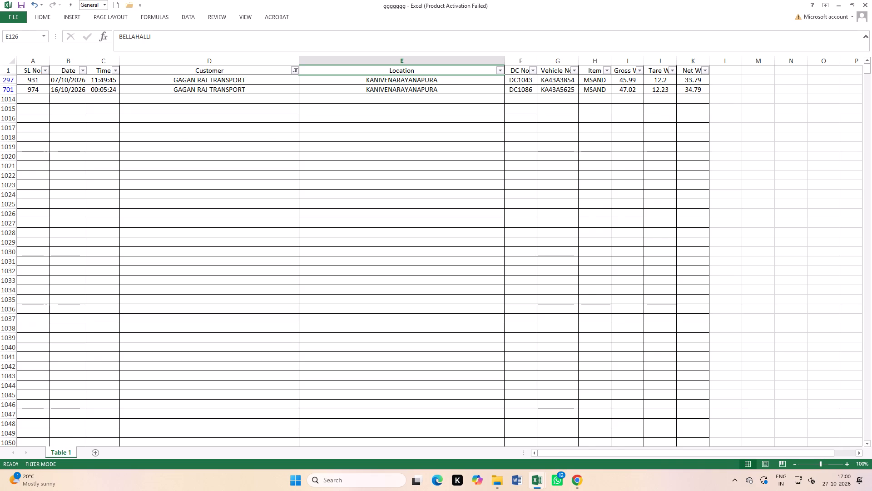
pyautogui.hotkey('ctrl', 'Tab')
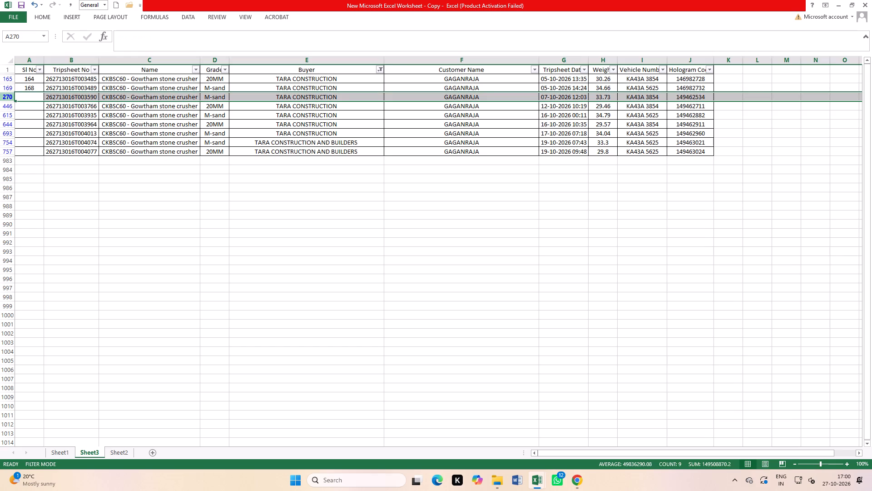
# Set the Customer Name to SPOT SALE CUSTOMER in rows 165, 169 and 446, skipping row 270.
pyautogui.click(482, 95)
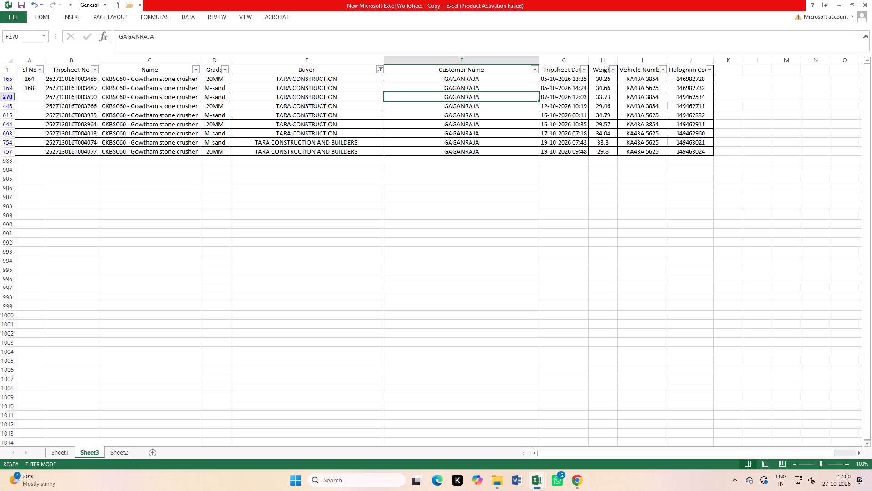
pyautogui.click(473, 78)
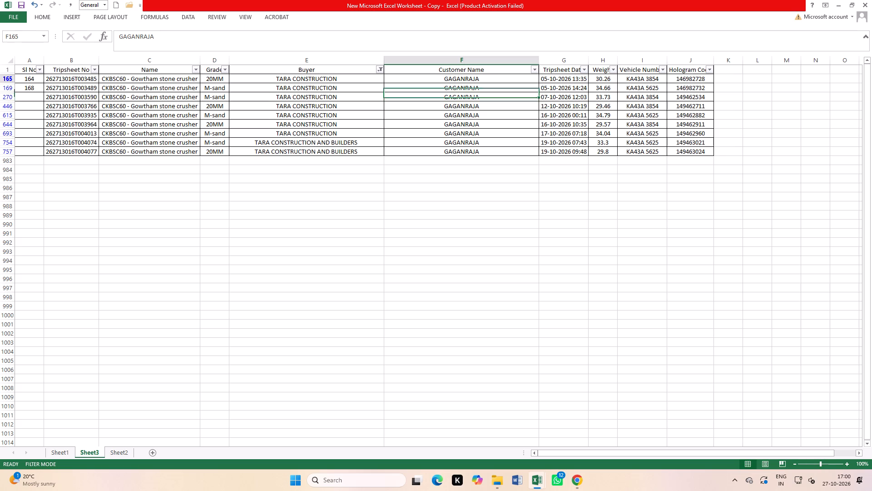
pyautogui.write('SP')
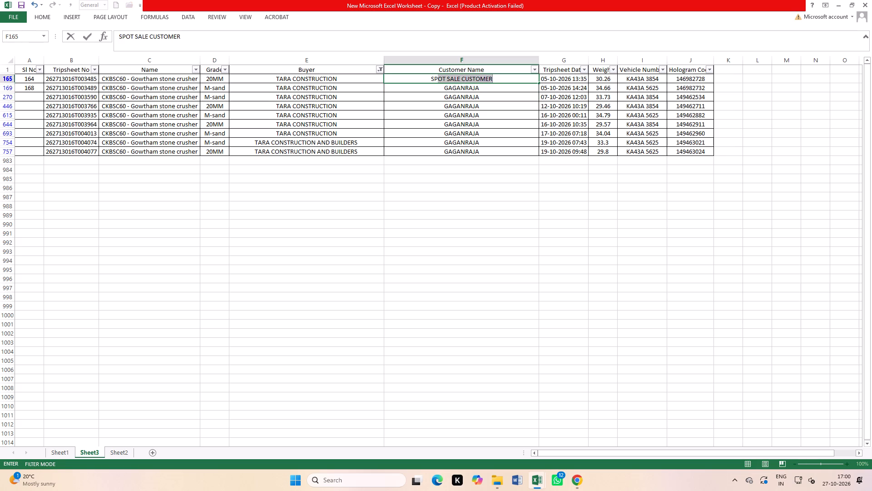
pyautogui.press('Return')
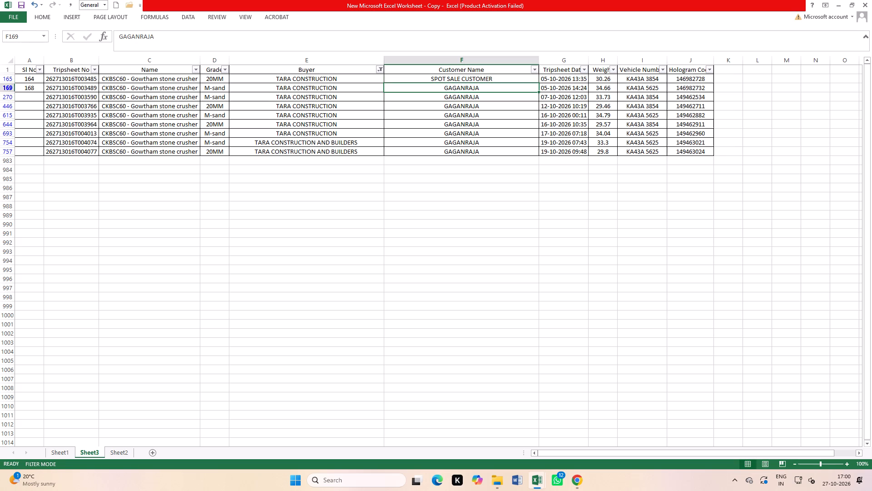
pyautogui.write('SP')
pyautogui.press('Return')
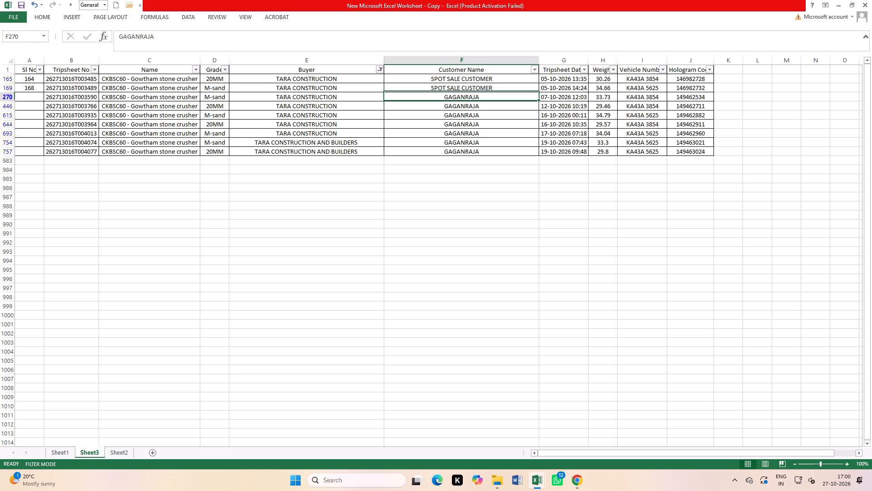
pyautogui.press('Return')
pyautogui.write('SP')
pyautogui.press('Return')
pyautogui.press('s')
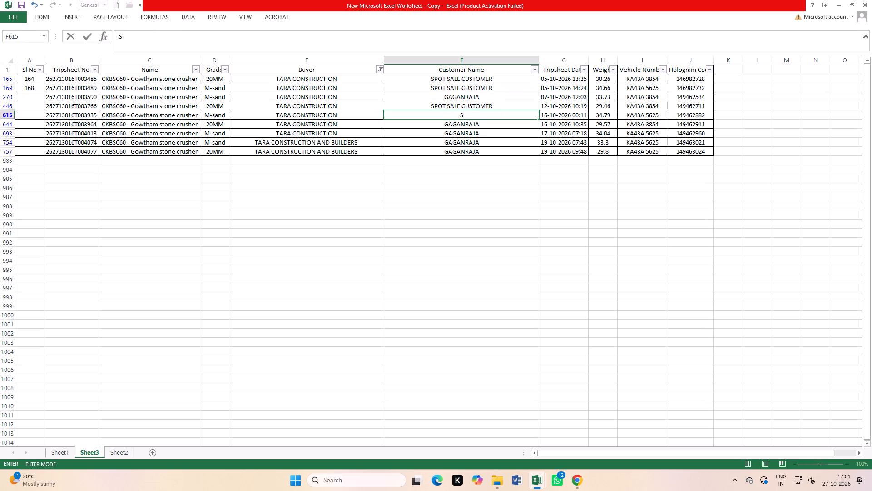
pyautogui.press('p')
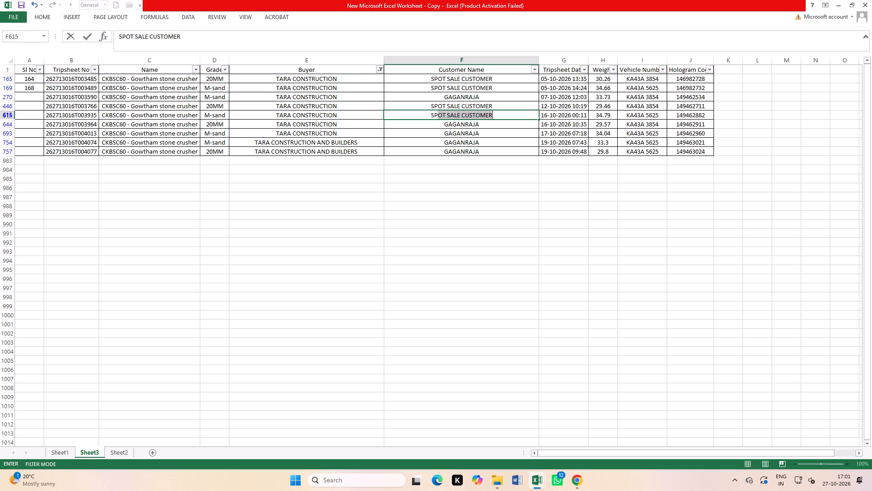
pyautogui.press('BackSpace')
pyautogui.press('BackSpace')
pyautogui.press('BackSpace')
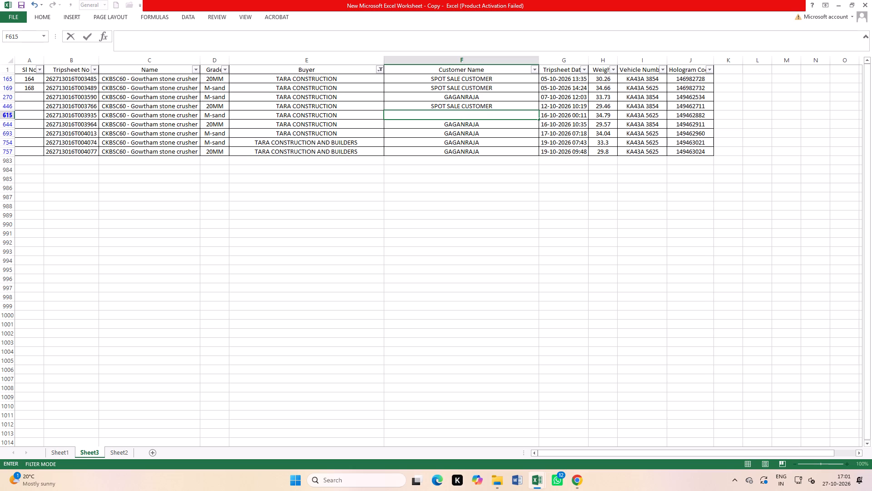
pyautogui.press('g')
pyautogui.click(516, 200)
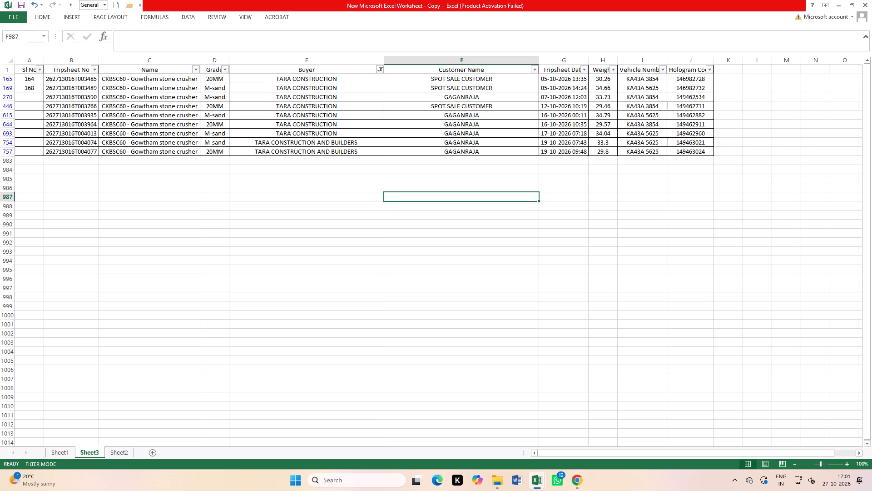
# Copy SPOT SALE CUSTOMER from row 446 into the Customer Name cells of filtered rows 644, 693, 754 and 757.
pyautogui.click(494, 106)
pyautogui.hotkey('ctrl', 'c')
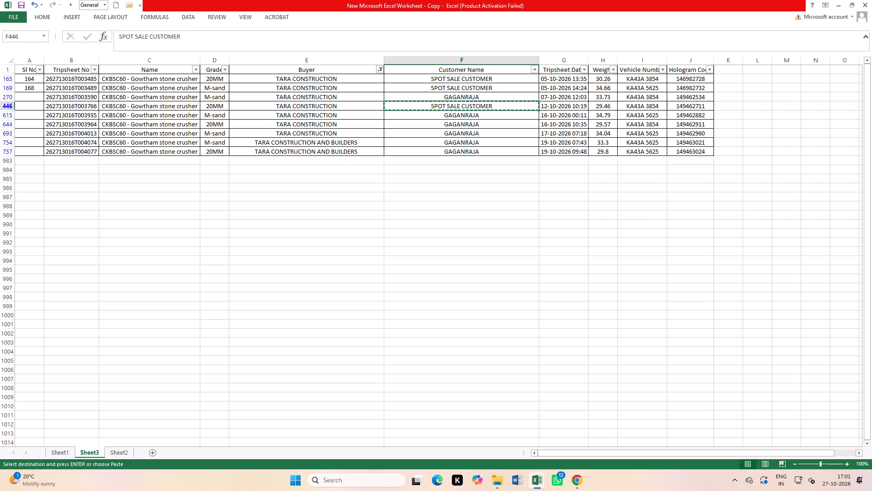
pyautogui.moveTo(489, 125); pyautogui.dragTo(487, 155)
pyautogui.hotkey('ctrl', 'v')
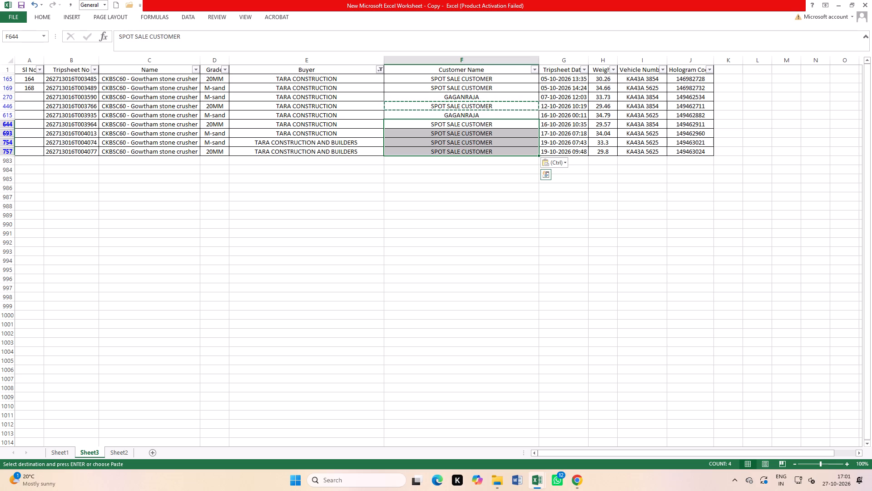
pyautogui.click(480, 209)
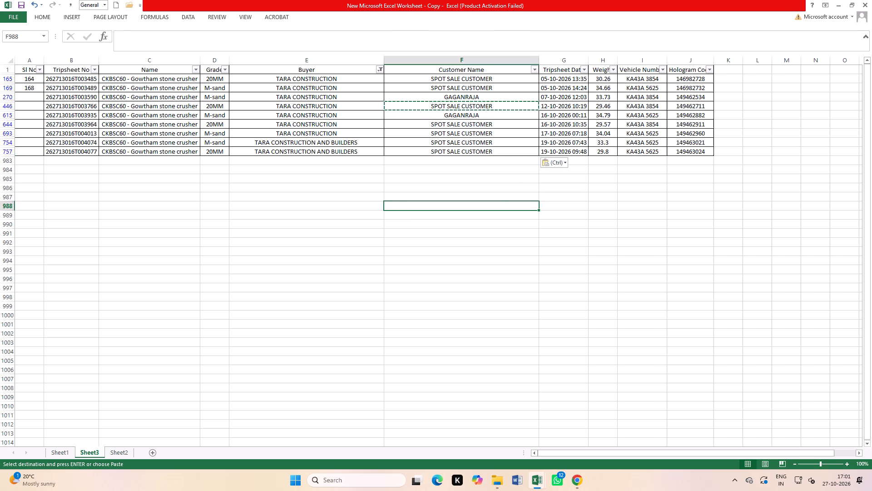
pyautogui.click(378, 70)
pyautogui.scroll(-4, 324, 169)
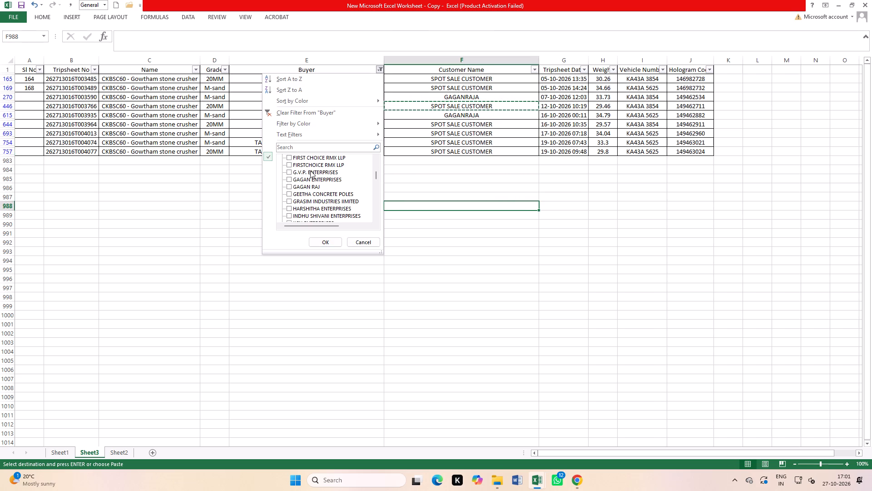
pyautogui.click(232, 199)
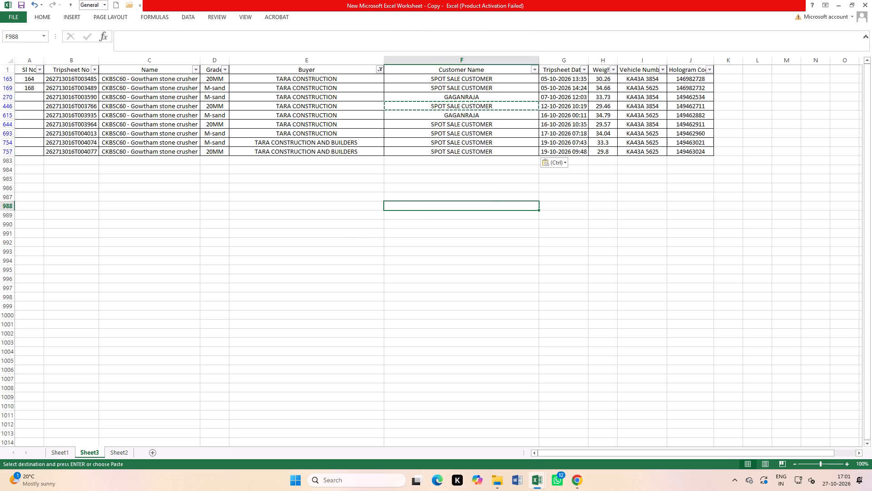
# Remove the column filters from Sheet3 and save the tripsheet workbook.
pyautogui.click(188, 19)
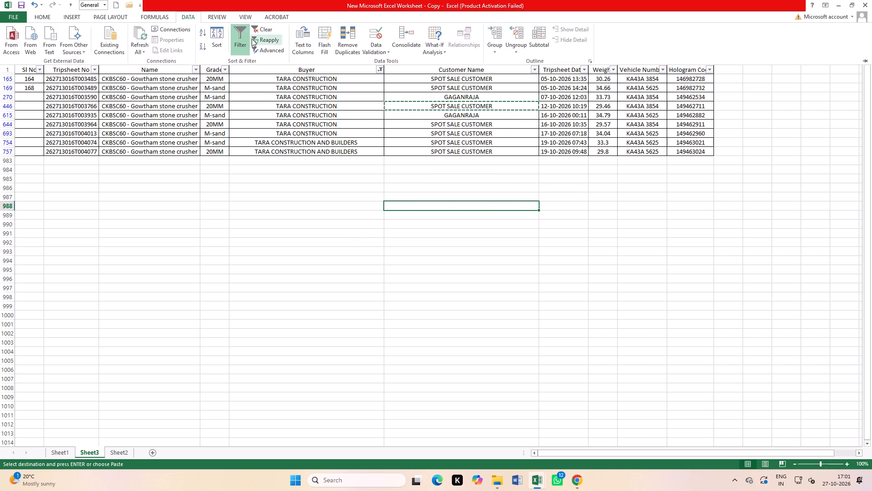
pyautogui.click(246, 39)
pyautogui.doubleClick(20, 5)
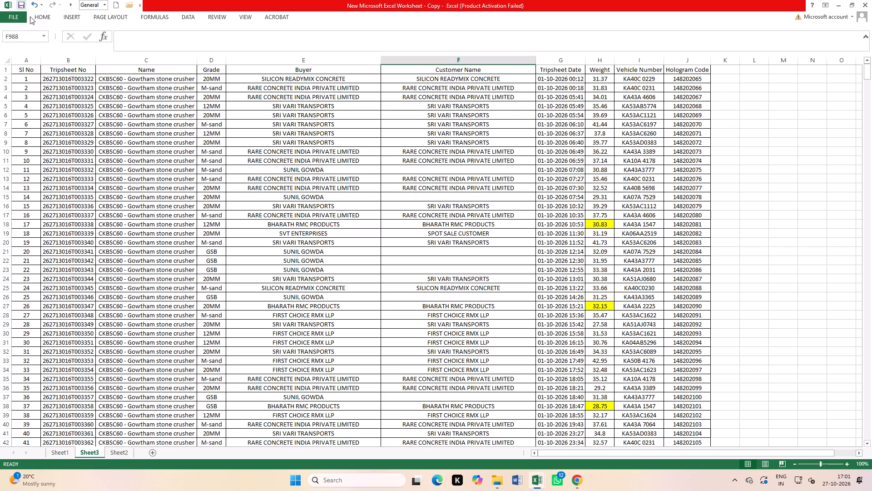
pyautogui.click(202, 242)
# Switch to the ggggggg workbook and filter its Customer column to only HARINI INFRA instead of GAGAN RAJ TRANSPORT.
pyautogui.hotkey('ctrl', 'Tab')
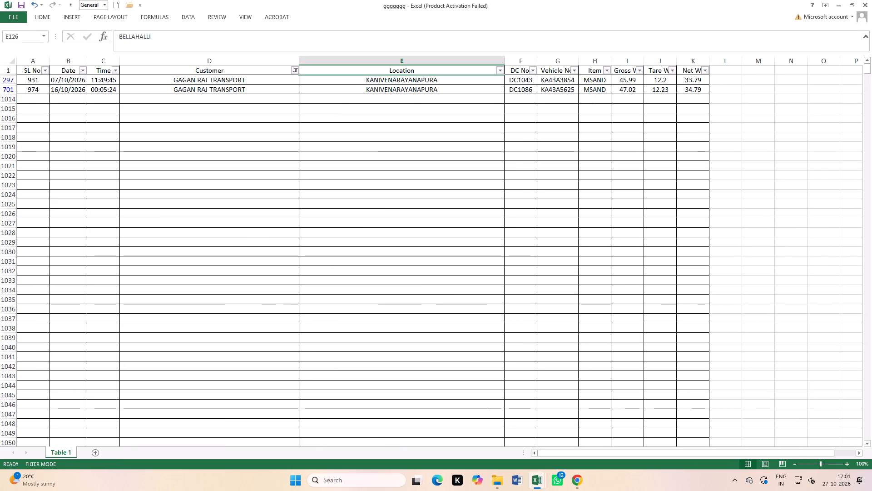
pyautogui.click(293, 72)
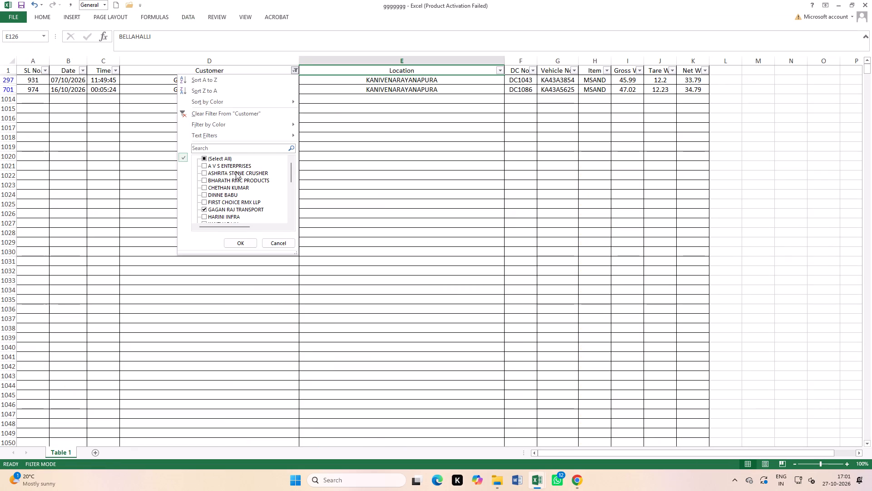
pyautogui.scroll(-1, 225, 190)
pyautogui.click(224, 190)
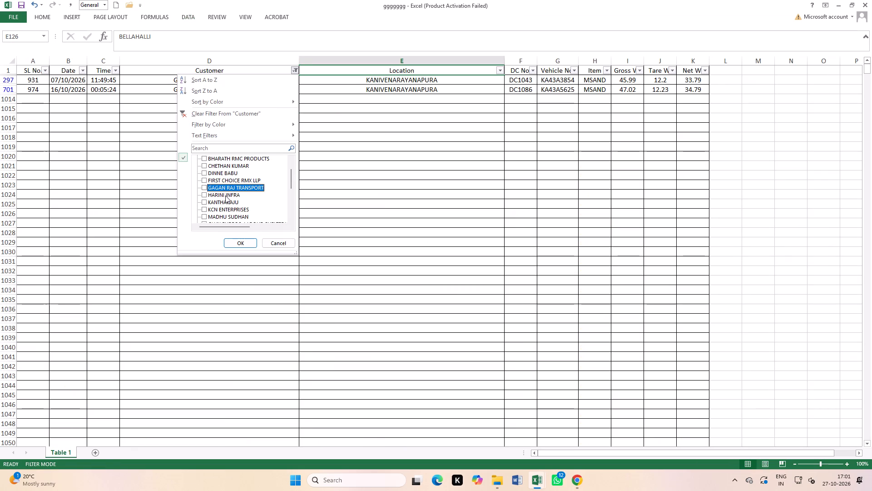
pyautogui.click(226, 194)
pyautogui.click(232, 240)
pyautogui.click(380, 240)
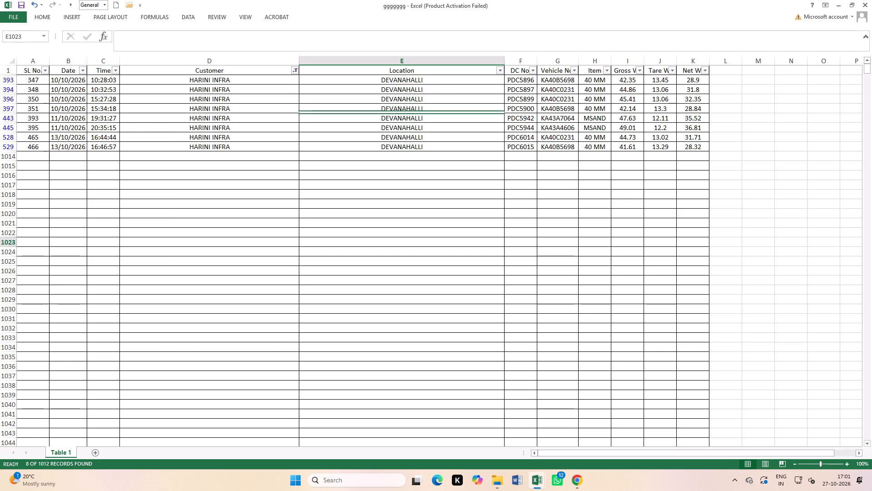
# Check the total of the filtered HARINI INFRA net weights.
pyautogui.moveTo(689, 80); pyautogui.dragTo(687, 126)
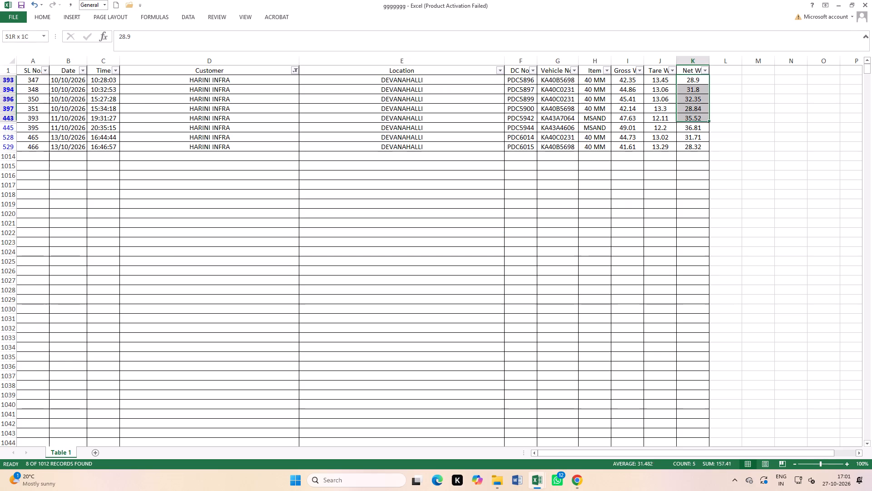
pyautogui.moveTo(687, 126); pyautogui.dragTo(684, 150)
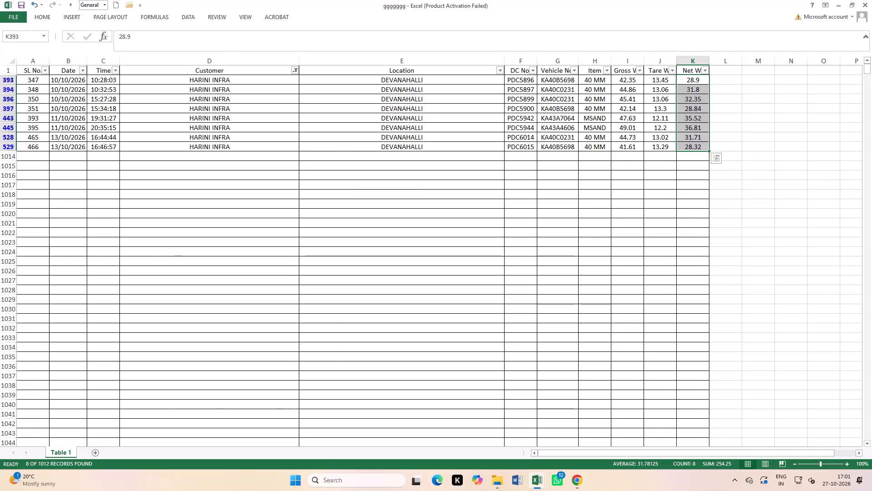
# Return to the tripsheet workbook and turn filters back on for the Sheet3 header row, from Sl No to Hologram Code.
pyautogui.hotkey('ctrl', 'Tab')
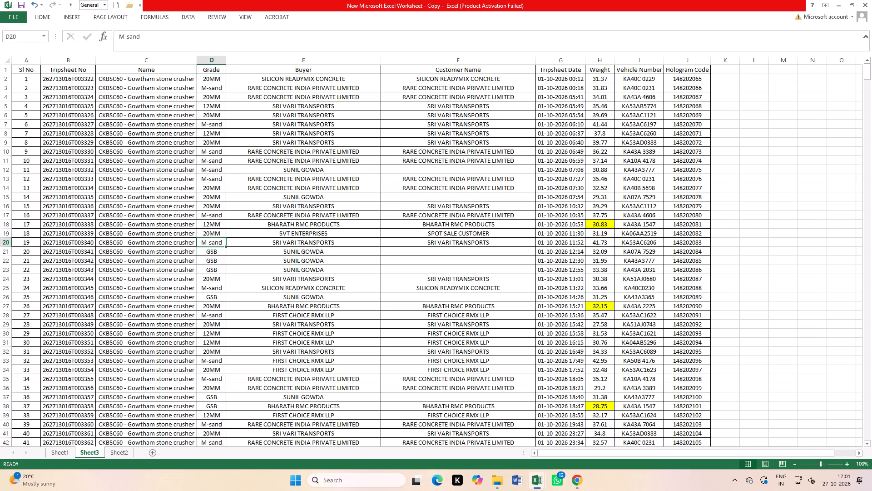
pyautogui.click(460, 107)
pyautogui.click(317, 71)
pyautogui.moveTo(24, 68); pyautogui.dragTo(676, 71)
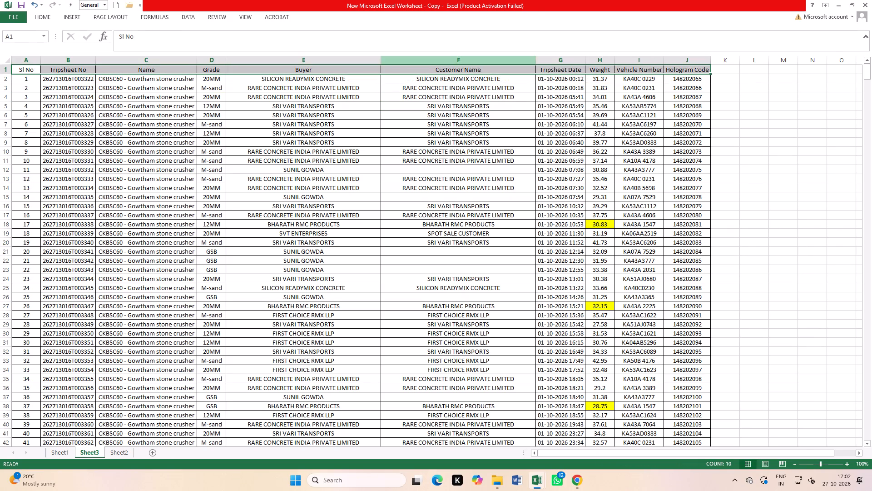
pyautogui.click(198, 17)
pyautogui.click(238, 39)
pyautogui.click(380, 197)
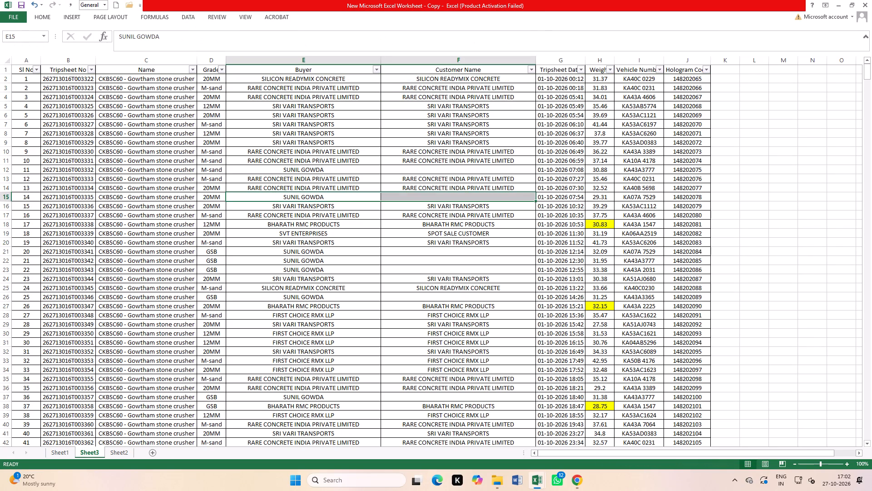
# Filter the Buyer column on Sheet3 to only ANANDA ENTERPRISES.
pyautogui.click(377, 70)
pyautogui.click(298, 159)
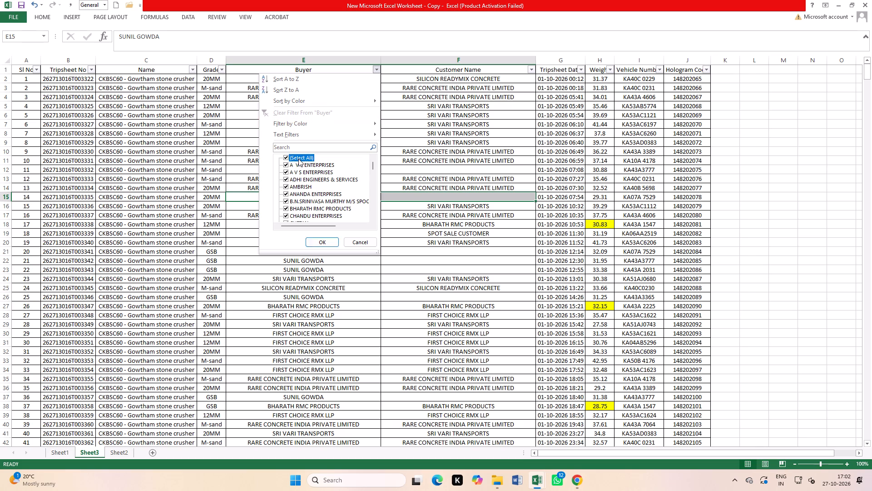
pyautogui.scroll(-8, 300, 208)
pyautogui.scroll(1, 312, 205)
pyautogui.scroll(-10, 312, 205)
pyautogui.scroll(9, 309, 199)
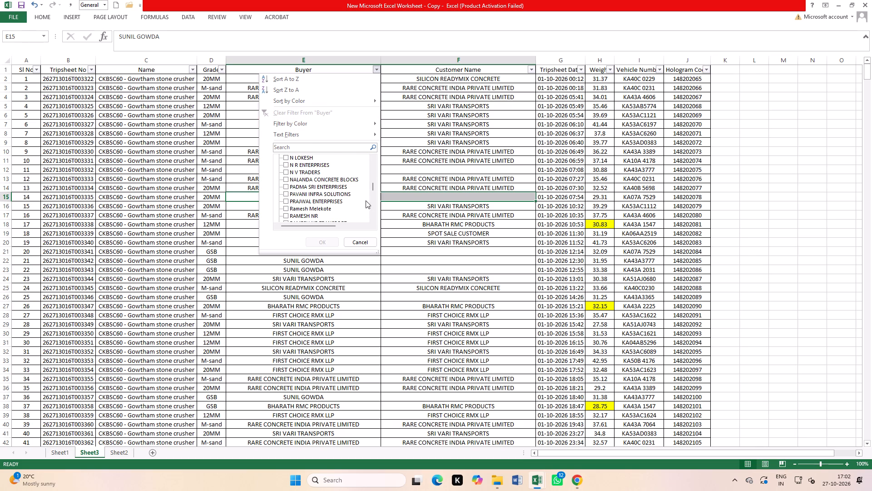
pyautogui.click(336, 200)
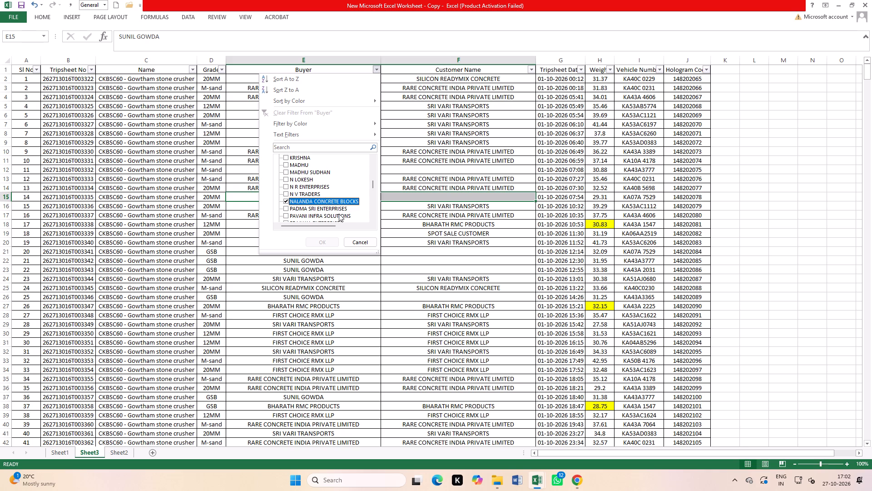
pyautogui.click(327, 201)
pyautogui.scroll(4, 324, 204)
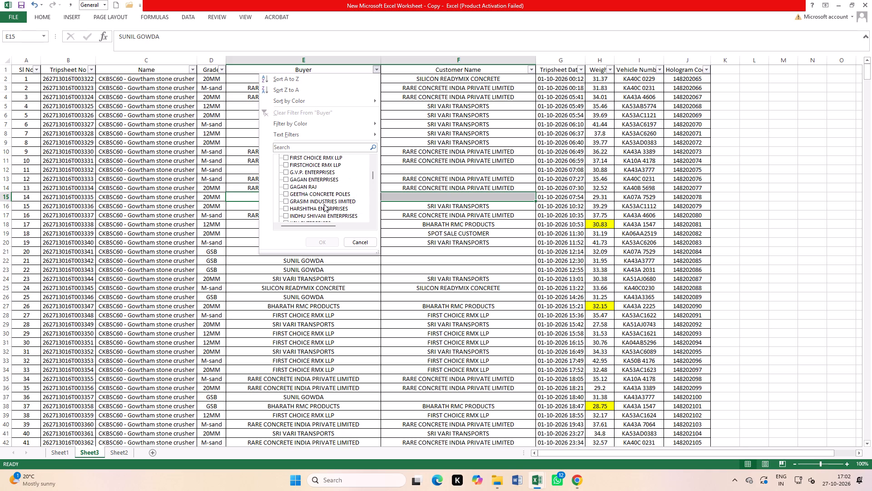
pyautogui.scroll(5, 322, 203)
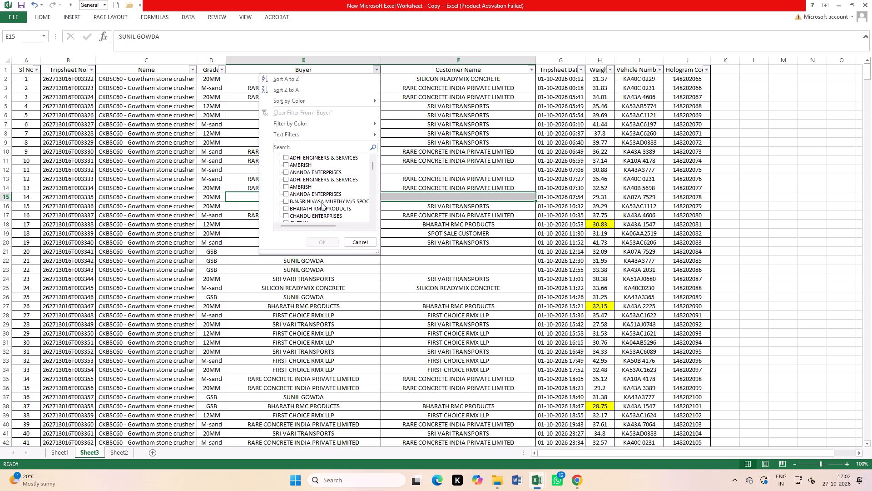
pyautogui.click(326, 193)
pyautogui.scroll(-3, 319, 199)
pyautogui.scroll(1, 317, 198)
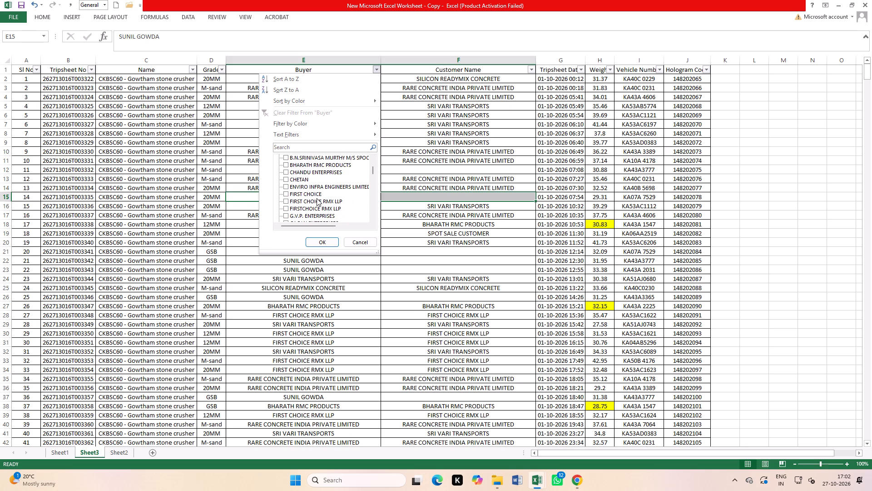
pyautogui.scroll(-2, 317, 198)
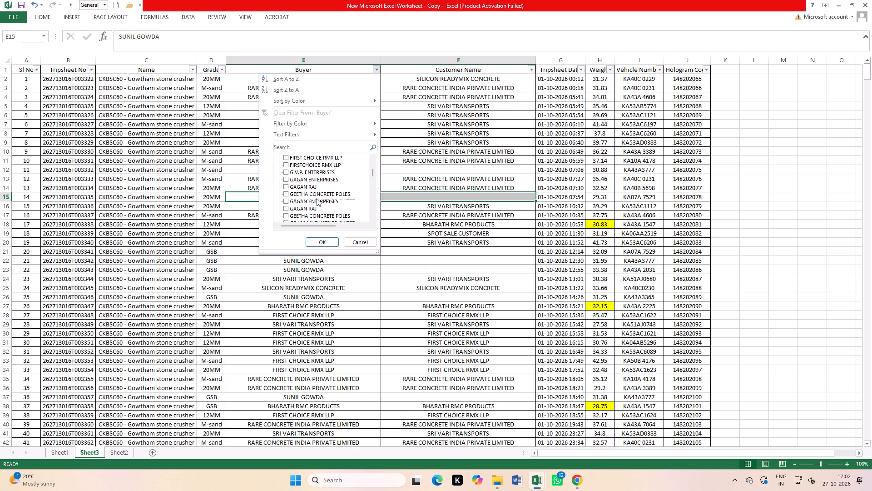
pyautogui.scroll(-1, 316, 200)
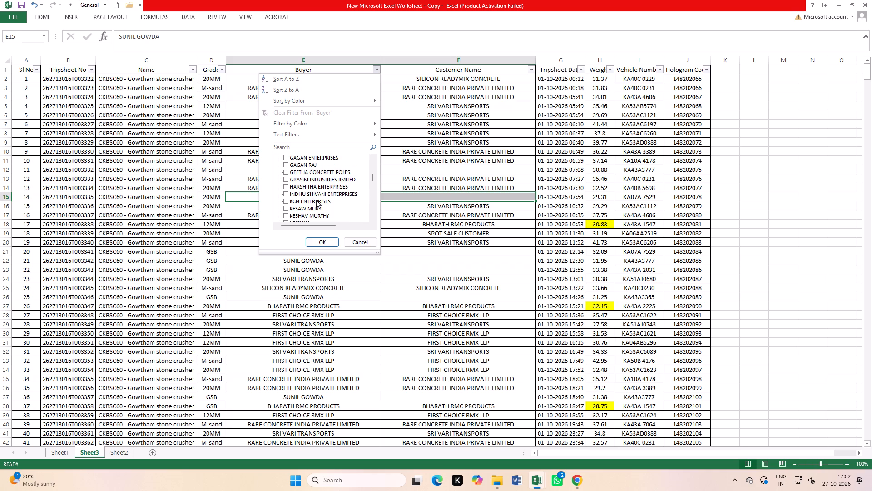
pyautogui.click(326, 244)
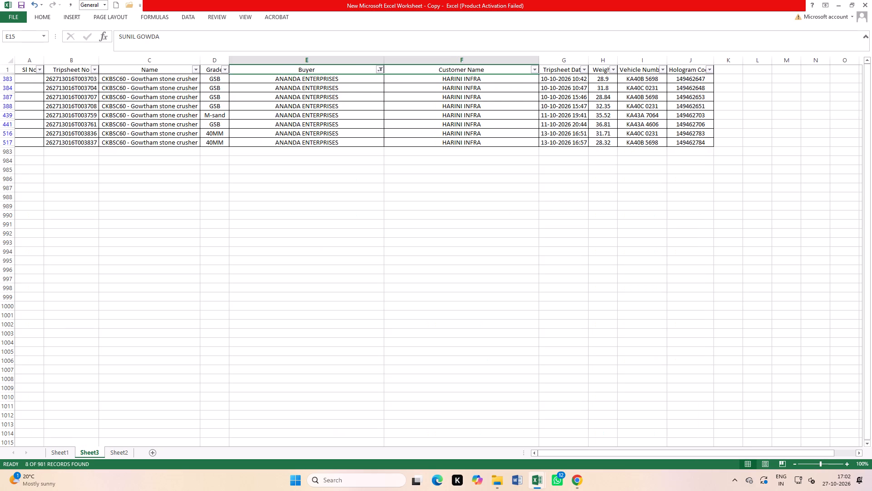
# Total the Weight values of the filtered ANANDA ENTERPRISES rows for comparison with the HARINI INFRA deliveries.
pyautogui.click(570, 290)
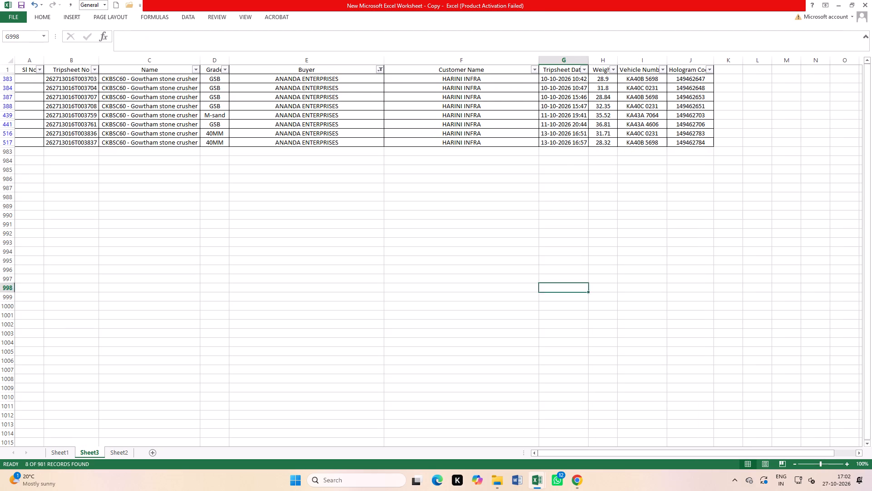
pyautogui.moveTo(605, 82); pyautogui.dragTo(613, 144)
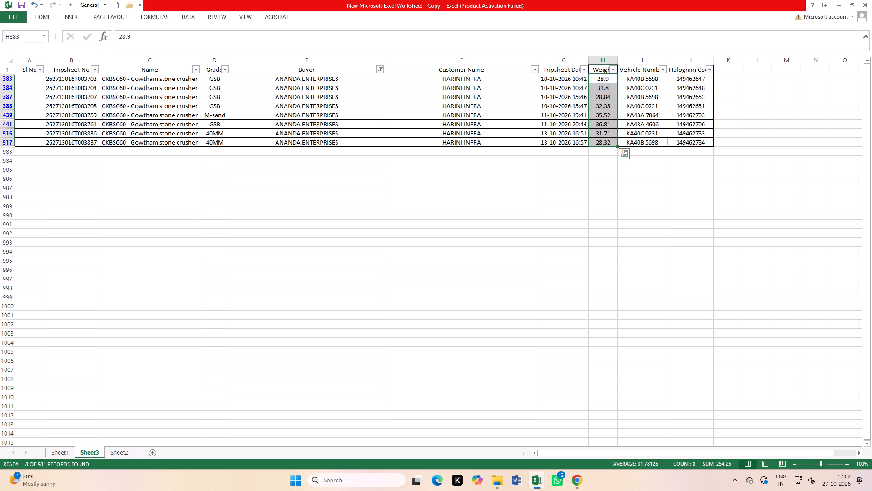
pyautogui.click(369, 275)
pyautogui.click(378, 71)
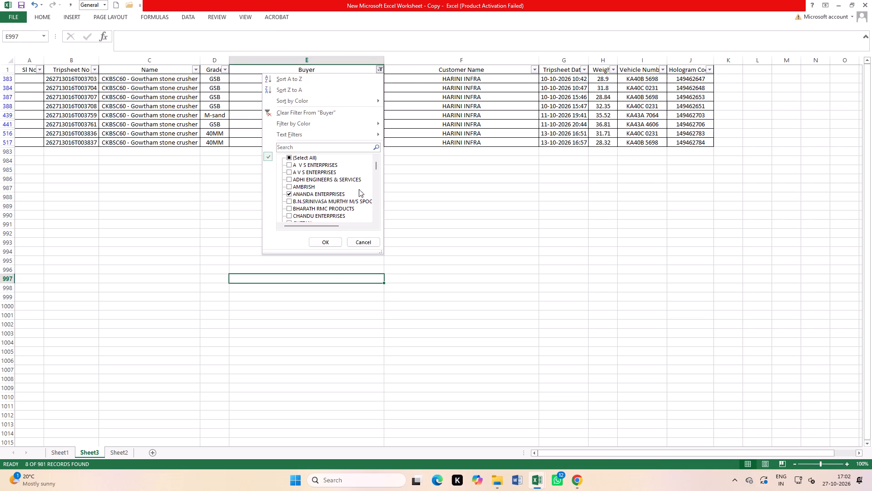
pyautogui.click(543, 227)
pyautogui.hotkey('ctrl', 'Tab')
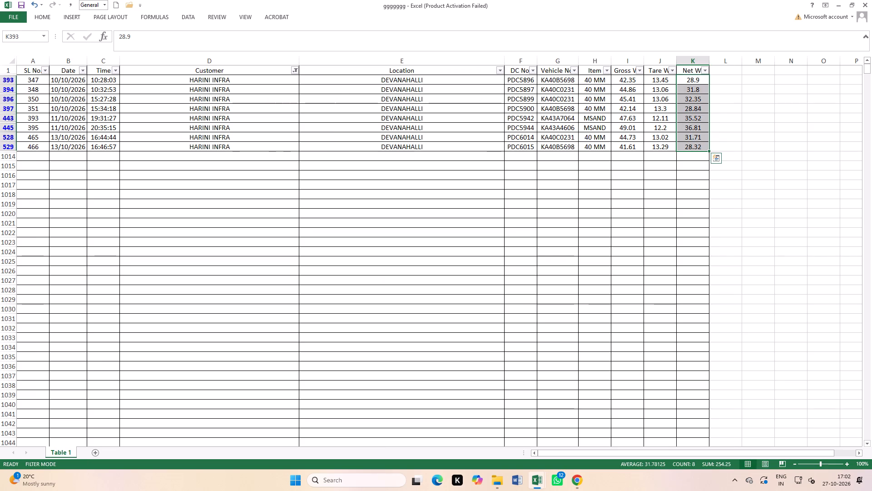
pyautogui.click(296, 68)
pyautogui.scroll(-1, 222, 209)
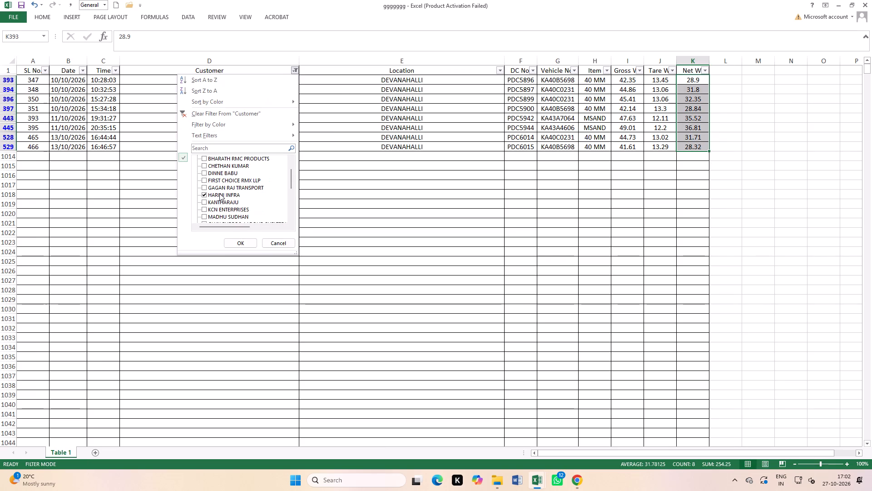
pyautogui.click(219, 193)
pyautogui.click(221, 203)
pyautogui.click(239, 245)
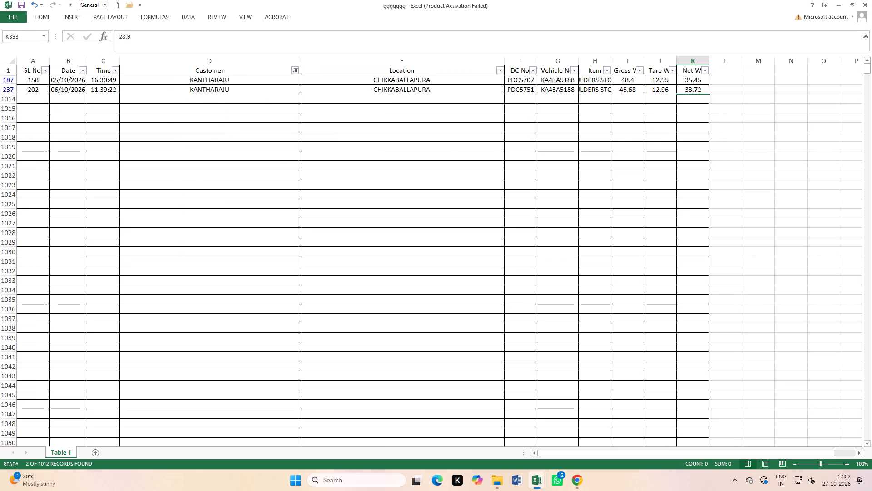
# Widen the Item column to fit its contents so the KANTHARAJU item names can be read in full.
pyautogui.click(293, 71)
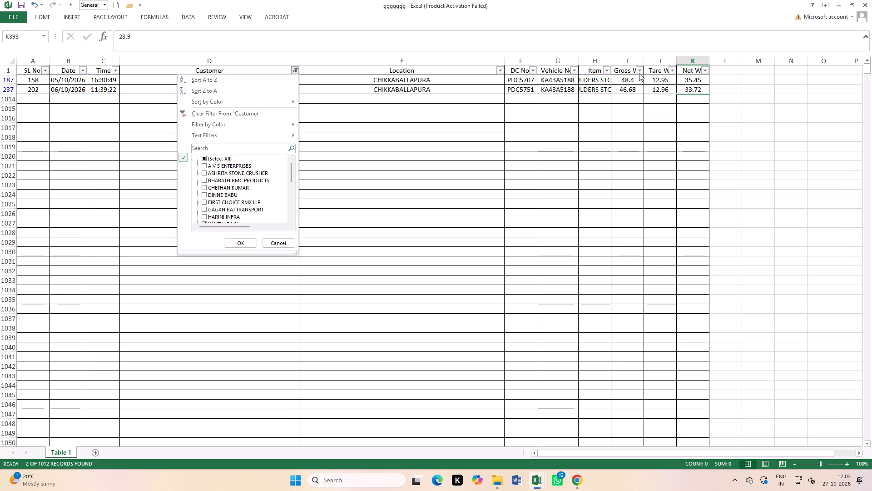
pyautogui.click(497, 222)
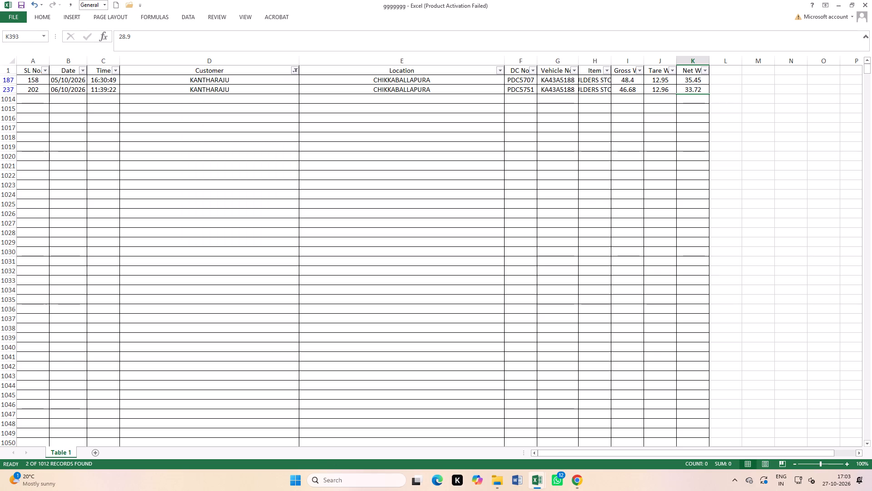
pyautogui.doubleClick(613, 60)
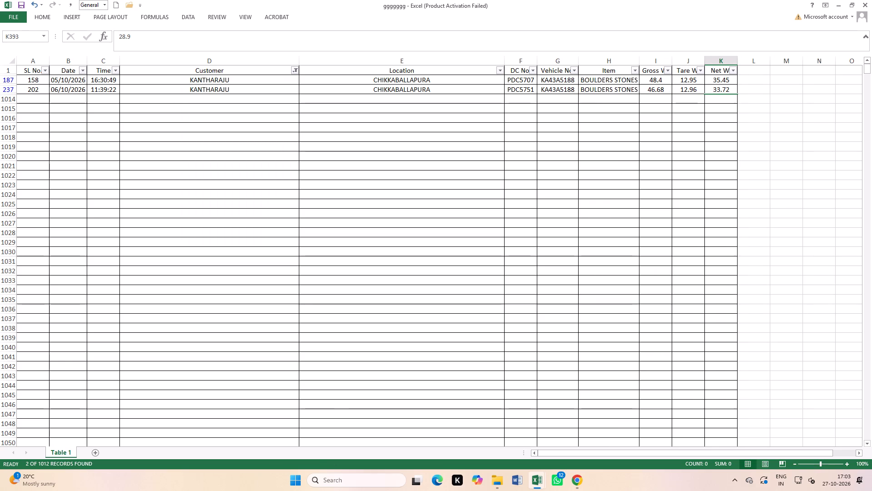
pyautogui.moveTo(349, 239); pyautogui.dragTo(343, 244)
pyautogui.click(295, 70)
pyautogui.scroll(-1, 233, 207)
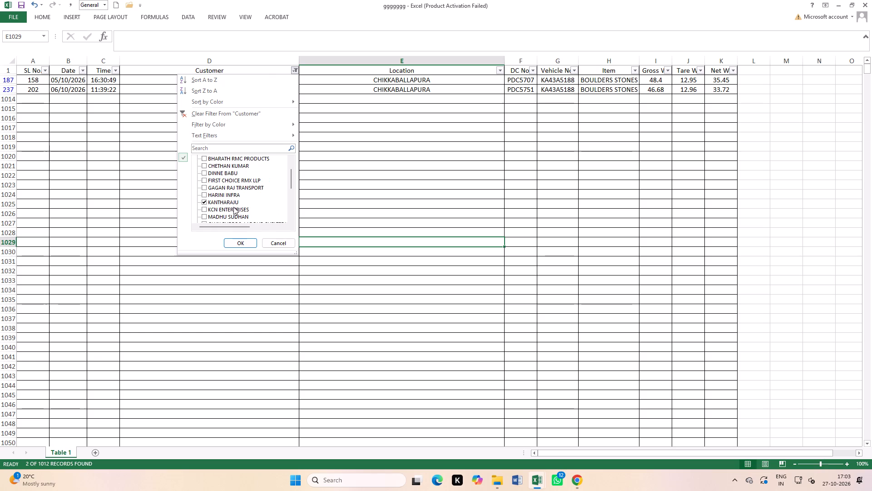
pyautogui.click(222, 205)
pyautogui.click(221, 210)
pyautogui.click(240, 242)
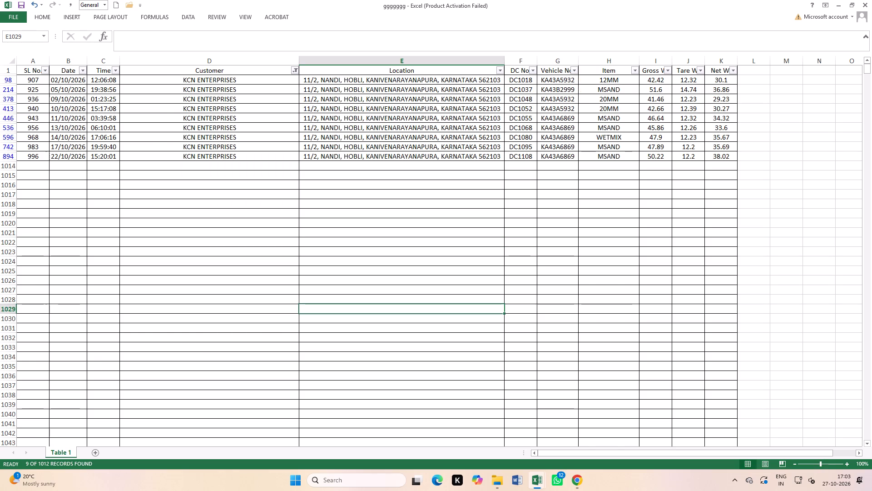
# Switch back to the tripsheet workbook and reset the Buyer filter on Sheet3 to include all buyers.
pyautogui.hotkey('ctrl', 'Tab')
pyautogui.click(381, 70)
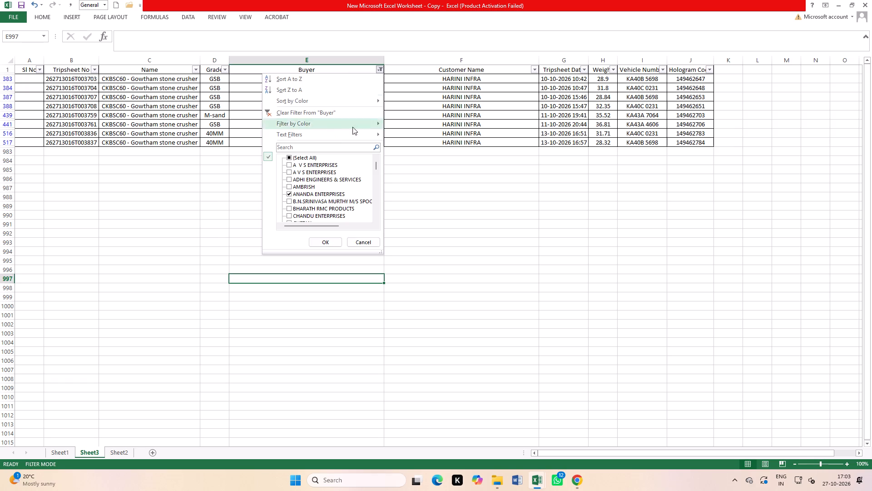
pyautogui.click(307, 157)
pyautogui.click(323, 240)
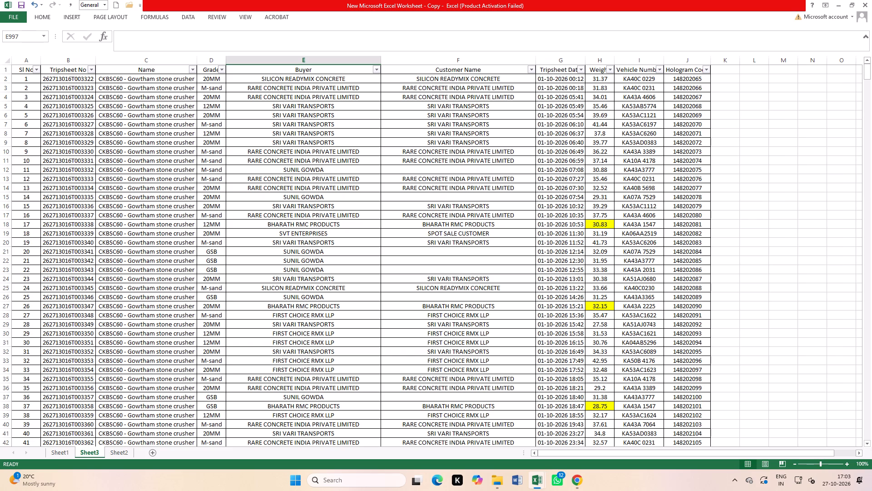
# Filter the Customer Name column on Sheet3 of the tripsheet workbook to only KCN ENTERPRISES, searching with "kcn".
pyautogui.click(533, 74)
pyautogui.click(533, 70)
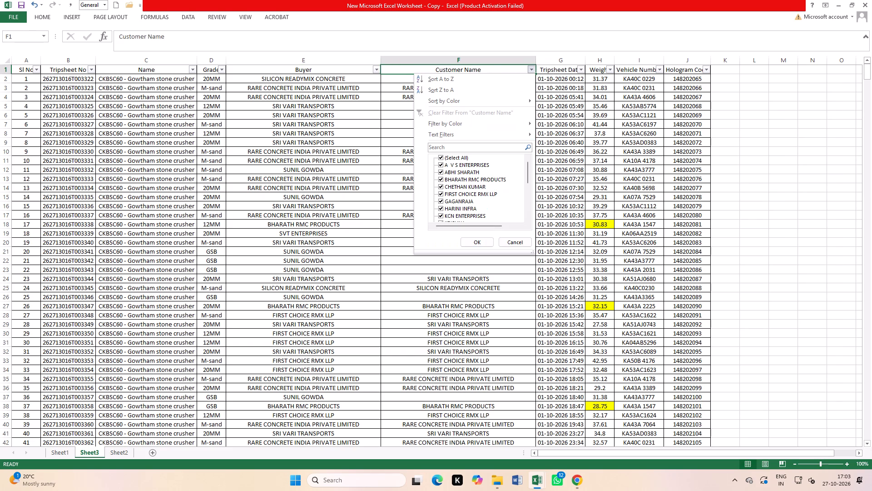
pyautogui.click(463, 151)
pyautogui.press('k')
pyautogui.press('c')
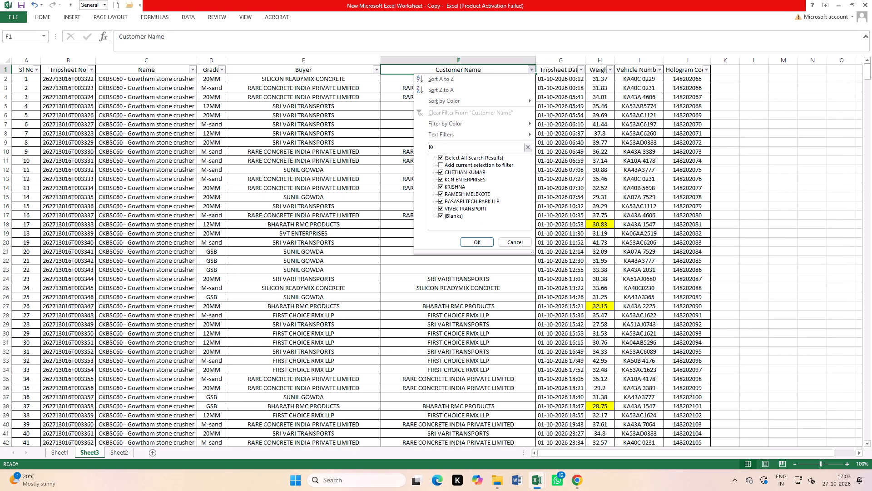
pyautogui.press('n')
pyautogui.click(479, 240)
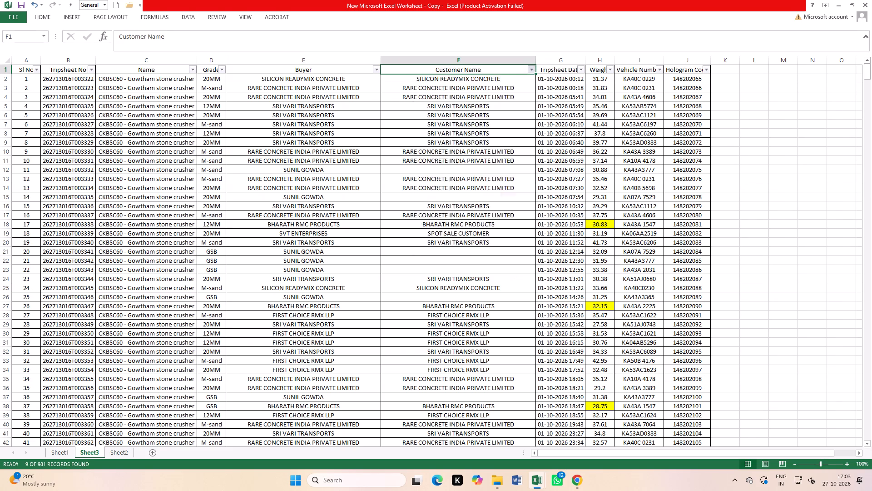
pyautogui.click(695, 255)
# Total the KCN ENTERPRISES weights in both workbooks and compare dates, vehicles, items and weights between the two filtered lists.
pyautogui.moveTo(600, 80); pyautogui.dragTo(600, 118)
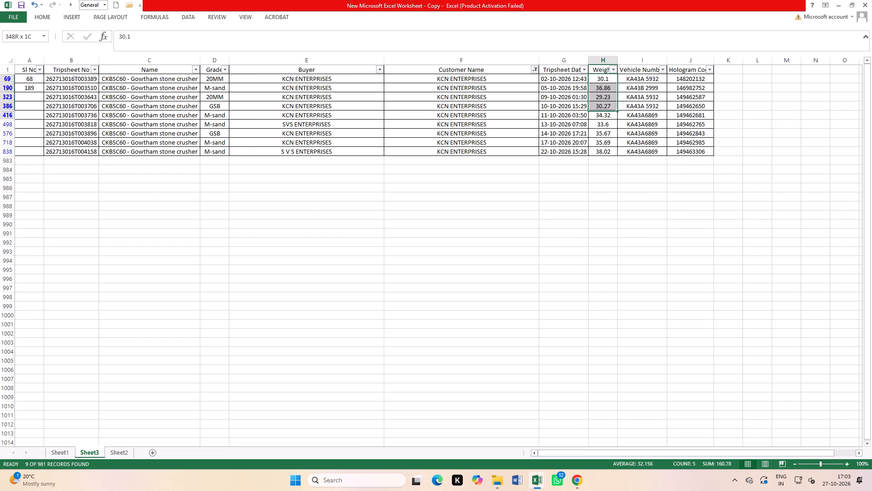
pyautogui.moveTo(600, 118); pyautogui.dragTo(600, 148)
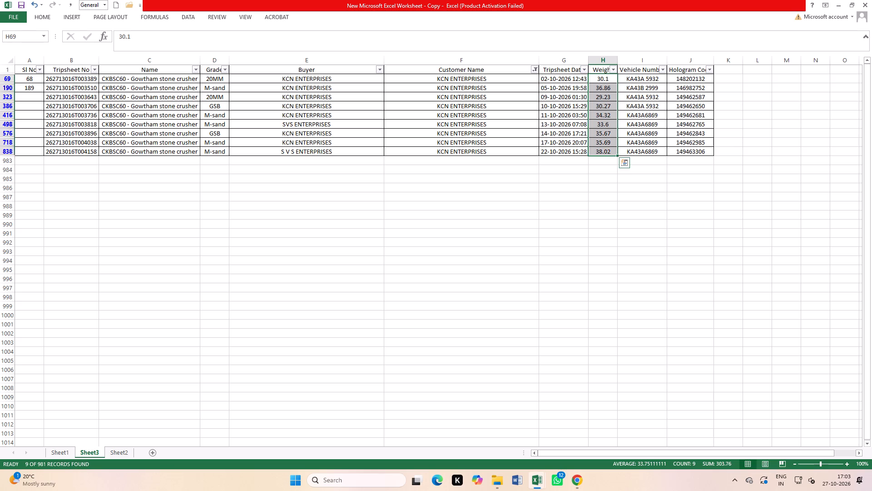
pyautogui.hotkey('ctrl', 'Tab')
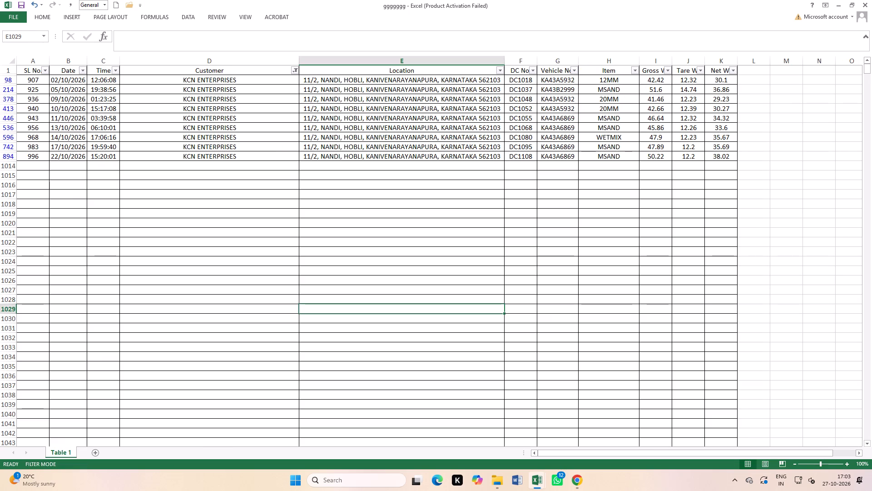
pyautogui.click(662, 79)
pyautogui.moveTo(719, 82); pyautogui.dragTo(723, 149)
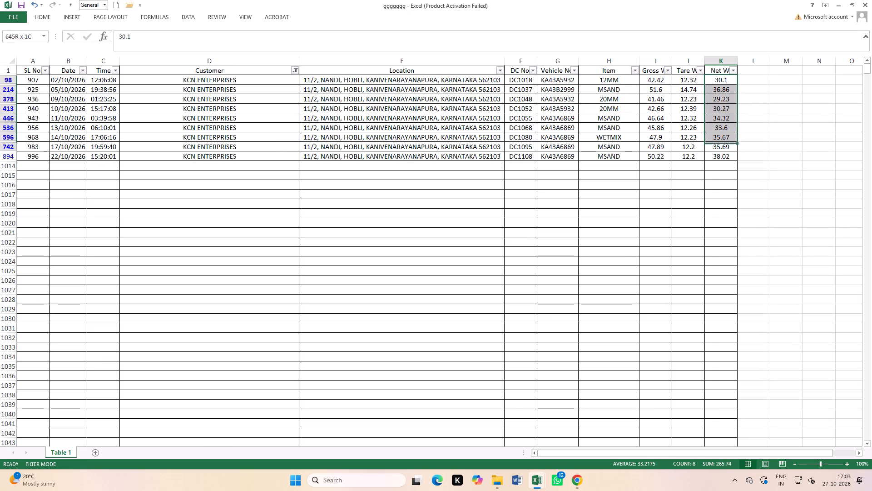
pyautogui.moveTo(723, 149); pyautogui.dragTo(723, 156)
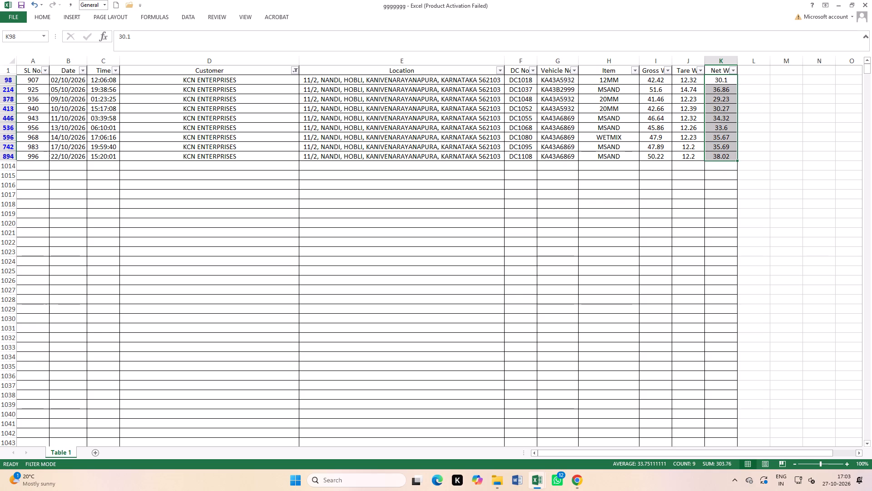
pyautogui.click(475, 259)
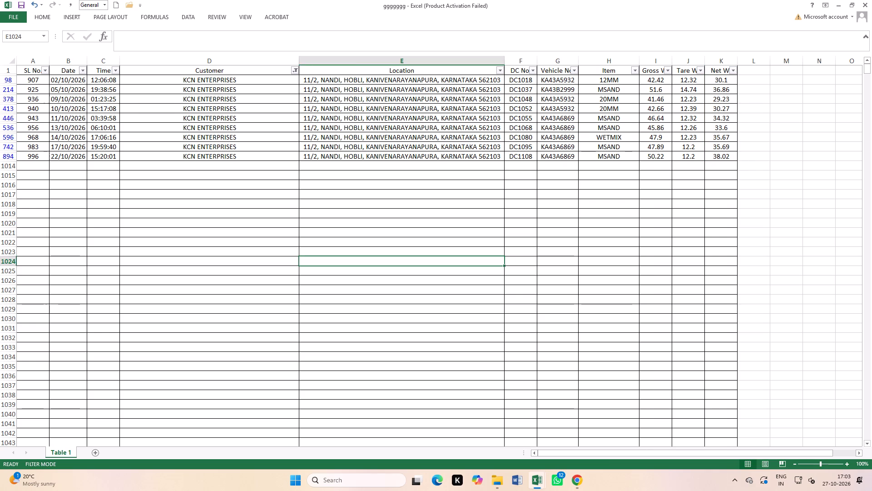
pyautogui.hotkey('ctrl', 'Tab')
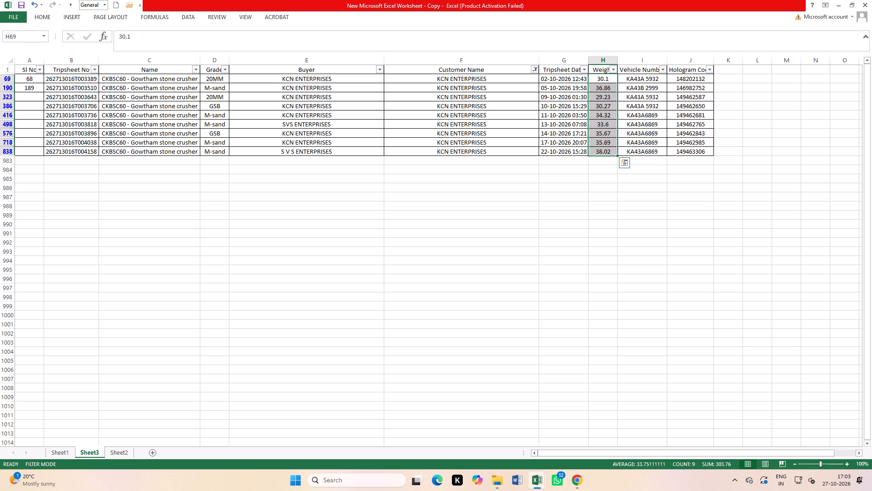
pyautogui.hotkey('ctrl', 'Tab')
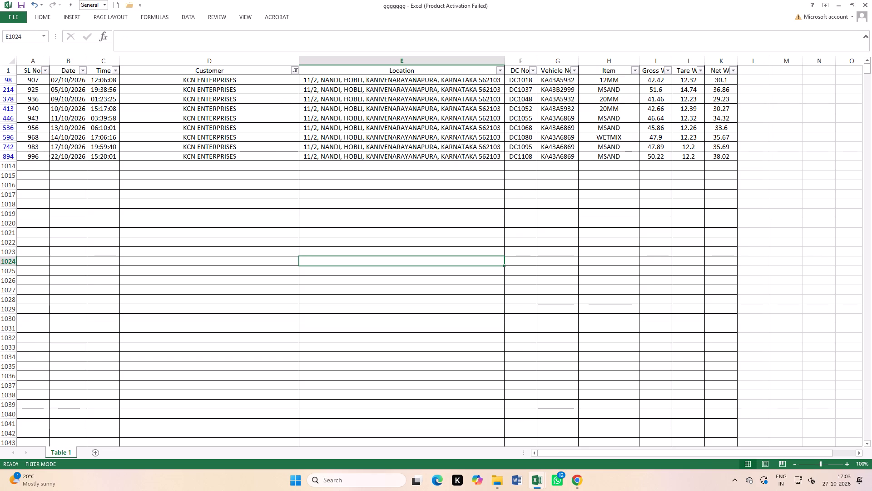
pyautogui.hotkey('ctrl', 'Tab')
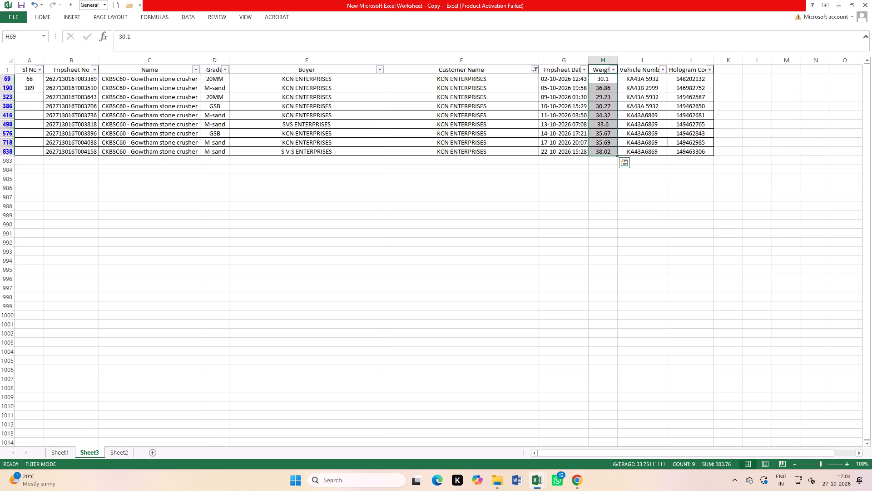
pyautogui.hotkey('ctrl', 'Tab')
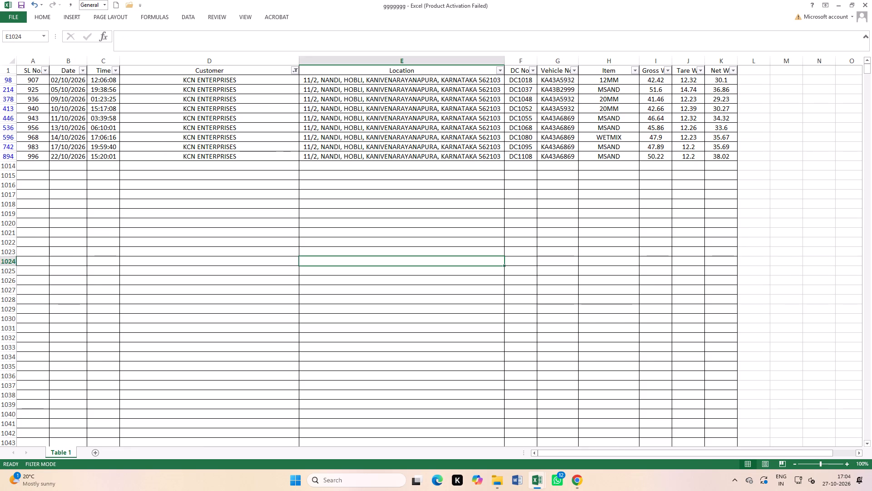
pyautogui.hotkey('ctrl', 'Tab')
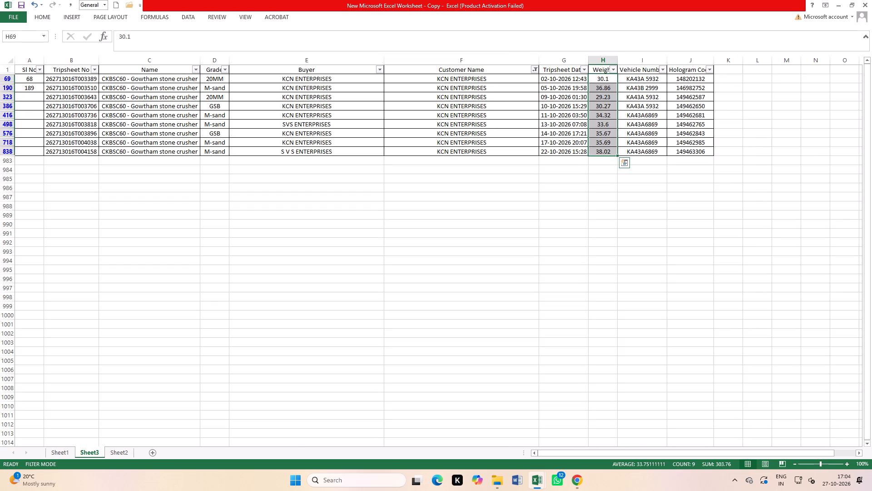
pyautogui.click(238, 155)
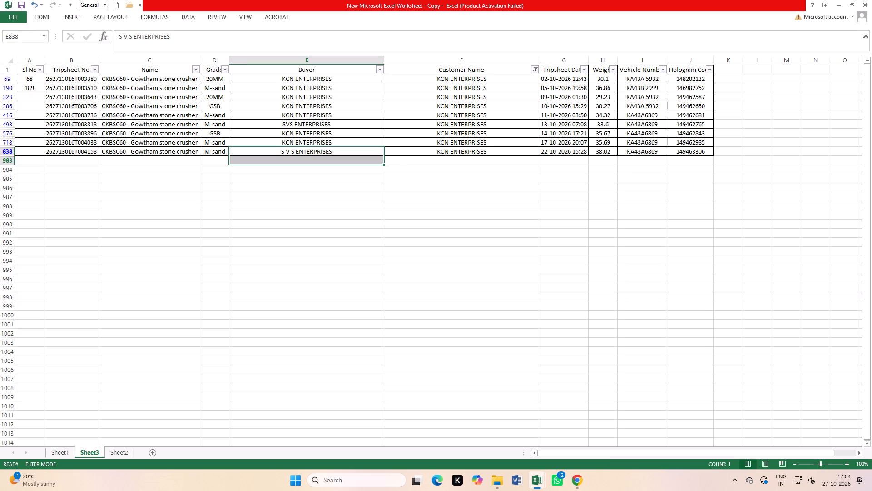
# In the ggggggg workbook, change the Customer filter from KCN ENTERPRISES to only the customer listed directly below it.
pyautogui.hotkey('ctrl', 'Tab')
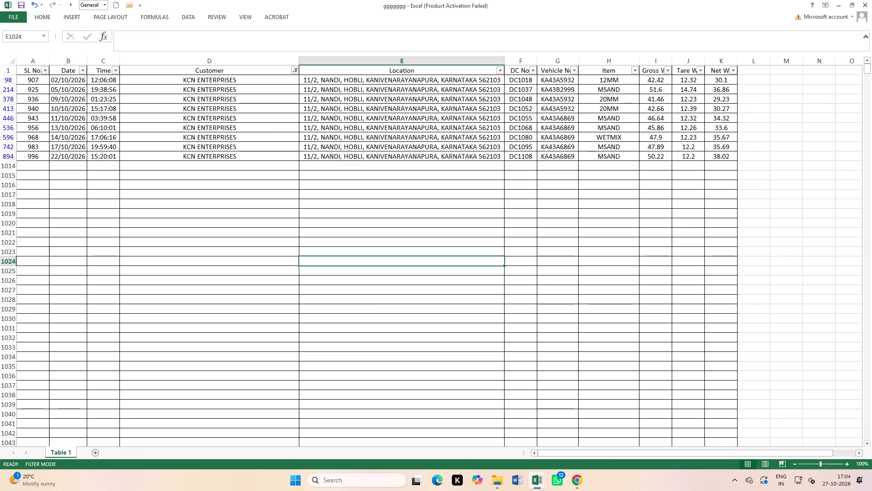
pyautogui.click(292, 68)
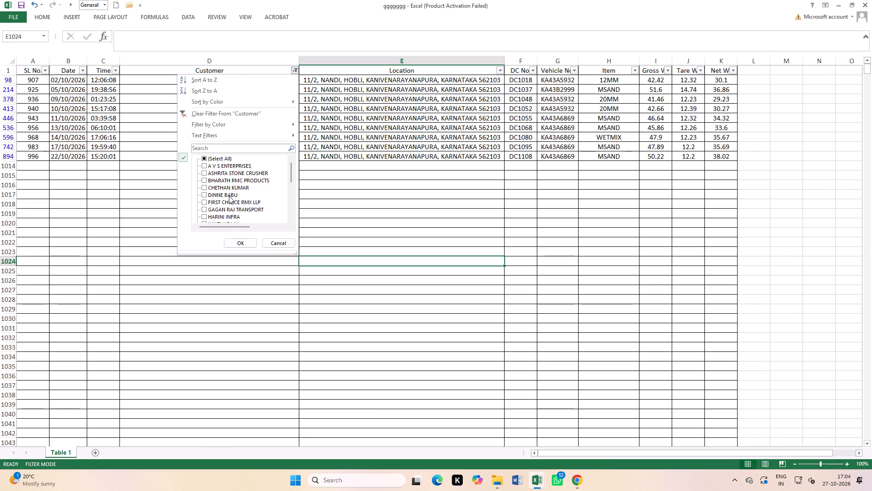
pyautogui.click(412, 205)
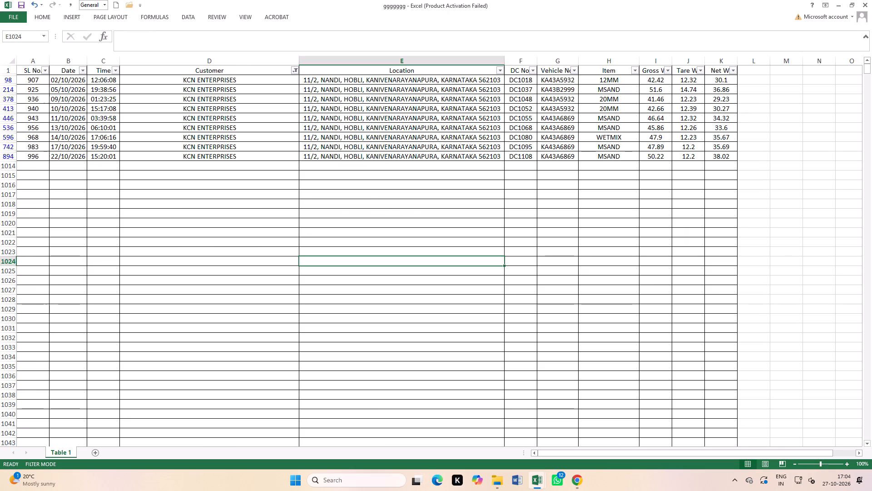
pyautogui.click(295, 70)
pyautogui.scroll(-4, 220, 194)
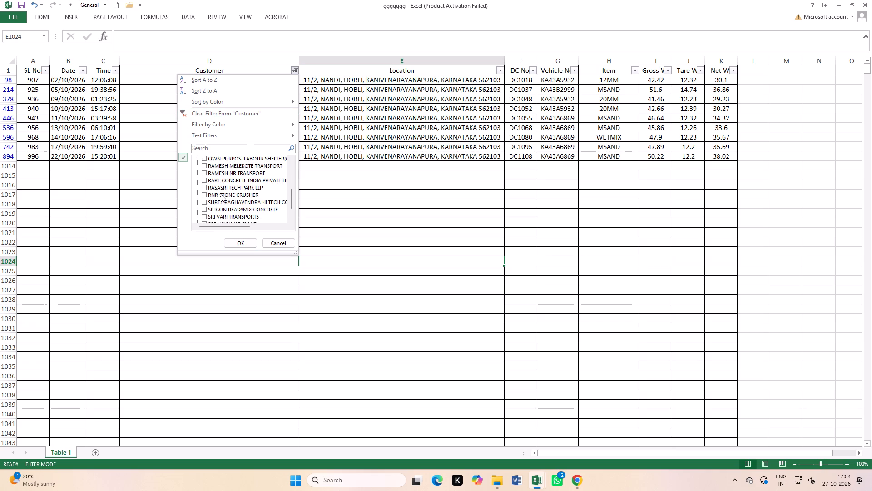
pyautogui.scroll(1, 225, 185)
pyautogui.click(223, 165)
pyautogui.click(227, 175)
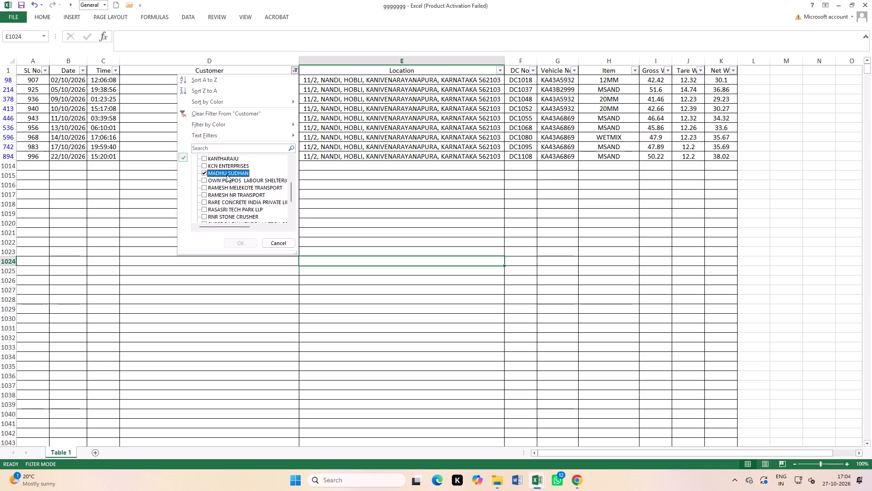
pyautogui.click(233, 245)
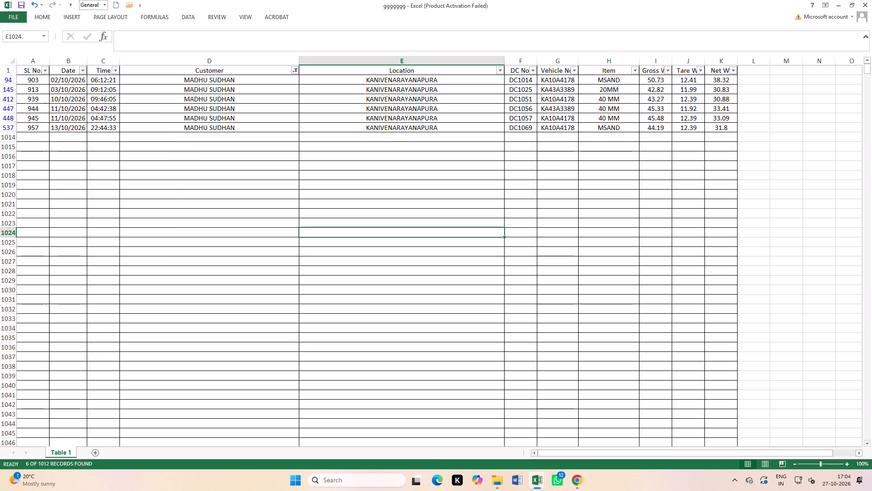
# Total the net weights of the filtered customer's deliveries in the ggggggg list.
pyautogui.moveTo(721, 80); pyautogui.dragTo(721, 124)
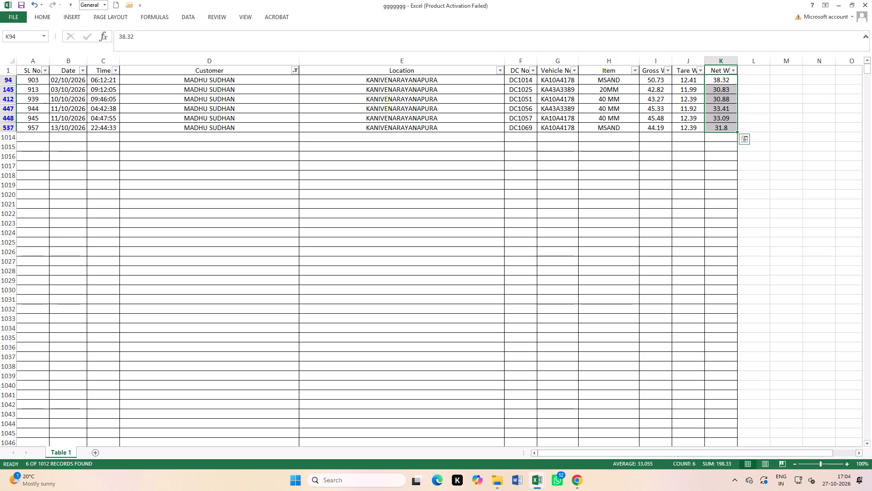
# In the tripsheet workbook, change the Sheet3 Customer Name filter from KCN ENTERPRISES to only the customer listed directly below KRISHNA.
pyautogui.hotkey('ctrl', 'Tab')
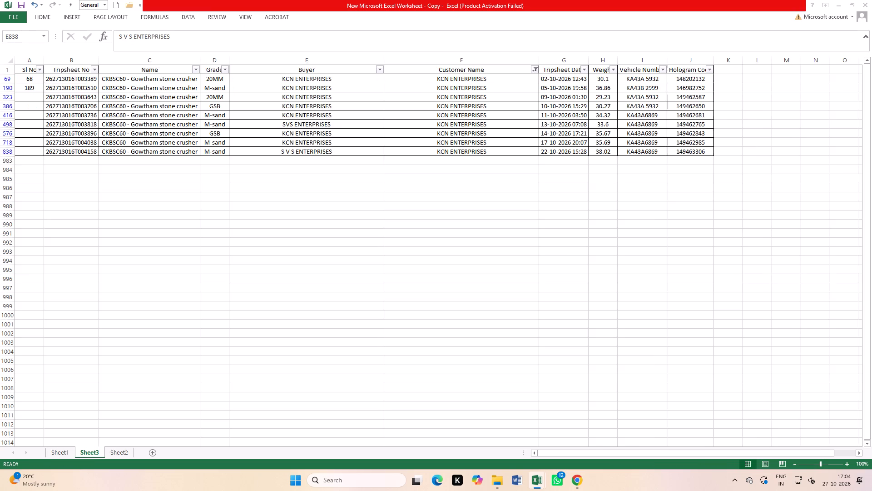
pyautogui.click(448, 136)
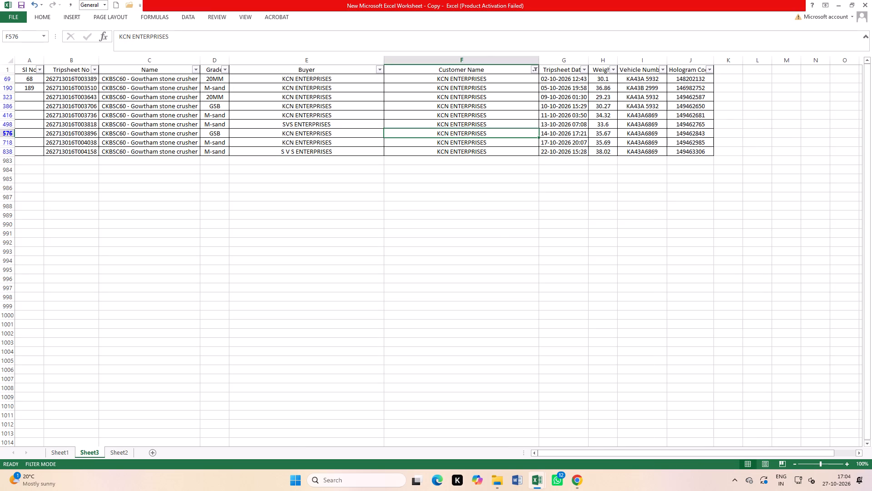
pyautogui.click(536, 69)
pyautogui.scroll(-1, 458, 212)
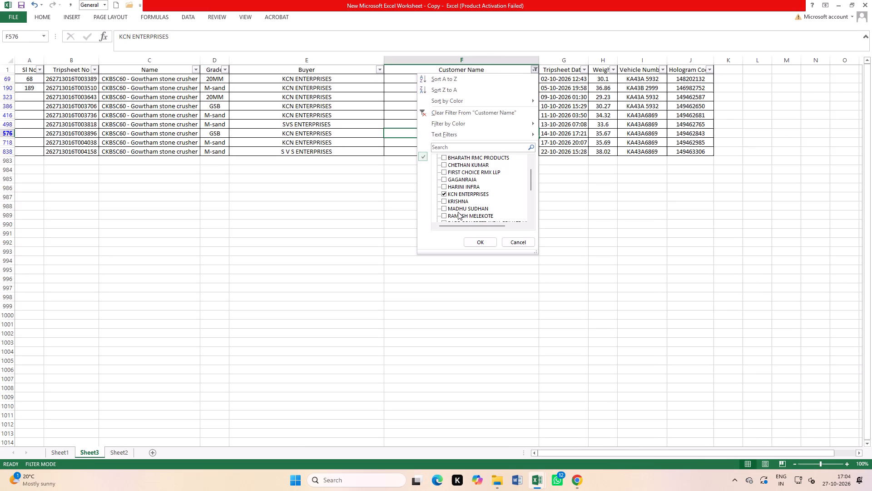
pyautogui.click(456, 196)
pyautogui.click(457, 209)
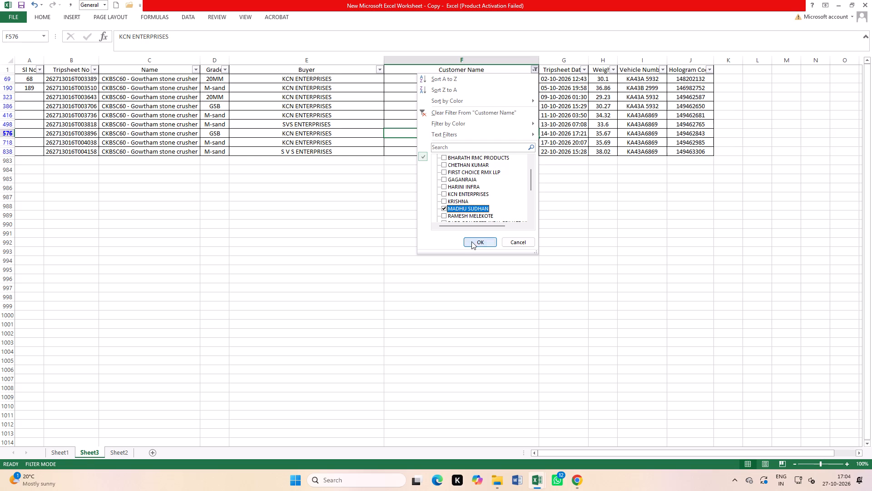
pyautogui.click(471, 241)
pyautogui.click(574, 214)
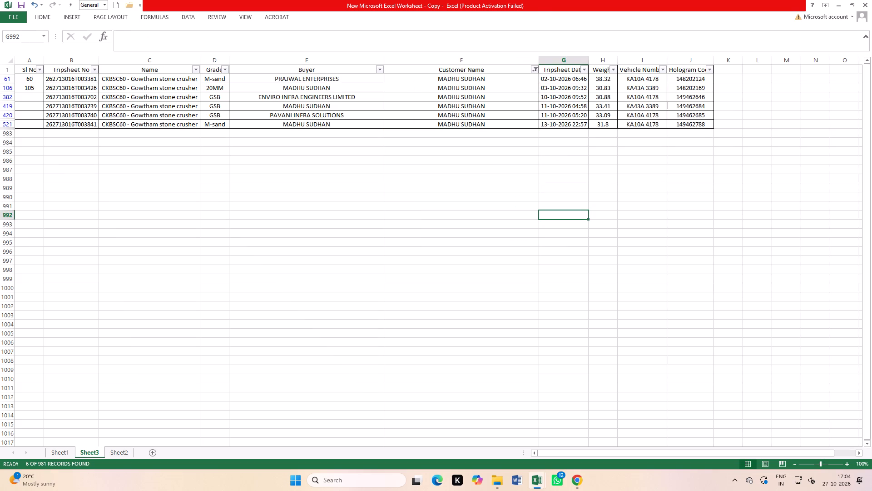
# Total the same customer's tripsheet weights on Sheet3 and compare the rows with the ggggggg list.
pyautogui.moveTo(608, 81); pyautogui.dragTo(607, 123)
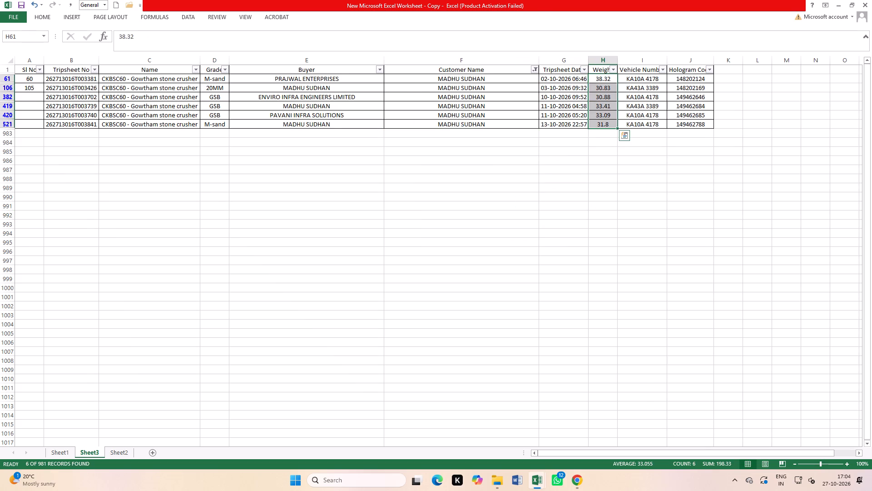
pyautogui.hotkey('ctrl', 'Tab')
pyautogui.hotkey('ctrl', 'Tab')
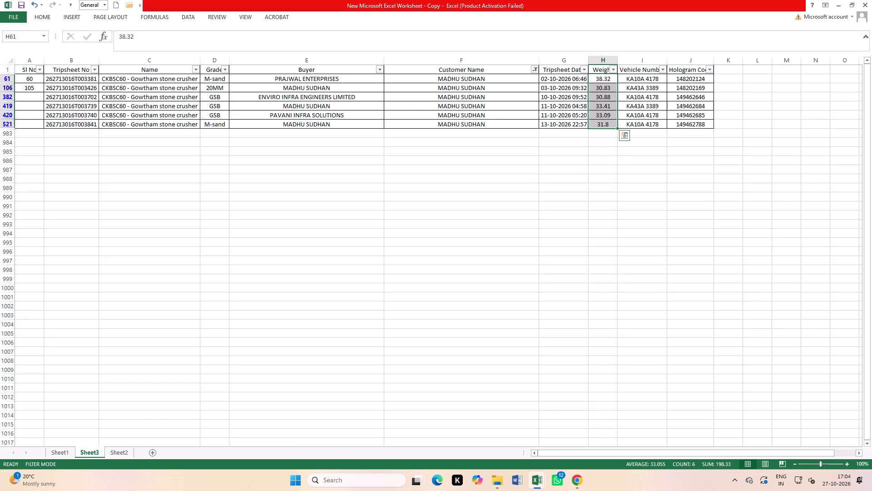
pyautogui.hotkey('ctrl', 'Tab')
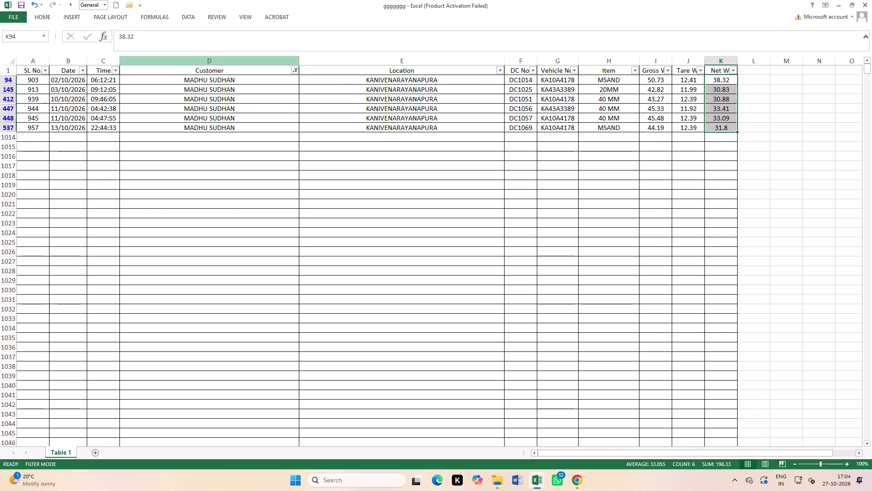
# Change the Customer filter in the ggggggg list to only the OWN PURPOS LABOUR SHELTER customer.
pyautogui.click(298, 146)
pyautogui.click(295, 72)
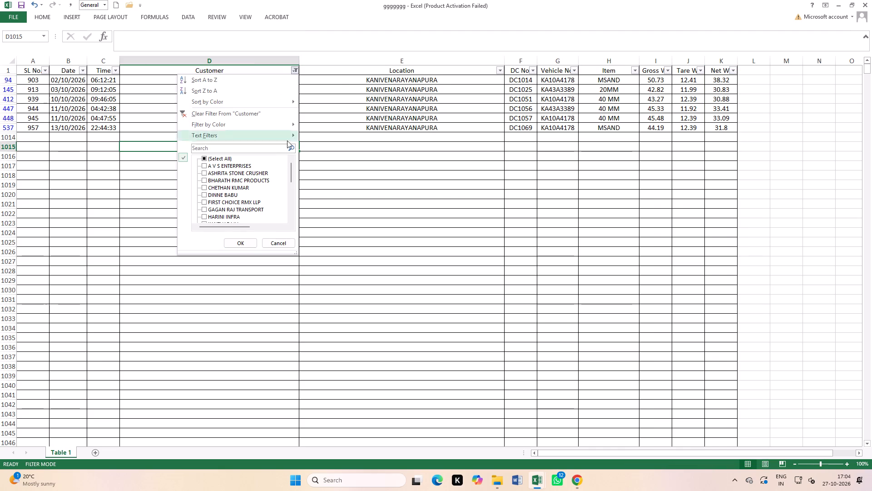
pyautogui.scroll(-2, 220, 206)
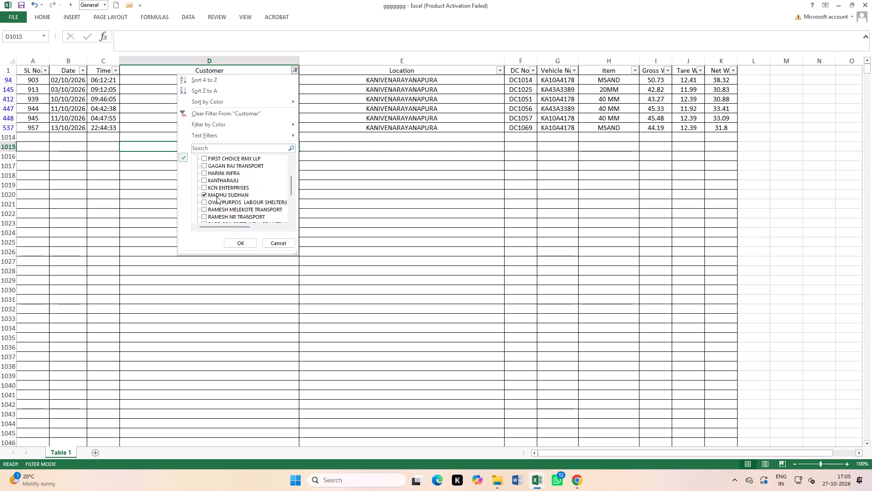
pyautogui.click(217, 195)
pyautogui.click(220, 202)
pyautogui.click(245, 243)
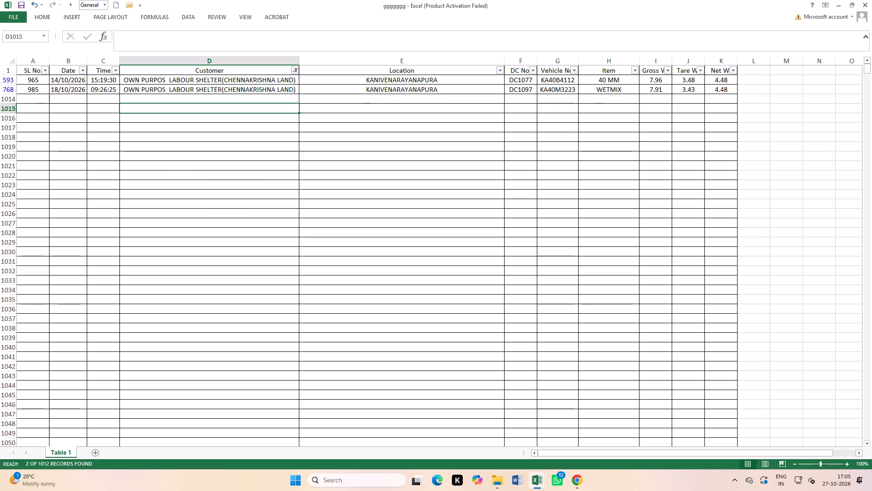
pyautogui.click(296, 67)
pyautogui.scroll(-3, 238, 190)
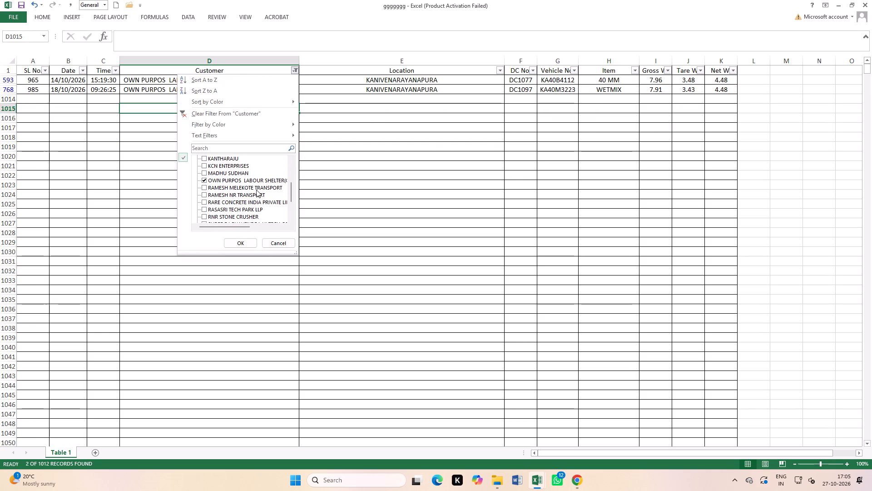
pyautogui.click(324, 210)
# Total the net weights of the OWN PURPOS LABOUR SHELTER deliveries in the ggggggg list.
pyautogui.moveTo(718, 76); pyautogui.dragTo(716, 93)
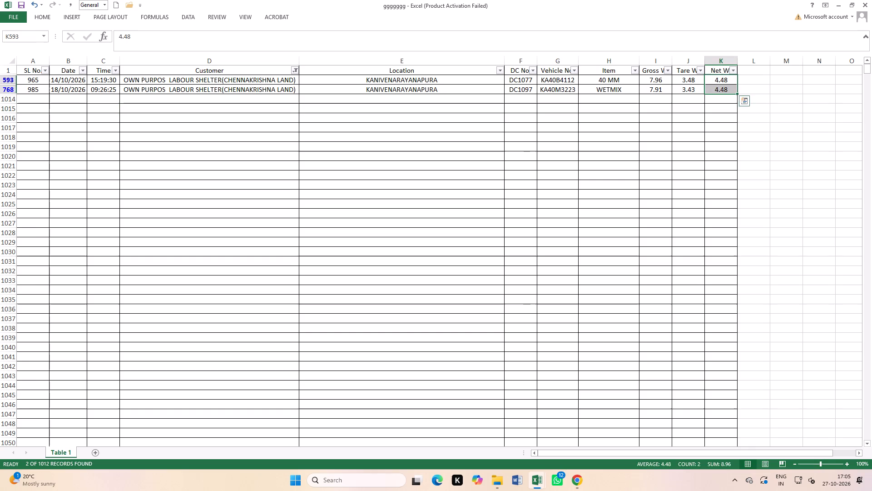
pyautogui.scroll(4, 222, 216)
pyautogui.click(300, 165)
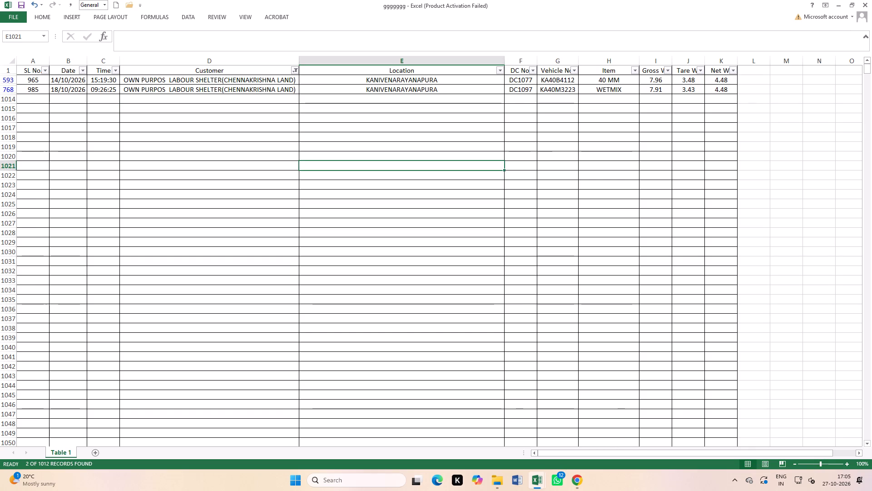
pyautogui.click(295, 73)
pyautogui.scroll(-2, 216, 196)
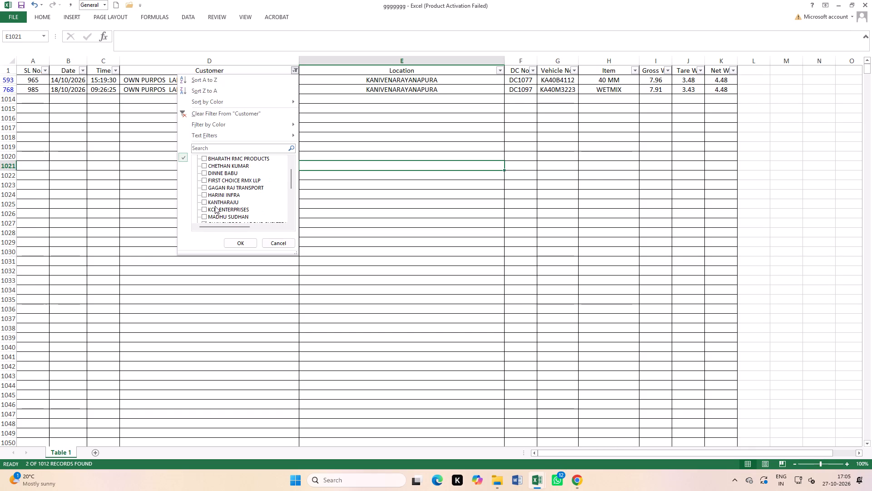
pyautogui.scroll(-1, 215, 203)
pyautogui.click(215, 179)
pyautogui.click(218, 187)
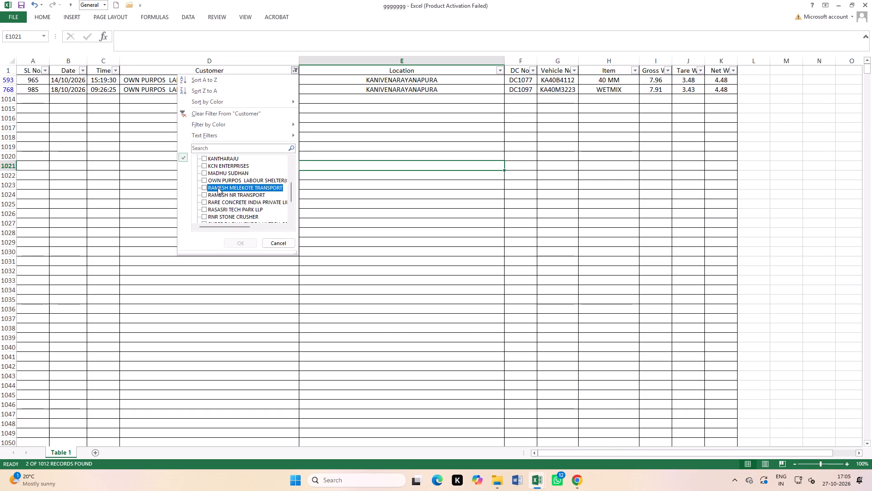
pyautogui.click(243, 245)
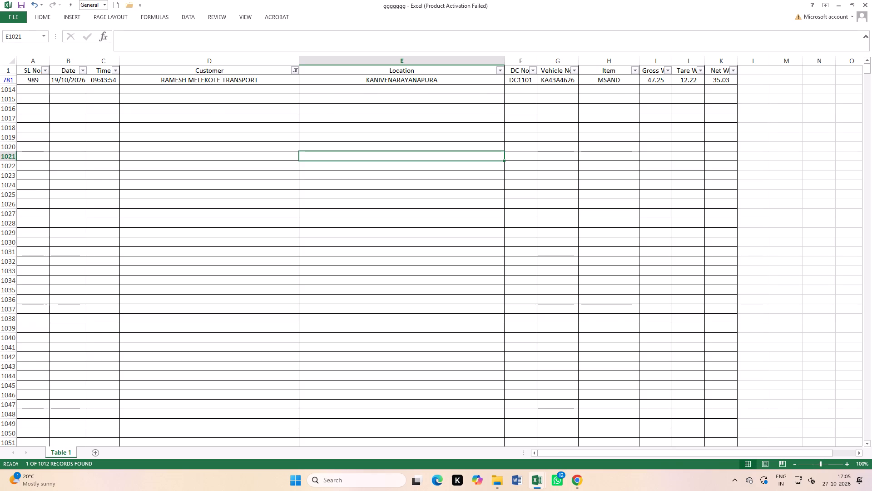
# In the tripsheet workbook, change the Sheet3 Customer Name filter to only the matching Melekote customer.
pyautogui.hotkey('ctrl', 'Tab')
pyautogui.click(537, 69)
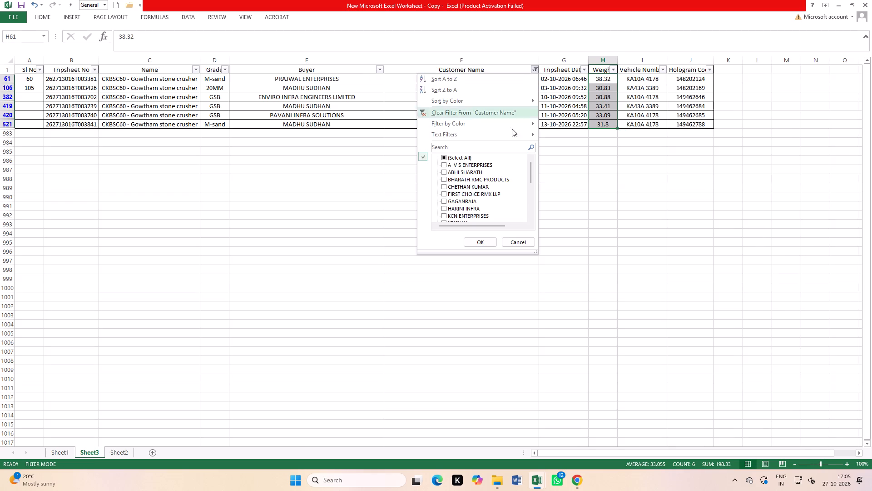
pyautogui.scroll(-2, 456, 189)
pyautogui.click(455, 189)
pyautogui.click(454, 193)
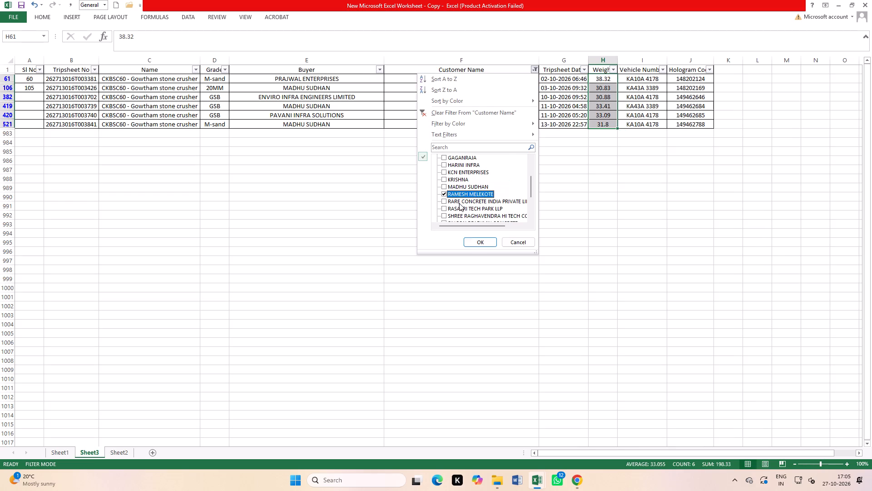
pyautogui.click(473, 244)
pyautogui.click(498, 215)
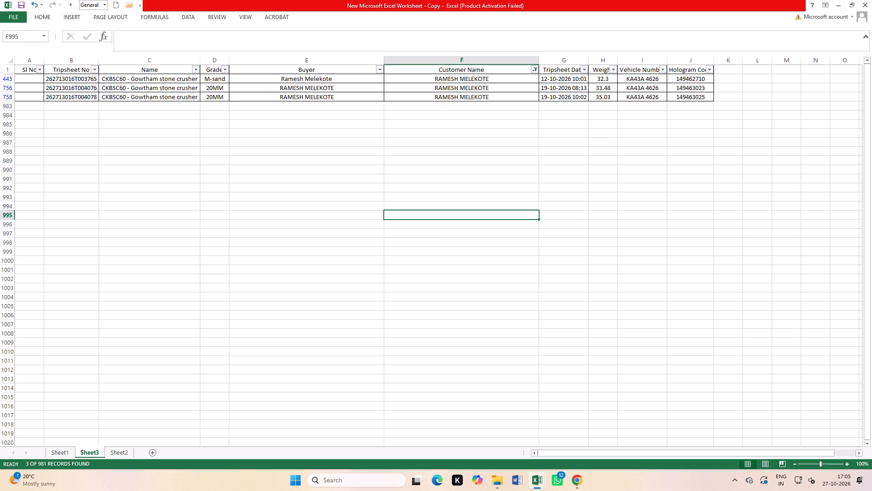
pyautogui.hotkey('ctrl', 'Tab')
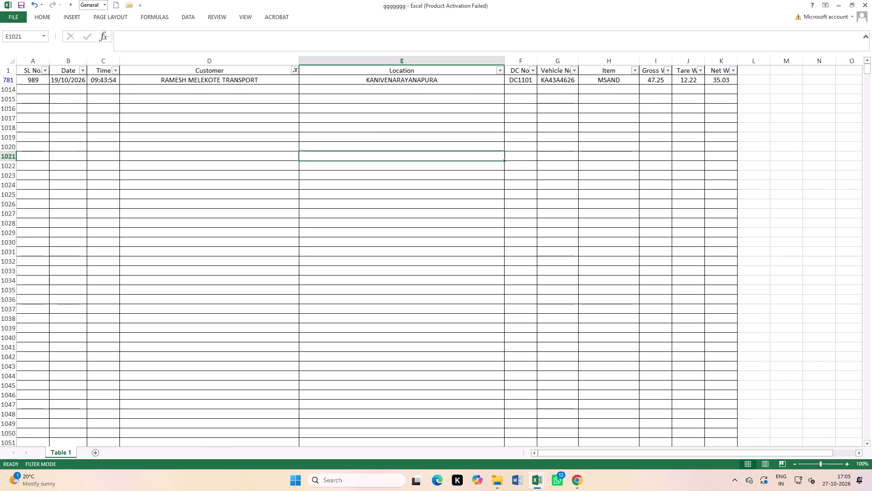
pyautogui.hotkey('ctrl', 'Tab')
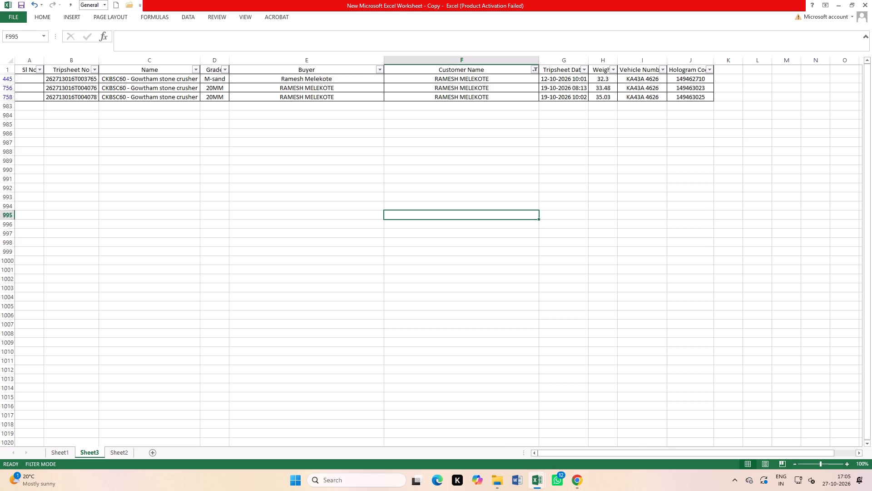
pyautogui.hotkey('ctrl', 'Tab')
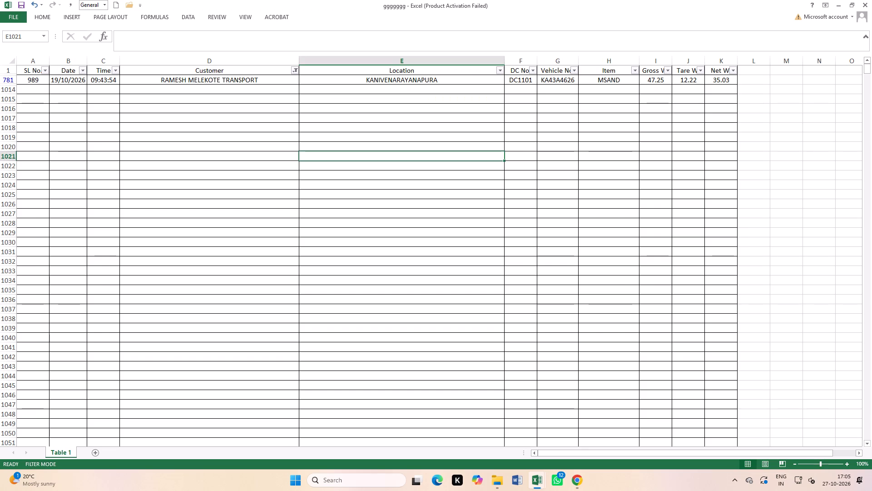
pyautogui.hotkey('ctrl', 'Tab')
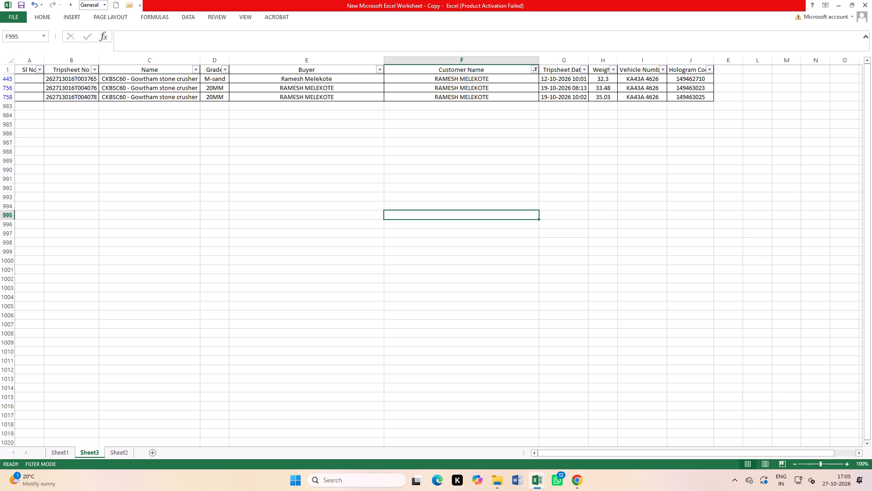
pyautogui.click(493, 82)
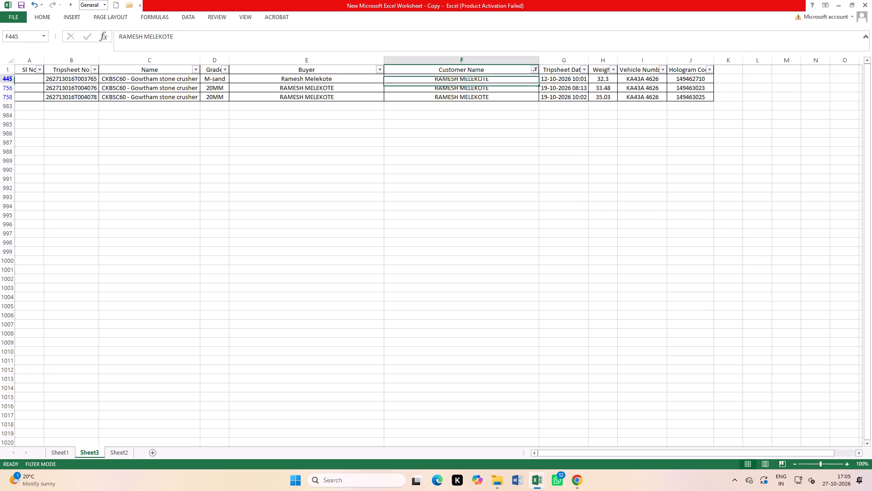
pyautogui.write('SPO')
pyautogui.press('Return')
pyautogui.write('SP')
pyautogui.press('Return')
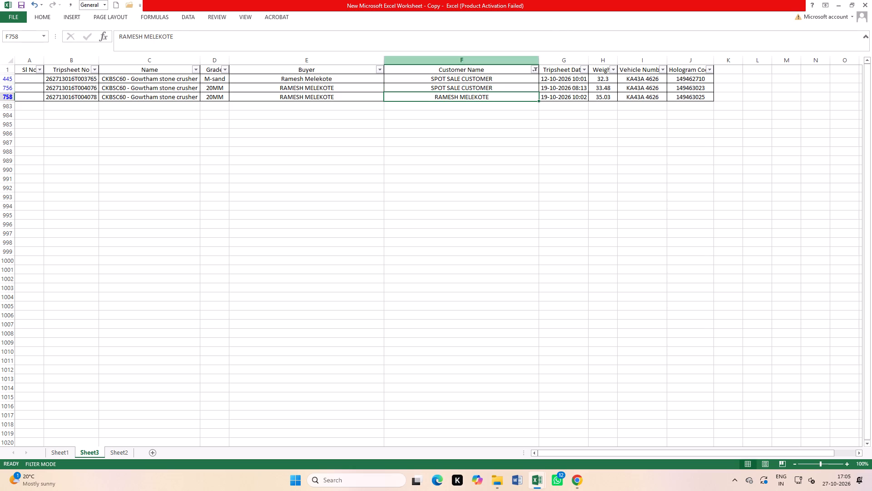
pyautogui.click(390, 185)
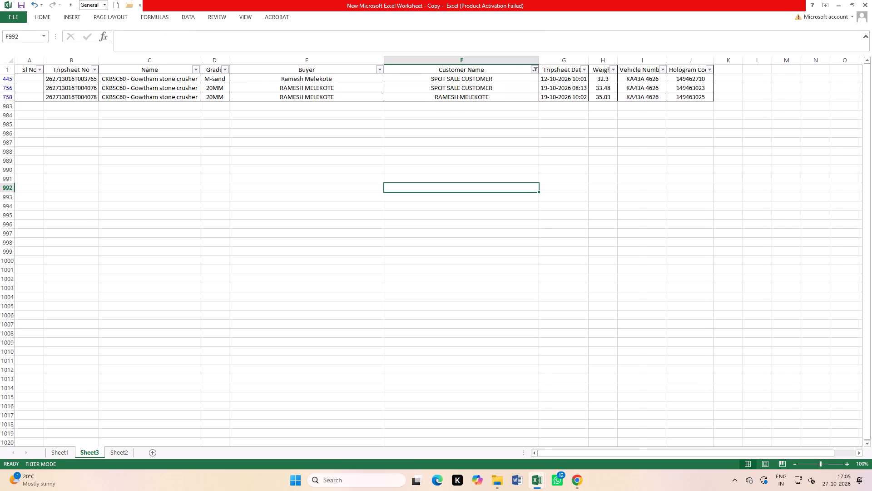
# Change the Customer filter in the ggggggg list from RAMESH MELEKOTE TRANSPORT to only RAMESH NR TRANSPORT.
pyautogui.hotkey('ctrl', 'Tab')
pyautogui.click(455, 130)
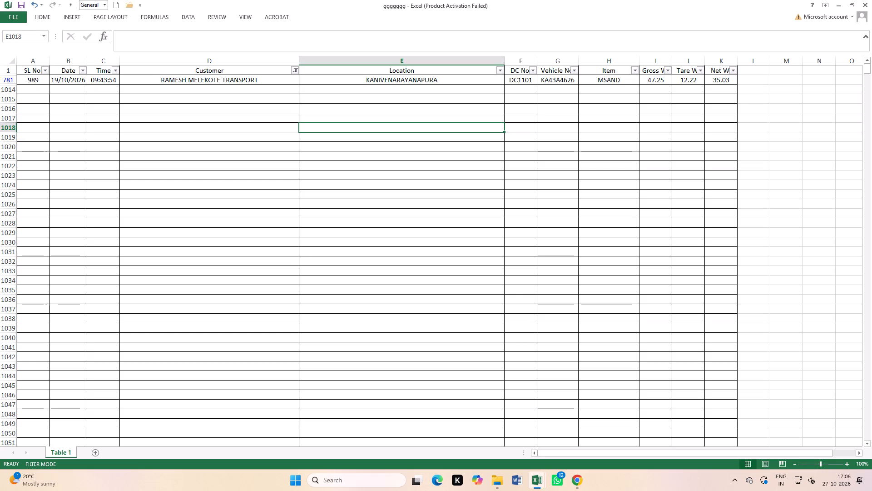
pyautogui.click(302, 157)
pyautogui.click(294, 69)
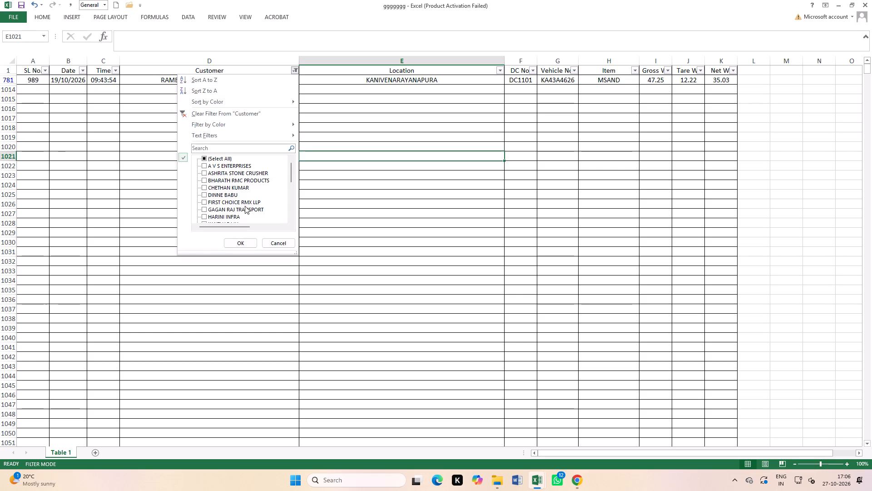
pyautogui.scroll(-3, 235, 214)
pyautogui.click(215, 189)
pyautogui.click(222, 193)
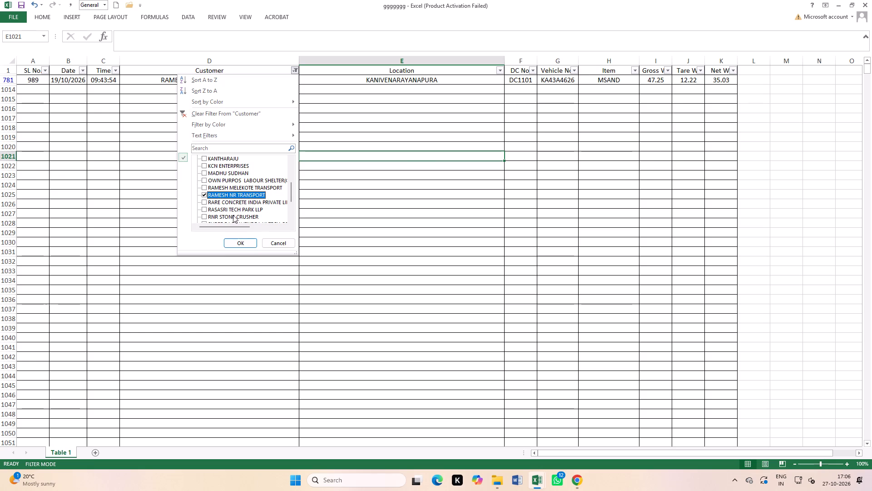
pyautogui.click(238, 239)
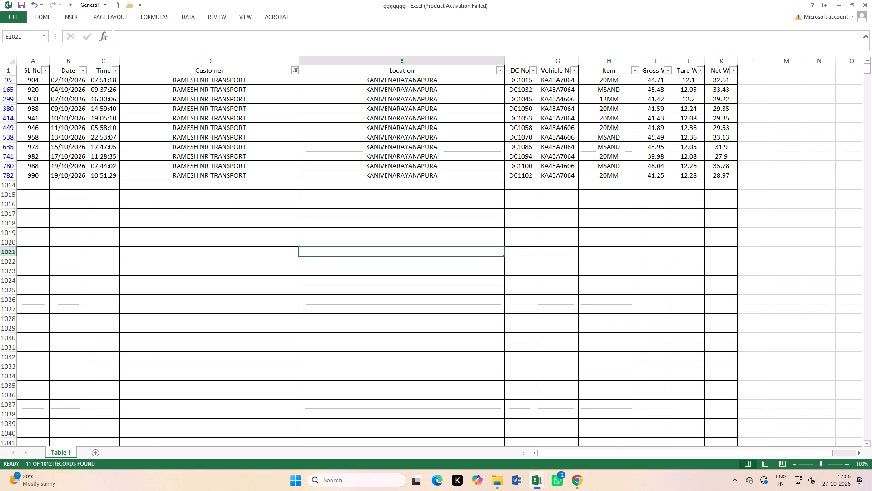
# In the tripsheet workbook, reset the Sheet3 Customer Name filter to include all customers.
pyautogui.hotkey('ctrl', 'Tab')
pyautogui.moveTo(535, 68); pyautogui.dragTo(535, 75)
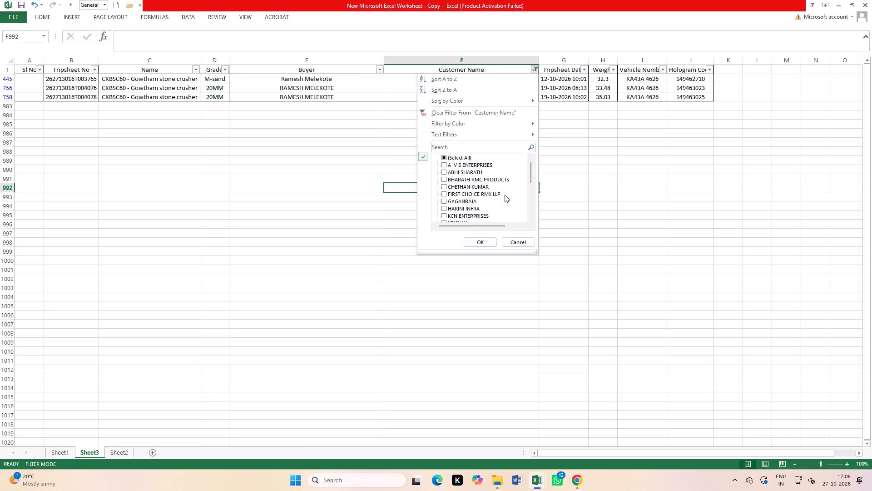
pyautogui.scroll(-4, 470, 197)
pyautogui.scroll(1, 467, 198)
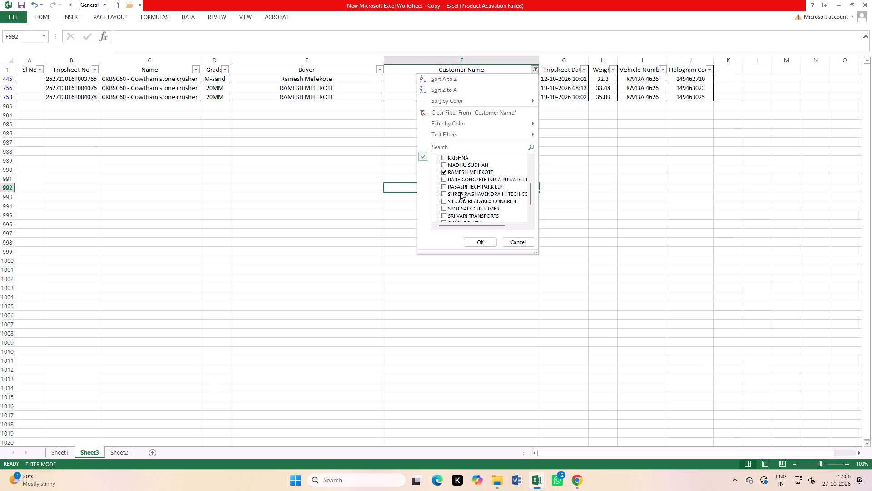
pyautogui.click(460, 173)
pyautogui.scroll(4, 453, 185)
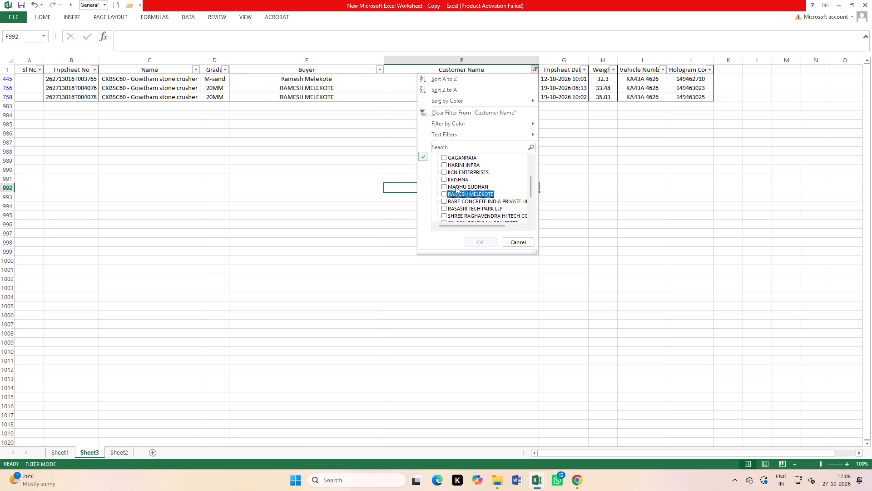
pyautogui.click(461, 158)
pyautogui.click(484, 243)
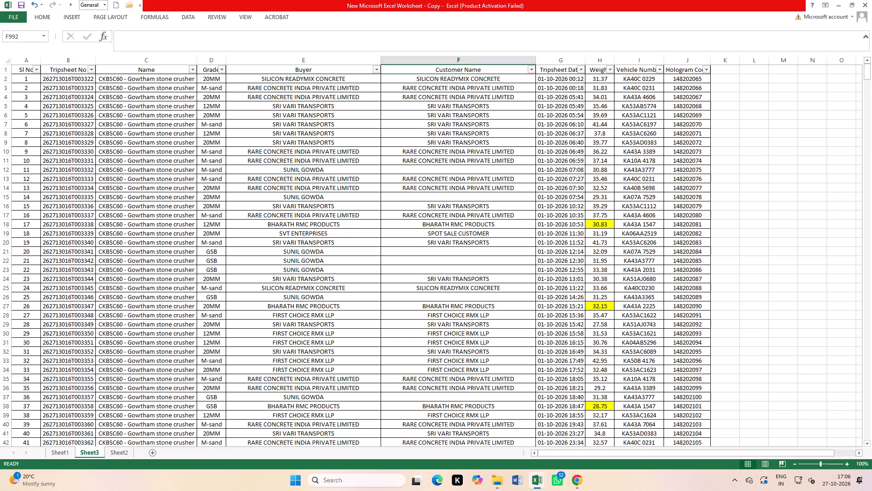
# Filter the Sheet3 Buyer column to N R ENTERPRISES, RAMESH NR TRANSPORT and its shorter variant without TRANSPORT.
pyautogui.click(375, 67)
pyautogui.click(306, 160)
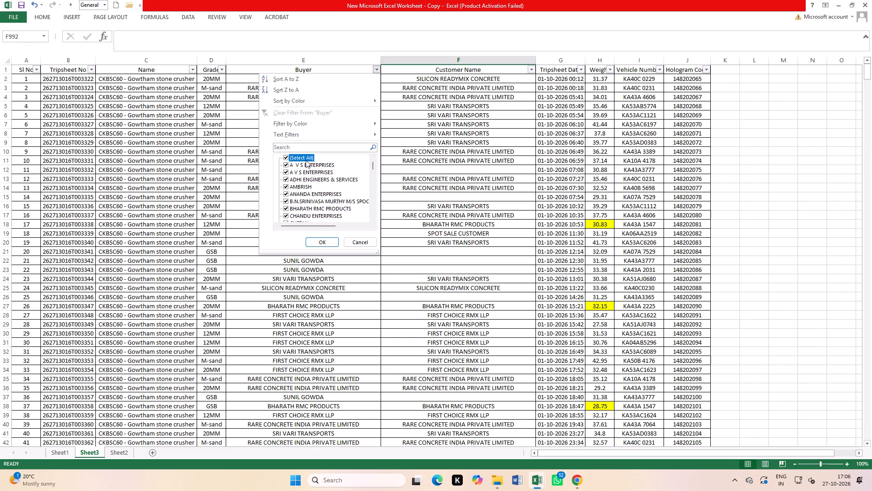
pyautogui.scroll(-4, 303, 199)
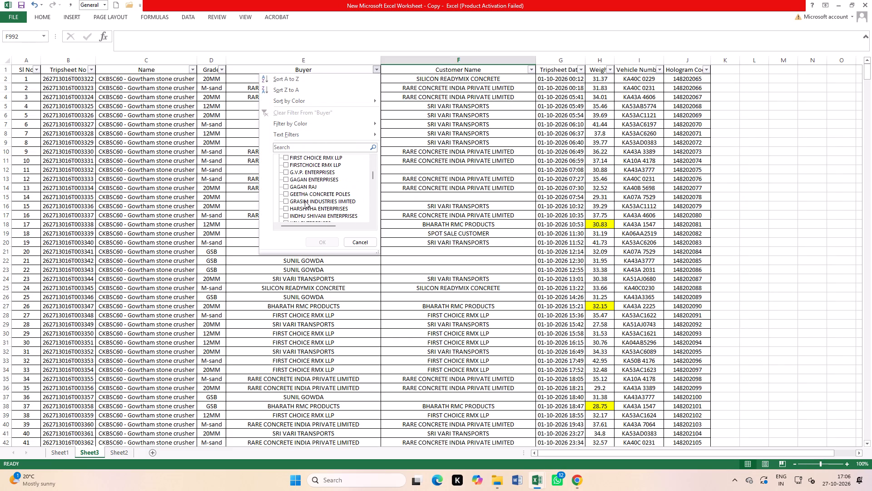
pyautogui.scroll(-4, 315, 209)
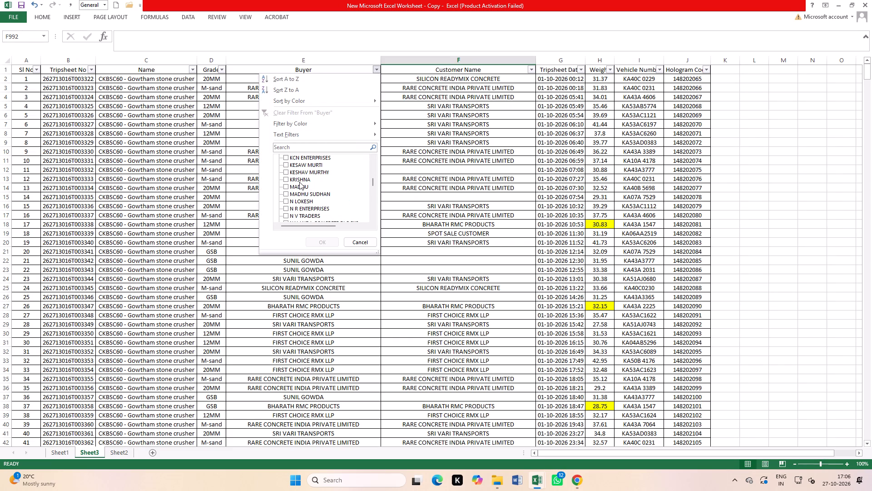
pyautogui.scroll(1, 299, 182)
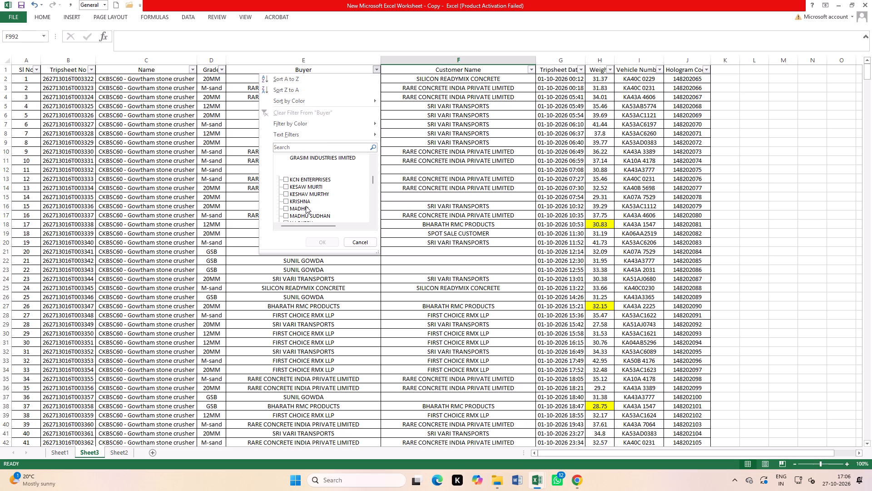
pyautogui.scroll(-1, 306, 206)
pyautogui.click(300, 208)
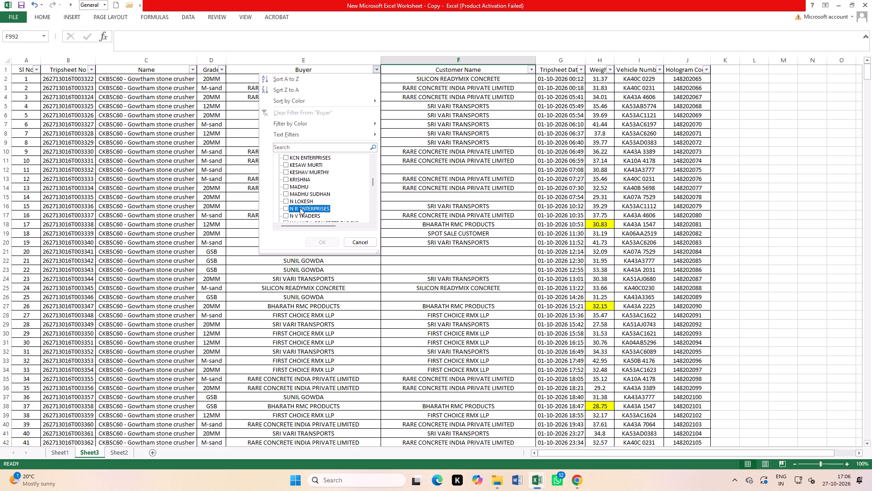
pyautogui.scroll(-2, 313, 207)
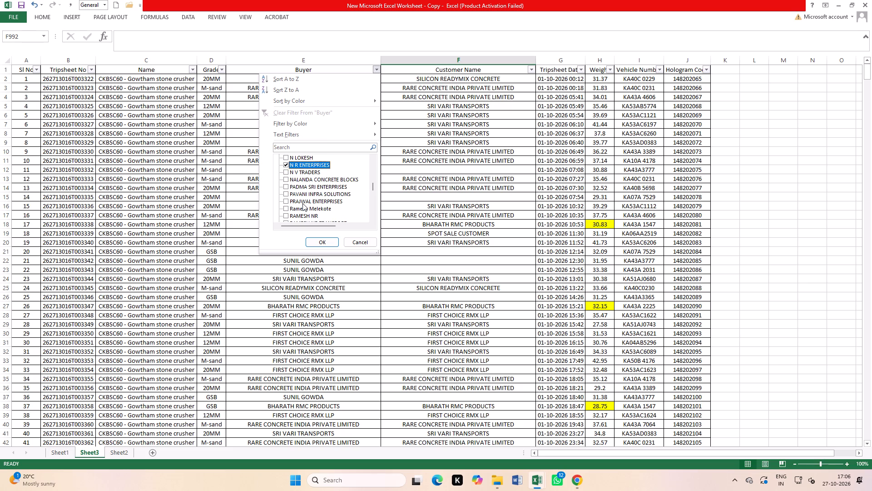
pyautogui.click(312, 215)
pyautogui.scroll(-1, 317, 208)
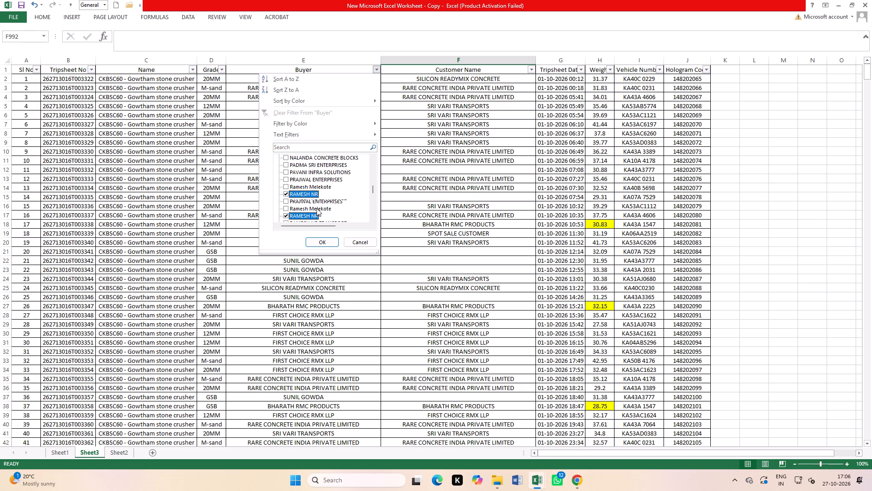
pyautogui.click(319, 202)
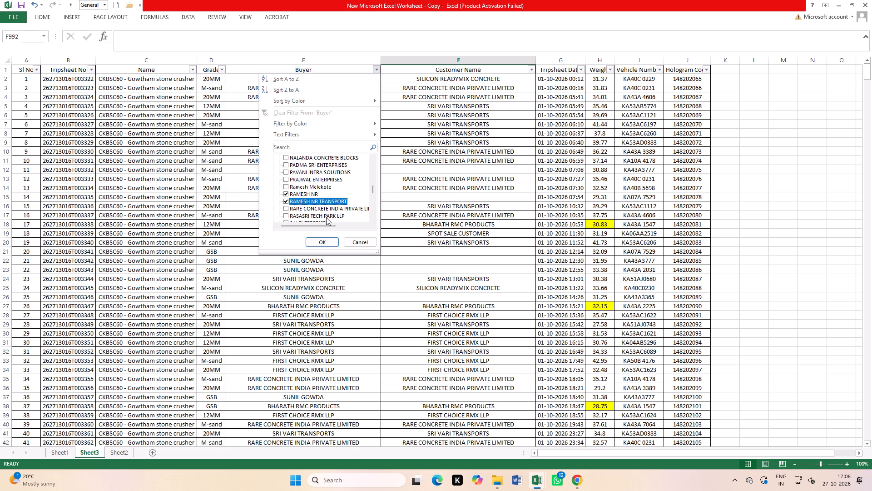
pyautogui.click(320, 239)
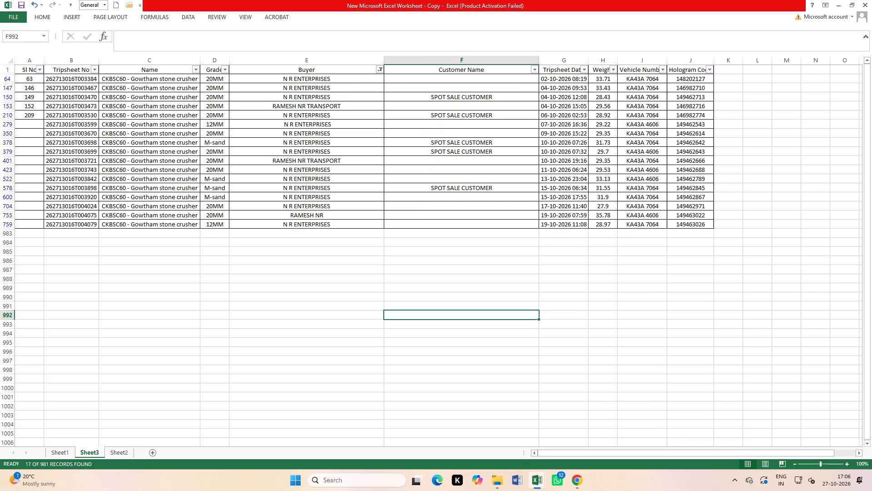
# Exclude SPOT SALE CUSTOMER from the Sheet3 Customer Name filter, keeping only the rows with blank names.
pyautogui.click(489, 217)
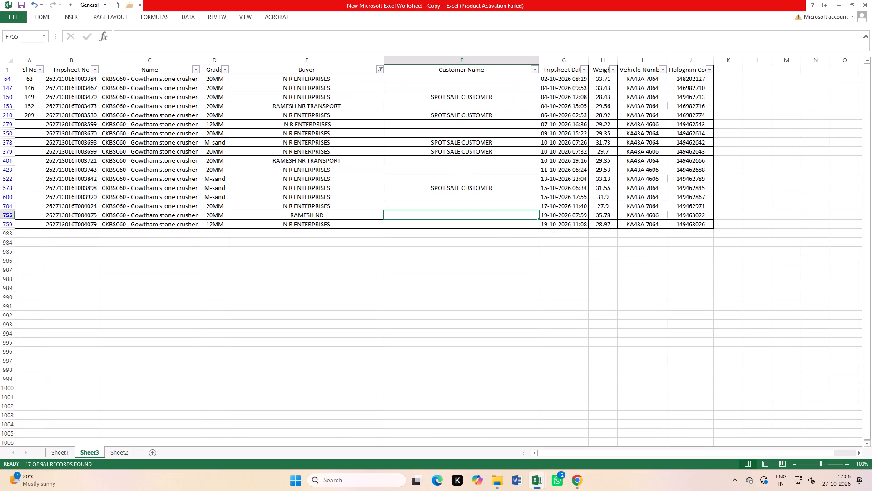
pyautogui.click(535, 71)
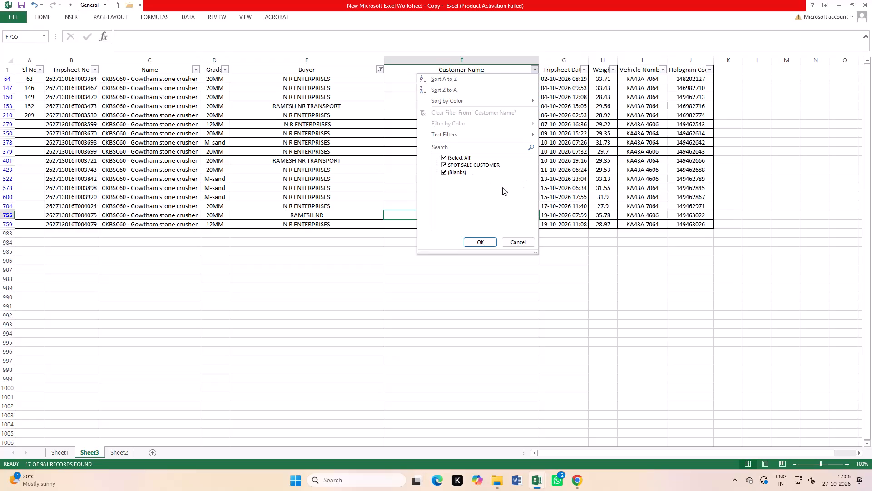
pyautogui.click(456, 167)
pyautogui.click(480, 241)
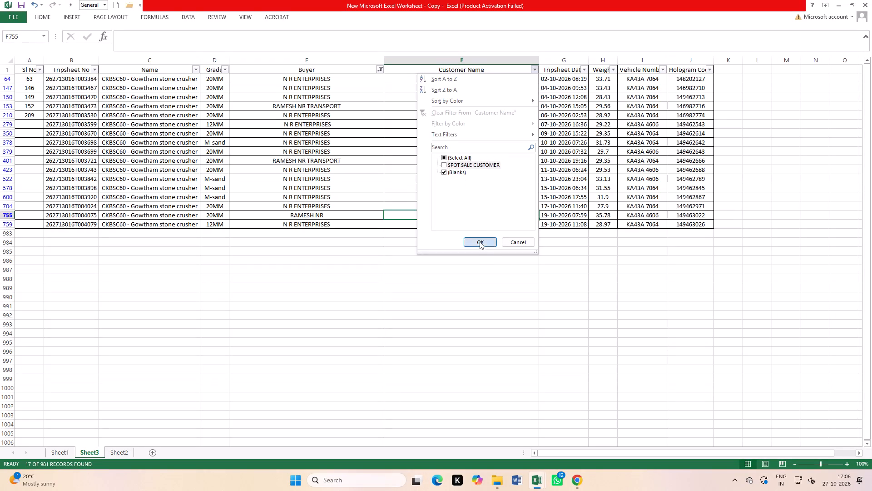
pyautogui.click(510, 266)
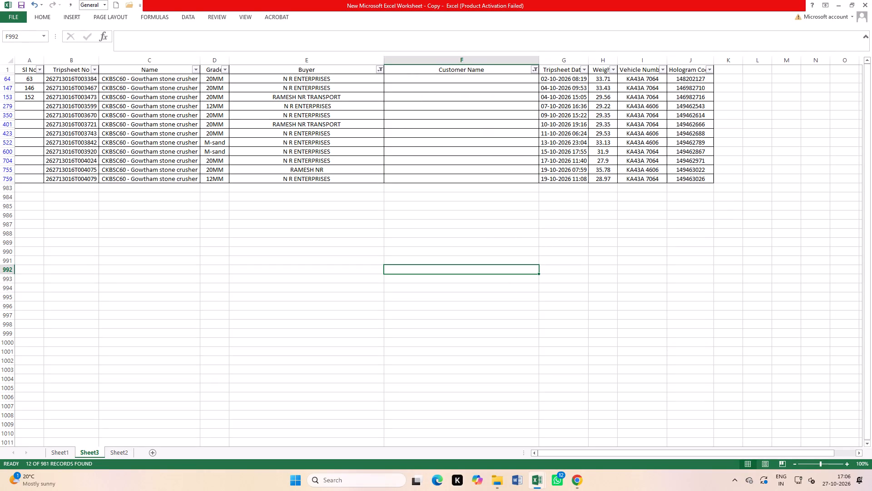
# Compare the Sheet3 Weight column for the filtered buyers with the Net Weight column for RAMESH NR TRANSPORT in the ggggggg list.
pyautogui.moveTo(604, 79); pyautogui.dragTo(603, 180)
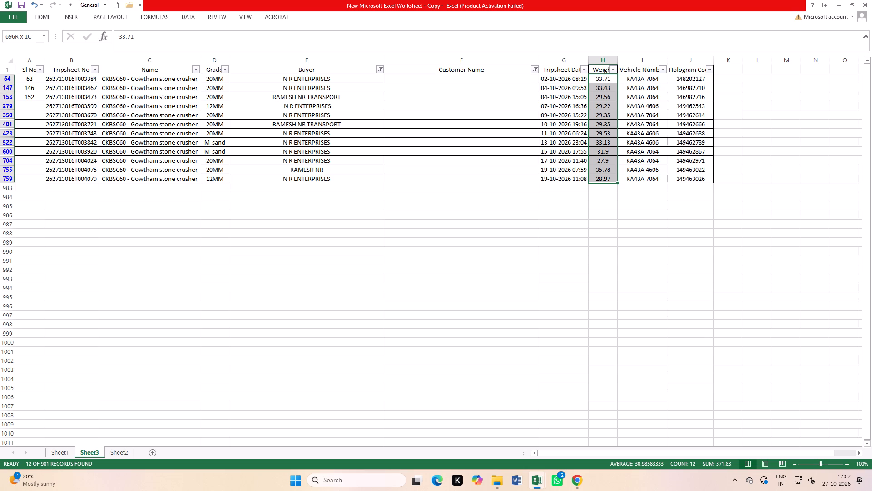
pyautogui.hotkey('ctrl', 'Tab')
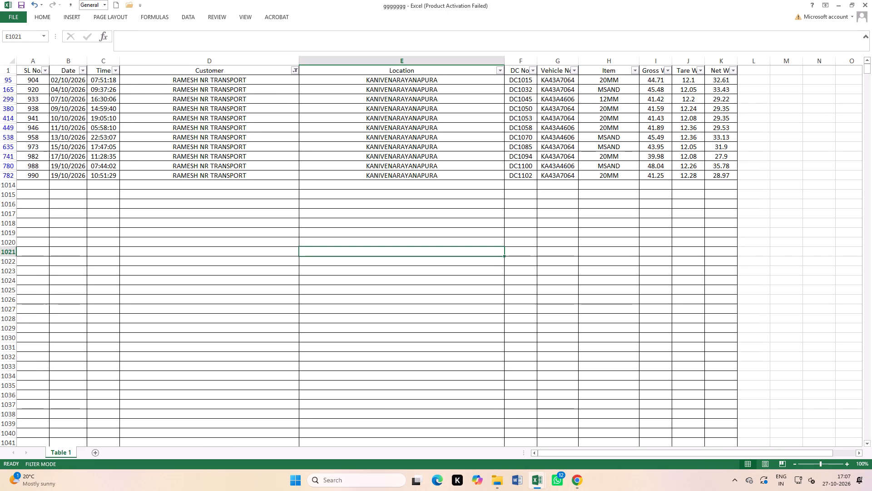
pyautogui.moveTo(720, 80); pyautogui.dragTo(723, 173)
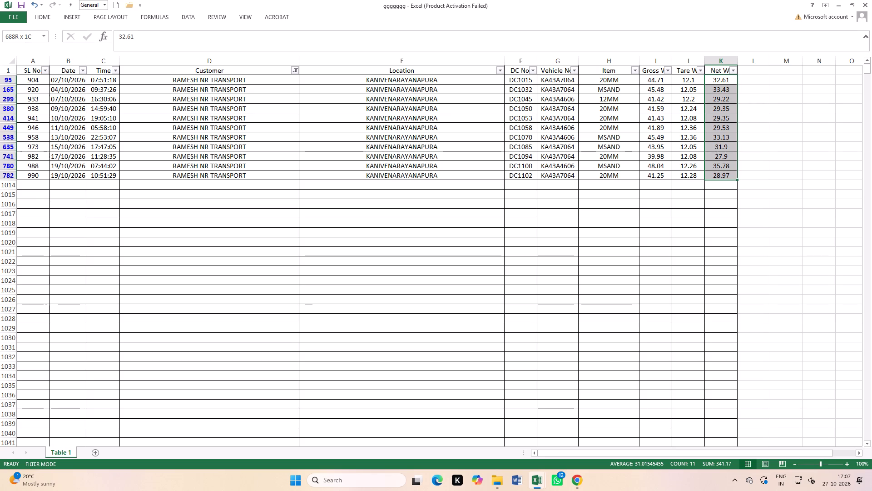
pyautogui.hotkey('ctrl', 'Tab')
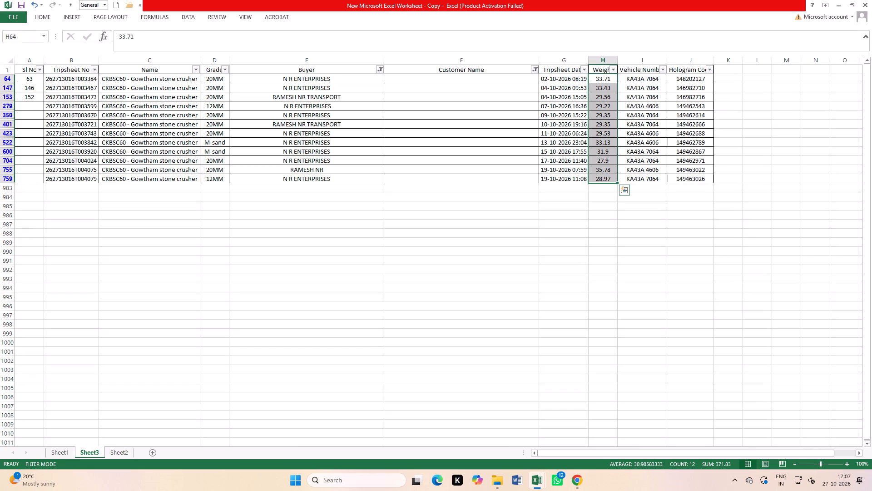
pyautogui.click(645, 124)
pyautogui.click(608, 98)
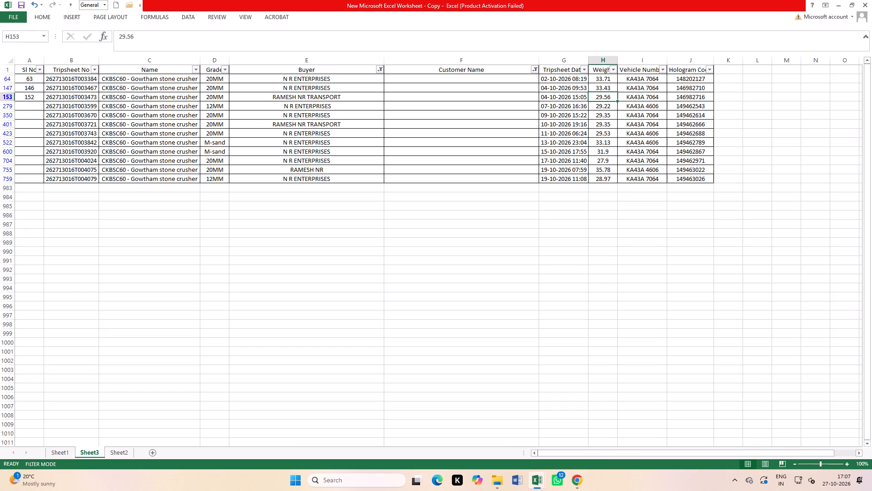
# Highlight the Sheet3 weights 33.71 and 33.43, dated 02-10-2026 and 04-10-2026, with yellow fill.
pyautogui.moveTo(605, 80); pyautogui.dragTo(606, 87)
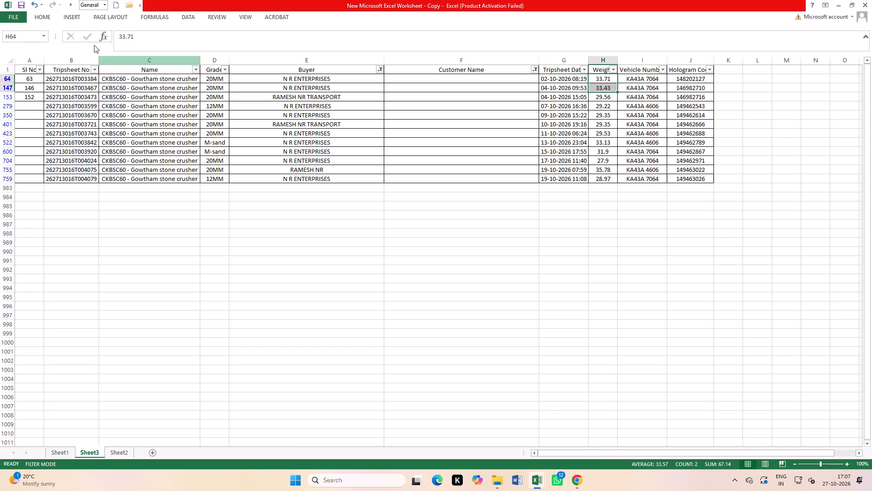
pyautogui.click(45, 15)
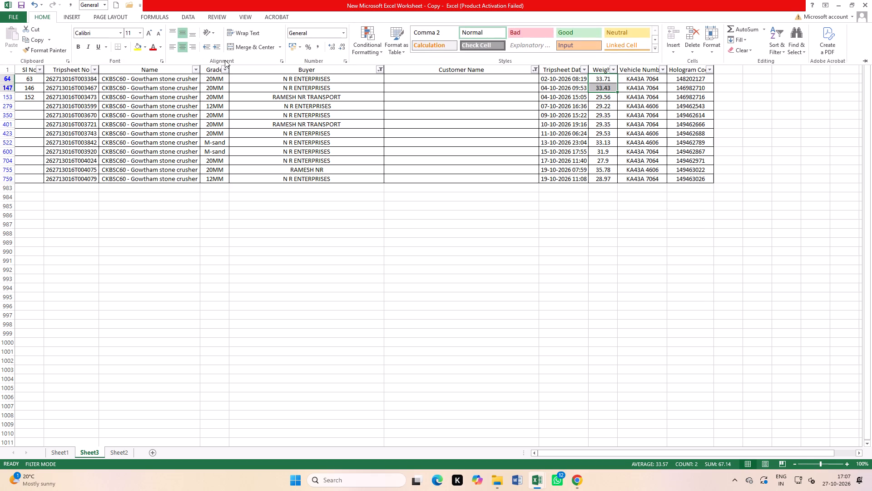
pyautogui.click(138, 49)
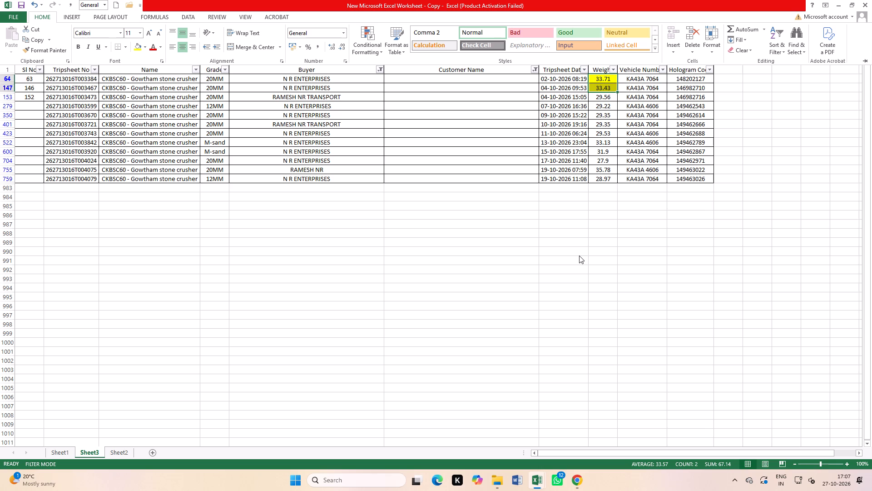
pyautogui.hotkey('ctrl', 'Tab')
pyautogui.scroll(1, 596, 261)
pyautogui.click(538, 329)
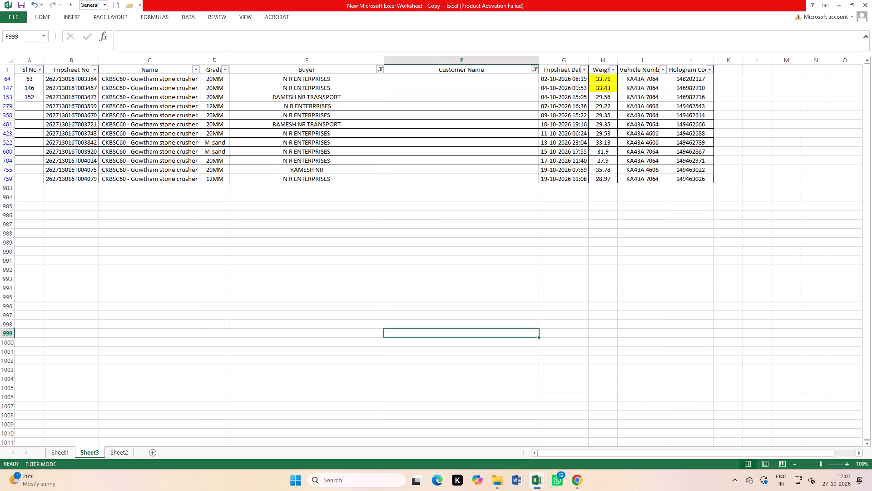
# Check against the ggggggg list and fill the Sheet3 weights 29.22, 29.35 and 29.35, dated 07 to 10-10-2026, yellow.
pyautogui.hotkey('ctrl', 'Tab')
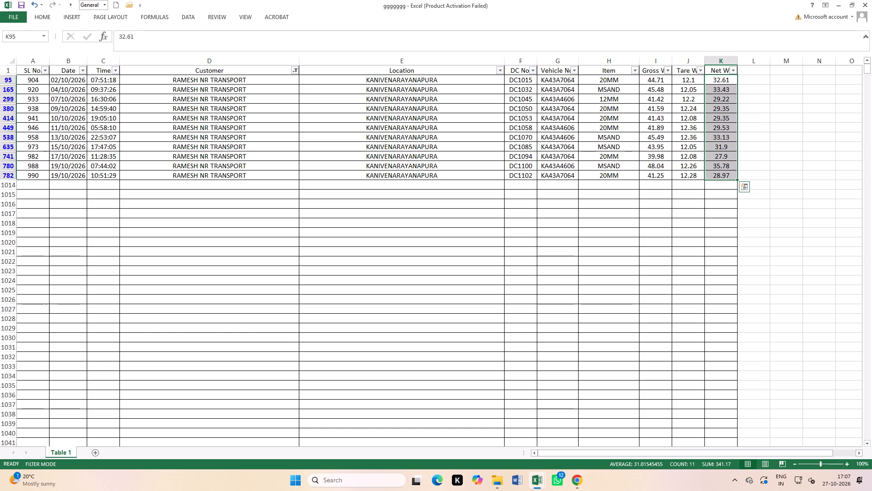
pyautogui.hotkey('ctrl', 'Tab')
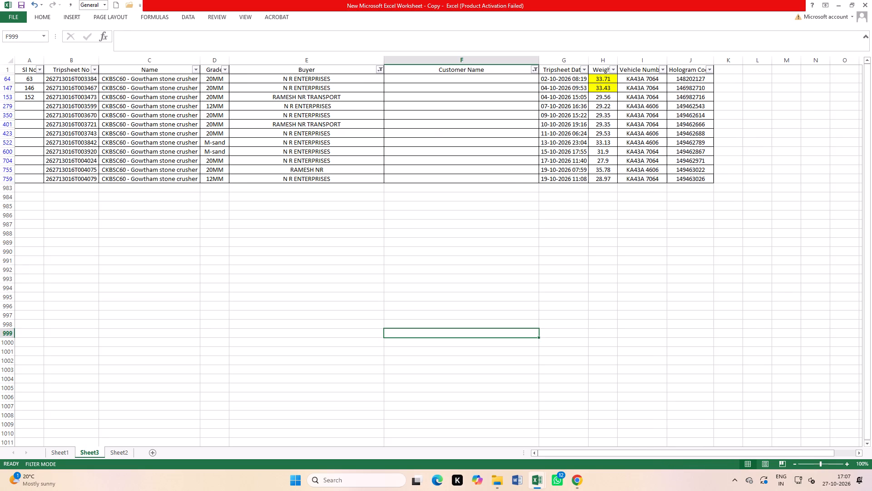
pyautogui.moveTo(610, 105); pyautogui.dragTo(610, 129)
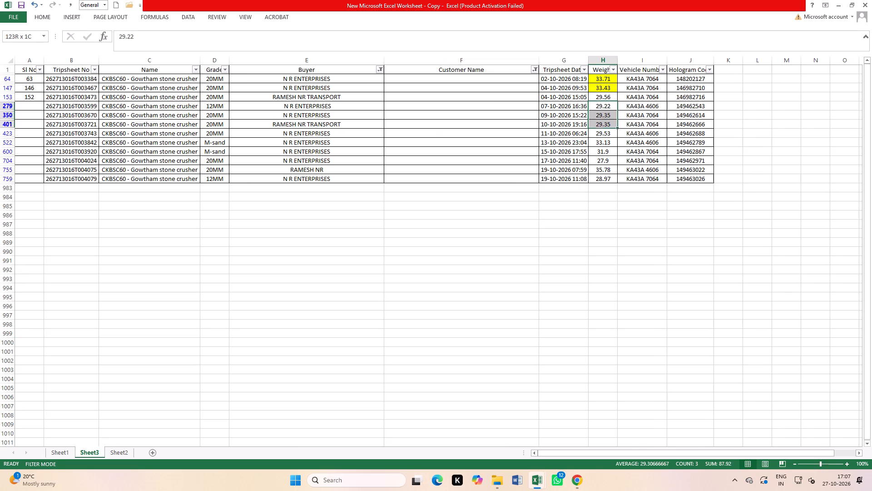
pyautogui.moveTo(610, 129); pyautogui.dragTo(610, 127)
pyautogui.click(48, 21)
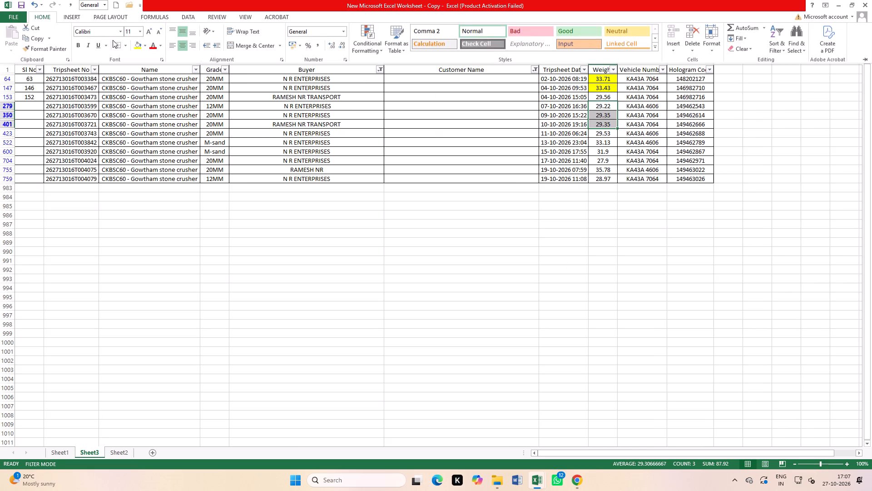
pyautogui.click(139, 46)
pyautogui.keyDown('ctrl'); pyautogui.click(312, 227); pyautogui.keyUp('ctrl')
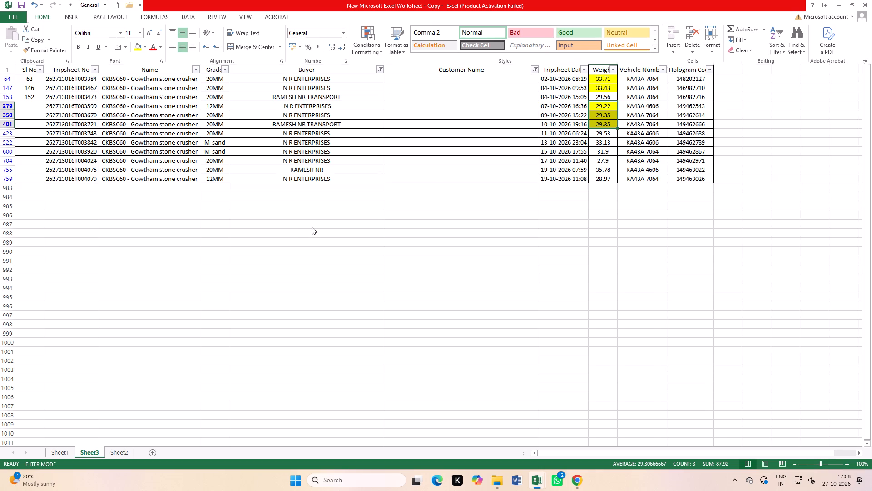
# Check the following ggggggg entries and fill the matching Sheet3 weights 29.53, 33.13 and 31.9 yellow.
pyautogui.hotkey('ctrl', 'Tab')
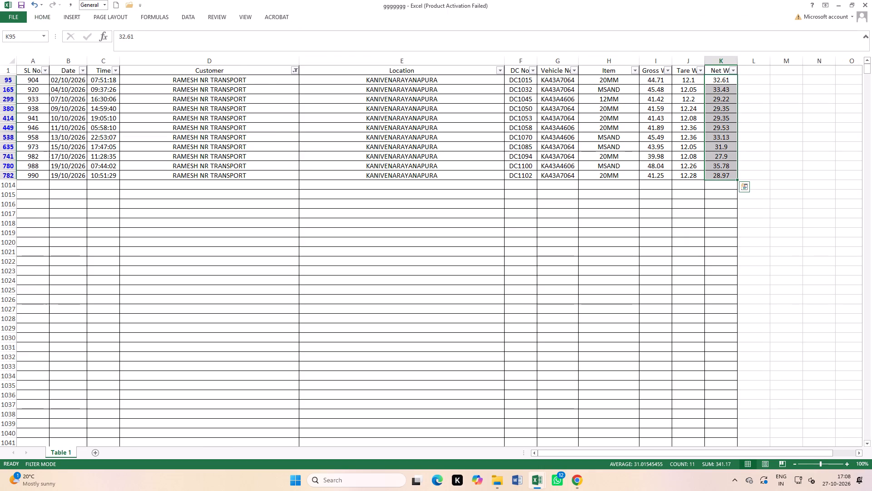
pyautogui.hotkey('ctrl', 'Tab')
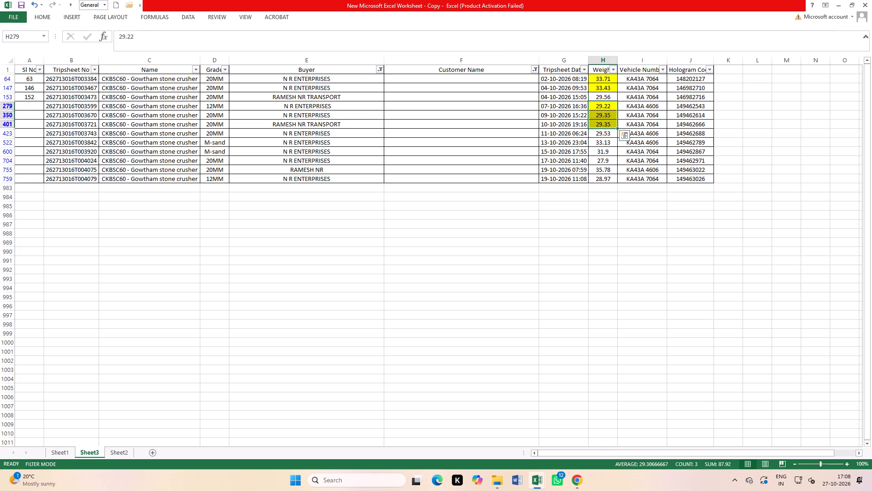
pyautogui.moveTo(607, 137); pyautogui.dragTo(607, 152)
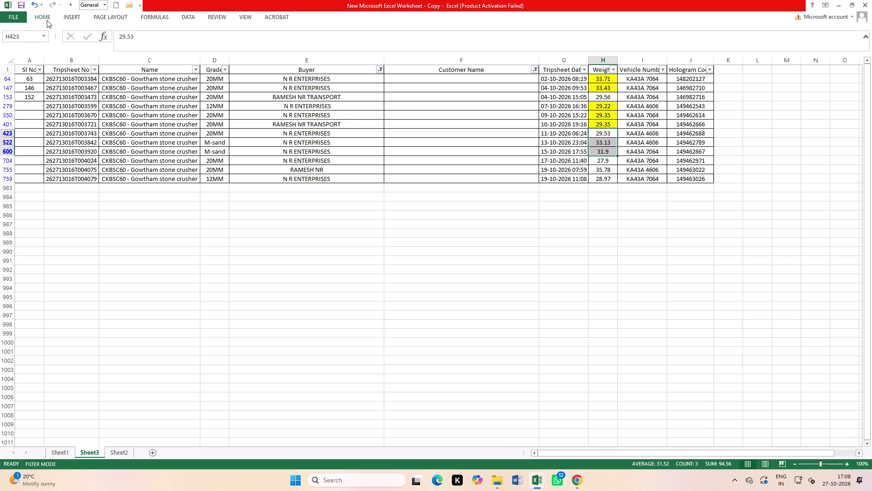
pyautogui.click(47, 20)
pyautogui.click(138, 45)
pyautogui.click(589, 245)
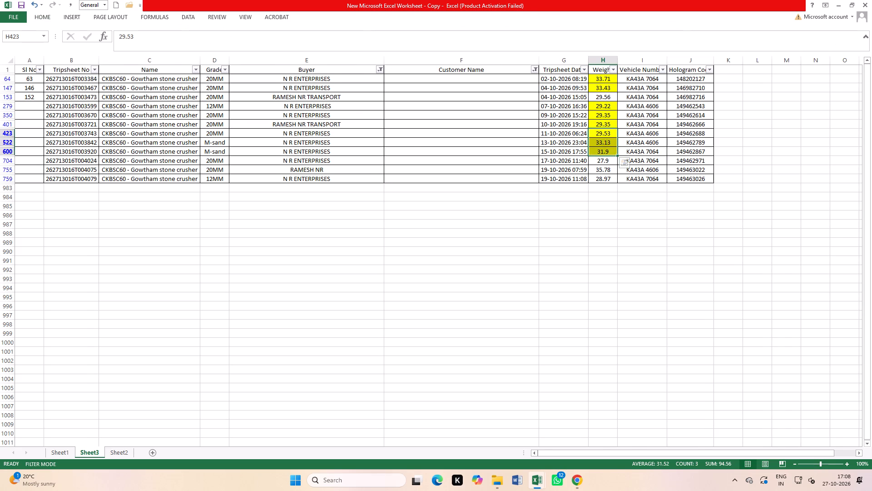
# Check the last ggggggg entries and fill the matching Sheet3 weights 27.9, 35.78 and 28.97 yellow.
pyautogui.hotkey('ctrl', 'Tab')
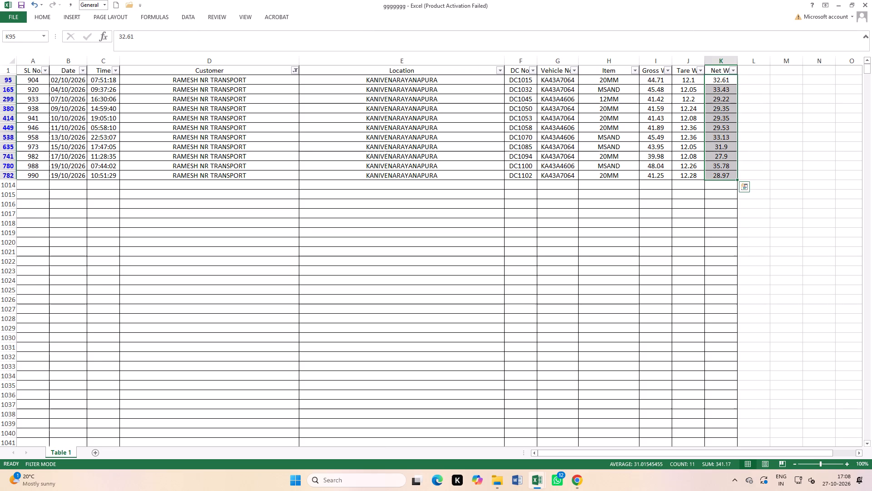
pyautogui.hotkey('ctrl', 'Tab')
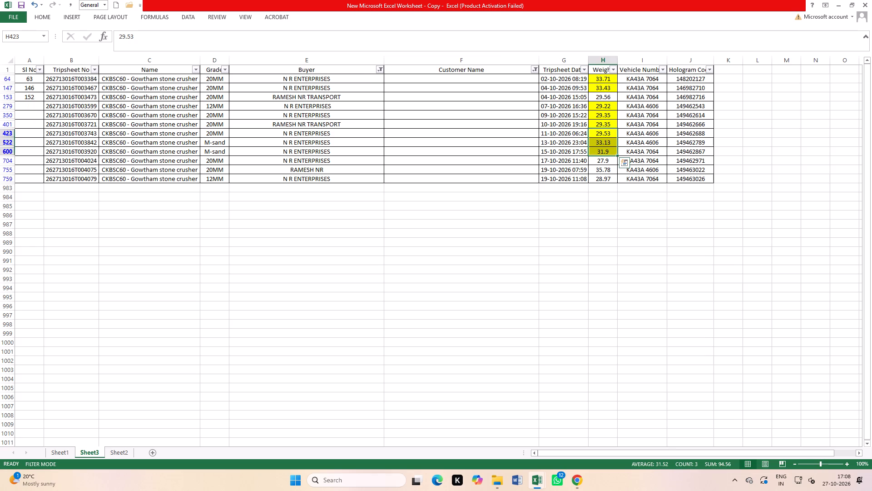
pyautogui.moveTo(602, 161); pyautogui.dragTo(602, 175)
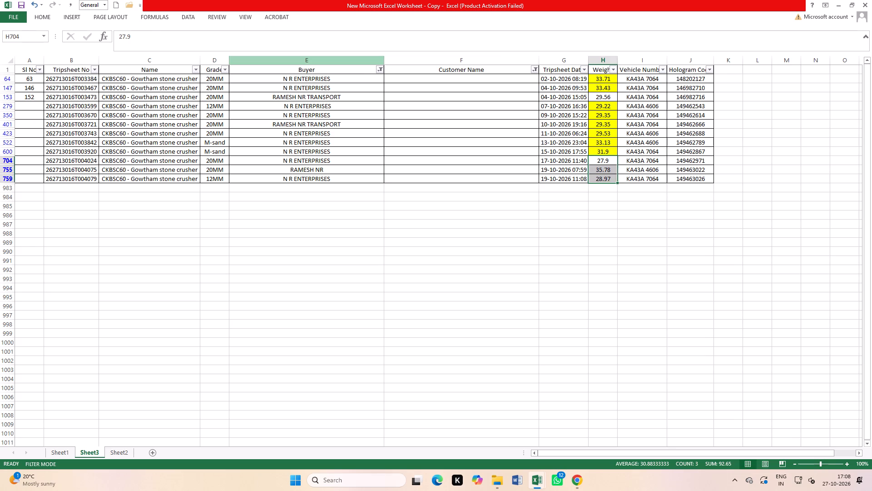
pyautogui.click(46, 18)
pyautogui.click(139, 48)
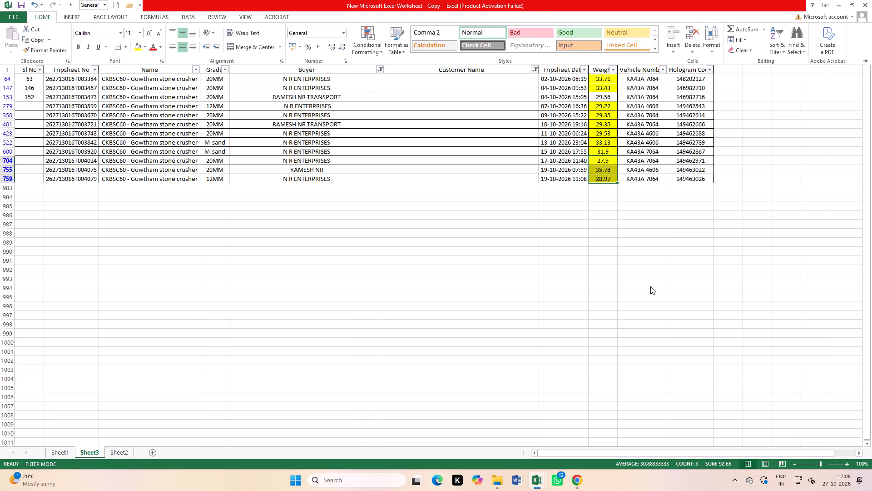
pyautogui.click(650, 286)
pyautogui.click(640, 266)
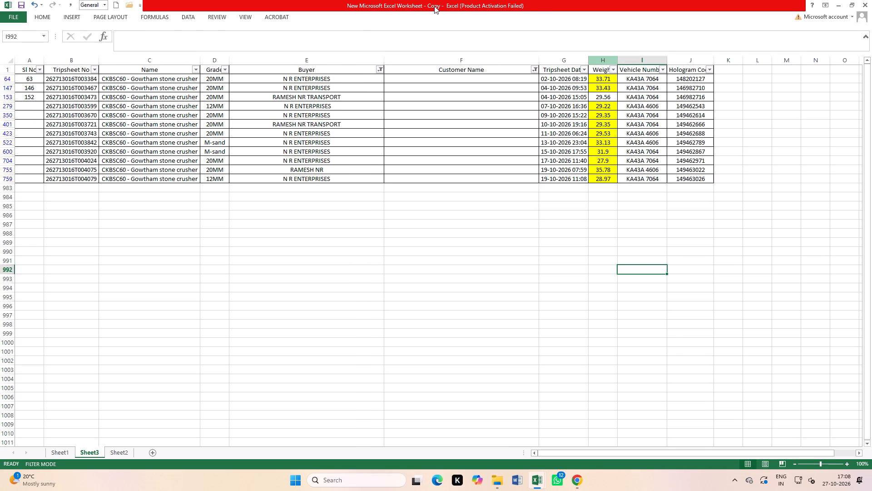
# Recheck the RAMESH NR TRANSPORT deliveries in the ggggggg list against the Sheet3 trips.
pyautogui.hotkey('ctrl', 'Tab')
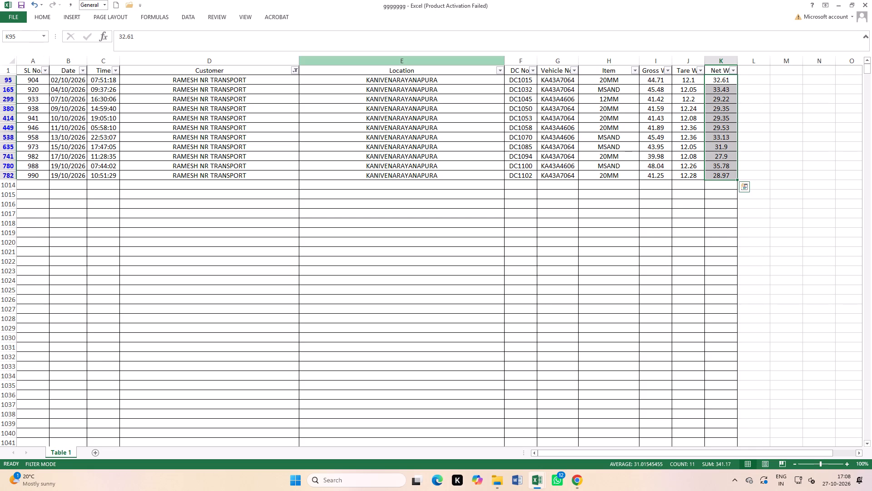
pyautogui.scroll(2, 730, 112)
pyautogui.click(749, 137)
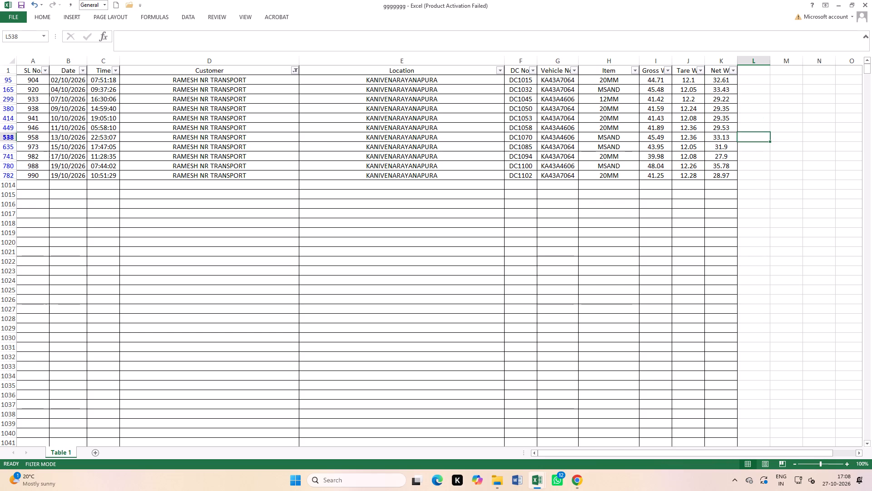
pyautogui.hotkey('ctrl', 'Tab')
# Open the Cash Report Oct-26 workbook from the OCTOBER folder without updating its links, and show the GSC SALE sheet.
pyautogui.click(495, 488)
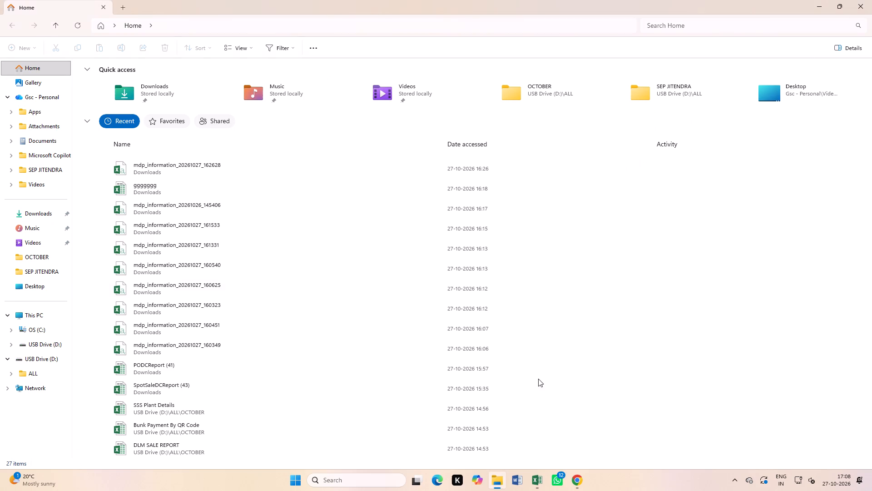
pyautogui.click(33, 252)
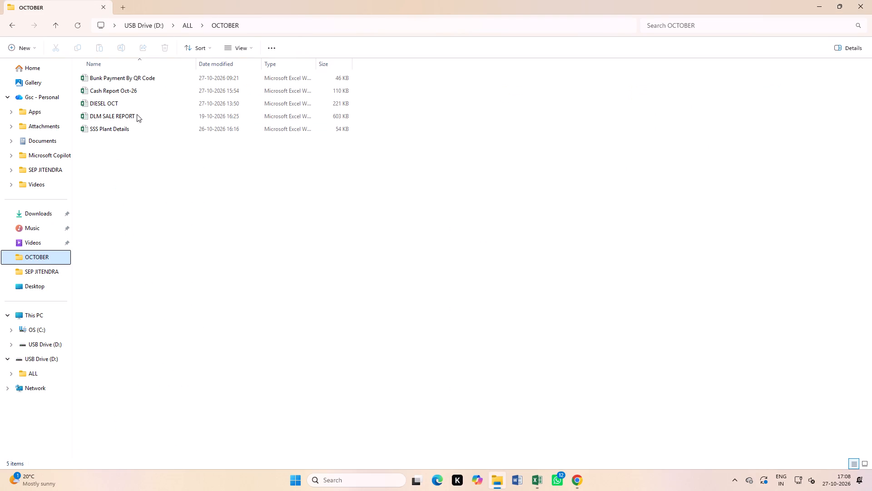
pyautogui.doubleClick(111, 93)
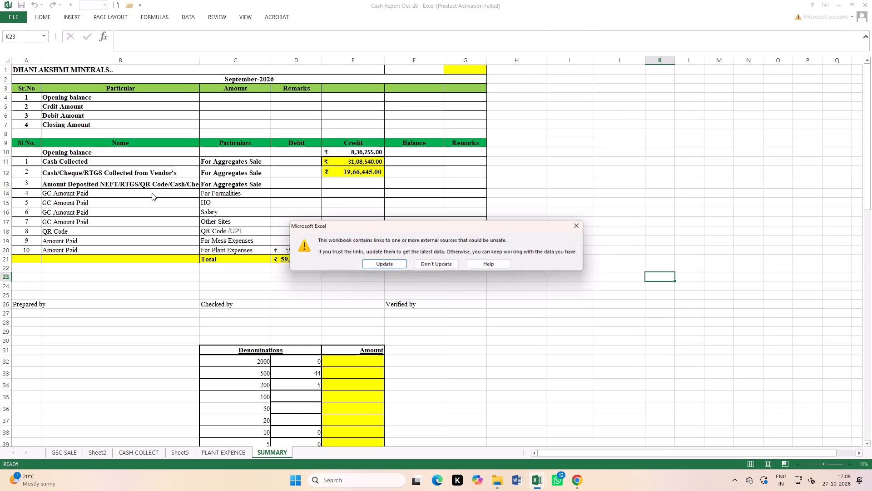
pyautogui.click(583, 227)
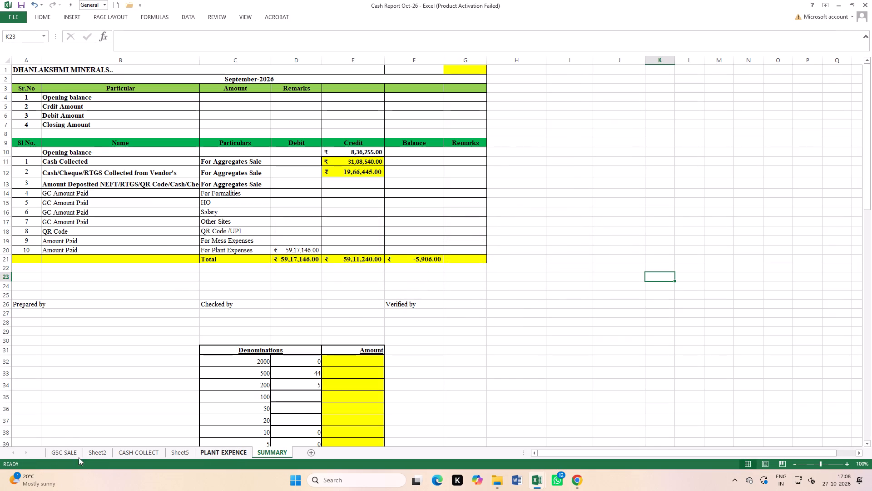
pyautogui.click(57, 446)
pyautogui.click(62, 454)
# Add filters to the header row, row 4, of the GSC SALE sheet.
pyautogui.scroll(2, 168, 220)
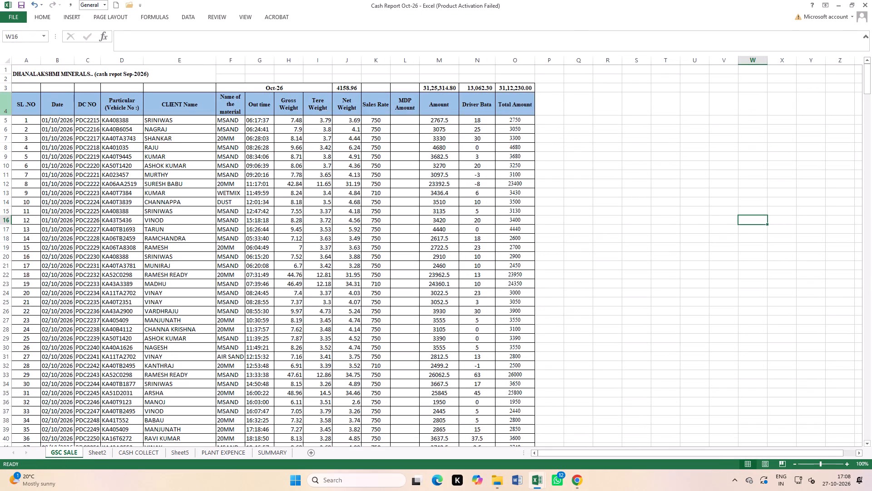
pyautogui.click(3, 103)
pyautogui.click(185, 20)
pyautogui.click(235, 31)
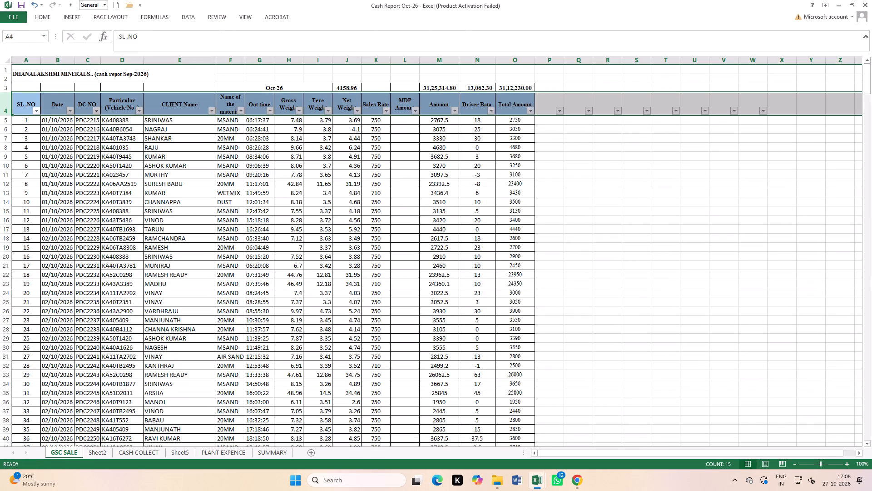
pyautogui.click(234, 209)
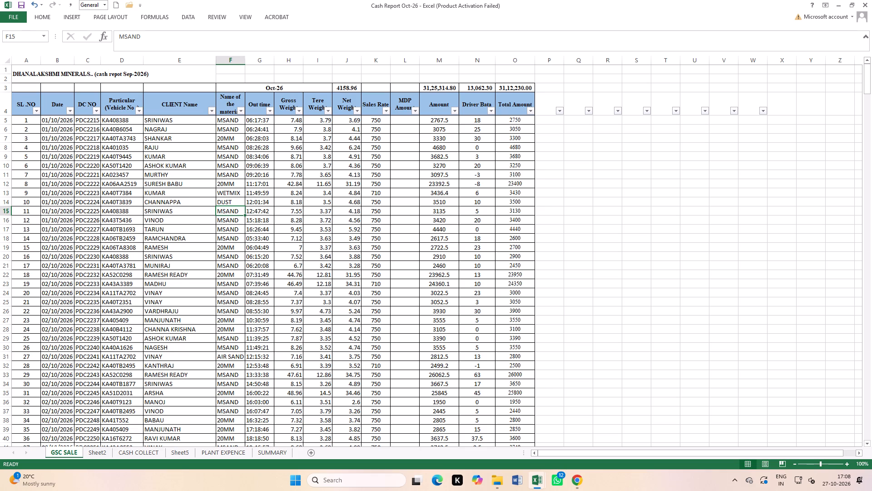
# Filter the vehicle number column of the GSC SALE sheet for 4606 and check the matching sales.
pyautogui.click(137, 112)
pyautogui.click(90, 185)
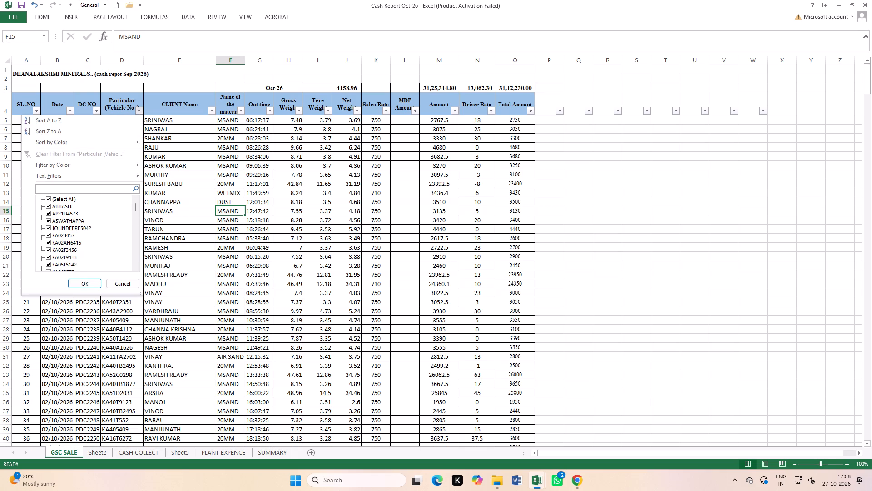
pyautogui.click(62, 200)
pyautogui.scroll(-3, 70, 239)
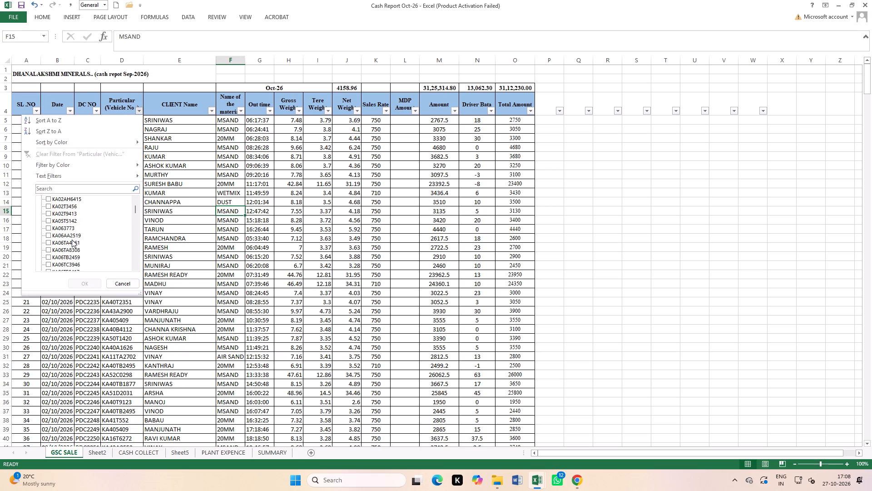
pyautogui.scroll(-12, 72, 240)
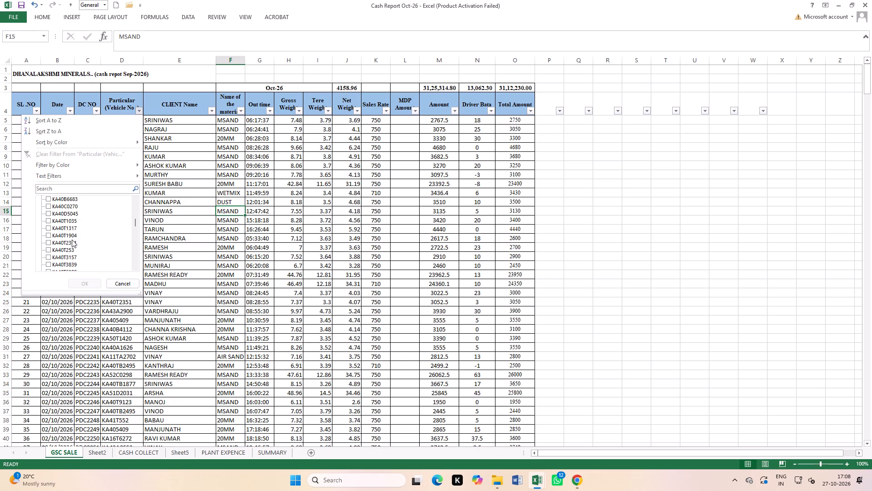
pyautogui.scroll(-11, 74, 251)
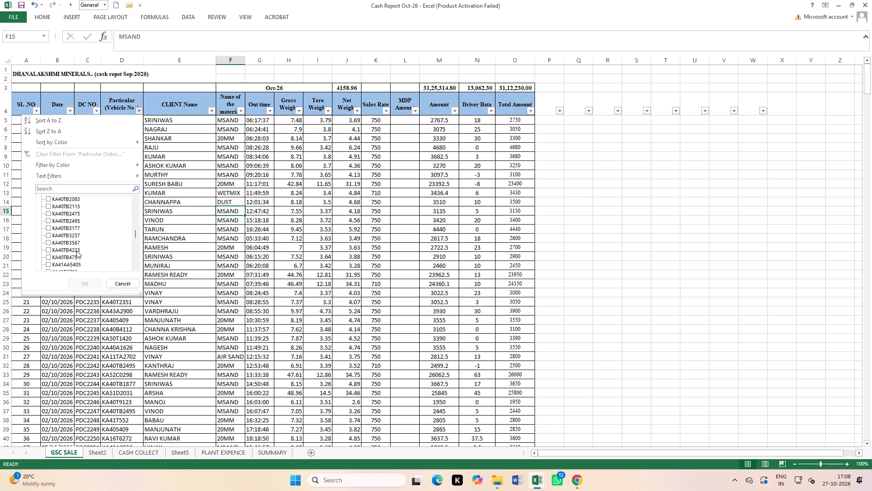
pyautogui.scroll(-20, 77, 251)
pyautogui.scroll(-8, 77, 251)
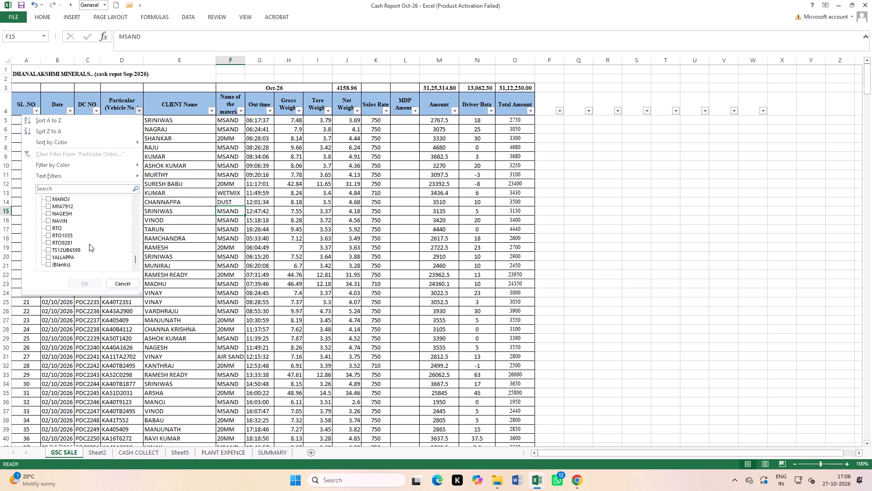
pyautogui.scroll(4, 89, 238)
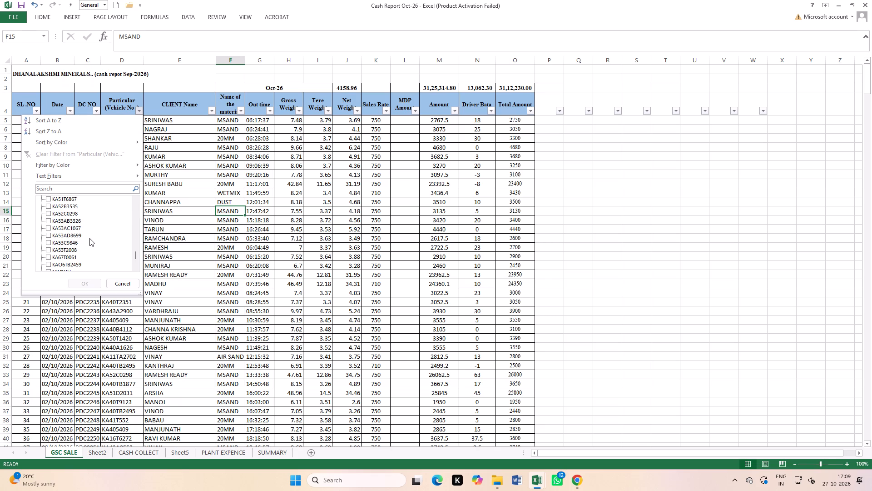
pyautogui.scroll(2, 89, 238)
pyautogui.click(91, 185)
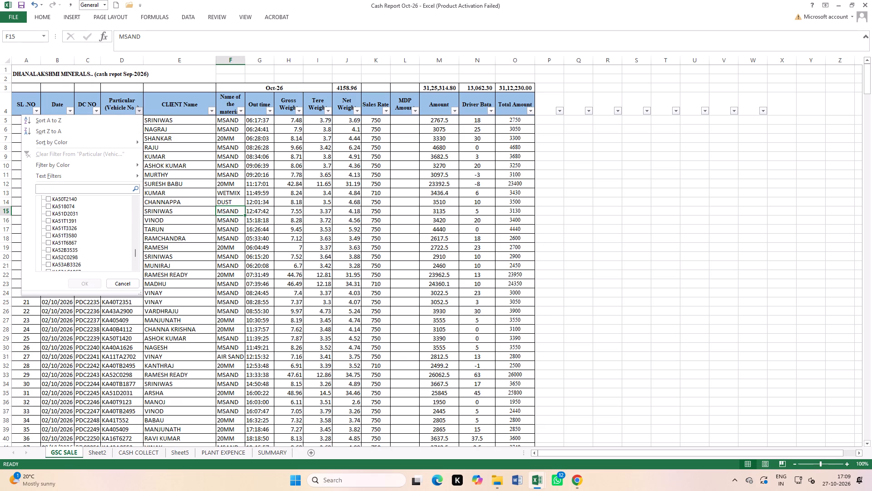
pyautogui.write('4606')
pyautogui.click(85, 282)
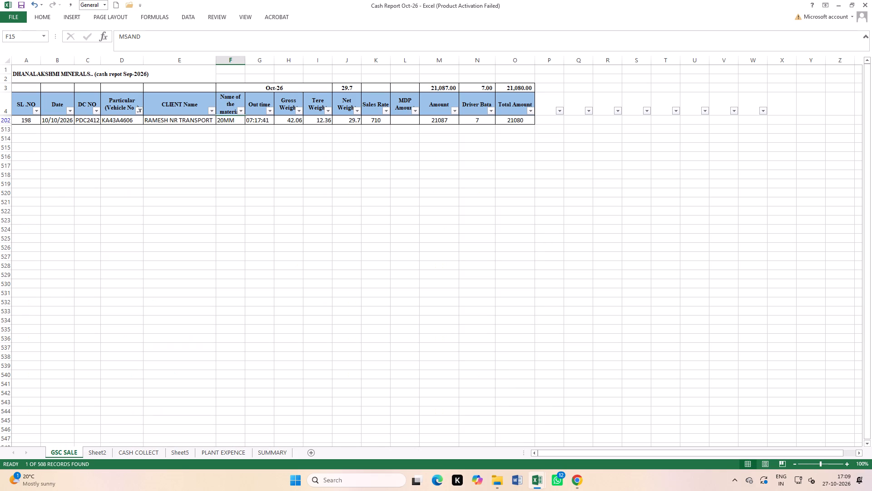
pyautogui.scroll(3, 313, 270)
# Filter the GSC SALE vehicle numbers for 7064 instead and examine the net weights of the matching sales.
pyautogui.click(139, 108)
pyautogui.click(85, 192)
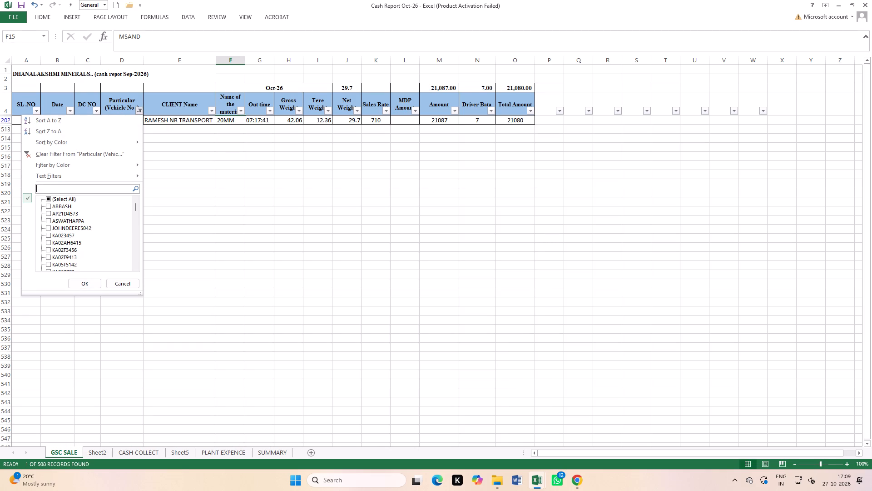
pyautogui.write('7064')
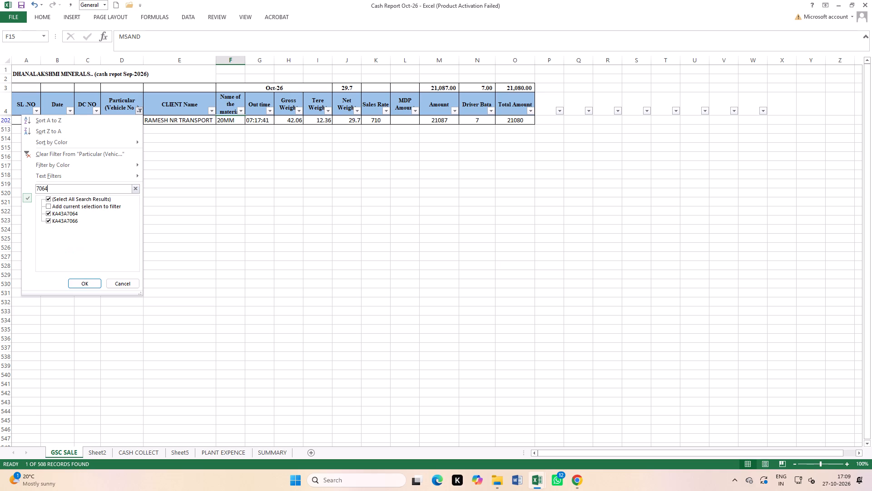
pyautogui.click(90, 287)
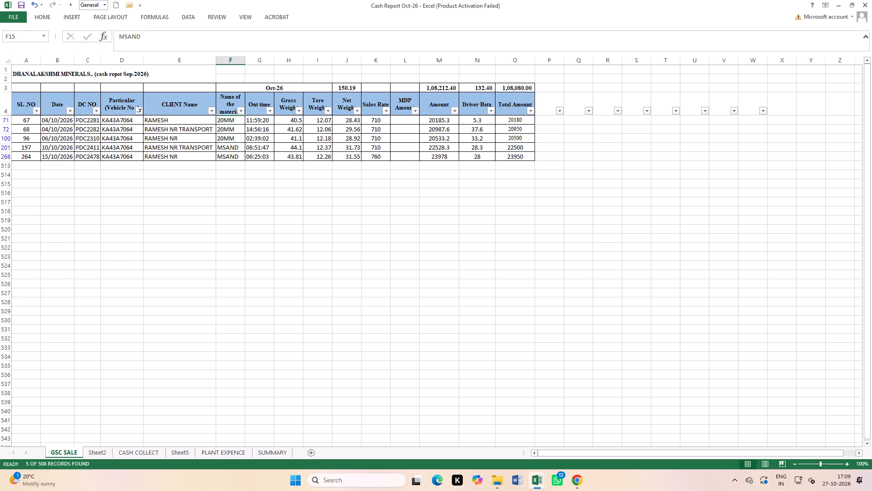
pyautogui.click(435, 271)
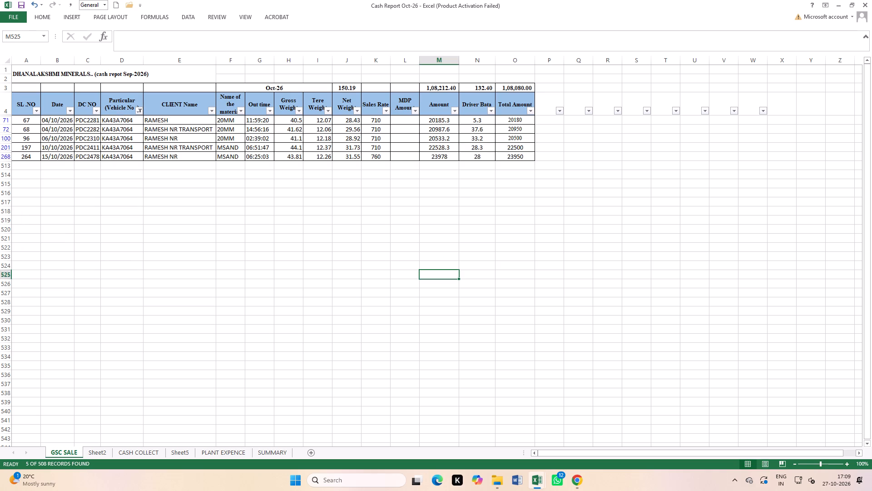
pyautogui.moveTo(350, 122); pyautogui.dragTo(355, 156)
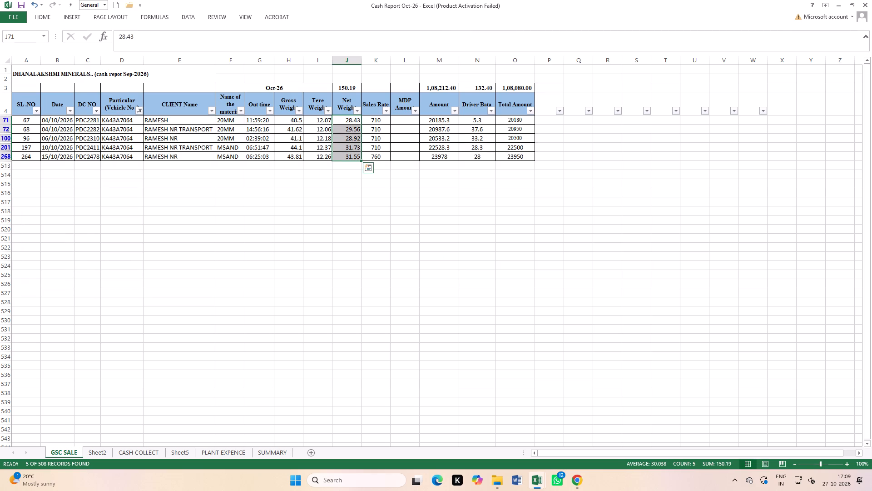
# In Sheet3 of the tripsheet workbook, enter SPOT SALE CUSTOMER as the customer name for the 29.56 weight trip in row 153.
pyautogui.hotkey('ctrl', 'Tab')
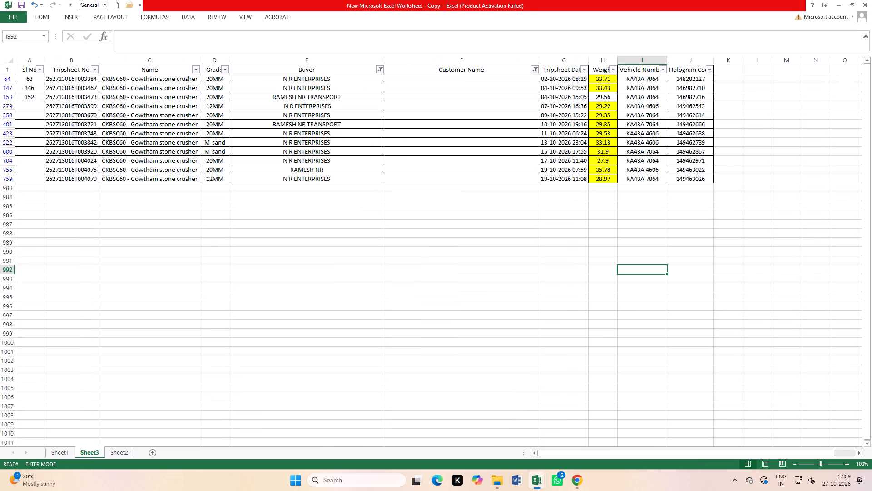
pyautogui.click(481, 98)
pyautogui.write('SP')
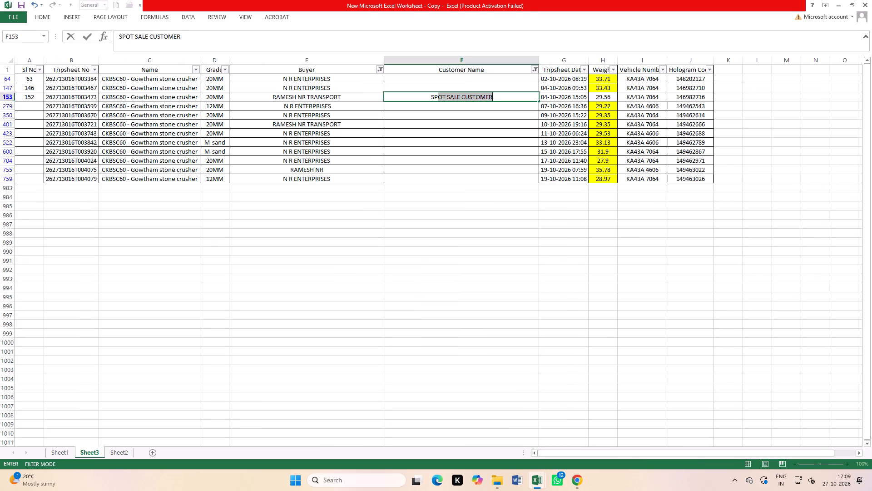
pyautogui.click(505, 198)
# Filter Sheet3's Customer Name to SPOT SALE CUSTOMER and compare its weights with the filtered GSC SALE net weights.
pyautogui.click(536, 69)
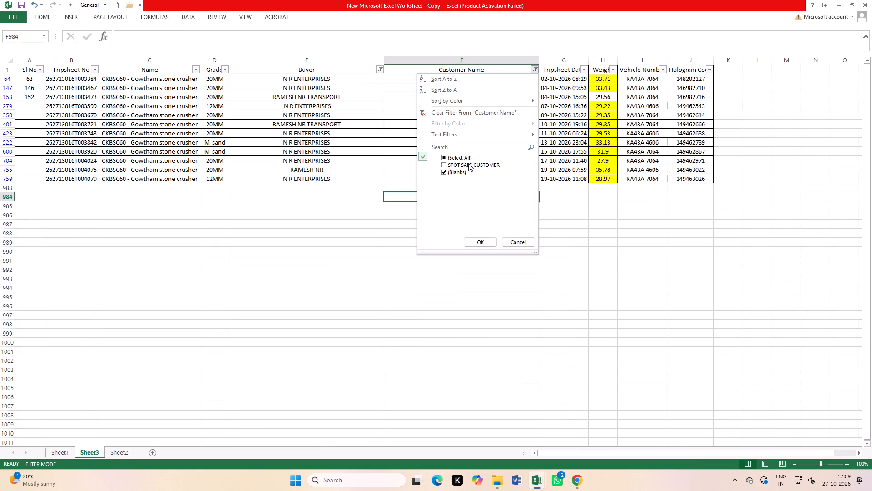
pyautogui.click(462, 170)
pyautogui.click(461, 167)
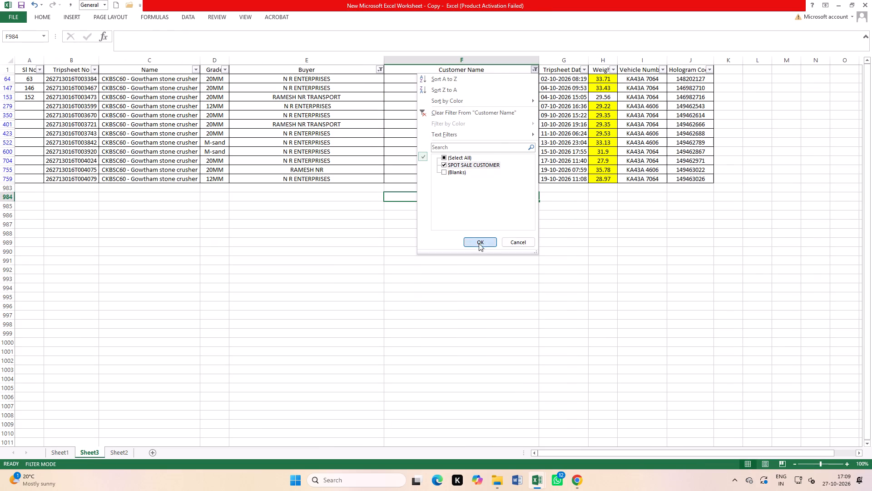
pyautogui.click(479, 243)
pyautogui.click(613, 245)
pyautogui.moveTo(605, 79); pyautogui.dragTo(603, 122)
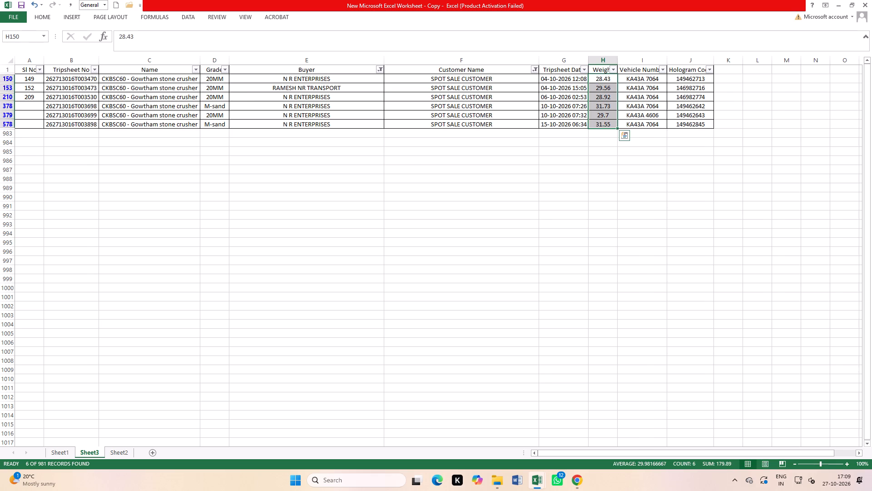
pyautogui.hotkey('ctrl', 'Tab')
pyautogui.hotkey('ctrl', 'Tab')
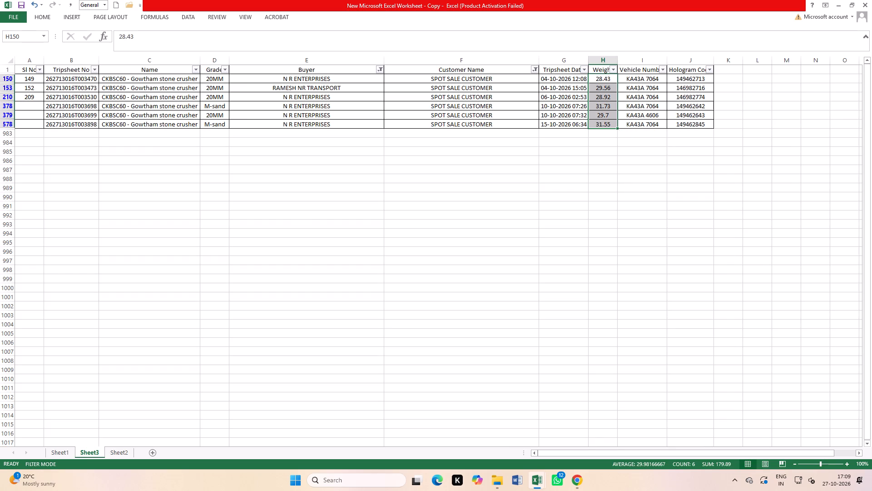
pyautogui.hotkey('ctrl', 'Tab')
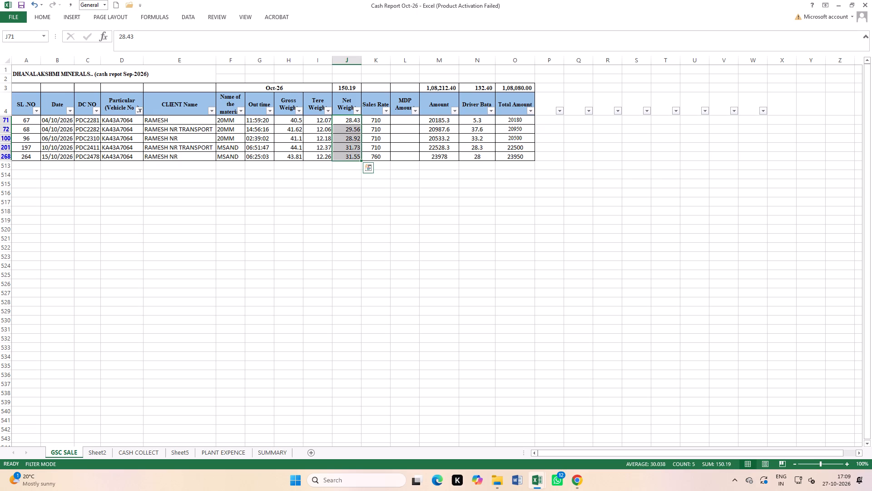
pyautogui.click(406, 274)
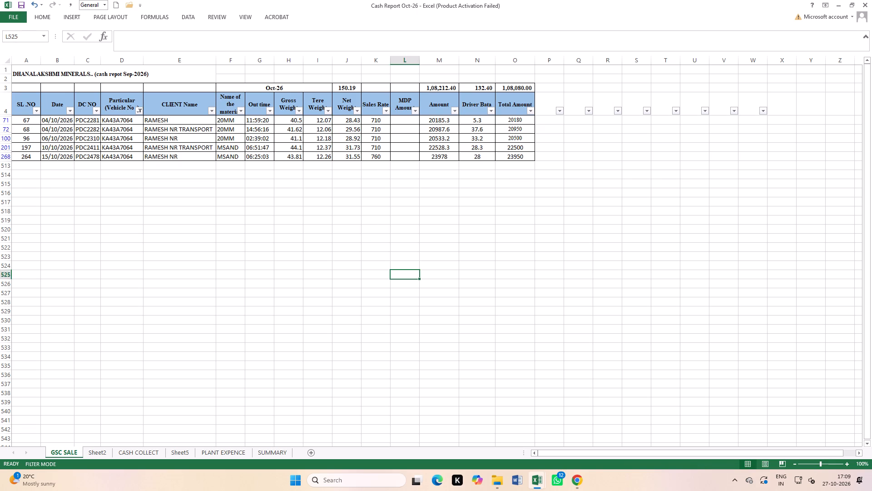
pyautogui.hotkey('ctrl', 'Tab')
pyautogui.click(493, 209)
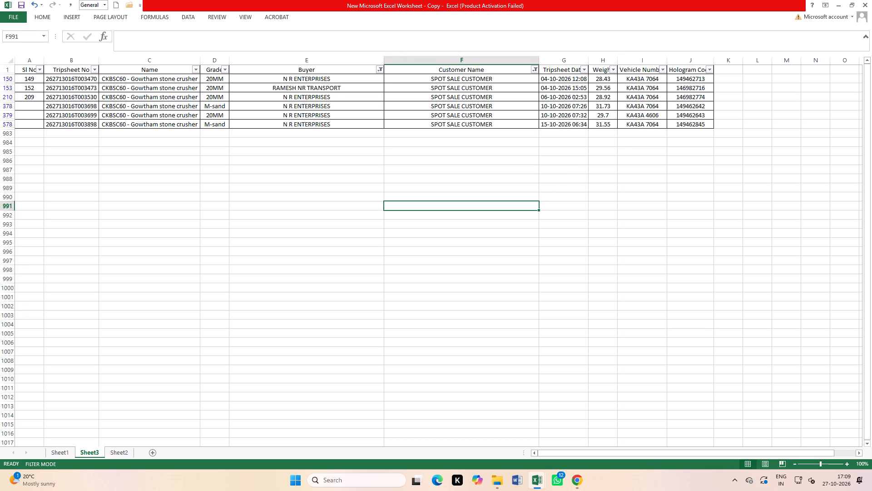
# Show all customer names again in Sheet3, keeping the Buyer filter.
pyautogui.click(381, 69)
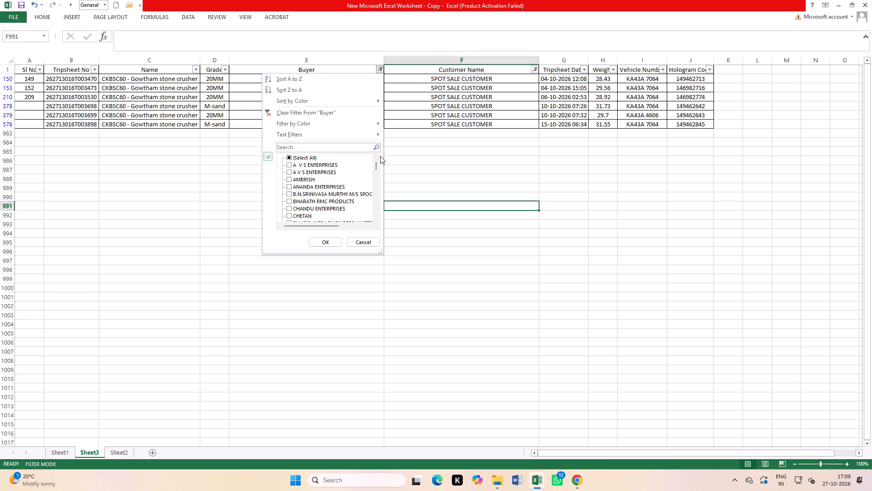
pyautogui.click(506, 126)
pyautogui.click(535, 70)
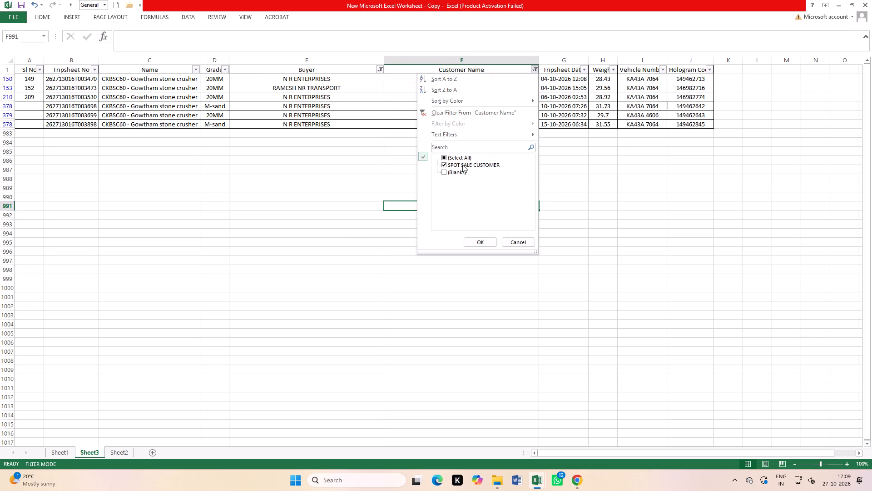
pyautogui.click(462, 158)
pyautogui.click(482, 243)
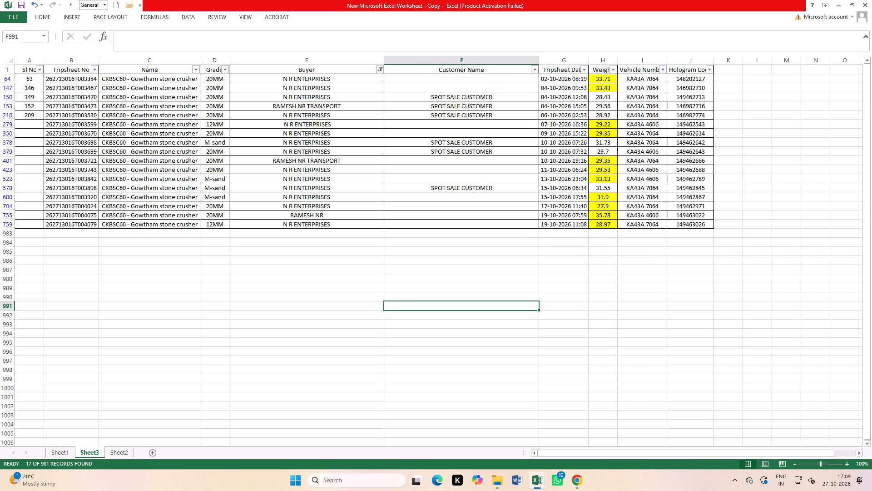
# Copy RAMESH NR TRANSPORT from row 153's Buyer cell into the blank Customer Name cells of rows 64, 147, 279 and 350.
pyautogui.click(320, 106)
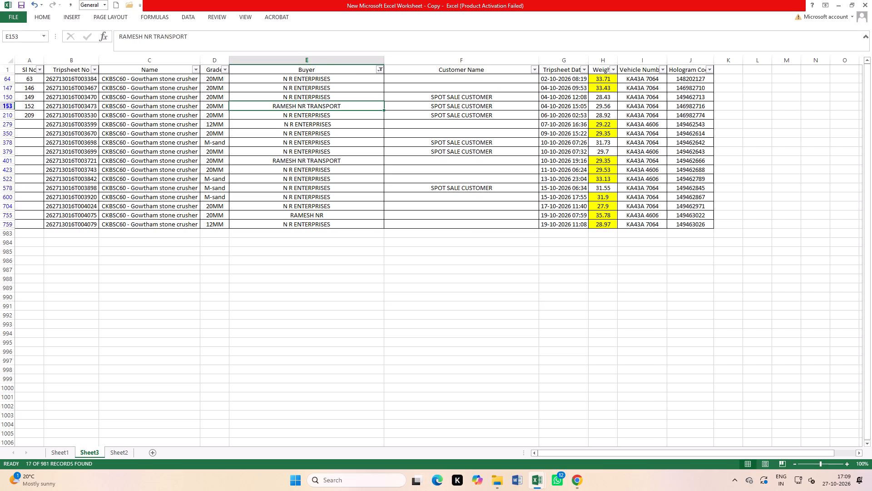
pyautogui.hotkey('ctrl', 'v')
pyautogui.hotkey('ctrl', 'c')
pyautogui.moveTo(435, 80); pyautogui.dragTo(436, 86)
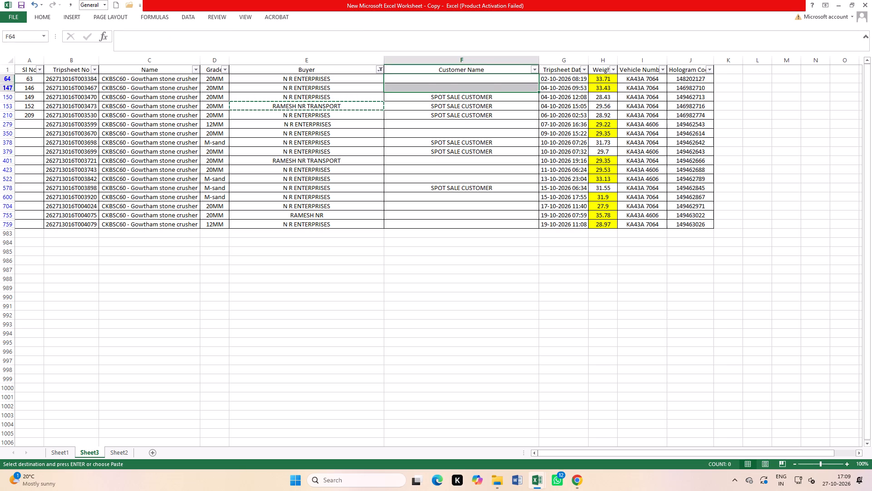
pyautogui.hotkey('ctrl', 'v')
pyautogui.moveTo(443, 121); pyautogui.dragTo(444, 130)
pyautogui.hotkey('ctrl', 'v')
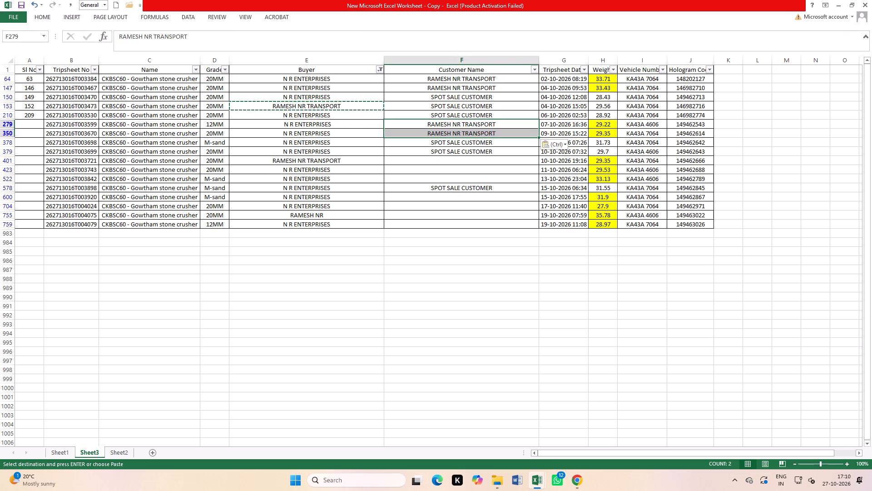
# Fill the remaining blank Customer Name cells in rows 401, 423, 522, 600, 704, 755 and 759 with RAMESH NR TRANSPORT.
pyautogui.scroll(-1, 479, 159)
pyautogui.moveTo(480, 151); pyautogui.dragTo(478, 159)
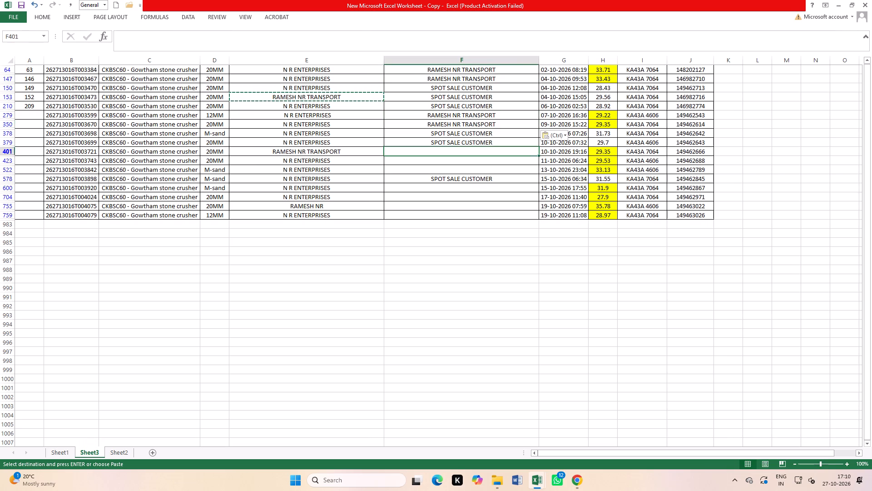
pyautogui.moveTo(478, 159); pyautogui.dragTo(477, 163)
pyautogui.click(498, 185)
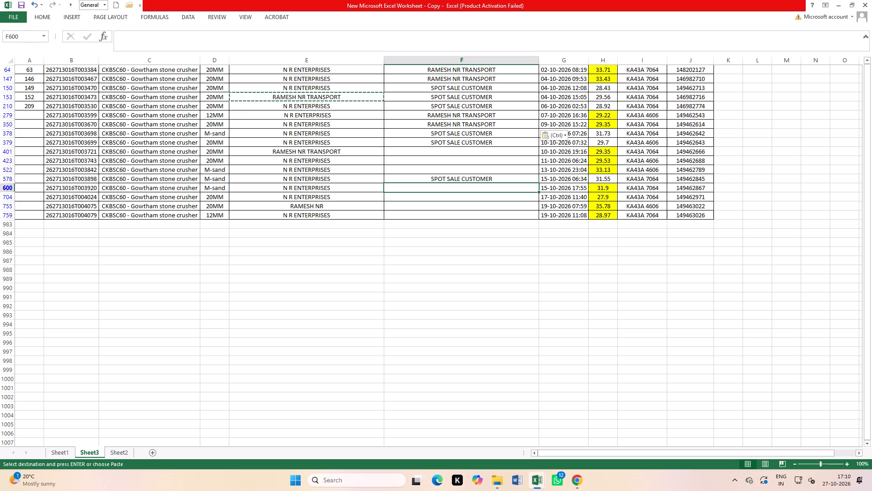
pyautogui.moveTo(487, 151); pyautogui.dragTo(486, 168)
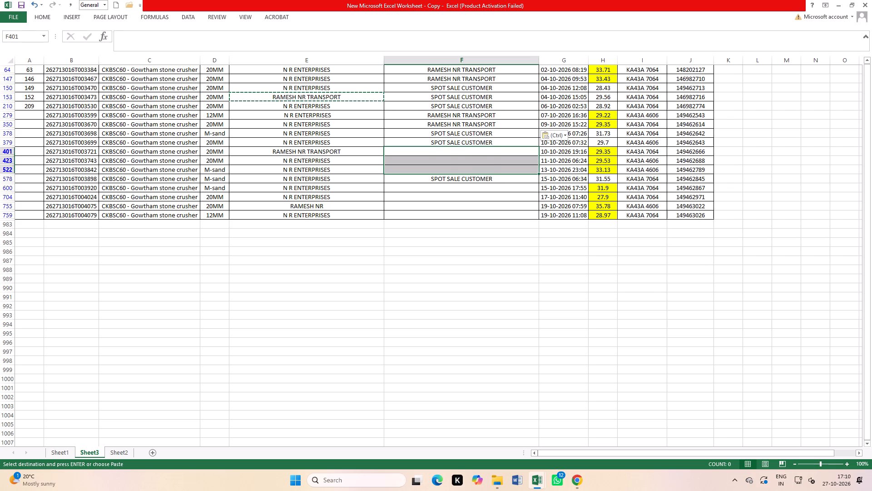
pyautogui.hotkey('ctrl', 'v')
pyautogui.scroll(-2, 520, 155)
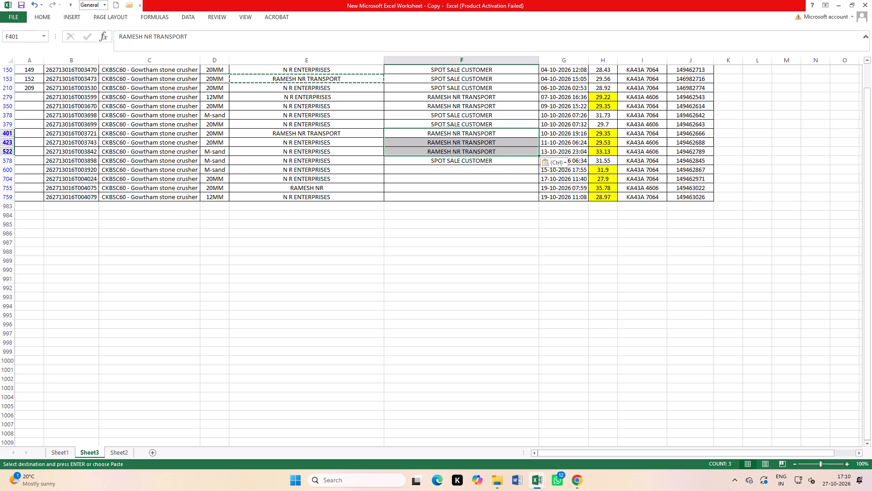
pyautogui.scroll(-1, 518, 251)
pyautogui.click(512, 233)
pyautogui.moveTo(496, 158); pyautogui.dragTo(495, 186)
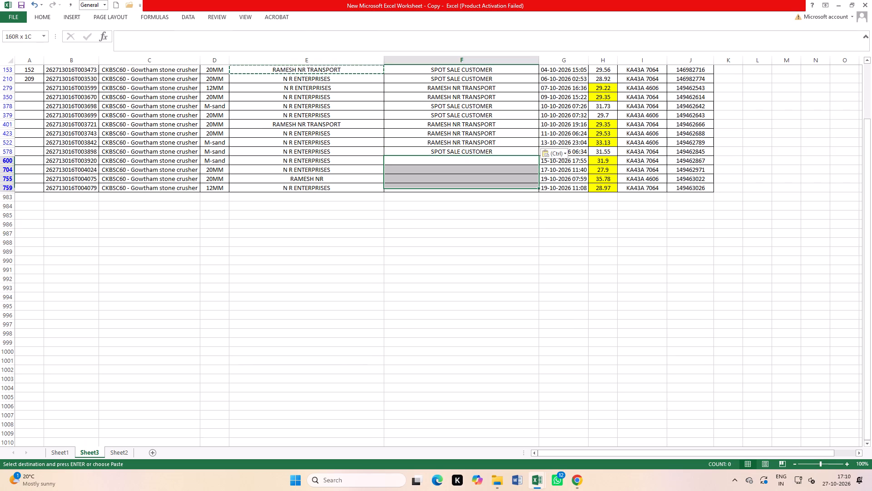
pyautogui.moveTo(495, 186); pyautogui.dragTo(495, 187)
pyautogui.hotkey('ctrl', 'v')
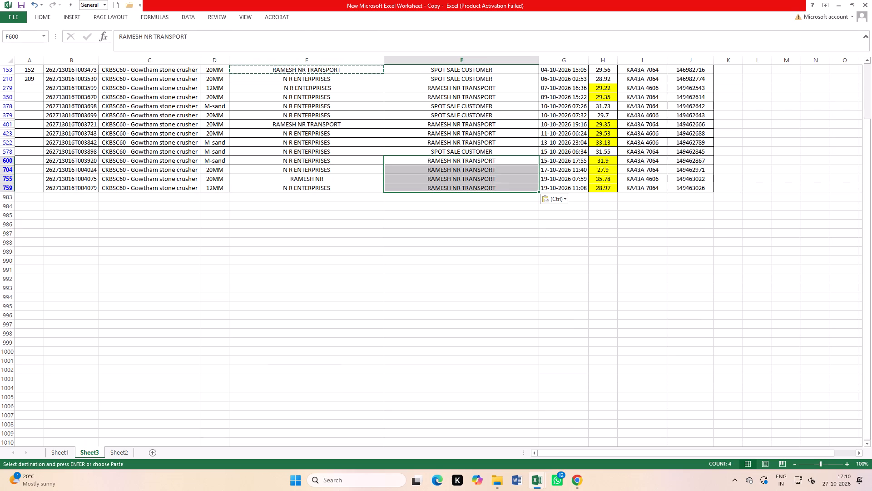
pyautogui.scroll(4, 290, 235)
pyautogui.scroll(3, 318, 168)
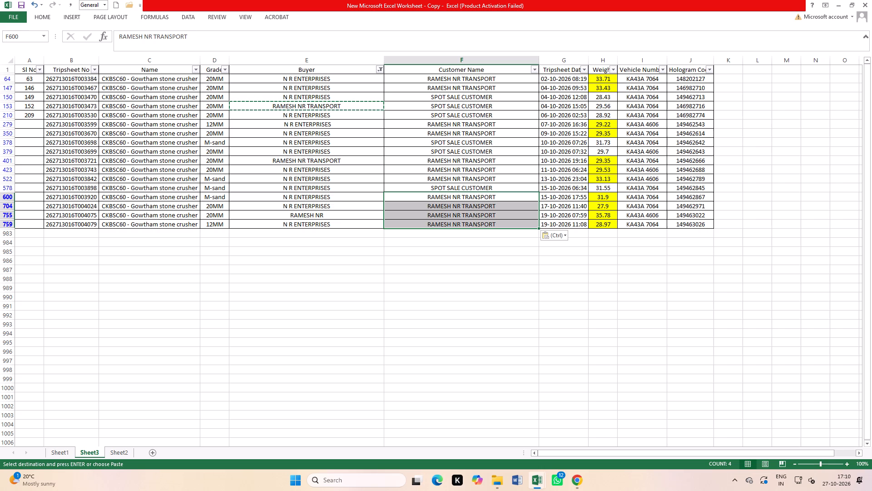
pyautogui.click(377, 70)
pyautogui.scroll(-2, 316, 195)
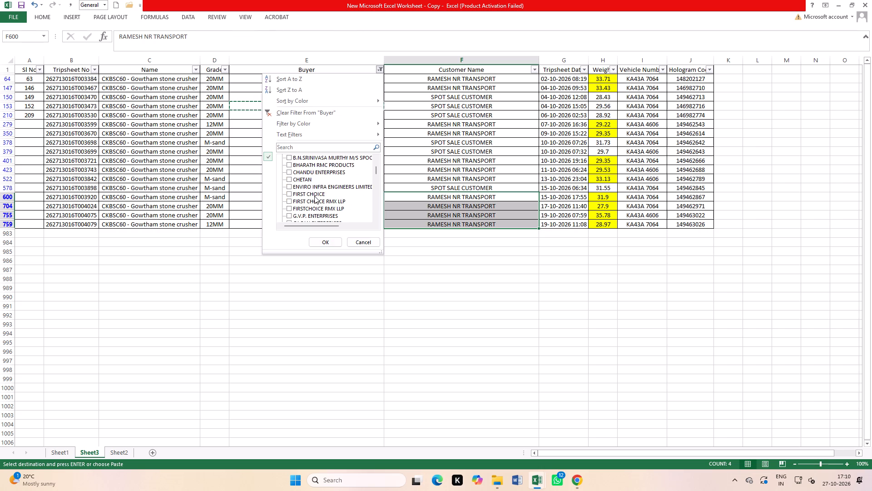
pyautogui.scroll(-6, 314, 196)
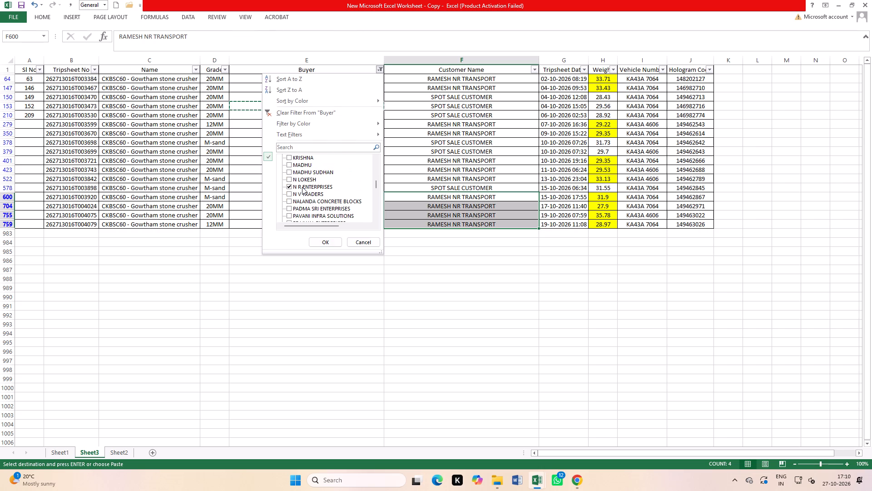
pyautogui.click(302, 187)
pyautogui.scroll(-2, 307, 212)
pyautogui.click(305, 207)
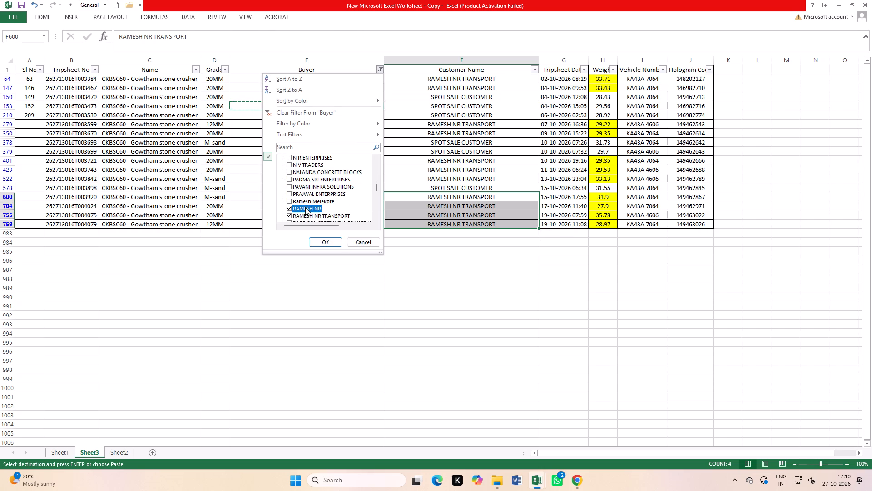
pyautogui.click(305, 214)
pyautogui.scroll(-3, 325, 205)
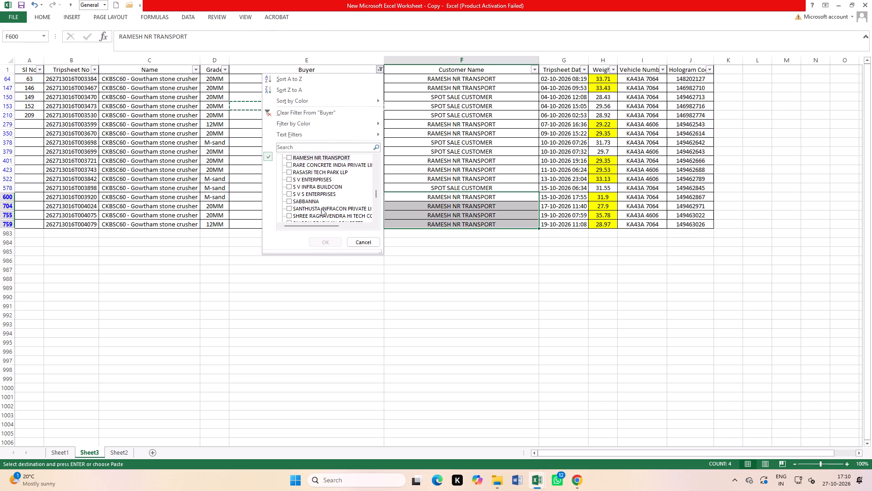
pyautogui.scroll(5, 311, 180)
pyautogui.scroll(17, 311, 180)
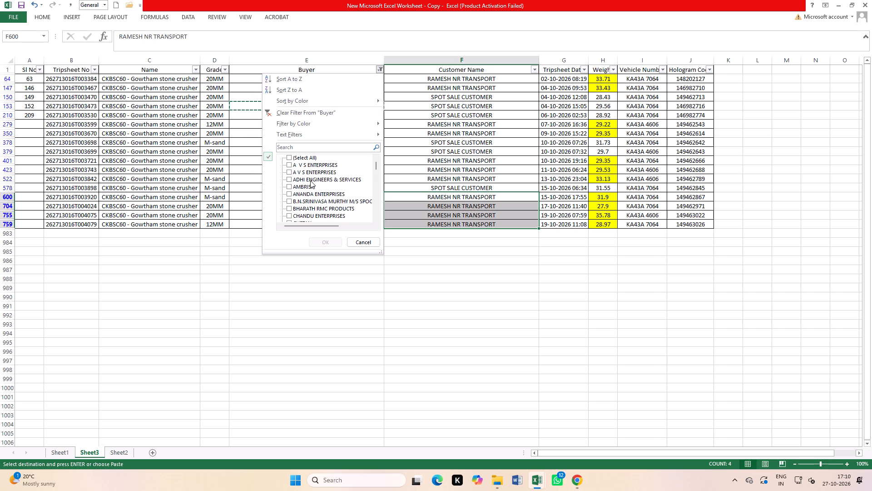
pyautogui.click(309, 158)
pyautogui.click(323, 239)
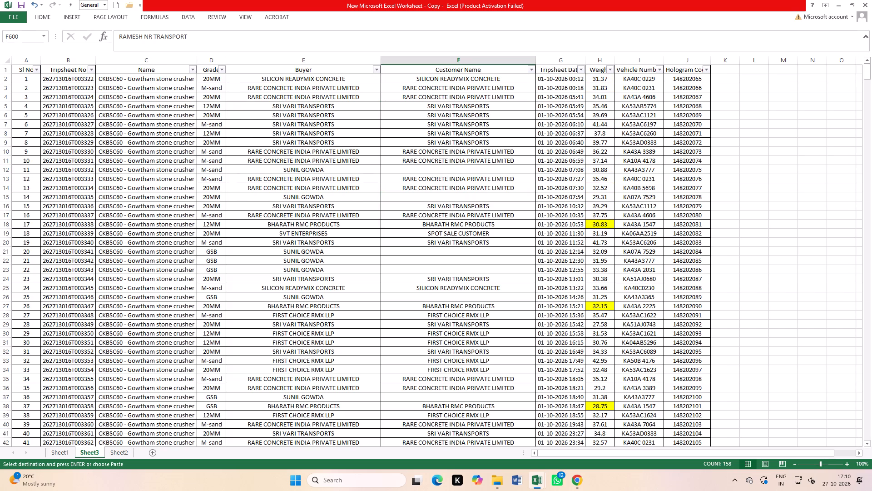
pyautogui.scroll(1, 349, 199)
# Save the tripsheet workbook.
pyautogui.click(412, 238)
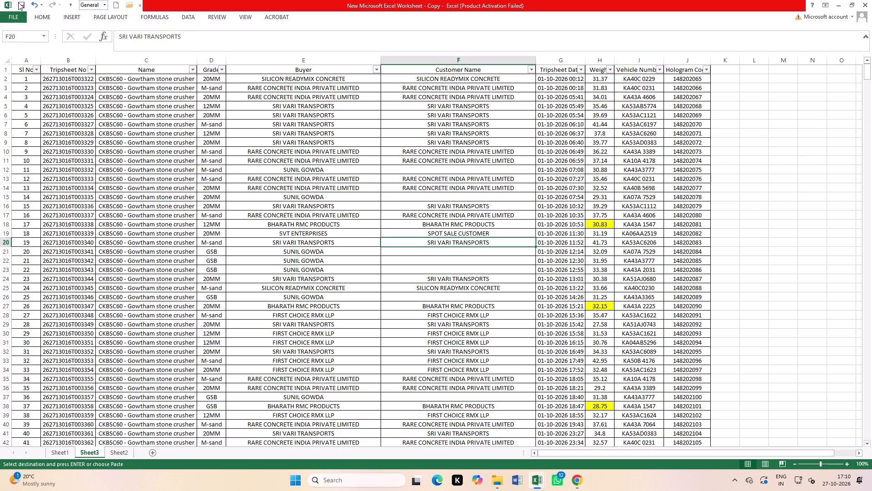
pyautogui.click(18, 2)
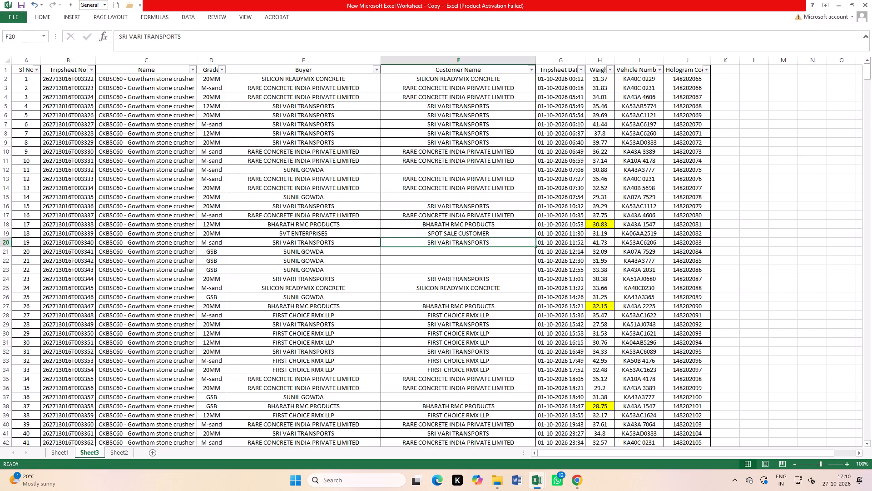
# In the ggggggg workbook, filter Customer to RARE CONCRETE INDIA PRIVATE LIMITED instead of RAMESH NR TRANSPORT.
pyautogui.hotkey('ctrl', 'Tab')
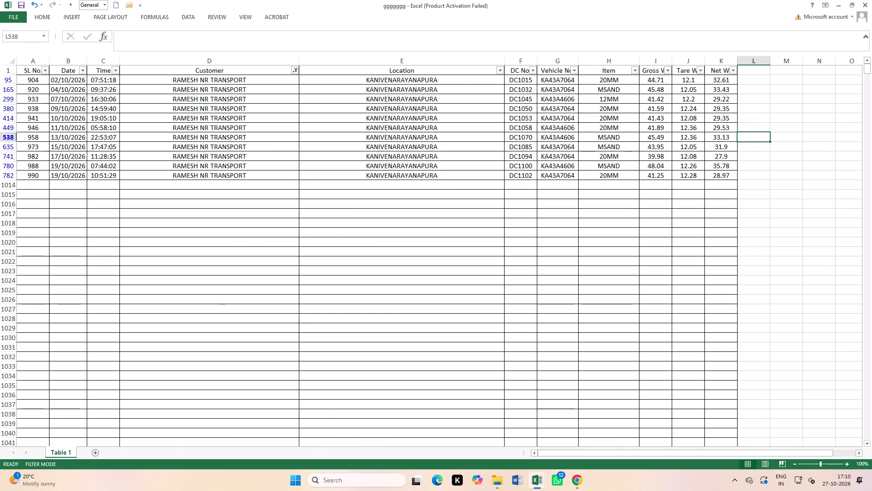
pyautogui.click(284, 172)
pyautogui.click(295, 67)
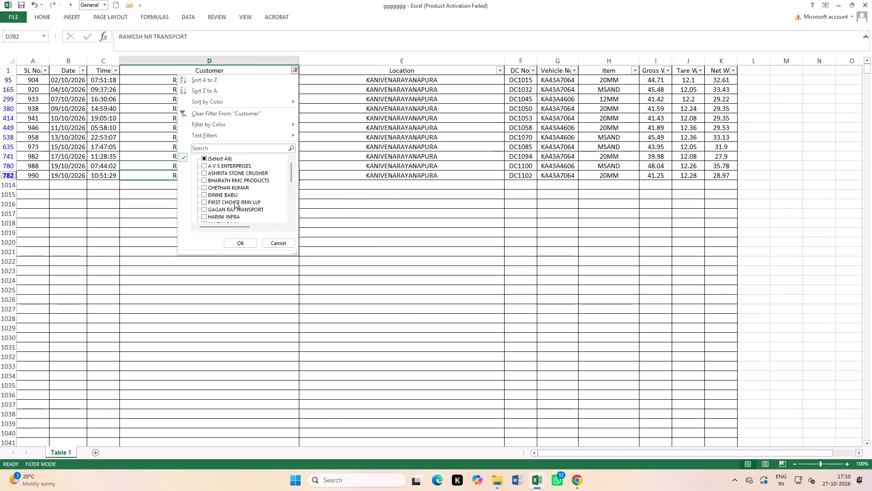
pyautogui.scroll(-3, 234, 203)
pyautogui.click(224, 196)
pyautogui.click(225, 203)
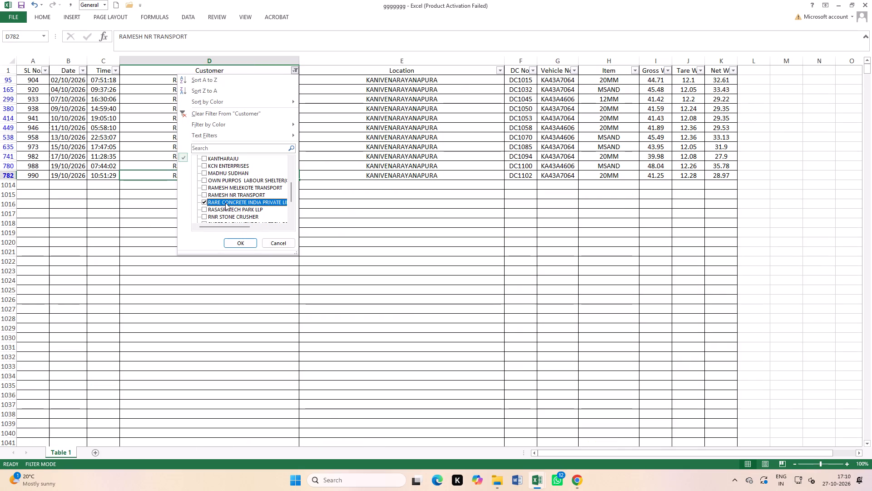
pyautogui.click(239, 243)
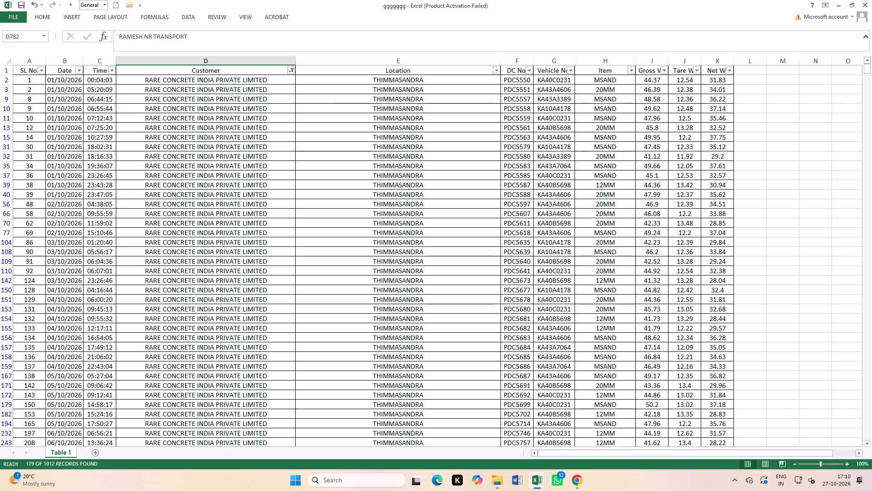
# Select all the filtered Net Weight values for RARE CONCRETE INDIA PRIVATE LIMITED and check their count and sum.
pyautogui.click(665, 296)
pyautogui.moveTo(718, 80); pyautogui.dragTo(678, 490)
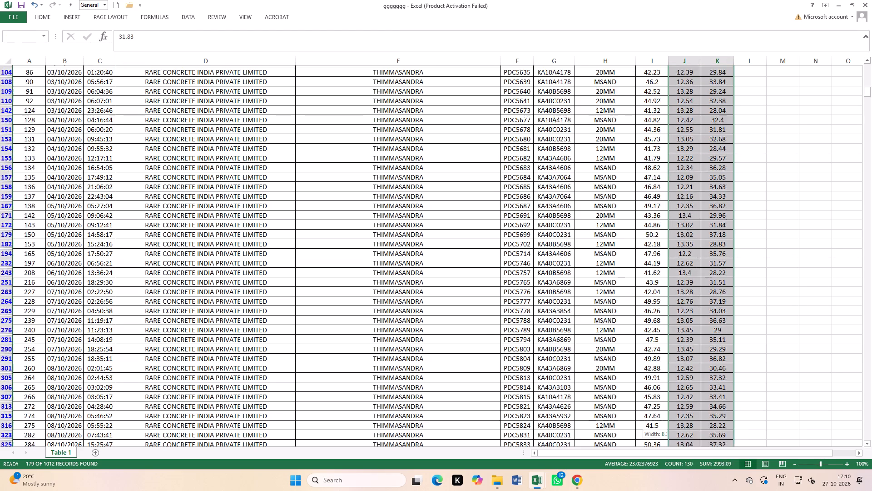
pyautogui.moveTo(678, 490); pyautogui.dragTo(717, 438)
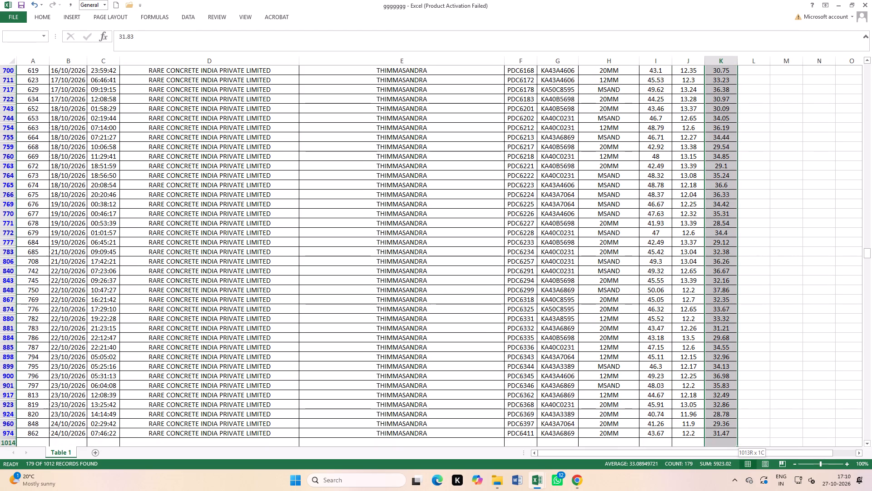
pyautogui.moveTo(717, 438); pyautogui.dragTo(717, 436)
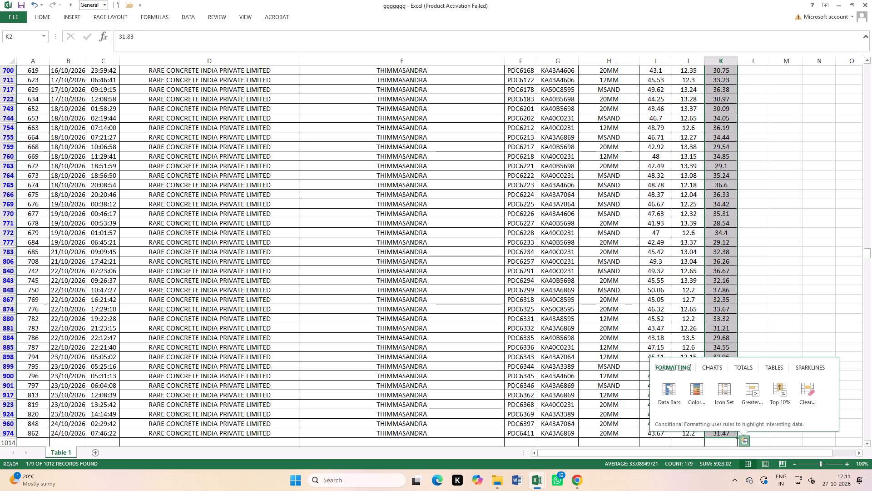
pyautogui.click(461, 302)
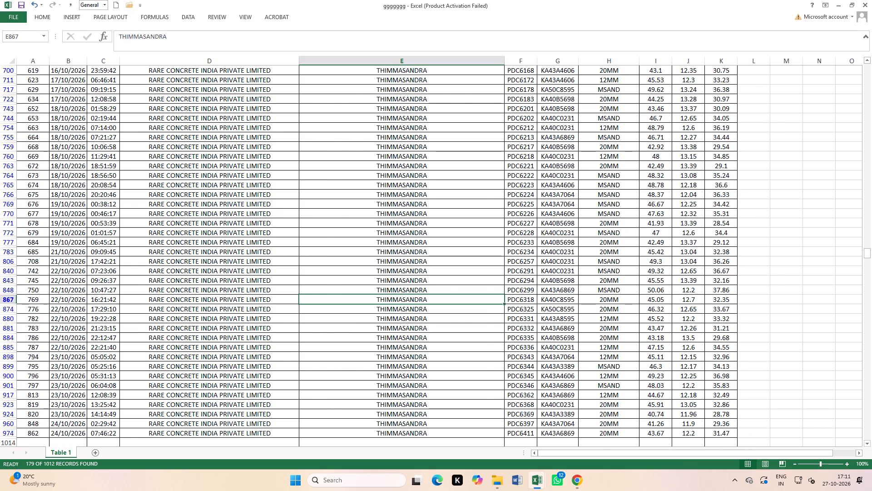
# In Sheet3 of the tripsheet workbook, filter Customer Name to RARE CONCRETE INDIA PRIVATE LIMITED.
pyautogui.hotkey('ctrl', 'Tab')
pyautogui.scroll(2, 330, 241)
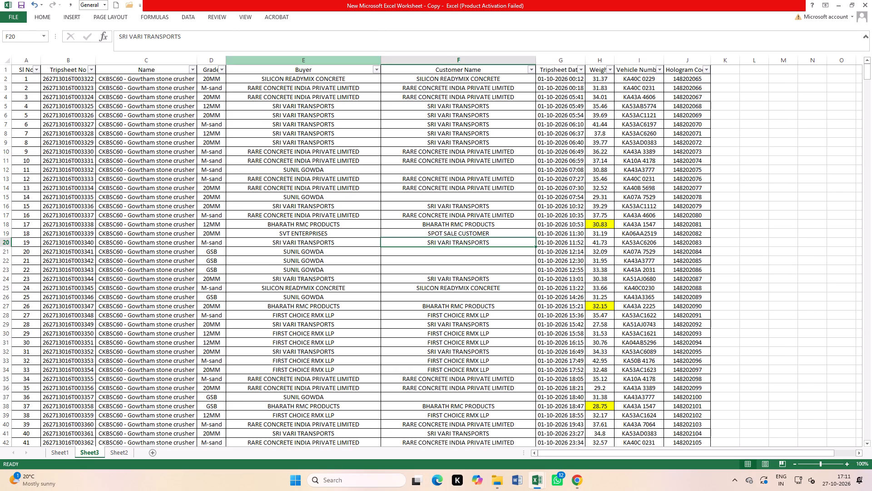
pyautogui.click(528, 69)
pyautogui.click(457, 157)
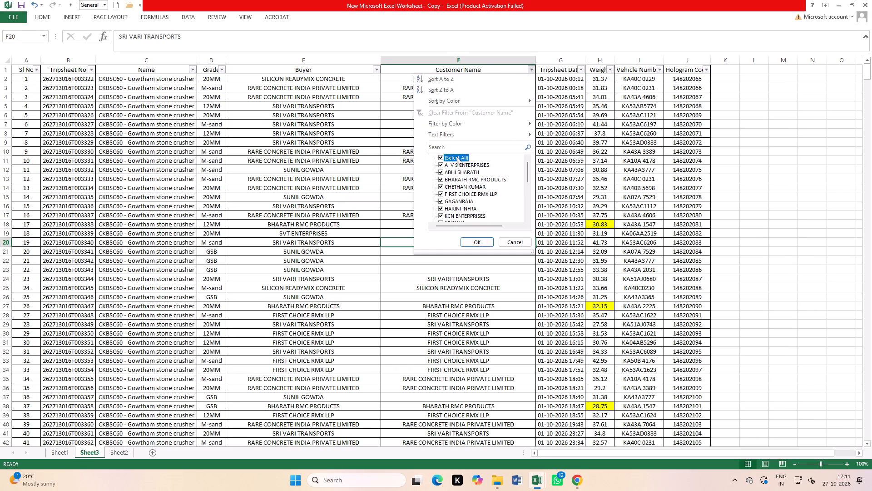
pyautogui.scroll(-2, 457, 201)
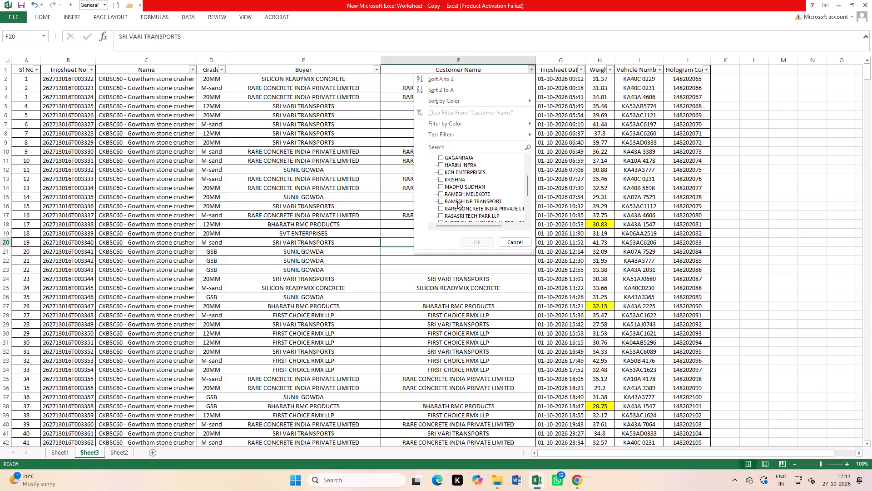
pyautogui.scroll(-2, 461, 210)
pyautogui.click(467, 163)
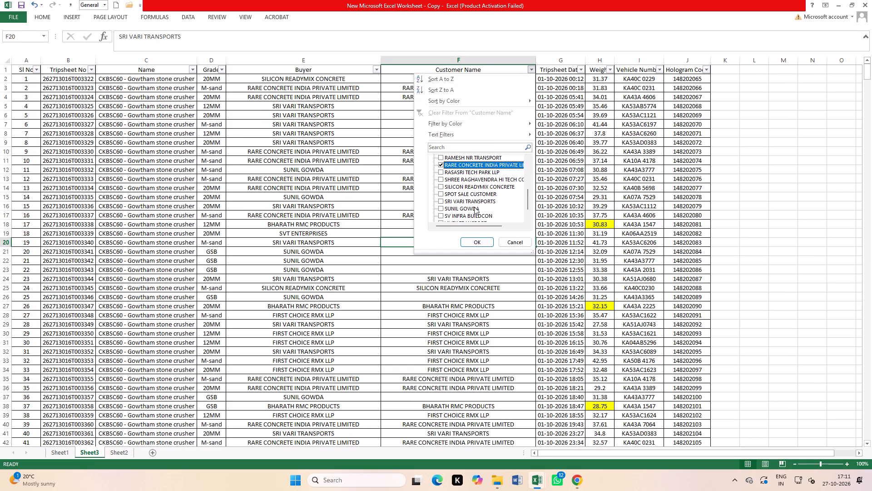
pyautogui.click(477, 240)
# Select all the filtered Sheet3 weights and compare their count and sum with the ggggggg list's net weights.
pyautogui.click(712, 223)
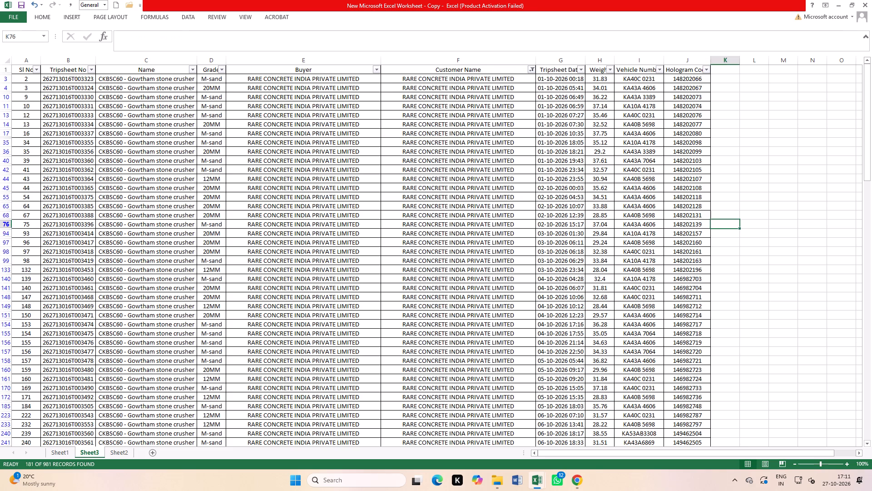
pyautogui.moveTo(606, 80); pyautogui.dragTo(605, 460)
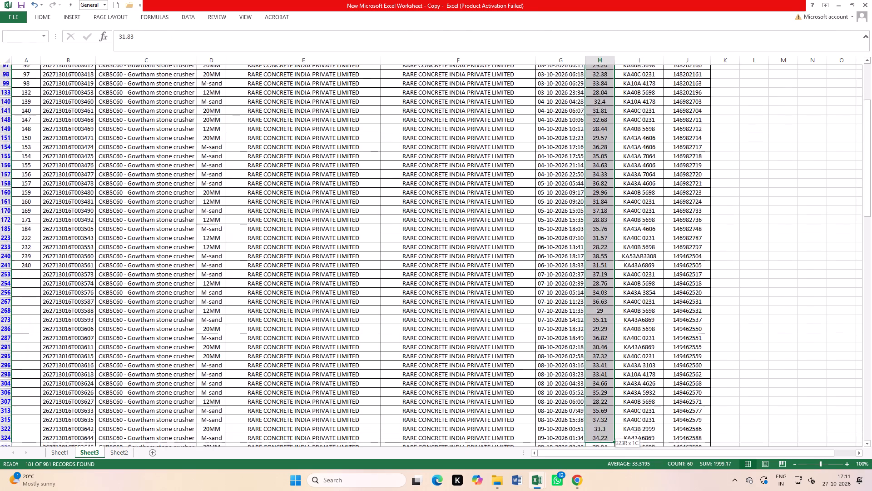
pyautogui.moveTo(605, 460); pyautogui.dragTo(612, 433)
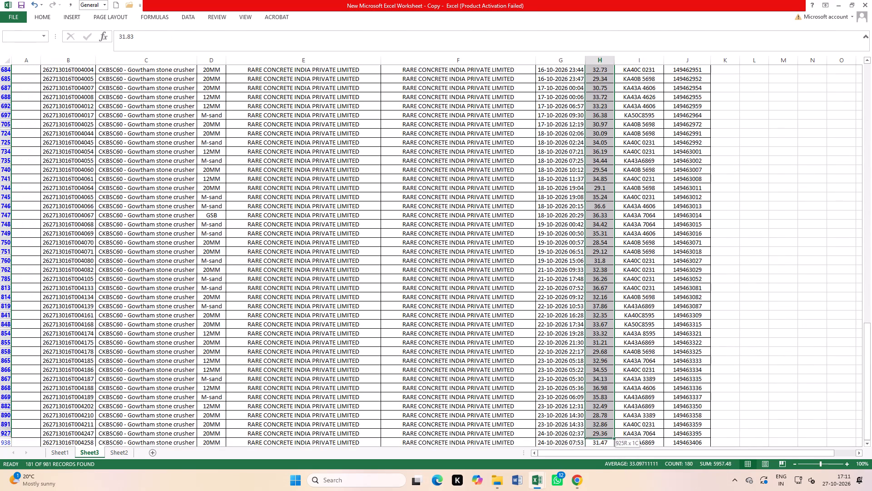
pyautogui.moveTo(612, 433); pyautogui.dragTo(604, 434)
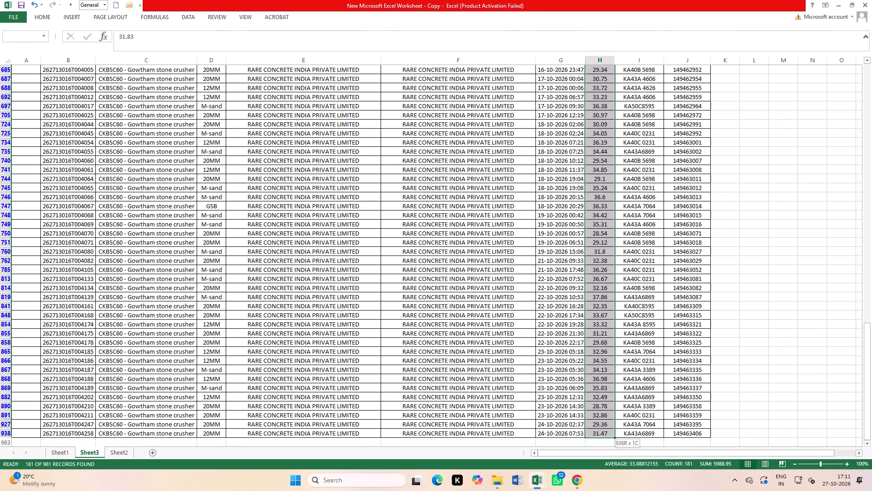
pyautogui.moveTo(604, 434); pyautogui.dragTo(602, 434)
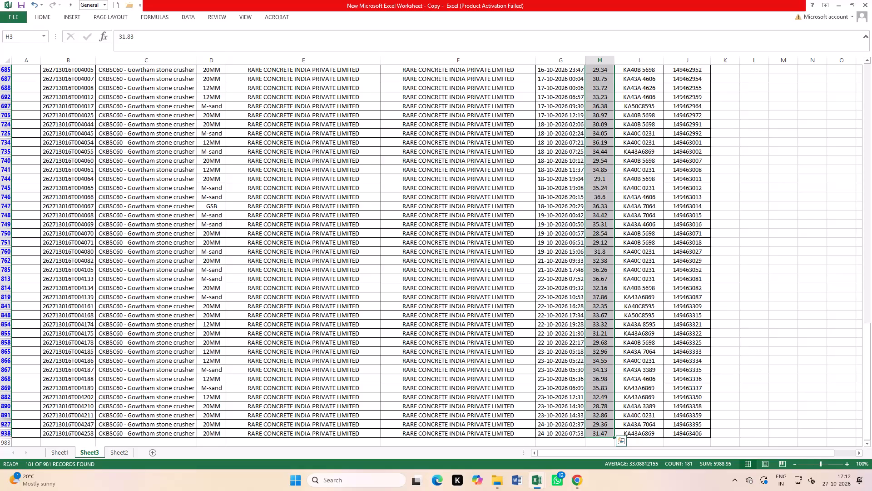
pyautogui.moveTo(864, 339); pyautogui.dragTo(871, 67)
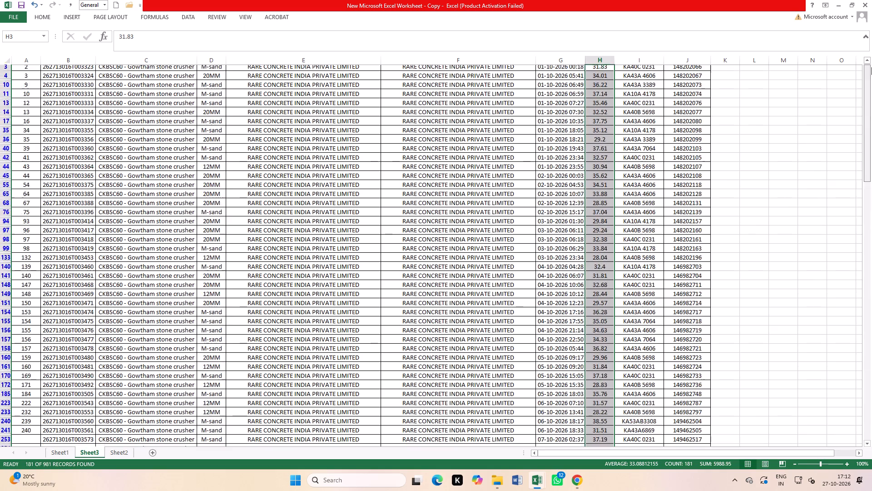
pyautogui.moveTo(871, 67); pyautogui.dragTo(871, 22)
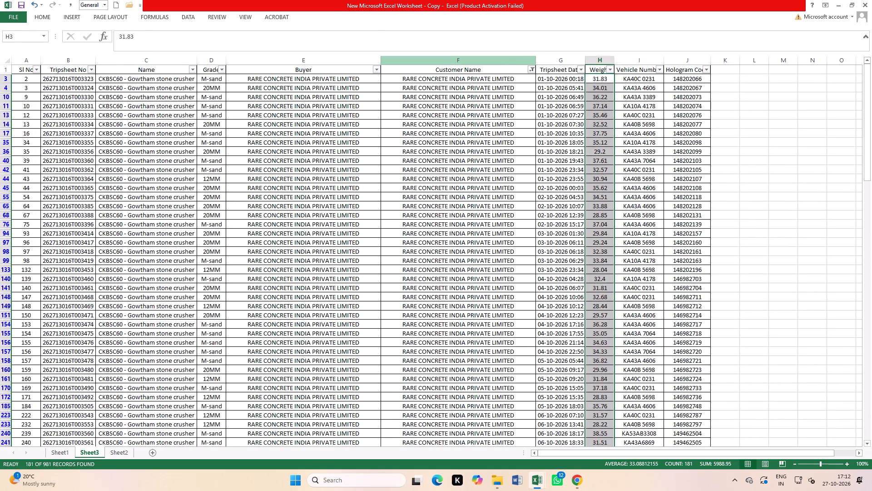
pyautogui.hotkey('ctrl', 'Tab')
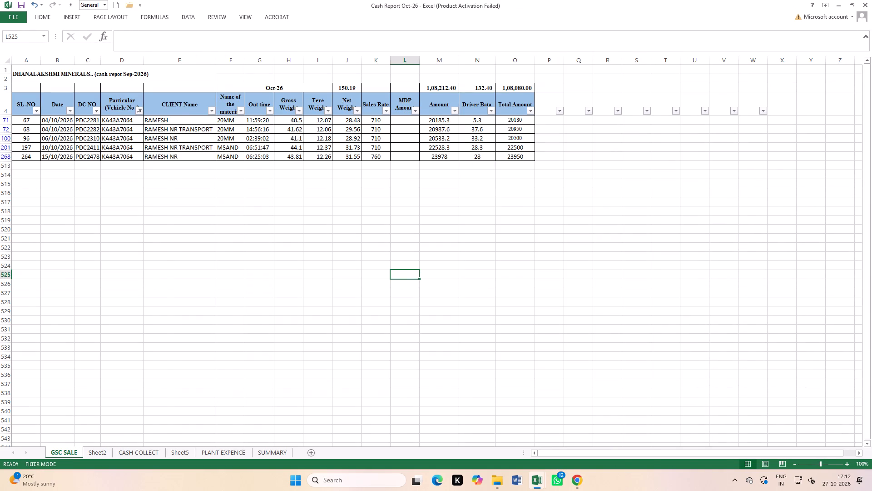
pyautogui.hotkey('ctrl', 'Tab')
pyautogui.scroll(2, 512, 176)
pyautogui.click(461, 200)
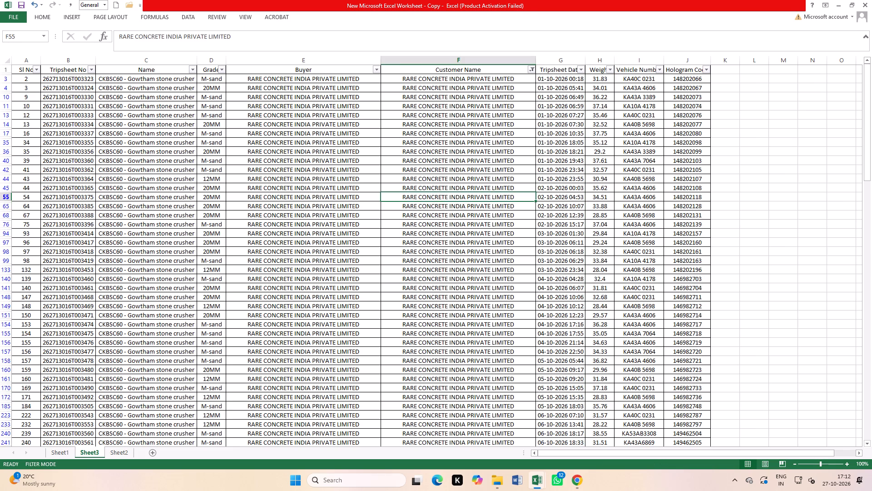
# In the ggggggg workbook, examine the list of vehicle numbers available for RARE CONCRETE INDIA PRIVATE LIMITED without filtering by any.
pyautogui.hotkey('ctrl', 'Tab')
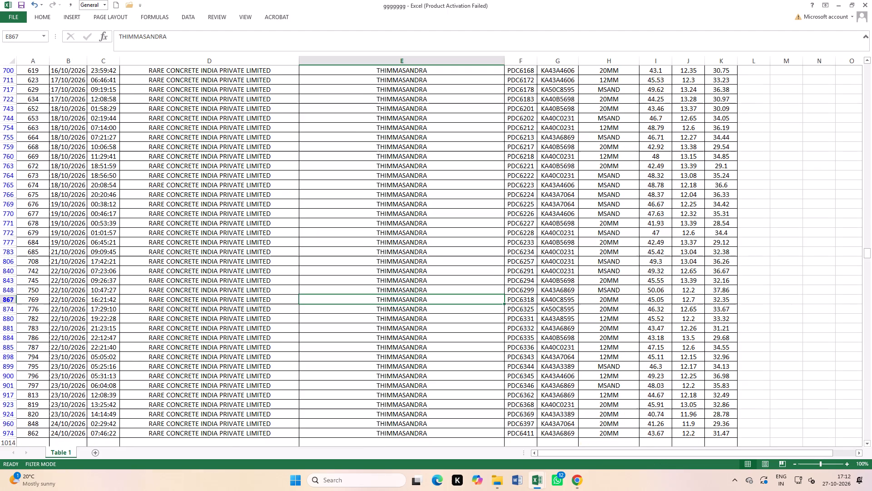
pyautogui.scroll(6, 365, 179)
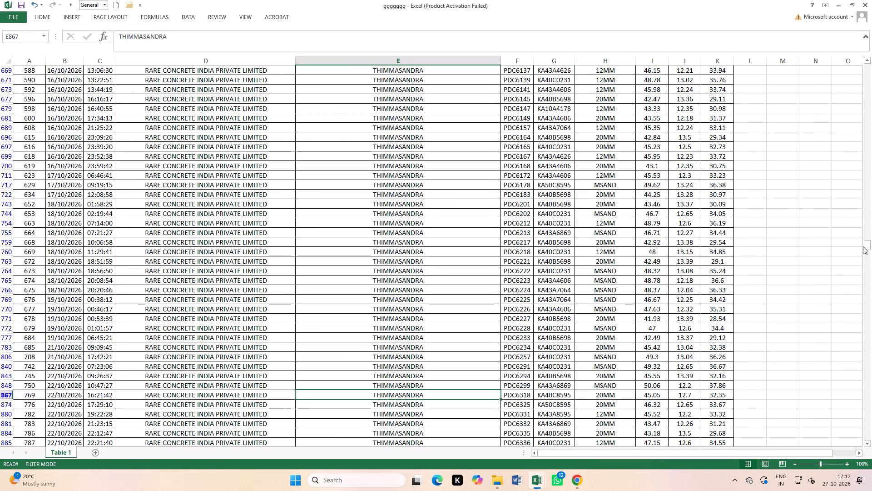
pyautogui.moveTo(867, 247); pyautogui.dragTo(871, 41)
pyautogui.click(404, 220)
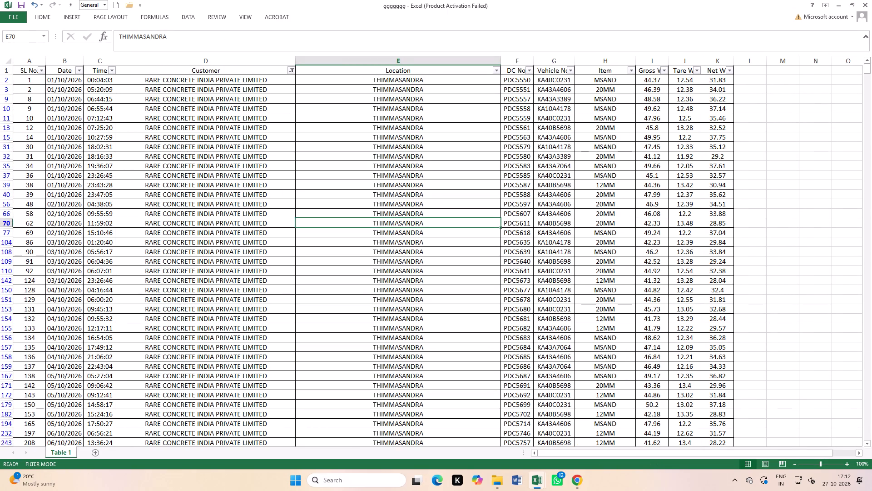
pyautogui.click(571, 73)
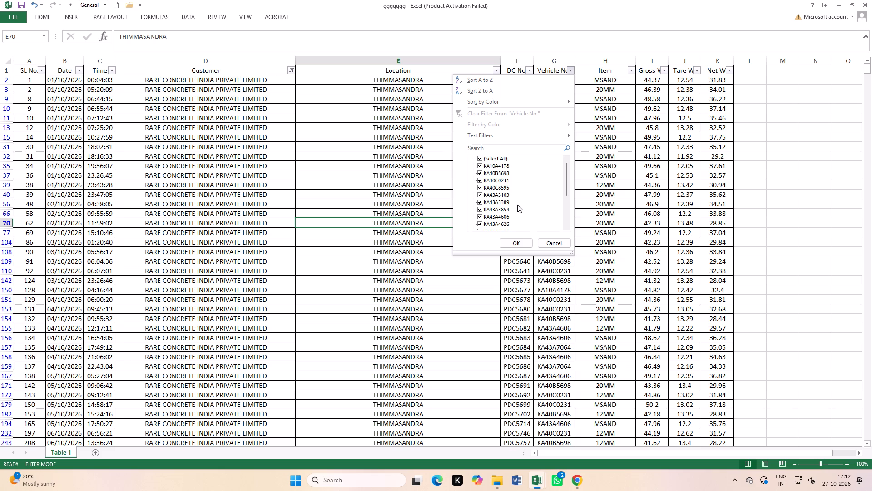
pyautogui.scroll(-4, 520, 203)
pyautogui.scroll(1, 521, 203)
pyautogui.scroll(-8, 521, 203)
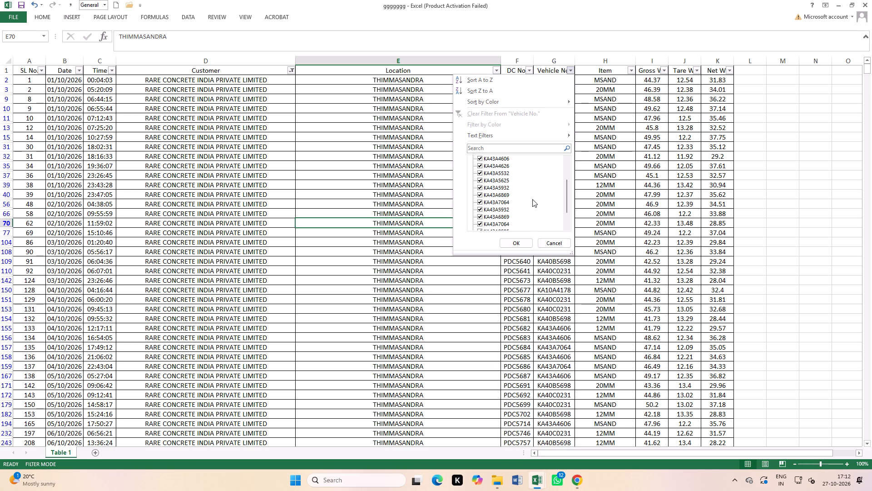
pyautogui.scroll(1, 532, 199)
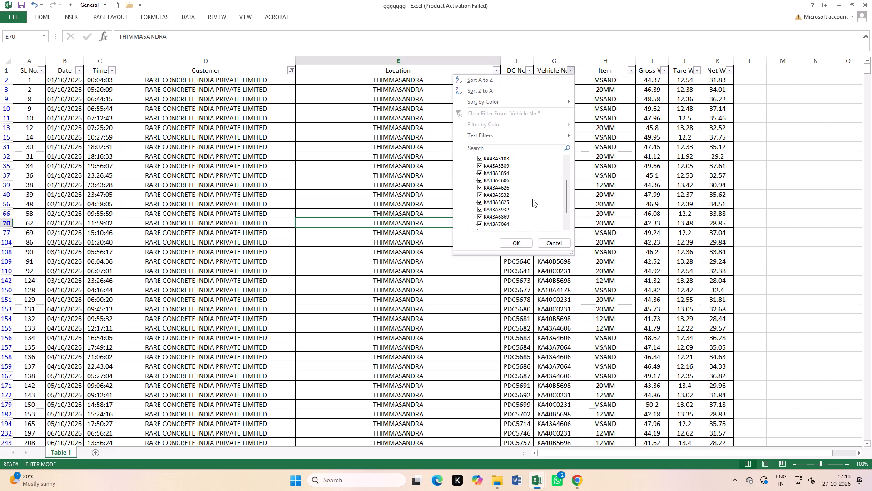
pyautogui.scroll(-3, 532, 199)
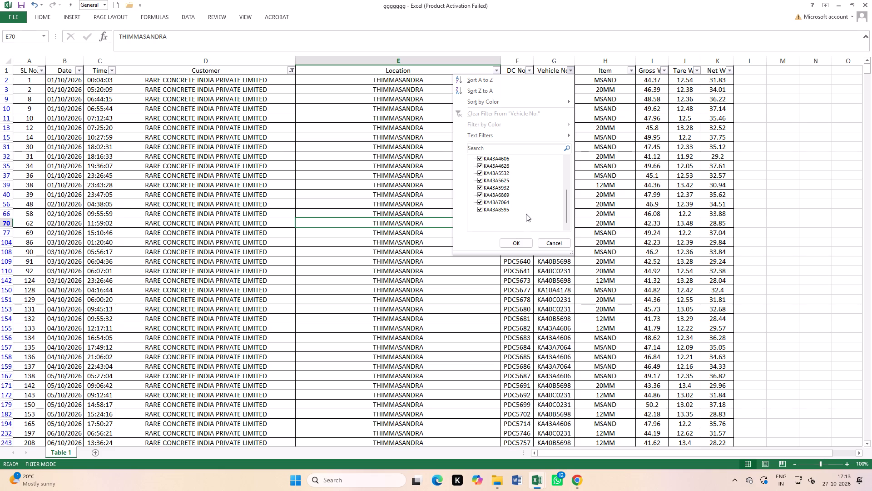
pyautogui.scroll(2, 521, 218)
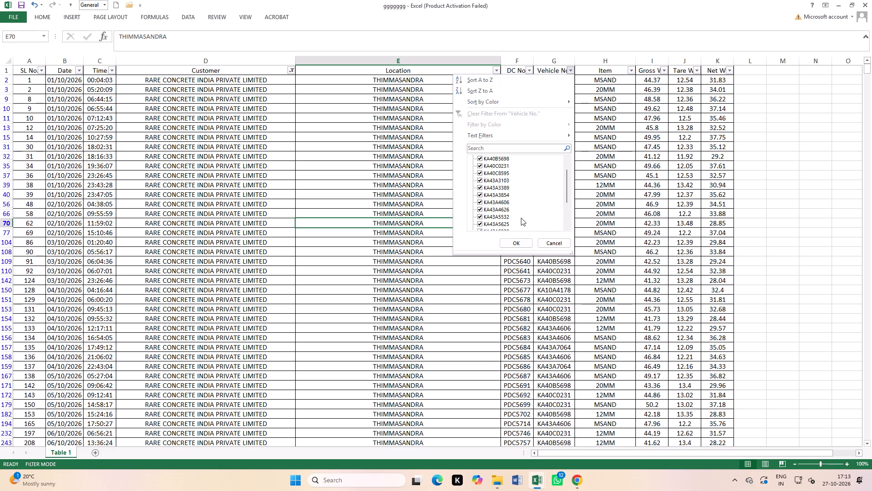
pyautogui.scroll(1, 521, 218)
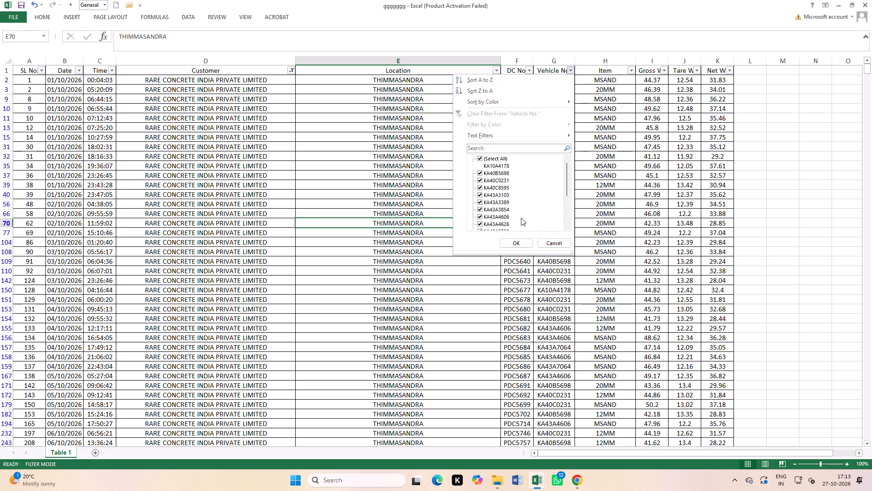
pyautogui.scroll(-9, 521, 218)
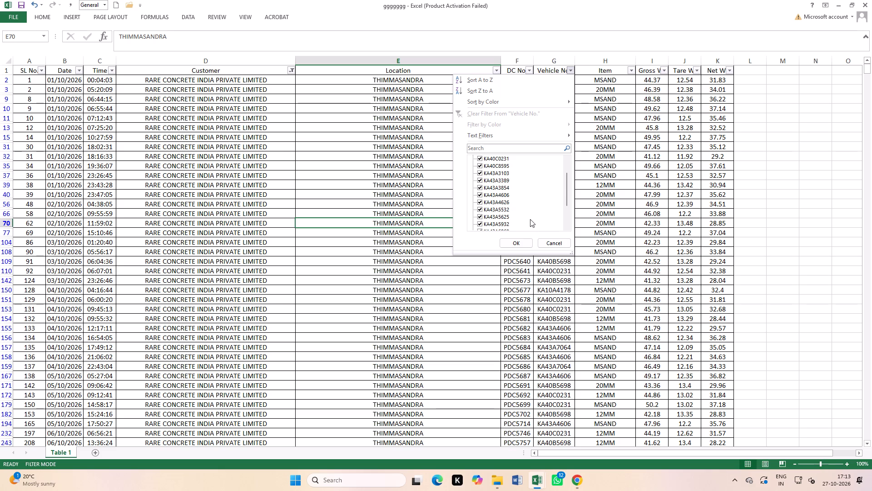
pyautogui.click(560, 241)
pyautogui.click(487, 285)
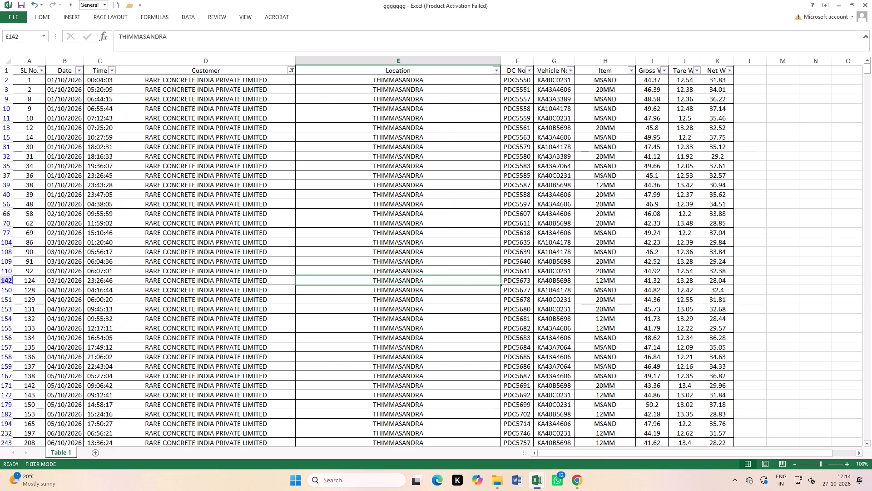
# In Sheet3 of the tripsheet workbook, examine RARE CONCRETE INDIA PRIVATE LIMITED's vehicle numbers for comparison with the ggggggg list.
pyautogui.hotkey('ctrl', 'Tab')
pyautogui.scroll(3, 514, 209)
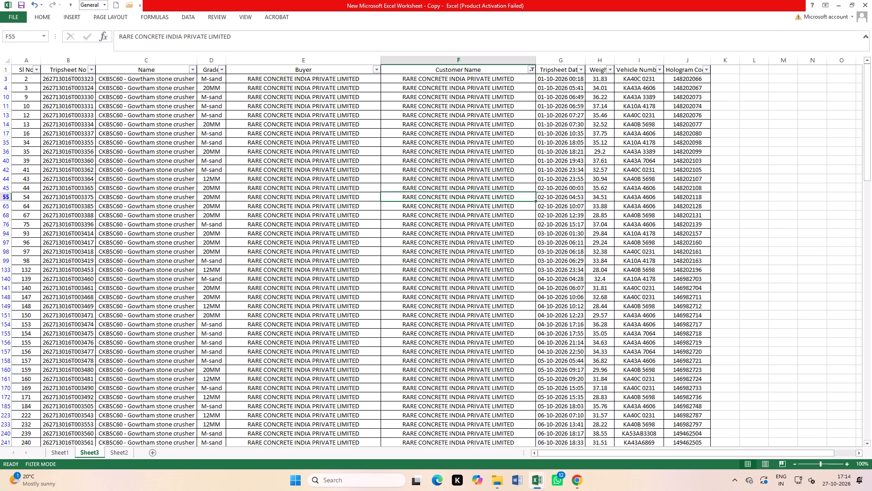
pyautogui.click(660, 71)
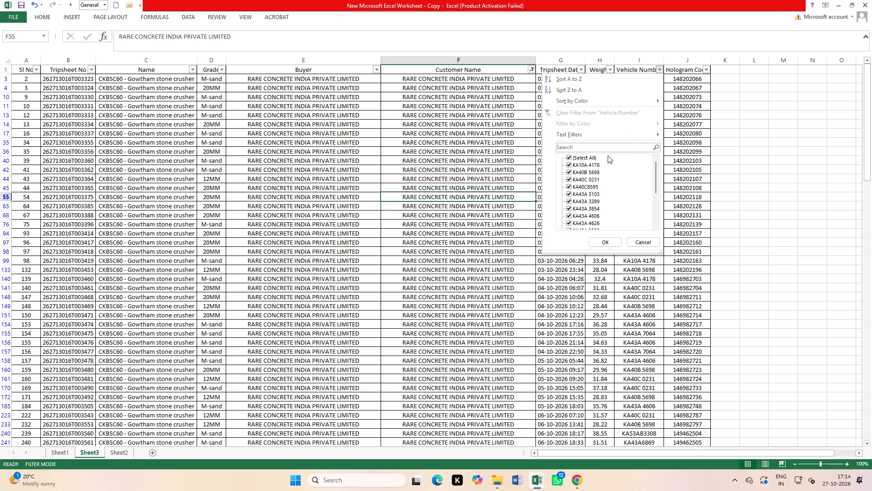
pyautogui.scroll(-7, 619, 185)
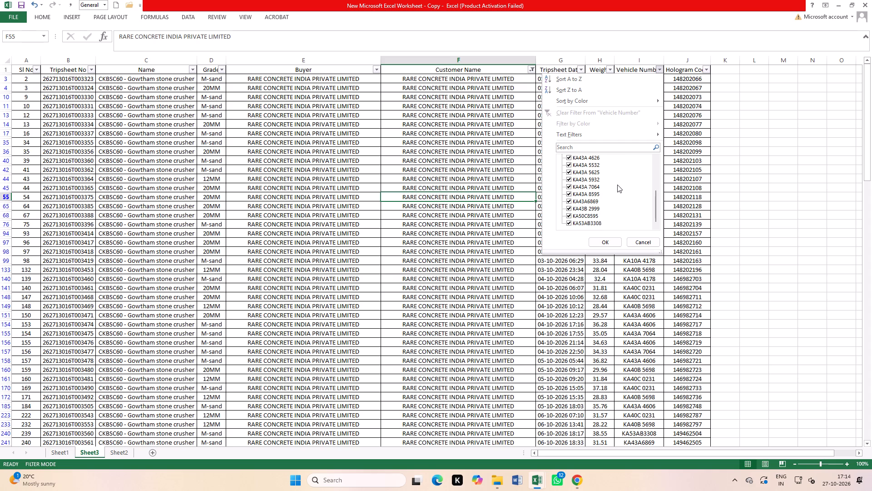
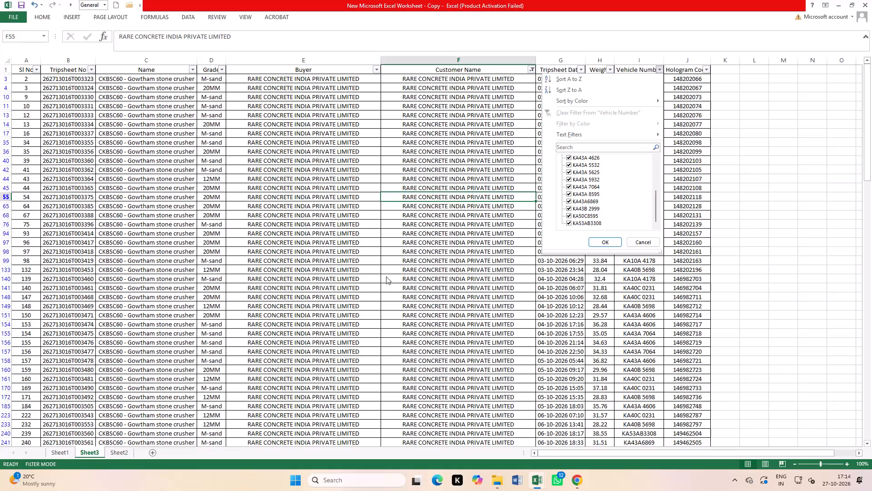
pyautogui.click(495, 251)
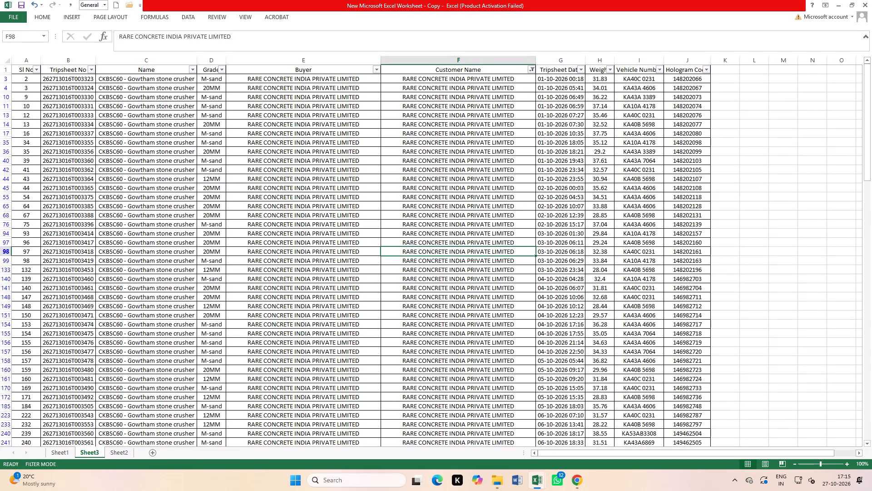
pyautogui.scroll(3, 605, 152)
pyautogui.click(659, 71)
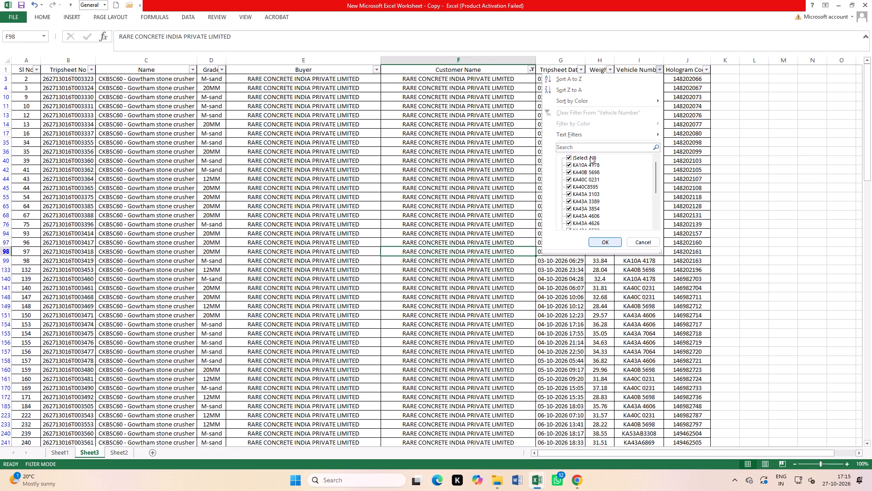
pyautogui.click(590, 155)
pyautogui.scroll(-12, 615, 195)
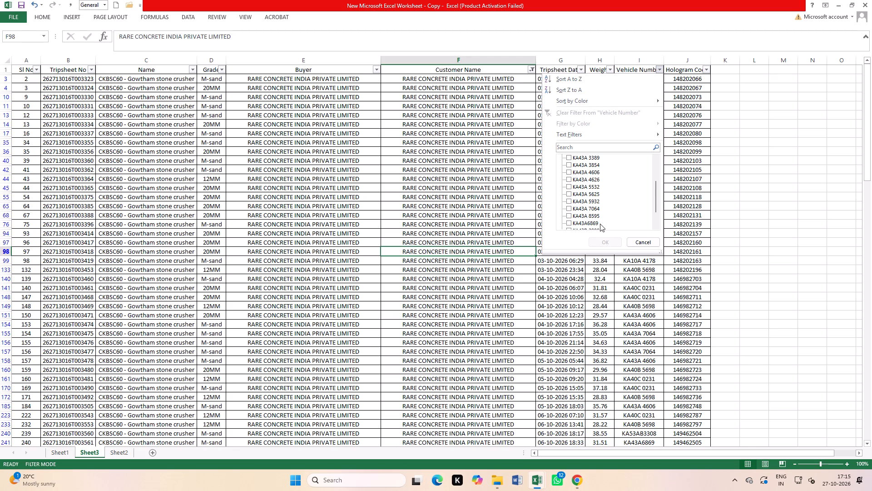
pyautogui.click(600, 224)
pyautogui.click(613, 240)
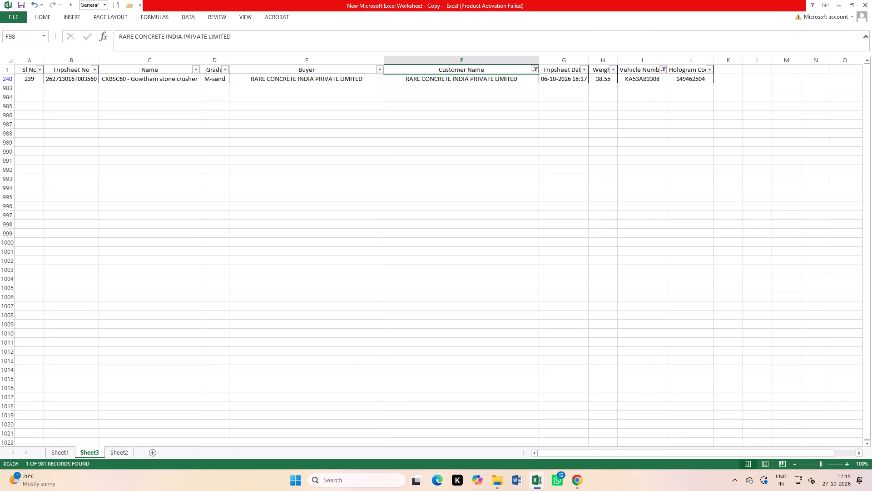
pyautogui.scroll(5, 613, 240)
pyautogui.click(299, 78)
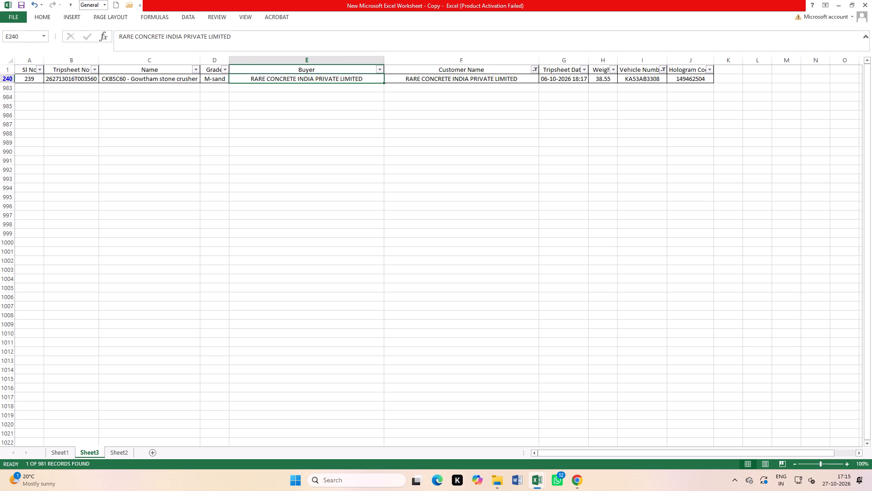
pyautogui.press('s')
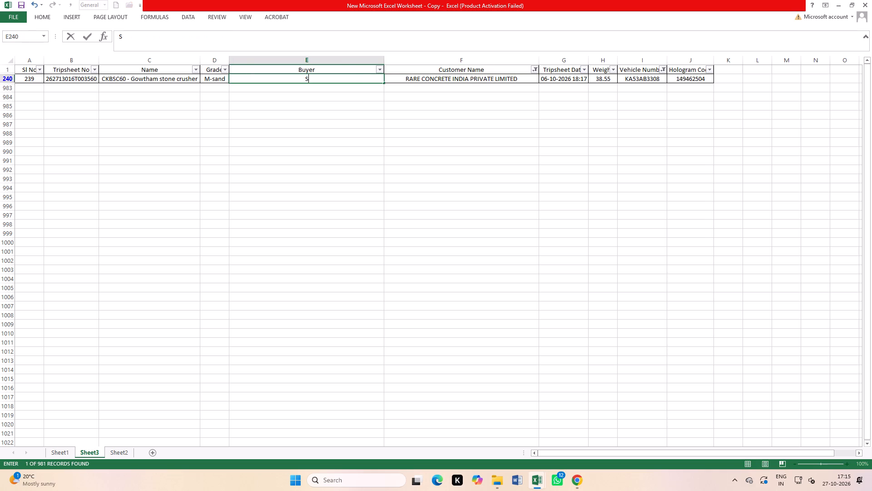
pyautogui.write('RI')
pyautogui.press('v')
pyautogui.press('BackSpace')
pyautogui.press('space')
pyautogui.write('VA')
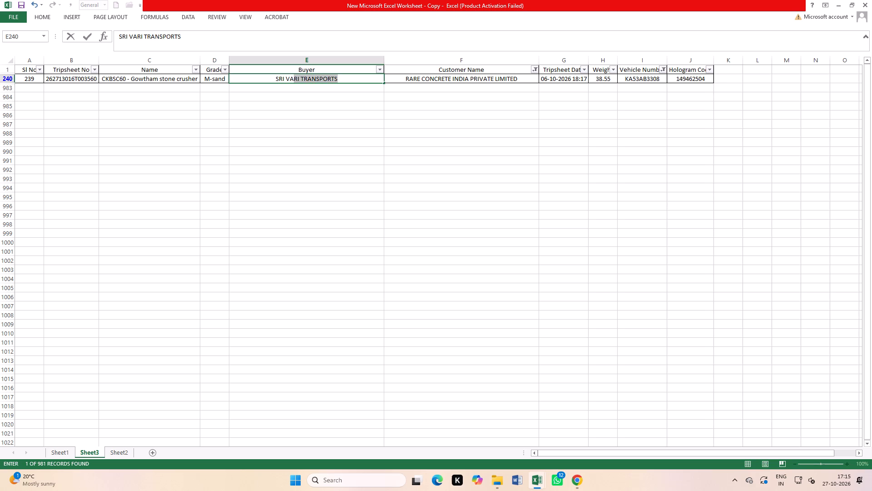
pyautogui.press('Right')
pyautogui.write('SRI')
pyautogui.click(325, 175)
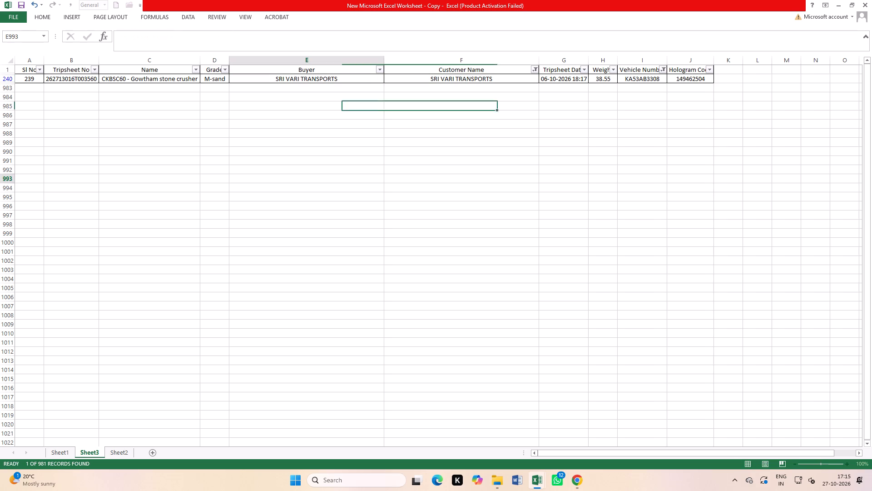
pyautogui.click(377, 69)
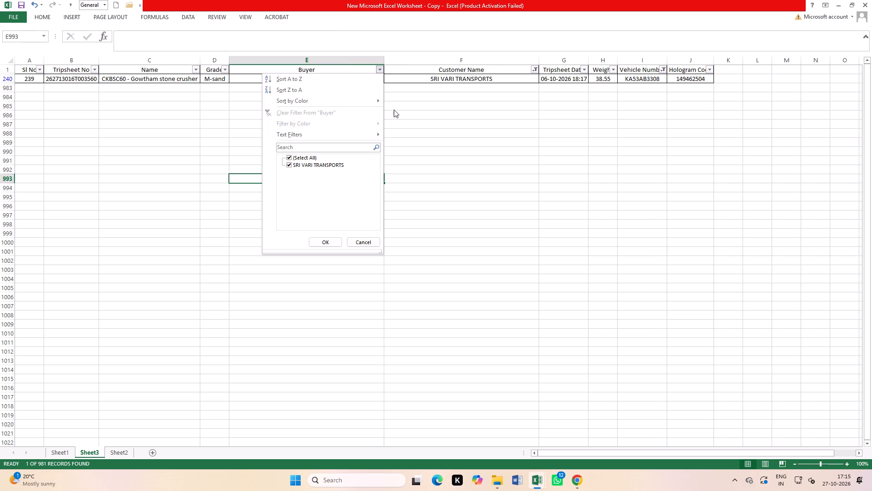
pyautogui.click(510, 183)
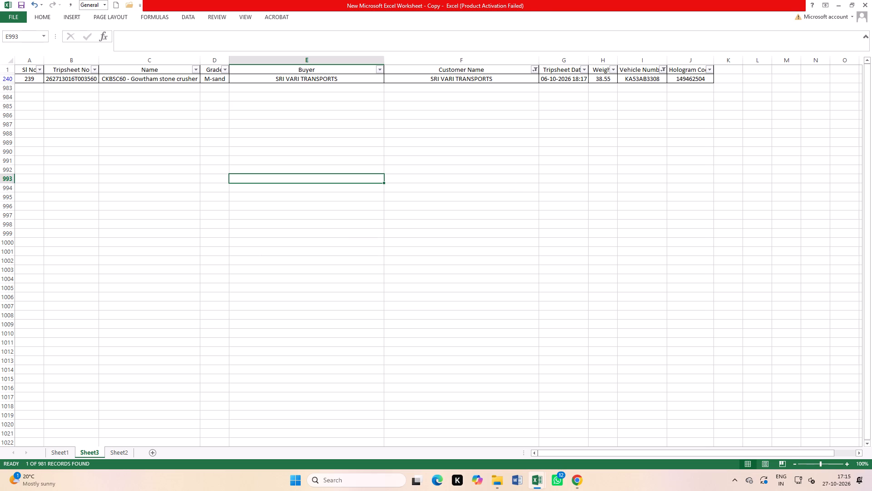
# Reselect all vehicle numbers in Sheet3's Vehicle Number filter, keeping the RARE CONCRETE INDIA PRIVATE LIMITED customer filter.
pyautogui.click(662, 70)
pyautogui.click(594, 155)
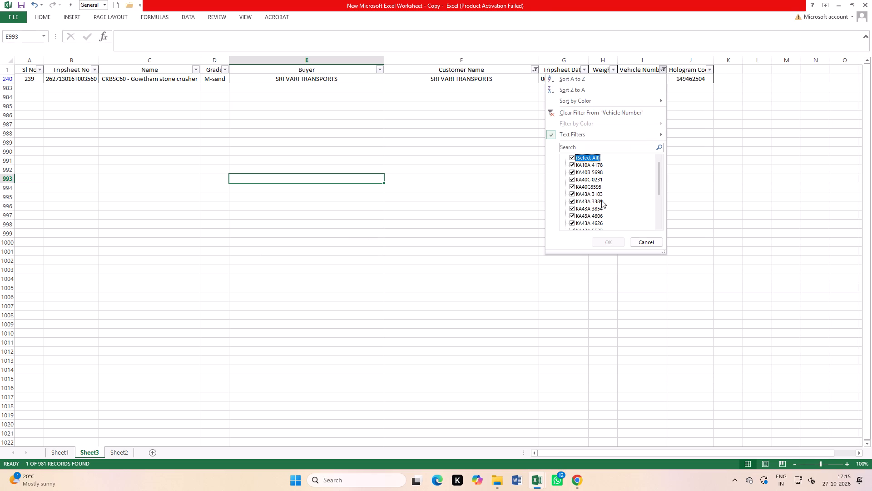
pyautogui.scroll(-2, 619, 214)
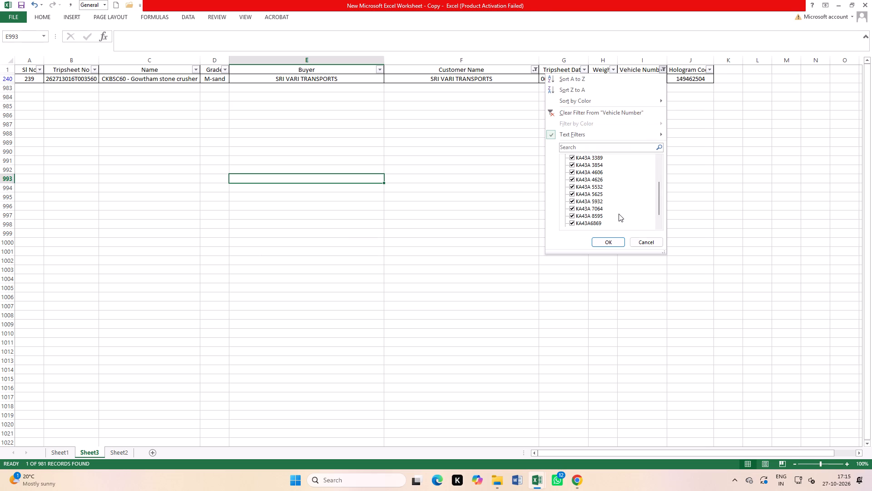
pyautogui.scroll(-4, 619, 213)
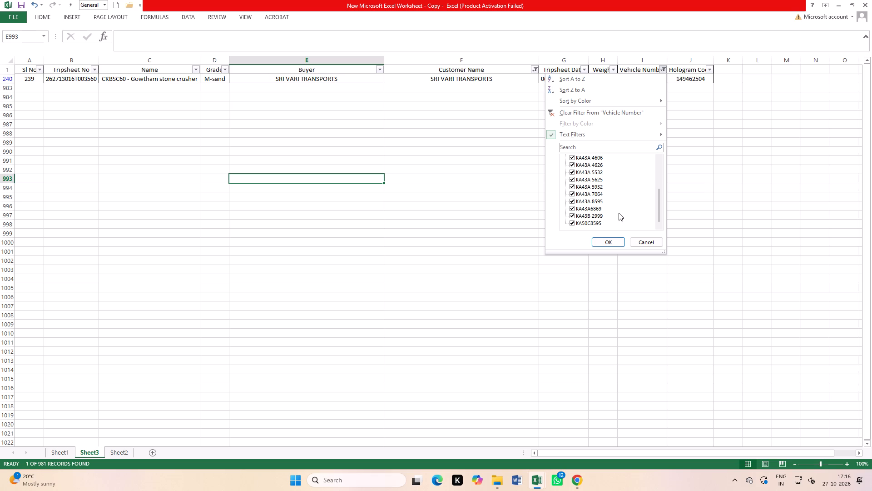
pyautogui.click(600, 242)
pyautogui.click(672, 184)
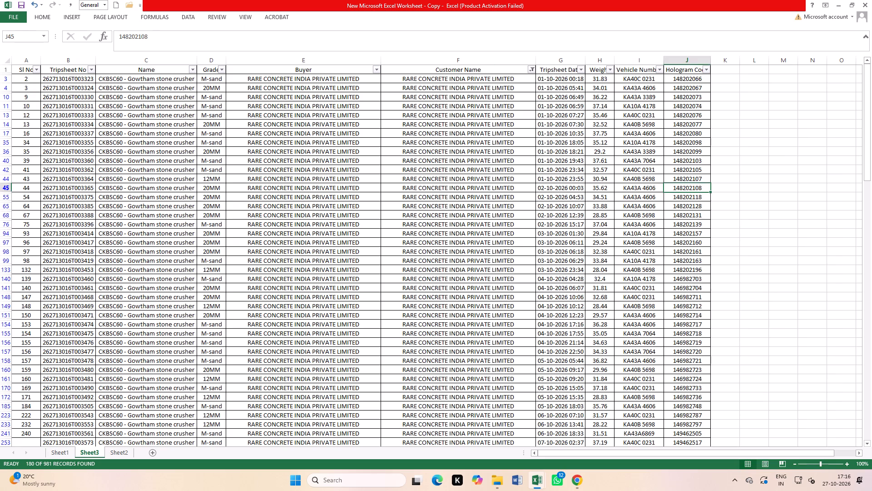
# Check the count and sum of all filtered RARE CONCRETE INDIA PRIVATE LIMITED weights in Sheet3, then return to the first rows.
pyautogui.moveTo(605, 80); pyautogui.dragTo(590, 490)
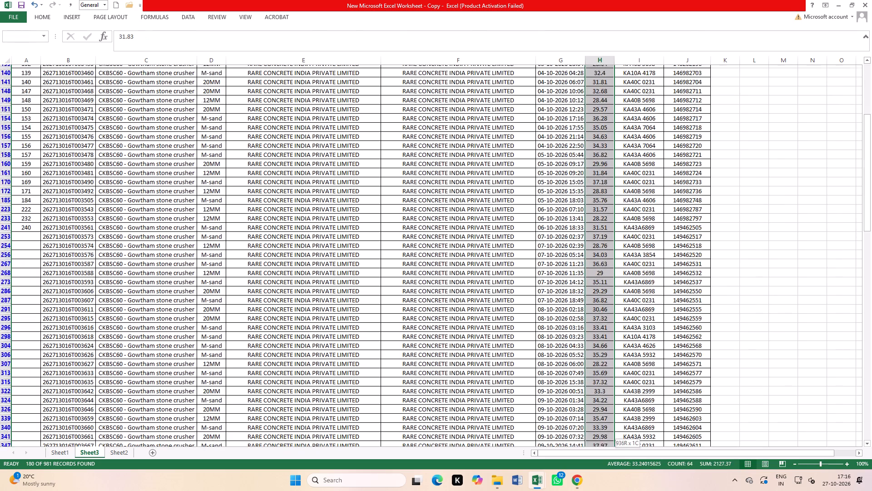
pyautogui.moveTo(590, 490); pyautogui.dragTo(604, 441)
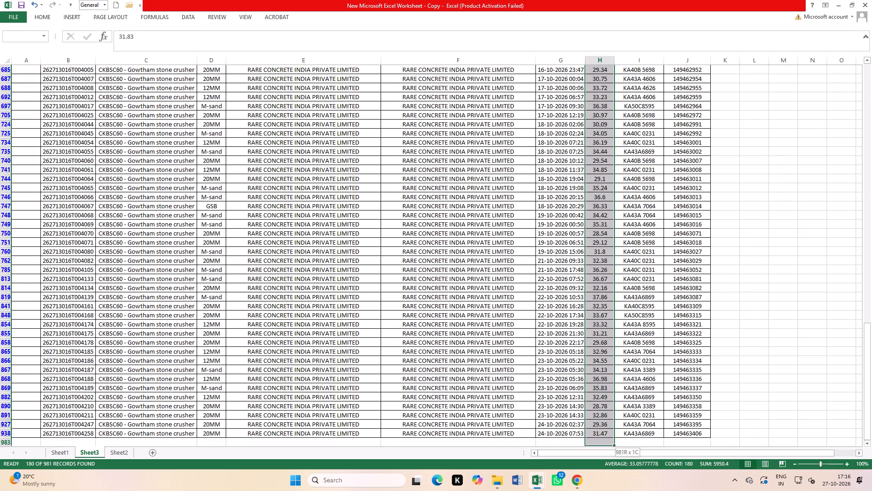
pyautogui.moveTo(604, 441); pyautogui.dragTo(604, 435)
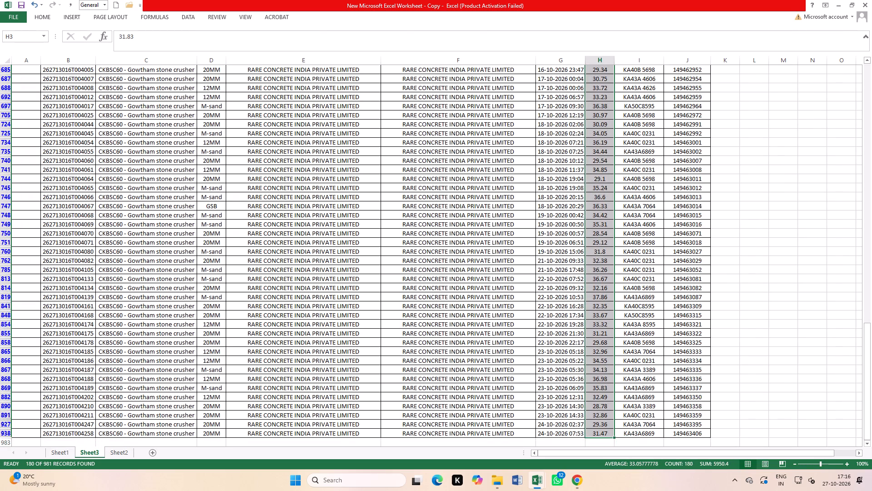
pyautogui.click(406, 276)
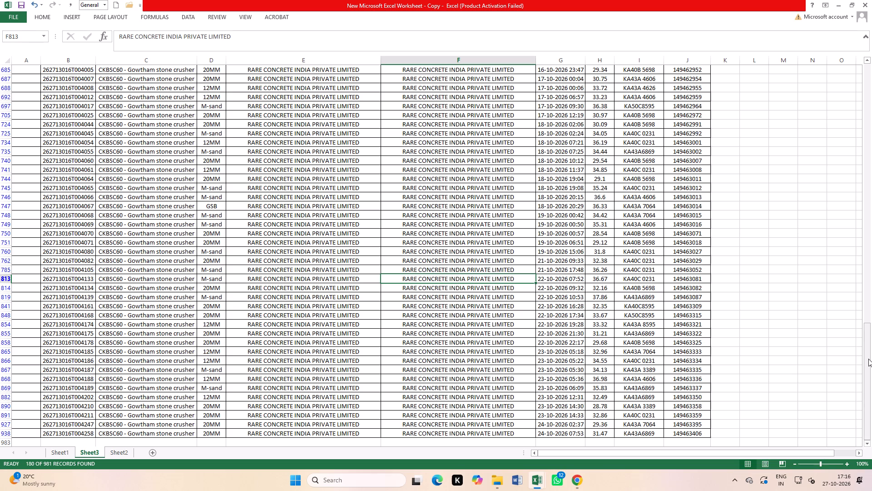
pyautogui.moveTo(869, 351); pyautogui.dragTo(871, 63)
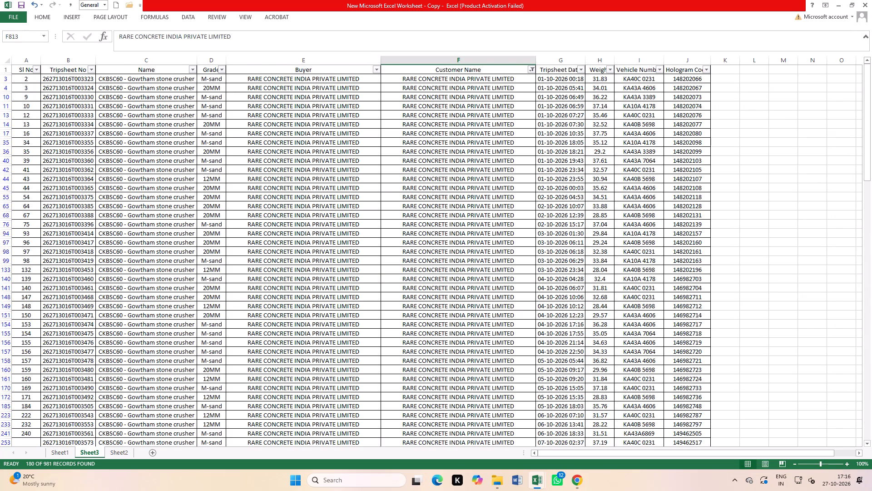
# Turn off the filter on the GSC SALE sheet and close the Cash Report Oct-26 workbook without saving.
pyautogui.hotkey('ctrl', 'Tab')
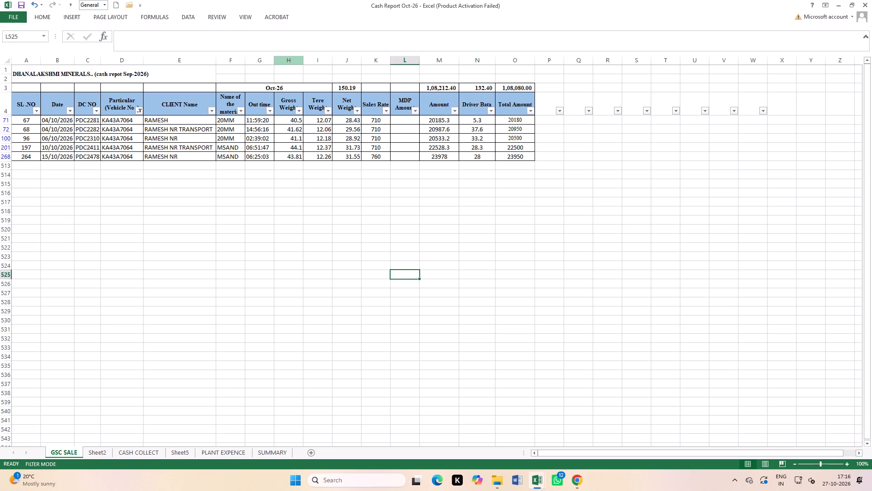
pyautogui.click(183, 8)
pyautogui.click(185, 15)
pyautogui.click(238, 35)
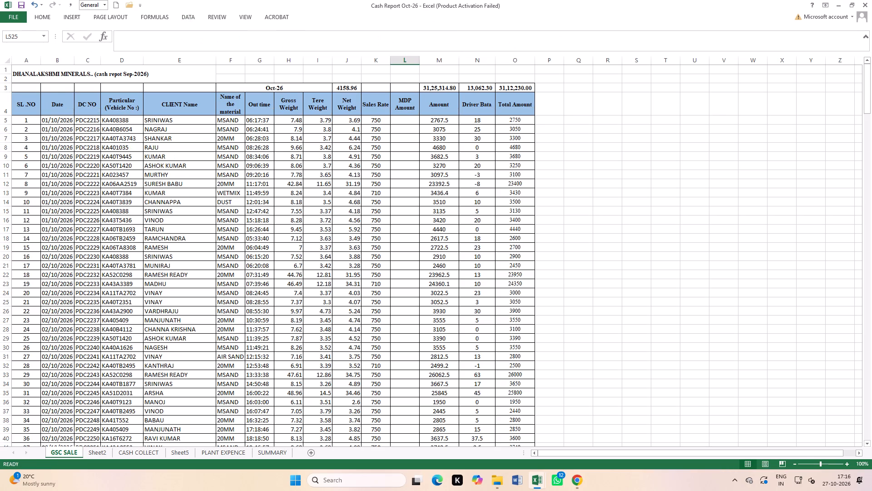
pyautogui.click(867, 0)
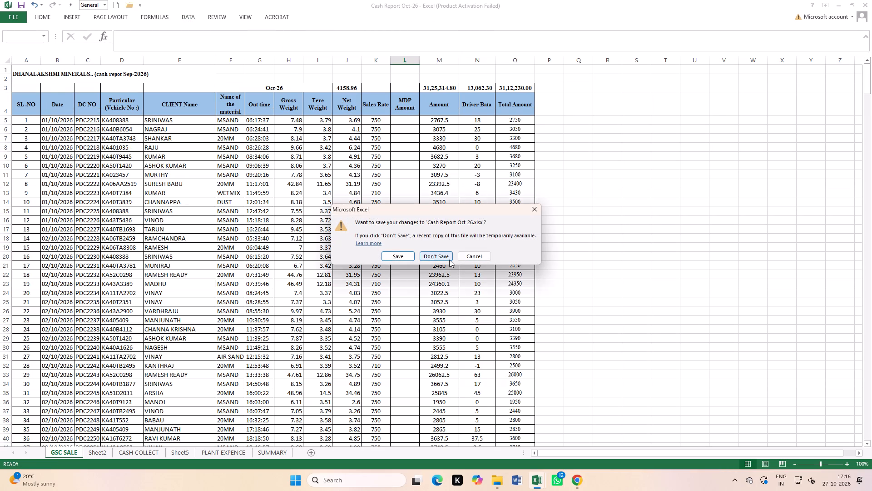
pyautogui.click(444, 260)
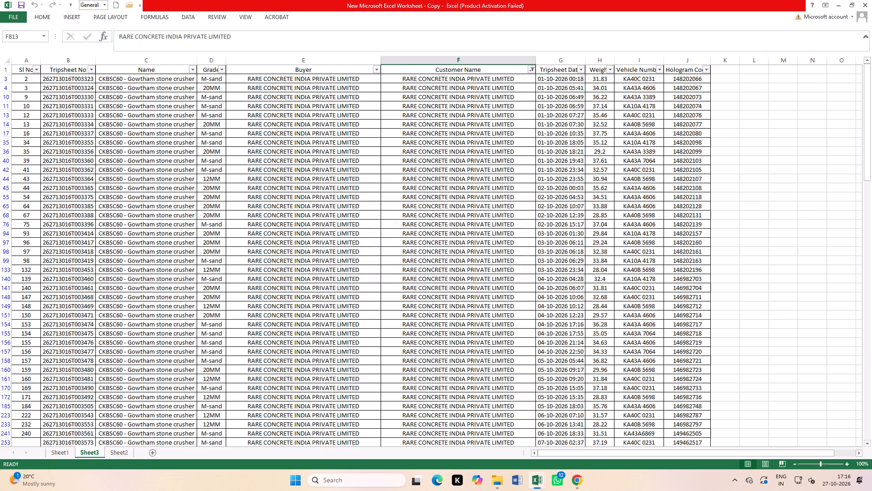
# Check the count and sum of all filtered RARE CONCRETE INDIA PRIVATE LIMITED net weights in the ggggggg list.
pyautogui.hotkey('ctrl', 'Tab')
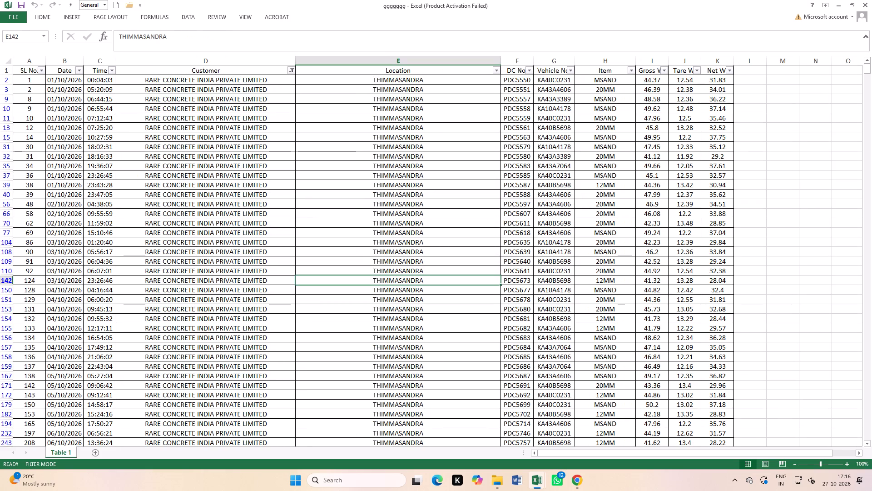
pyautogui.scroll(13, 443, 259)
pyautogui.scroll(-9, 208, 329)
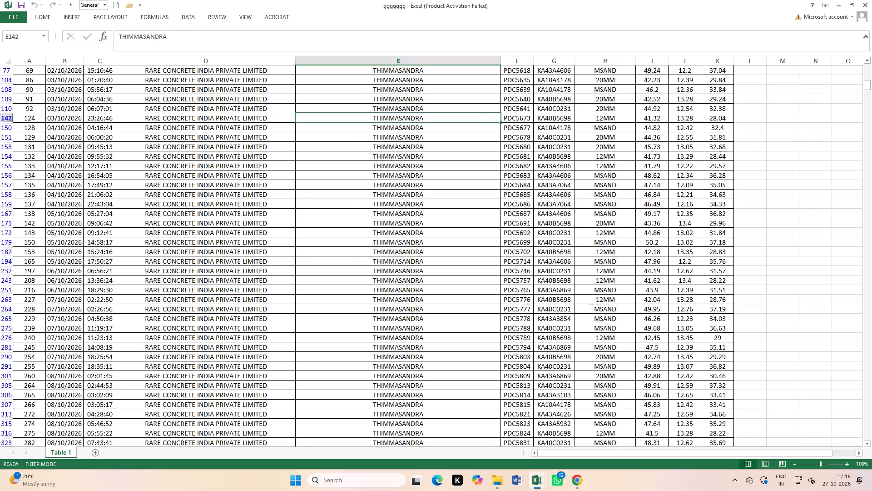
pyautogui.scroll(-19, 203, 320)
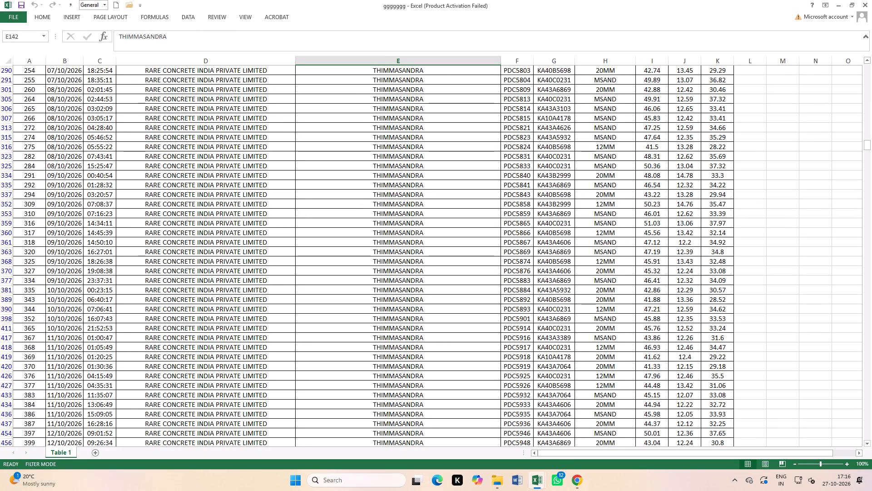
pyautogui.scroll(-20, 164, 328)
pyautogui.scroll(-14, 164, 328)
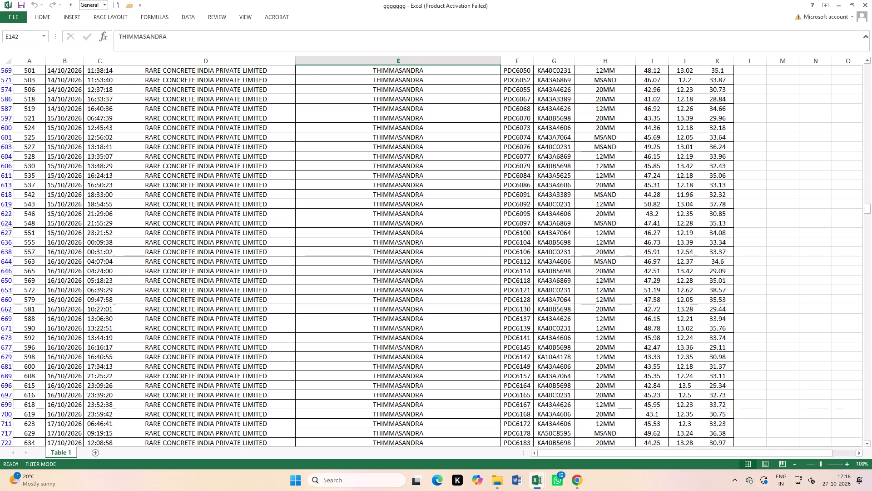
pyautogui.scroll(-20, 154, 351)
pyautogui.scroll(-10, 154, 351)
pyautogui.scroll(2, 126, 326)
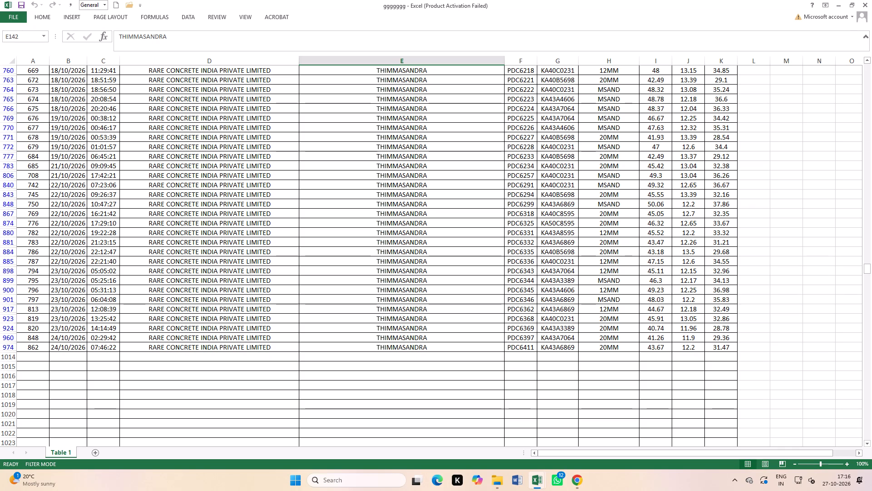
pyautogui.click(2, 344)
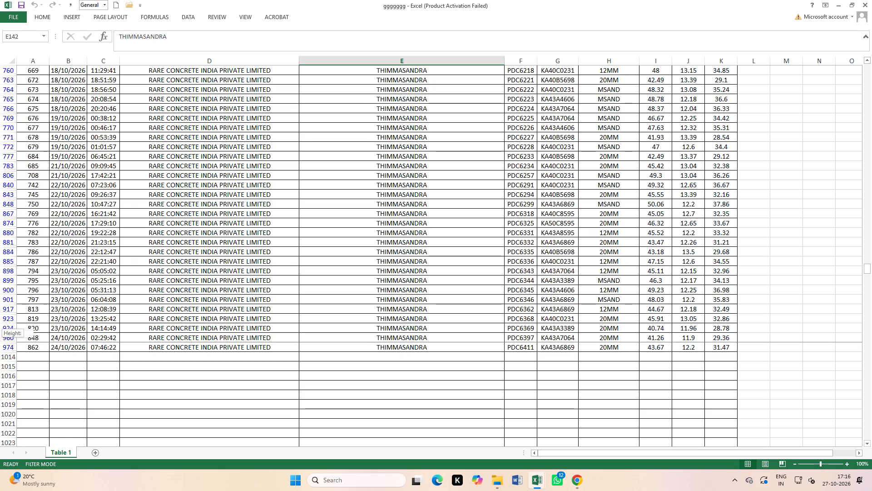
pyautogui.click(9, 348)
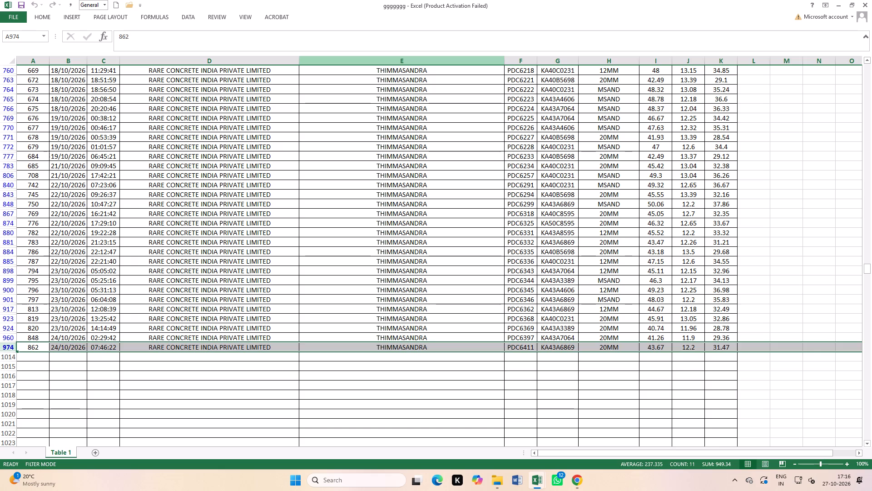
pyautogui.moveTo(754, 392); pyautogui.dragTo(753, 386)
pyautogui.moveTo(718, 350); pyautogui.dragTo(738, 46)
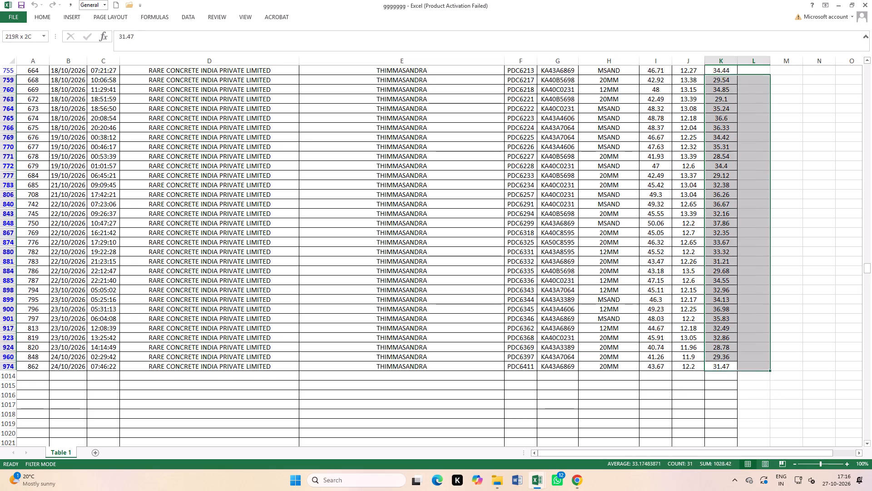
pyautogui.moveTo(738, 46); pyautogui.dragTo(710, 29)
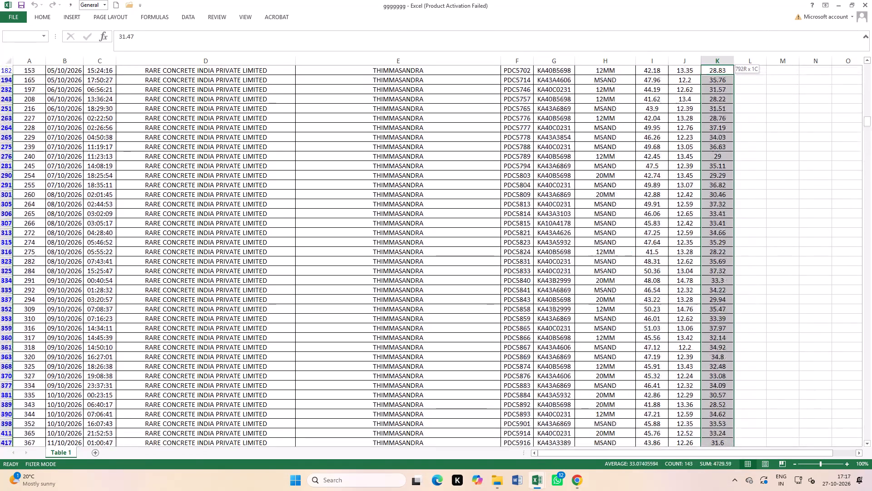
pyautogui.moveTo(710, 29); pyautogui.dragTo(718, 82)
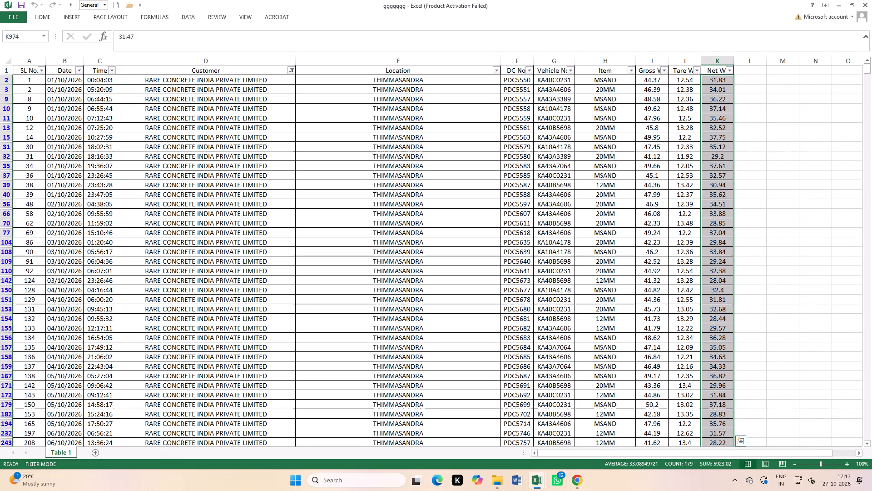
pyautogui.click(560, 213)
# Recheck the count and sum of all RARE CONCRETE INDIA PRIVATE LIMITED weights in the tripsheet workbook's Sheet3.
pyautogui.hotkey('ctrl', 'Tab')
pyautogui.click(682, 233)
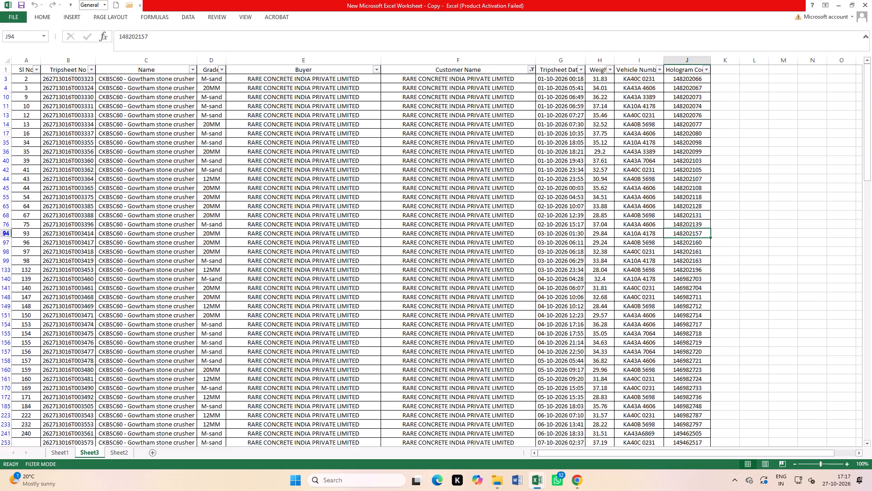
pyautogui.moveTo(605, 77); pyautogui.dragTo(591, 486)
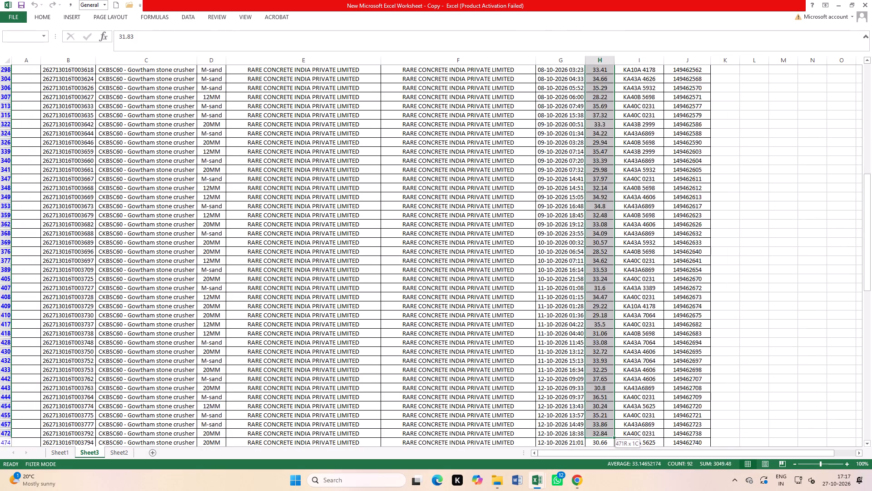
pyautogui.moveTo(591, 486); pyautogui.dragTo(605, 445)
pyautogui.scroll(-3, 644, 402)
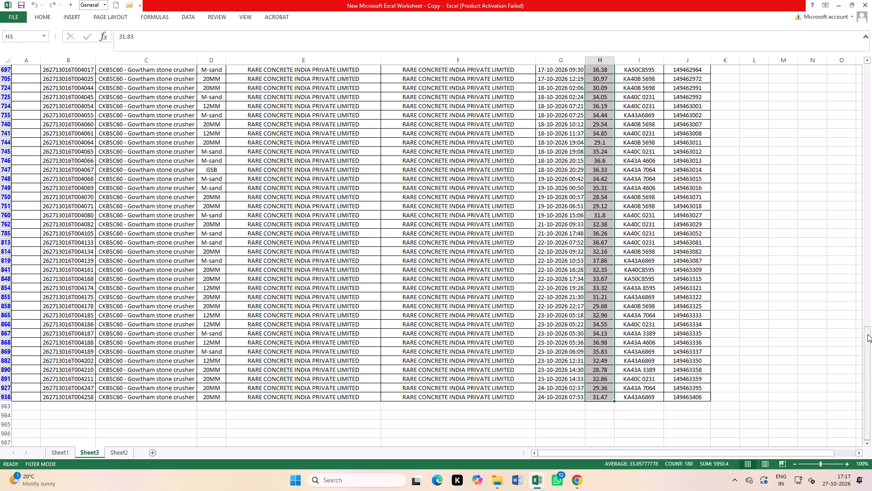
pyautogui.moveTo(870, 336); pyautogui.dragTo(871, 59)
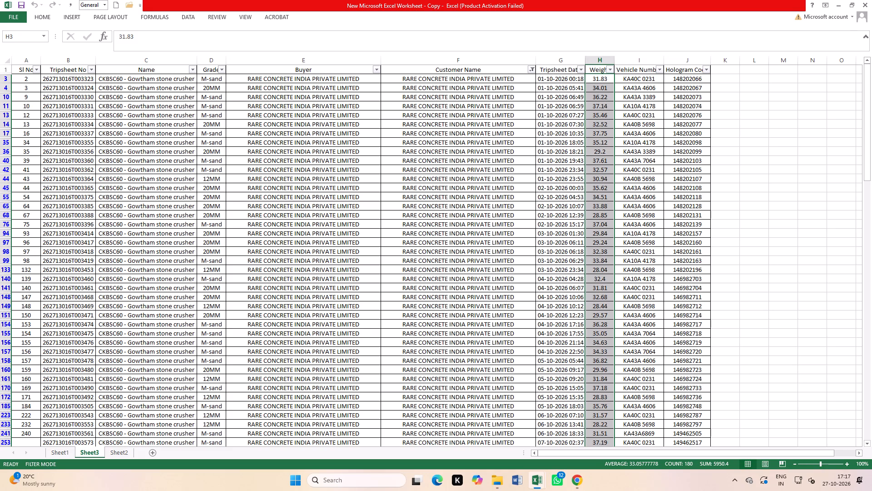
pyautogui.click(386, 253)
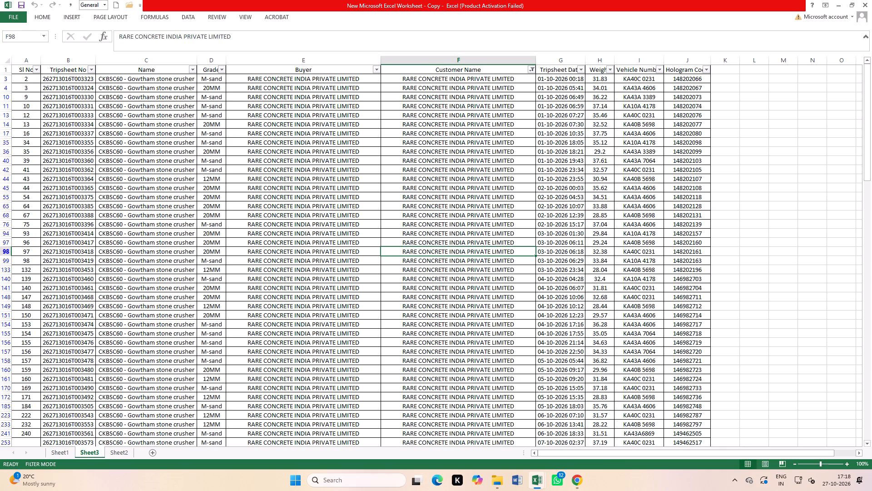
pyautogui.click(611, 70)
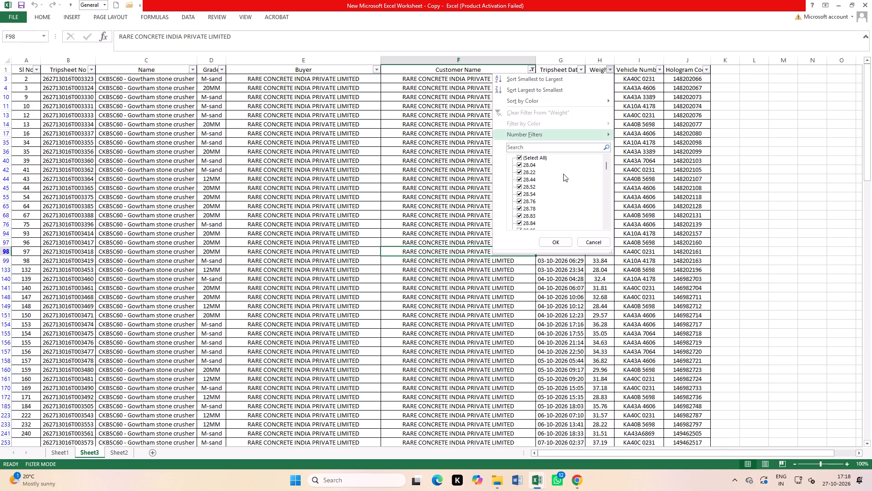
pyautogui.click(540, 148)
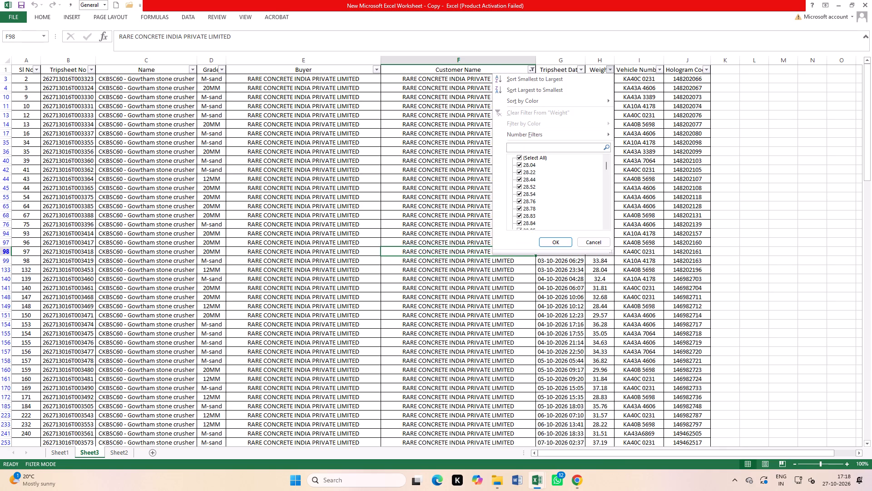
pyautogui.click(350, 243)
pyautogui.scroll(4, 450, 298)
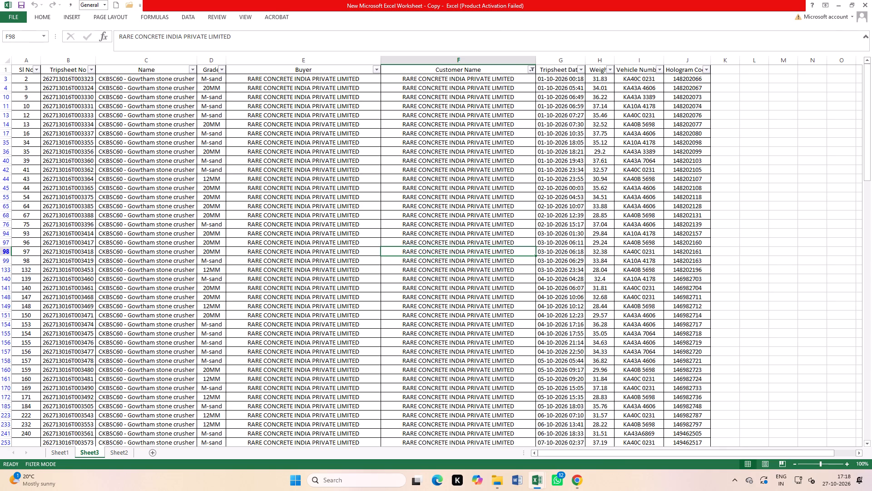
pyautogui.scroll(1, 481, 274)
# Reselect all customers in the ggggggg list's Customer filter.
pyautogui.hotkey('ctrl', 'Tab')
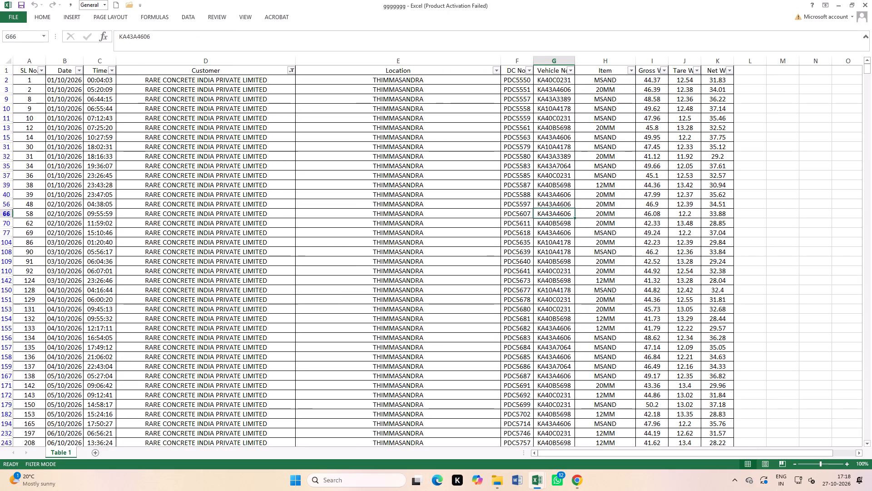
pyautogui.scroll(3, 437, 201)
pyautogui.click(291, 73)
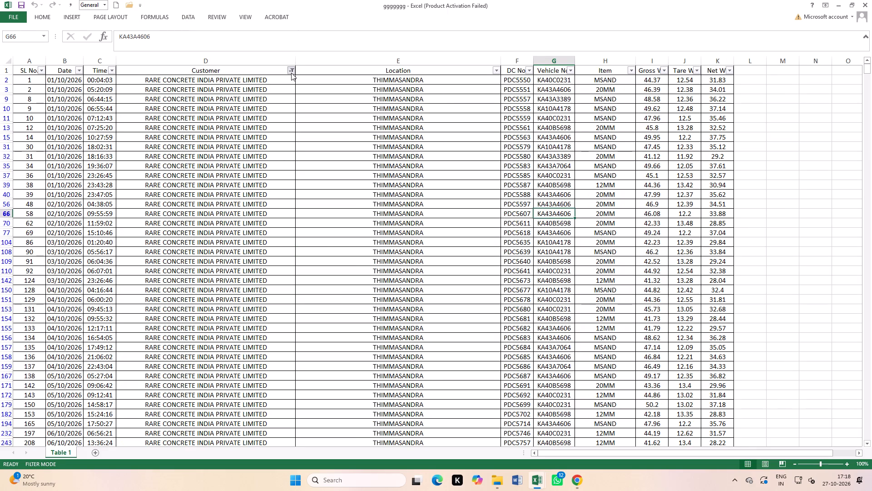
pyautogui.click(216, 158)
pyautogui.click(238, 243)
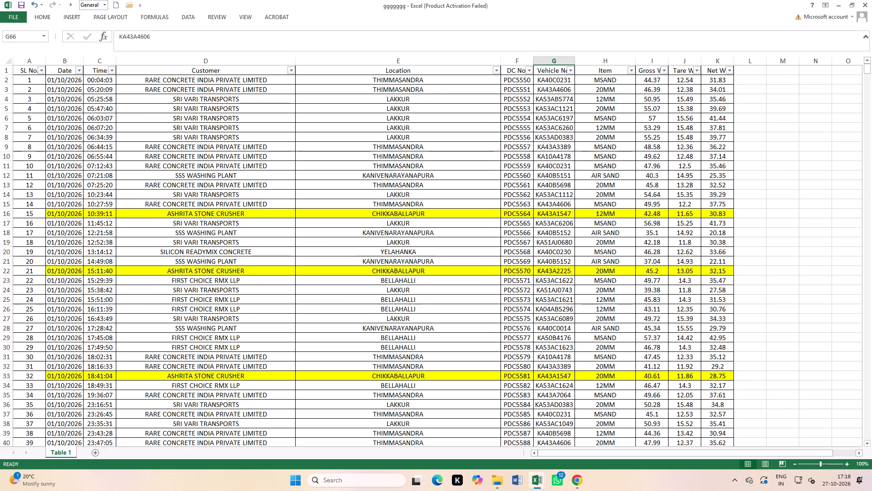
# Filter the ggggggg list's Net Wt column to 27.38.
pyautogui.click(549, 215)
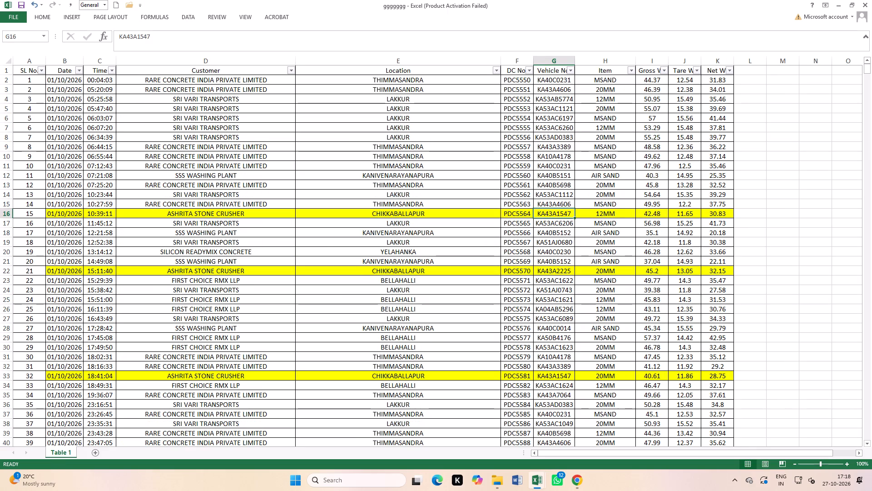
pyautogui.click(731, 74)
pyautogui.click(671, 149)
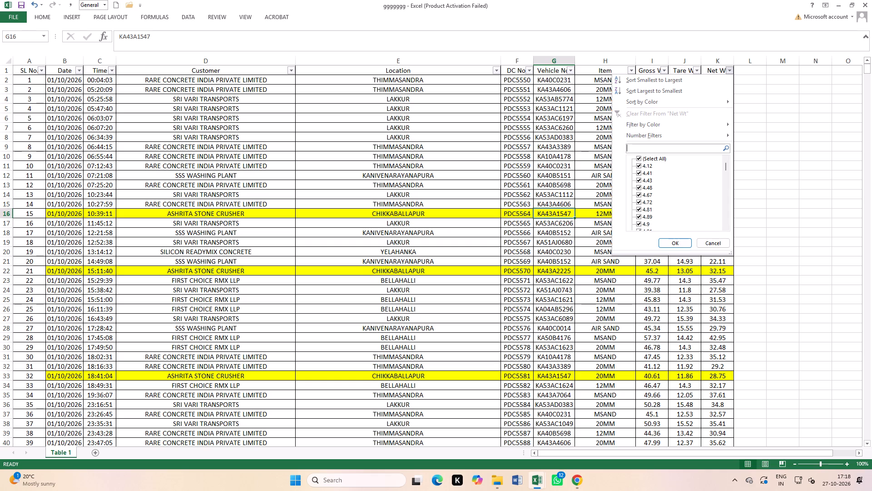
pyautogui.write('27')
pyautogui.write('.38')
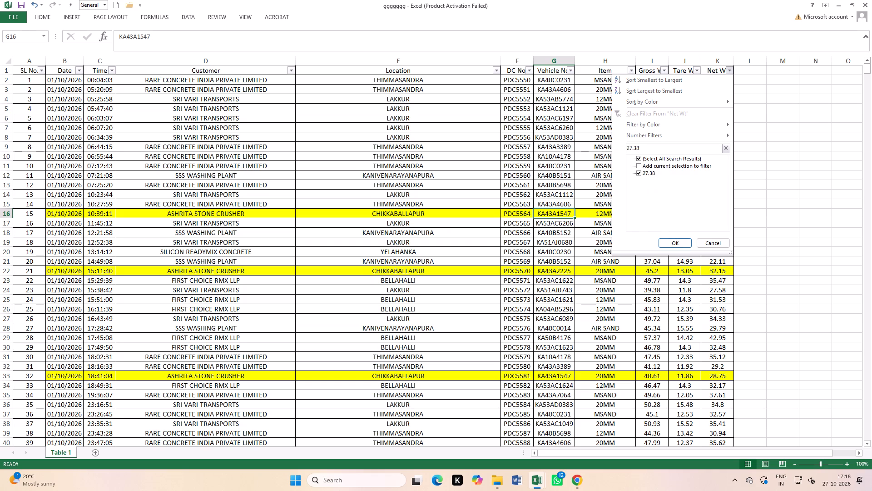
pyautogui.click(671, 245)
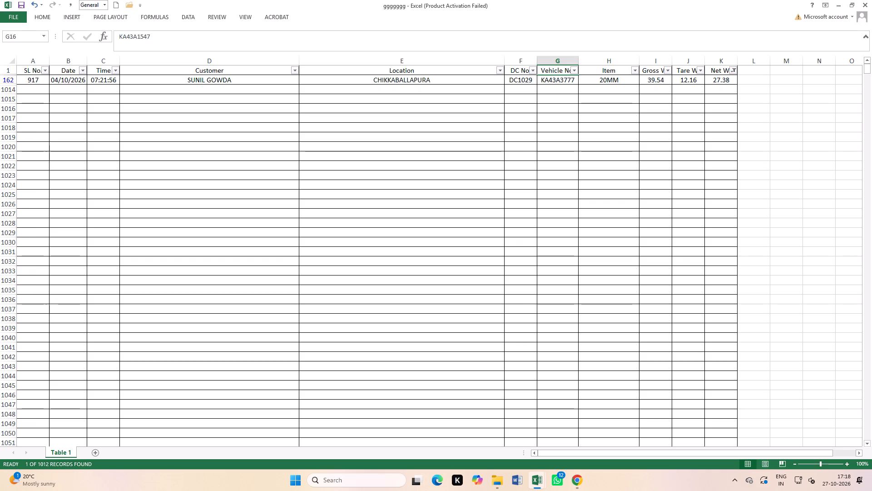
# Search Sheet3's Weight filter for 27.38 within the RARE CONCRETE INDIA PRIVATE LIMITED trips, then leave the filter without applying it.
pyautogui.hotkey('ctrl', 'Tab')
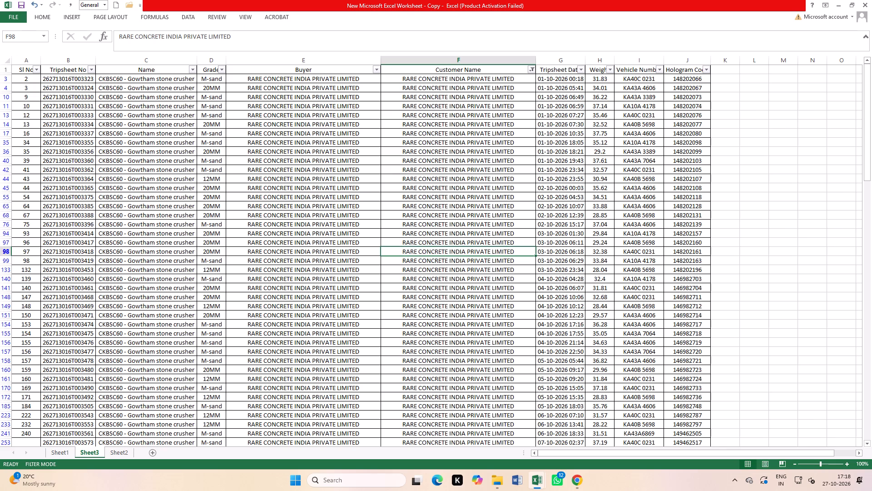
pyautogui.click(660, 72)
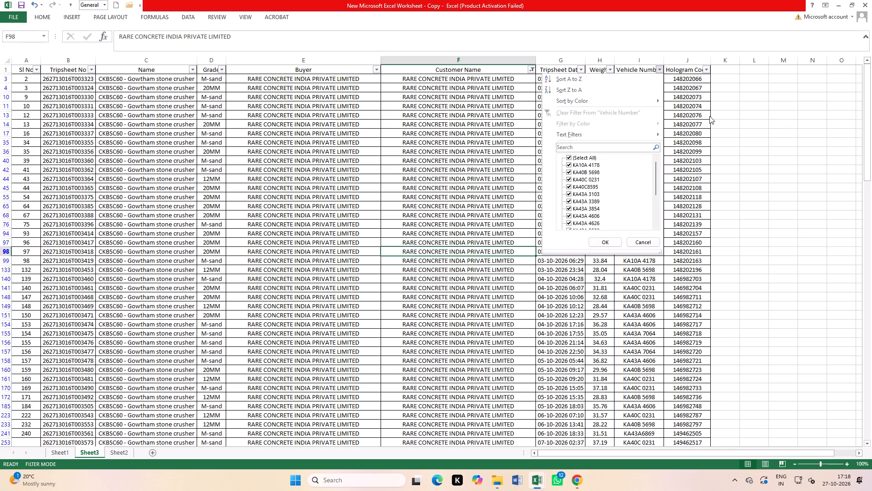
pyautogui.click(697, 110)
pyautogui.click(605, 68)
pyautogui.click(611, 71)
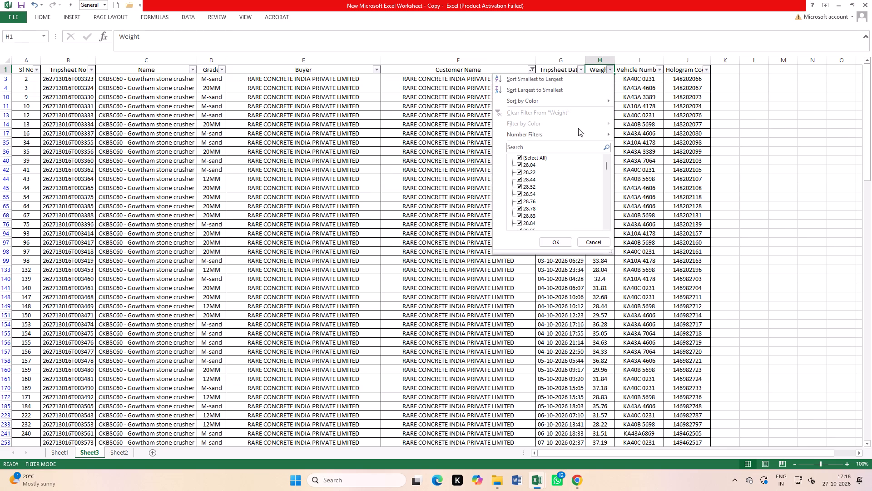
pyautogui.click(549, 147)
pyautogui.write('27.38')
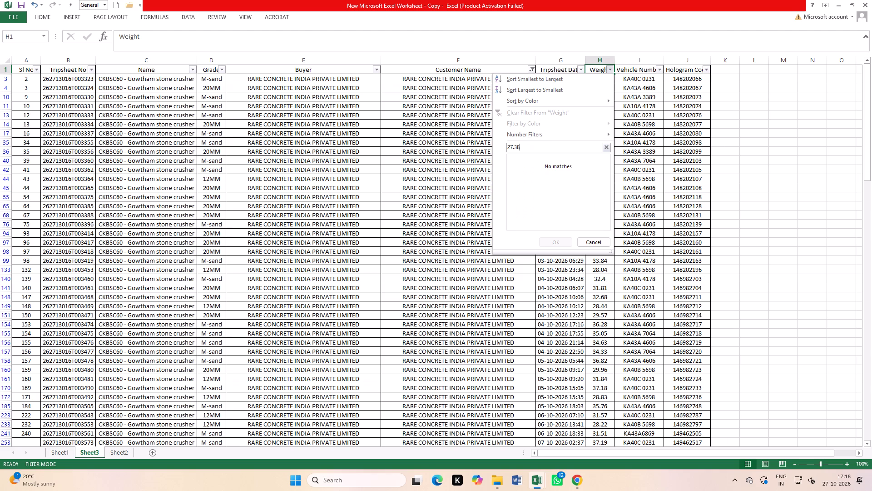
pyautogui.press('BackSpace')
pyautogui.press('BackSpace')
pyautogui.press('BackSpace')
pyautogui.press('BackSpace')
pyautogui.press('BackSpace')
pyautogui.press('BackSpace')
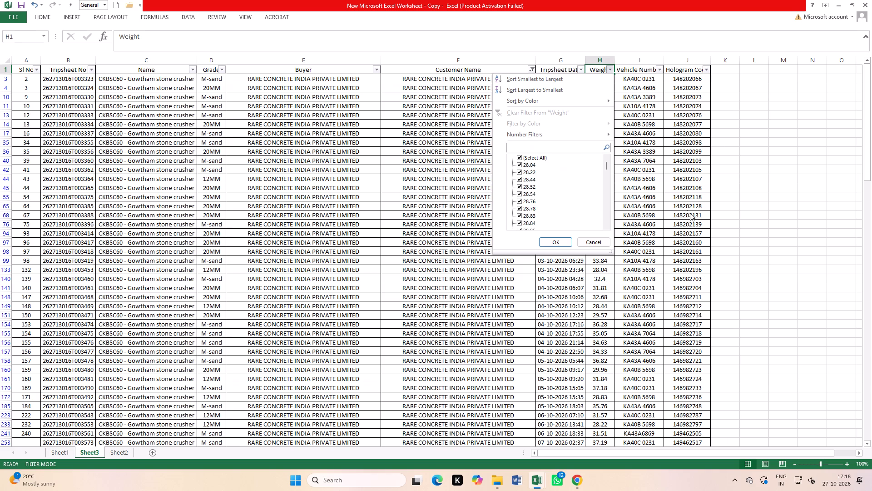
pyautogui.click(690, 215)
pyautogui.click(656, 287)
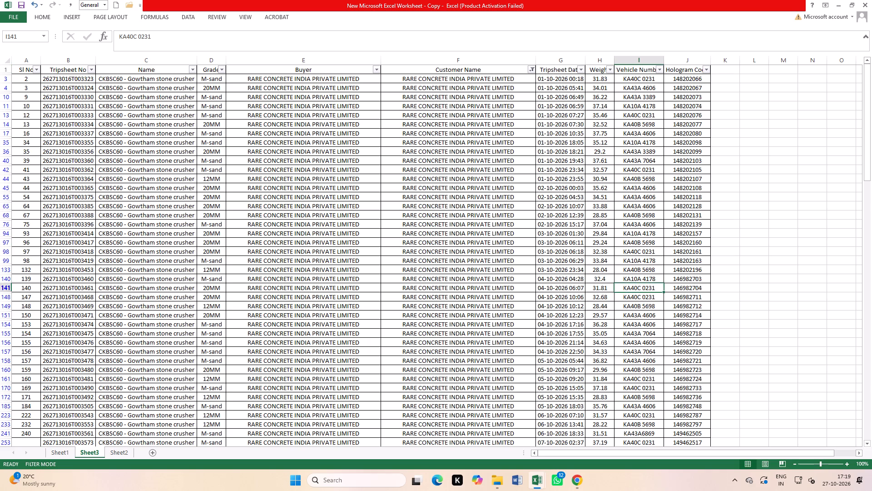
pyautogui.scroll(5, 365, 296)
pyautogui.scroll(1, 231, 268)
# Switch to the ggggggg list and reselect all values in its Net Wt filter.
pyautogui.scroll(3, 194, 244)
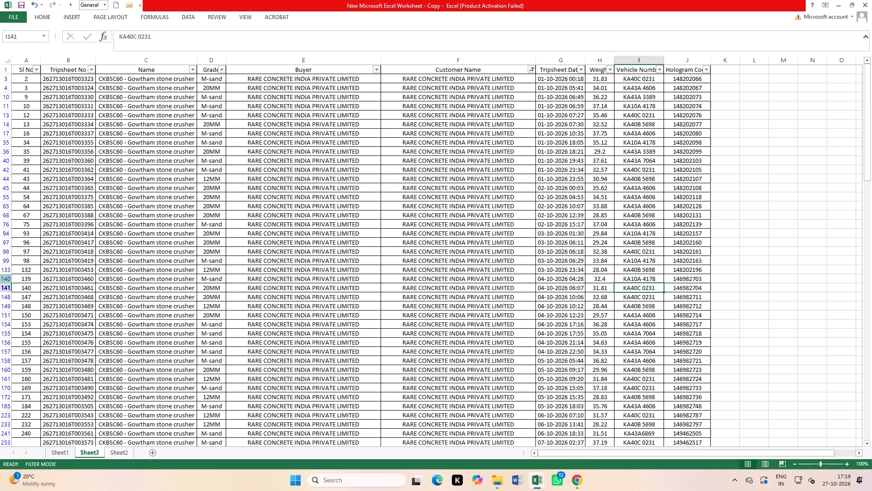
pyautogui.hotkey('ctrl', 'Tab')
pyautogui.scroll(3, 242, 217)
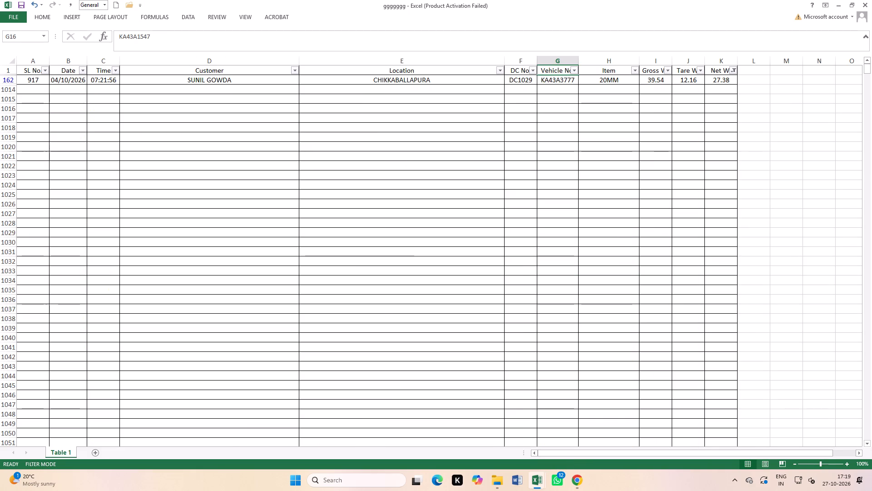
pyautogui.click(293, 71)
pyautogui.click(417, 173)
pyautogui.click(736, 70)
pyautogui.click(659, 158)
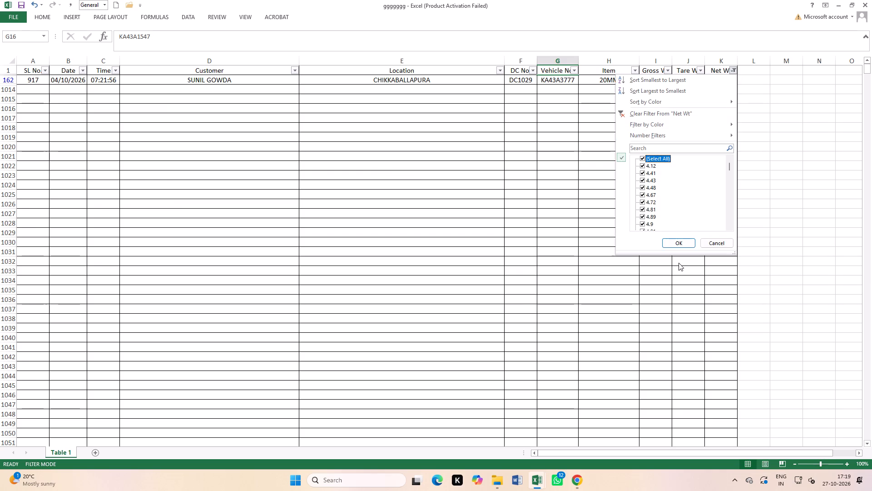
pyautogui.click(683, 244)
pyautogui.click(369, 232)
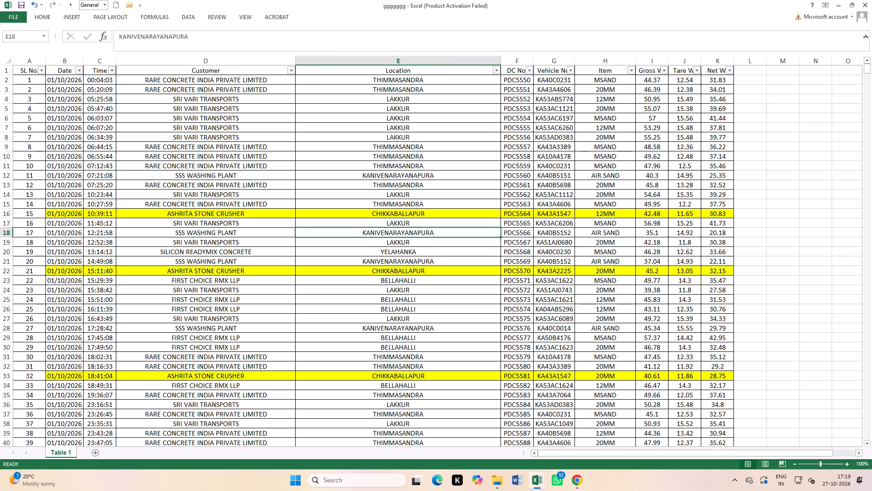
# Filter the ggggggg list's Customer column to only RARE CONCRETE INDIA PRIVATE LIMITED.
pyautogui.click(288, 73)
pyautogui.click(221, 162)
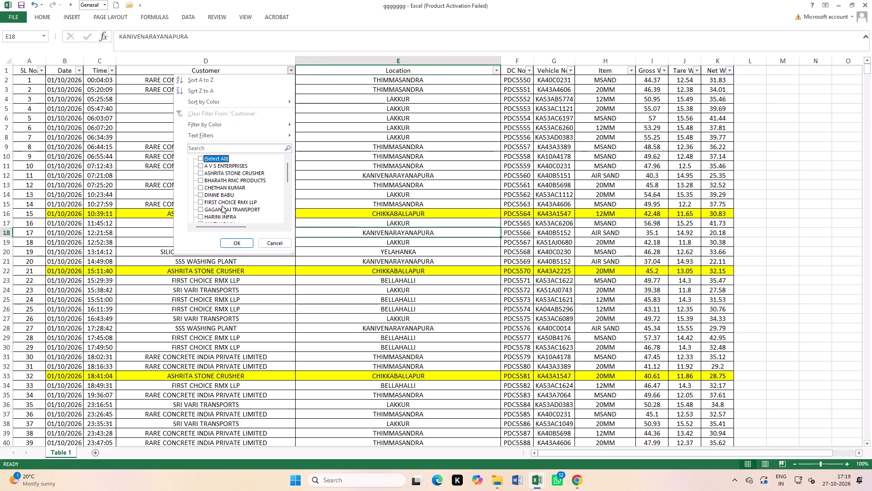
pyautogui.scroll(-4, 222, 206)
pyautogui.click(223, 178)
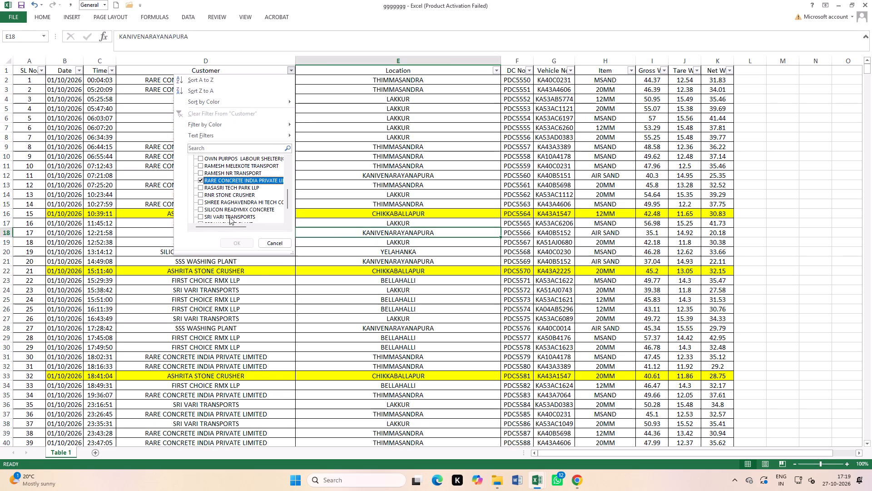
pyautogui.click(240, 244)
pyautogui.click(471, 247)
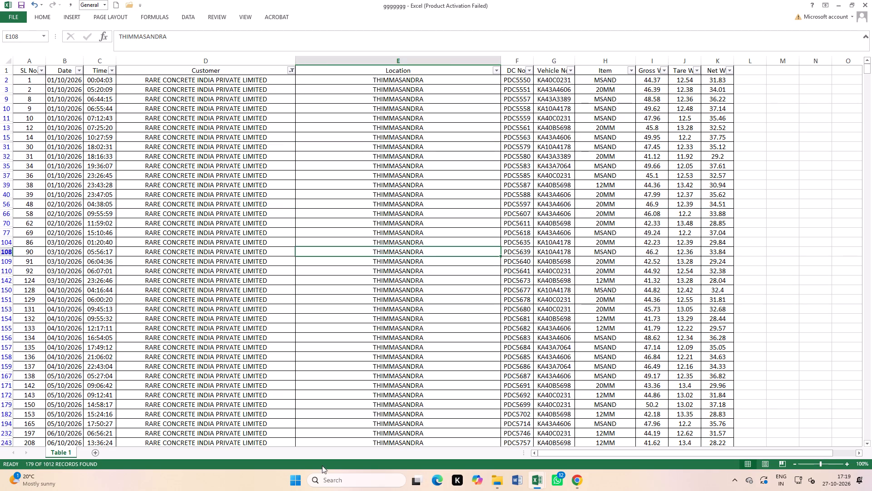
# Filter the ggggggg list's Date column to only 01/10/2026.
pyautogui.click(78, 71)
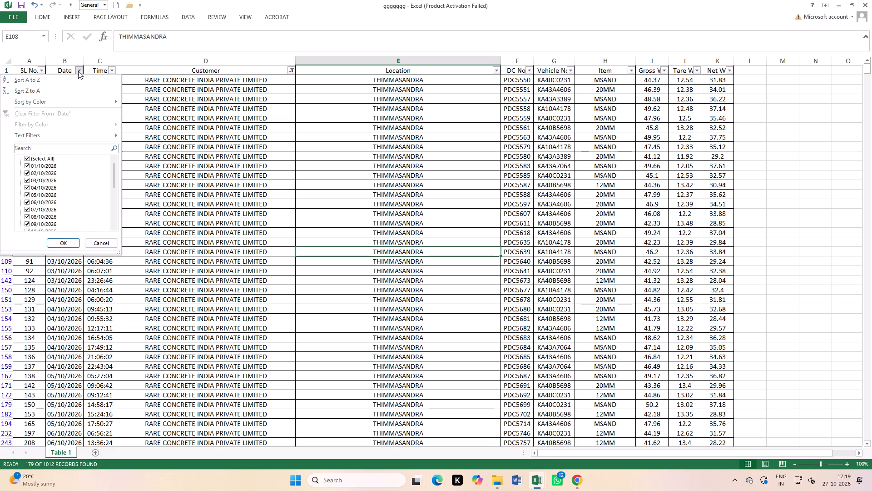
pyautogui.click(38, 157)
pyautogui.click(37, 161)
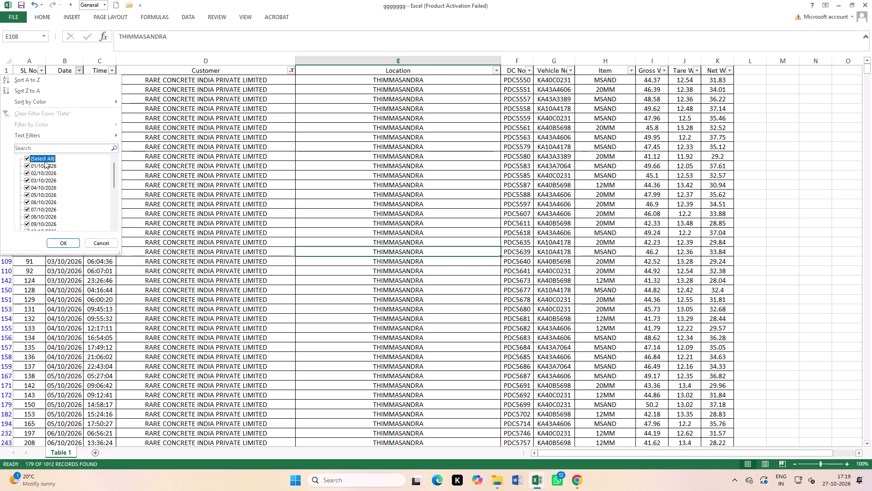
pyautogui.click(45, 161)
pyautogui.click(44, 168)
pyautogui.click(62, 244)
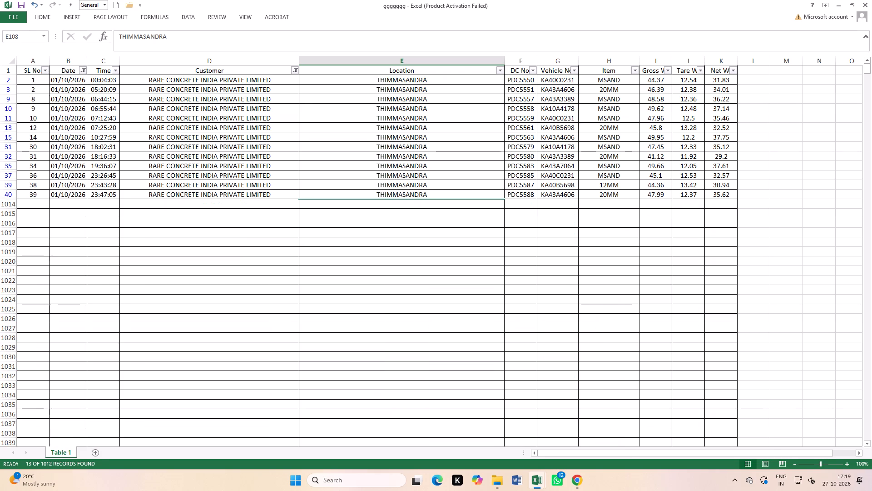
# Check the count and sum of the filtered 01/10/2026 net weights, then view the Customer filter without changing it.
pyautogui.moveTo(716, 81); pyautogui.dragTo(721, 198)
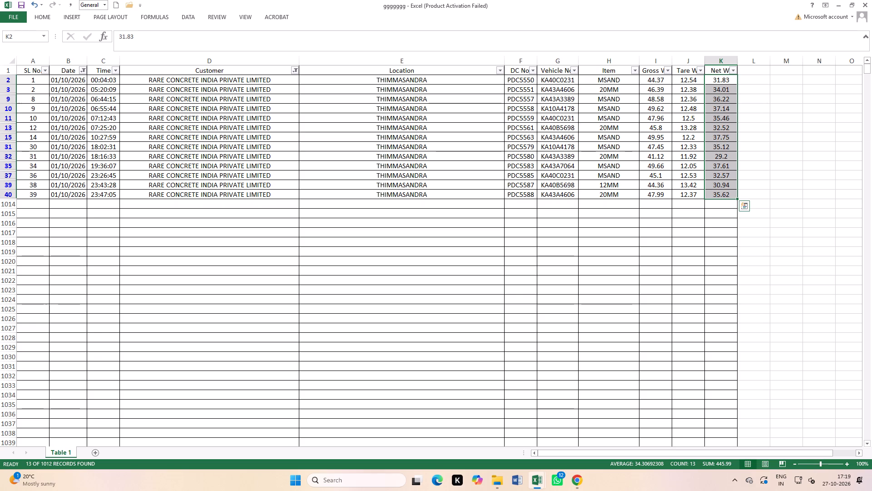
pyautogui.click(295, 71)
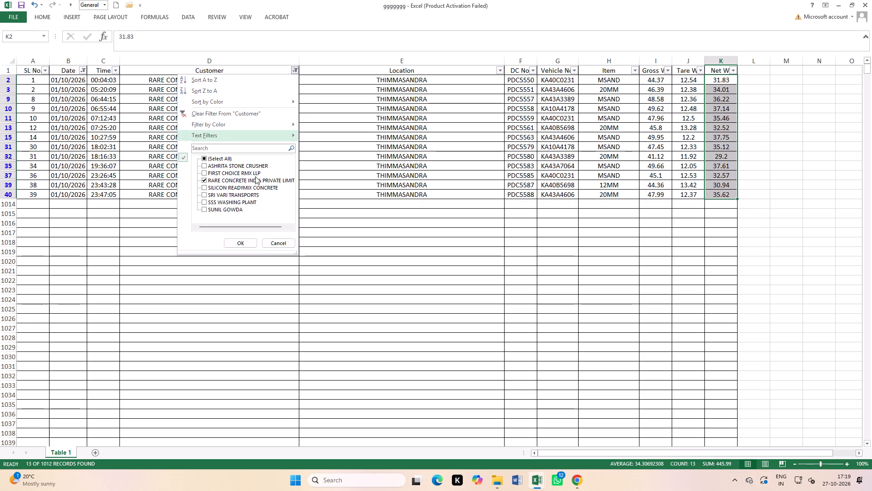
pyautogui.click(377, 205)
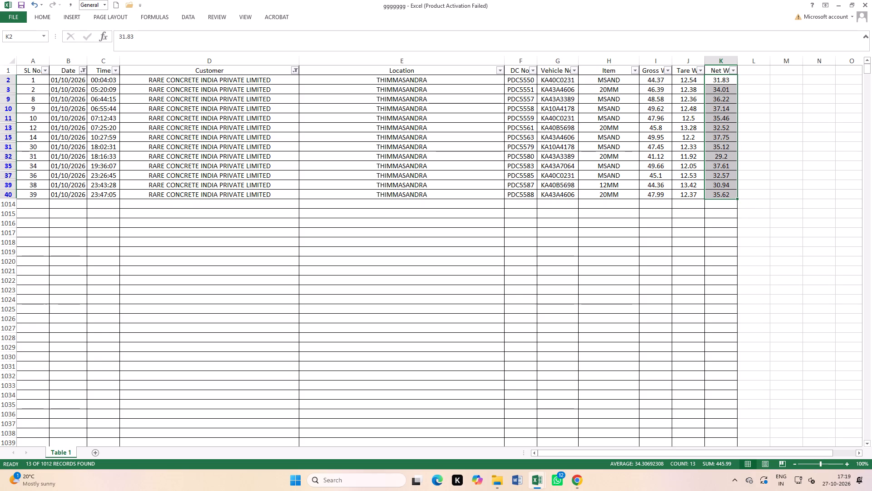
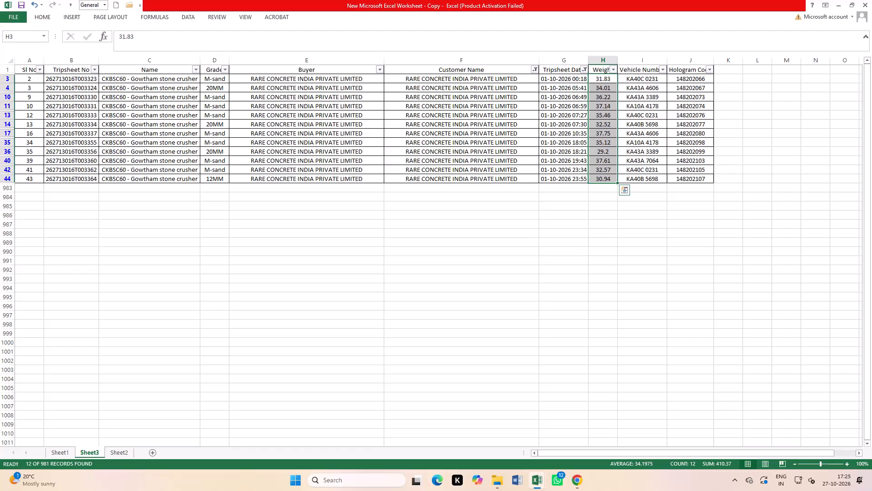
# Filter Sheet3's Tripsheet Date column to only 02 October and check the count and sum of the visible weights.
pyautogui.click(635, 266)
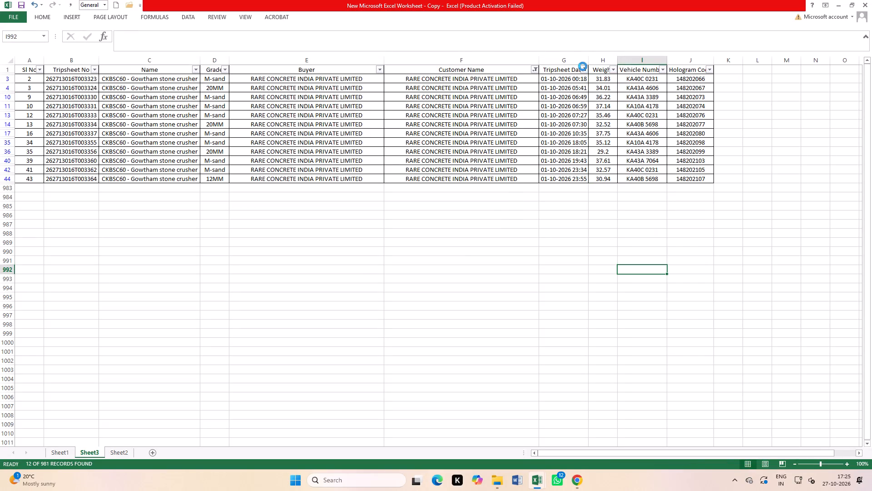
pyautogui.click(583, 66)
pyautogui.click(520, 172)
pyautogui.click(516, 184)
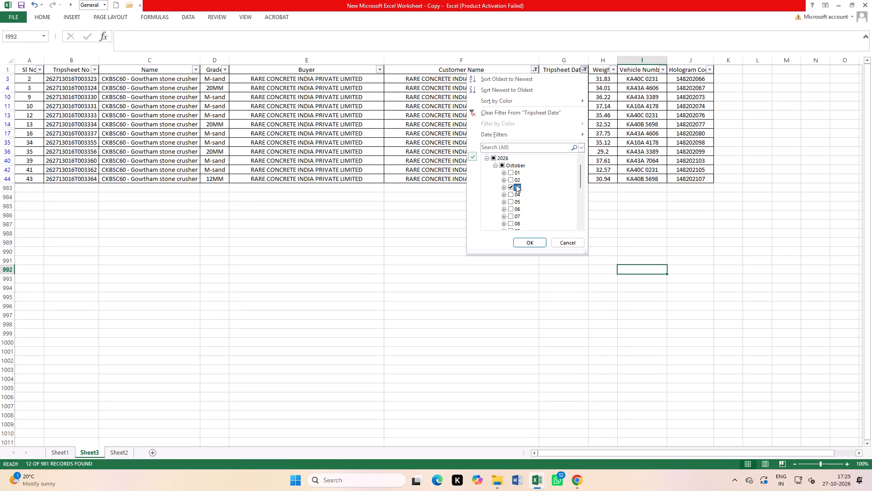
pyautogui.click(518, 180)
pyautogui.click(518, 190)
pyautogui.click(531, 244)
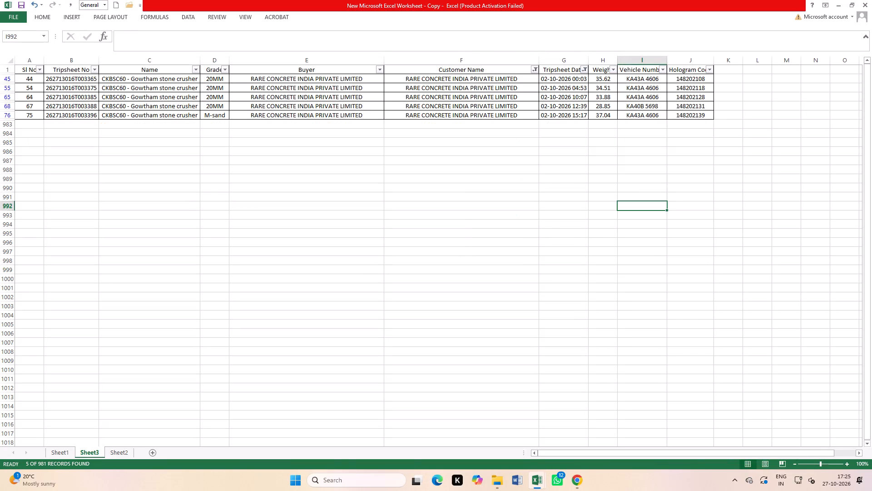
pyautogui.click(552, 205)
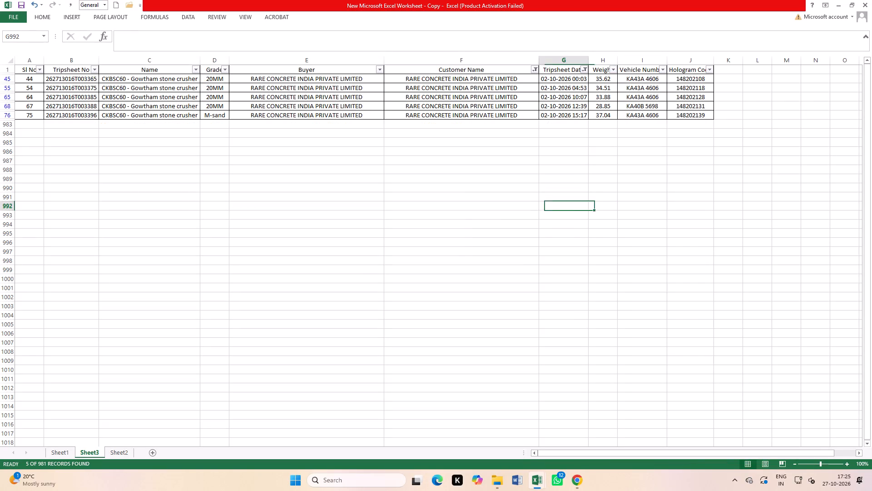
pyautogui.moveTo(610, 80); pyautogui.dragTo(611, 115)
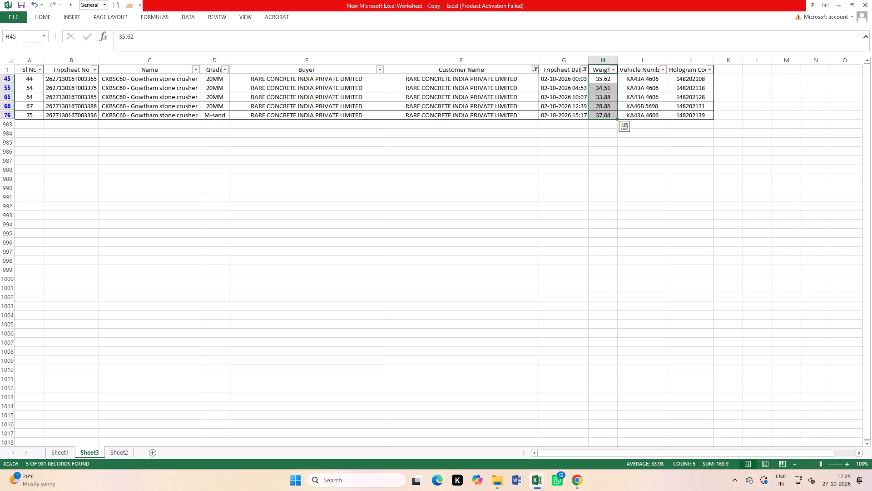
# Switch to the ggggggg list, filter its Date column to only 02/10/2026, and check the count and sum of the net weights.
pyautogui.hotkey('ctrl', 'Tab')
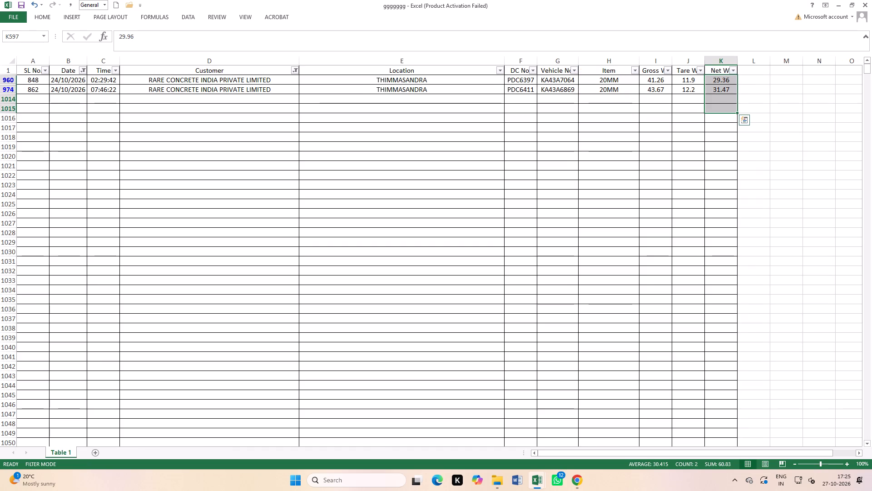
pyautogui.scroll(2, 217, 234)
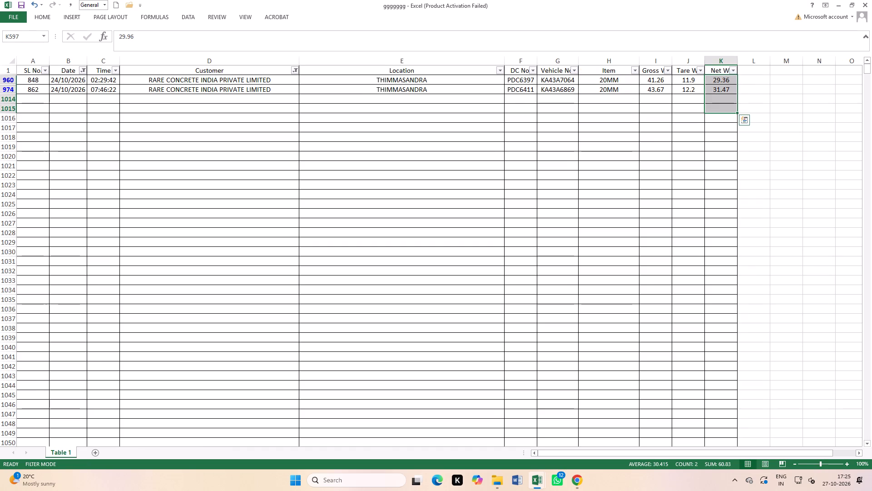
pyautogui.click(84, 70)
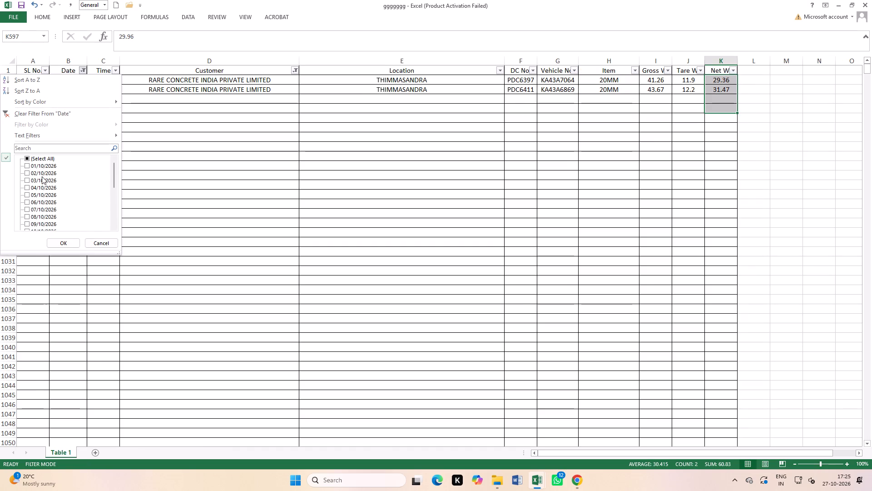
pyautogui.scroll(-2, 42, 176)
pyautogui.scroll(2, 42, 176)
pyautogui.click(40, 158)
pyautogui.click(41, 160)
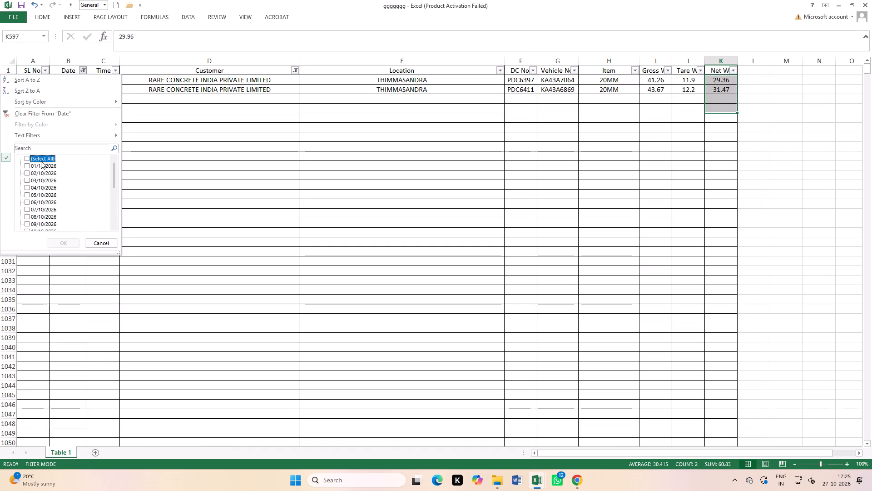
pyautogui.click(42, 172)
pyautogui.click(63, 245)
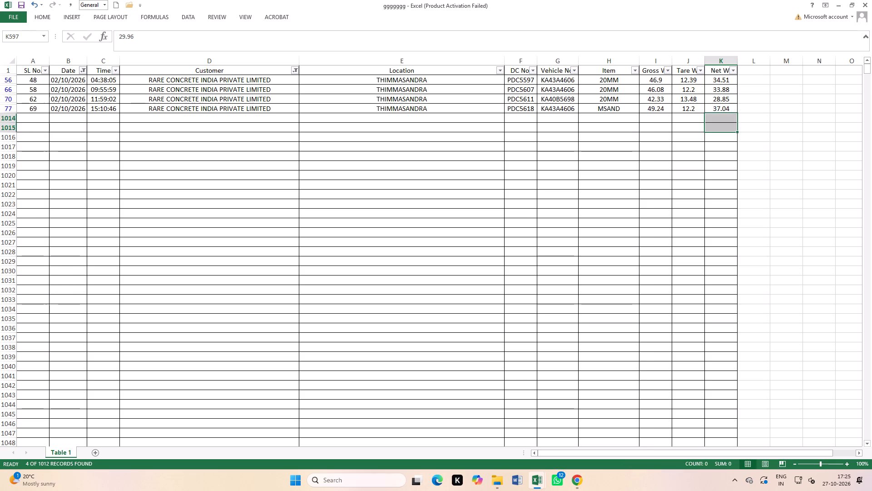
pyautogui.click(753, 190)
pyautogui.moveTo(718, 79); pyautogui.dragTo(718, 83)
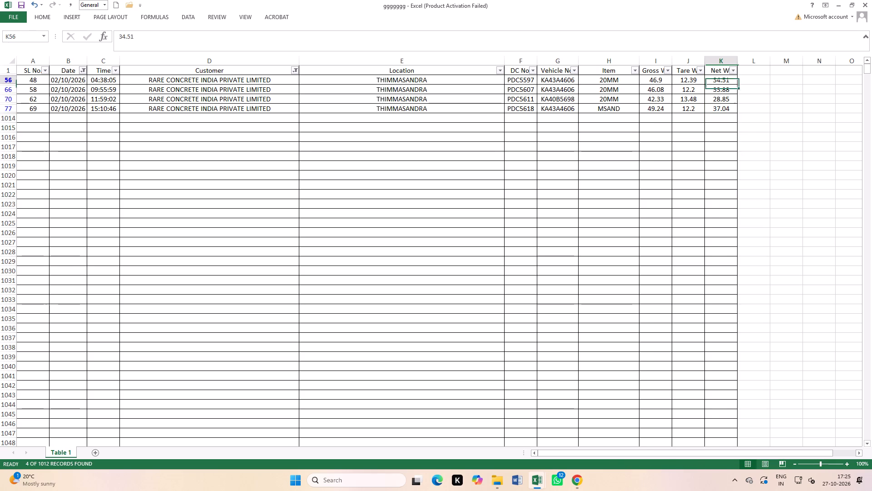
pyautogui.moveTo(718, 83); pyautogui.dragTo(719, 110)
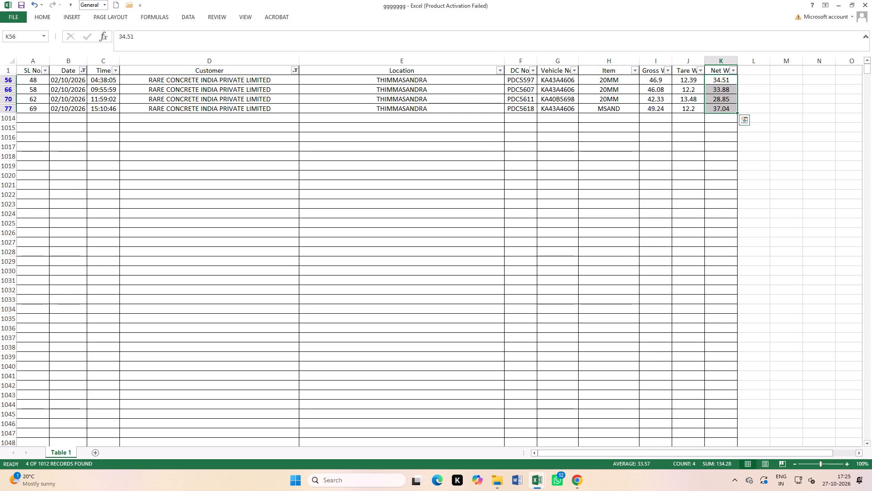
# Filter the ggggggg list's Date column to only 01/10/2026 and recheck the count and sum of the net weights.
pyautogui.click(191, 212)
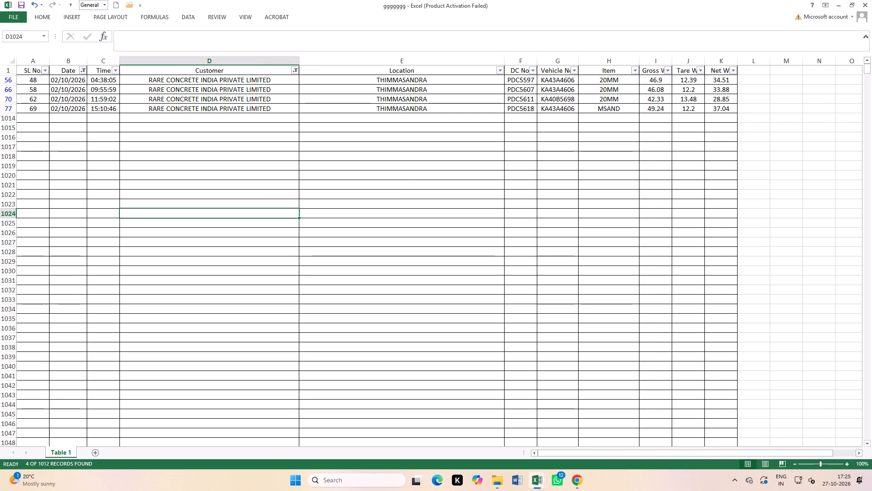
pyautogui.click(114, 72)
pyautogui.click(151, 171)
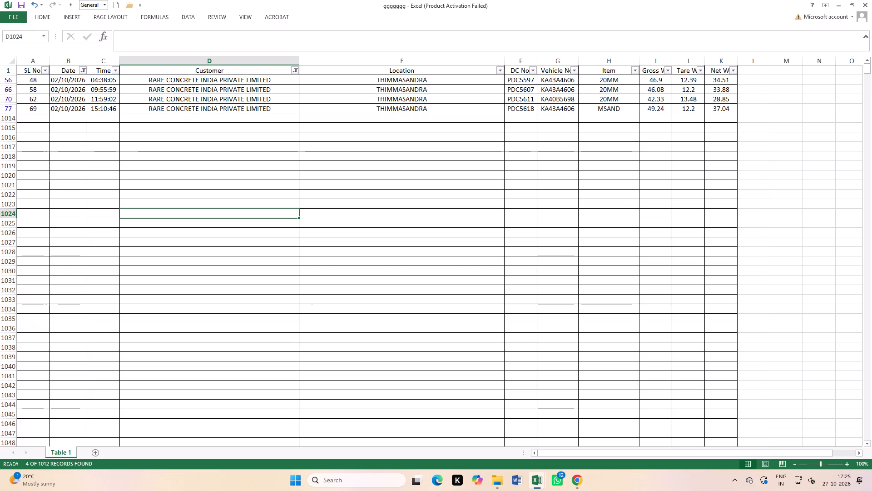
pyautogui.click(81, 71)
pyautogui.click(38, 174)
pyautogui.click(43, 166)
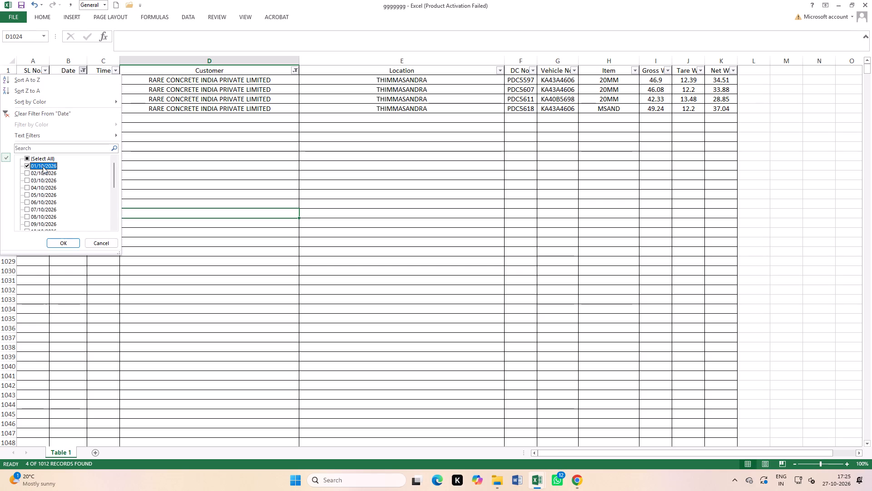
pyautogui.click(70, 245)
pyautogui.moveTo(686, 225); pyautogui.dragTo(688, 233)
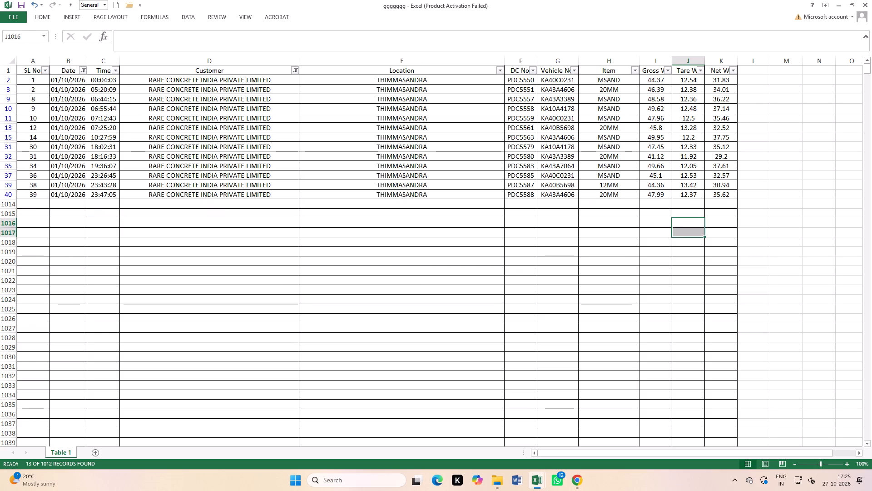
pyautogui.moveTo(728, 80); pyautogui.dragTo(728, 195)
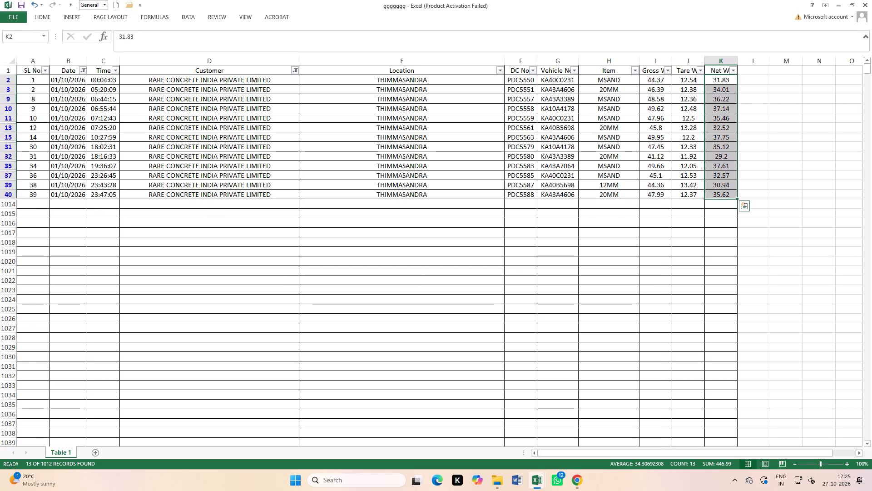
# Switch to the tripsheet workbook, filter Tripsheet Date to only 03 October, and check the count and sum of the weights.
pyautogui.hotkey('ctrl', 'Tab')
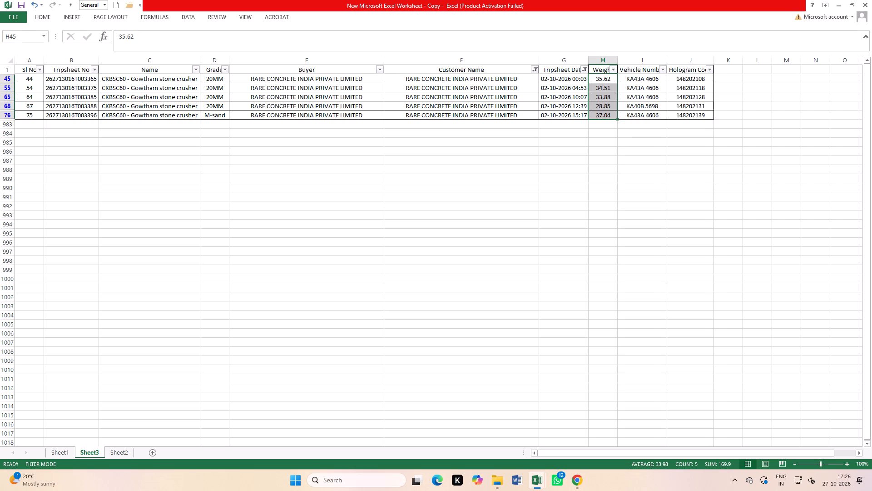
pyautogui.moveTo(577, 262); pyautogui.dragTo(582, 264)
pyautogui.click(583, 70)
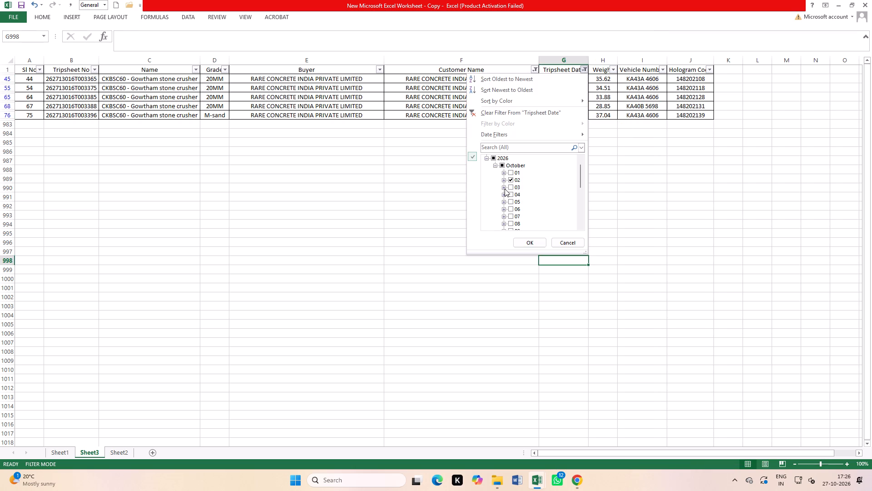
pyautogui.click(517, 178)
pyautogui.click(516, 188)
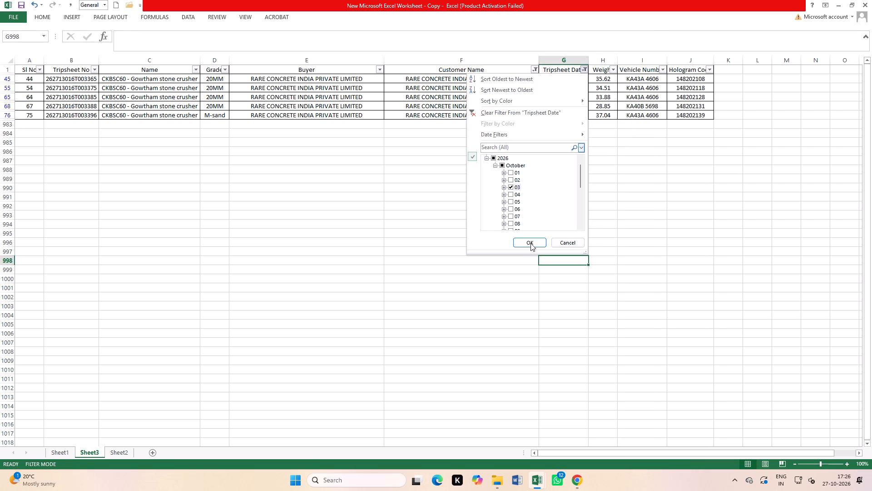
pyautogui.click(530, 243)
pyautogui.click(660, 220)
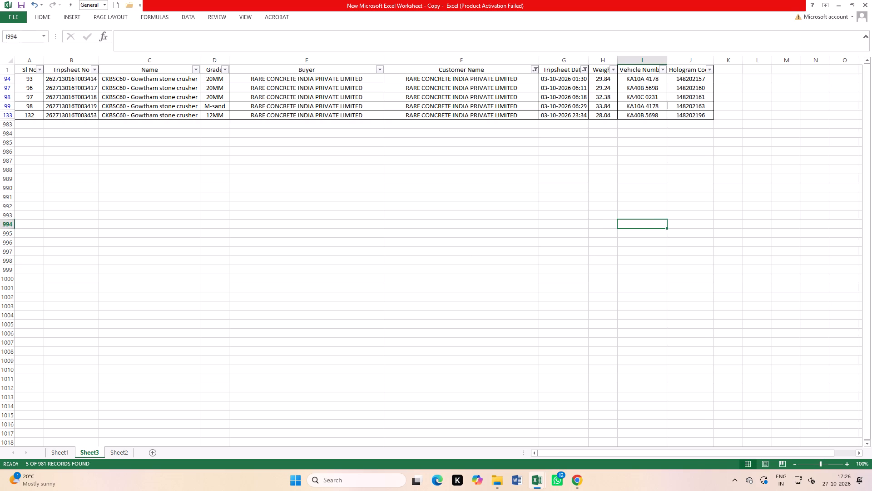
pyautogui.moveTo(603, 84); pyautogui.dragTo(604, 108)
pyautogui.moveTo(603, 77); pyautogui.dragTo(604, 116)
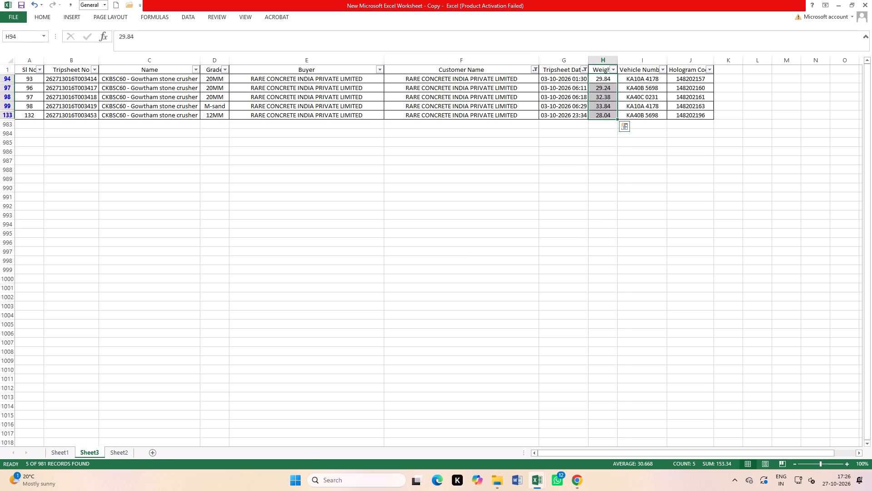
# Filter Sheet3's Tripsheet Date column to 01 and 02 October together and check the combined count and sum of weights.
pyautogui.click(587, 188)
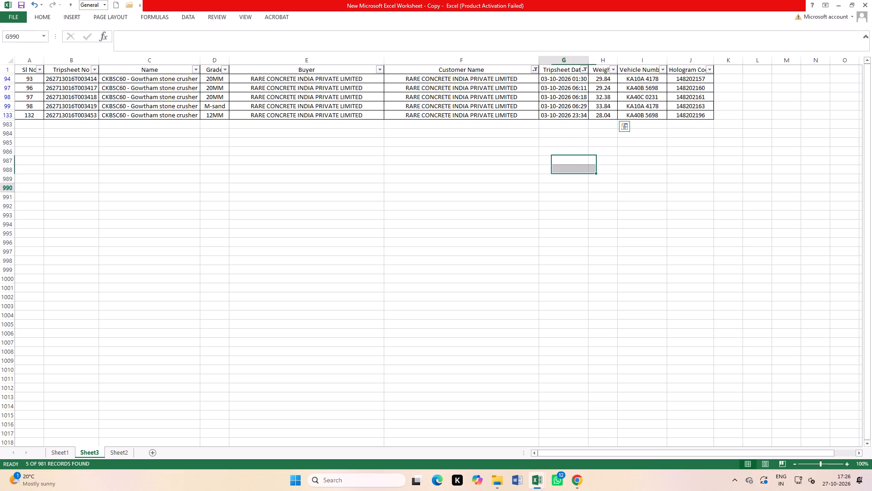
pyautogui.click(584, 70)
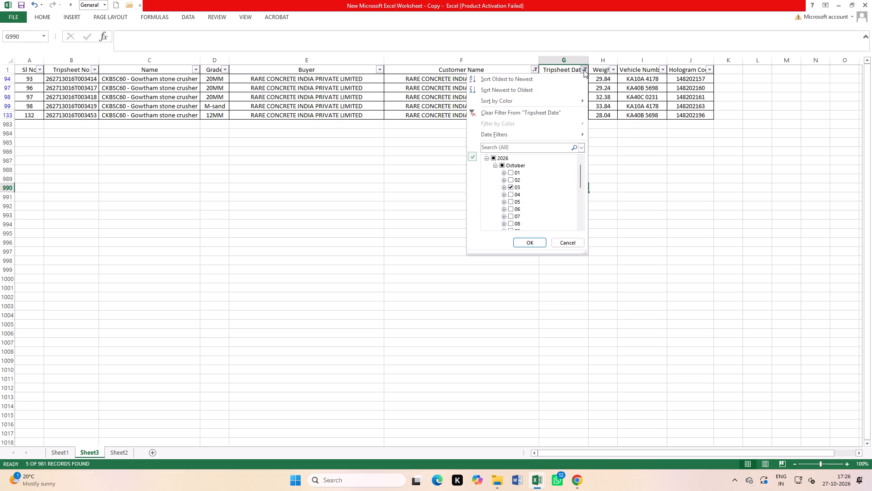
pyautogui.click(518, 167)
pyautogui.click(518, 167)
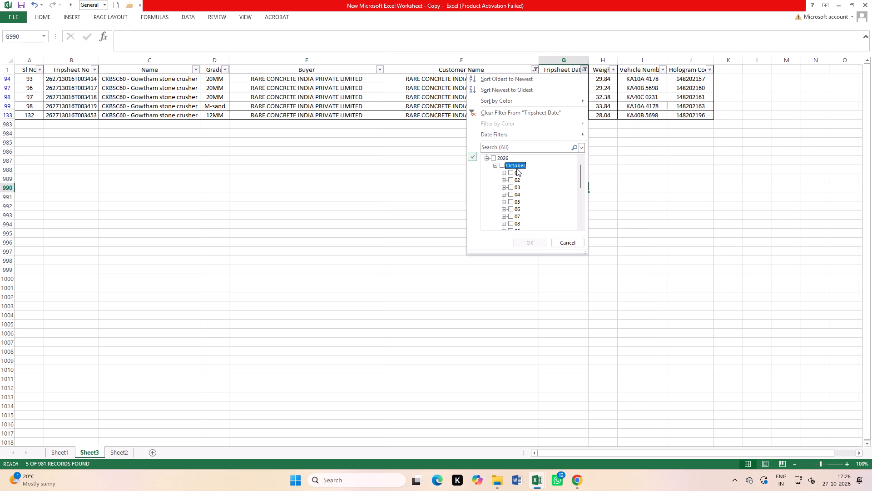
pyautogui.click(515, 173)
pyautogui.click(515, 182)
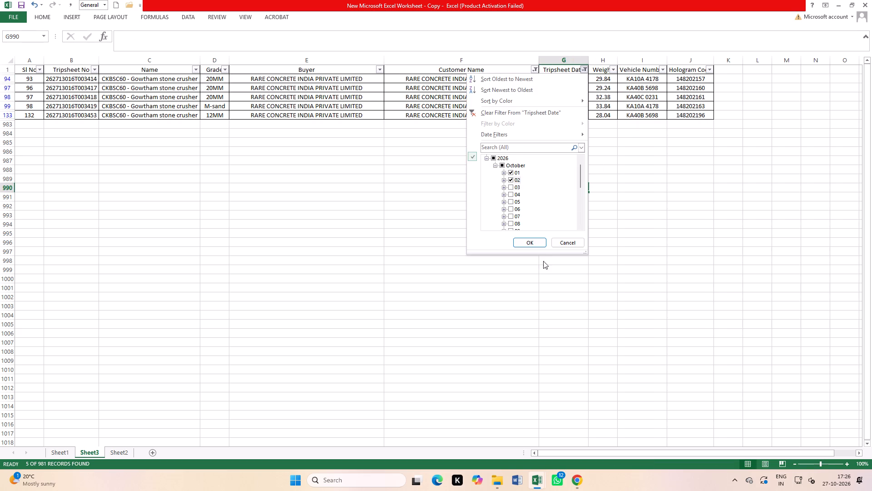
pyautogui.click(533, 243)
pyautogui.moveTo(609, 80); pyautogui.dragTo(612, 217)
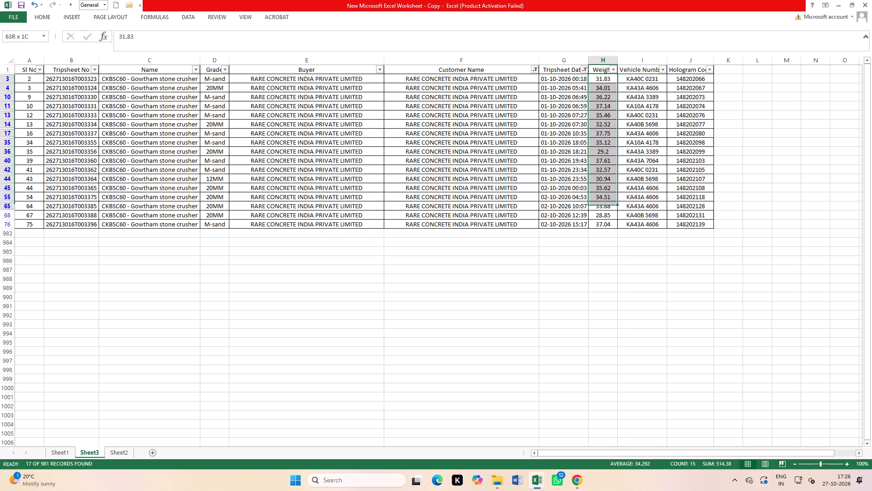
pyautogui.moveTo(612, 217); pyautogui.dragTo(612, 228)
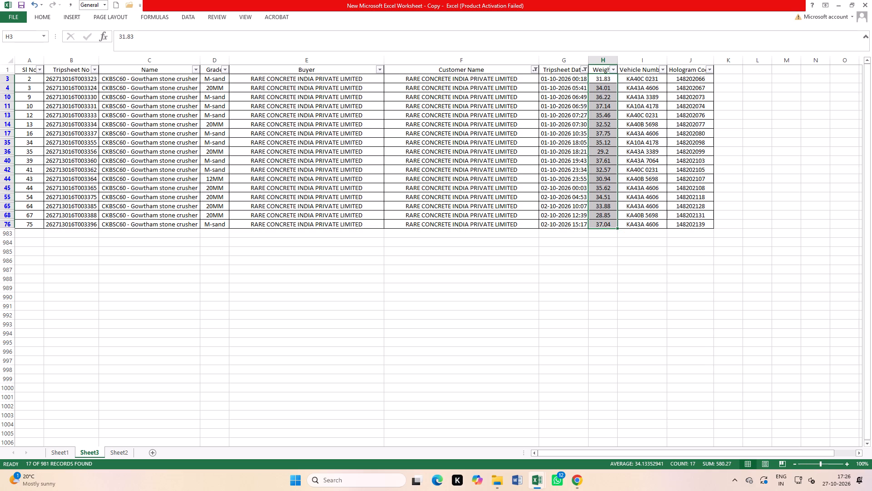
# Filter Sheet3's Tripsheet Date column to only 04 October and check the count and sum of the visible weights.
pyautogui.click(587, 181)
pyautogui.click(581, 138)
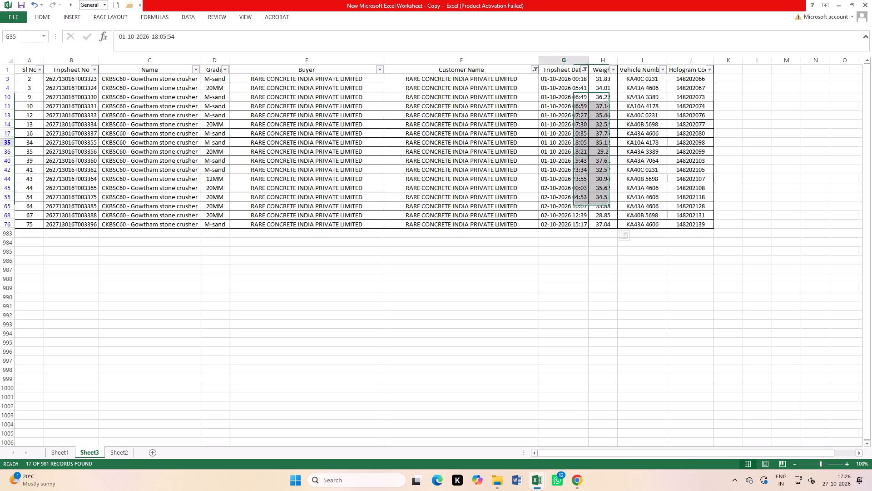
pyautogui.click(582, 69)
pyautogui.click(518, 174)
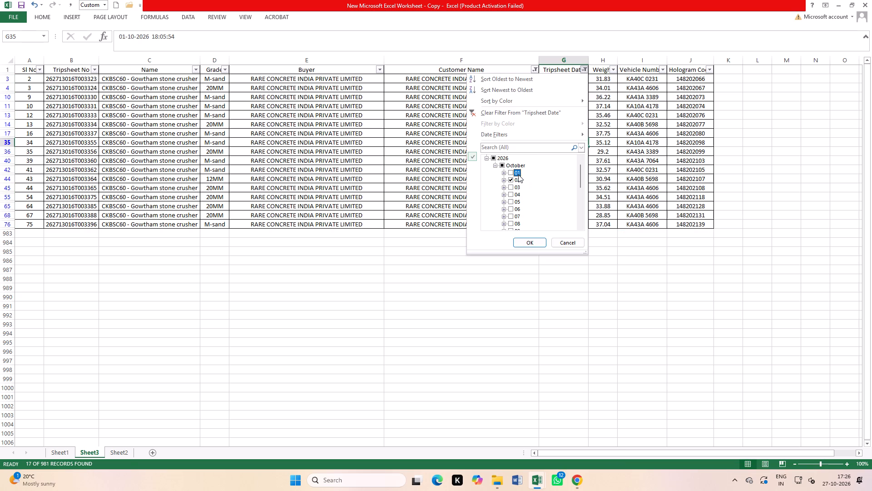
pyautogui.click(517, 181)
pyautogui.click(517, 187)
pyautogui.click(517, 187)
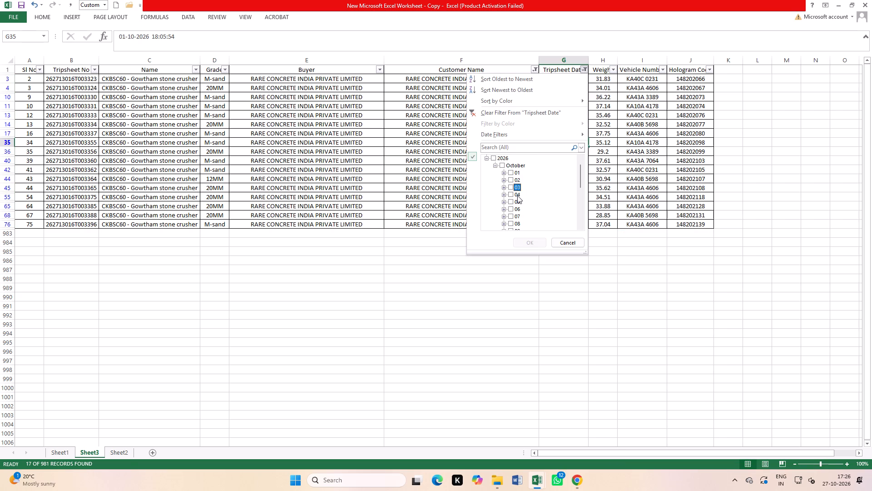
pyautogui.click(517, 195)
pyautogui.click(532, 241)
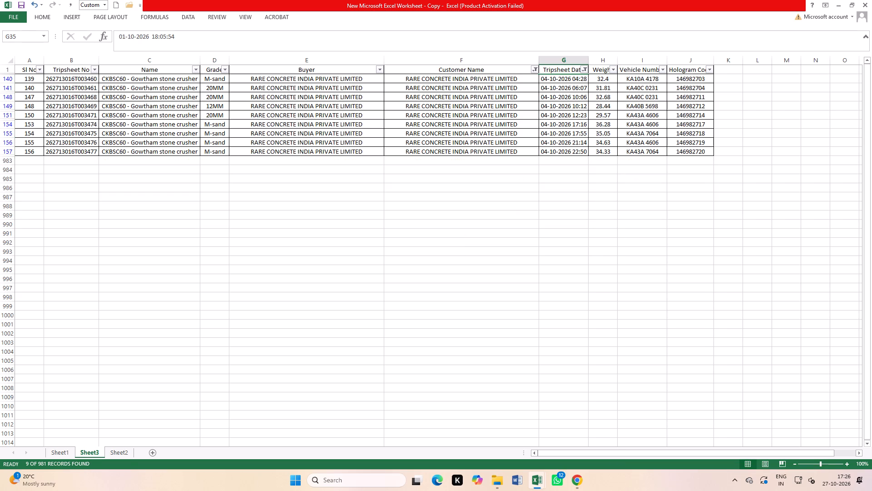
pyautogui.moveTo(605, 81); pyautogui.dragTo(601, 155)
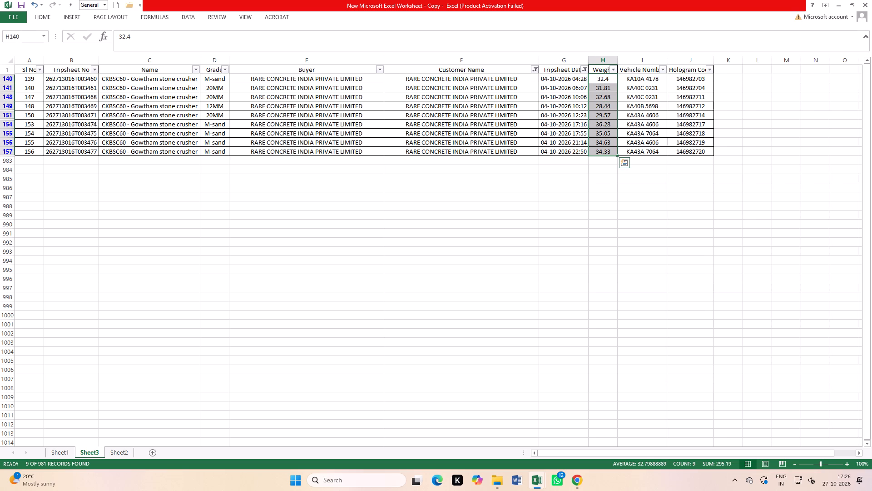
# Filter Sheet3's Tripsheet Date column to only 05 October and check the count and sum of the visible weights.
pyautogui.click(582, 67)
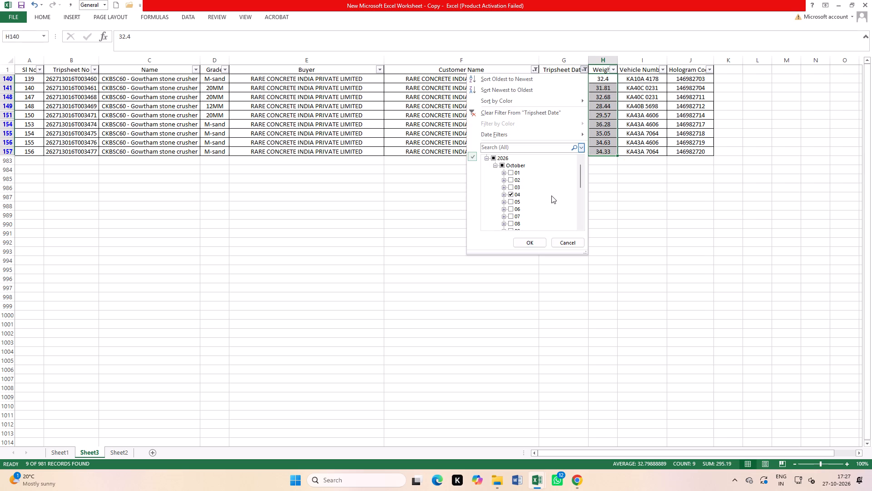
pyautogui.click(518, 191)
pyautogui.click(516, 206)
pyautogui.click(516, 204)
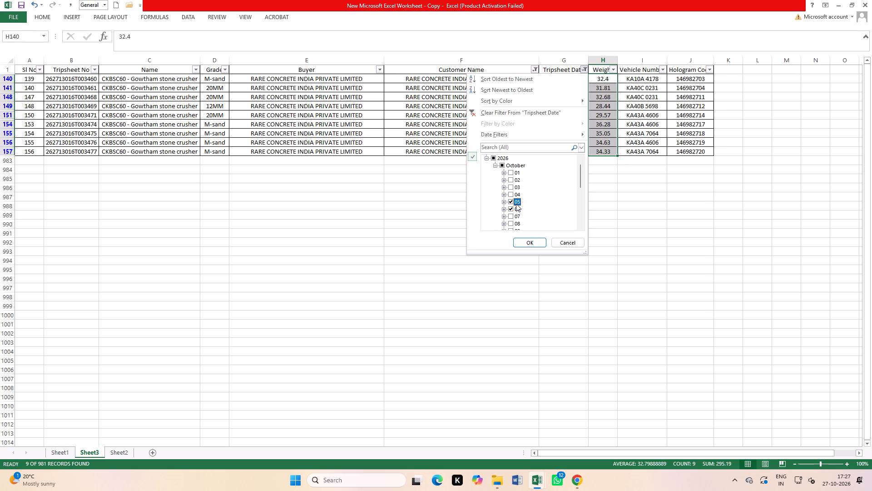
pyautogui.click(518, 210)
pyautogui.click(533, 244)
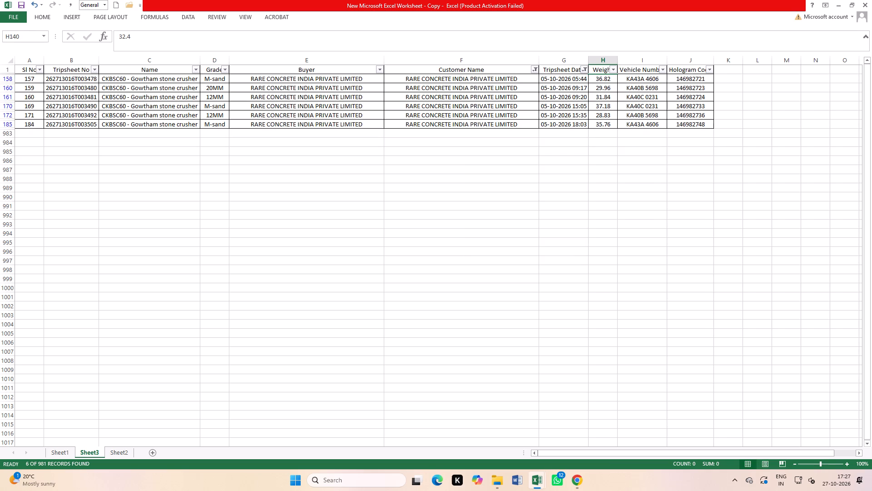
pyautogui.moveTo(601, 80); pyautogui.dragTo(608, 124)
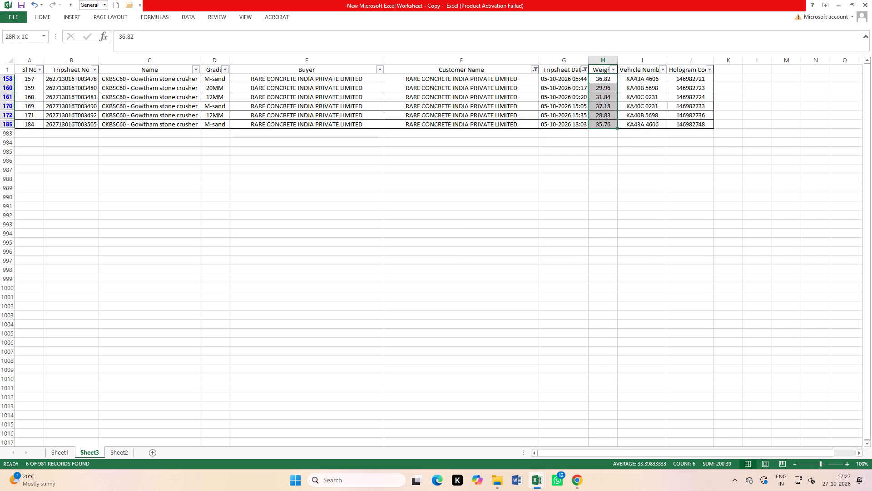
# Filter Sheet3's Tripsheet Date column to only 06 October and check the count and sum of the visible weights.
pyautogui.click(585, 73)
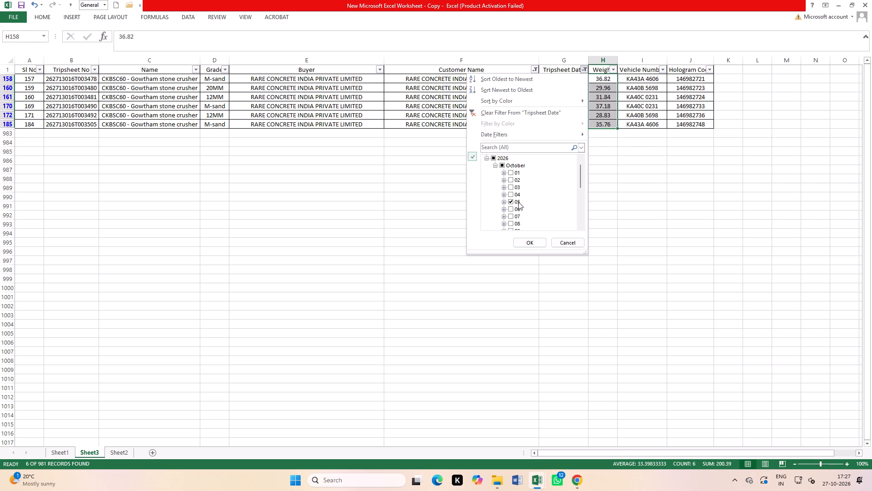
pyautogui.click(517, 204)
pyautogui.click(517, 209)
pyautogui.click(536, 244)
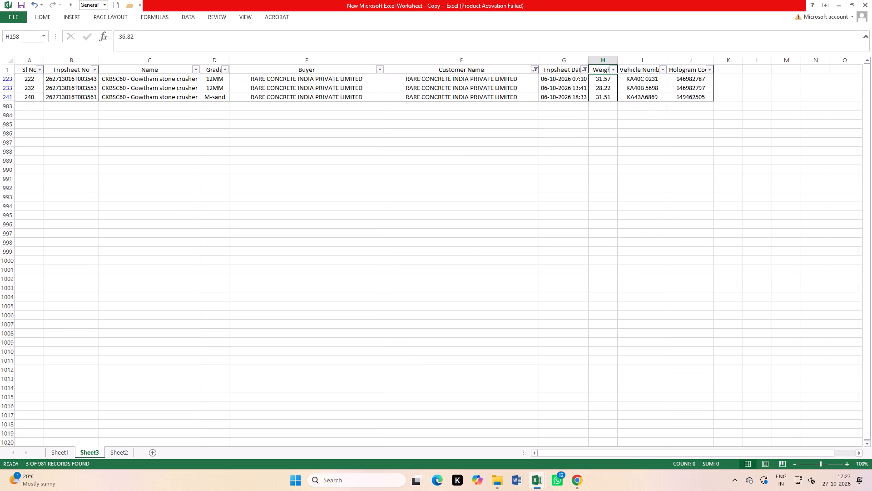
pyautogui.moveTo(599, 79); pyautogui.dragTo(599, 100)
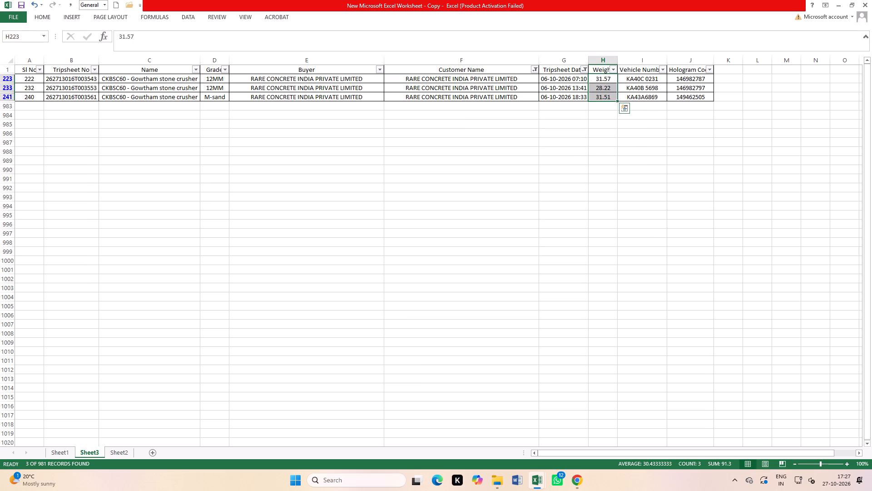
pyautogui.scroll(1, 716, 117)
# Filter Sheet3's Tripsheet Date column to only 07 October and check the count and sum of the visible weights.
pyautogui.click(584, 70)
pyautogui.scroll(-3, 520, 196)
pyautogui.scroll(1, 513, 167)
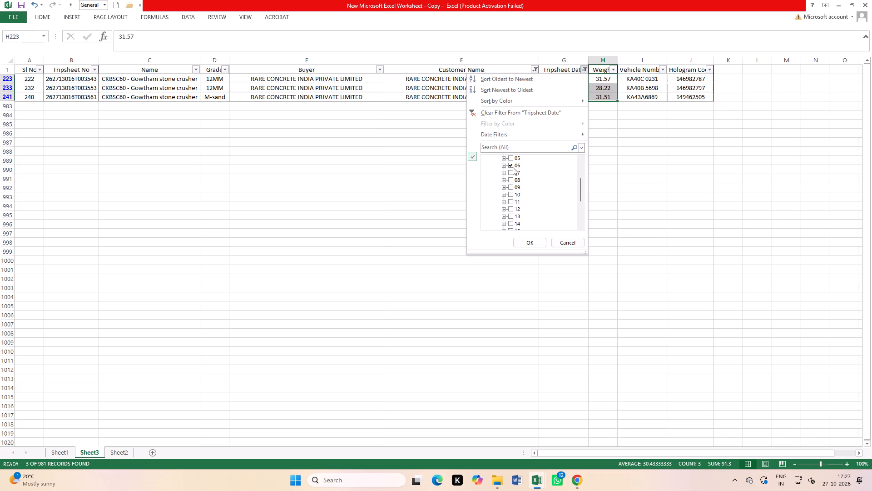
pyautogui.click(513, 166)
pyautogui.click(513, 175)
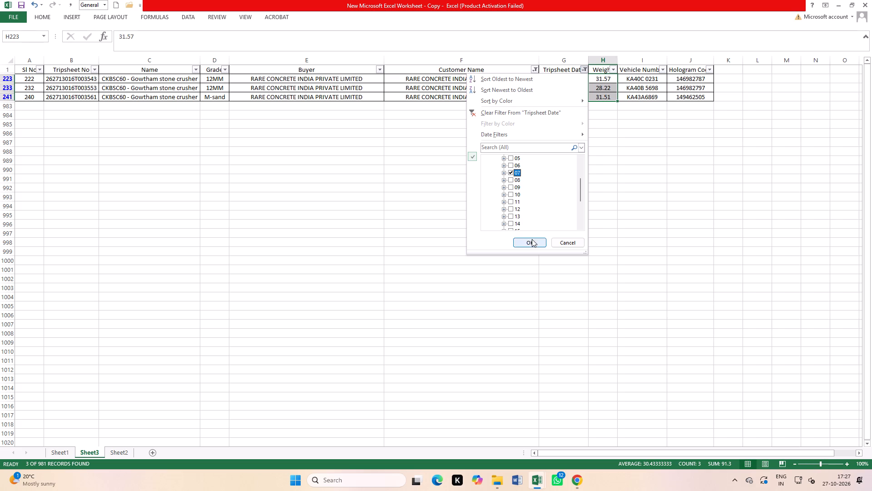
pyautogui.click(532, 239)
pyautogui.moveTo(599, 78); pyautogui.dragTo(608, 142)
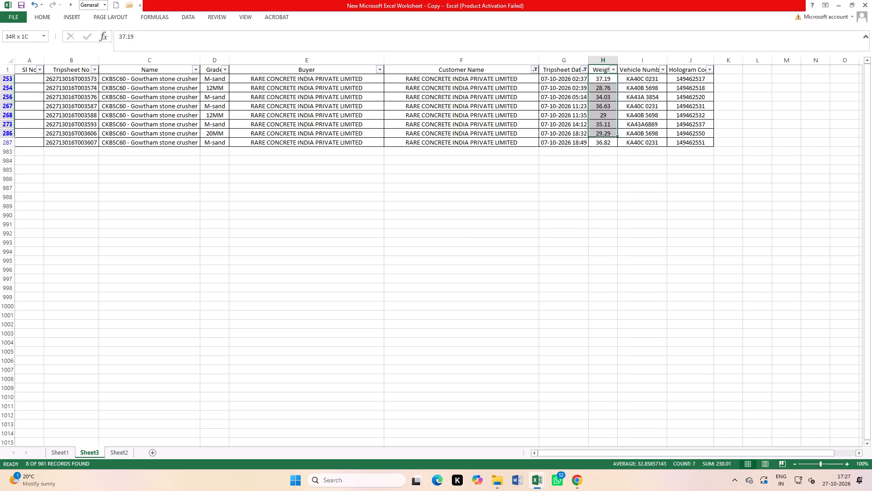
pyautogui.moveTo(608, 142); pyautogui.dragTo(609, 145)
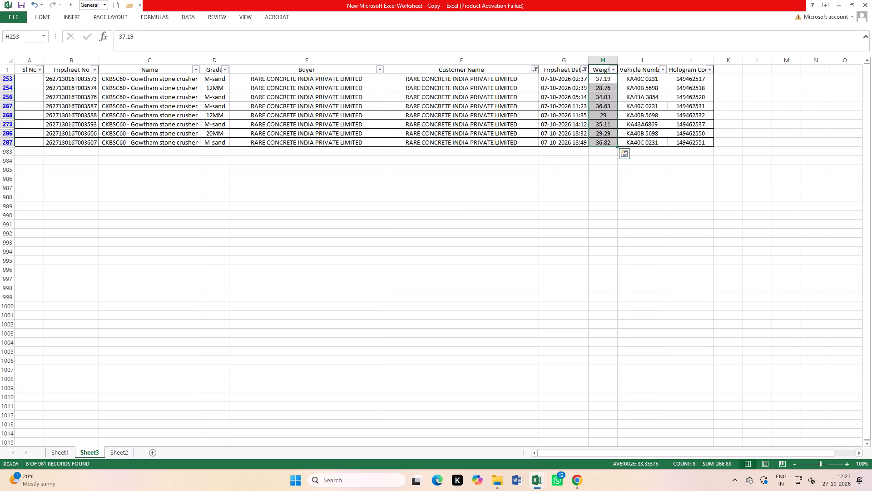
# Filter Sheet3's Tripsheet Date column to only 08 October and check the count and sum of the visible weights.
pyautogui.click(586, 69)
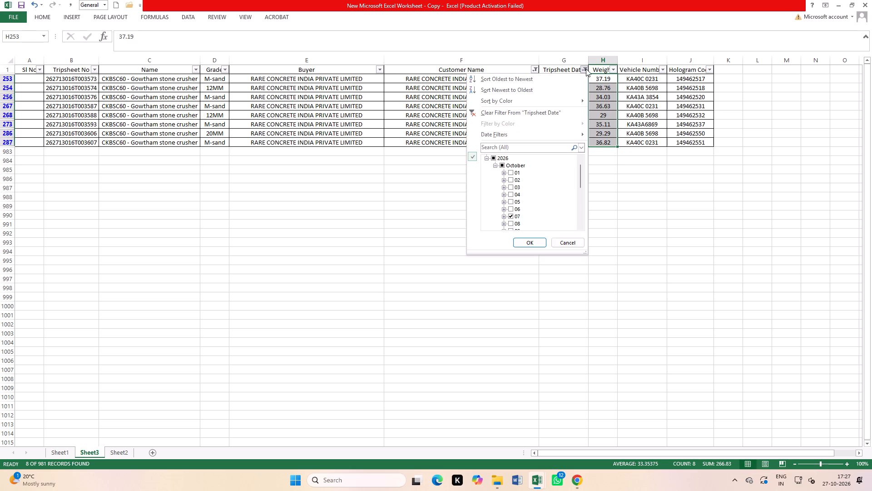
pyautogui.scroll(-1, 521, 189)
pyautogui.click(515, 193)
pyautogui.click(516, 203)
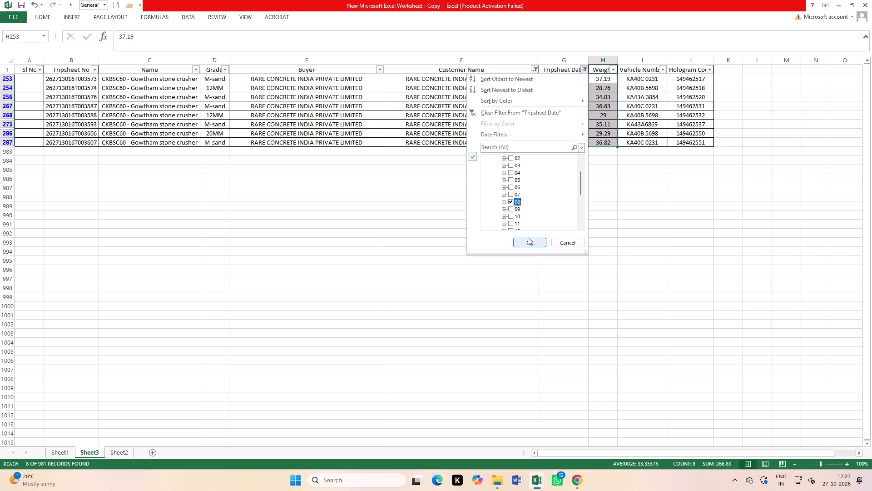
pyautogui.click(528, 241)
pyautogui.moveTo(604, 82); pyautogui.dragTo(605, 151)
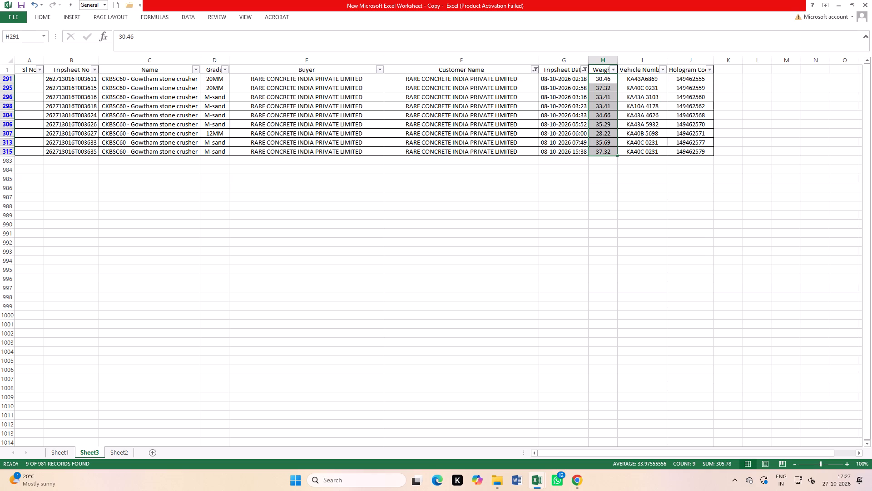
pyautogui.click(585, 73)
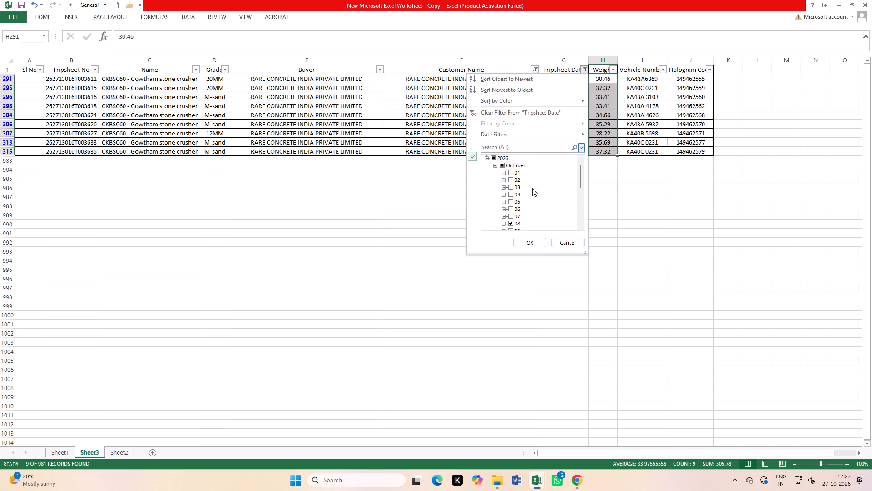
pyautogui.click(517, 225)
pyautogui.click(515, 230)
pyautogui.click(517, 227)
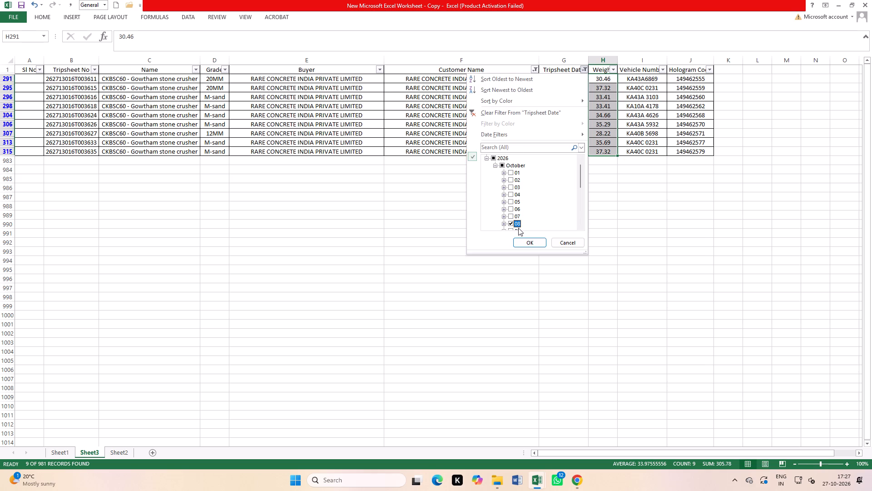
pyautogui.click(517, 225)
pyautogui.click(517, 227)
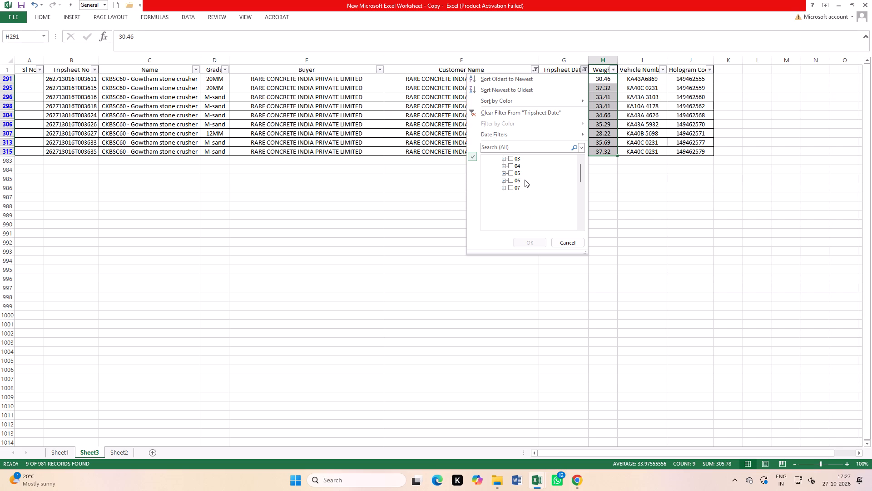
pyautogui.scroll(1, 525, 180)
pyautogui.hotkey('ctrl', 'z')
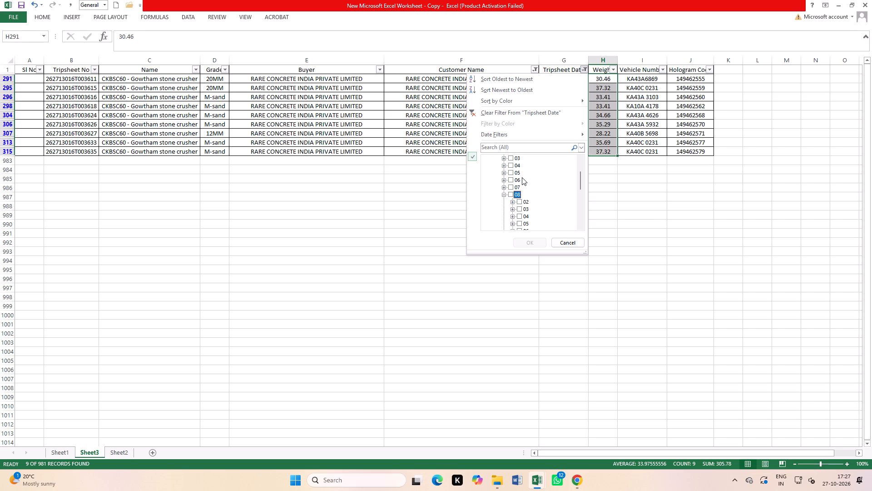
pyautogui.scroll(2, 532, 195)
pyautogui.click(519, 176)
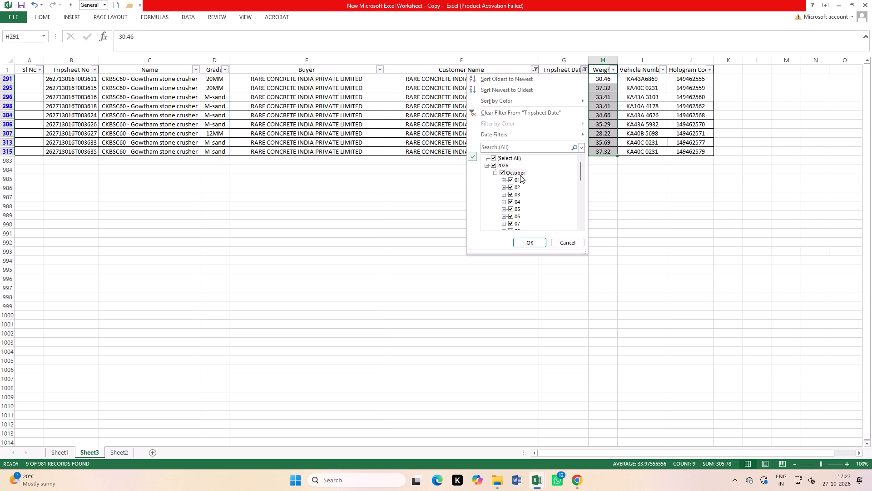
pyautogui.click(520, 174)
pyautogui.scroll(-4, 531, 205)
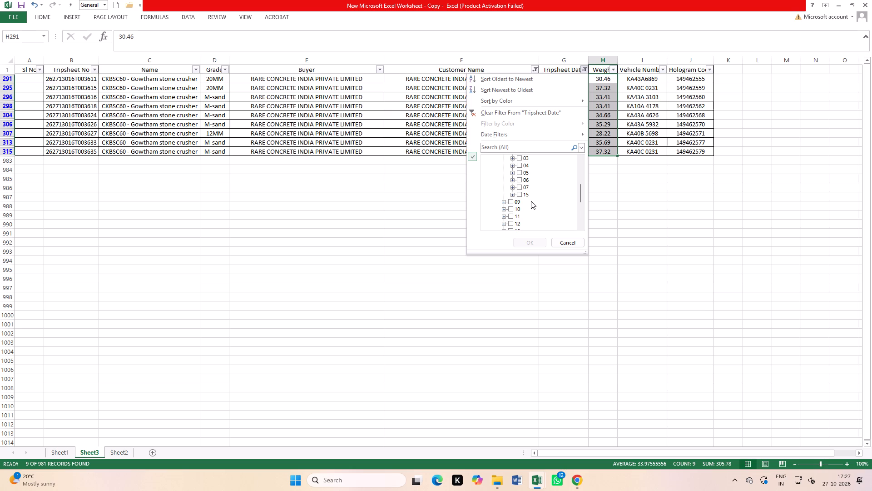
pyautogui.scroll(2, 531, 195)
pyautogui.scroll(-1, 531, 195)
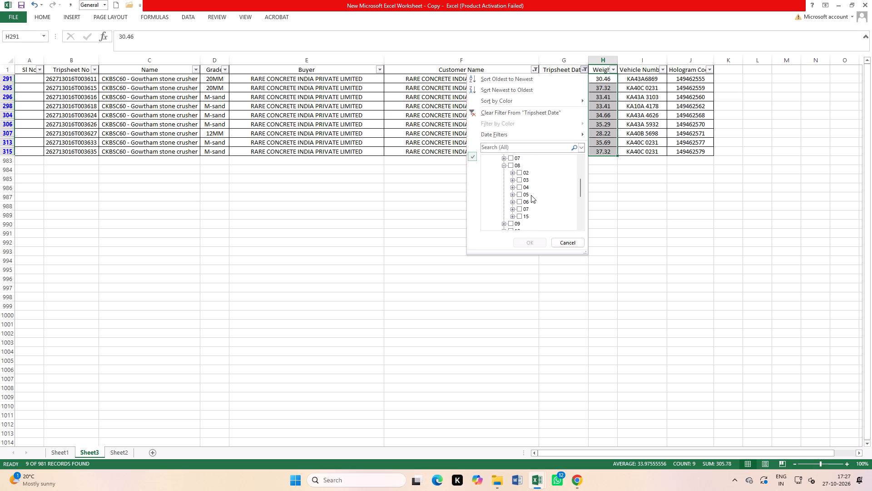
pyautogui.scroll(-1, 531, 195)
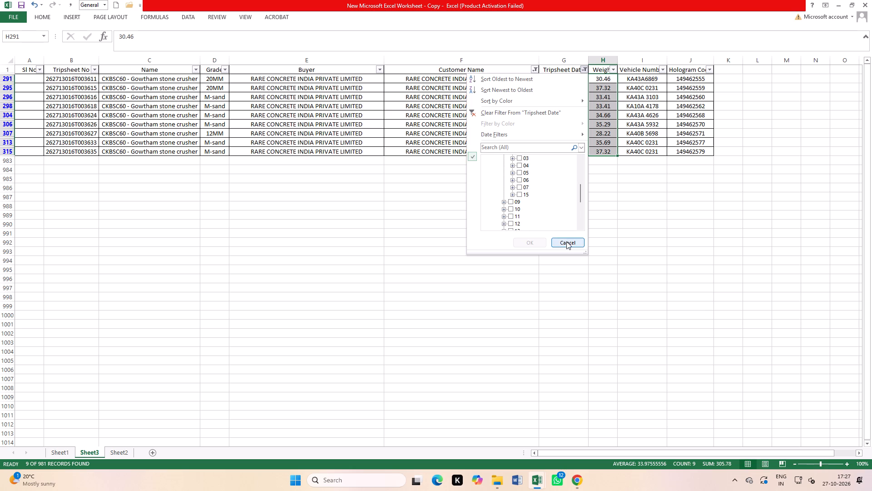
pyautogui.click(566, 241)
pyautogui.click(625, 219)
# Filter Sheet3's Tripsheet Date column to only 09 October and check the count and sum of the visible weights.
pyautogui.click(584, 70)
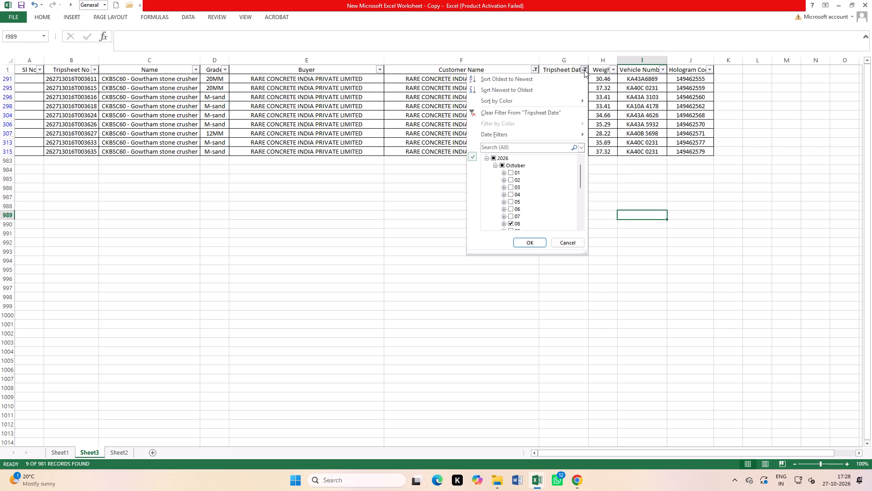
pyautogui.scroll(-8, 540, 201)
pyautogui.scroll(4, 536, 200)
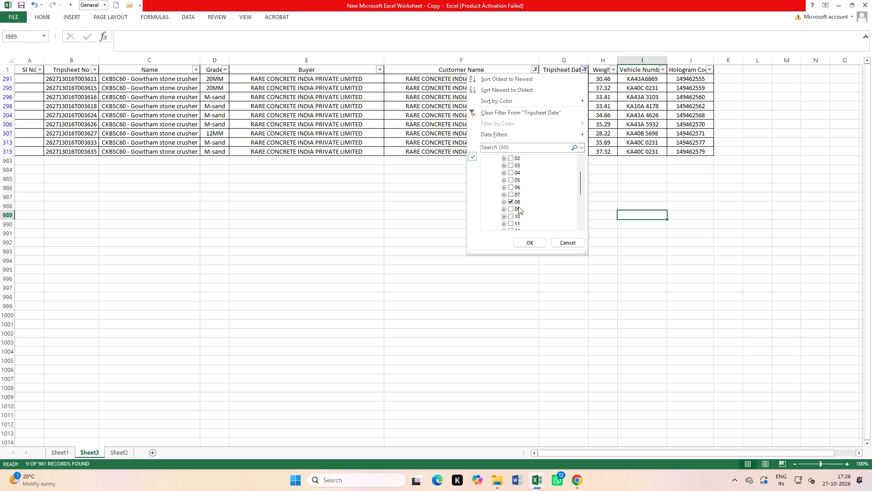
pyautogui.click(517, 204)
pyautogui.click(517, 210)
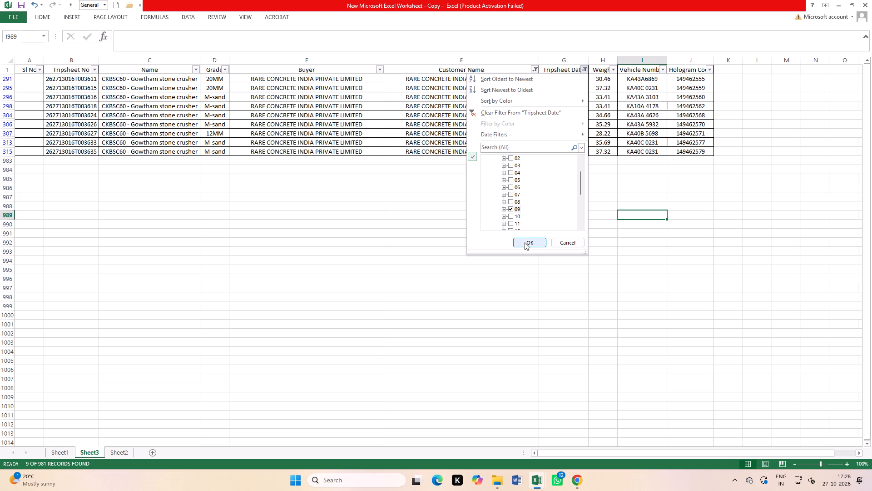
pyautogui.click(526, 241)
pyautogui.moveTo(598, 81); pyautogui.dragTo(607, 185)
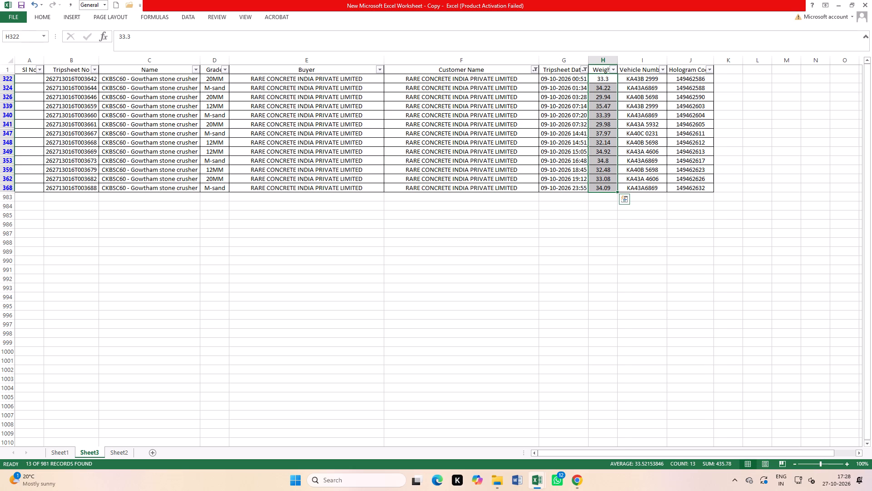
pyautogui.click(594, 145)
# Filter Sheet3's Tripsheet Date column to only 10 October and check the count and sum of the visible weights.
pyautogui.click(584, 70)
pyautogui.scroll(-2, 518, 204)
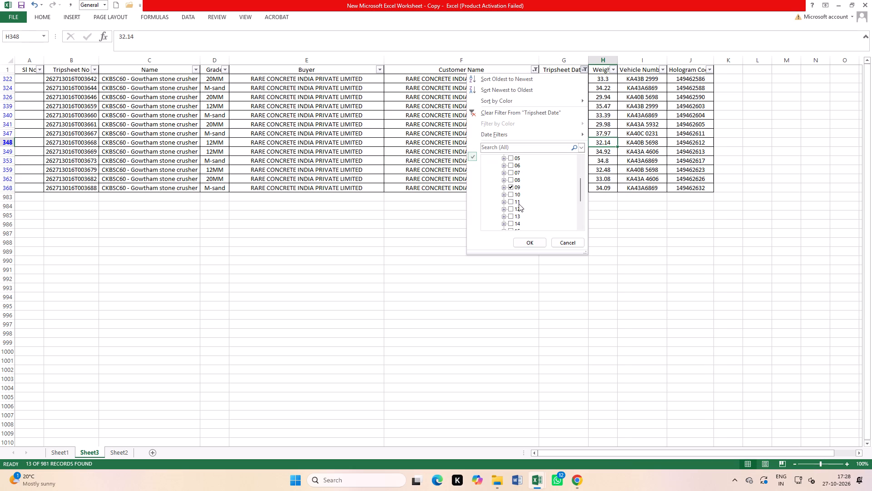
pyautogui.click(516, 188)
pyautogui.click(517, 194)
pyautogui.click(532, 241)
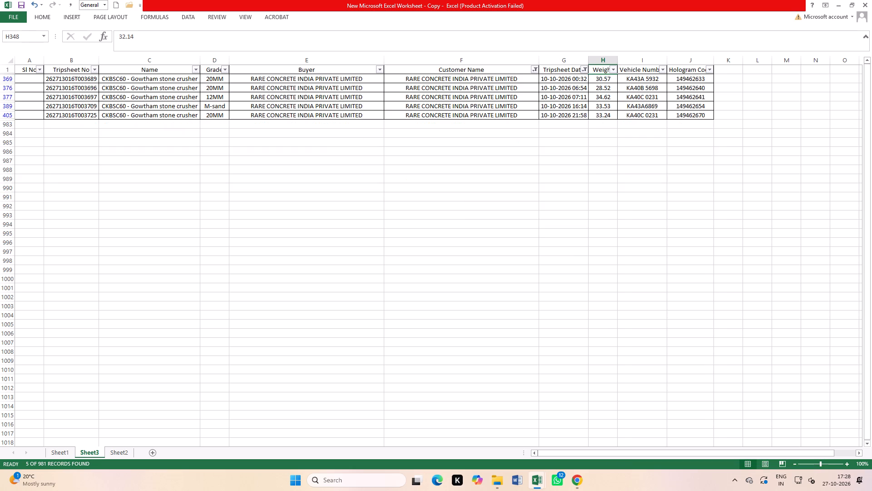
pyautogui.click(612, 215)
pyautogui.moveTo(598, 77); pyautogui.dragTo(603, 114)
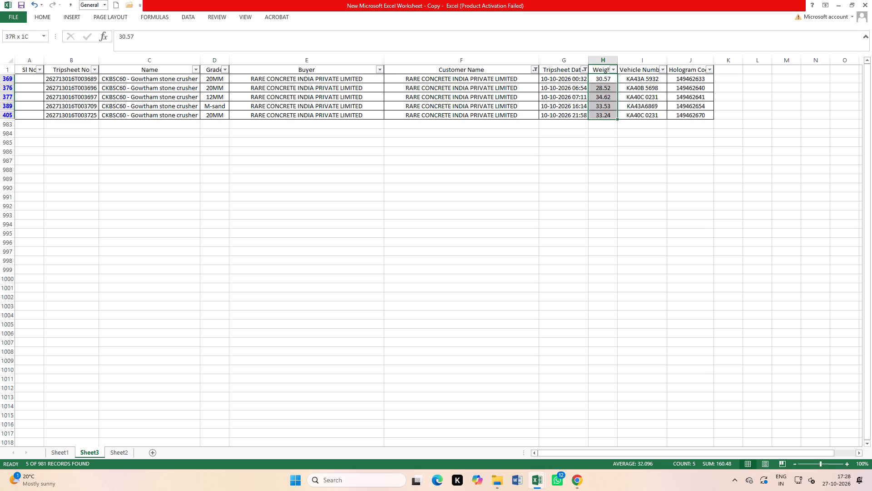
pyautogui.click(542, 132)
# Filter Sheet3's Tripsheet Date column to only 11 October and check the count and sum of the visible weights.
pyautogui.click(584, 69)
pyautogui.scroll(-2, 520, 213)
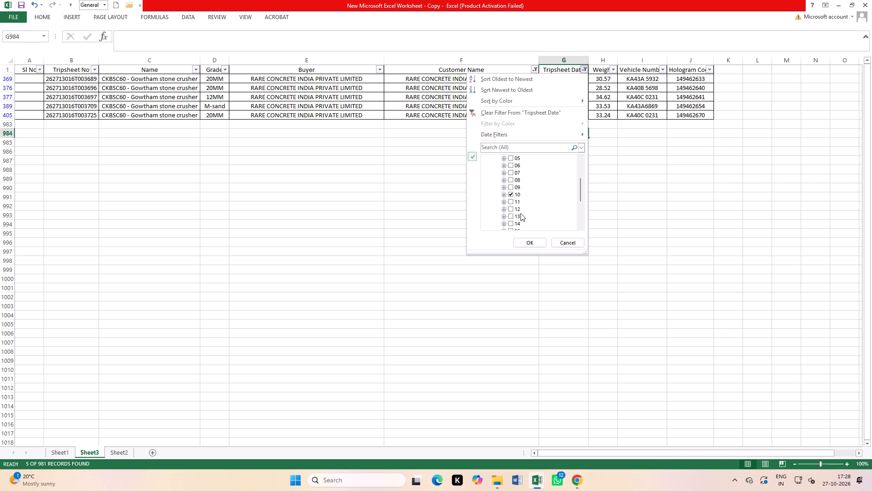
pyautogui.click(517, 198)
pyautogui.click(517, 200)
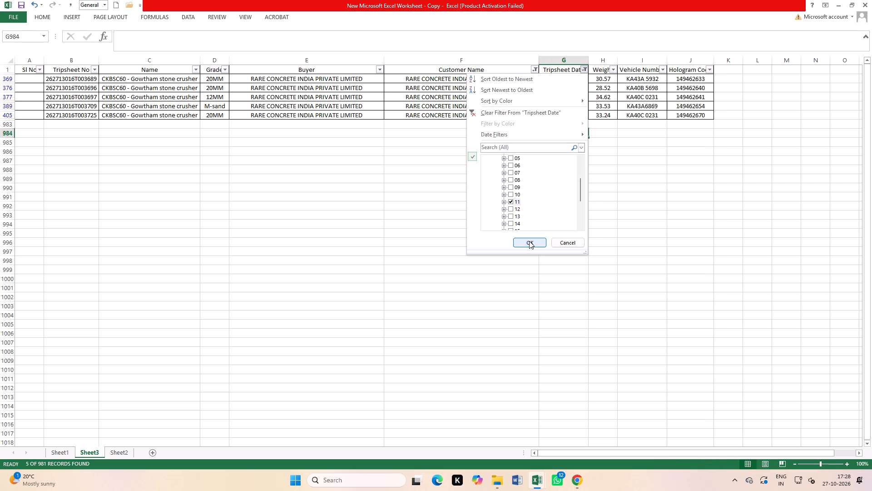
pyautogui.click(529, 244)
pyautogui.moveTo(604, 80); pyautogui.dragTo(608, 170)
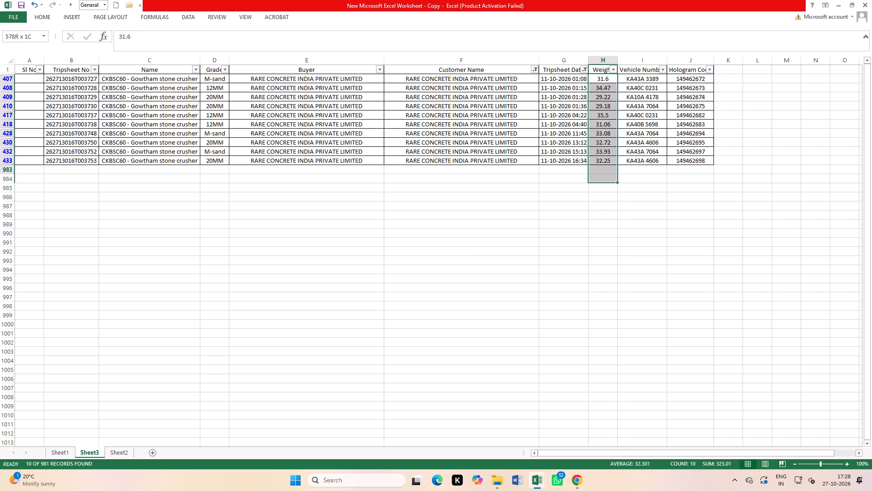
pyautogui.moveTo(608, 170); pyautogui.dragTo(608, 164)
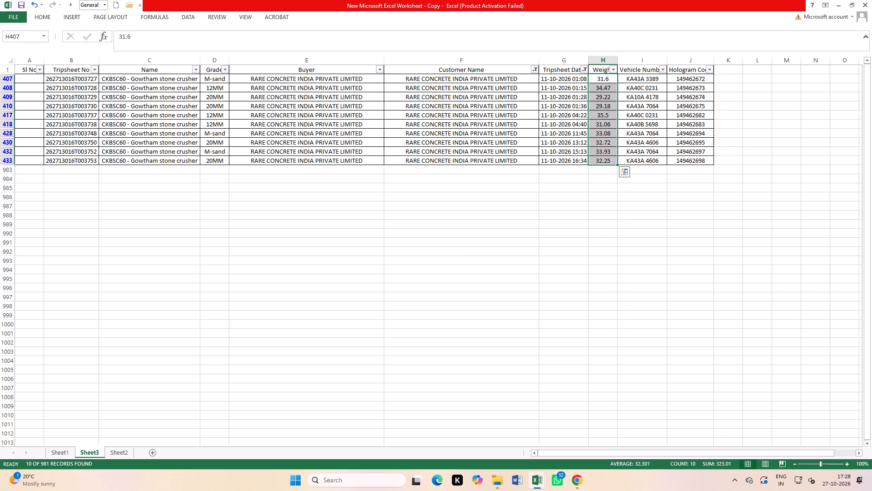
# Filter Sheet3's Tripsheet Date column to only 12 October and check the count and sum of the visible weights.
pyautogui.click(585, 73)
pyautogui.scroll(-3, 527, 204)
pyautogui.click(516, 178)
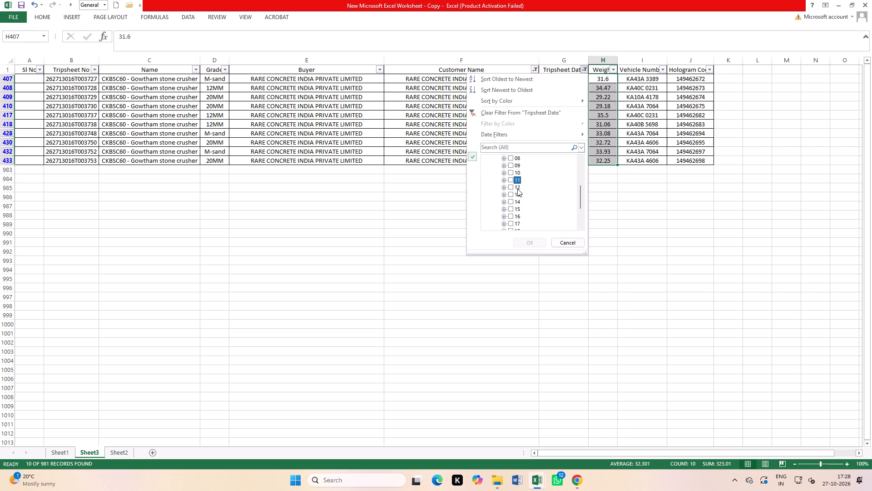
pyautogui.click(517, 189)
pyautogui.click(530, 245)
pyautogui.moveTo(608, 80); pyautogui.dragTo(611, 155)
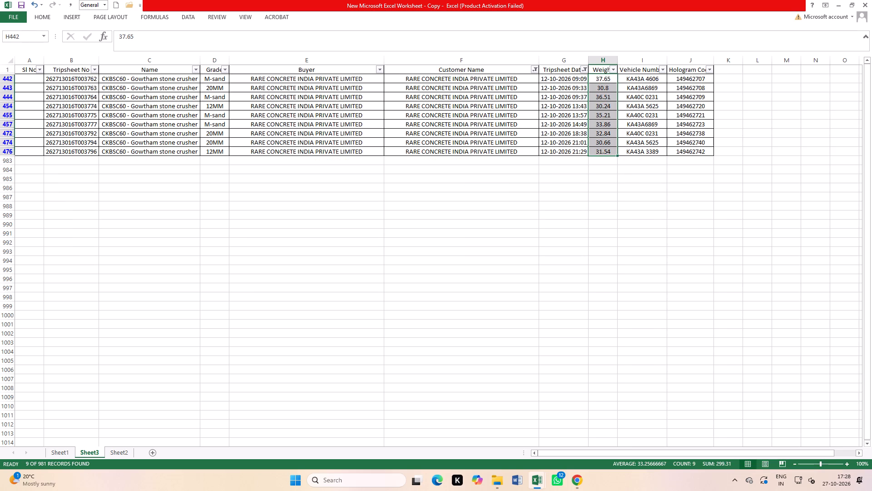
pyautogui.click(567, 174)
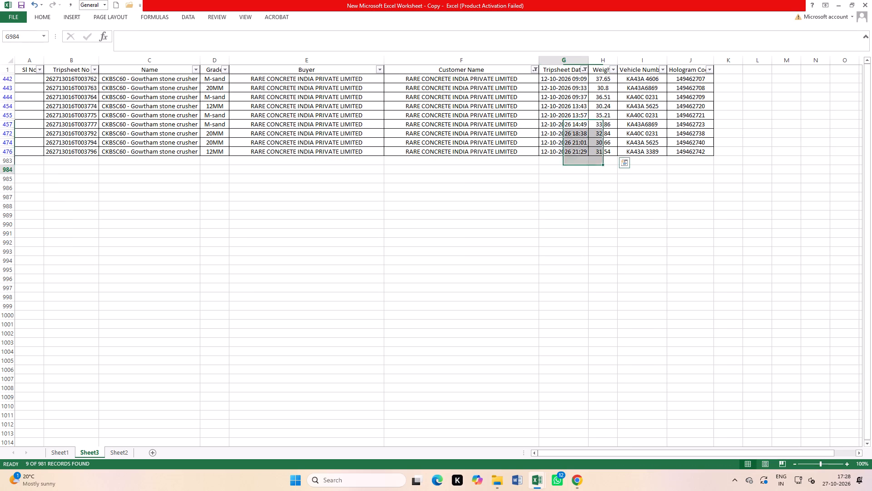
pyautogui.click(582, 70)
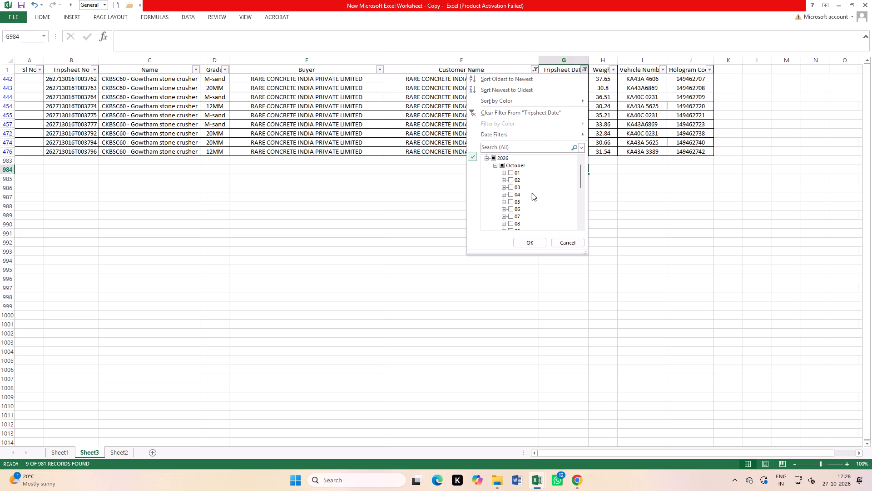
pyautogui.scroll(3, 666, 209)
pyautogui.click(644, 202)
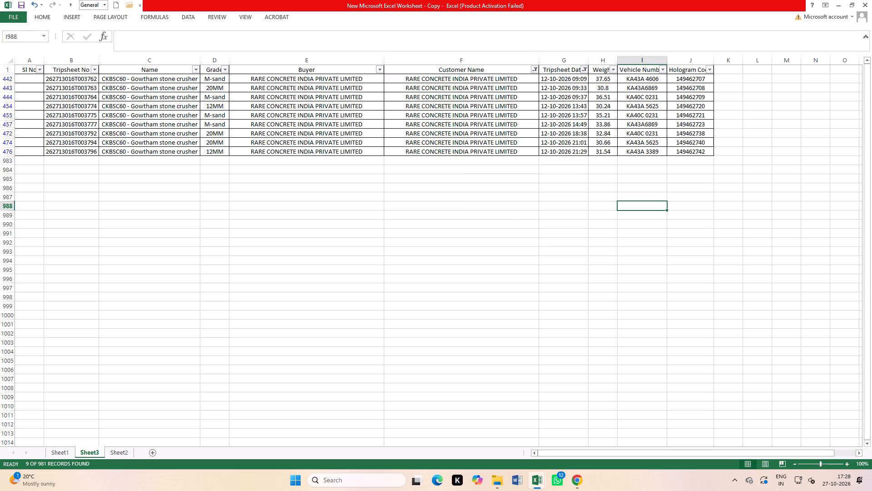
# Filter the Tripsheet Date column back to only 09 October and check the count and sum of the visible weights.
pyautogui.click(584, 70)
pyautogui.scroll(-2, 521, 208)
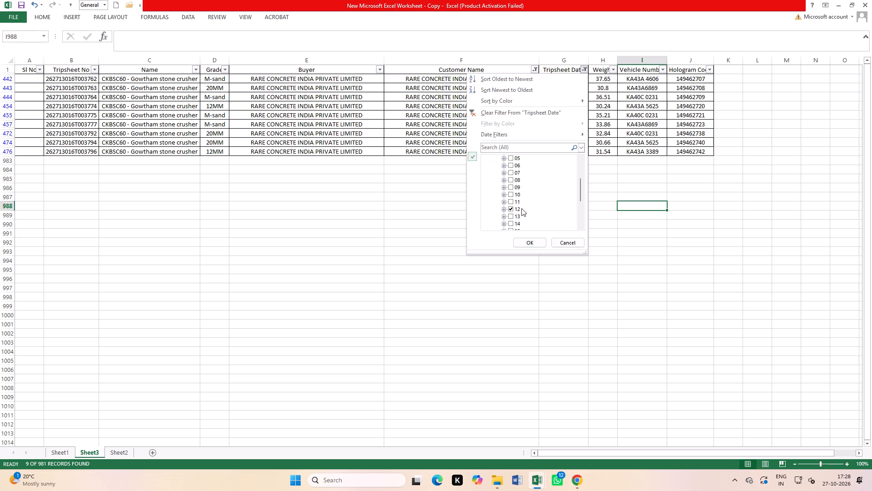
pyautogui.click(517, 210)
pyautogui.click(518, 189)
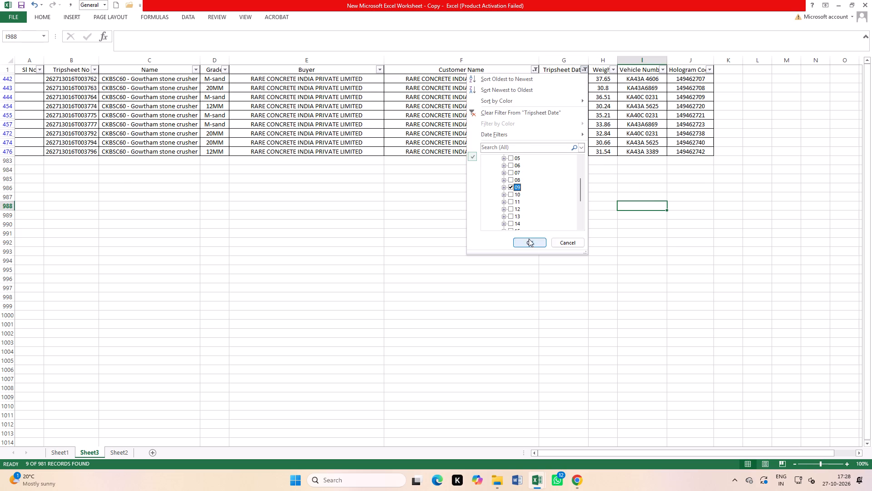
pyautogui.click(529, 239)
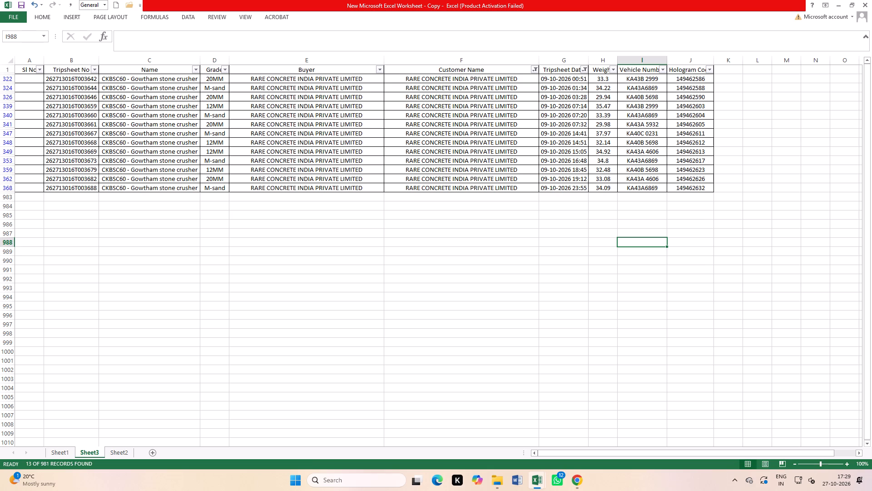
pyautogui.moveTo(605, 80); pyautogui.dragTo(607, 170)
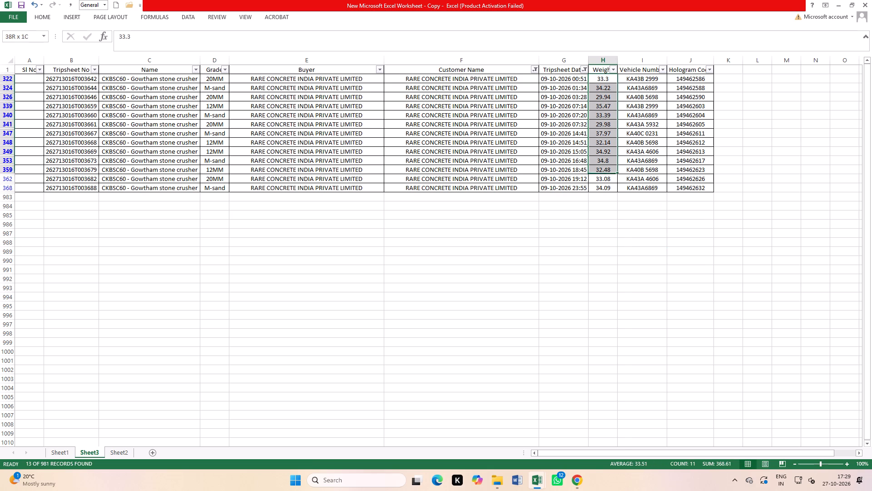
pyautogui.moveTo(607, 170); pyautogui.dragTo(608, 186)
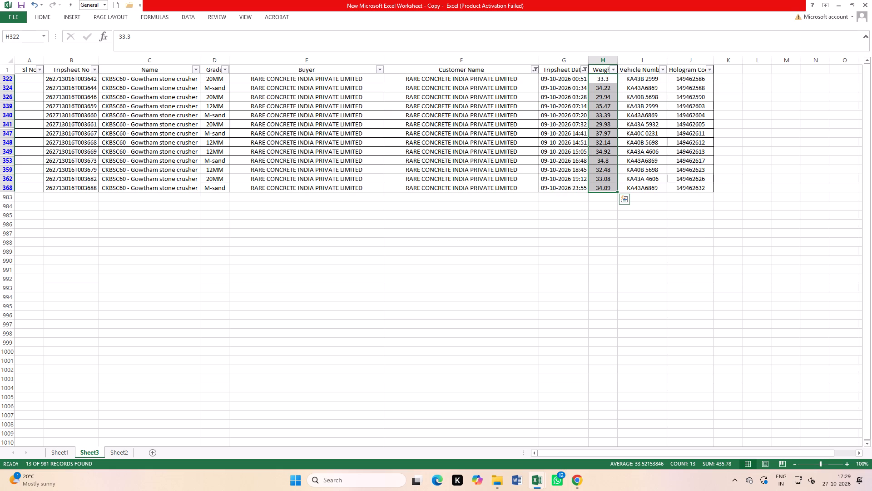
# Add 10 October to the 09 October date filter and check the combined count and sum of the weights.
pyautogui.click(584, 67)
pyautogui.scroll(-3, 524, 211)
pyautogui.click(515, 171)
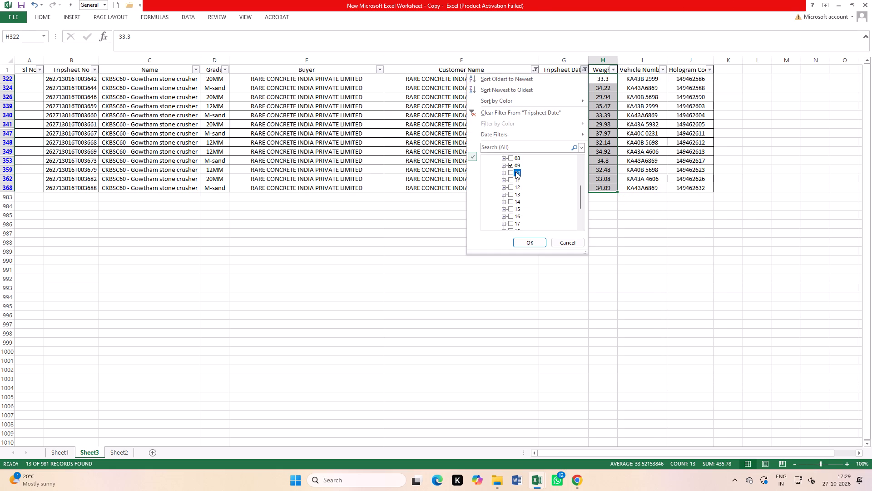
pyautogui.click(528, 241)
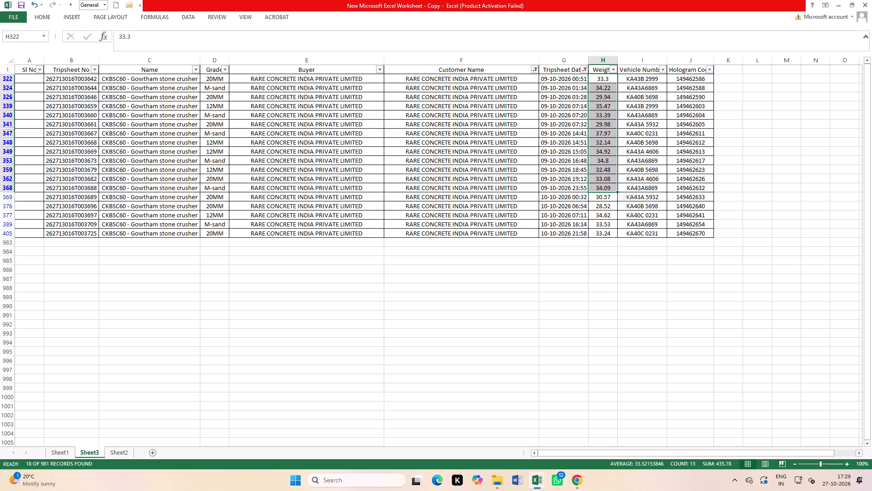
pyautogui.click(652, 117)
pyautogui.moveTo(610, 81); pyautogui.dragTo(616, 233)
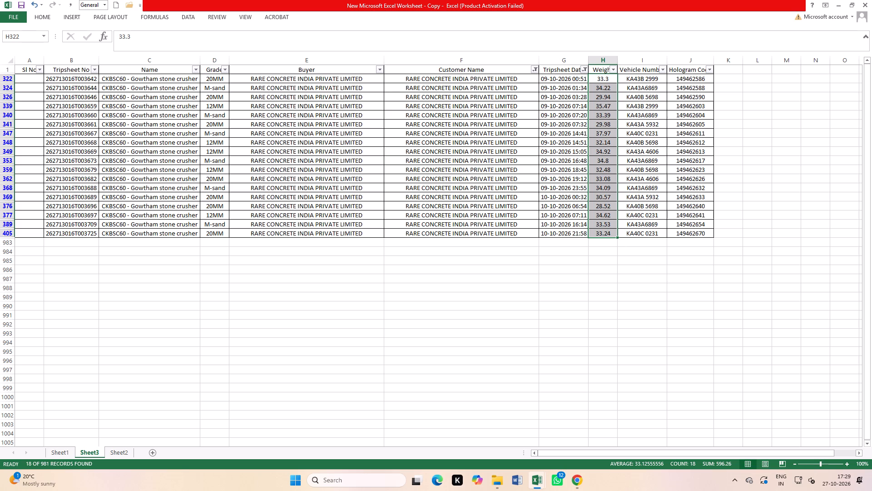
# Filter the Tripsheet Date column to only 13 October and check the count and sum of the visible weights.
pyautogui.click(588, 70)
pyautogui.scroll(-2, 523, 215)
pyautogui.click(515, 191)
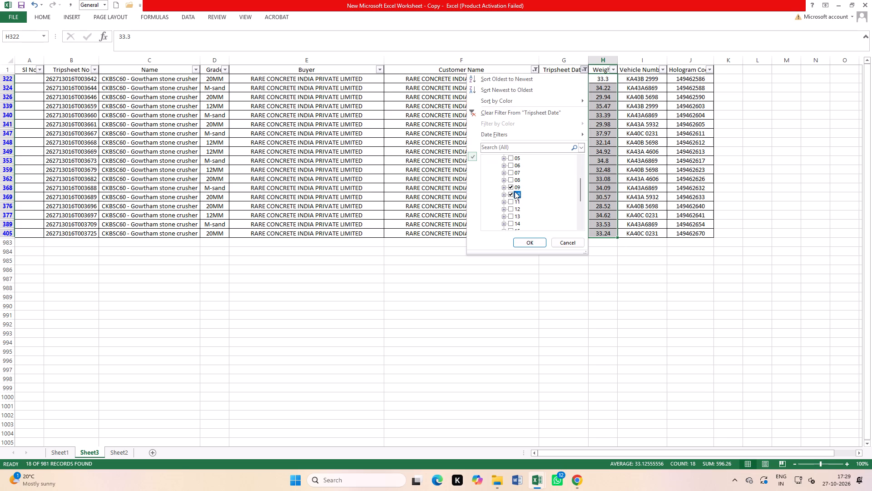
pyautogui.click(519, 189)
pyautogui.click(517, 216)
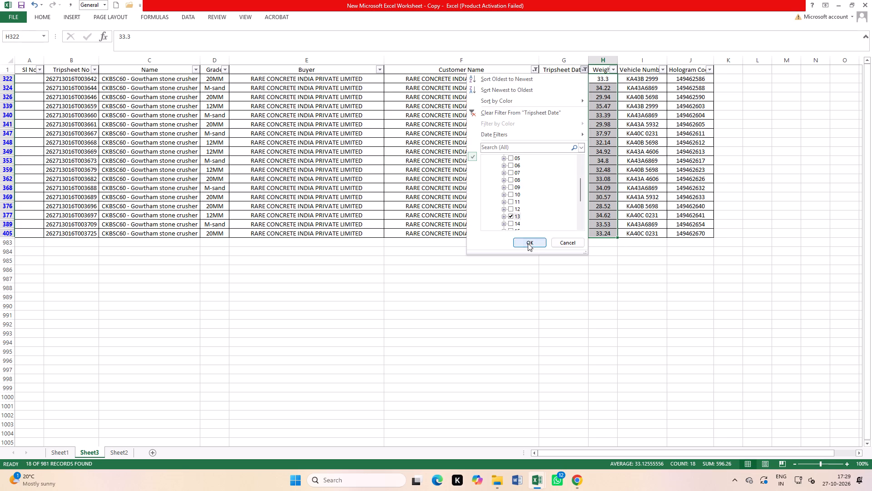
pyautogui.click(528, 243)
pyautogui.moveTo(604, 79); pyautogui.dragTo(611, 130)
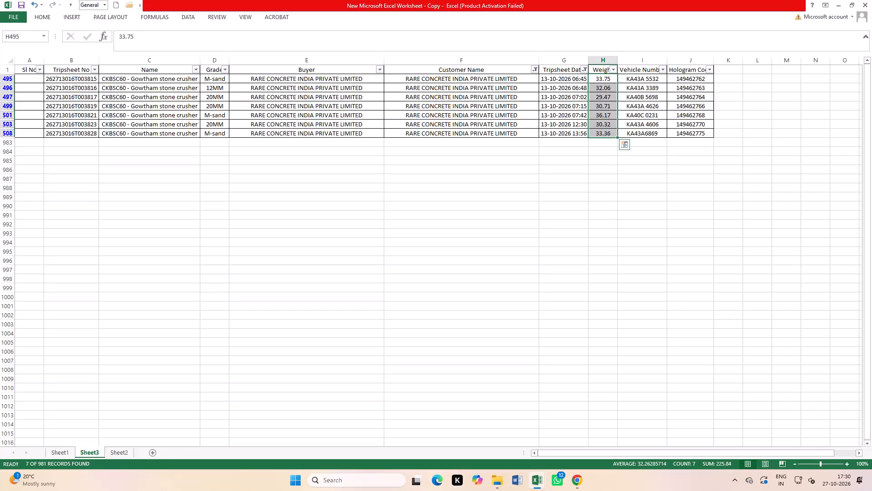
# Filter the Tripsheet Date column to only 14 October and check the count and sum of the visible weights.
pyautogui.click(582, 72)
pyautogui.scroll(-3, 534, 199)
pyautogui.click(519, 193)
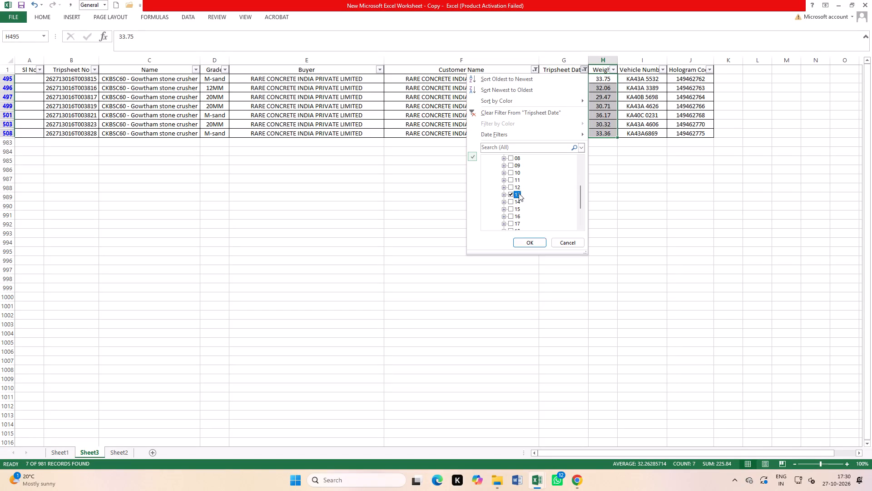
pyautogui.click(518, 200)
pyautogui.click(523, 244)
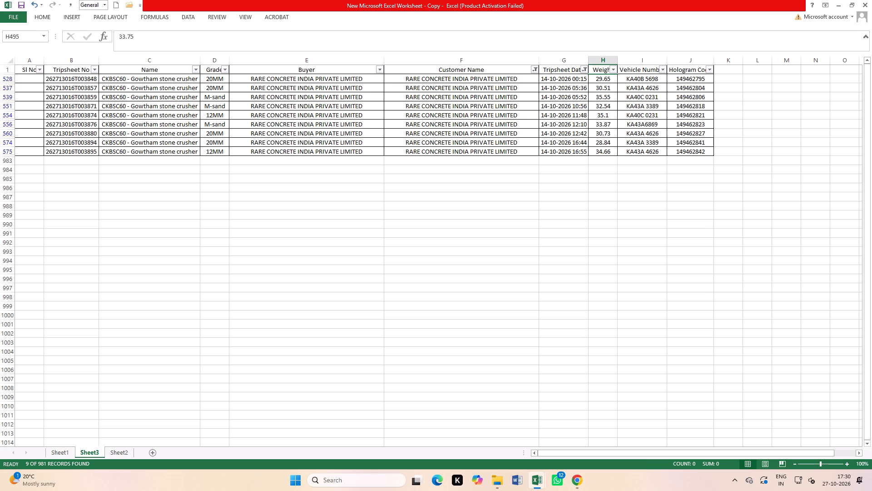
pyautogui.moveTo(605, 79); pyautogui.dragTo(605, 153)
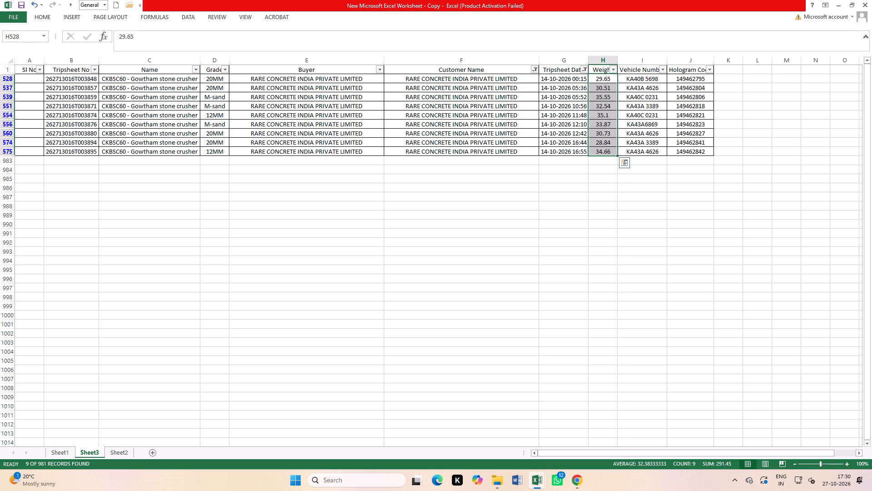
# Filter the Tripsheet Date column to only 15 October and check the count and sum of the visible weights.
pyautogui.click(587, 70)
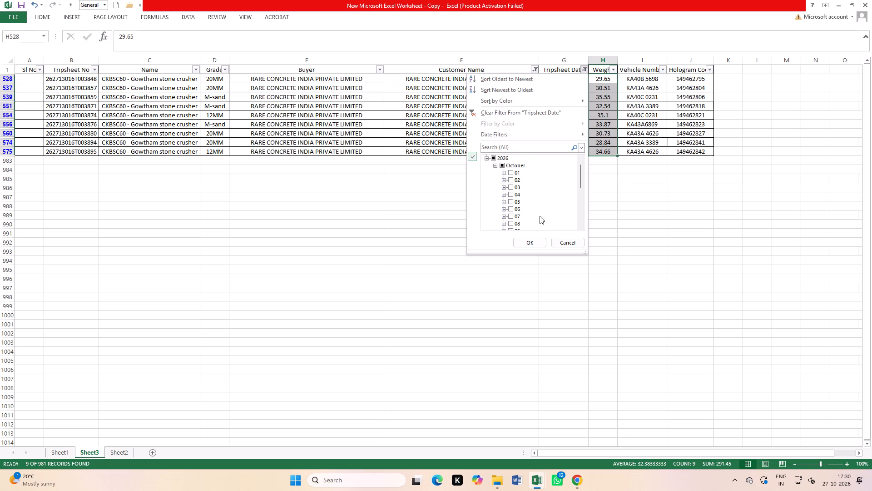
pyautogui.scroll(-3, 527, 215)
pyautogui.click(518, 202)
pyautogui.click(518, 210)
pyautogui.click(531, 241)
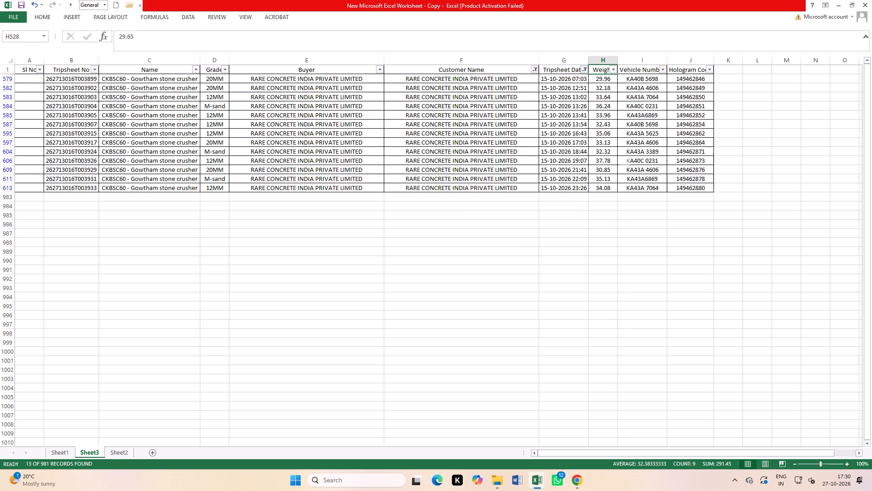
pyautogui.moveTo(602, 79); pyautogui.dragTo(604, 186)
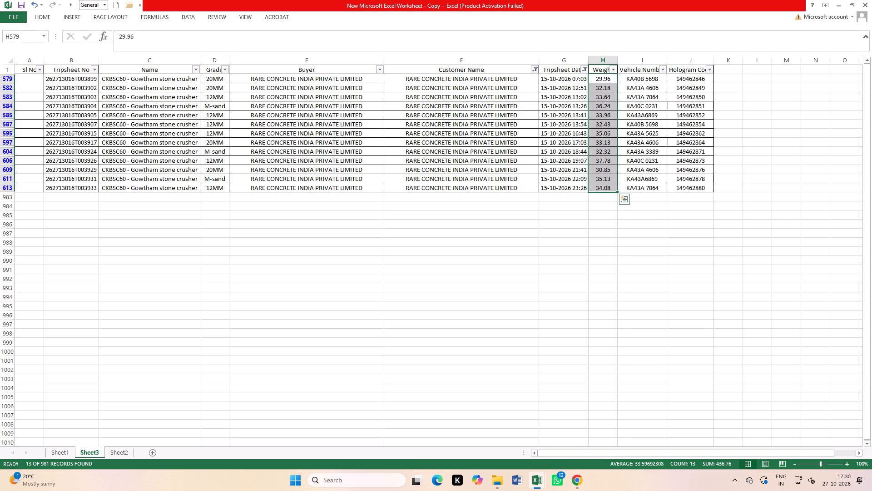
# Filter the Tripsheet Date column to only 16 October and check the sum of the visible weights.
pyautogui.scroll(1, 608, 187)
pyautogui.click(586, 69)
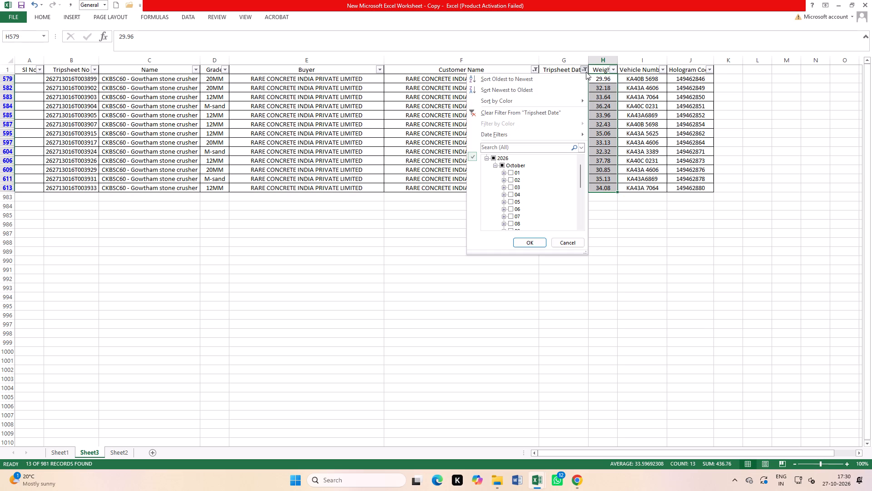
pyautogui.scroll(-4, 531, 185)
pyautogui.click(518, 190)
pyautogui.click(516, 199)
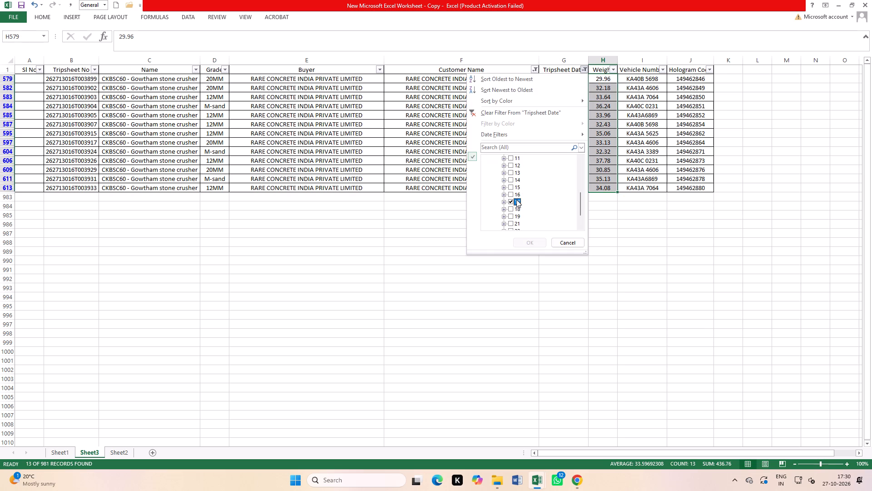
pyautogui.click(517, 196)
pyautogui.click(519, 200)
pyautogui.click(535, 240)
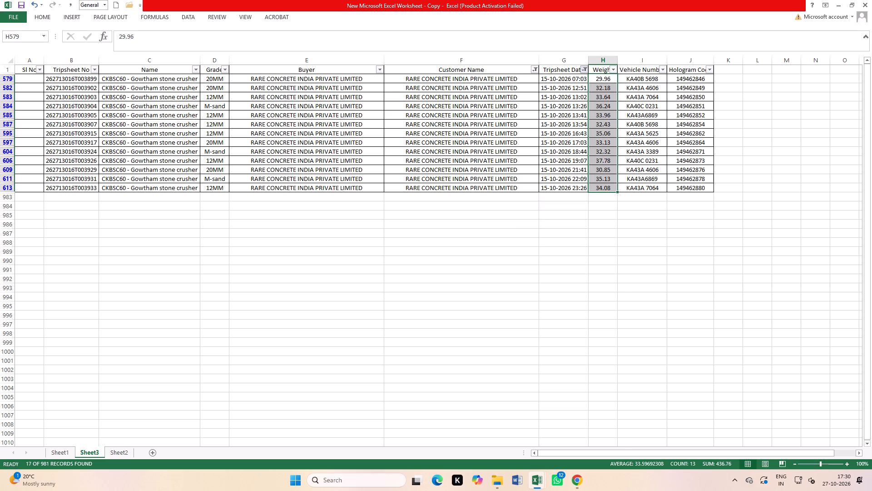
pyautogui.moveTo(602, 72); pyautogui.dragTo(607, 223)
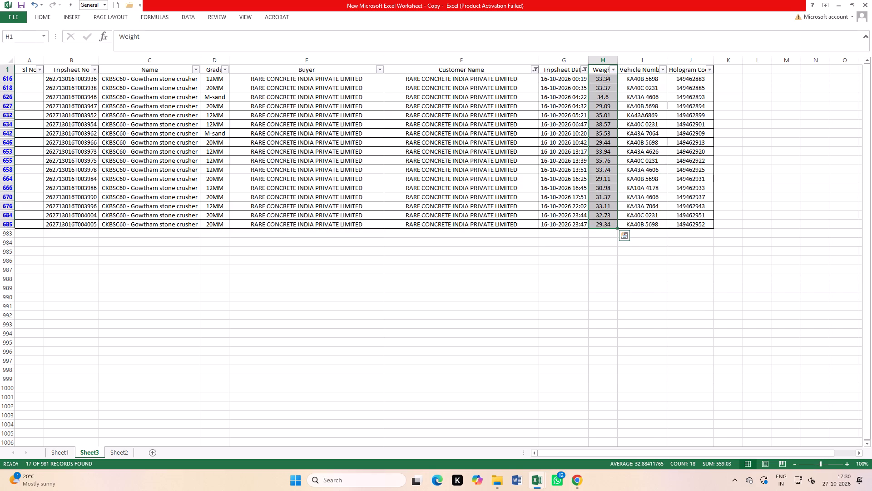
pyautogui.click(617, 316)
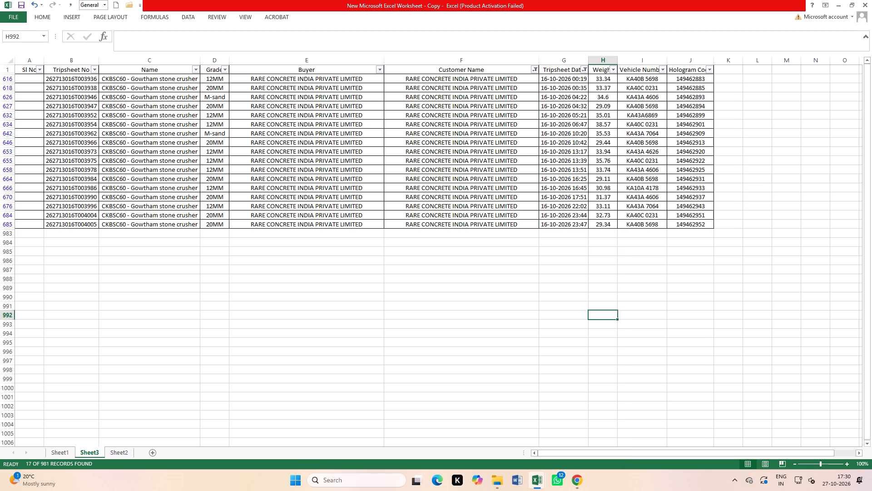
pyautogui.click(644, 202)
# Add 17 October to the 16 October date filter and check the combined count and sum of the weights.
pyautogui.click(585, 69)
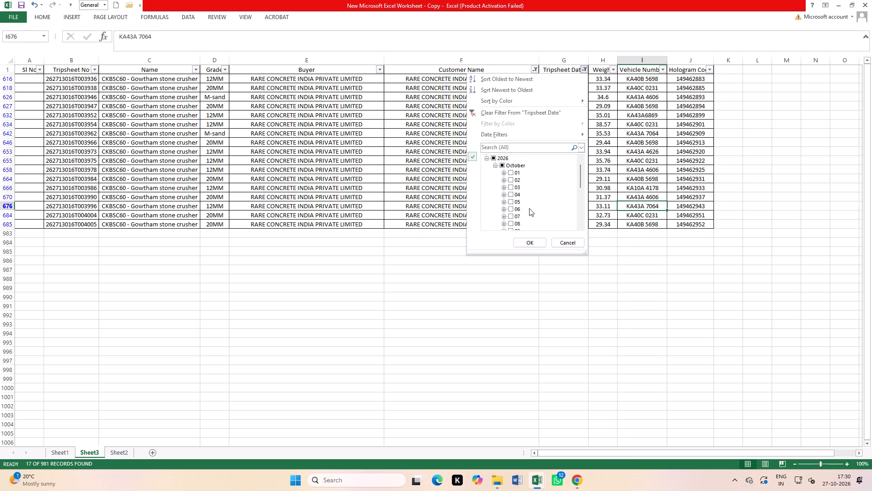
pyautogui.scroll(-3, 528, 209)
pyautogui.click(516, 224)
pyautogui.click(528, 242)
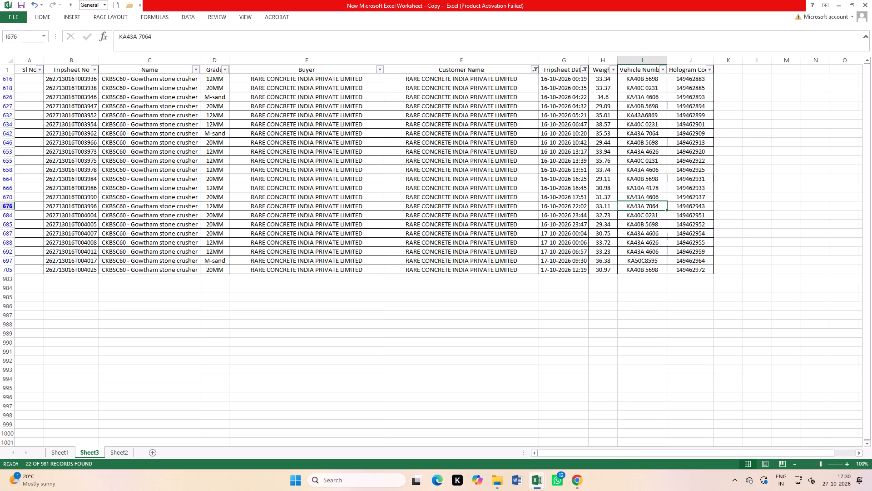
pyautogui.click(639, 180)
pyautogui.moveTo(600, 80); pyautogui.dragTo(602, 269)
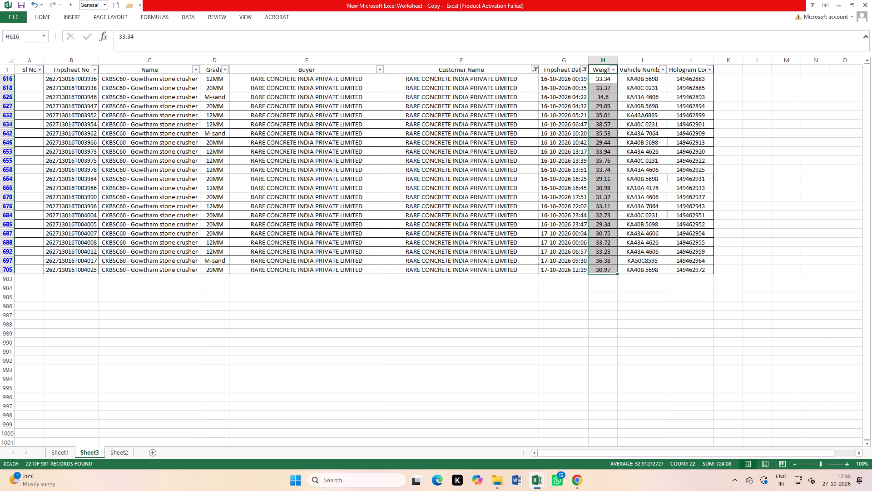
pyautogui.click(699, 179)
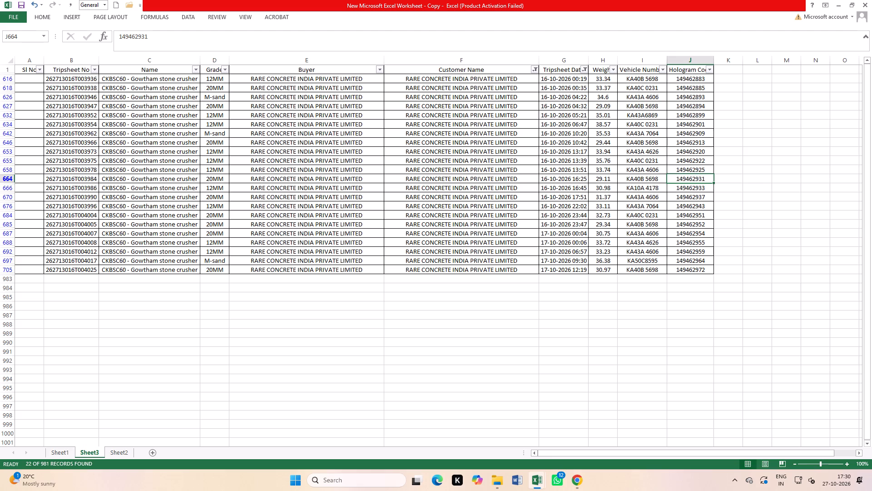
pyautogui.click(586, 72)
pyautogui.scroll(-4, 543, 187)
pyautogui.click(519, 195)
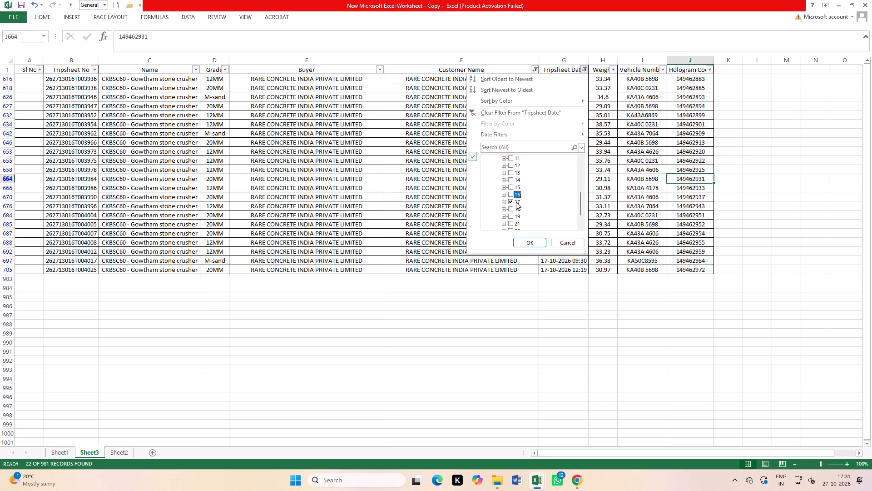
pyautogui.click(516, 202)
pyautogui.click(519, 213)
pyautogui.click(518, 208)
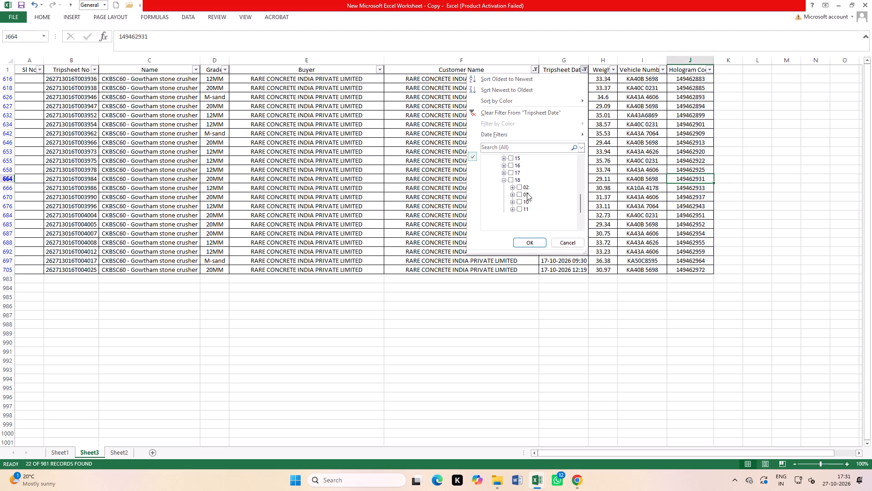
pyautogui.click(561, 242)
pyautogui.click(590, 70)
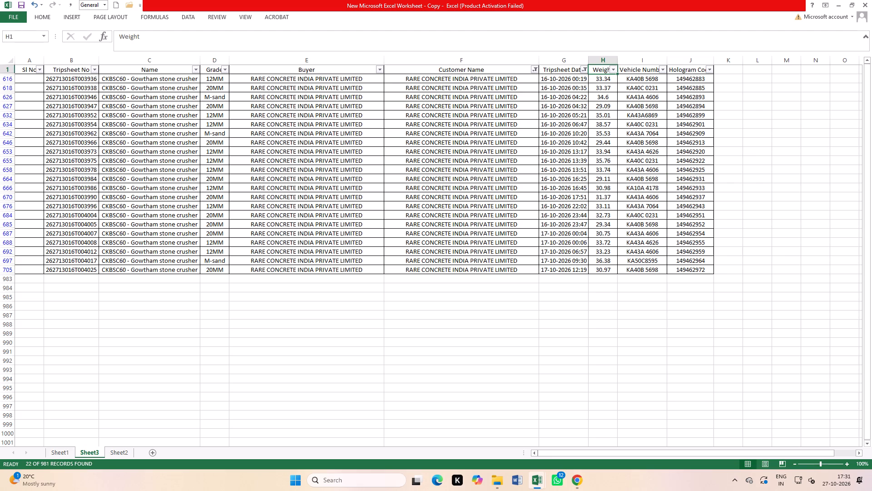
# Filter the Tripsheet Date column to only 18 October and check the count and sum of the visible weights.
pyautogui.click(585, 70)
pyautogui.scroll(-4, 524, 197)
pyautogui.click(516, 194)
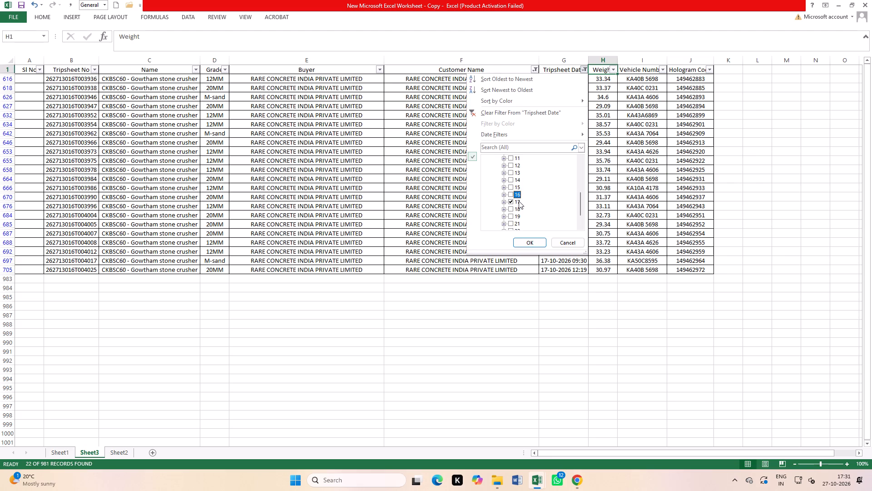
pyautogui.click(519, 201)
pyautogui.click(518, 210)
pyautogui.click(529, 243)
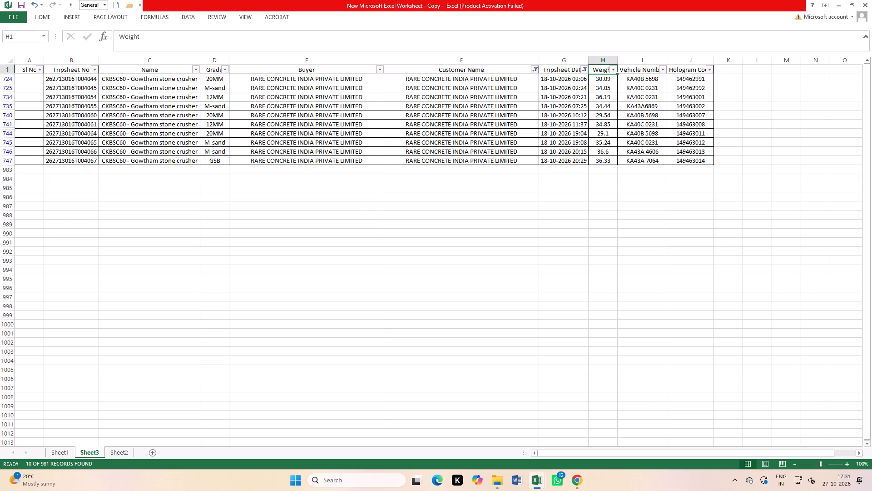
pyautogui.click(674, 151)
pyautogui.moveTo(600, 82); pyautogui.dragTo(603, 163)
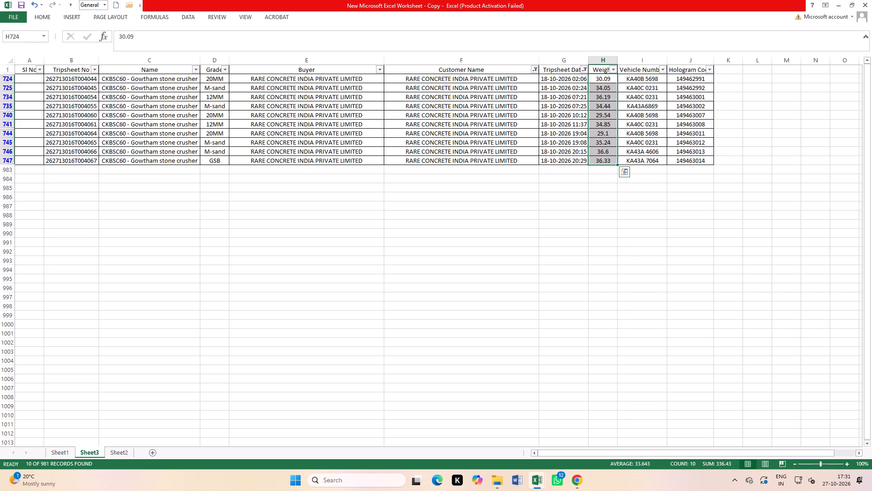
# Filter the Tripsheet Date column to only 19 October and check the count and sum of the visible weights.
pyautogui.click(581, 70)
pyautogui.scroll(-3, 539, 204)
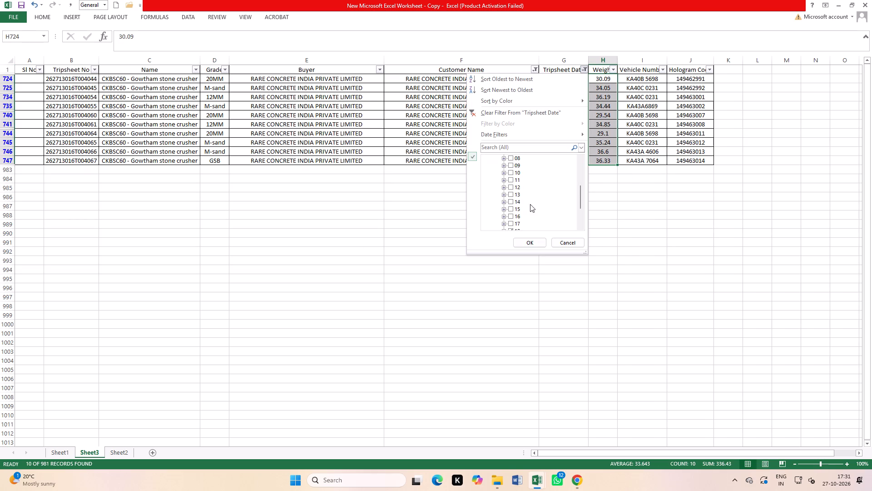
pyautogui.scroll(-2, 524, 204)
pyautogui.click(514, 186)
pyautogui.click(516, 195)
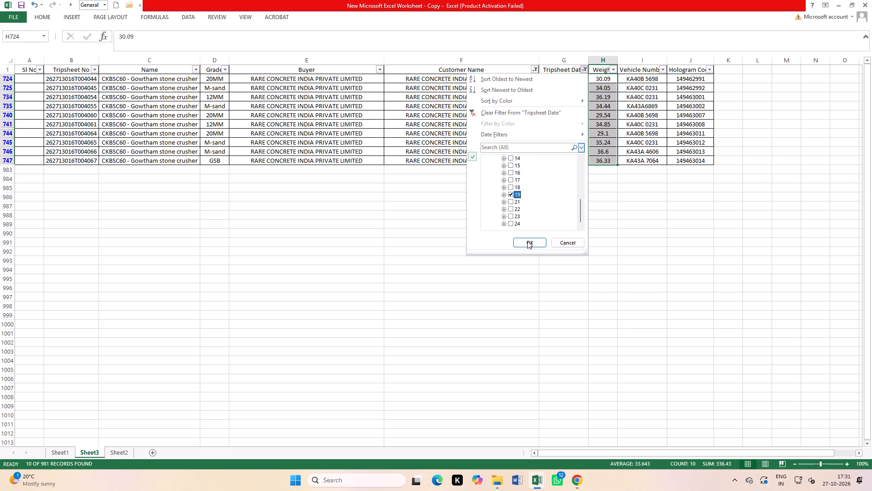
pyautogui.click(527, 241)
pyautogui.click(643, 167)
pyautogui.moveTo(601, 80); pyautogui.dragTo(603, 113)
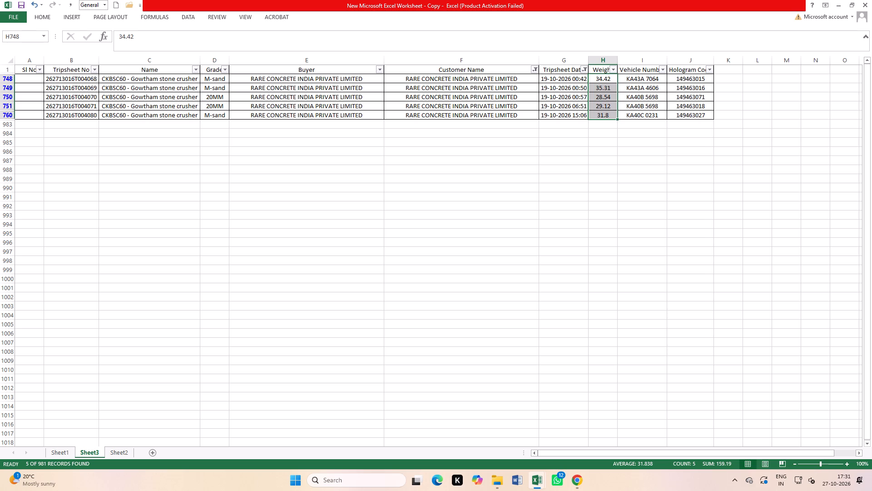
# Add 21 October to the 19 October date filter and check the combined count and sum of the weights.
pyautogui.click(615, 70)
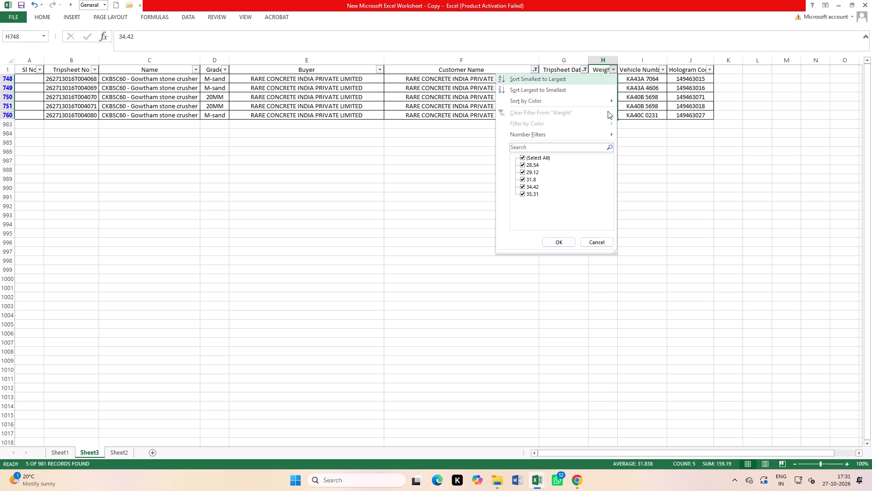
pyautogui.click(695, 200)
pyautogui.click(584, 70)
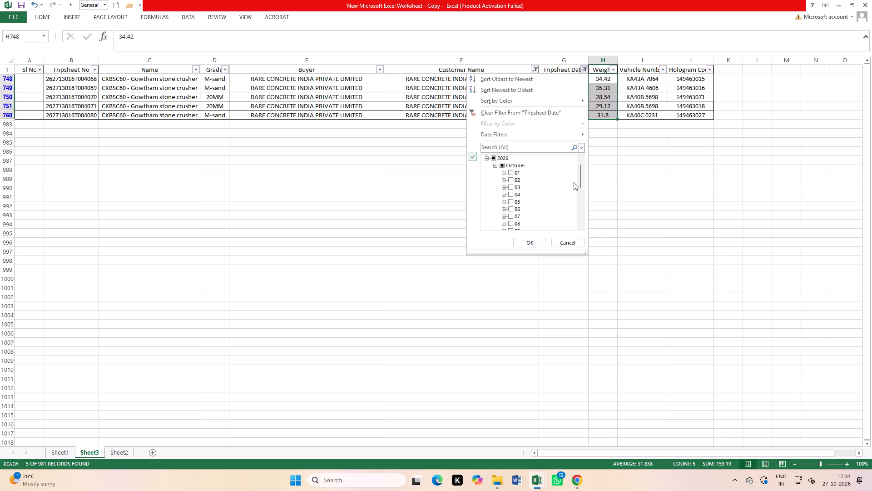
pyautogui.scroll(-5, 529, 220)
pyautogui.click(516, 202)
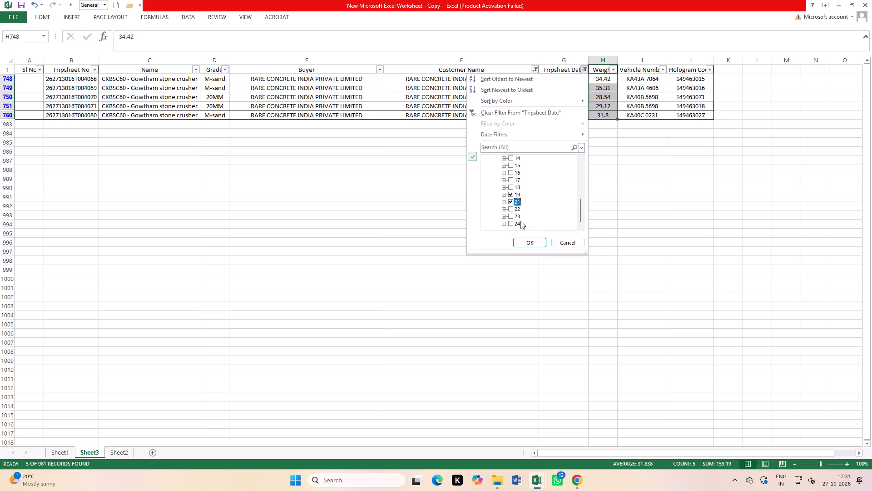
pyautogui.click(528, 244)
pyautogui.click(621, 205)
pyautogui.moveTo(602, 77); pyautogui.dragTo(610, 137)
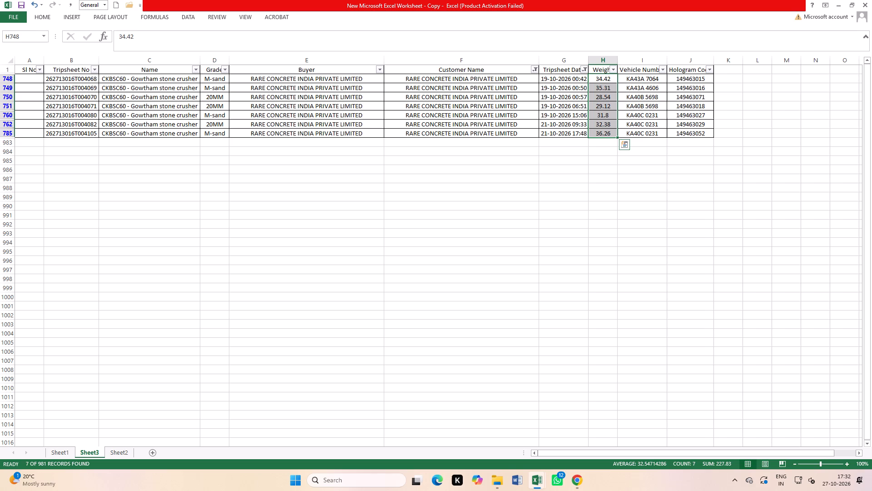
# Filter the Tripsheet Date column to only 22 October and check the count and sum of the visible weights.
pyautogui.click(584, 69)
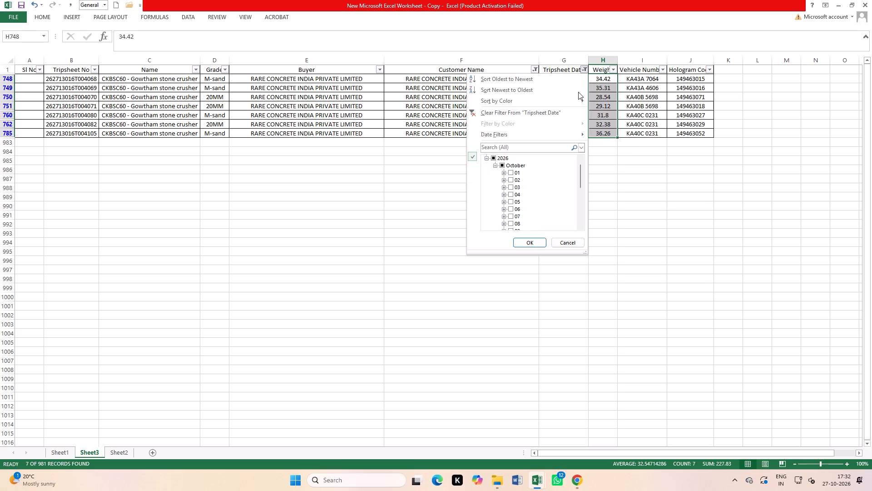
pyautogui.scroll(-5, 516, 227)
pyautogui.click(515, 196)
pyautogui.click(515, 202)
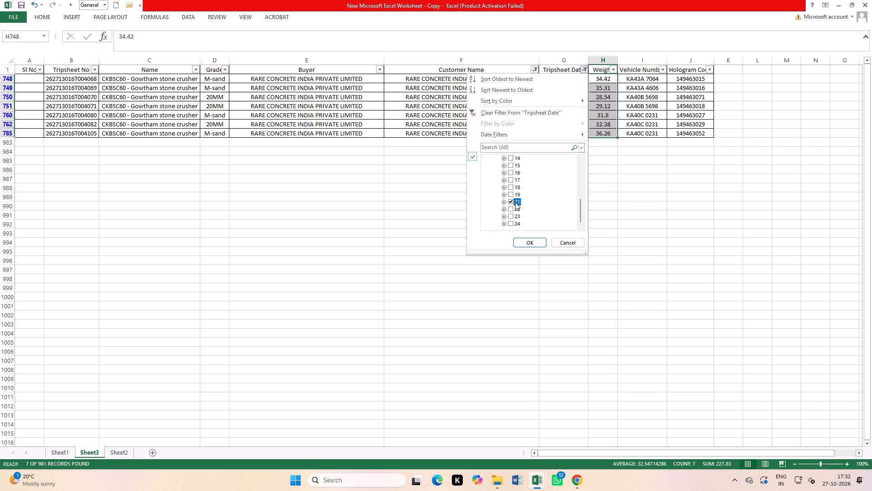
pyautogui.click(517, 211)
pyautogui.click(526, 244)
pyautogui.click(616, 228)
pyautogui.moveTo(603, 79); pyautogui.dragTo(607, 142)
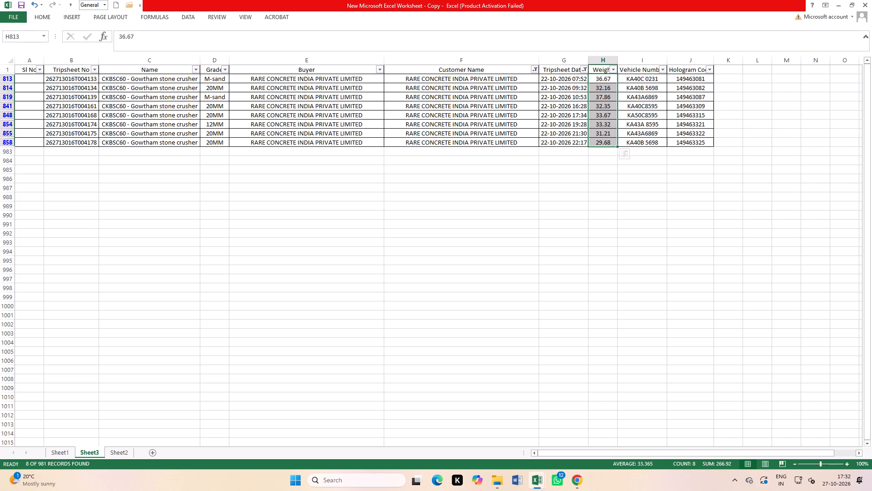
pyautogui.click(653, 180)
# Add 23 October to the 22 October date filter and check the combined count and sum of the weights.
pyautogui.click(582, 70)
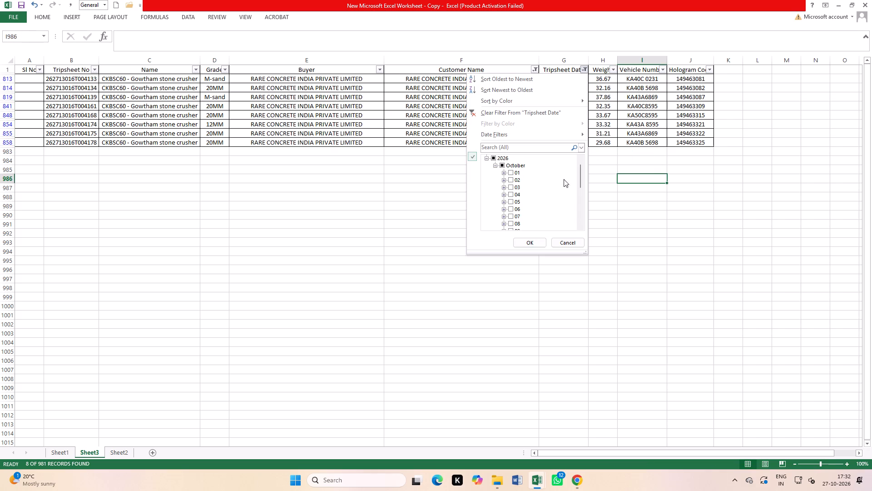
pyautogui.scroll(-7, 530, 200)
pyautogui.click(517, 216)
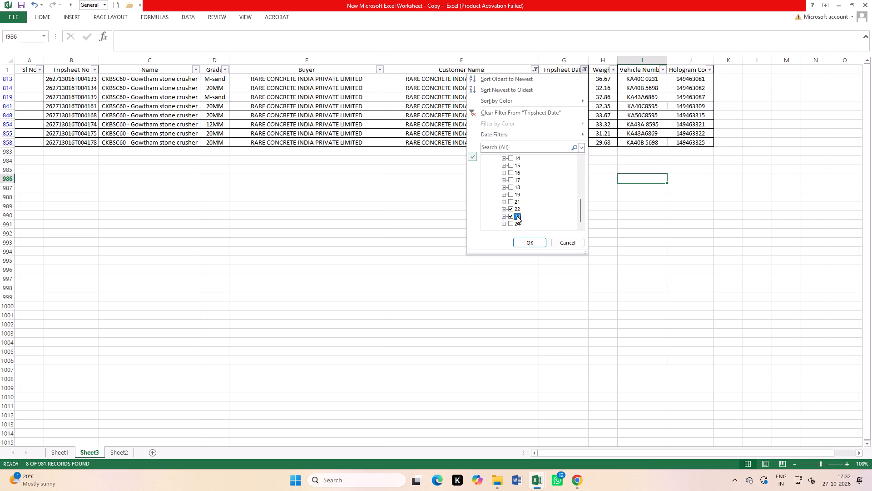
pyautogui.click(525, 240)
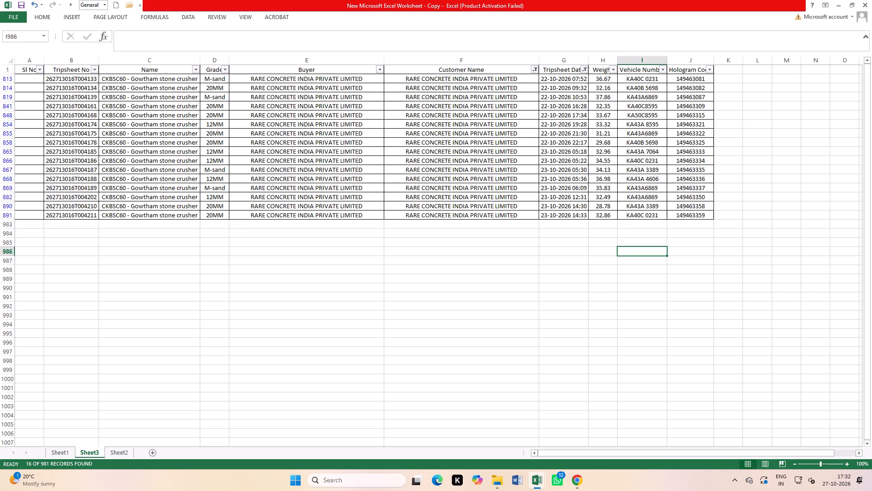
pyautogui.moveTo(598, 82); pyautogui.dragTo(606, 215)
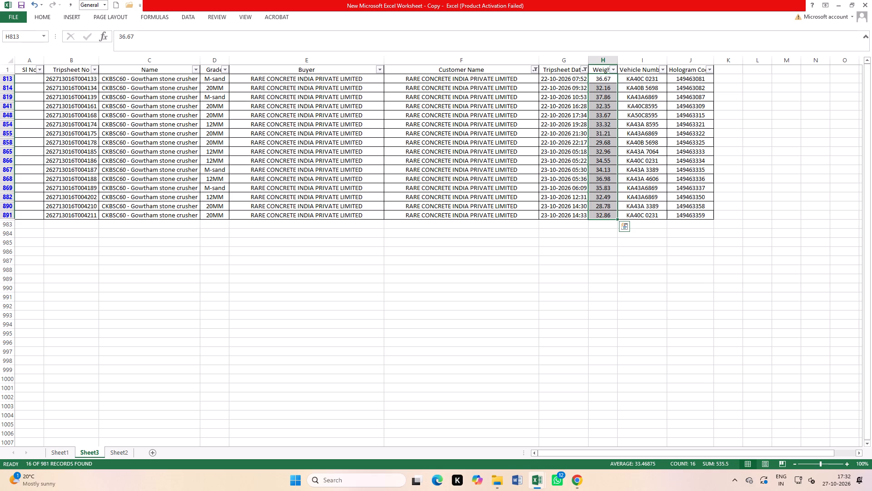
# In the ggggggg workbook, filter the Date column to only 23/10/2026 and check the count and sum of the net weights.
pyautogui.hotkey('ctrl', 'Tab')
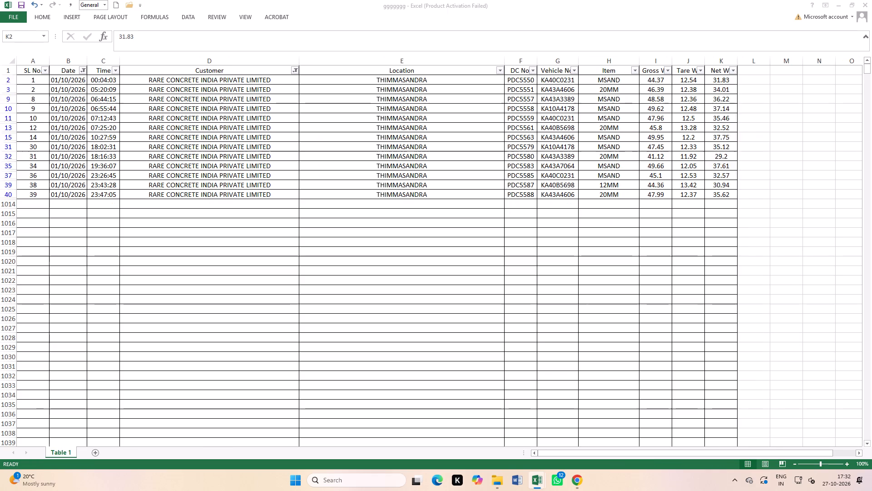
pyautogui.click(269, 150)
pyautogui.click(85, 70)
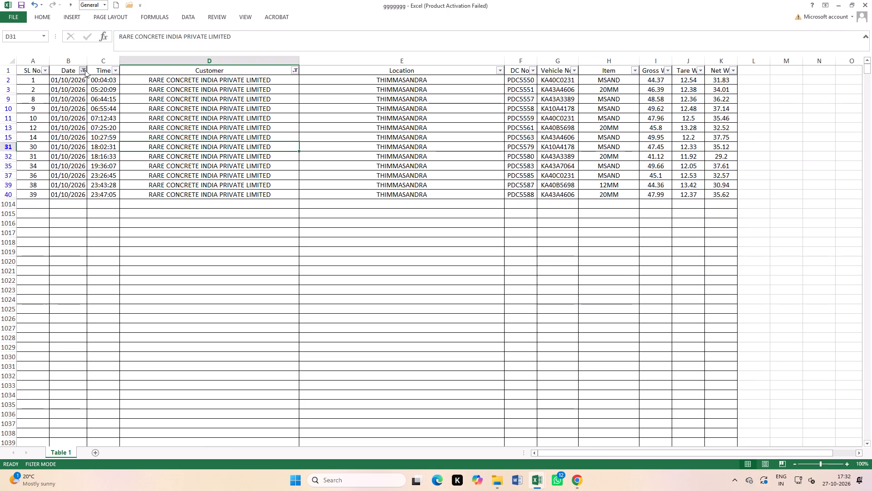
pyautogui.scroll(-4, 57, 188)
pyautogui.scroll(5, 47, 183)
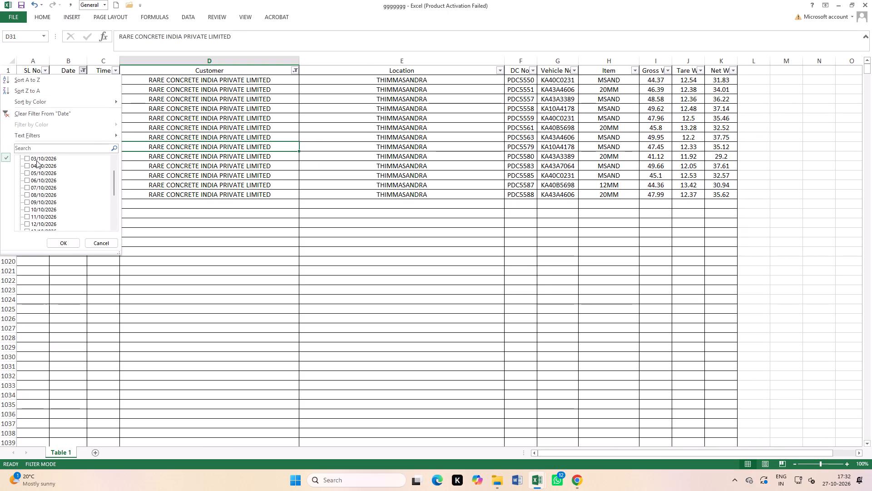
pyautogui.click(36, 160)
pyautogui.click(40, 160)
pyautogui.scroll(-9, 44, 193)
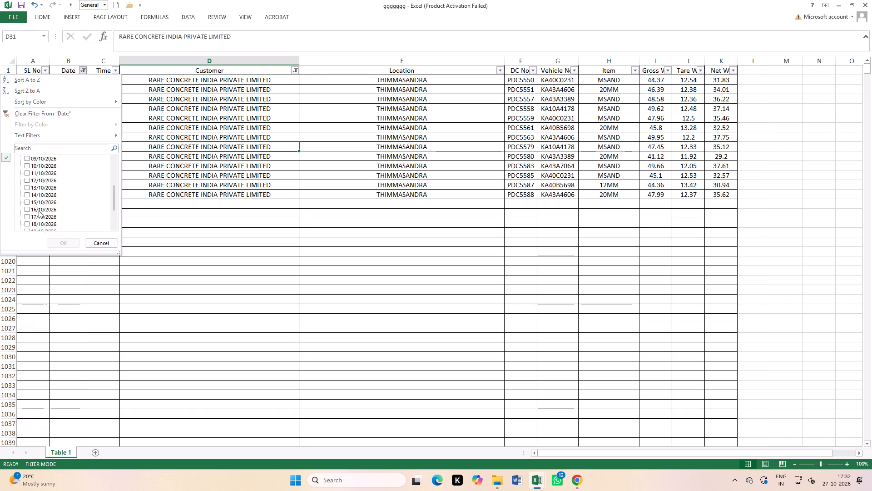
pyautogui.click(48, 215)
pyautogui.click(62, 242)
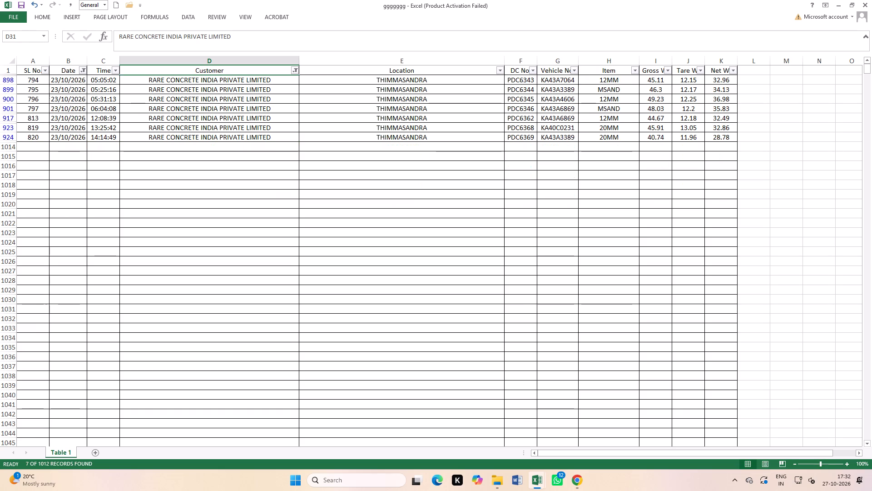
pyautogui.moveTo(579, 270); pyautogui.dragTo(585, 268)
pyautogui.moveTo(717, 80); pyautogui.dragTo(725, 147)
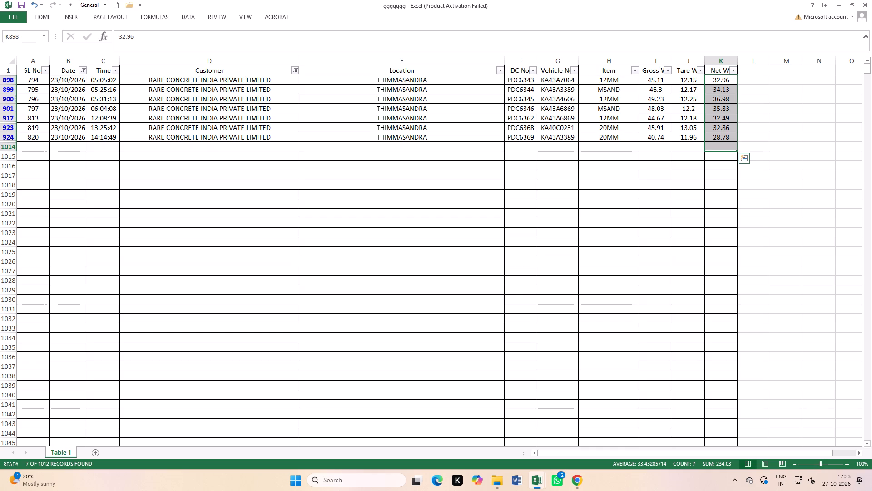
# Back in the tripsheet workbook, filter Tripsheet Date to only 24 October and check the count and sum of the weights.
pyautogui.hotkey('ctrl', 'Tab')
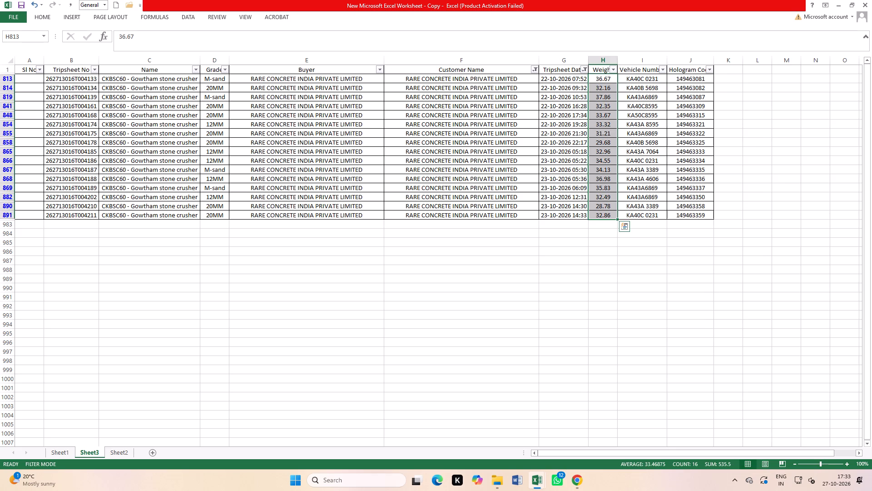
pyautogui.click(413, 241)
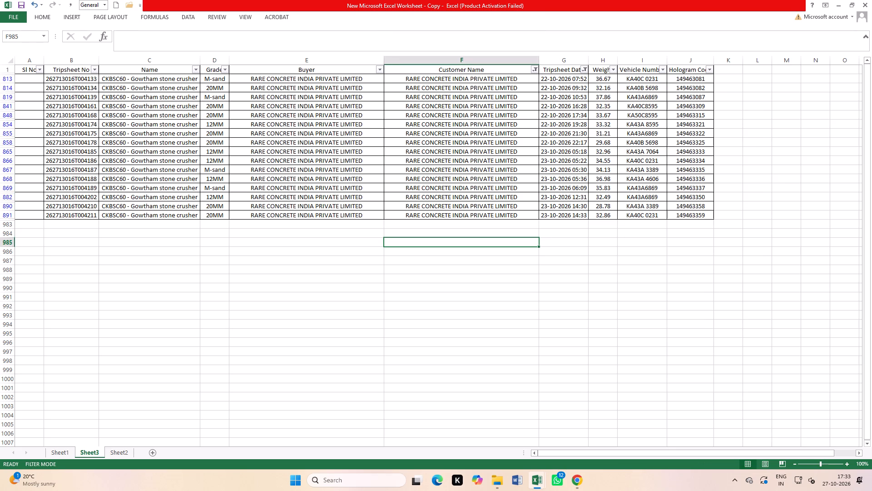
pyautogui.click(584, 71)
pyautogui.scroll(-8, 532, 197)
pyautogui.click(517, 206)
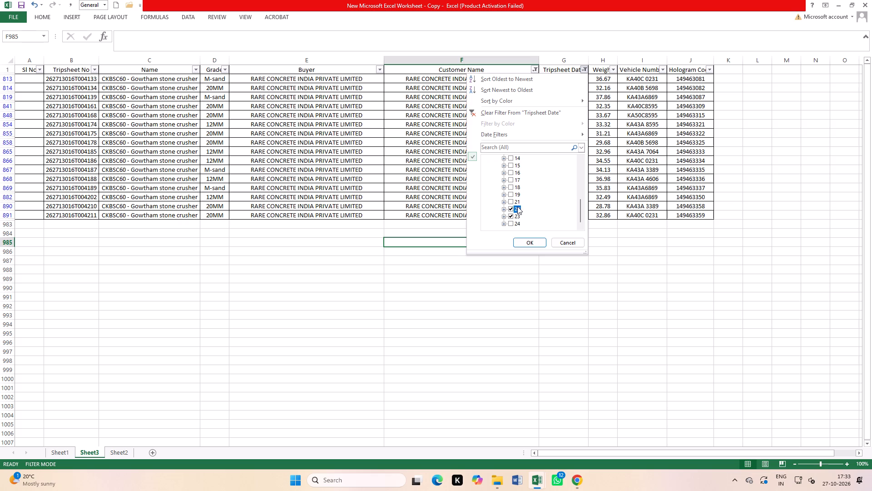
pyautogui.click(517, 214)
pyautogui.click(516, 222)
pyautogui.click(521, 231)
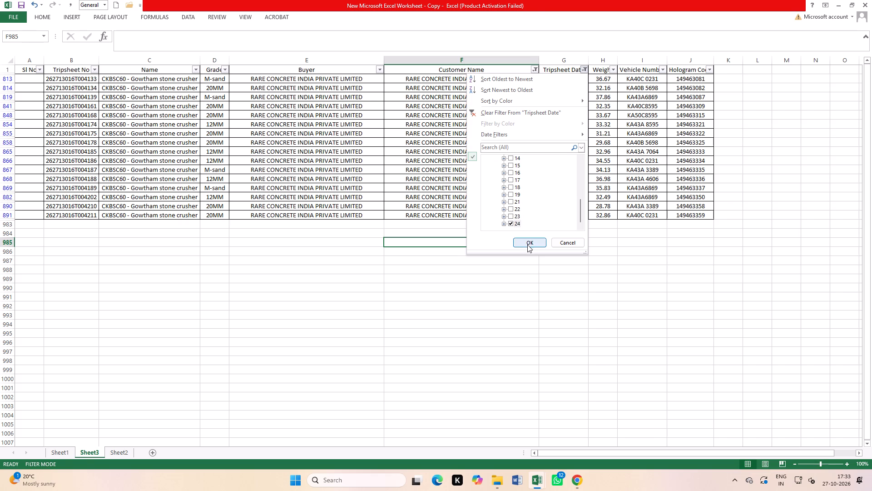
pyautogui.click(527, 245)
pyautogui.click(663, 154)
pyautogui.moveTo(603, 80); pyautogui.dragTo(603, 89)
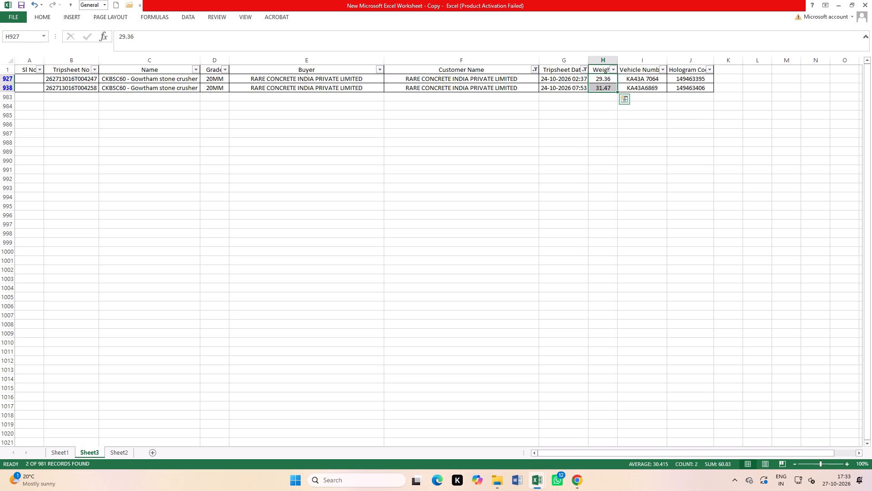
pyautogui.click(645, 299)
# Filter the Tripsheet Date column to only 09 October to view that day's RARE CONCRETE INDIA PRIVATE LIMITED tripsheets.
pyautogui.click(589, 67)
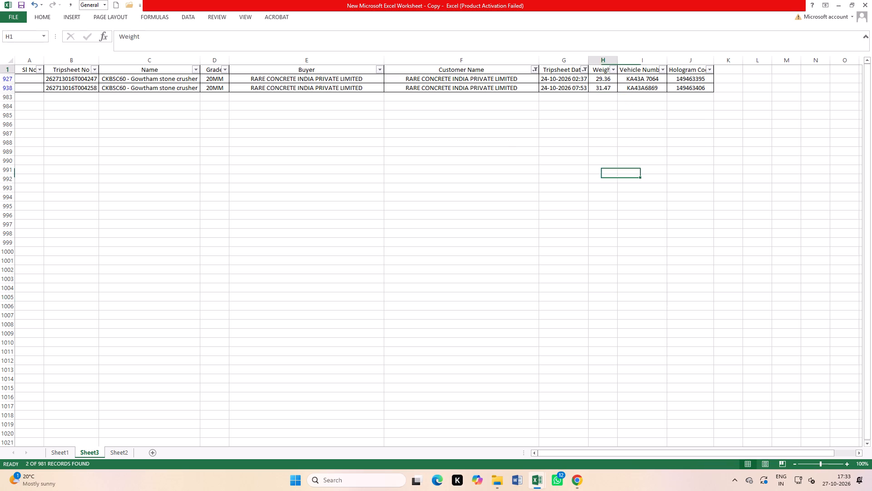
pyautogui.click(588, 67)
pyautogui.scroll(-6, 506, 202)
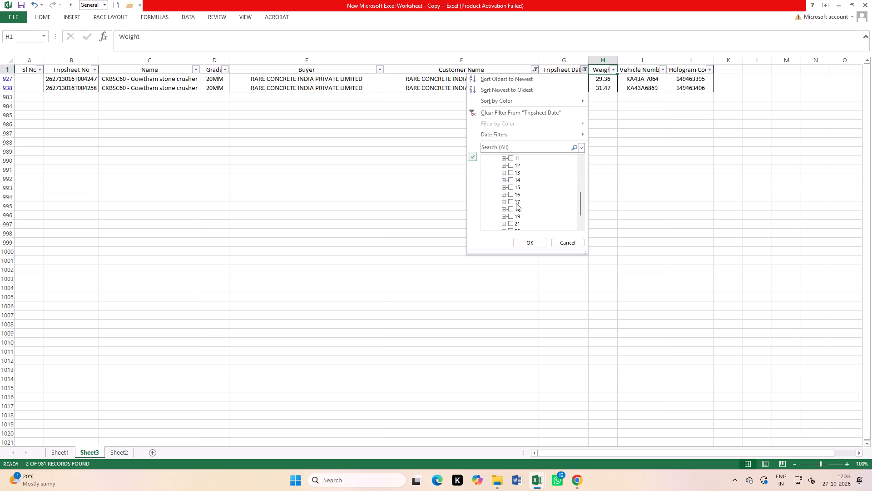
pyautogui.click(515, 222)
pyautogui.scroll(3, 522, 209)
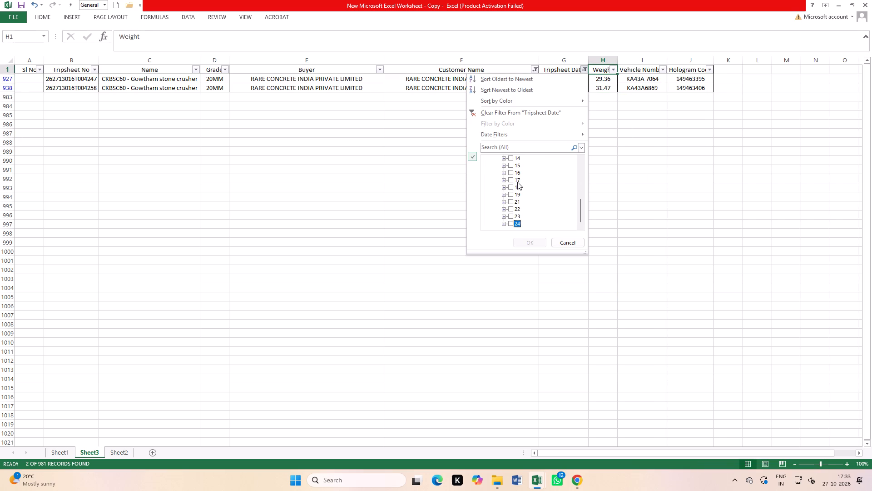
pyautogui.scroll(3, 517, 182)
pyautogui.click(517, 188)
pyautogui.click(529, 243)
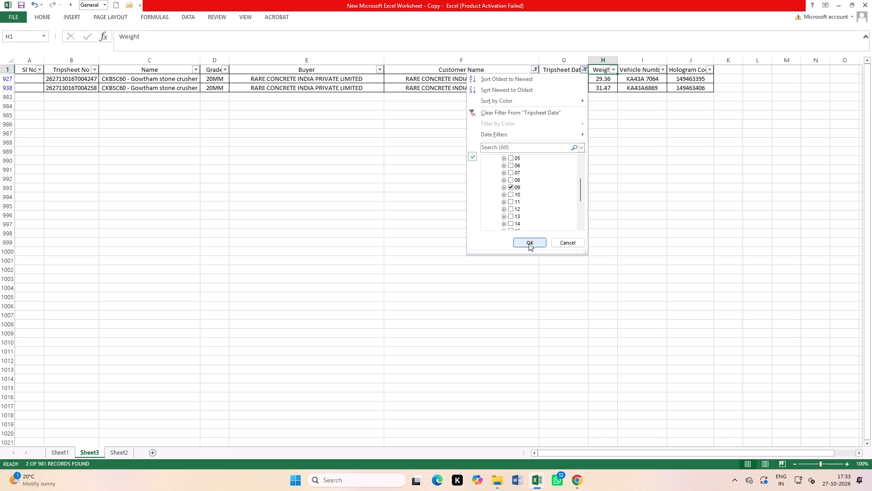
pyautogui.click(301, 248)
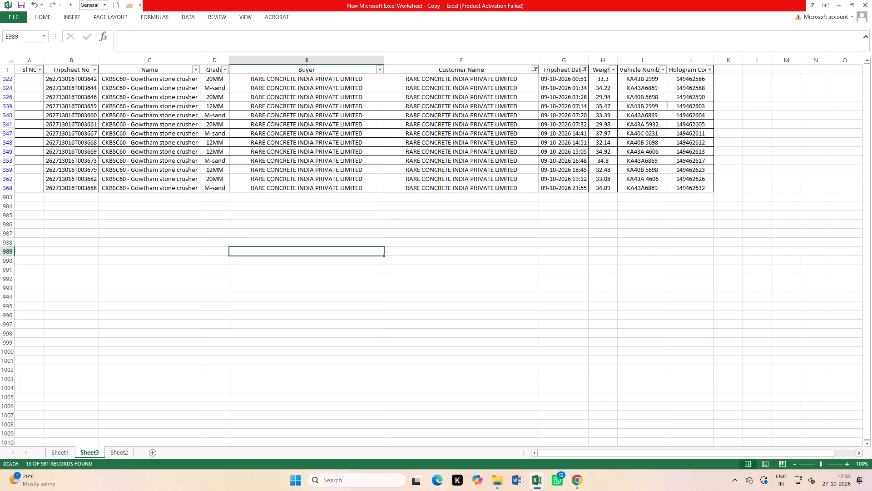
# In the ggggggg workbook, filter the Date column to only 09/10/2026 to view that day's RARE CONCRETE INDIA PRIVATE LIMITED deliveries.
pyautogui.hotkey('ctrl', 'Tab')
pyautogui.click(209, 157)
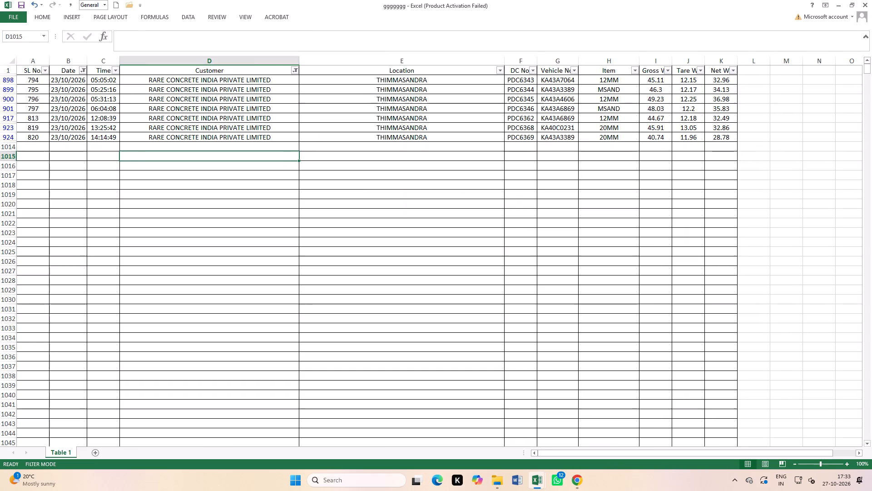
pyautogui.click(83, 71)
pyautogui.scroll(-6, 50, 192)
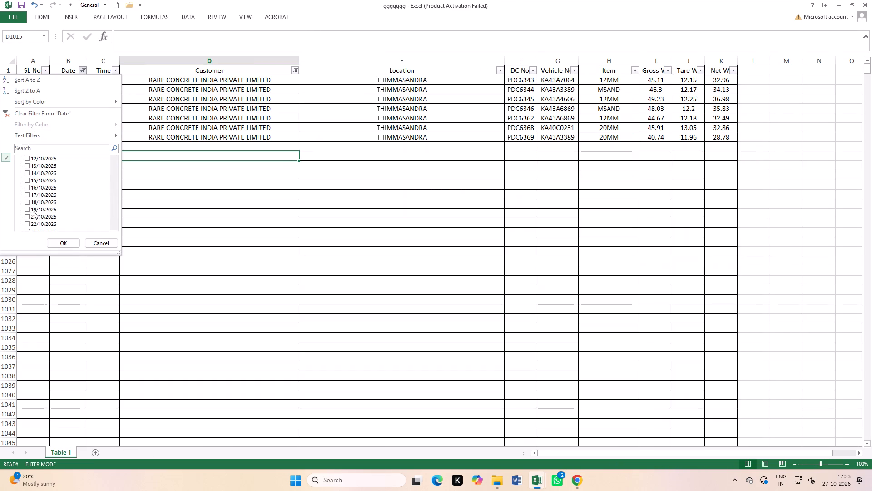
pyautogui.click(35, 215)
pyautogui.scroll(4, 45, 203)
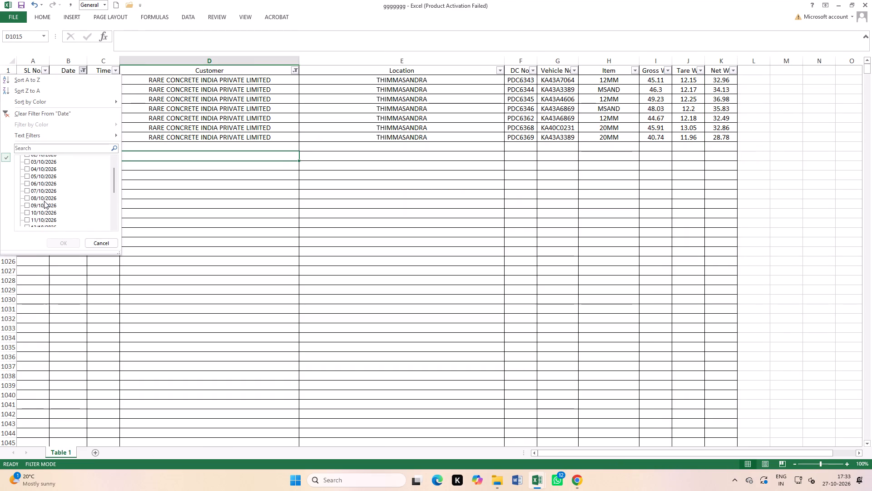
pyautogui.scroll(5, 44, 201)
pyautogui.click(43, 224)
pyautogui.click(58, 242)
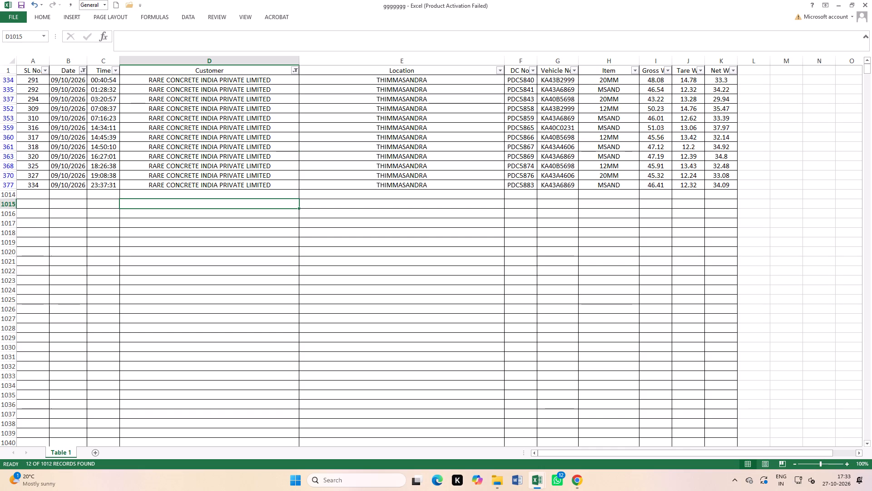
# Back in the tripsheet workbook, compare the 09 October weights with the list and fill the first five, 33.3 through 33.39, yellow.
pyautogui.hotkey('ctrl', 'Tab')
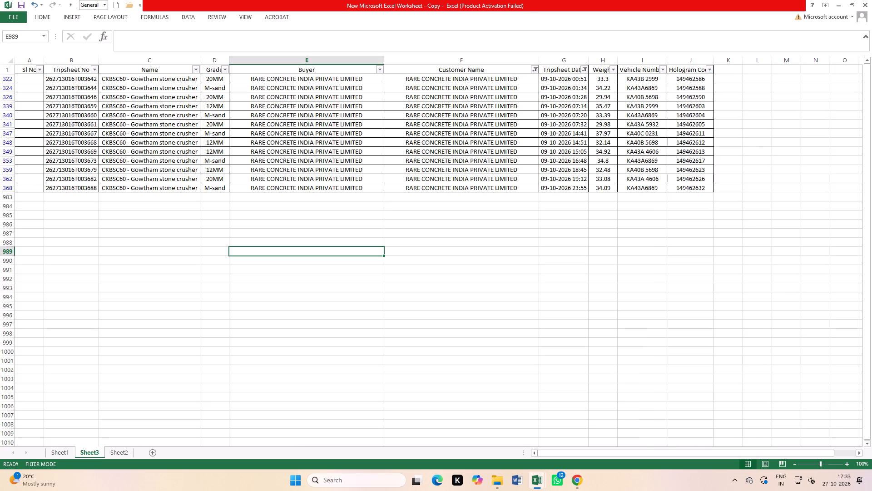
pyautogui.moveTo(609, 97); pyautogui.dragTo(610, 84)
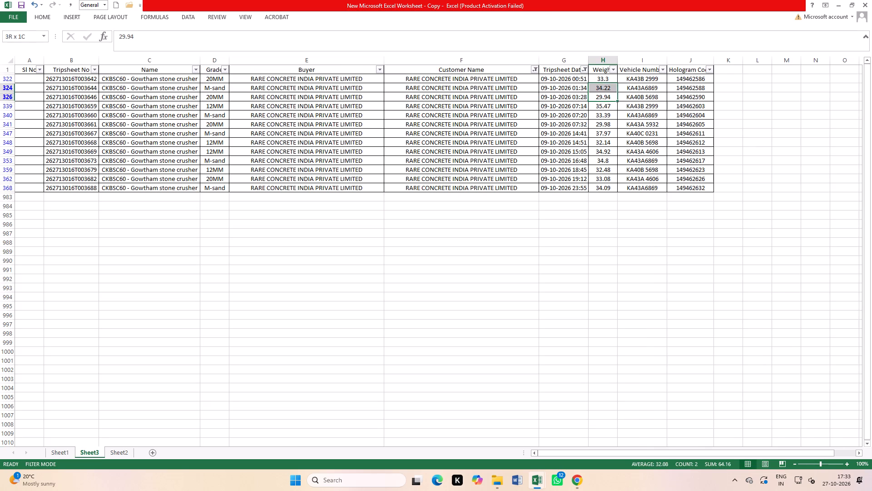
pyautogui.moveTo(610, 84); pyautogui.dragTo(610, 83)
pyautogui.moveTo(604, 78); pyautogui.dragTo(608, 115)
pyautogui.hotkey('ctrl', 'Tab')
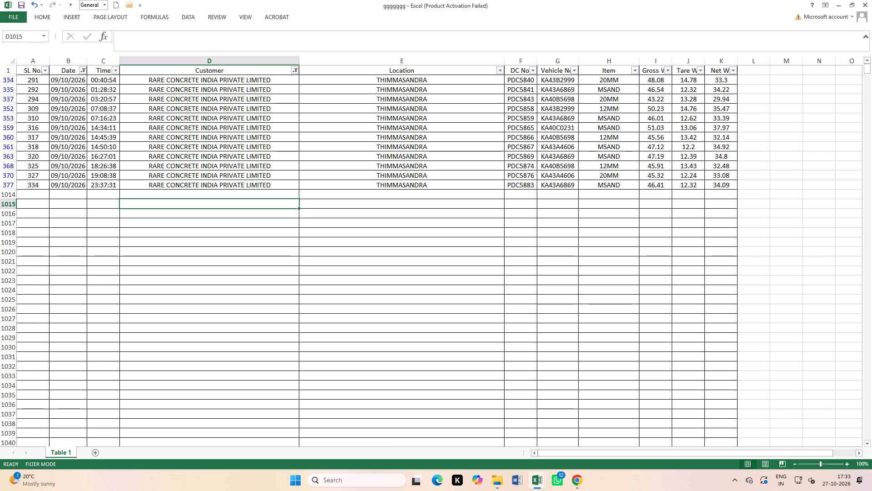
pyautogui.hotkey('ctrl', 'Tab')
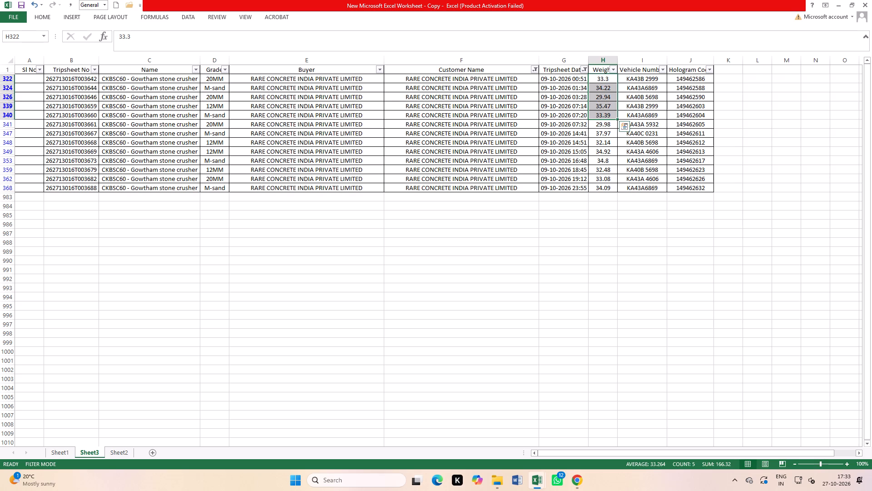
pyautogui.click(47, 19)
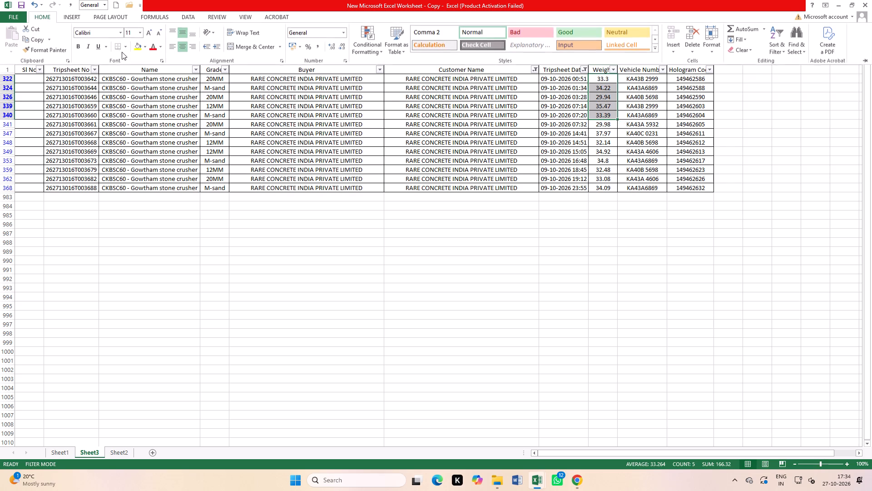
pyautogui.click(140, 47)
pyautogui.hotkey('ctrl', 'Tab')
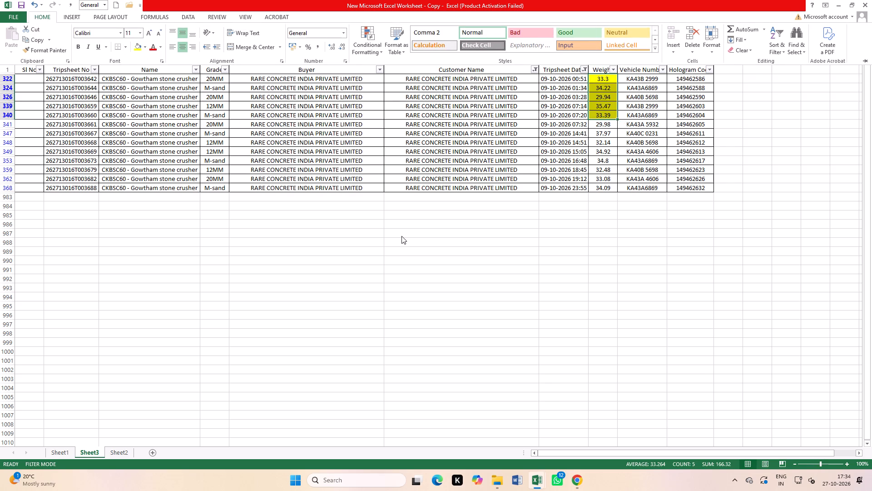
pyautogui.click(401, 236)
# Recheck against the ggggggg list and fill the tripsheet weights 37.97, 32.14 and 34.92 yellow.
pyautogui.hotkey('ctrl', 'Tab')
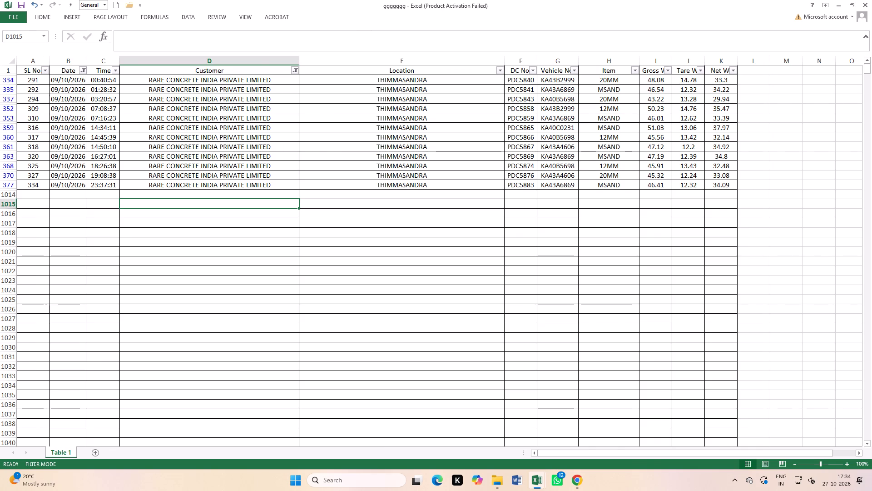
pyautogui.hotkey('ctrl', 'Tab')
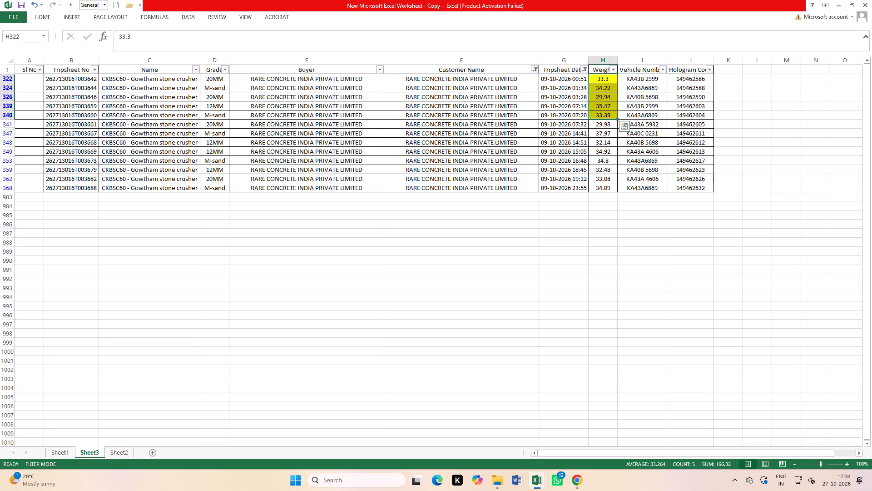
pyautogui.moveTo(613, 135); pyautogui.dragTo(613, 146)
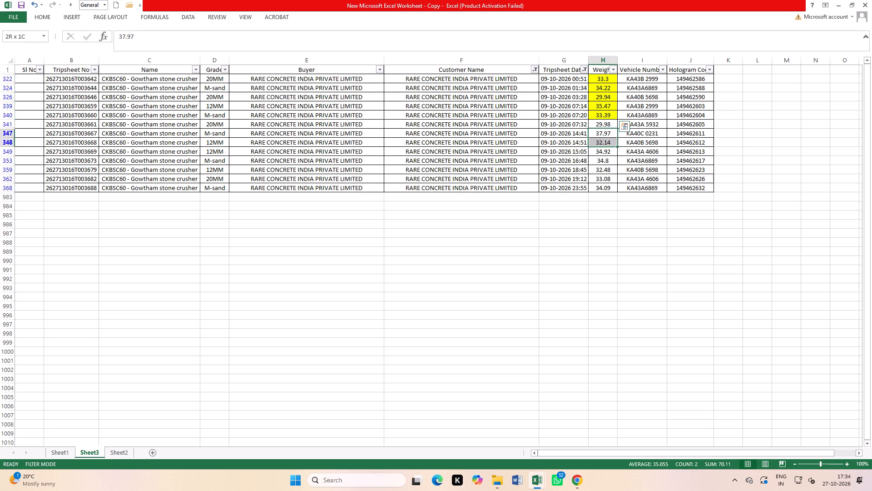
pyautogui.moveTo(613, 146); pyautogui.dragTo(613, 150)
pyautogui.click(43, 16)
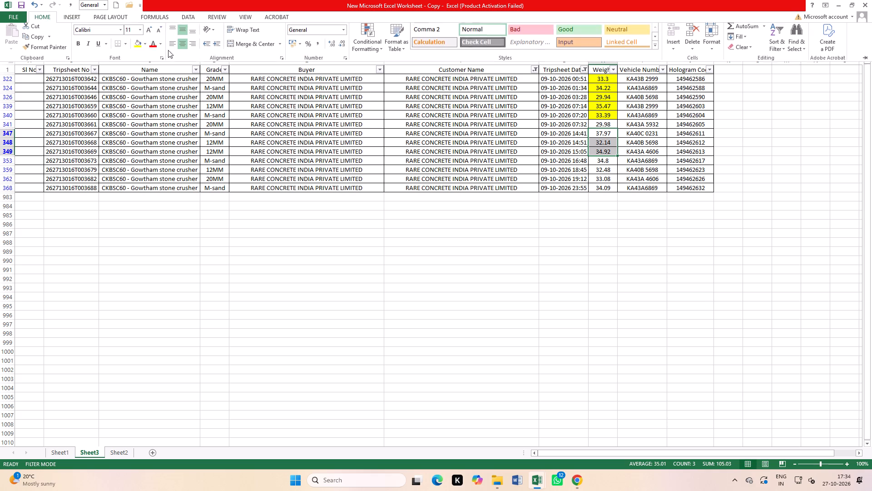
pyautogui.click(139, 49)
pyautogui.click(292, 157)
pyautogui.click(292, 157)
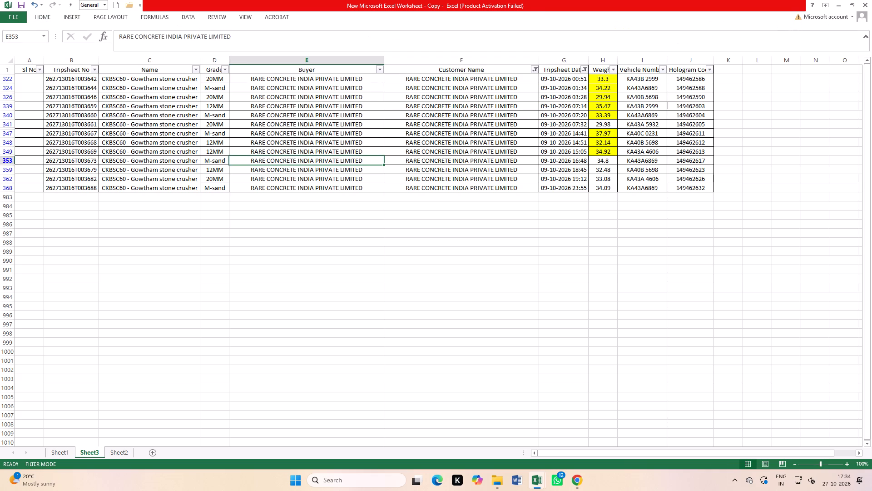
# Compare the remaining 09 October weights with the ggggggg list and fill the last four, 34.8 through 34.09, yellow.
pyautogui.hotkey('ctrl', 'Tab')
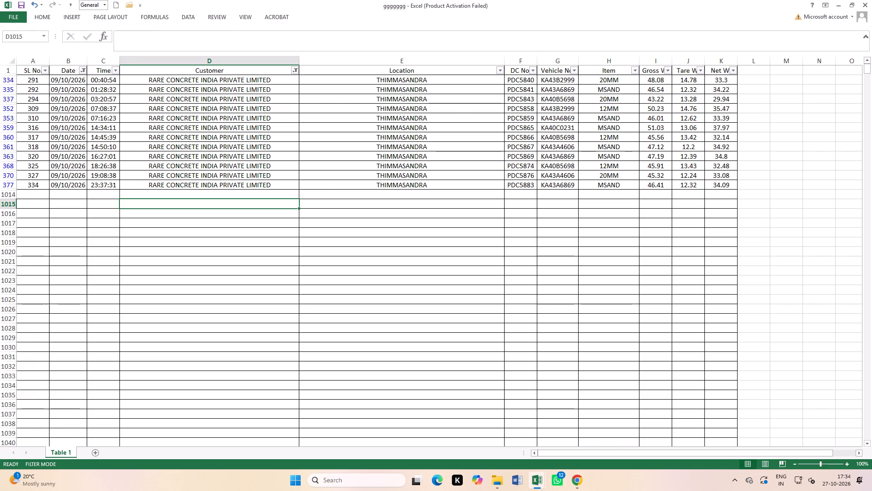
pyautogui.hotkey('ctrl', 'Tab')
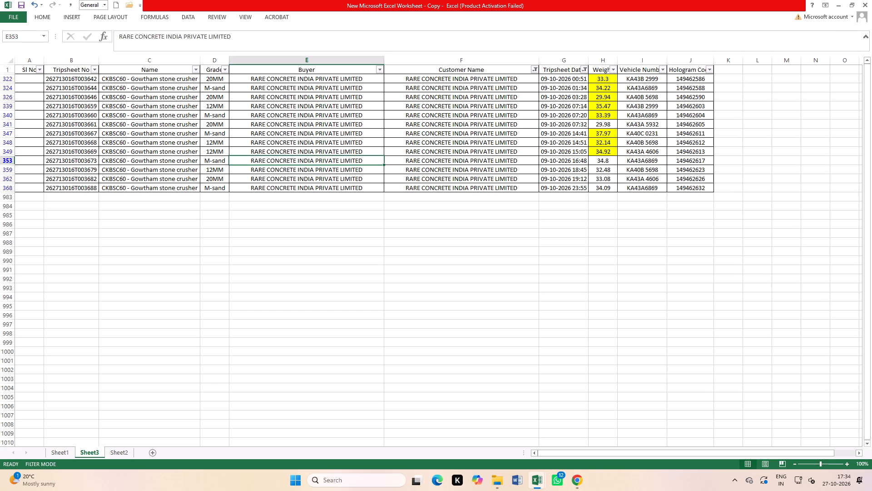
pyautogui.moveTo(608, 160); pyautogui.dragTo(605, 186)
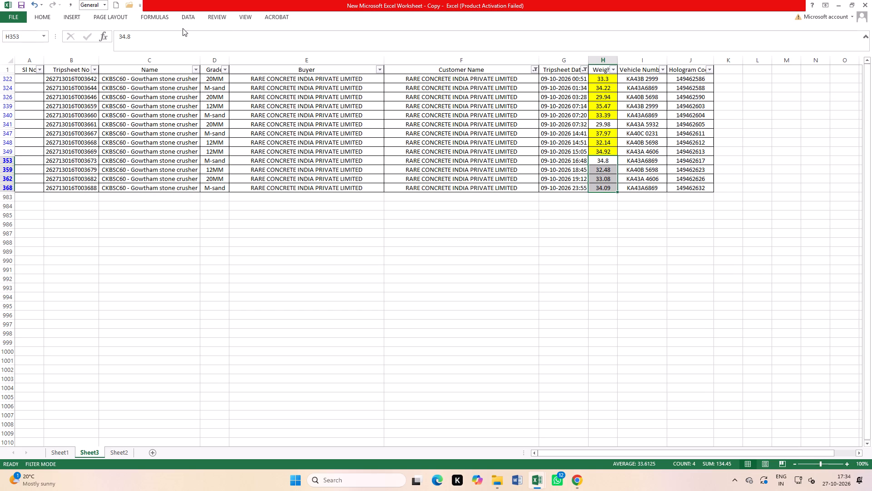
pyautogui.click(41, 16)
pyautogui.click(137, 46)
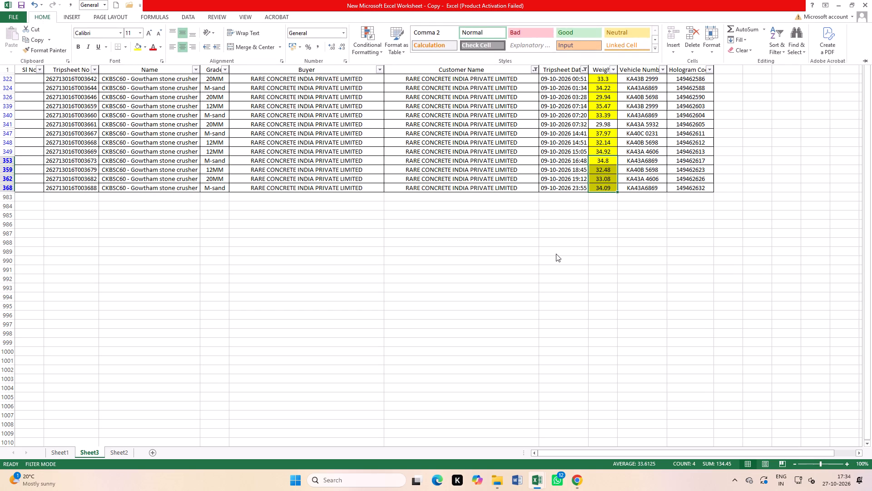
pyautogui.click(556, 254)
pyautogui.click(1, 124)
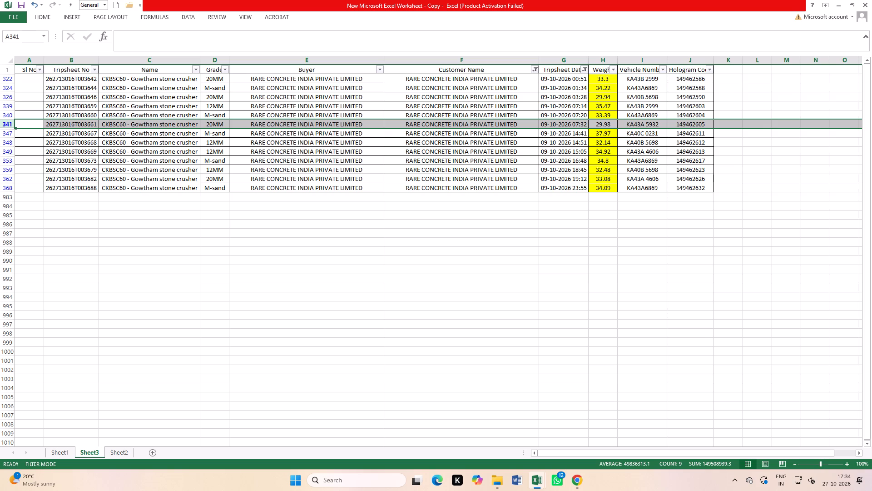
pyautogui.hotkey('ctrl', 'Tab')
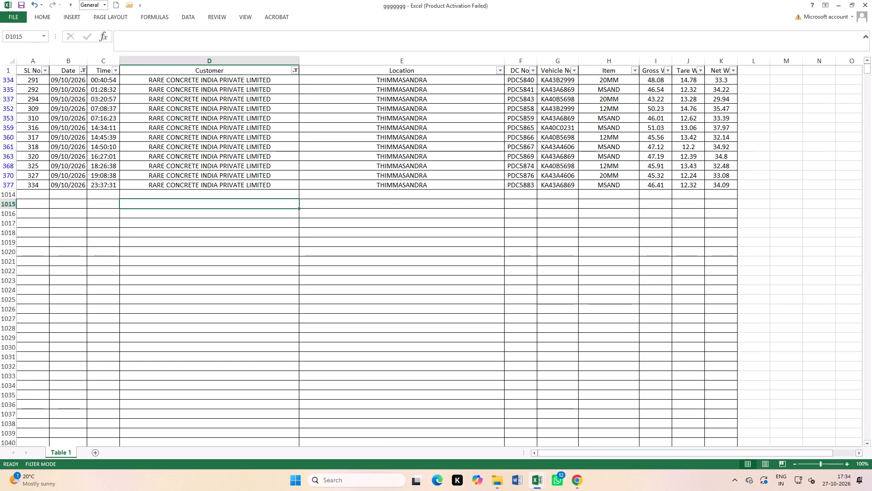
pyautogui.scroll(4, 95, 144)
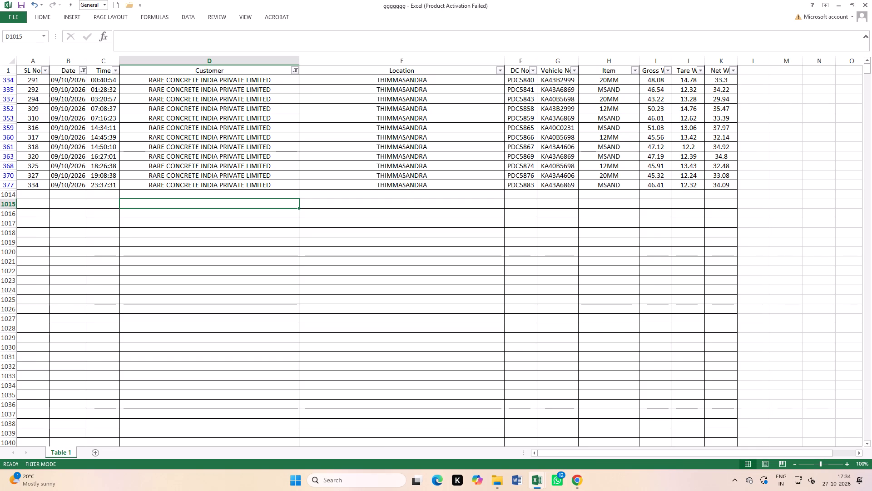
pyautogui.scroll(2, 587, 175)
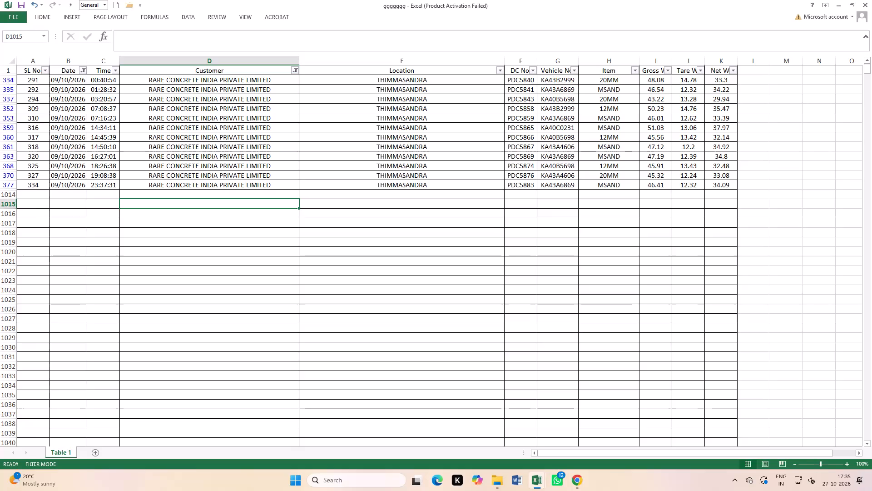
pyautogui.click(572, 70)
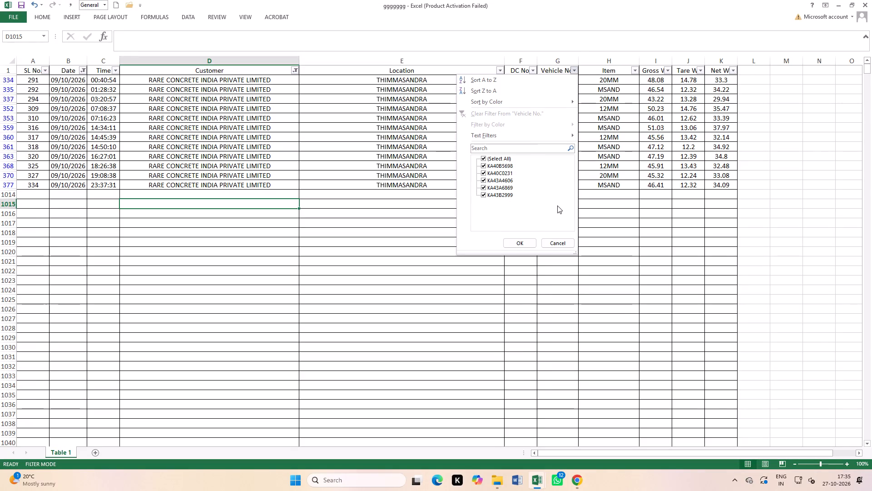
pyautogui.click(614, 216)
pyautogui.hotkey('ctrl', 'Tab')
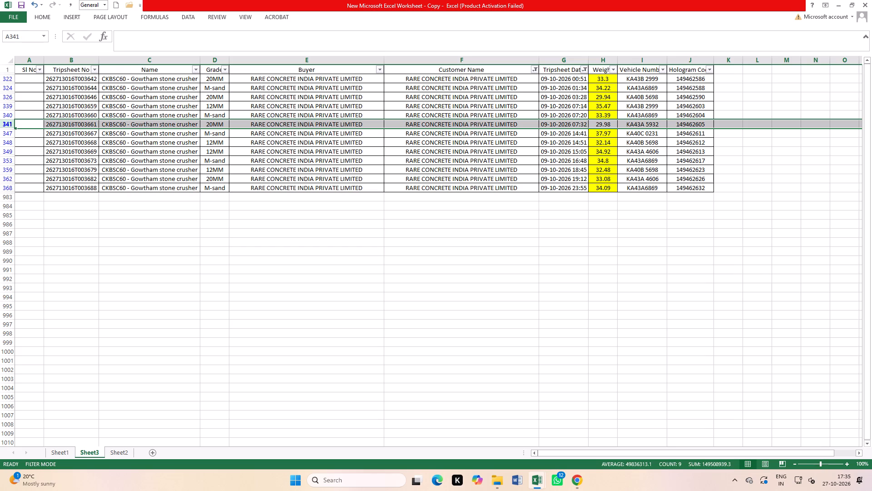
pyautogui.hotkey('ctrl', 'Tab')
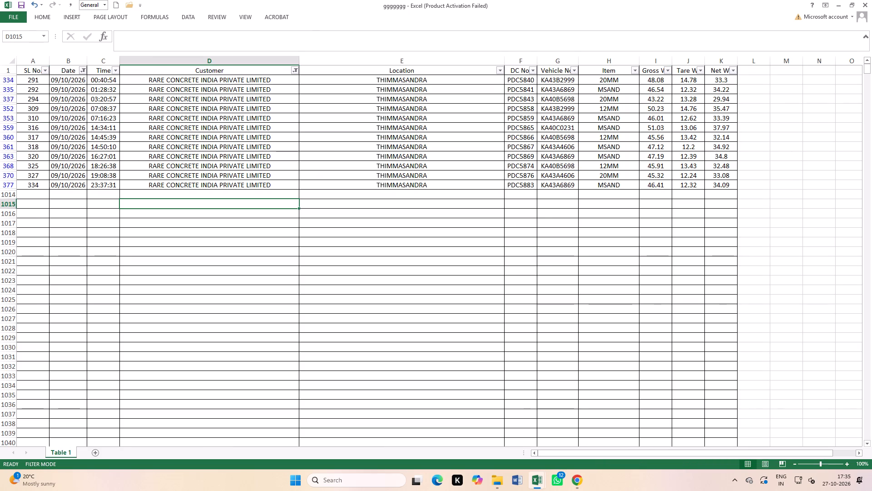
# Clear the ggggggg list's date and customer filters and reapply filtering across the full header row, SL No. to Net Wt.
pyautogui.click(381, 173)
pyautogui.click(189, 16)
pyautogui.click(239, 44)
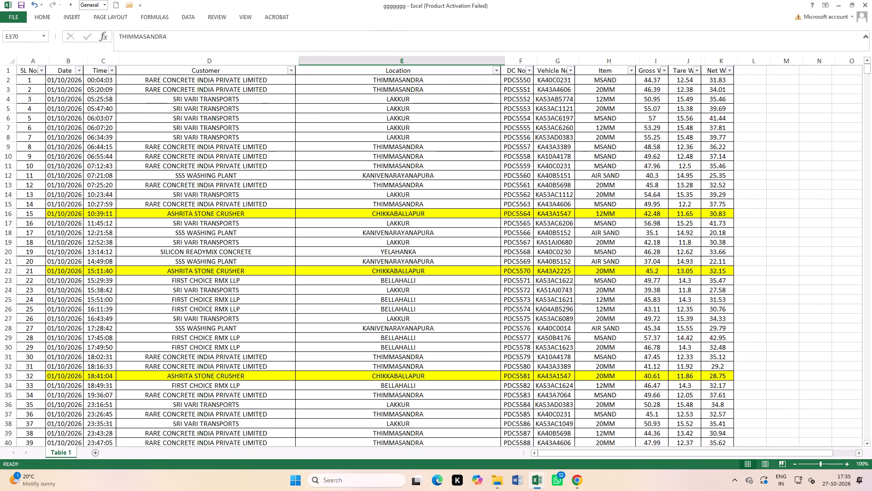
pyautogui.click(342, 124)
pyautogui.moveTo(25, 70); pyautogui.dragTo(243, 70)
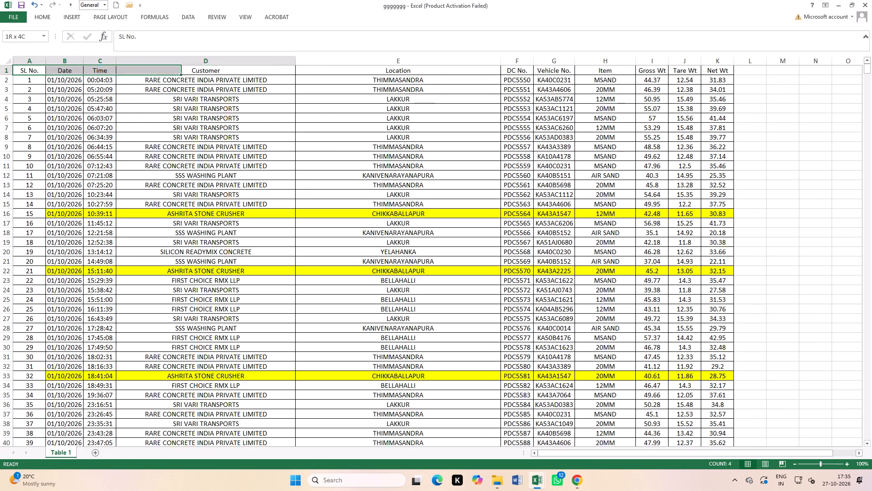
pyautogui.moveTo(243, 70); pyautogui.dragTo(712, 72)
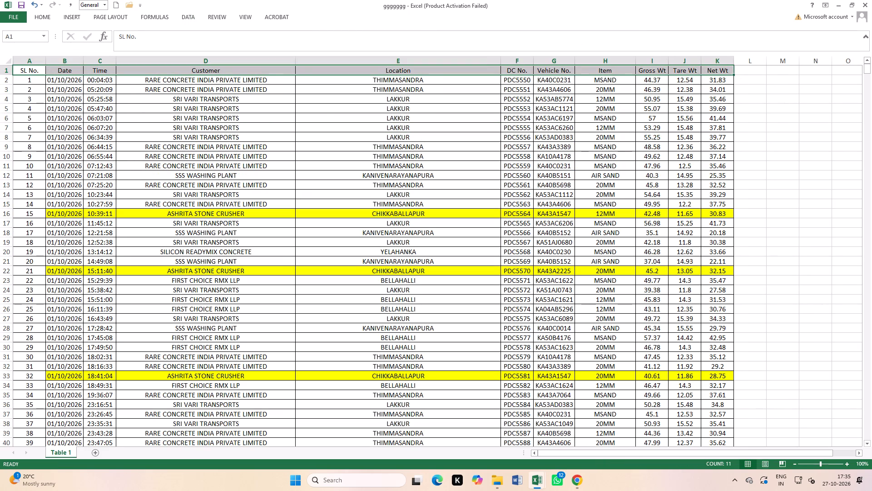
pyautogui.click(189, 15)
pyautogui.click(233, 30)
# Filter the Vehicle No. column for 5932 to show all deliveries by that vehicle.
pyautogui.moveTo(525, 158); pyautogui.dragTo(530, 161)
pyautogui.click(570, 71)
pyautogui.click(511, 149)
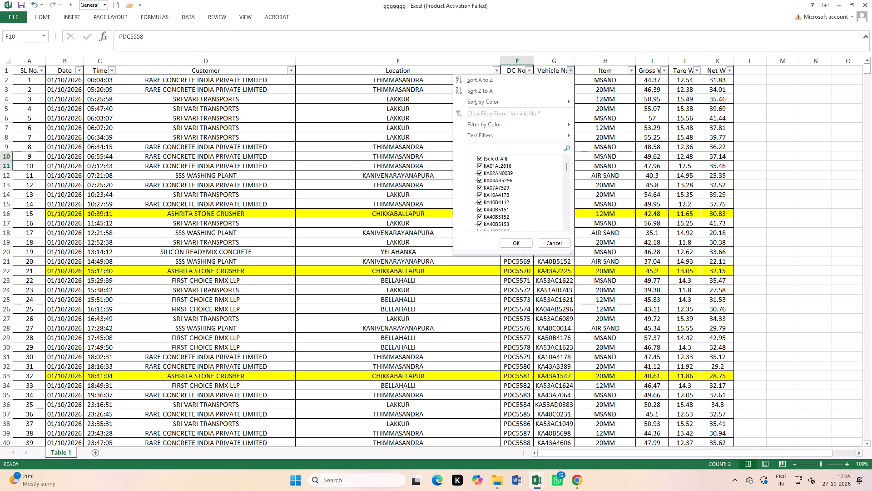
pyautogui.write('5932')
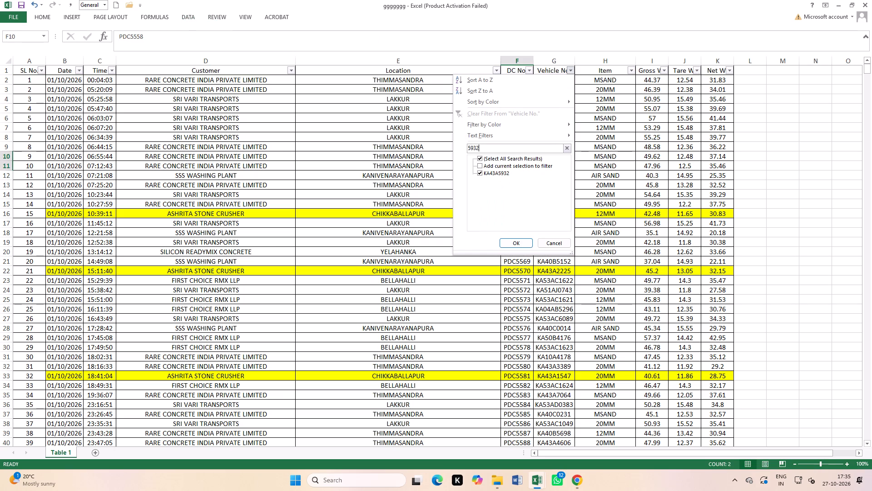
pyautogui.click(525, 245)
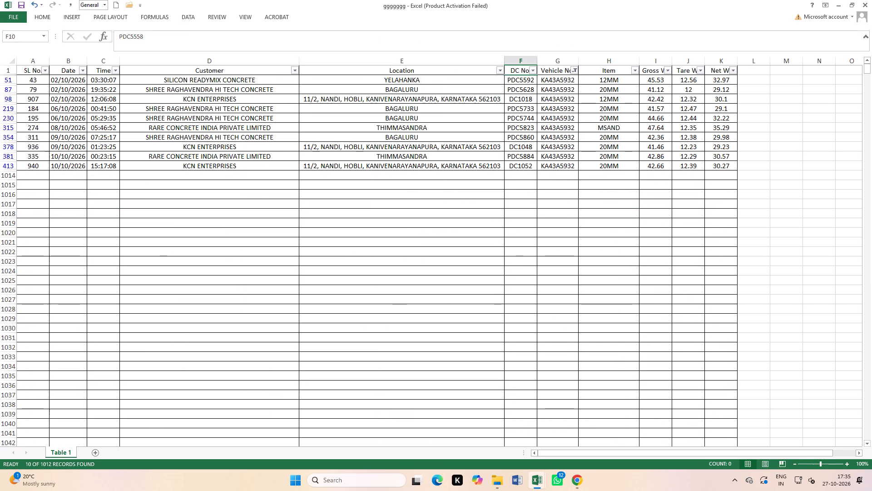
pyautogui.click(380, 246)
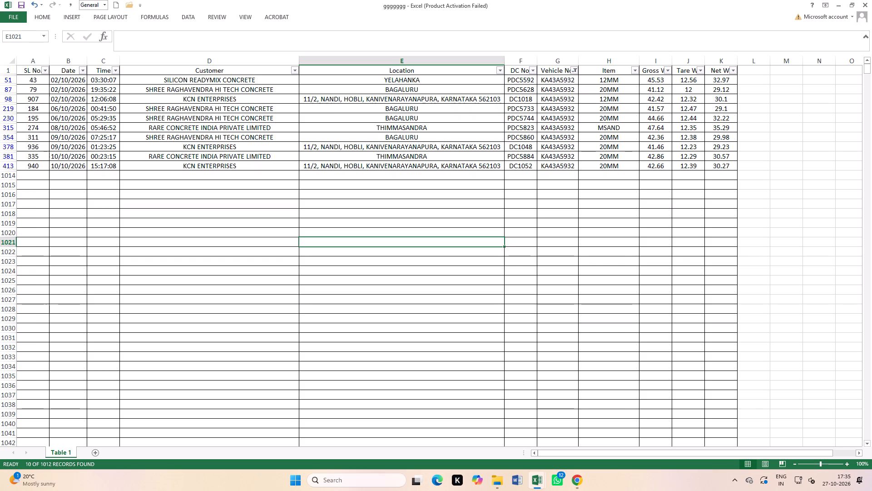
# Select the 09/10/2026 row for SL No. 311 and compare it with the selected row in the tripsheet workbook.
pyautogui.click(5, 136)
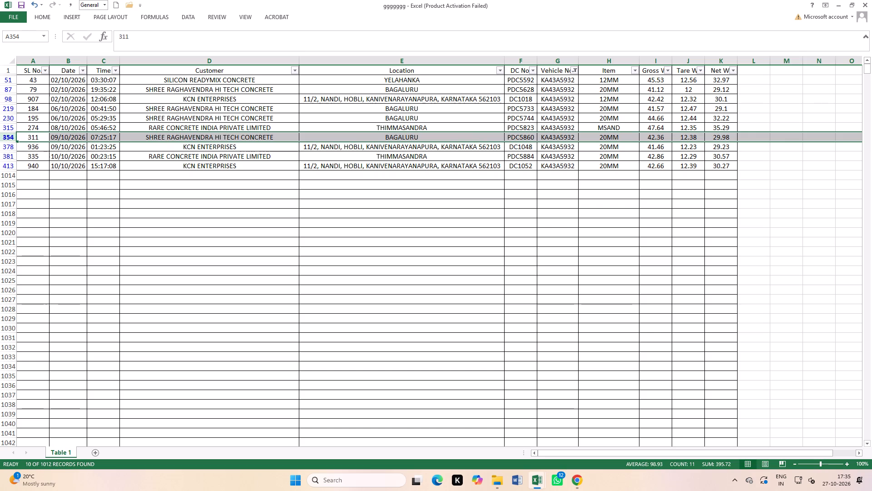
pyautogui.hotkey('ctrl', 'Tab')
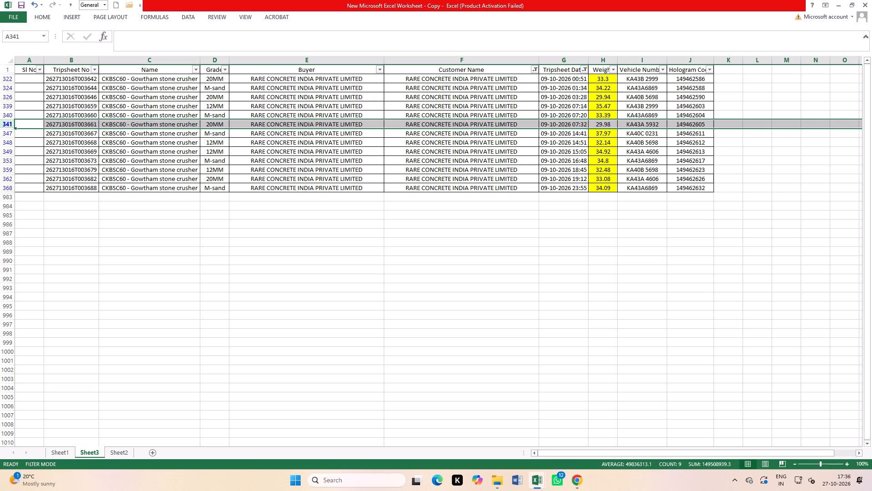
pyautogui.click(276, 118)
pyautogui.click(280, 126)
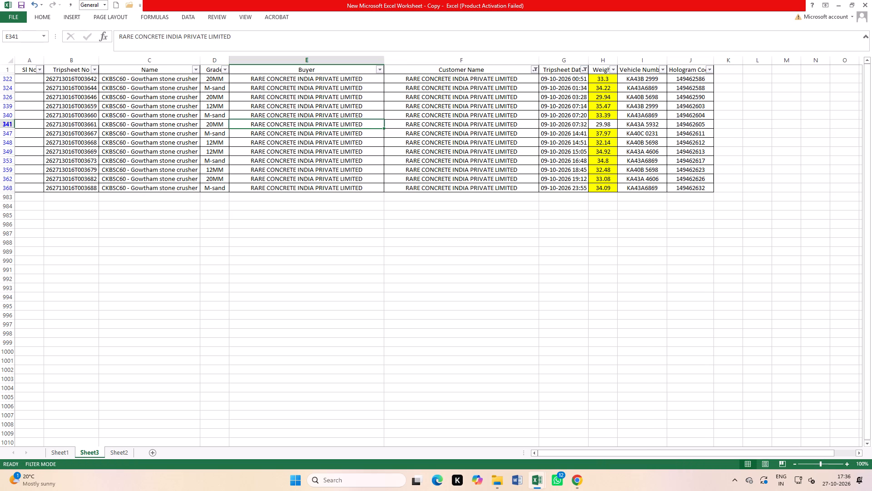
pyautogui.write('SH')
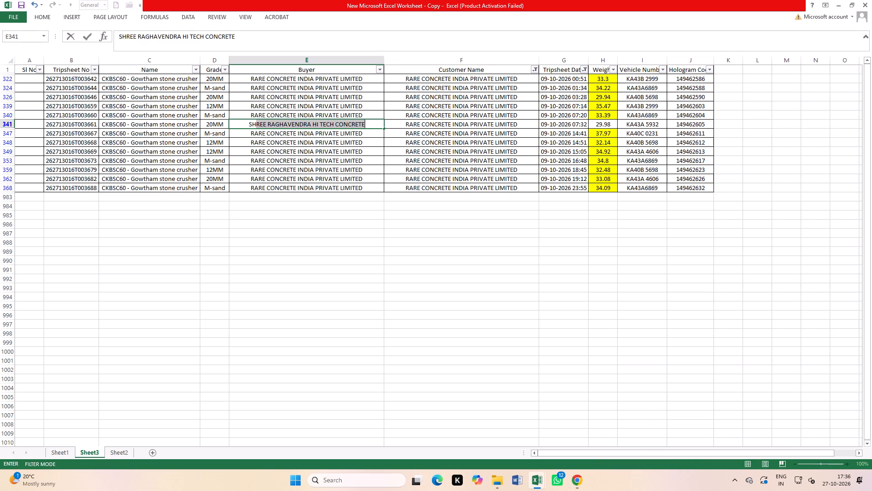
pyautogui.click(428, 123)
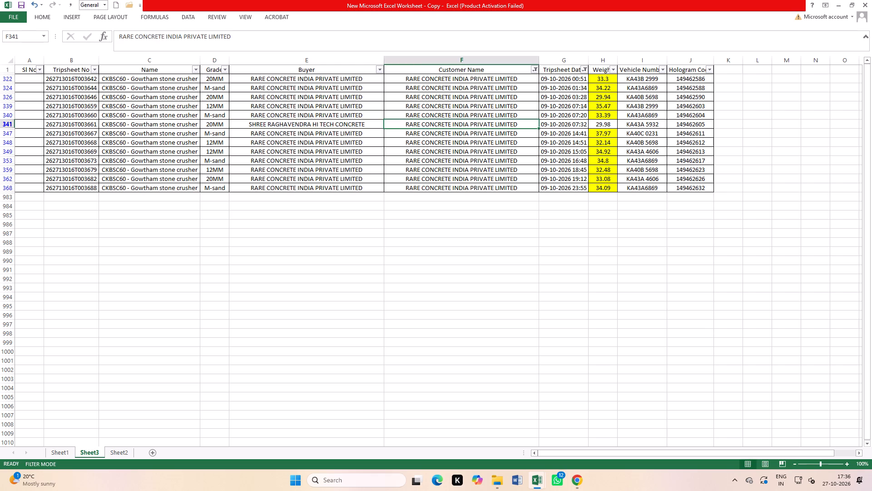
pyautogui.write('SH')
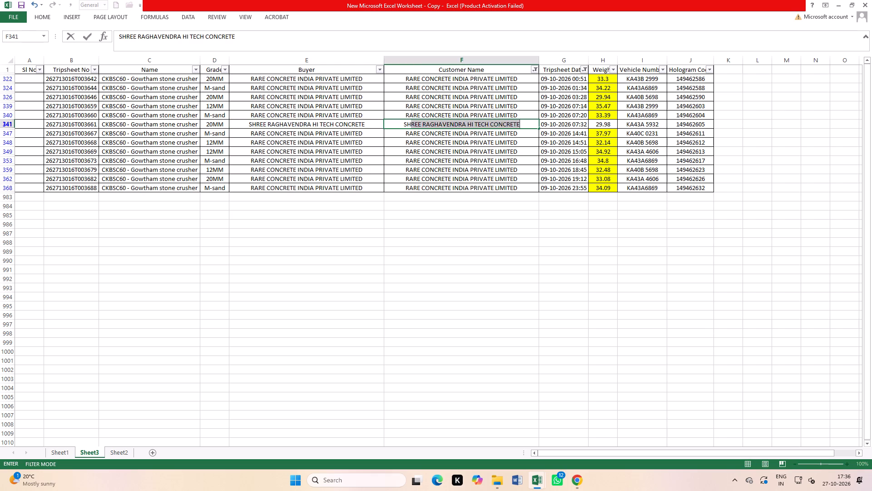
pyautogui.click(406, 271)
# Remove the Customer Name and Tripsheet Date filters so Sheet3 lists every customer and all October dates.
pyautogui.click(379, 65)
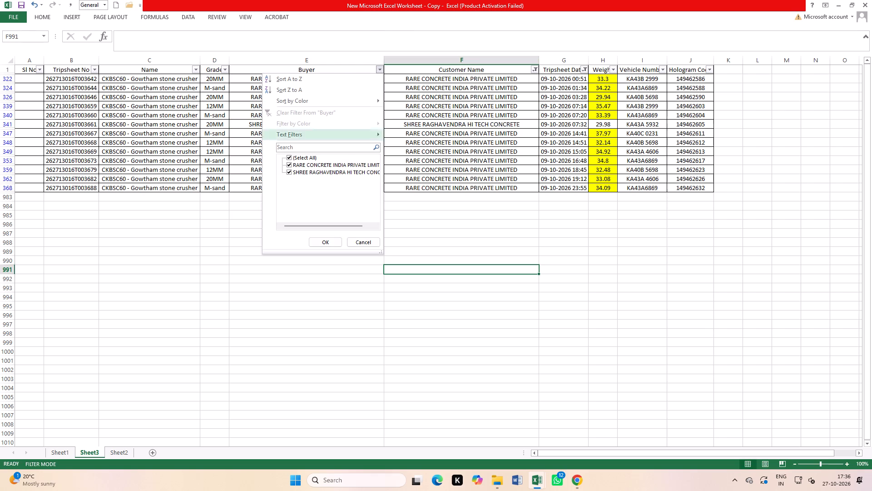
pyautogui.click(440, 160)
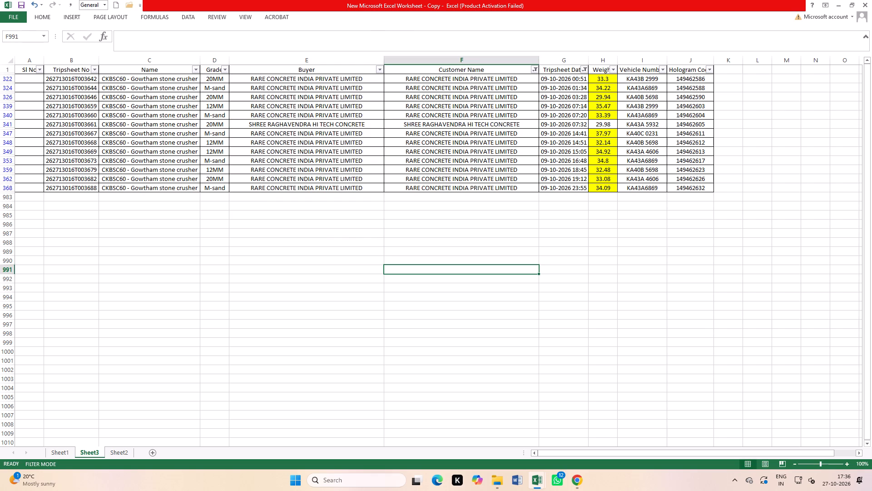
pyautogui.click(660, 71)
pyautogui.click(691, 170)
pyautogui.click(540, 69)
pyautogui.click(537, 71)
pyautogui.click(461, 160)
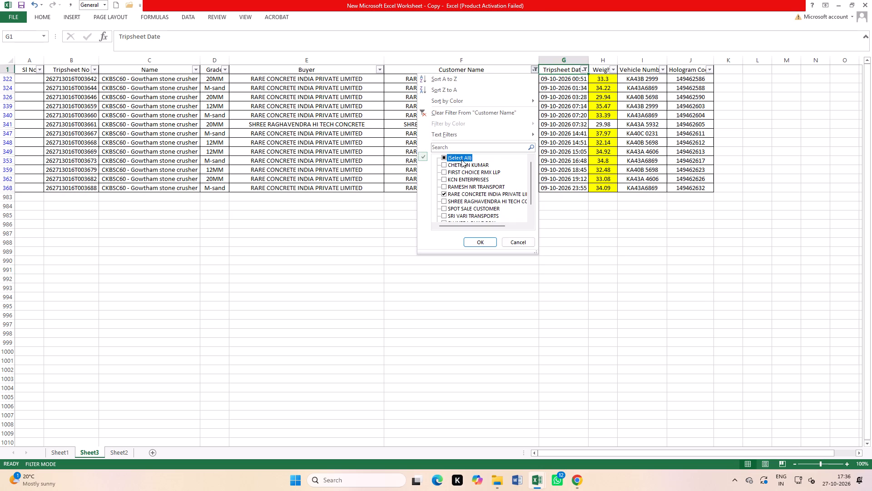
pyautogui.click(479, 240)
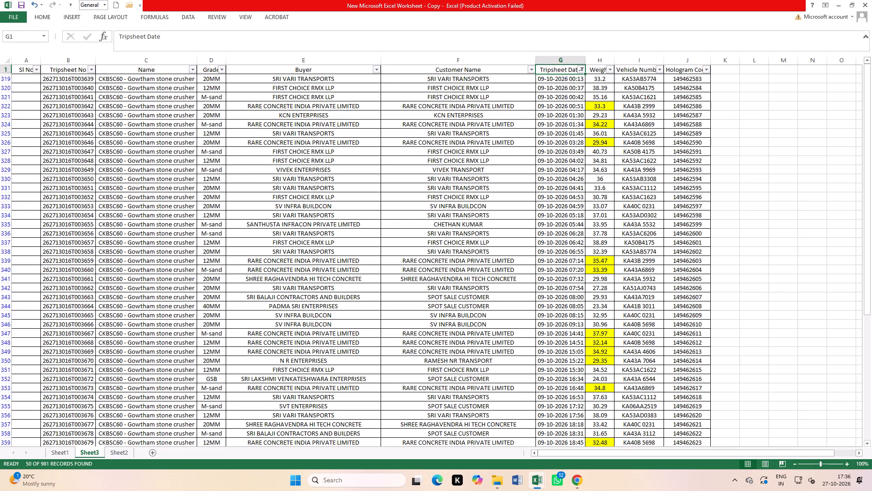
pyautogui.click(580, 69)
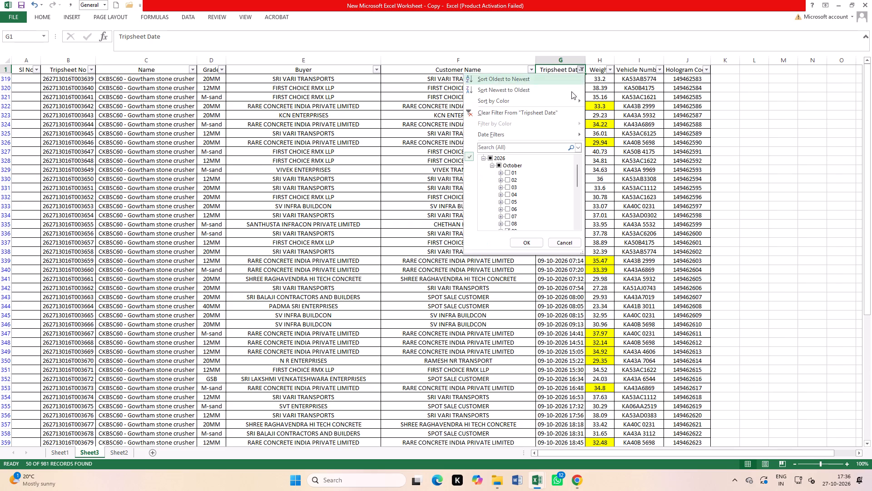
pyautogui.click(511, 164)
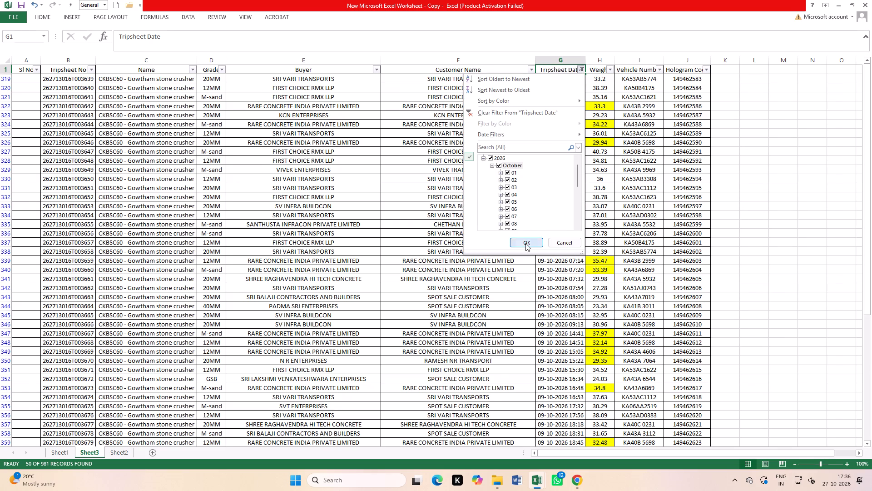
pyautogui.click(525, 243)
pyautogui.click(383, 235)
# Switch to the ggggggg workbook and reset its Vehicle No. filter to include all vehicles.
pyautogui.hotkey('ctrl', 'Tab')
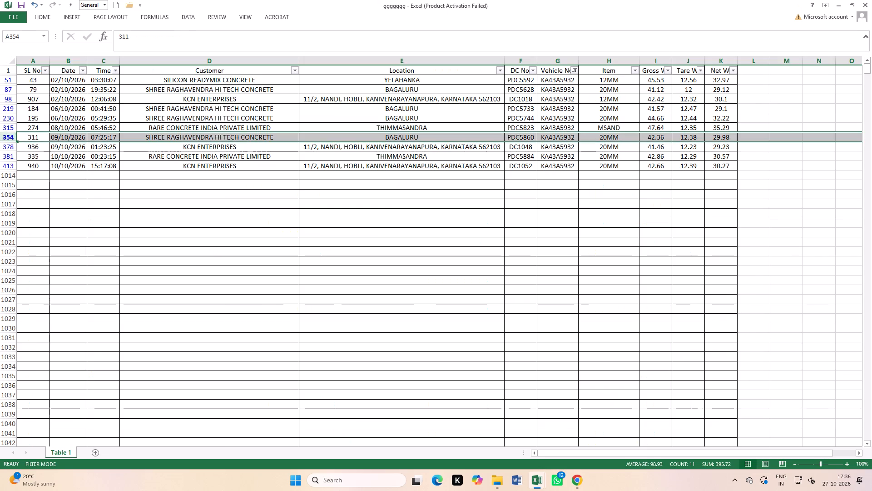
pyautogui.click(341, 211)
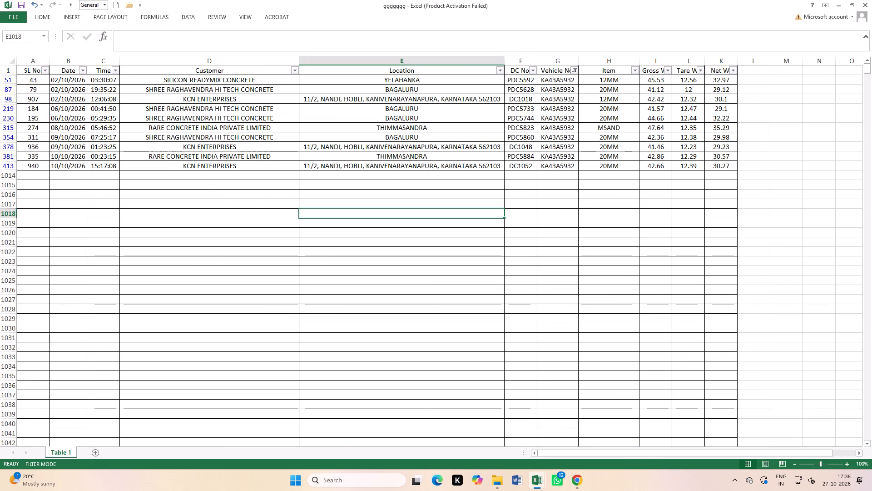
pyautogui.scroll(4, 238, 165)
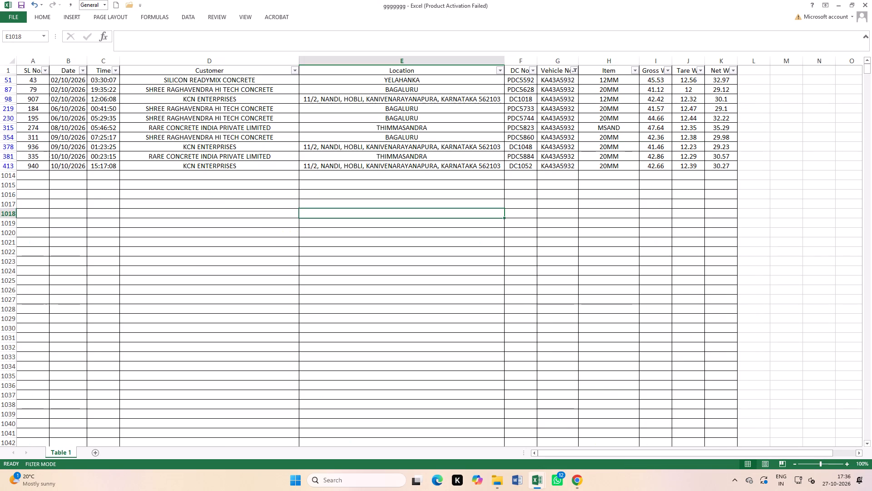
pyautogui.click(271, 207)
pyautogui.click(293, 69)
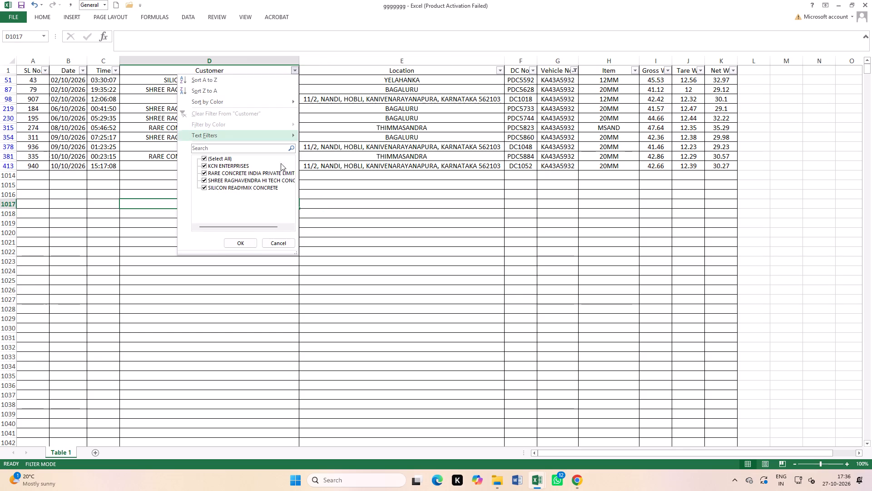
pyautogui.click(437, 221)
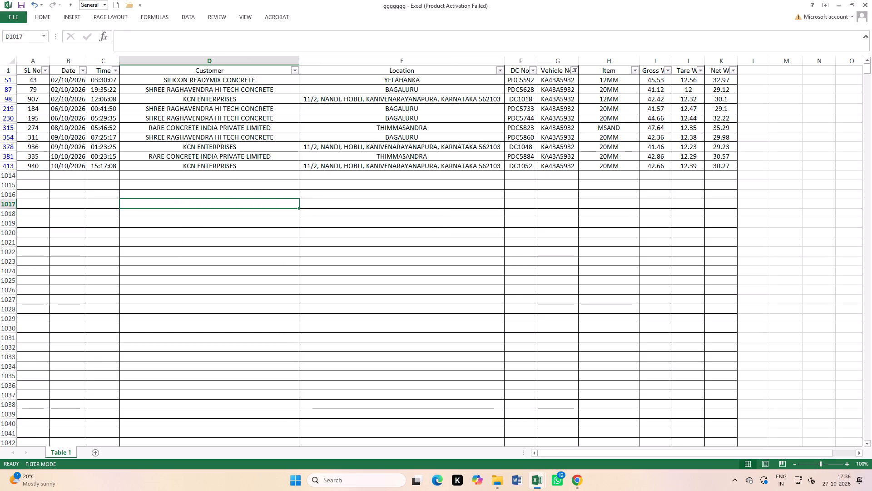
pyautogui.click(296, 72)
pyautogui.click(438, 223)
pyautogui.click(575, 71)
pyautogui.click(504, 158)
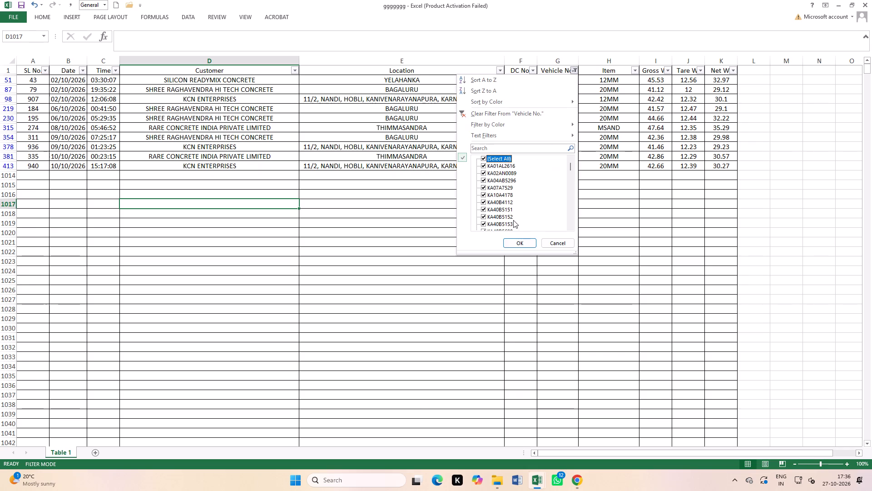
pyautogui.click(524, 245)
# Filter the ggggggg list's Customer column to RARE CONCRETE INDIA PRIVATE LIMITED only.
pyautogui.click(295, 71)
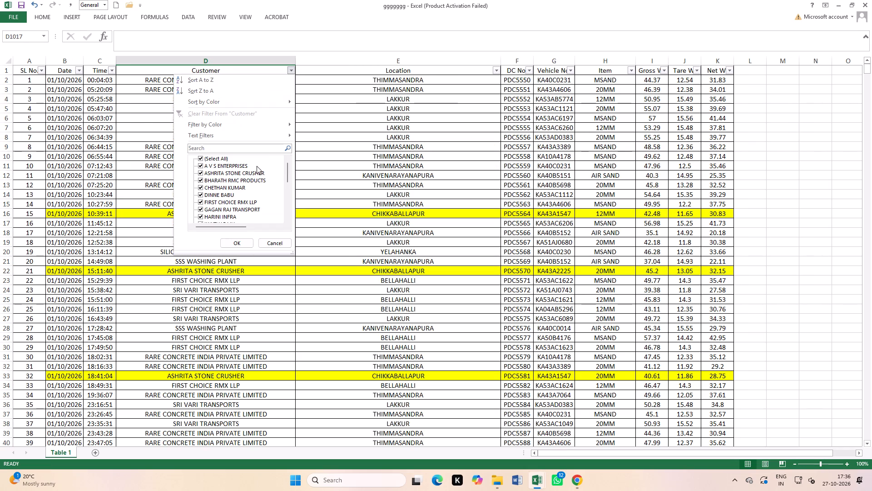
pyautogui.click(215, 162)
pyautogui.scroll(-2, 221, 213)
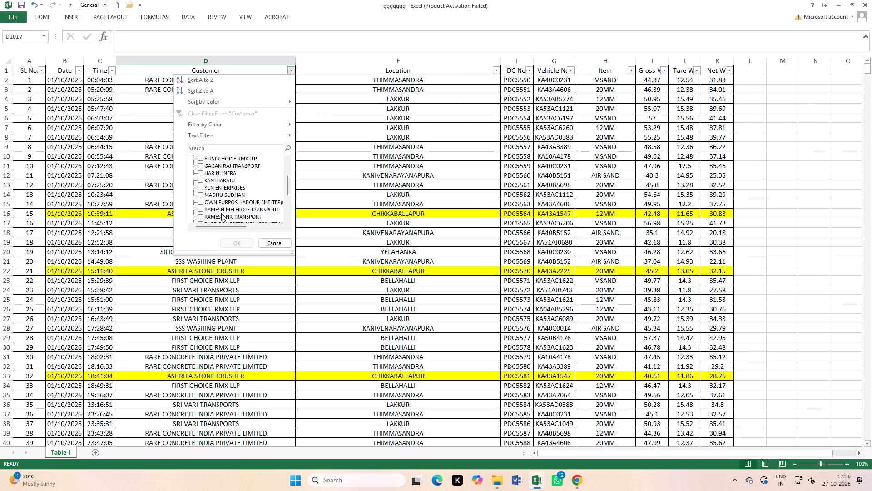
pyautogui.scroll(-1, 221, 213)
pyautogui.click(225, 205)
pyautogui.click(238, 242)
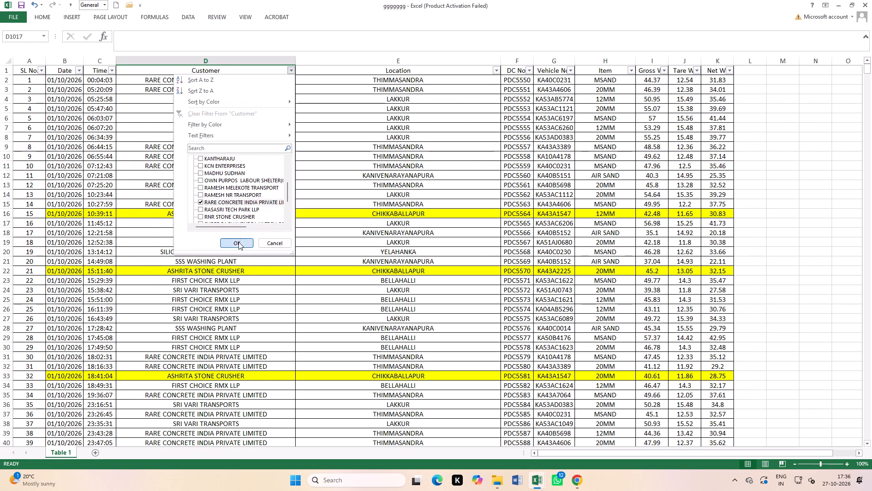
pyautogui.click(658, 246)
# Select all filtered Net Wt values to check their count and sum, and return to the tripsheet workbook.
pyautogui.moveTo(719, 81); pyautogui.dragTo(729, 478)
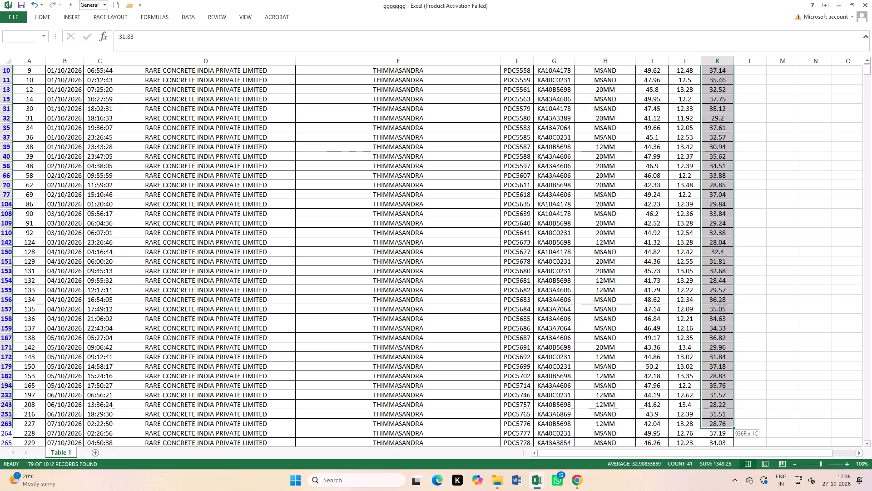
pyautogui.moveTo(729, 478); pyautogui.dragTo(728, 431)
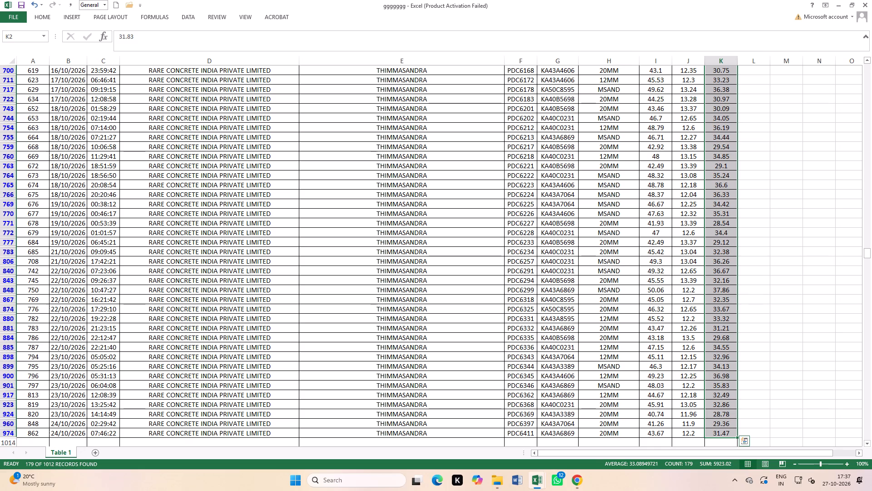
pyautogui.hotkey('ctrl', 'Tab')
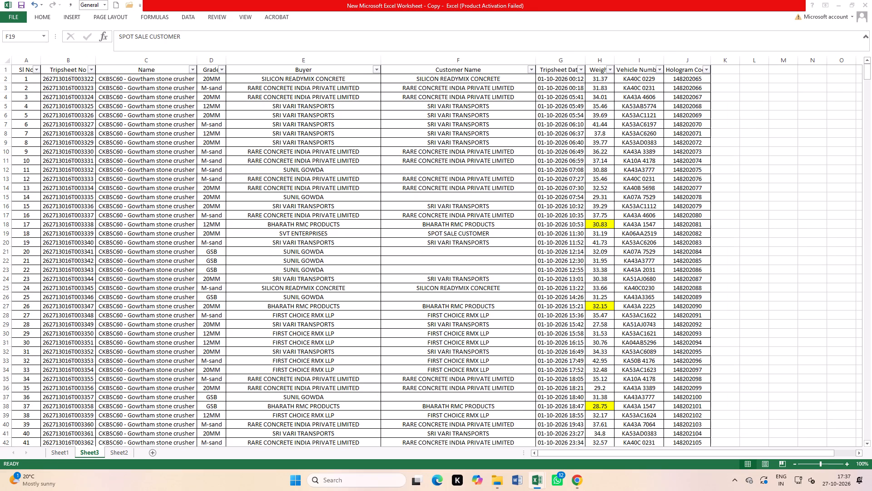
pyautogui.click(770, 249)
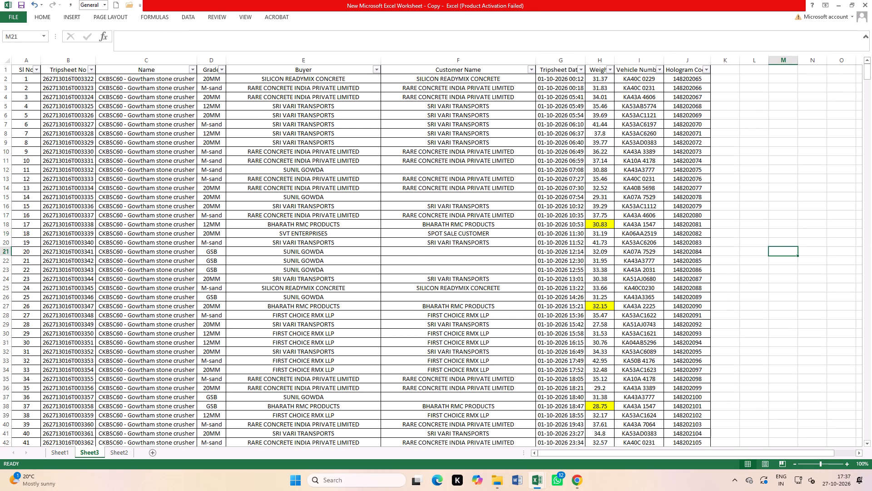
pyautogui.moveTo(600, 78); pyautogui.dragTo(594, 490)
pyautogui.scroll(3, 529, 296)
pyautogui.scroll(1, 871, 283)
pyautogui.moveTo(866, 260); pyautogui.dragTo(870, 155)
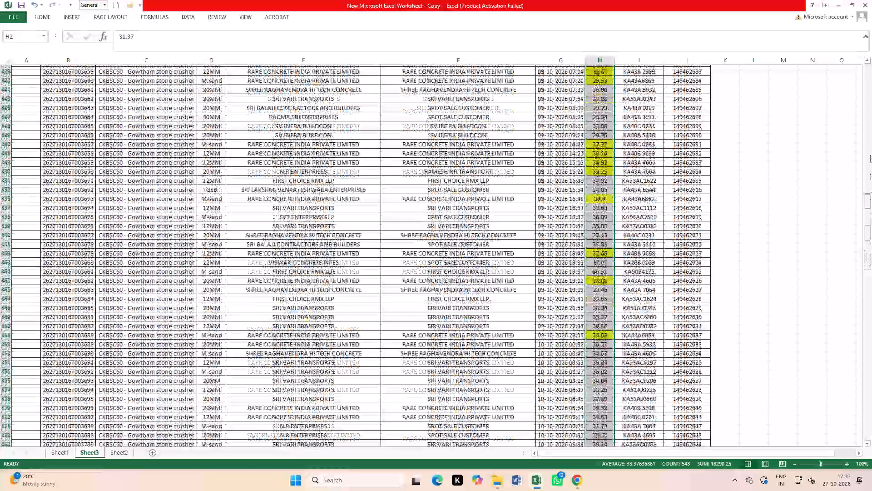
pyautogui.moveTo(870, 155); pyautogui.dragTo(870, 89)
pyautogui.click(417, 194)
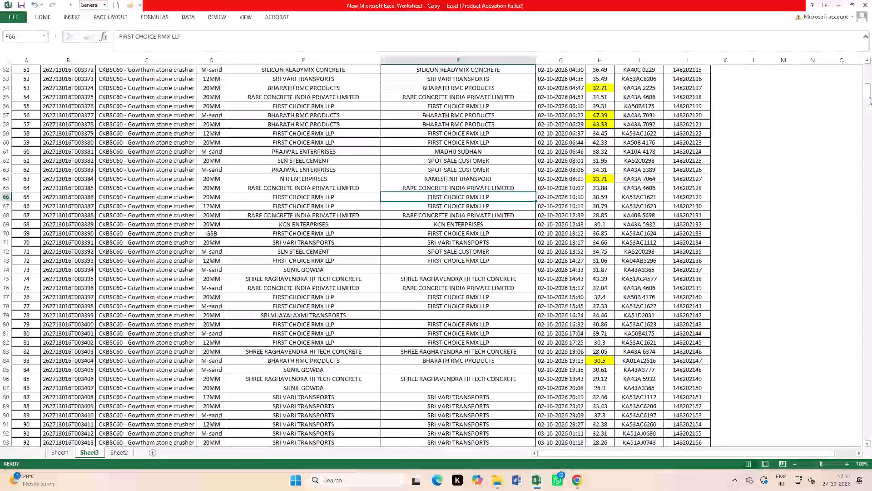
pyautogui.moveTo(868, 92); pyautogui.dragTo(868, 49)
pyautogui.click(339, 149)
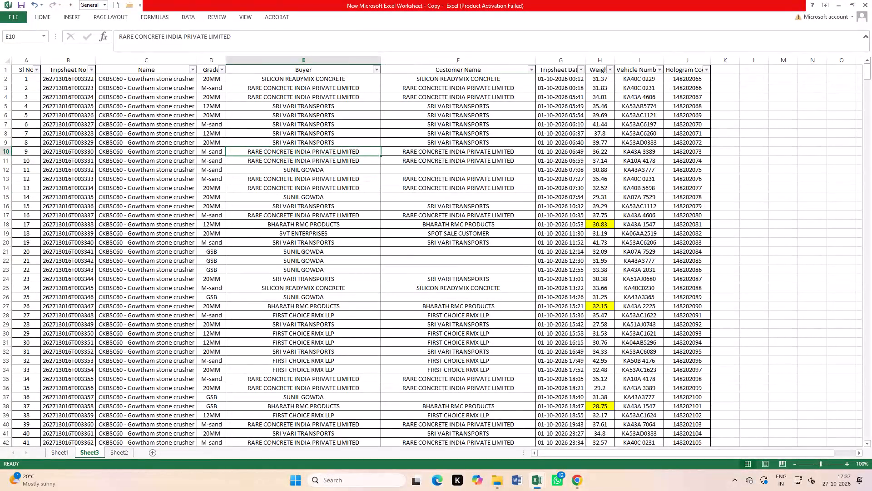
# Filter Sheet3's Buyer column to RARE CONCRETE INDIA PRIVATE LIMITED only.
pyautogui.click(377, 69)
pyautogui.click(297, 160)
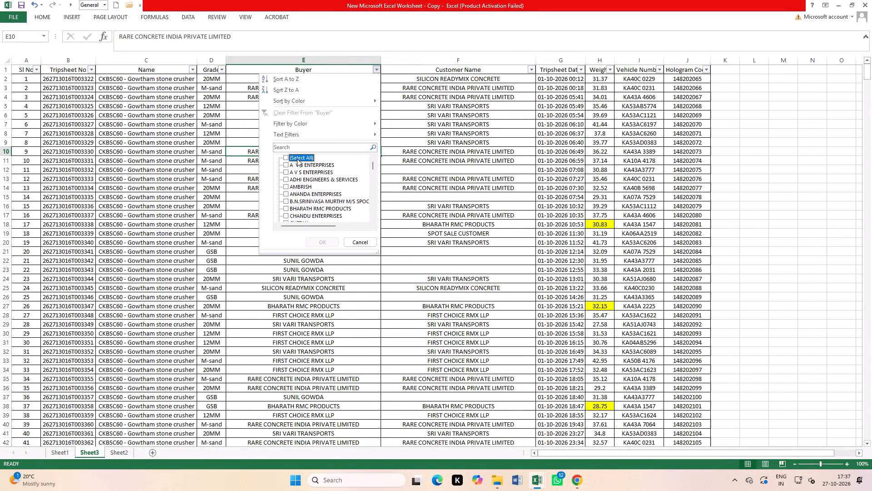
pyautogui.scroll(-5, 301, 185)
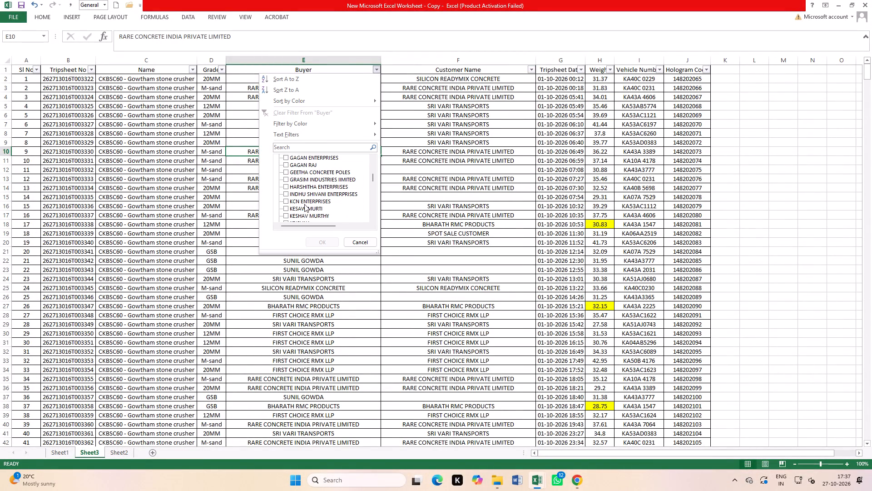
pyautogui.scroll(-5, 304, 204)
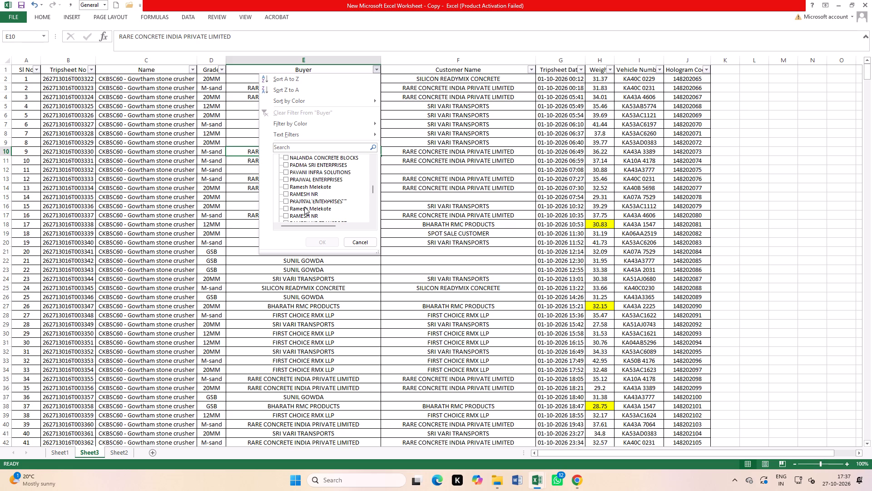
pyautogui.click(301, 210)
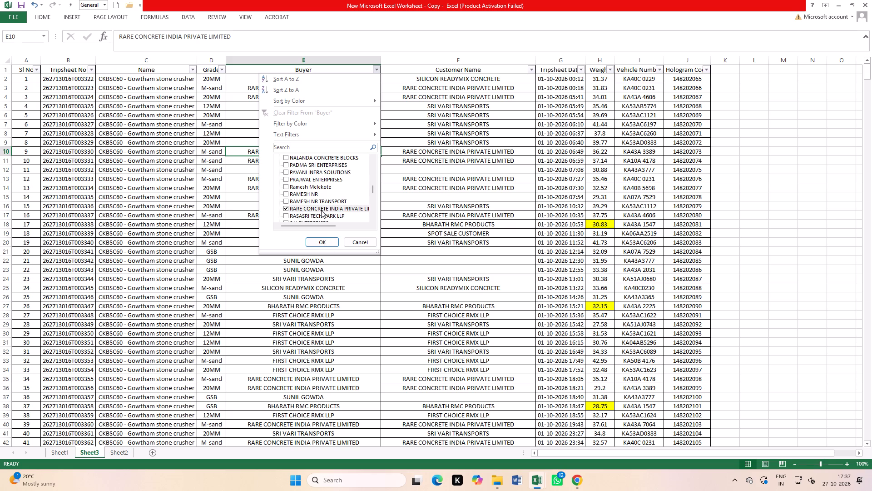
pyautogui.click(321, 241)
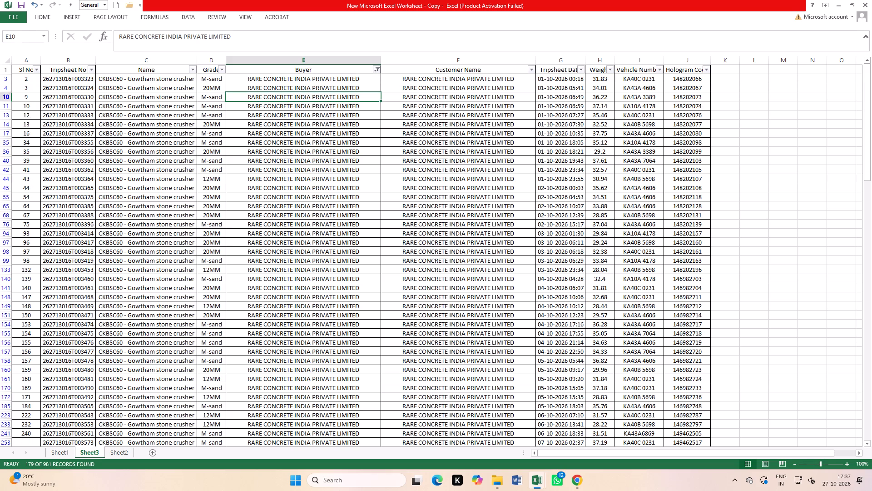
pyautogui.click(466, 225)
# Select all filtered weights for RARE CONCRETE INDIA PRIVATE LIMITED in Sheet3 to check their count and sum.
pyautogui.moveTo(600, 77); pyautogui.dragTo(616, 249)
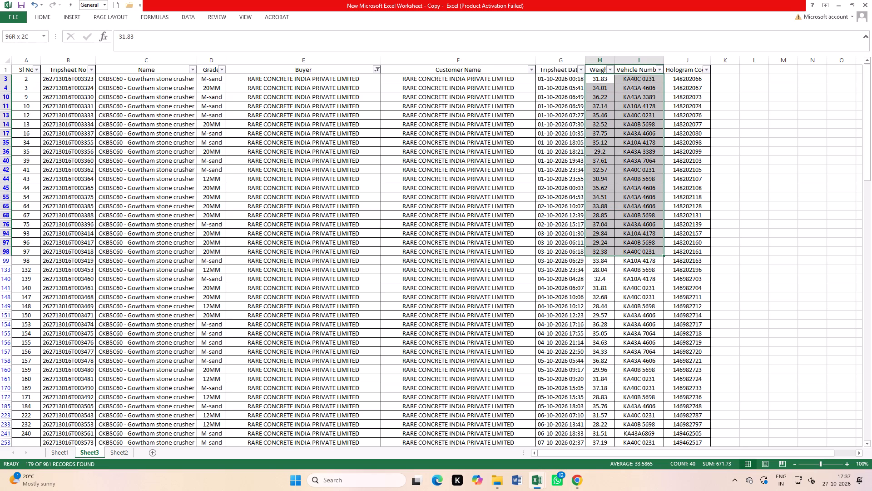
pyautogui.moveTo(616, 249); pyautogui.dragTo(603, 490)
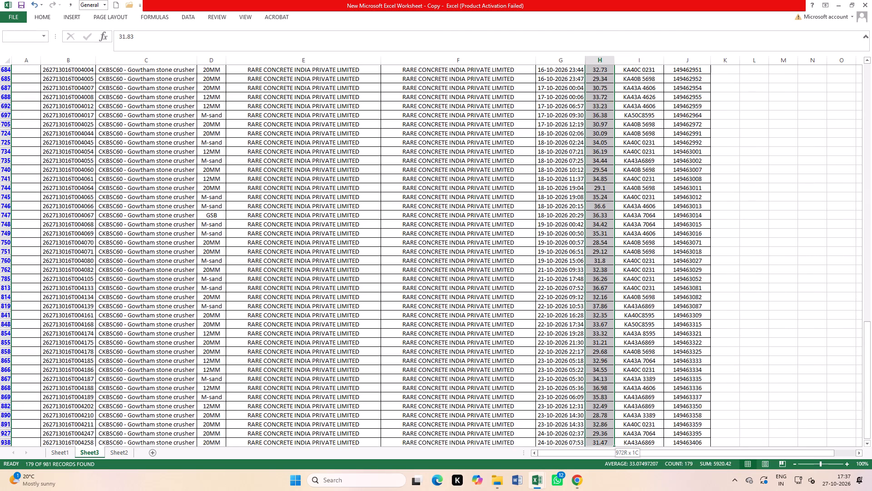
pyautogui.moveTo(603, 490); pyautogui.dragTo(604, 425)
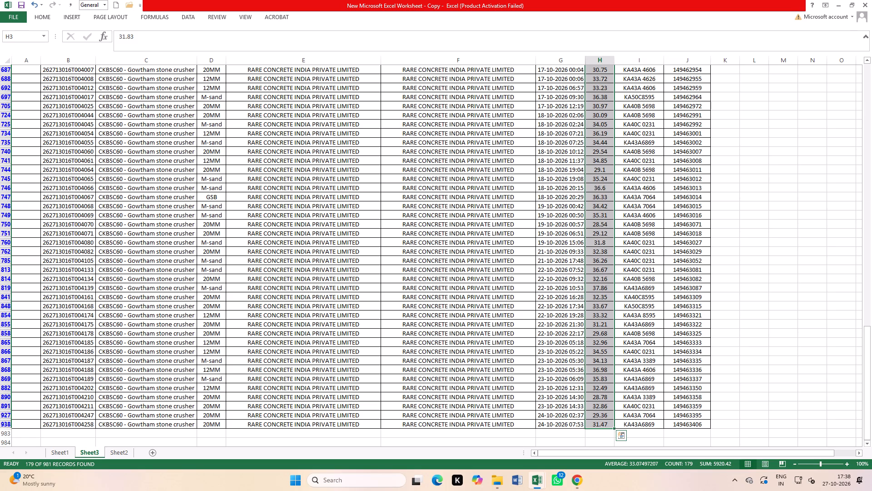
# Switch to the ggggggg workbook and filter its Customer column to RASASRI TECH PARK LLP only.
pyautogui.hotkey('ctrl', 'Tab')
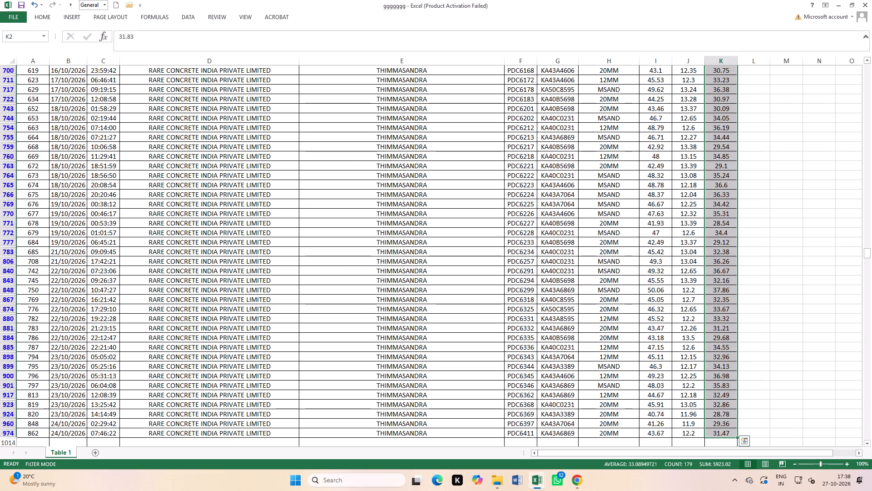
pyautogui.scroll(6, 657, 229)
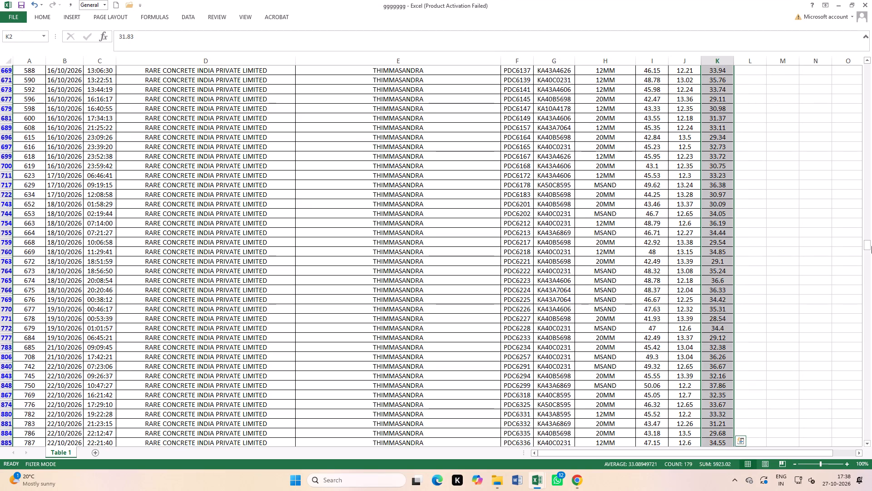
pyautogui.moveTo(867, 245); pyautogui.dragTo(871, 150)
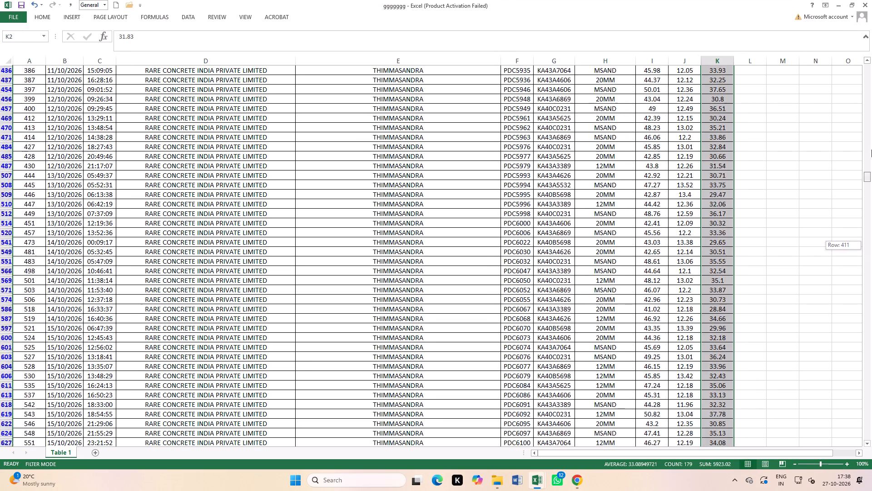
pyautogui.moveTo(871, 150); pyautogui.dragTo(871, 44)
pyautogui.scroll(5, 368, 255)
pyautogui.click(322, 197)
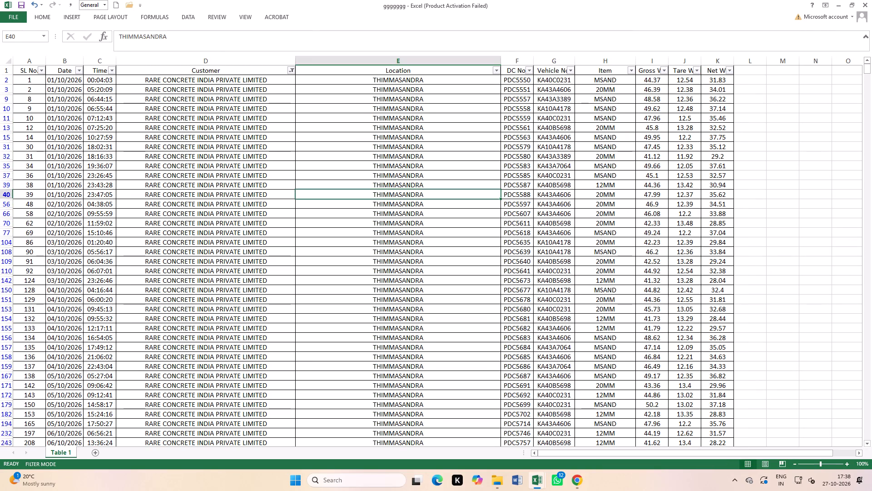
pyautogui.click(293, 70)
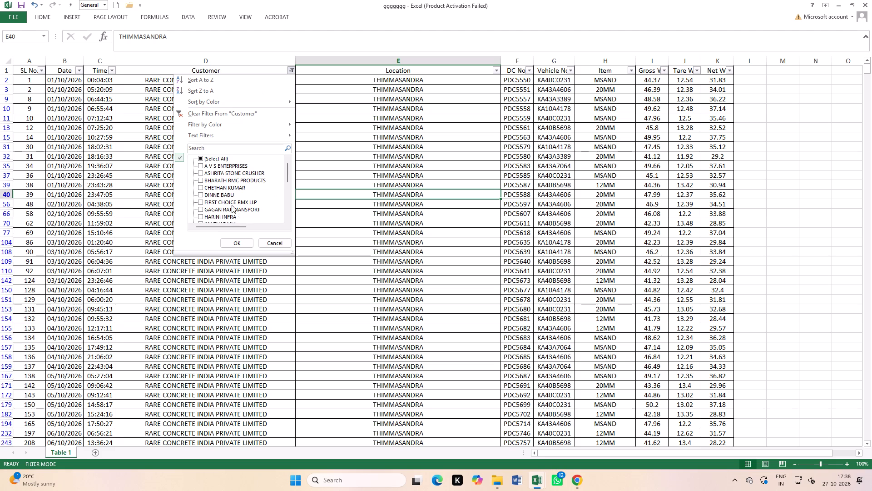
pyautogui.scroll(-3, 232, 205)
pyautogui.click(223, 201)
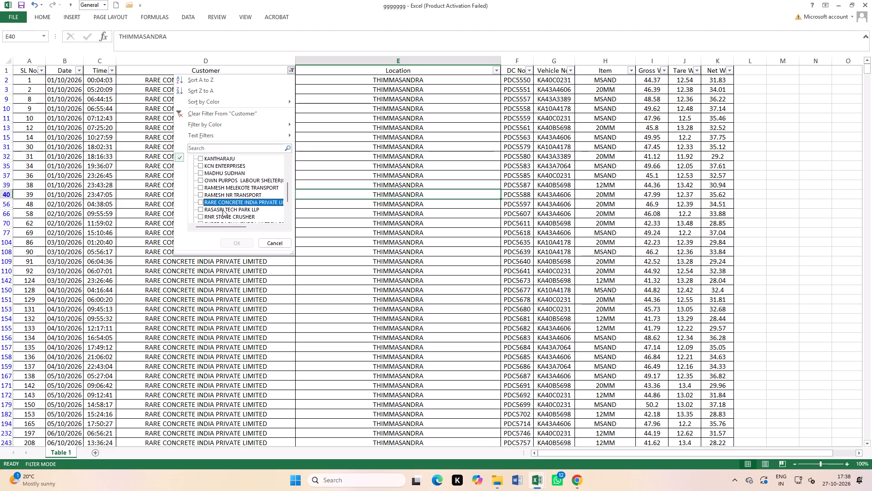
pyautogui.click(223, 210)
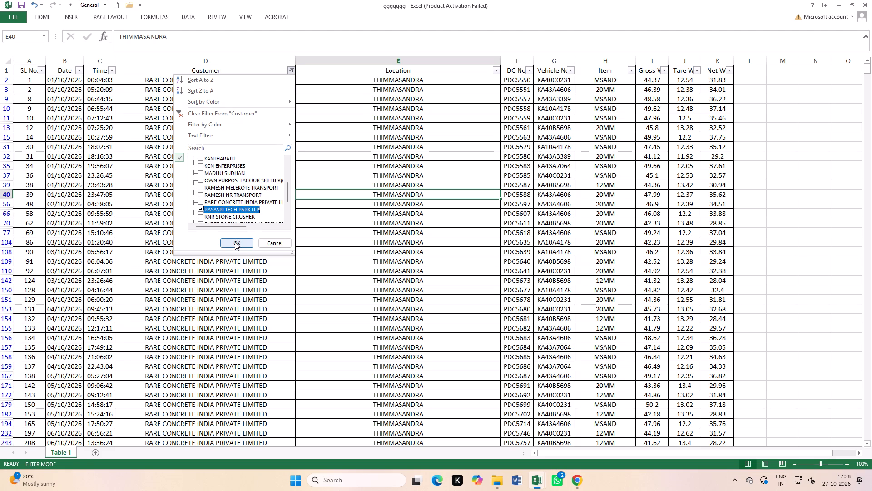
pyautogui.click(235, 242)
pyautogui.click(515, 279)
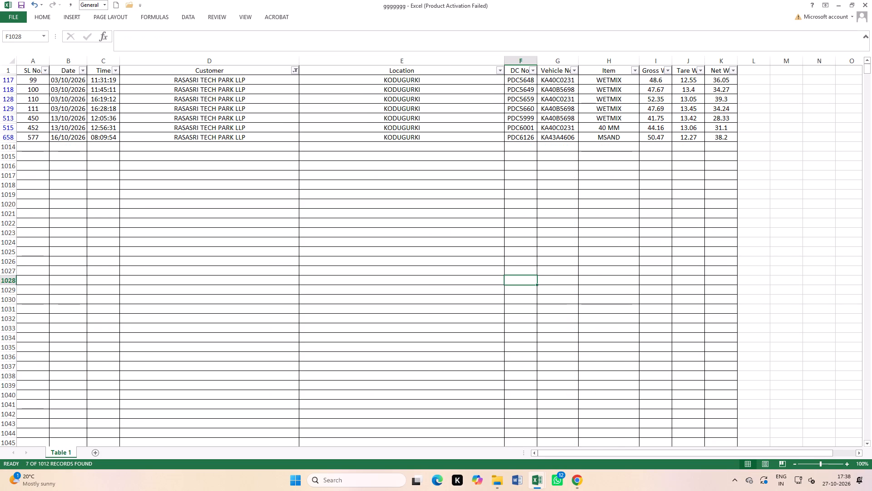
# Select the filtered Net Wt values for RASASRI TECH PARK LLP to check their count and sum.
pyautogui.moveTo(726, 82); pyautogui.dragTo(722, 140)
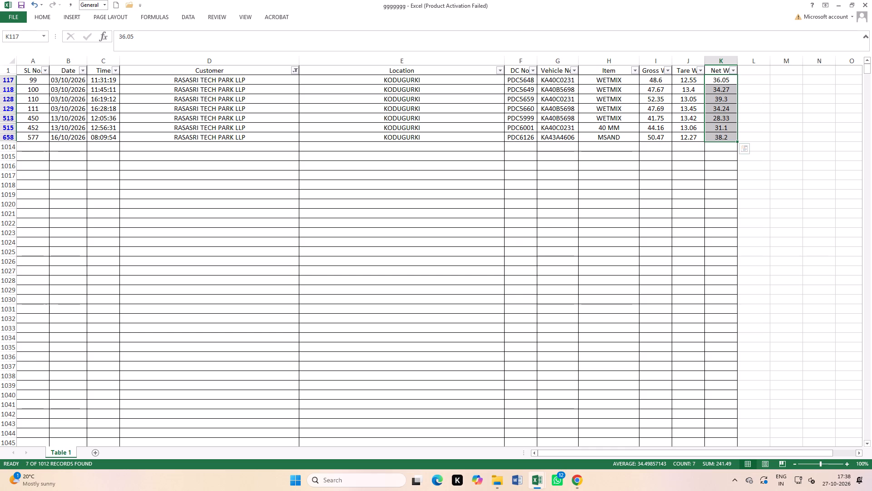
# Return to the tripsheet workbook and filter Sheet3's Buyer column to RASASRI TECH PARK LLP only.
pyautogui.hotkey('ctrl', 'Tab')
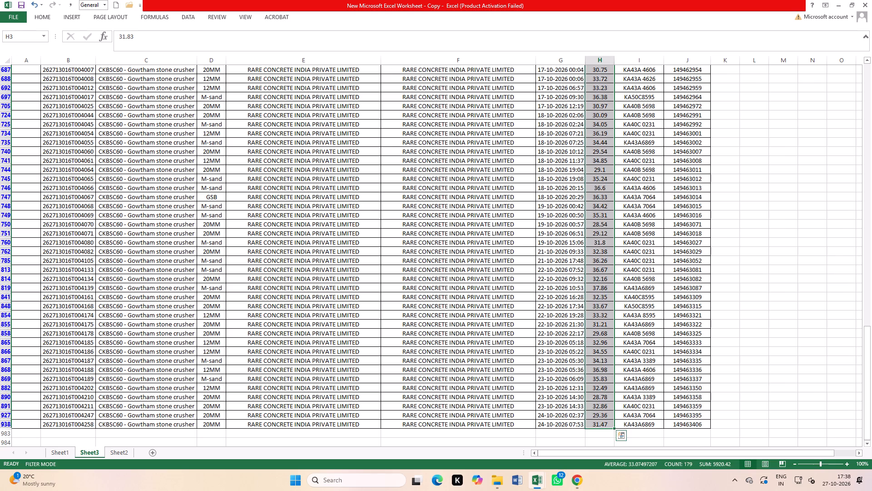
pyautogui.moveTo(869, 351); pyautogui.dragTo(866, 281)
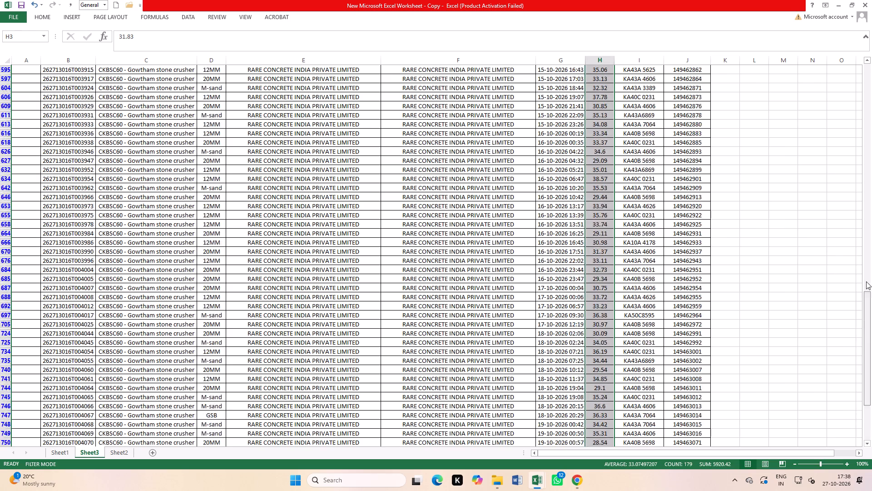
pyautogui.moveTo(866, 281); pyautogui.dragTo(871, 52)
pyautogui.click(388, 182)
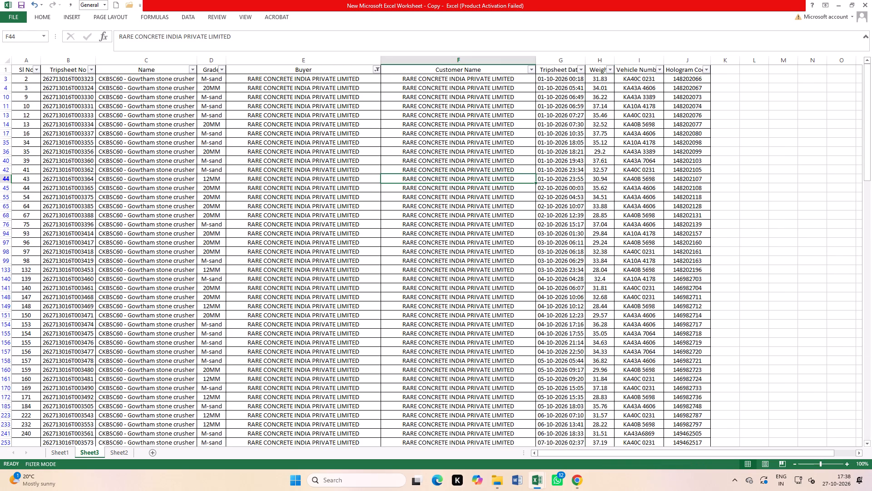
pyautogui.click(658, 72)
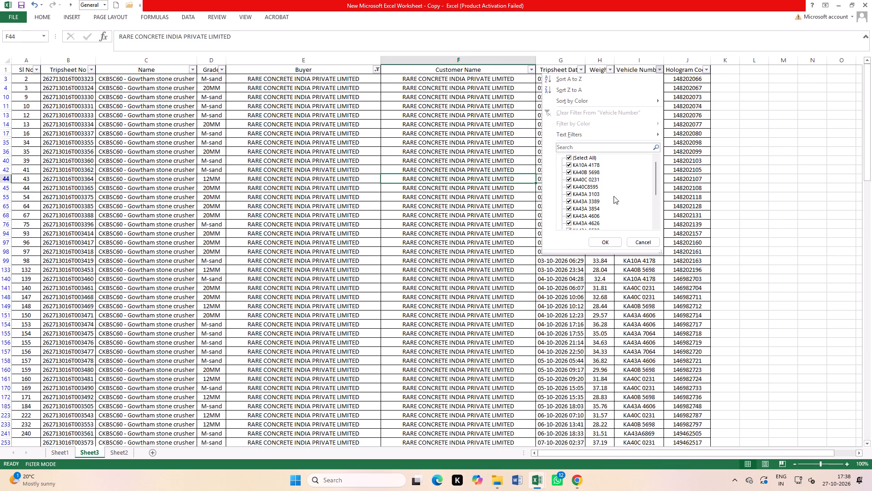
pyautogui.click(504, 180)
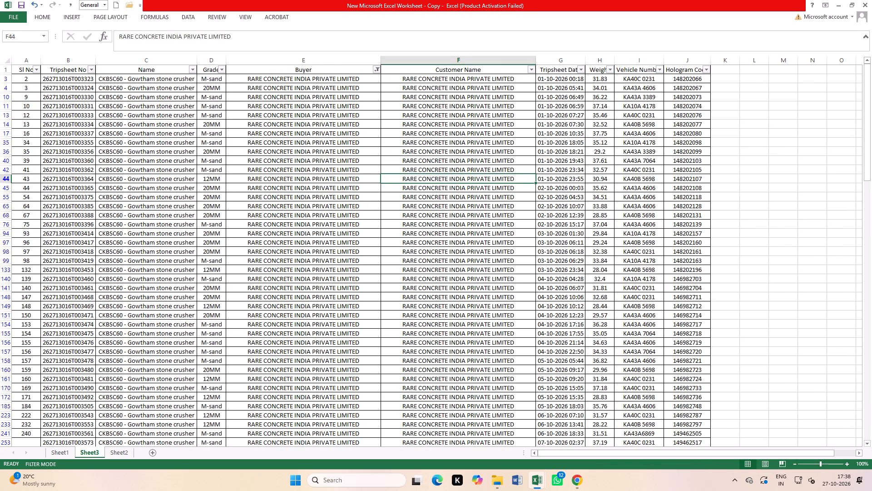
pyautogui.click(376, 70)
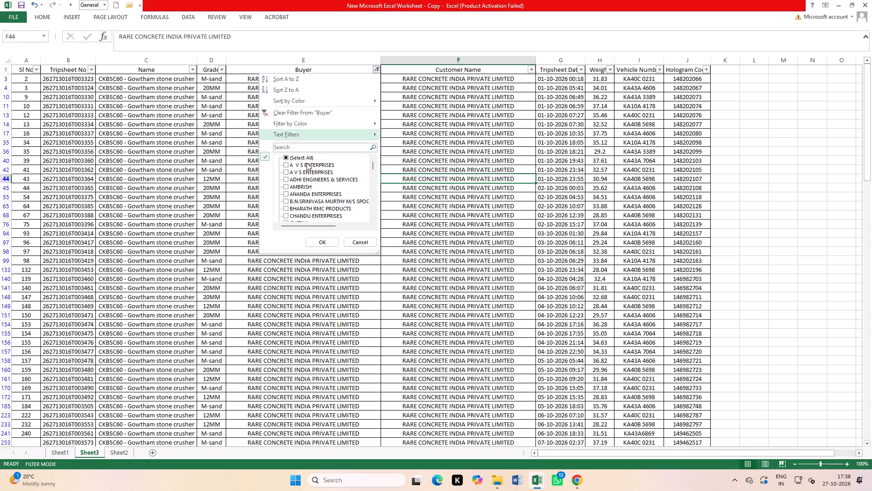
pyautogui.click(307, 161)
pyautogui.click(304, 156)
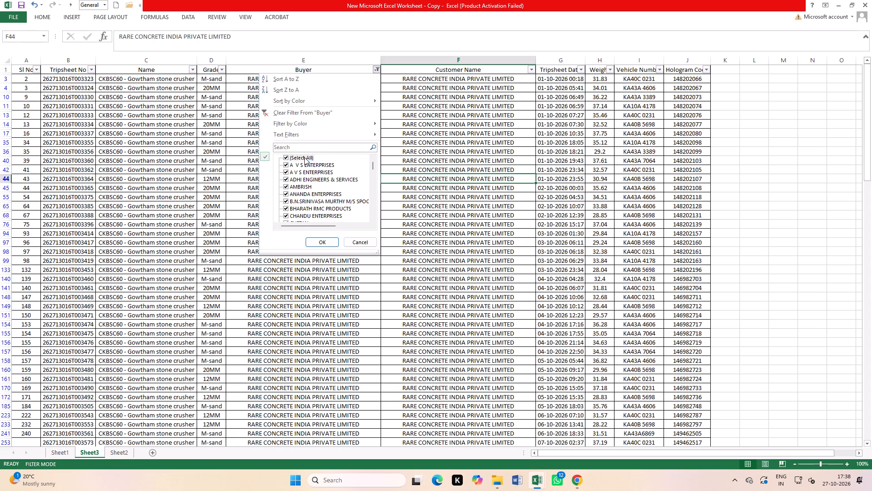
pyautogui.click(304, 157)
pyautogui.scroll(-6, 314, 195)
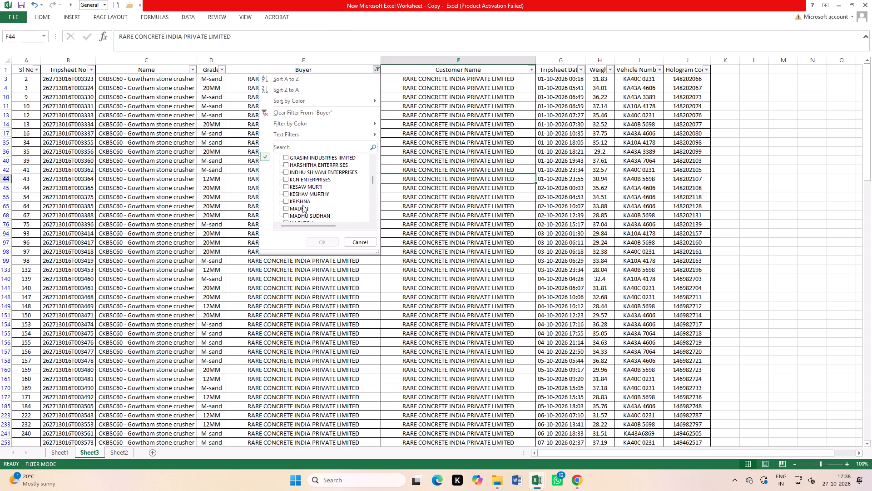
pyautogui.scroll(-4, 302, 205)
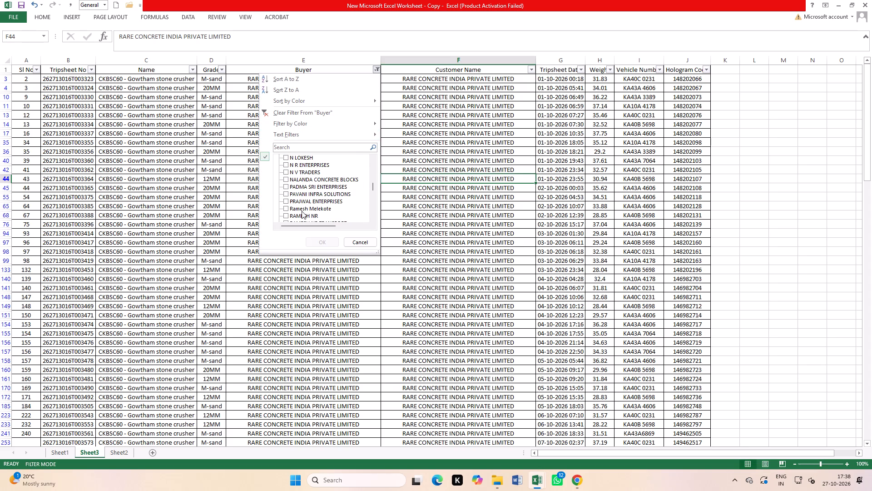
pyautogui.click(304, 217)
pyautogui.click(318, 242)
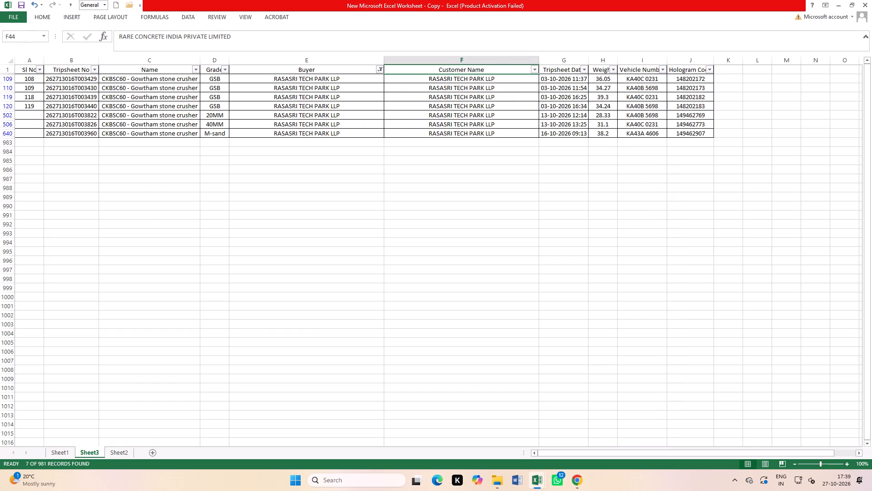
pyautogui.click(542, 256)
# Select the filtered RASASRI TECH PARK LLP weights in Sheet3 to compare their count and sum.
pyautogui.moveTo(605, 80); pyautogui.dragTo(609, 131)
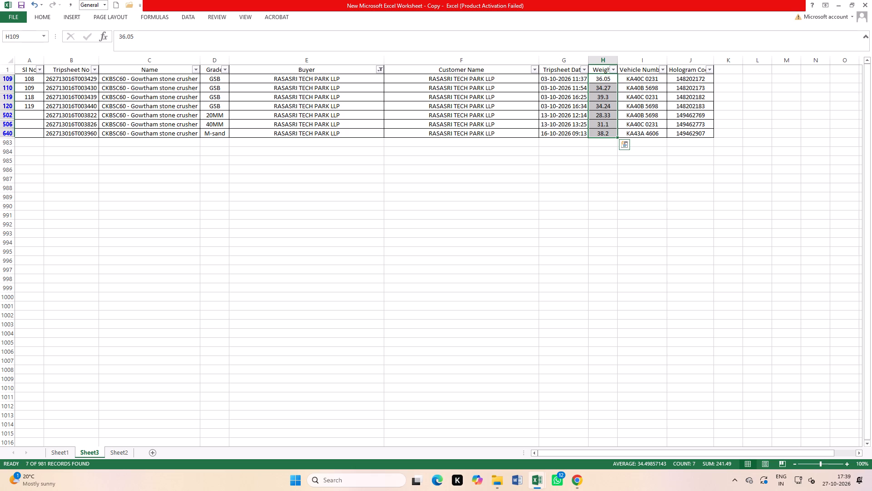
# Reset Sheet3's Buyer filter to include all buyers.
pyautogui.click(376, 237)
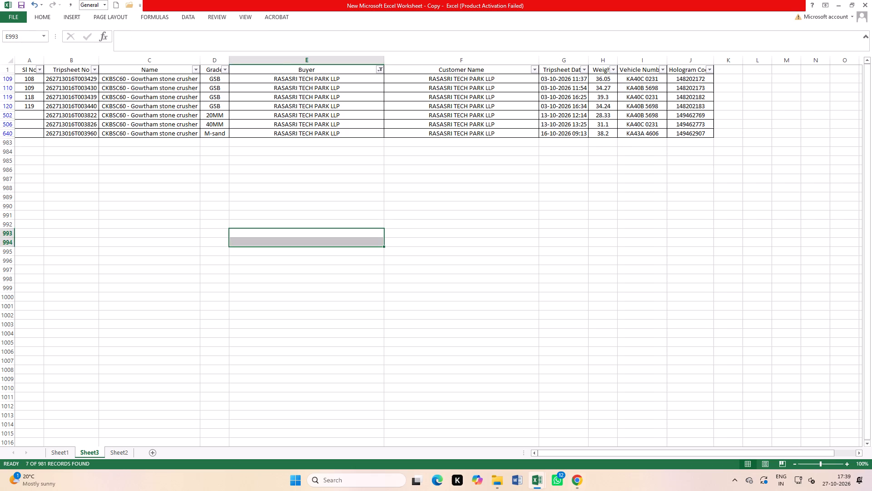
pyautogui.click(381, 70)
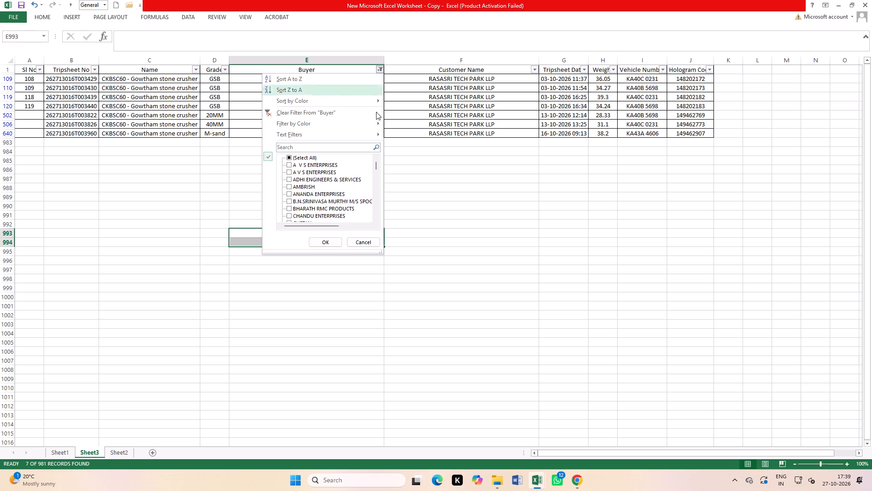
pyautogui.click(310, 160)
pyautogui.click(329, 241)
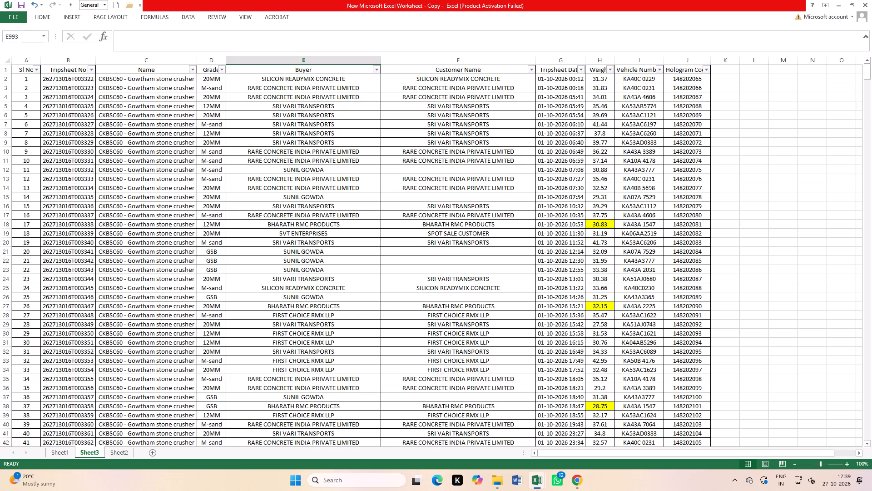
# Switch to the ggggggg workbook and change its Customer filter to RNR STONE CRUSHER only.
pyautogui.hotkey('ctrl', 'Tab')
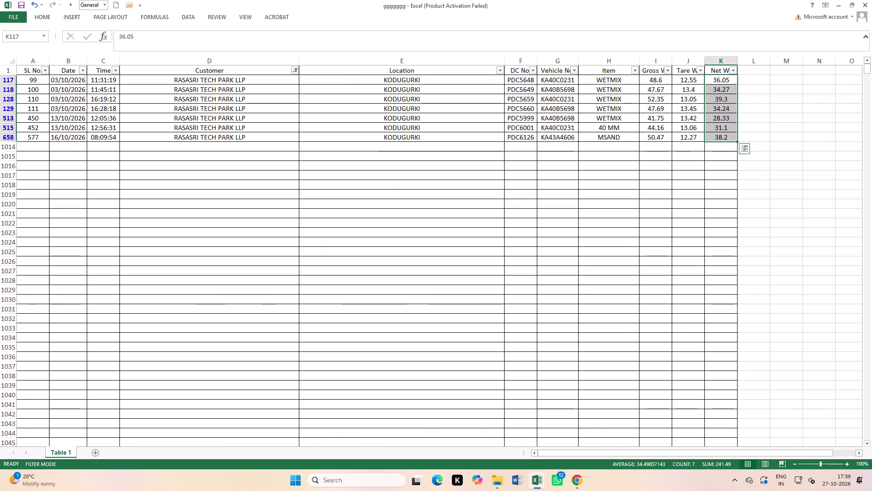
pyautogui.click(297, 70)
pyautogui.scroll(-5, 241, 180)
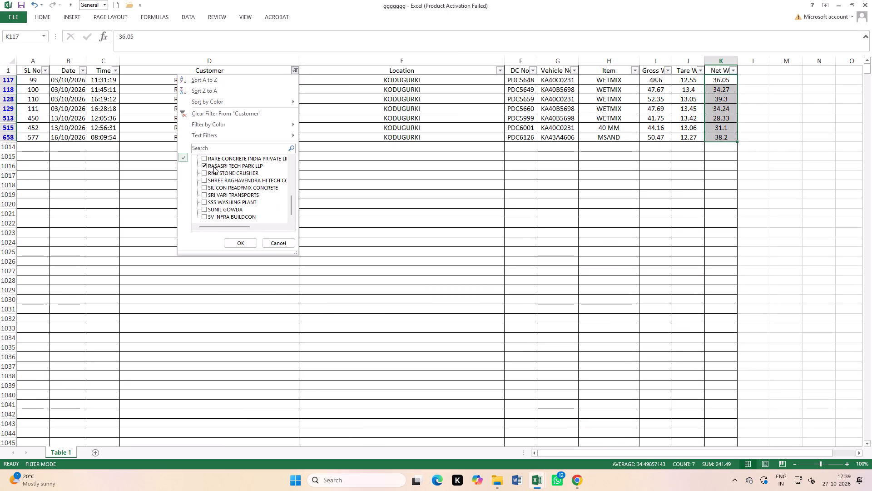
pyautogui.click(213, 166)
pyautogui.click(217, 170)
pyautogui.click(247, 242)
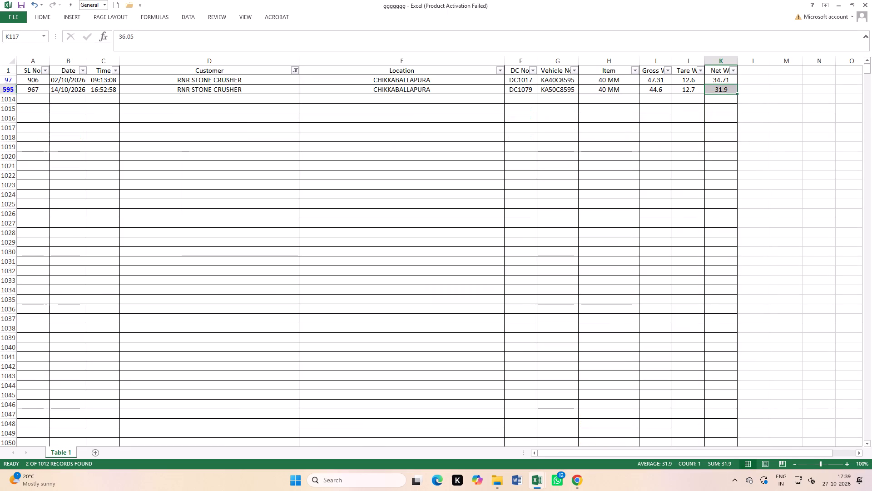
pyautogui.click(435, 231)
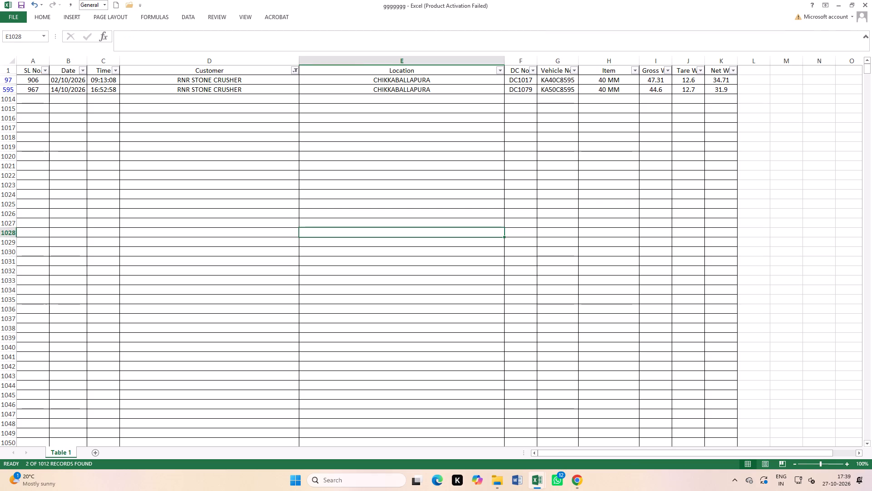
# Search Sheet3's Buyer filter in the tripsheet workbook for RNR, close it unapplied, and return to the ggggggg workbook.
pyautogui.hotkey('ctrl', 'Tab')
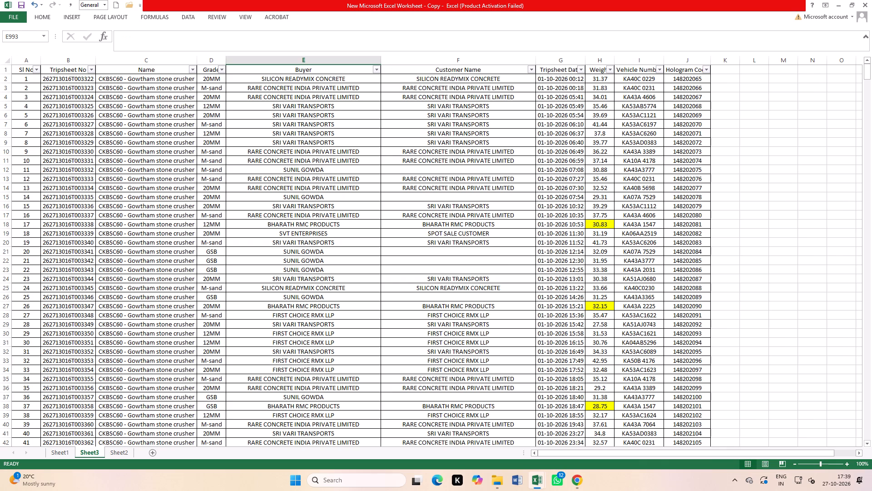
pyautogui.click(374, 66)
pyautogui.click(317, 150)
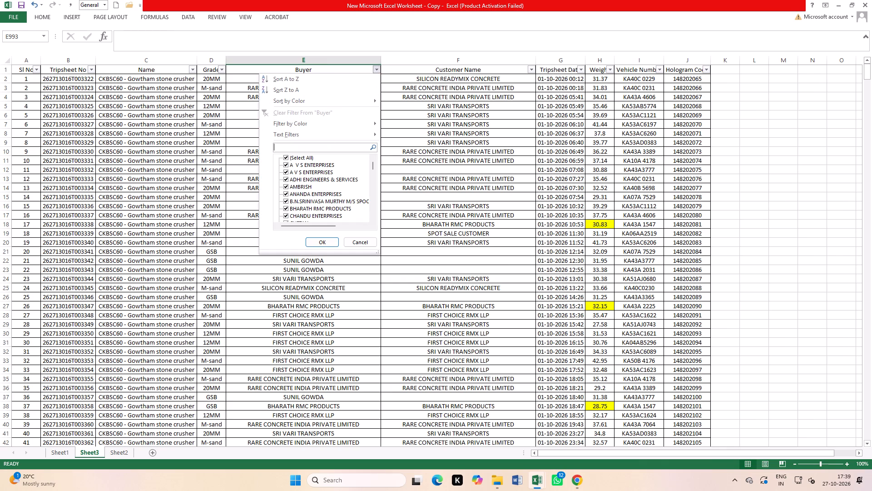
pyautogui.write('RNR')
pyautogui.hotkey('ctrl', 'Tab')
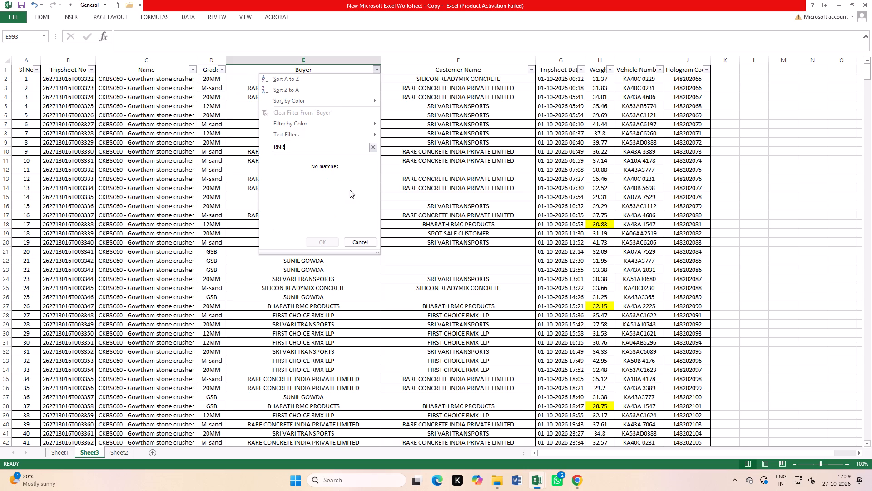
pyautogui.click(440, 253)
pyautogui.hotkey('ctrl', 'Tab')
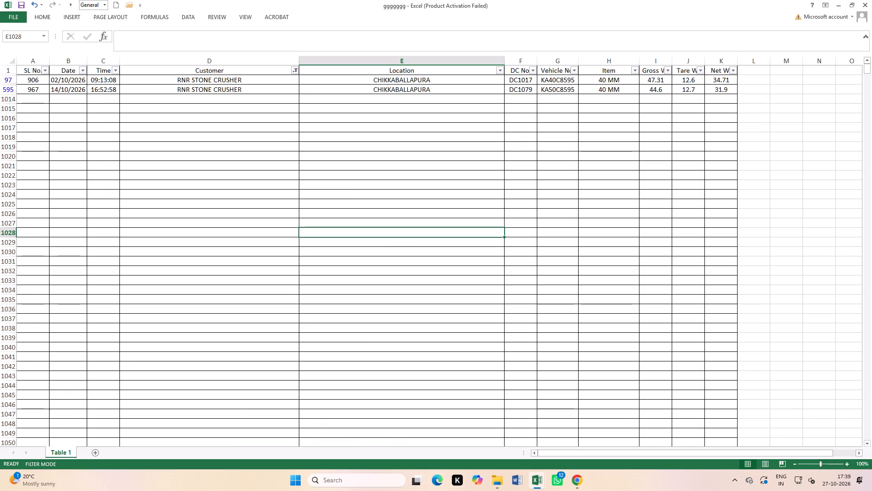
# Change the Customer filter from RNR STONE CRUSHER to SHREE RAGHAVENDRA HI TECH CONCRETE only.
pyautogui.click(294, 68)
pyautogui.scroll(-4, 246, 209)
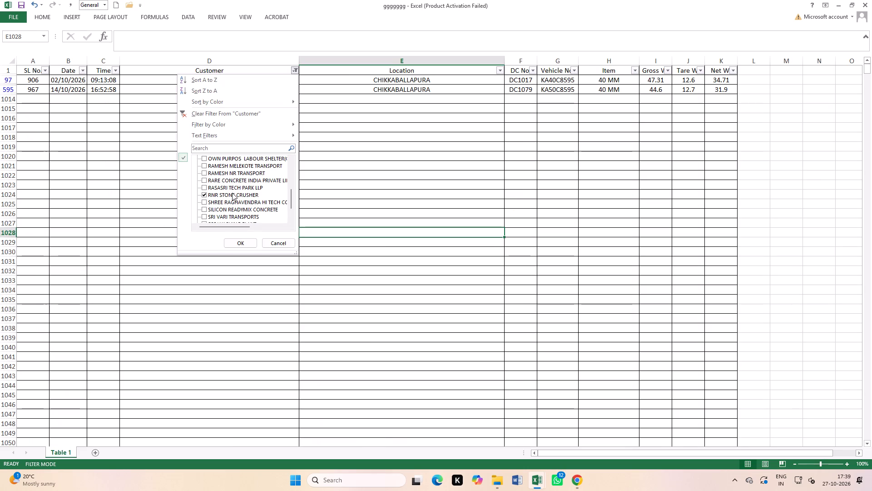
pyautogui.click(232, 193)
pyautogui.click(237, 203)
pyautogui.click(241, 239)
pyautogui.click(513, 274)
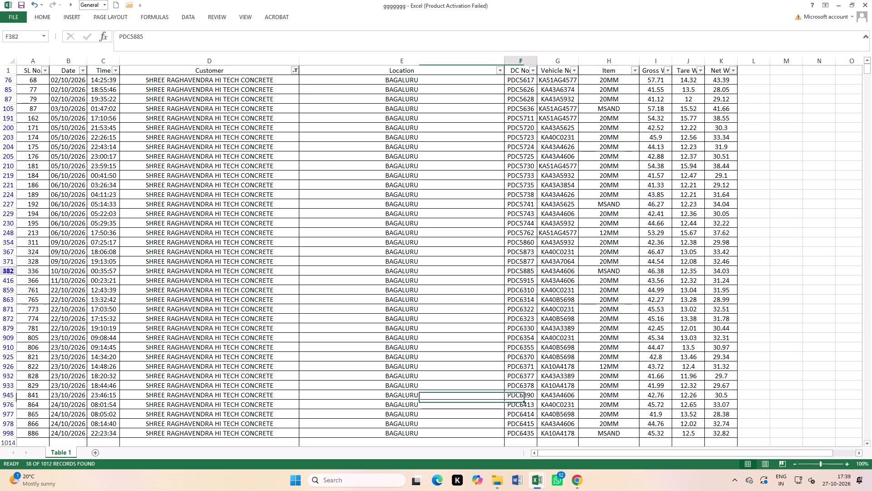
# Switch to the tripsheet workbook and filter Sheet3's Buyer column to SHREE RAGHAVENDRA HI TECH CONCRETE only.
pyautogui.hotkey('ctrl', 'Tab')
pyautogui.scroll(3, 446, 228)
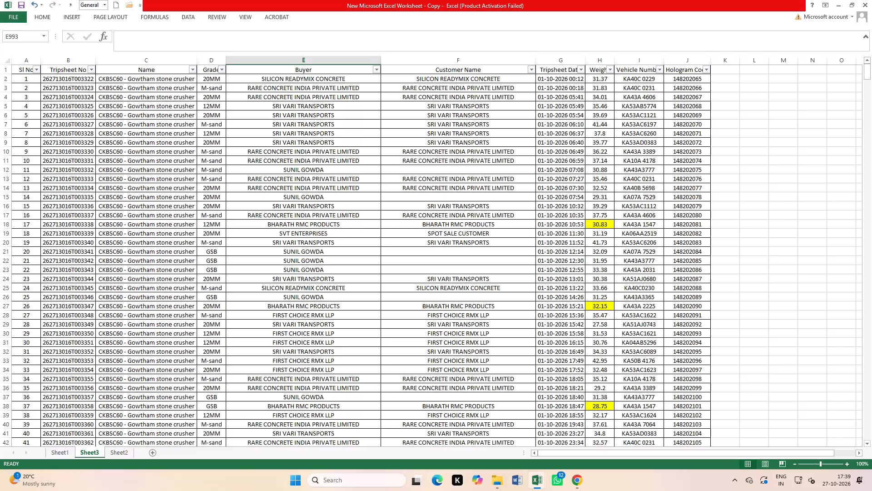
pyautogui.click(489, 170)
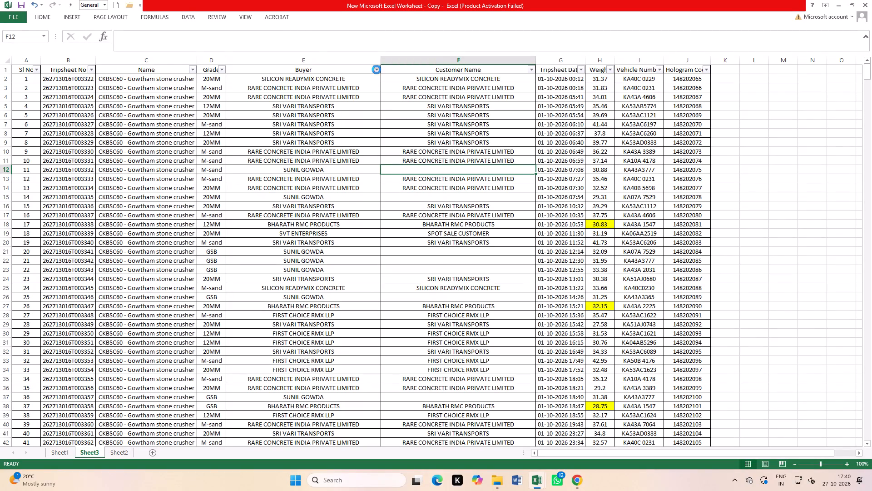
pyautogui.click(377, 70)
pyautogui.click(300, 156)
pyautogui.scroll(-4, 291, 199)
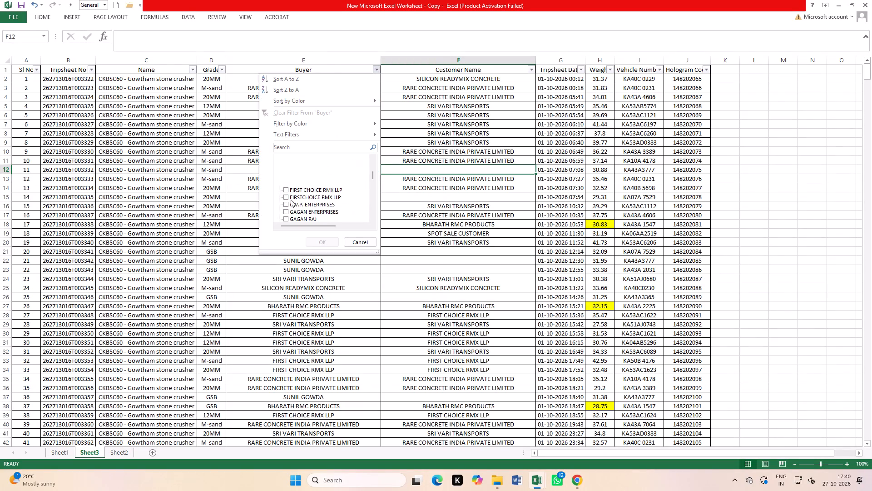
pyautogui.scroll(-6, 317, 202)
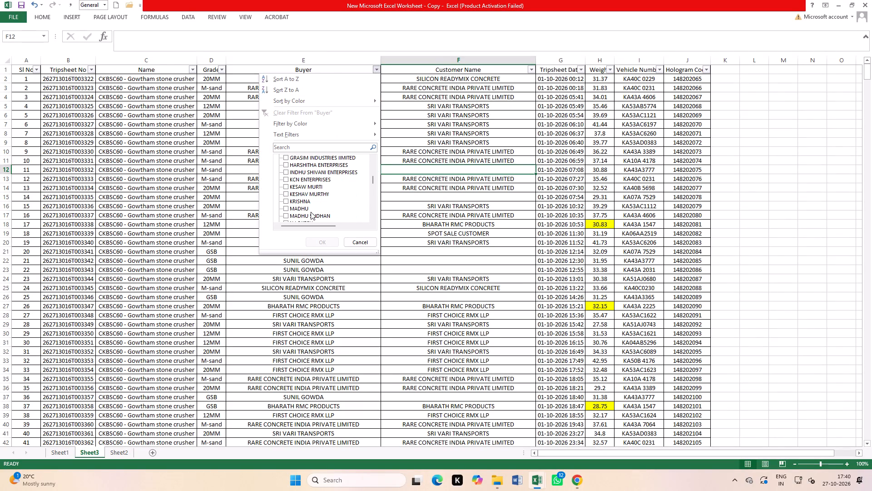
pyautogui.scroll(-6, 311, 212)
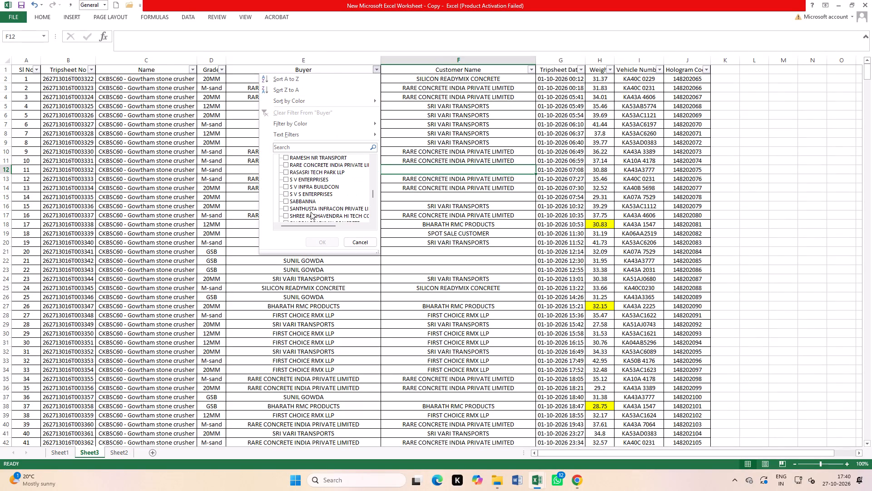
pyautogui.click(316, 216)
pyautogui.scroll(-1, 315, 216)
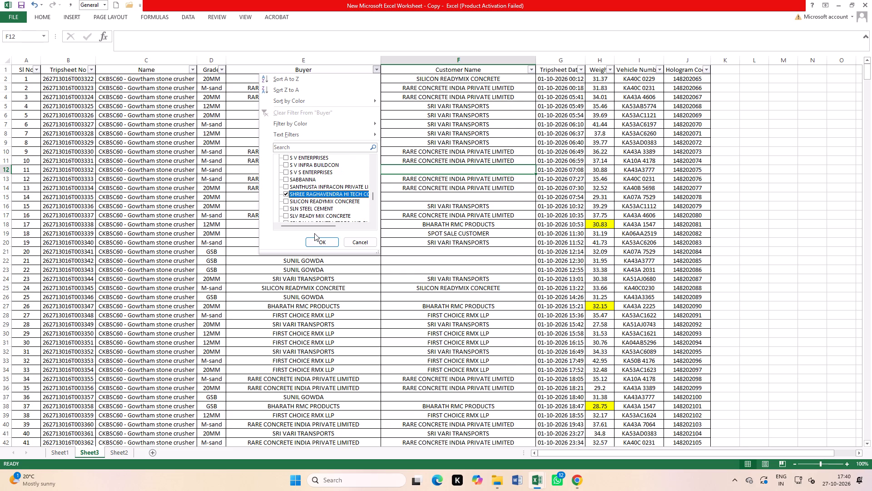
pyautogui.click(314, 240)
pyautogui.click(557, 223)
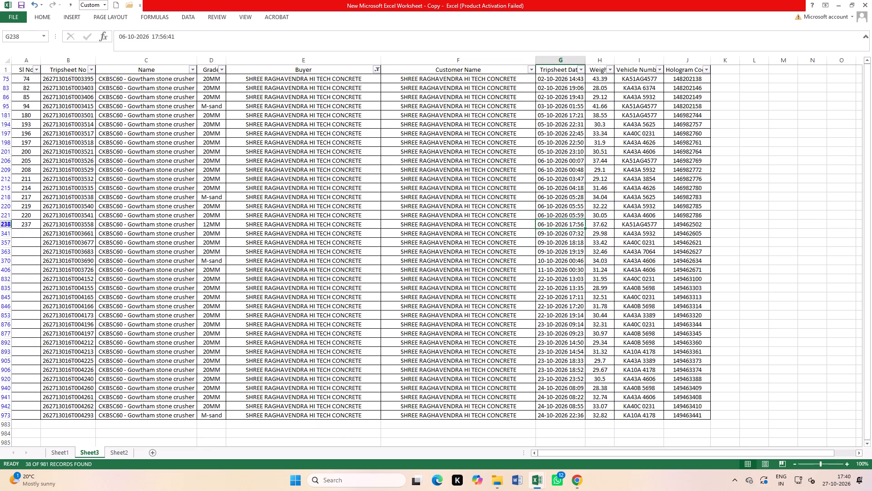
# Select all filtered SHREE RAGHAVENDRA HI TECH CONCRETE weights in Sheet3 to check their count and sum.
pyautogui.moveTo(605, 80); pyautogui.dragTo(604, 411)
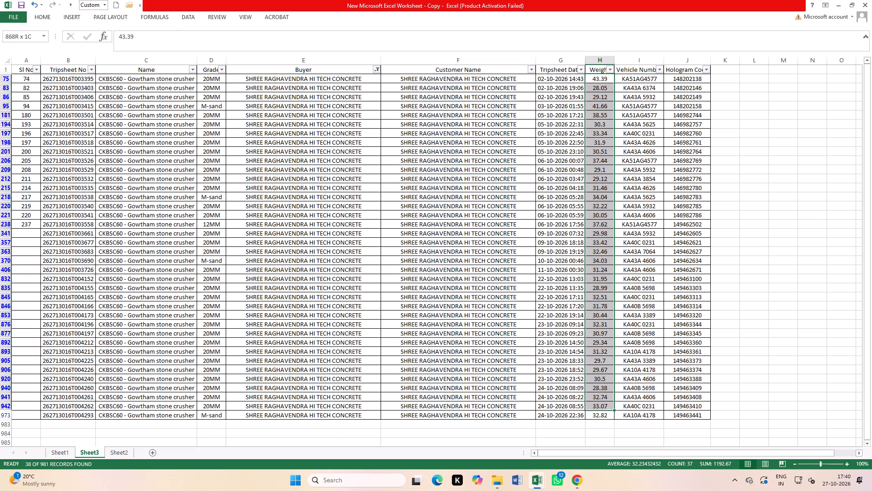
pyautogui.moveTo(604, 411); pyautogui.dragTo(603, 417)
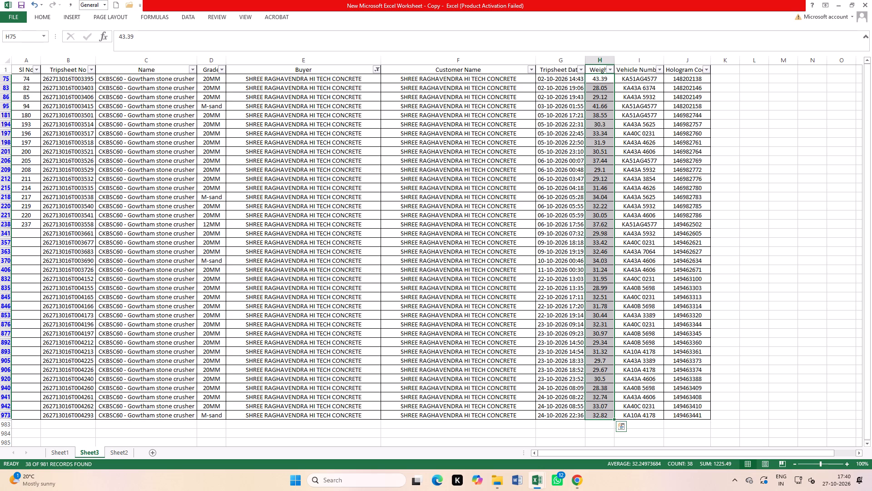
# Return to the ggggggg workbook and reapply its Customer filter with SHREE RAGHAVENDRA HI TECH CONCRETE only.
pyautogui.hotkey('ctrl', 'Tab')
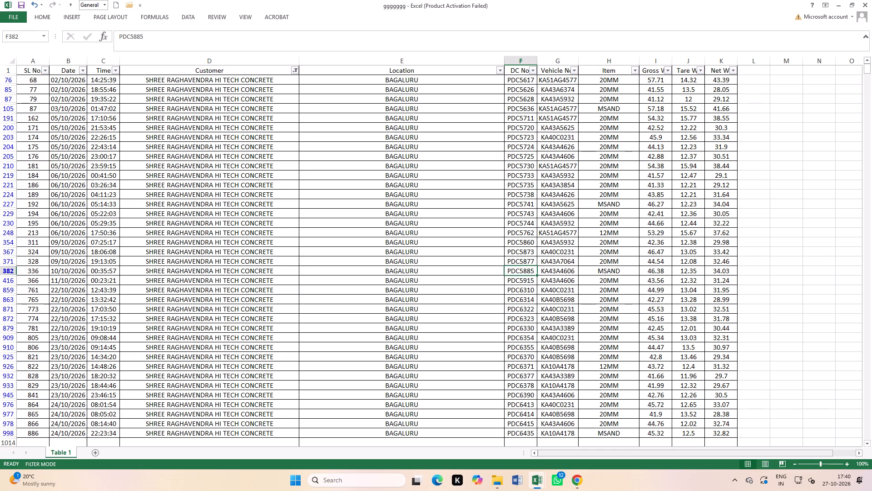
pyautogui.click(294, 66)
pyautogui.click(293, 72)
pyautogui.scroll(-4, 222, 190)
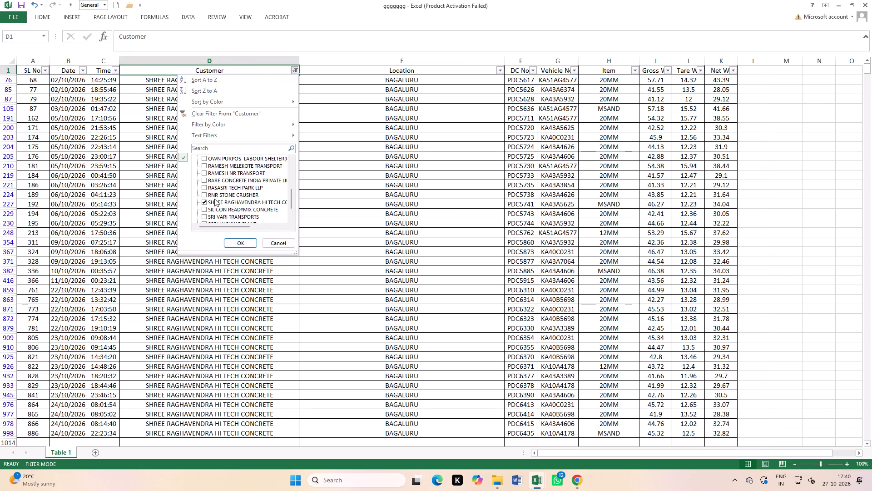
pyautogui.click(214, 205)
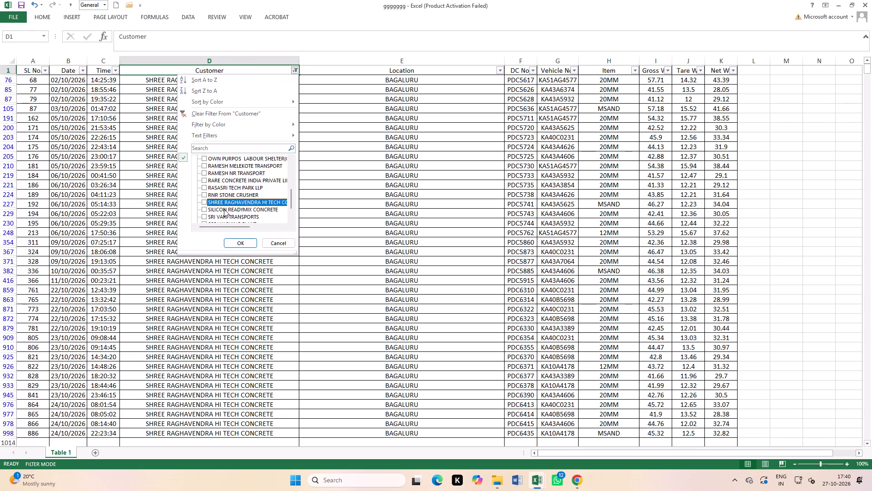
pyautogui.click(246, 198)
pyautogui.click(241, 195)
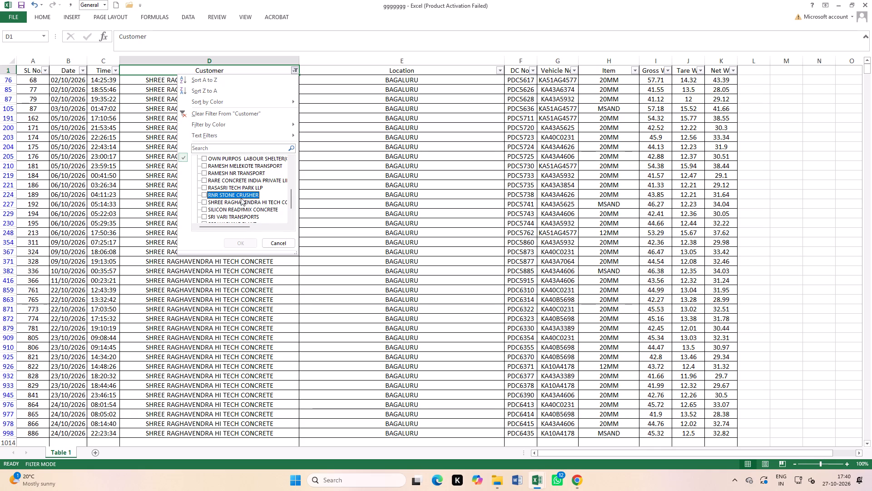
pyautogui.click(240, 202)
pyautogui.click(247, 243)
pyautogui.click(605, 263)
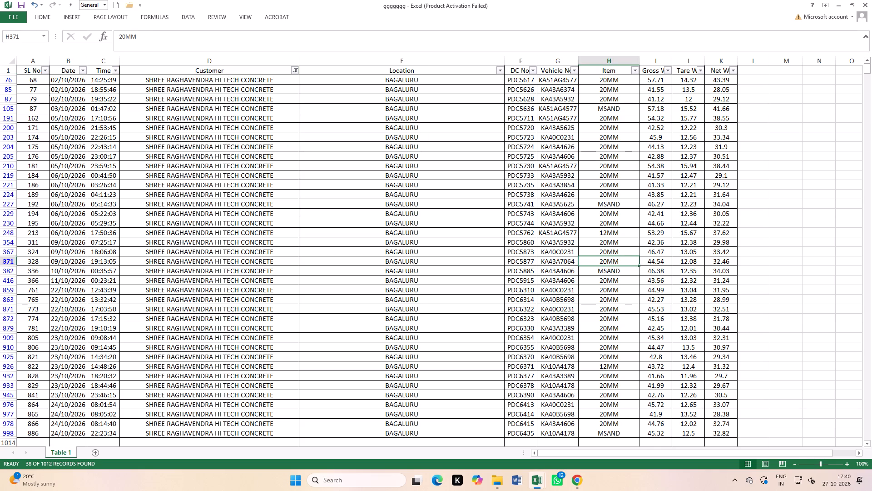
# Select the filtered net weights in ggggggg and compare their count and sum with Sheet3, returning to ggggggg.
pyautogui.moveTo(718, 81); pyautogui.dragTo(722, 434)
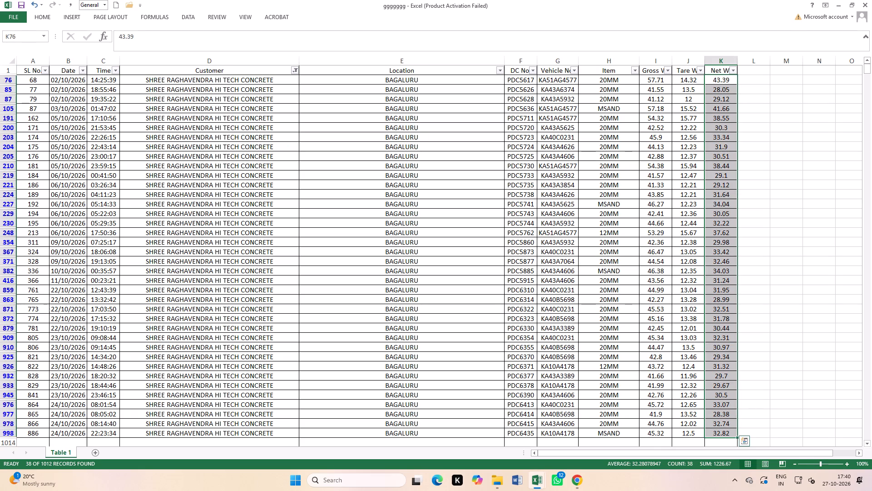
pyautogui.scroll(-1, 731, 386)
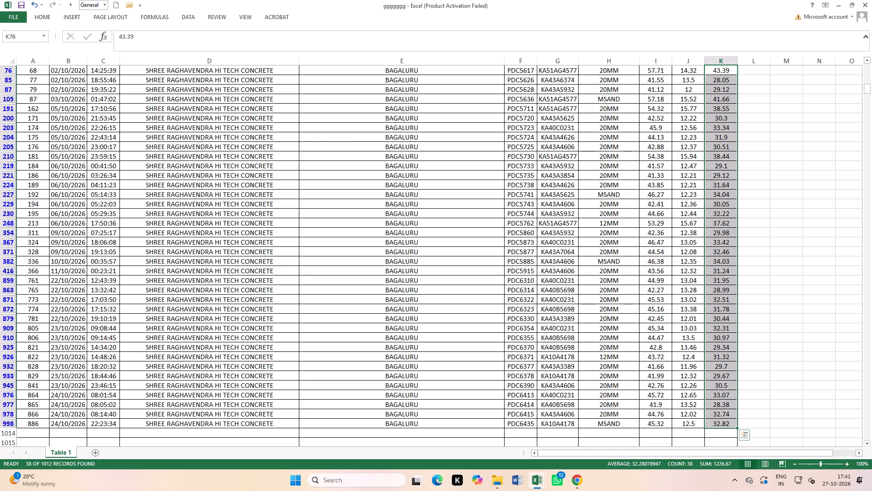
pyautogui.hotkey('ctrl', 'Tab')
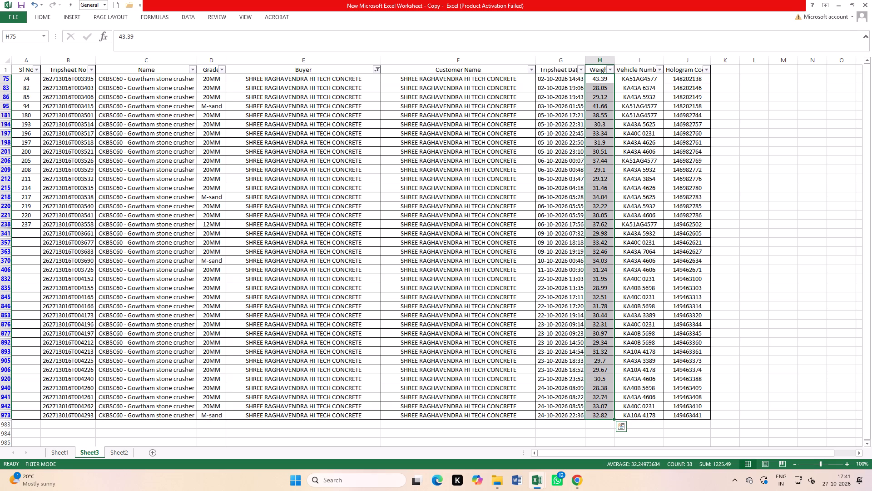
pyautogui.click(352, 256)
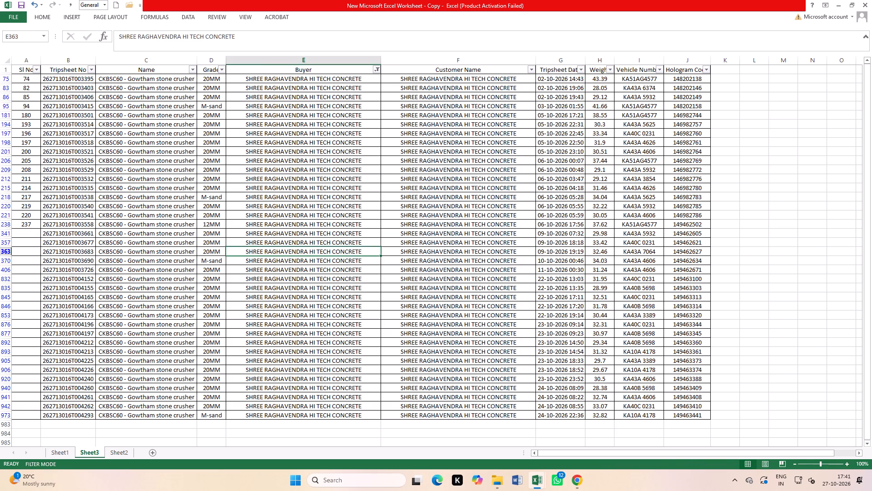
pyautogui.hotkey('ctrl', 'Tab')
pyautogui.scroll(10, 236, 220)
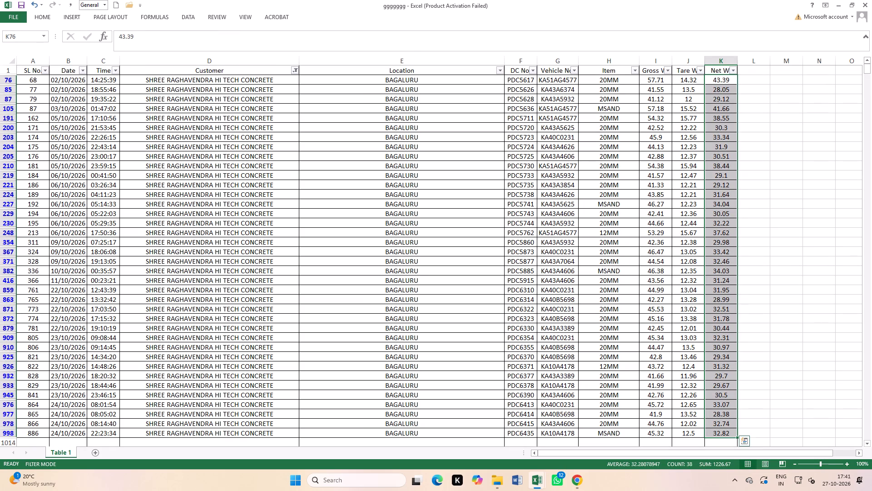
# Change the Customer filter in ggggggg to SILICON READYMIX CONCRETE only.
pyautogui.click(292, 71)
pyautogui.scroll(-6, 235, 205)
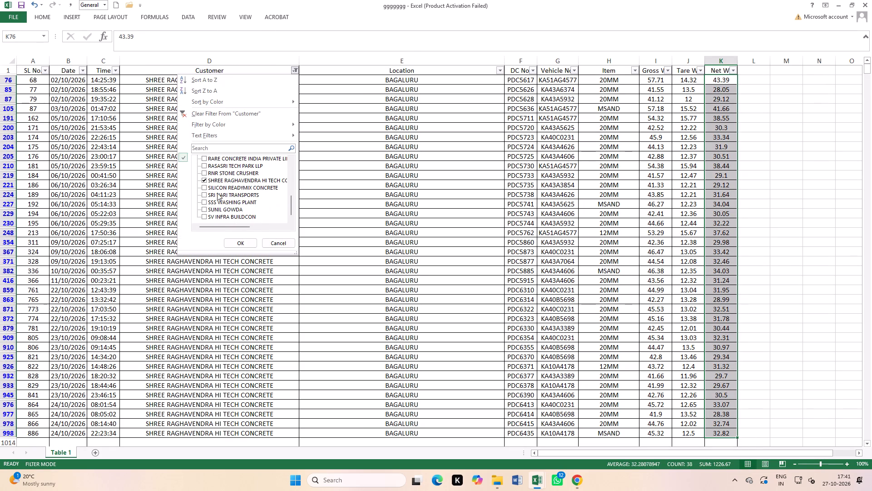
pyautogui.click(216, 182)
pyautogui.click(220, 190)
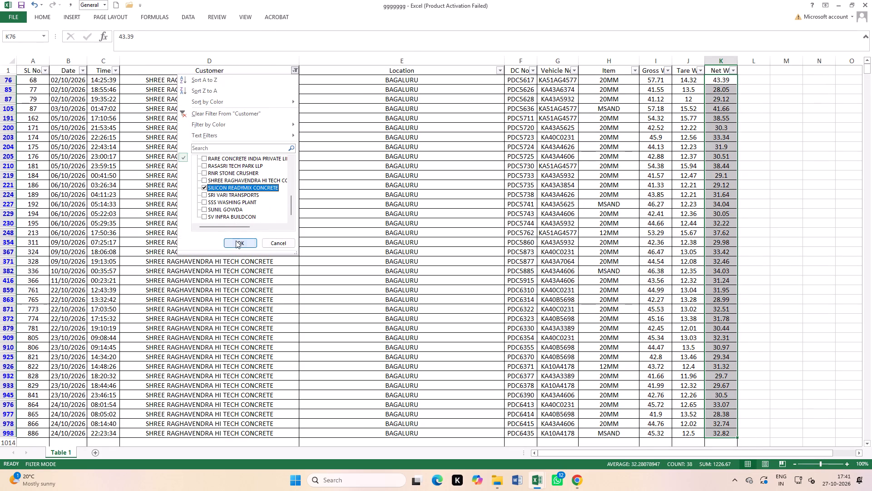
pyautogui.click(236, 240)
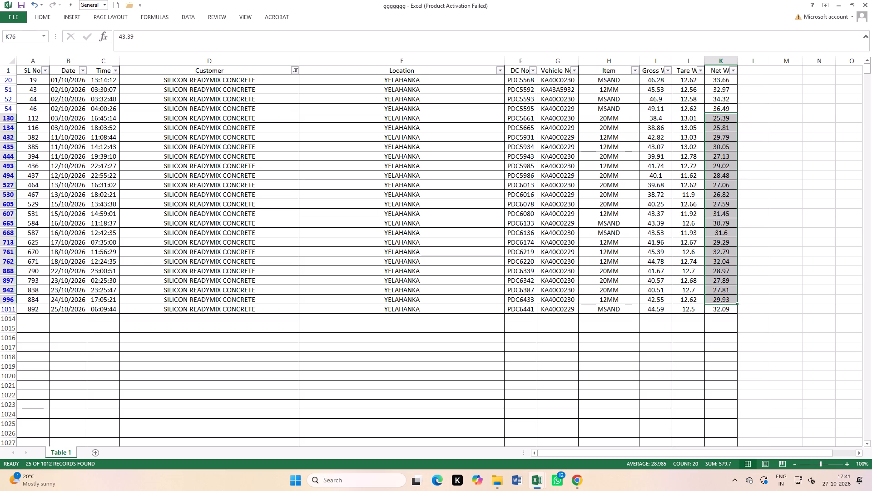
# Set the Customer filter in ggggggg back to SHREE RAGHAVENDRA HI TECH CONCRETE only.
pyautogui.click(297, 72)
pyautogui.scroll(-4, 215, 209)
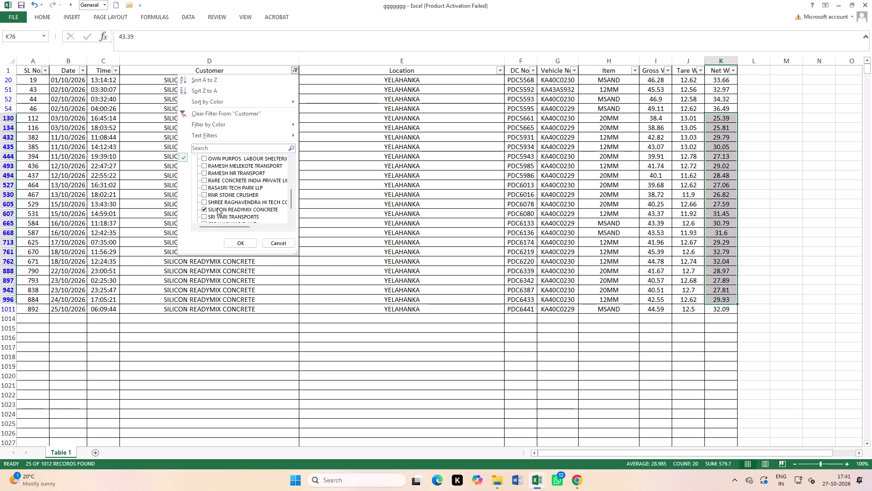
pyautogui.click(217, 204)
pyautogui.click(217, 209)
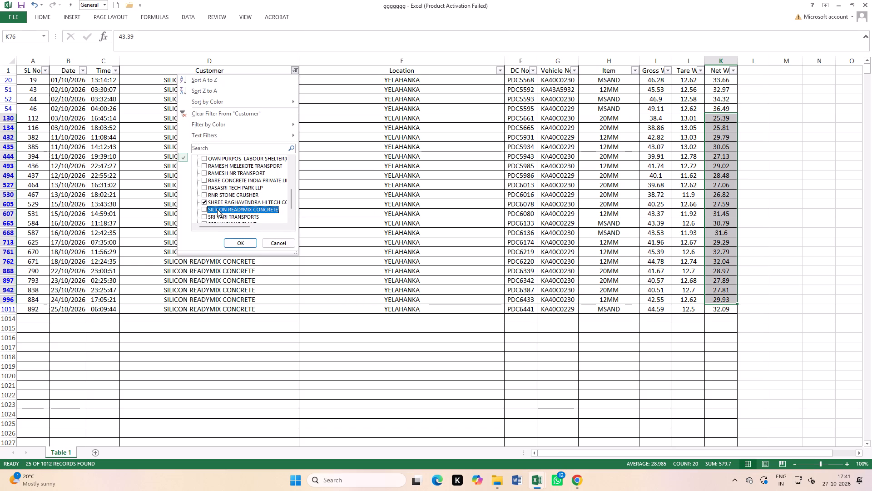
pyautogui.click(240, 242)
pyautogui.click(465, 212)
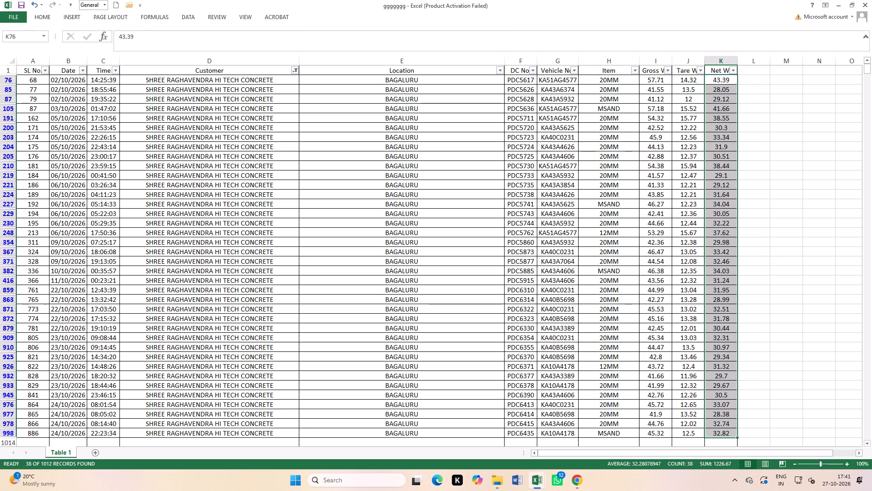
# Examine the vehicle numbers listed in ggggggg's Vehicle No. filter for this customer, and close it unapplied.
pyautogui.click(574, 68)
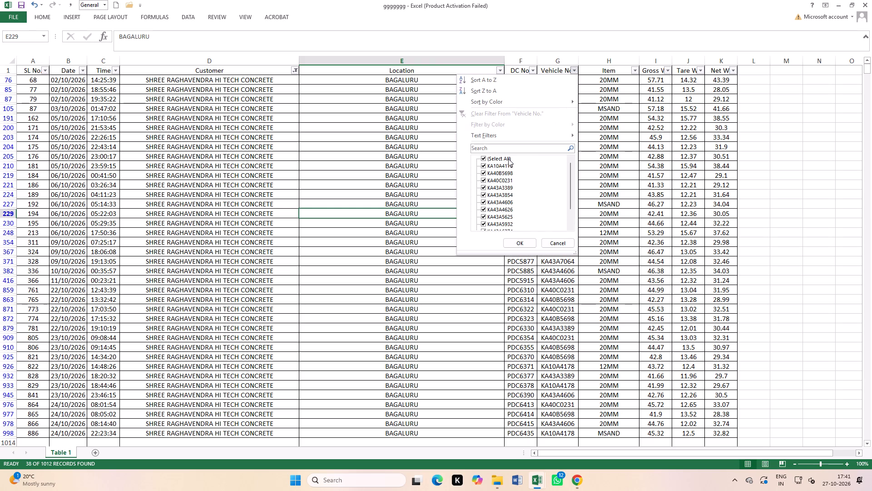
pyautogui.scroll(-4, 506, 172)
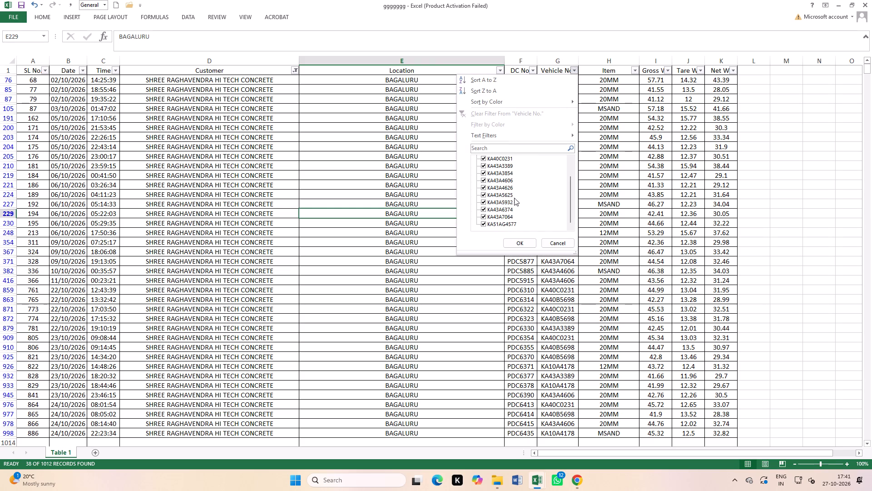
pyautogui.scroll(2, 503, 185)
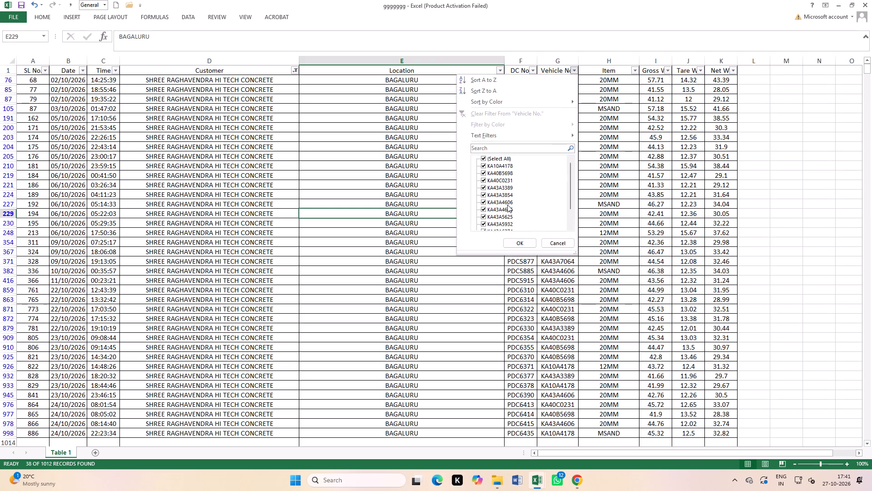
pyautogui.scroll(-4, 507, 209)
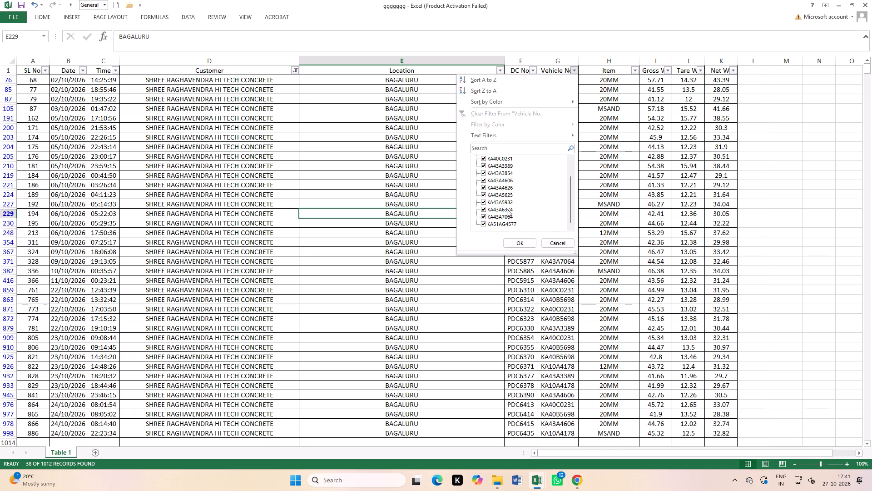
pyautogui.scroll(-1, 508, 209)
pyautogui.hotkey('ctrl', 'Tab')
pyautogui.click(410, 254)
# Examine the vehicle numbers in Sheet3's Vehicle Number filter for SHREE RAGHAVENDRA HI TECH CONCRETE, and close it unapplied.
pyautogui.hotkey('ctrl', 'Tab')
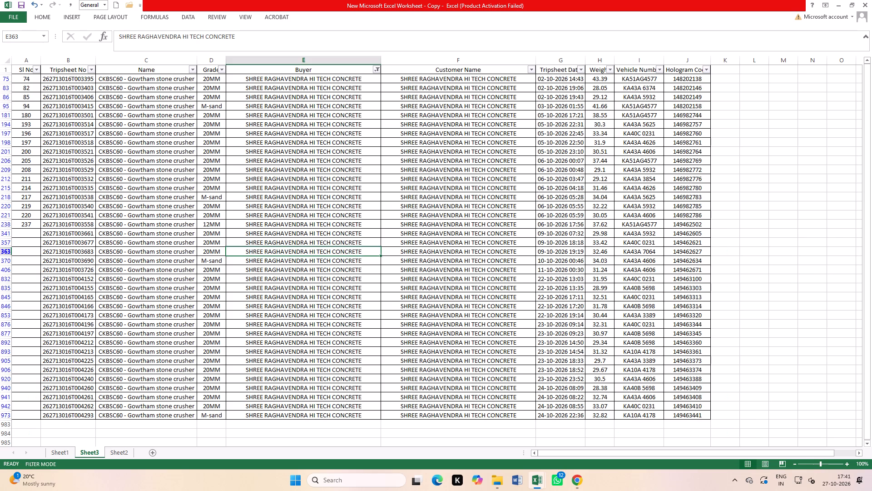
pyautogui.click(658, 71)
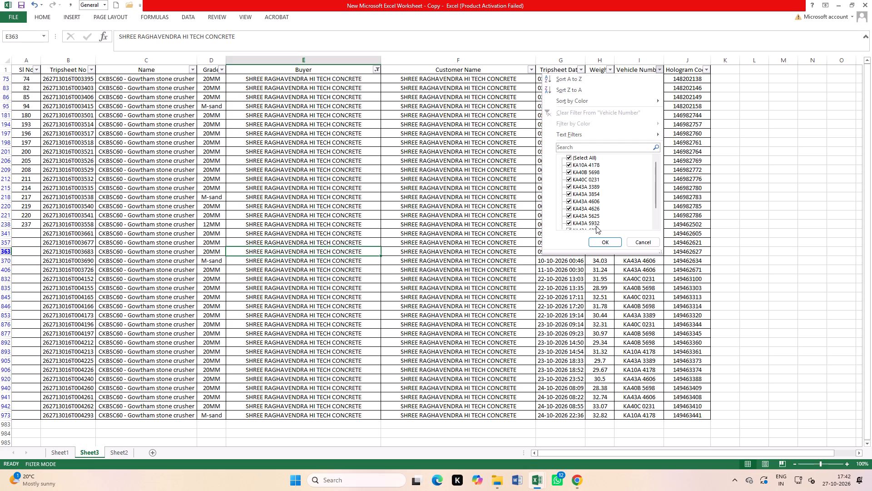
pyautogui.scroll(-7, 602, 213)
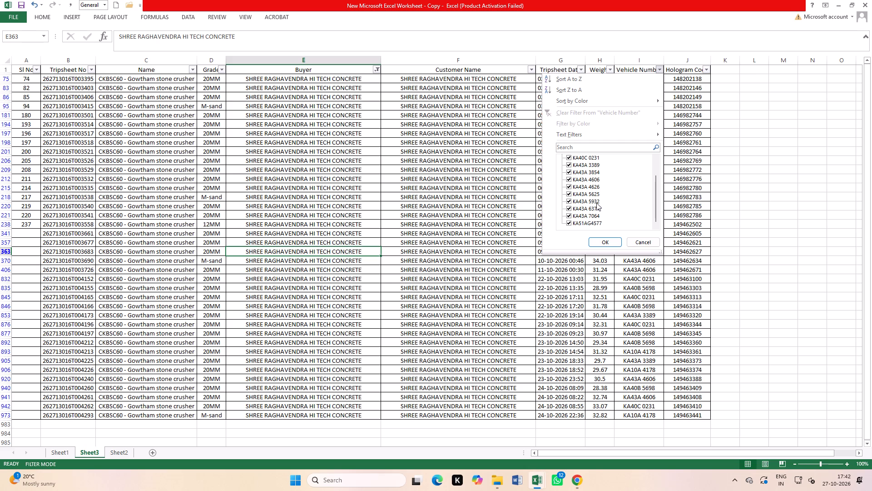
pyautogui.click(516, 236)
# Change the Customer filter in ggggggg to SILICON READYMIX CONCRETE only.
pyautogui.hotkey('ctrl', 'Tab')
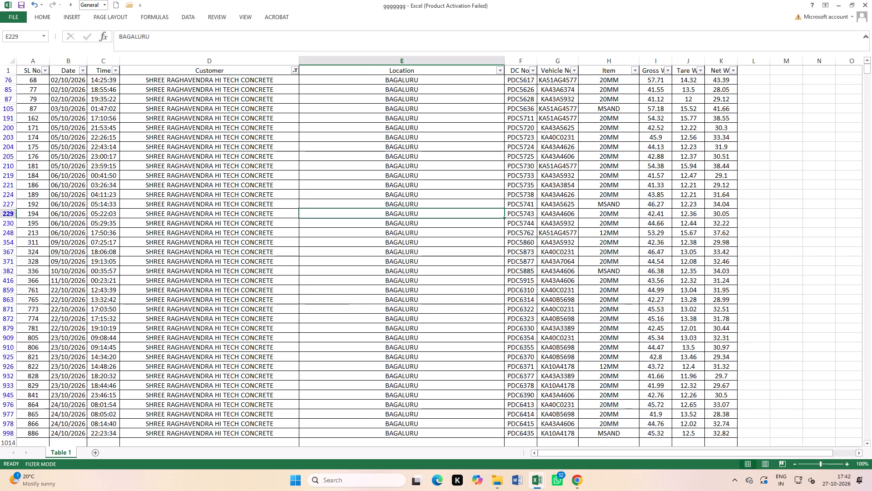
pyautogui.click(295, 68)
pyautogui.scroll(-3, 273, 163)
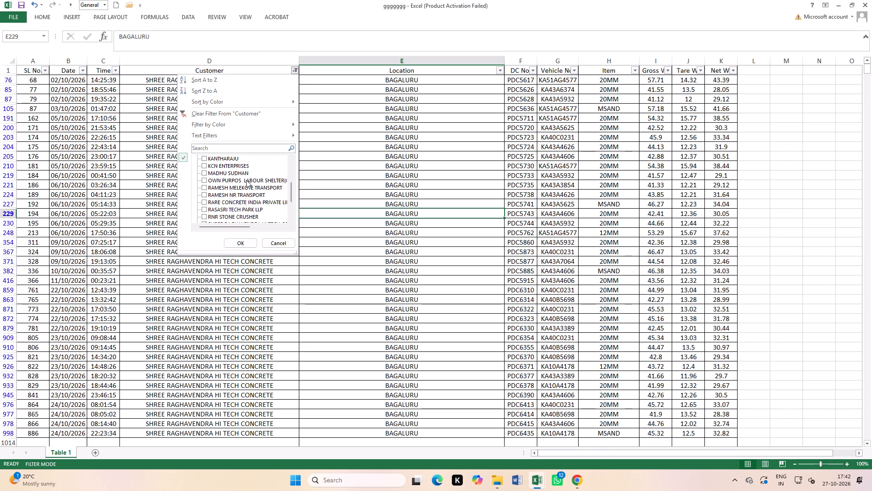
pyautogui.scroll(-2, 229, 191)
pyautogui.click(214, 180)
pyautogui.click(222, 186)
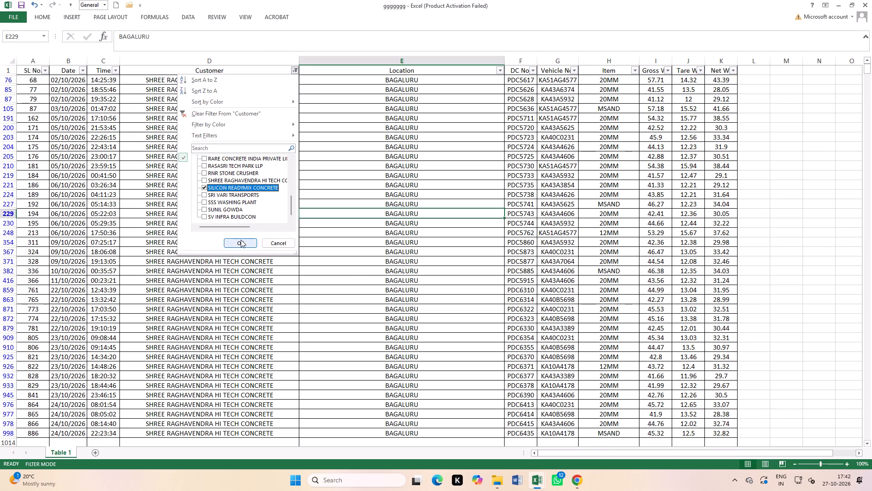
pyautogui.click(241, 242)
pyautogui.click(613, 251)
# Select all the filtered net weights in ggggggg to view their count and sum.
pyautogui.moveTo(724, 80); pyautogui.dragTo(727, 140)
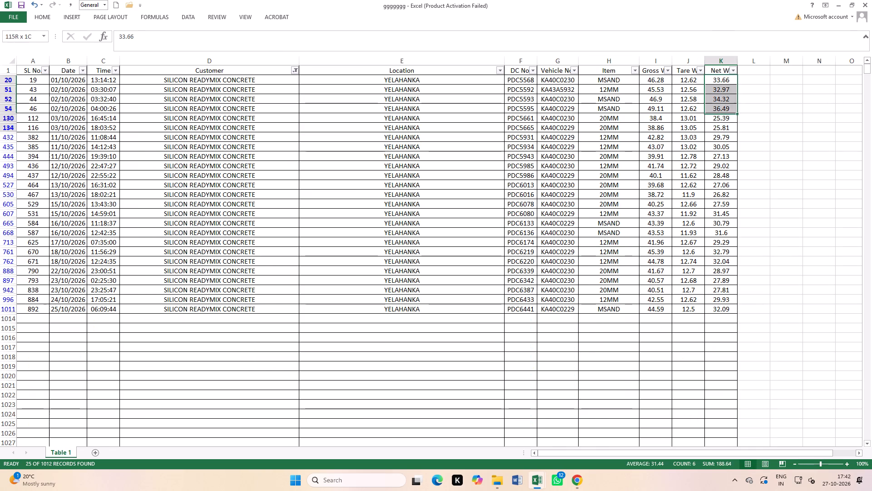
pyautogui.moveTo(727, 140); pyautogui.dragTo(733, 313)
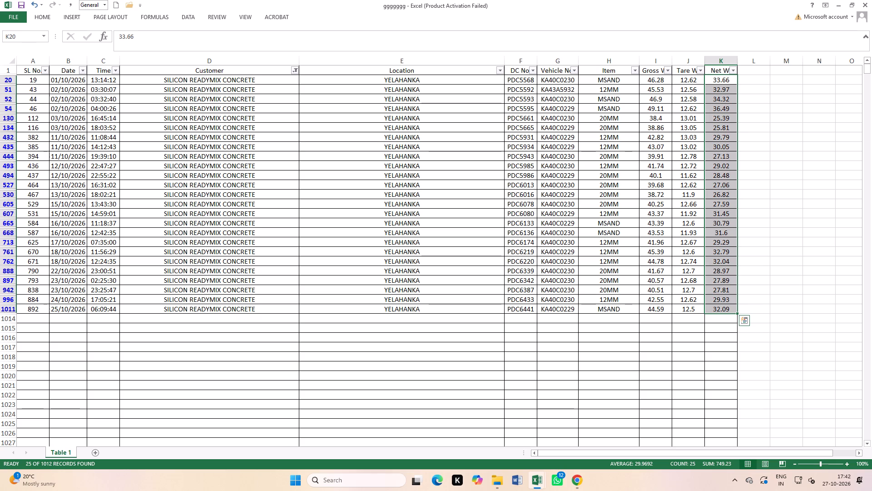
# Change the Buyer filter in Sheet3 of the tripsheet workbook to SILICON READYMIX CONCRETE only.
pyautogui.hotkey('ctrl', 'Tab')
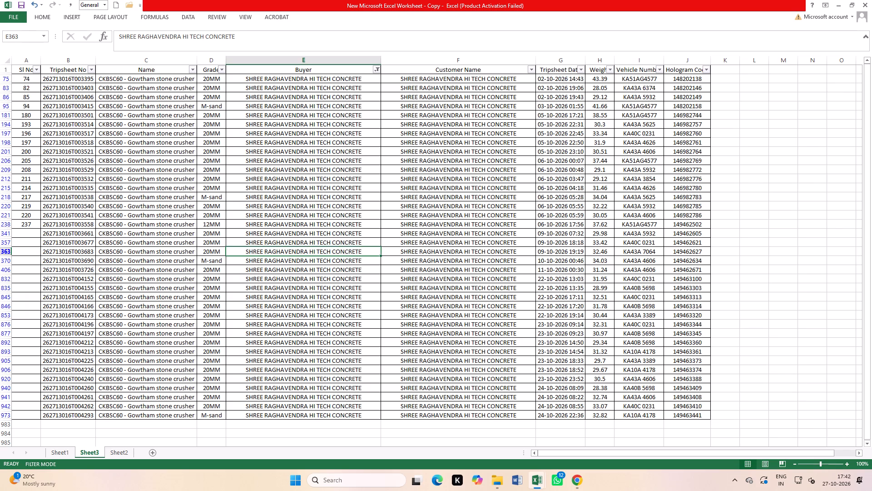
pyautogui.click(376, 69)
pyautogui.scroll(-2, 299, 201)
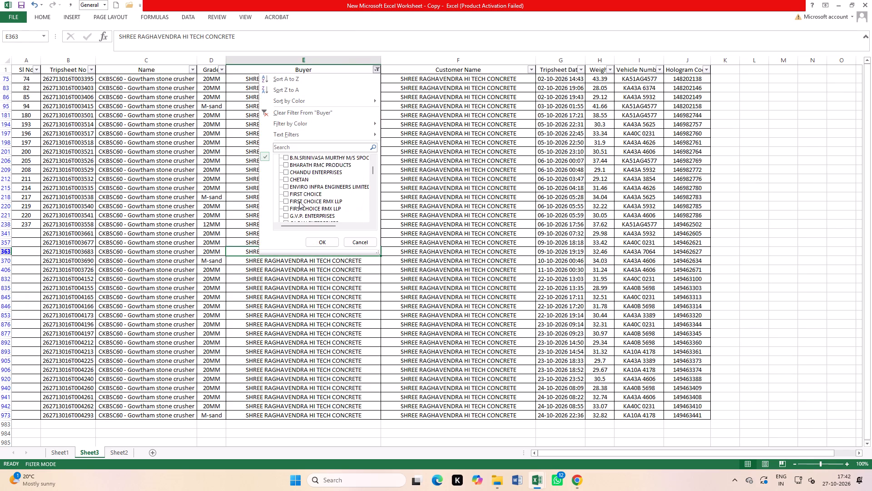
pyautogui.scroll(-11, 299, 201)
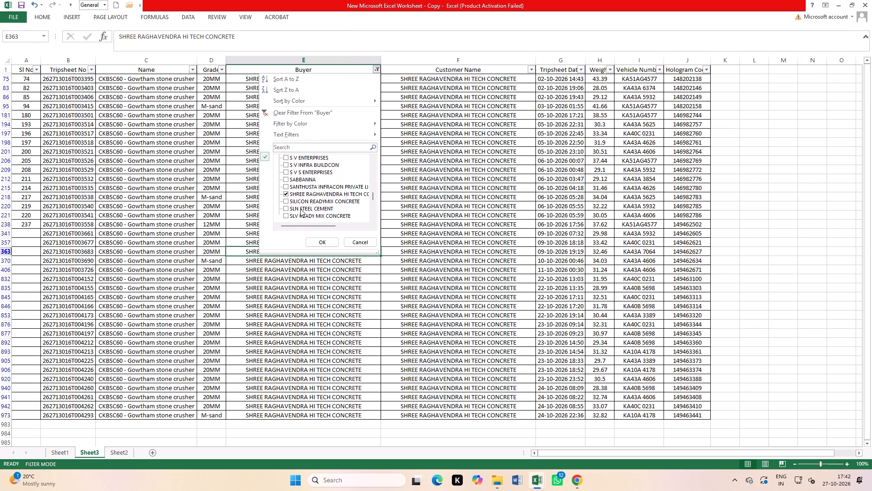
pyautogui.click(297, 197)
pyautogui.click(303, 205)
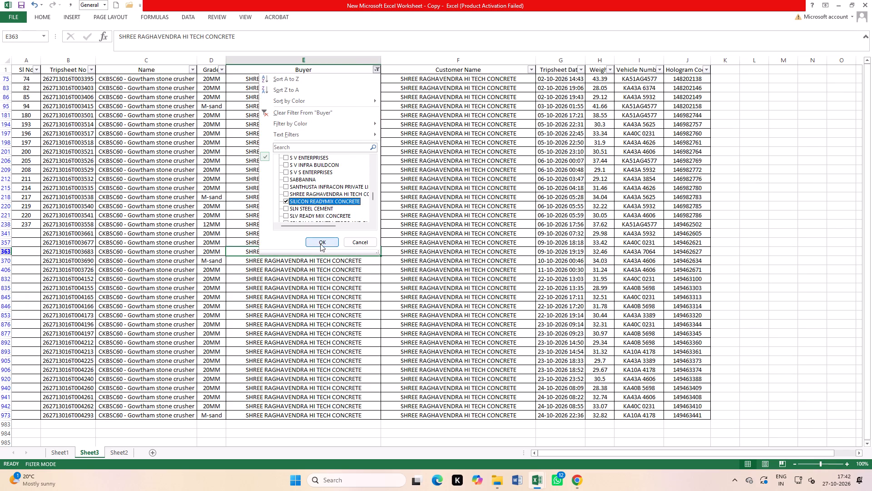
pyautogui.click(320, 244)
pyautogui.click(738, 230)
# Select all the filtered weights in Sheet3 and compare their count and sum with the net weights in ggggggg.
pyautogui.moveTo(603, 78); pyautogui.dragTo(603, 122)
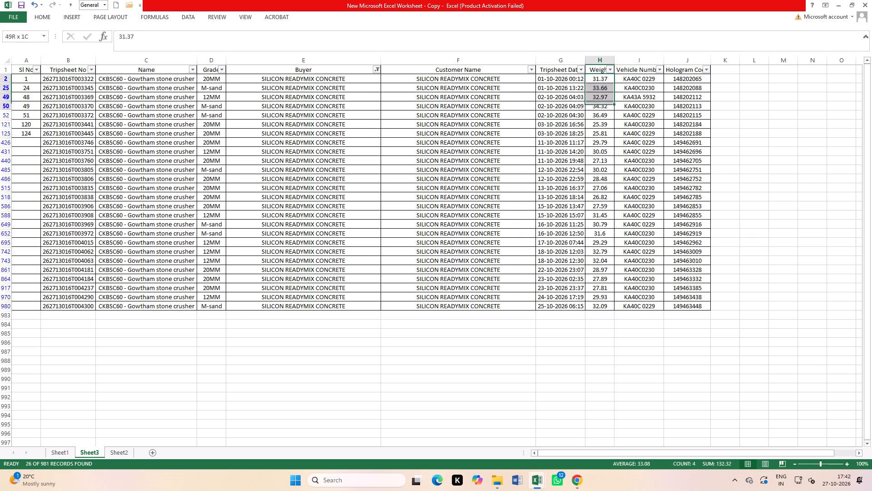
pyautogui.moveTo(603, 122); pyautogui.dragTo(605, 310)
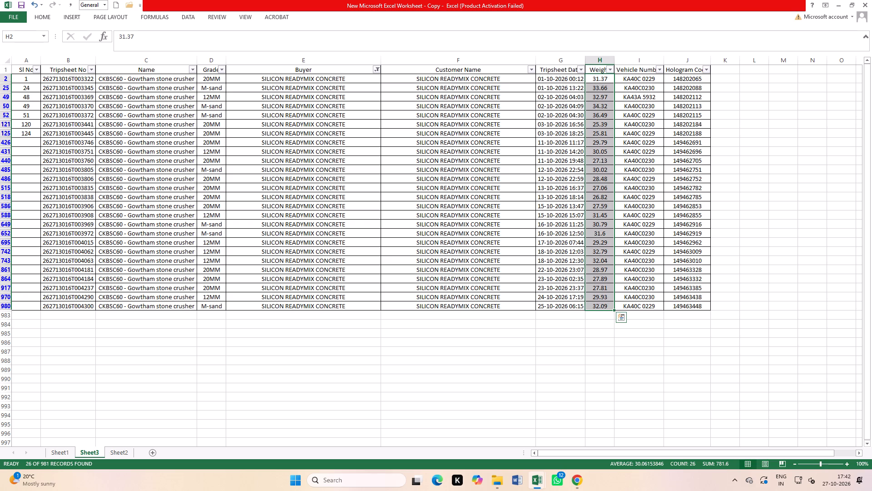
pyautogui.hotkey('ctrl', 'Tab')
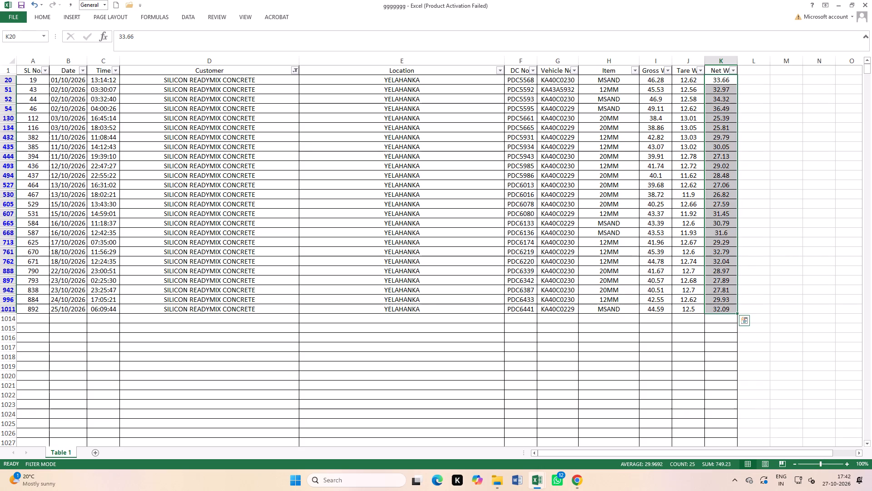
pyautogui.scroll(3, 753, 214)
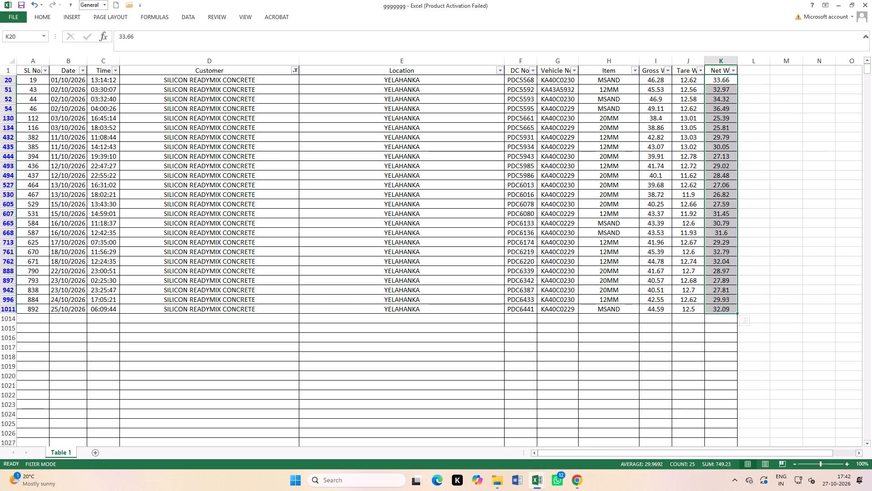
# Fill the first four filtered weights in Sheet3, 31.37 through 34.32, with yellow.
pyautogui.hotkey('ctrl', 'Tab')
pyautogui.click(648, 136)
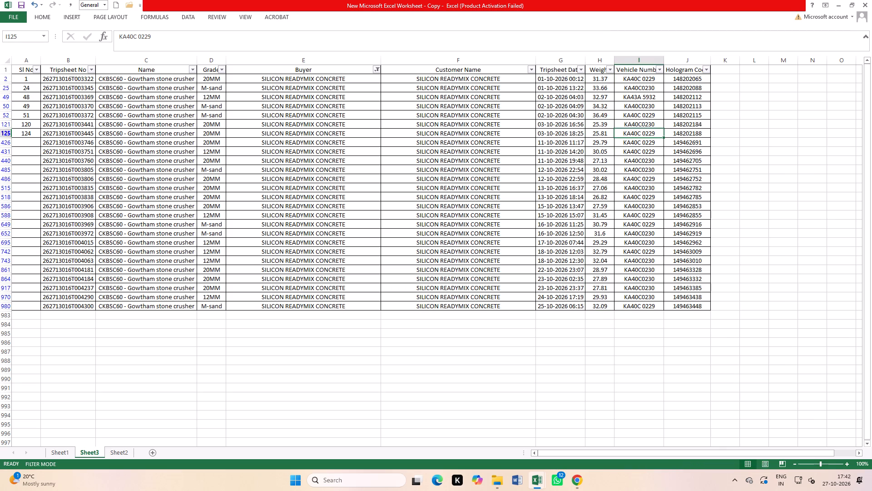
pyautogui.moveTo(604, 81); pyautogui.dragTo(604, 104)
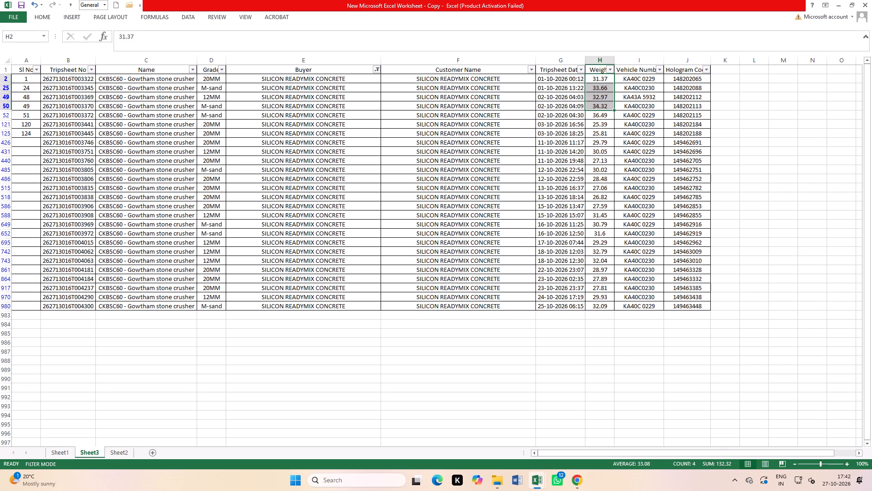
pyautogui.click(39, 16)
pyautogui.click(139, 49)
pyautogui.click(253, 160)
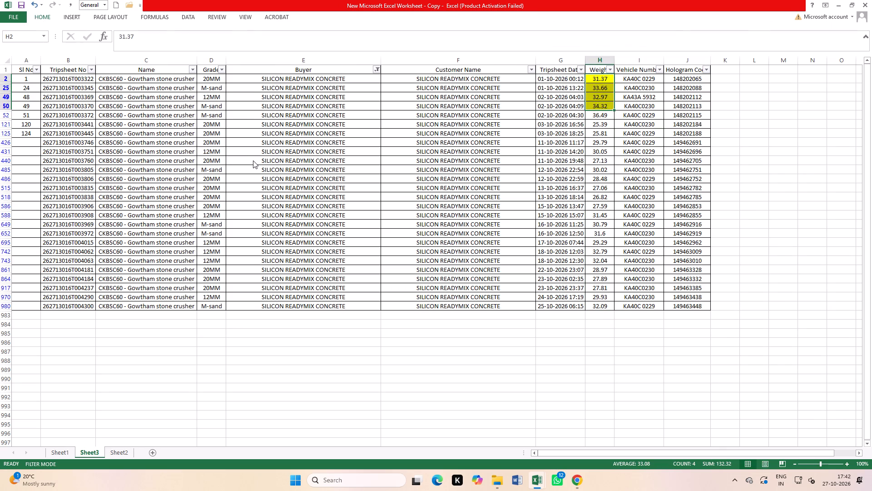
# Check the weights against ggggggg and fill Sheet3's weights 25.39, 25.81 and 29.79 with yellow.
pyautogui.hotkey('ctrl', 'Tab')
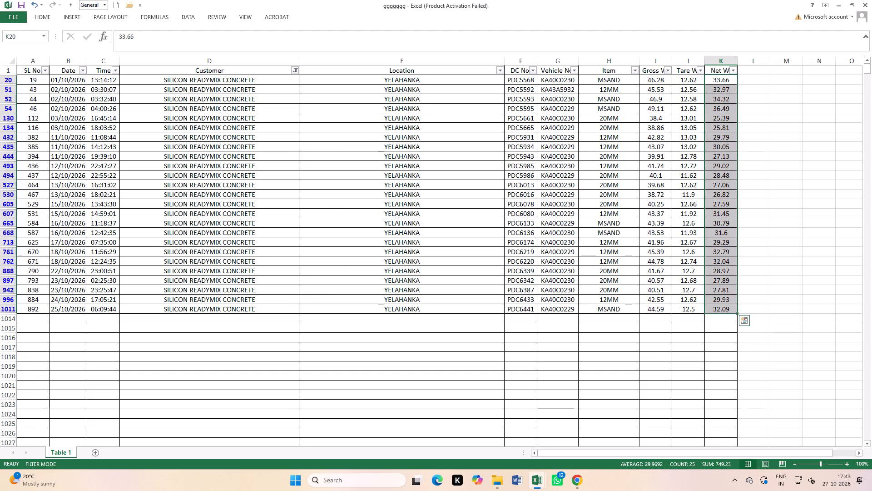
pyautogui.hotkey('ctrl', 'Tab')
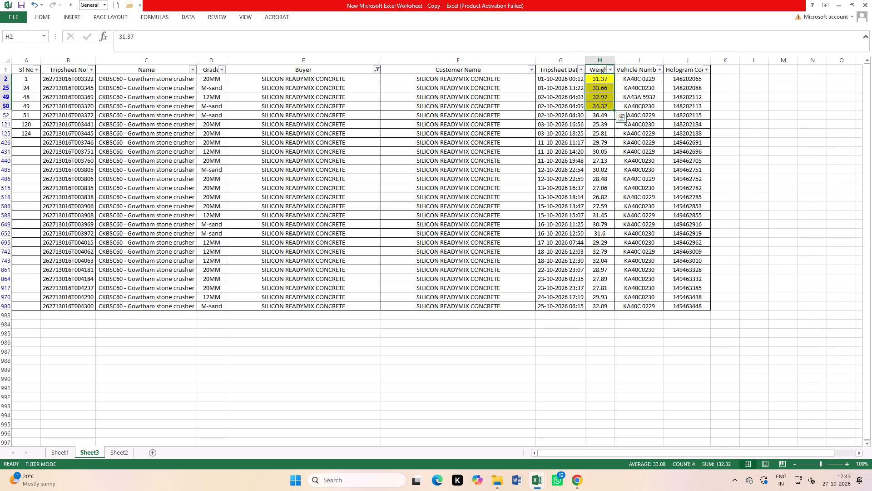
pyautogui.moveTo(604, 126); pyautogui.dragTo(605, 138)
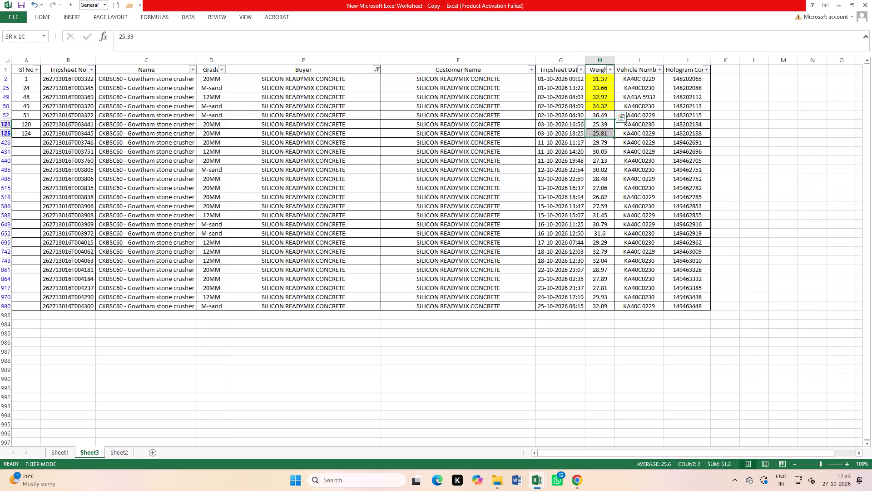
pyautogui.moveTo(605, 138); pyautogui.dragTo(605, 142)
pyautogui.click(37, 15)
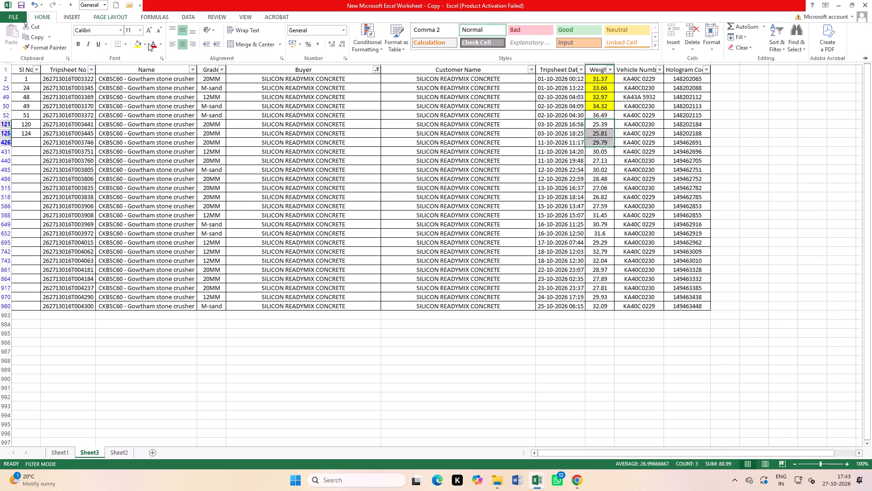
pyautogui.click(137, 48)
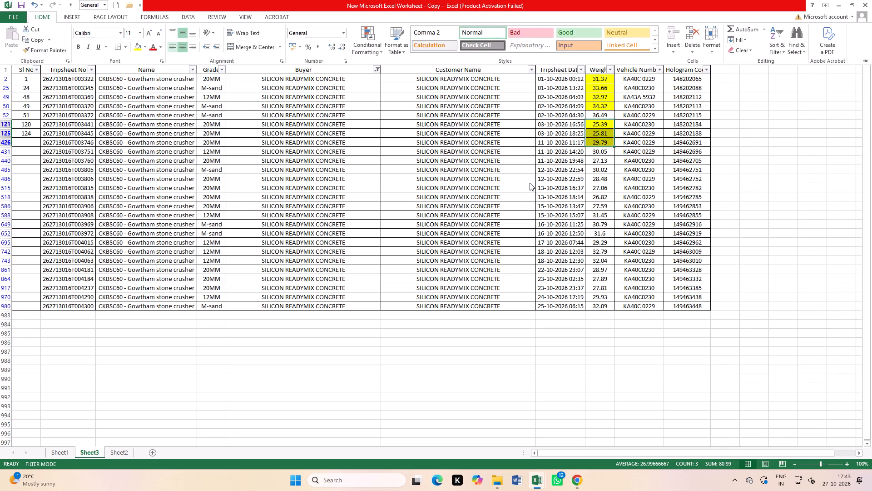
# Check the next weights against ggggggg and fill Sheet3's weights from 30.05 through 27.06 (rows 431 to 515) with yellow.
pyautogui.hotkey('ctrl', 'Tab')
pyautogui.click(552, 205)
pyautogui.hotkey('ctrl', 'Tab')
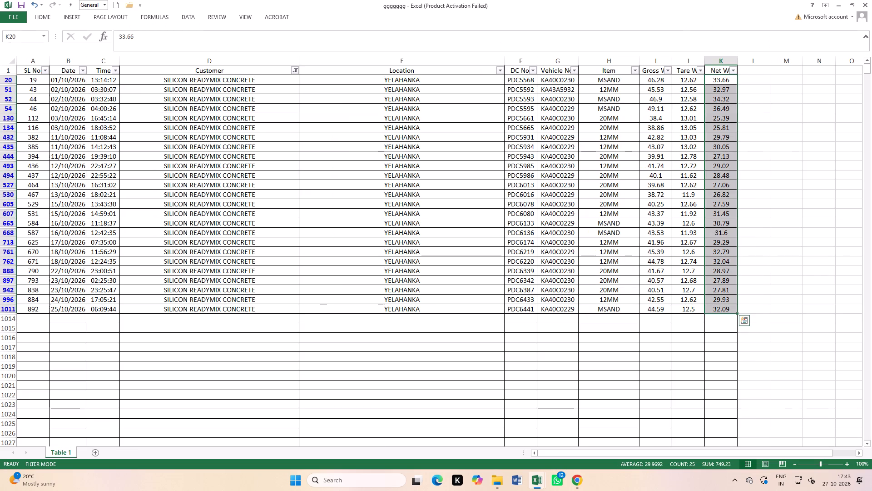
pyautogui.hotkey('ctrl', 'Tab')
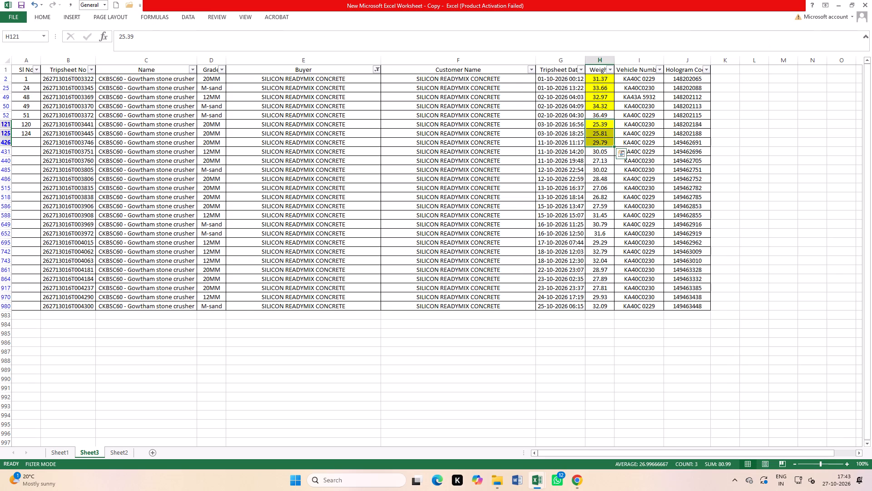
pyautogui.moveTo(605, 189); pyautogui.dragTo(605, 173)
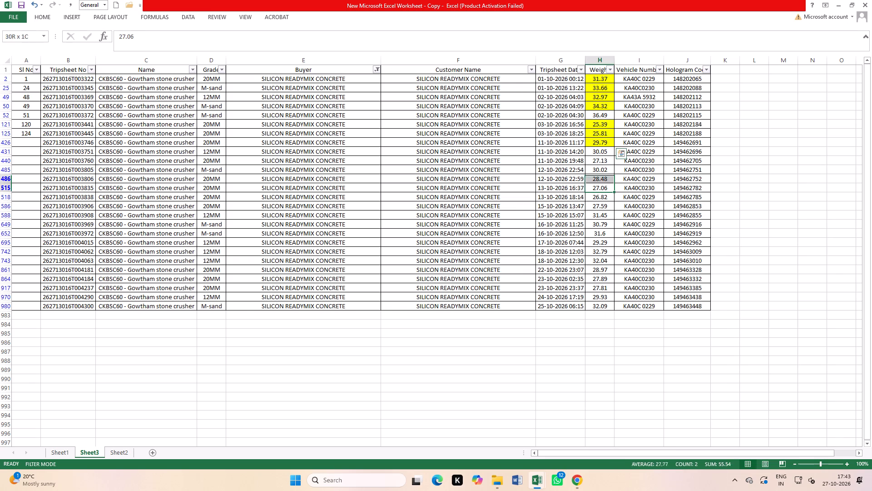
pyautogui.moveTo(605, 173); pyautogui.dragTo(604, 152)
pyautogui.click(45, 19)
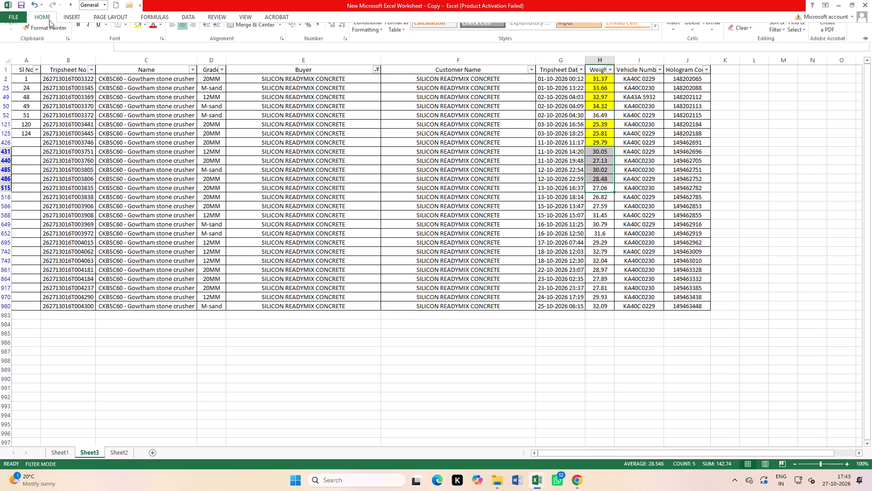
pyautogui.click(139, 44)
pyautogui.click(330, 187)
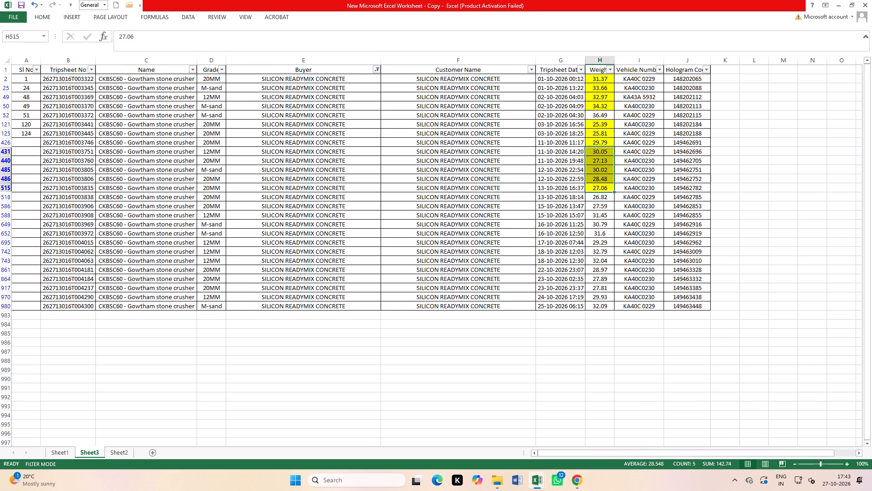
# Check the next weights against ggggggg and fill Sheet3's weights from 26.82 through 31.6 (rows 518 to 652) with yellow.
pyautogui.hotkey('ctrl', 'Tab')
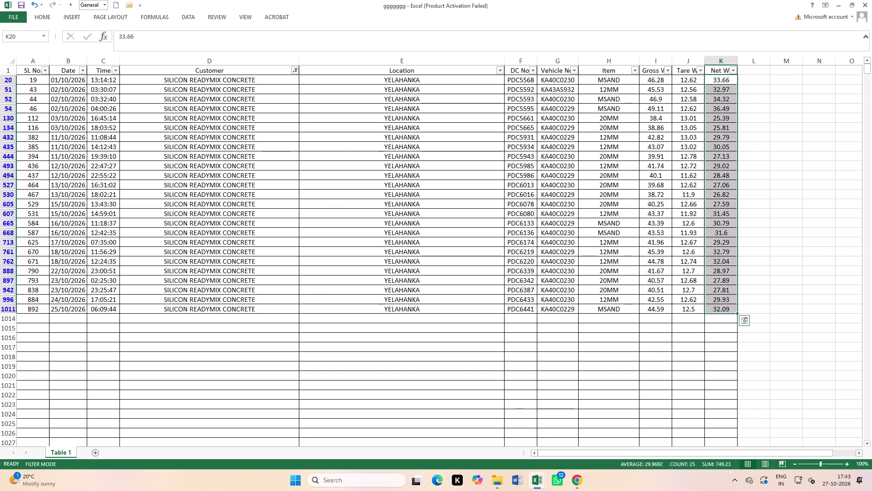
pyautogui.hotkey('ctrl', 'Tab')
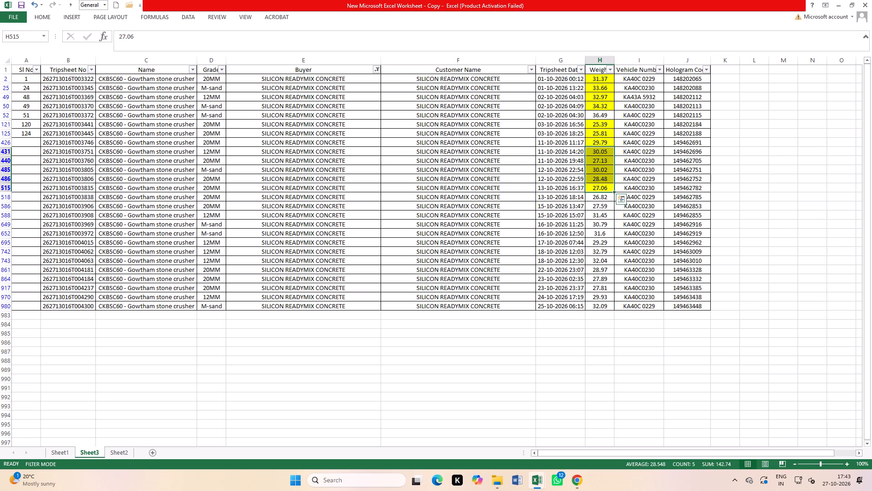
pyautogui.moveTo(600, 235); pyautogui.dragTo(608, 200)
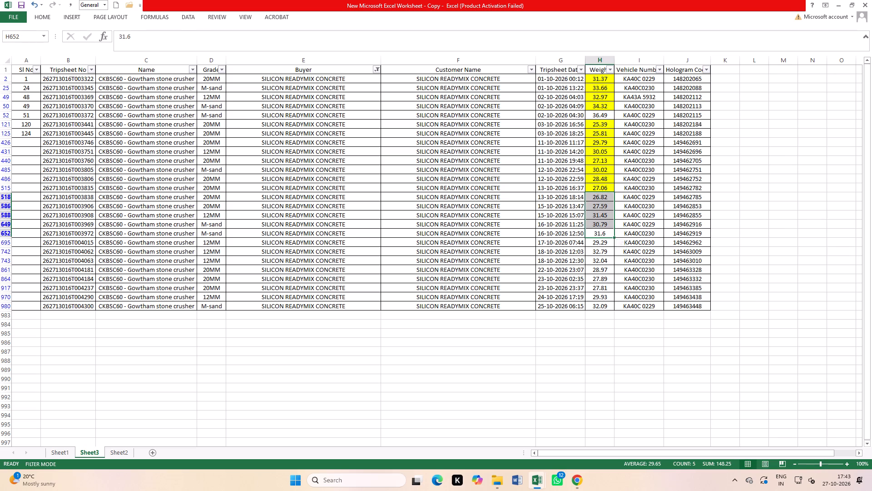
pyautogui.click(43, 18)
pyautogui.click(137, 50)
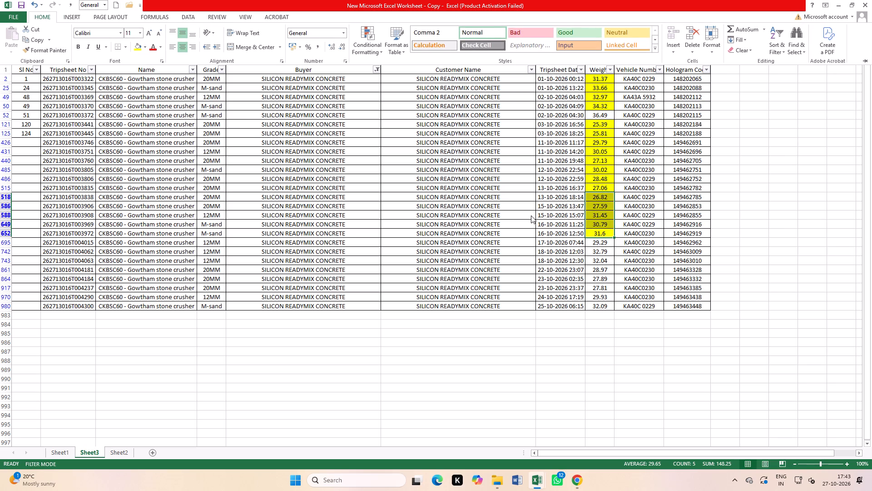
# Check the remaining weights against ggggggg and fill Sheet3's weights from 29.29 through 32.09 (rows 695 to 980) with yellow.
pyautogui.hotkey('ctrl', 'Tab')
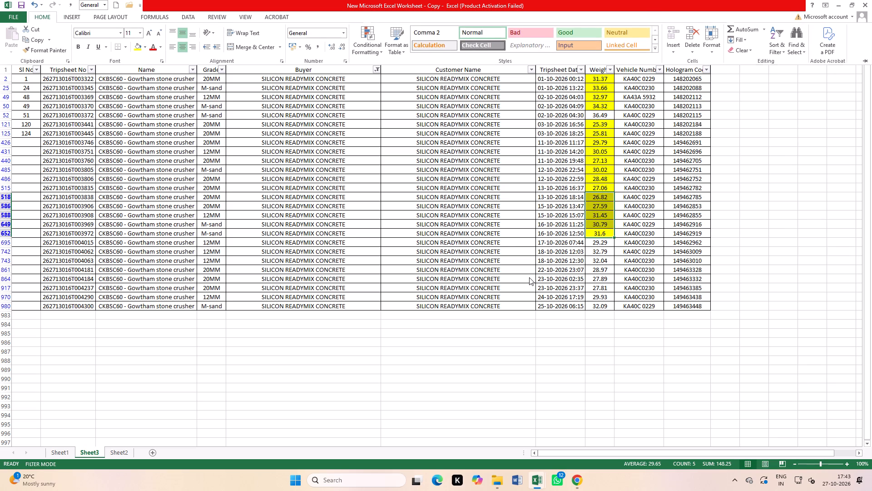
pyautogui.click(529, 277)
pyautogui.hotkey('ctrl', 'Tab')
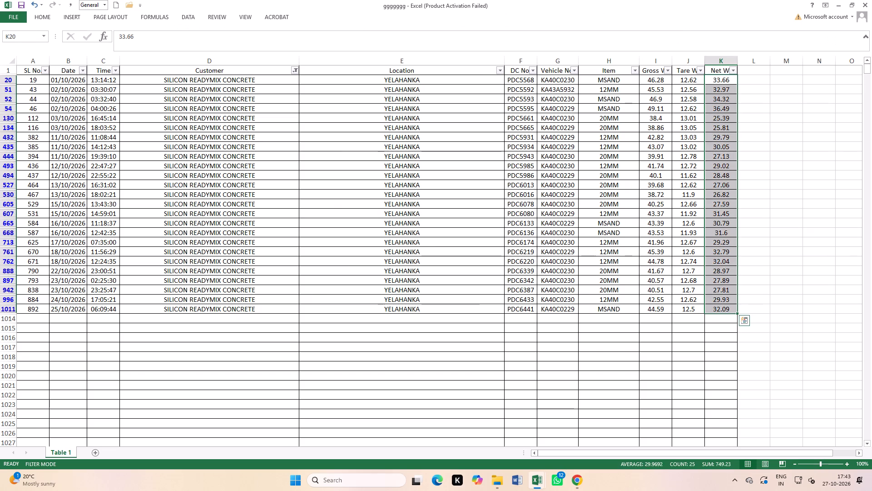
pyautogui.hotkey('ctrl', 'Tab')
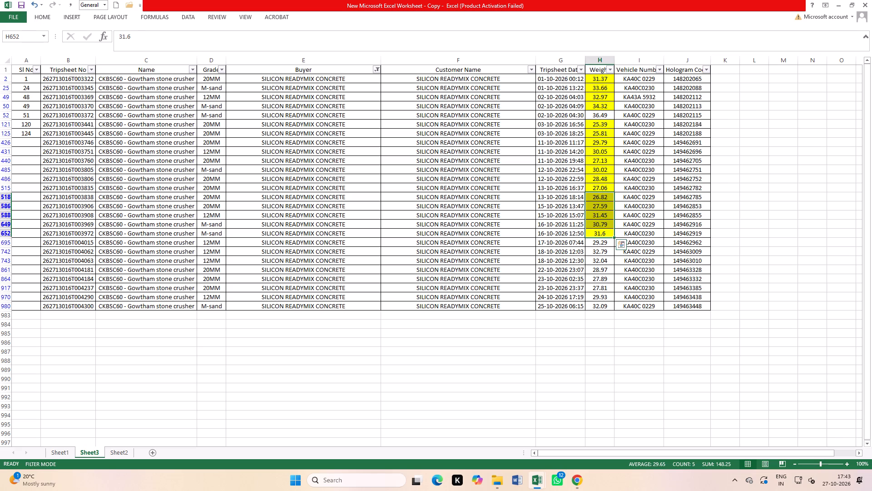
pyautogui.moveTo(599, 307); pyautogui.dragTo(606, 245)
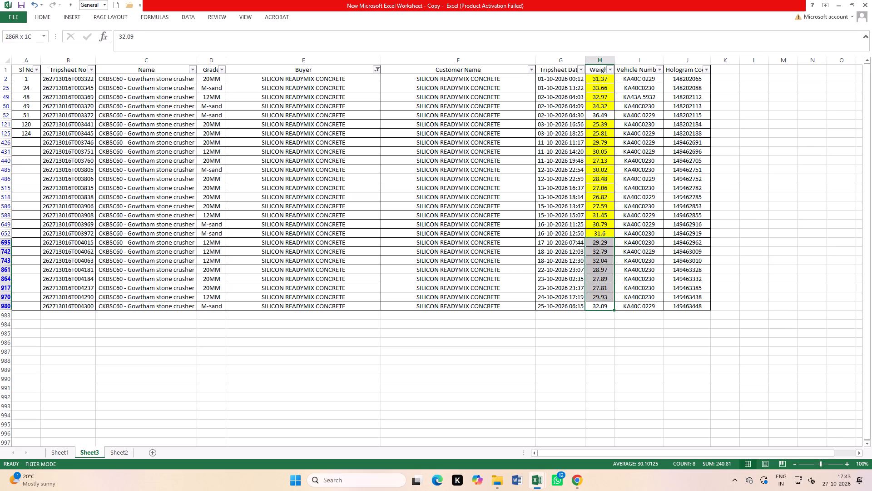
pyautogui.click(45, 18)
pyautogui.click(136, 48)
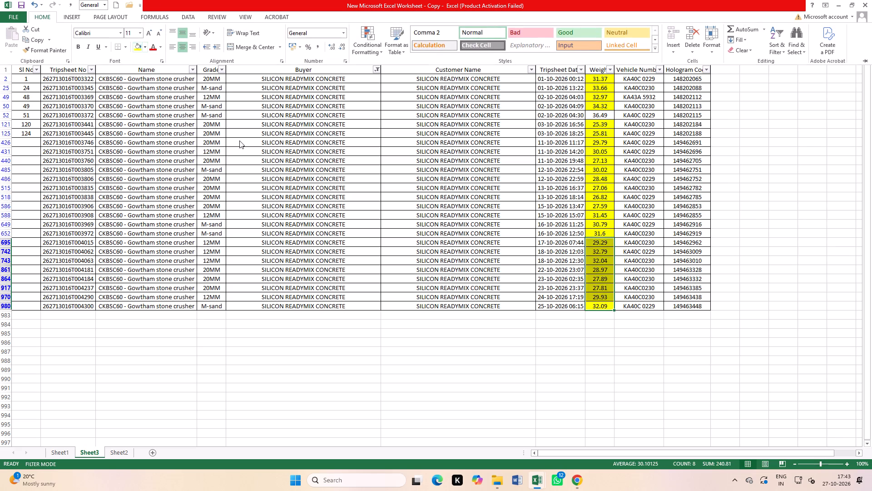
pyautogui.click(431, 230)
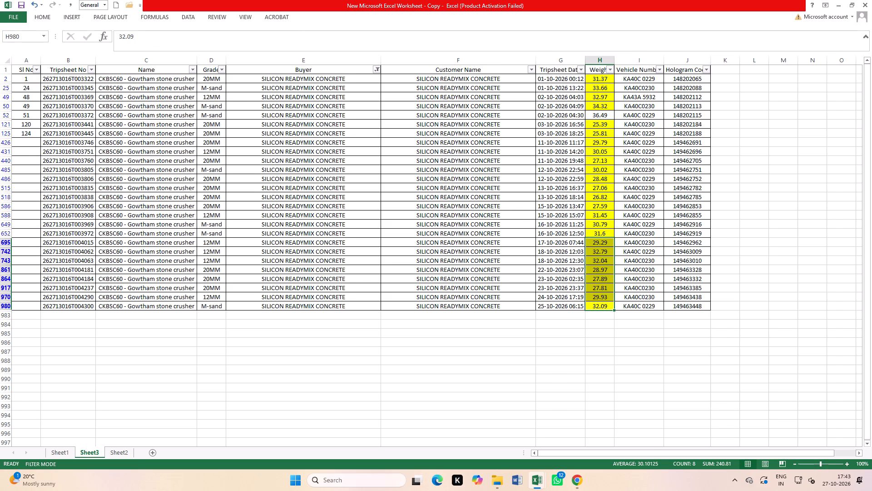
# In ggggggg, reset the Customer filter so that all customers are selected.
pyautogui.hotkey('ctrl', 'Tab')
pyautogui.scroll(3, 243, 170)
pyautogui.click(320, 163)
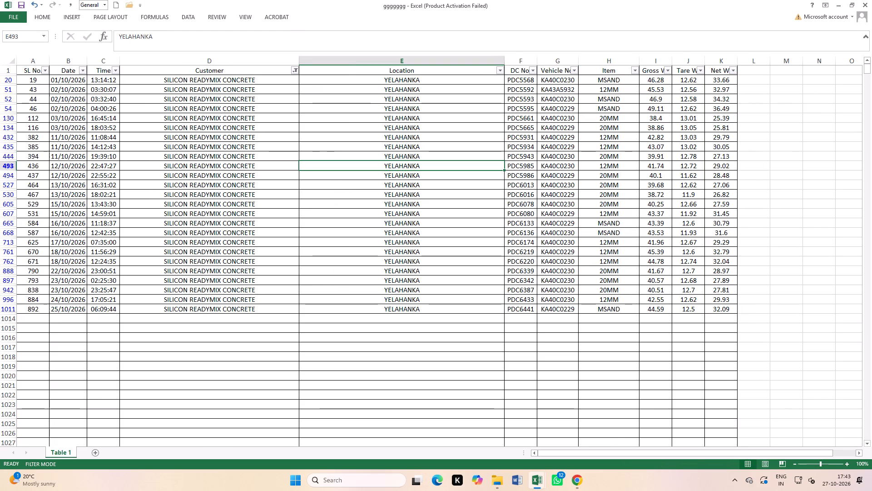
pyautogui.click(295, 71)
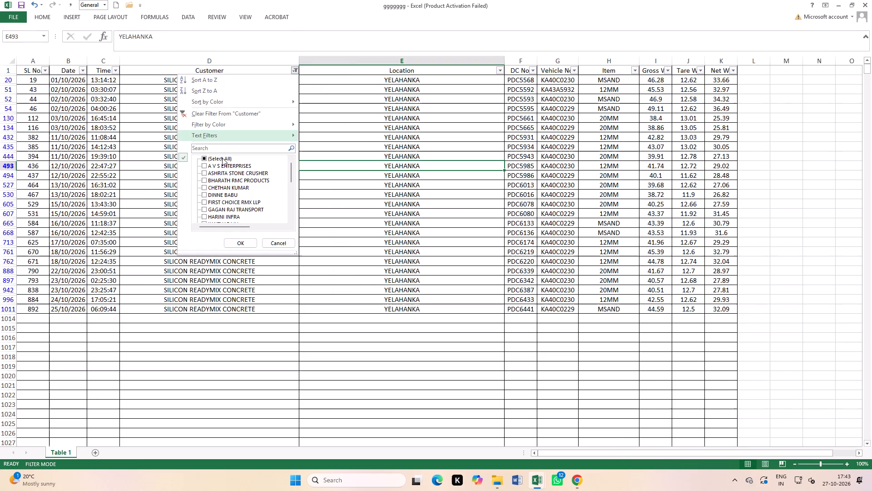
pyautogui.click(222, 158)
pyautogui.click(236, 241)
pyautogui.click(550, 150)
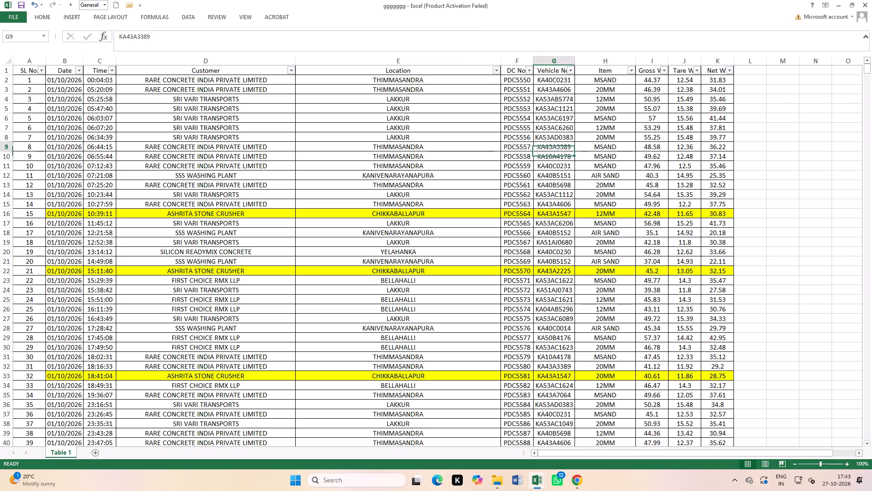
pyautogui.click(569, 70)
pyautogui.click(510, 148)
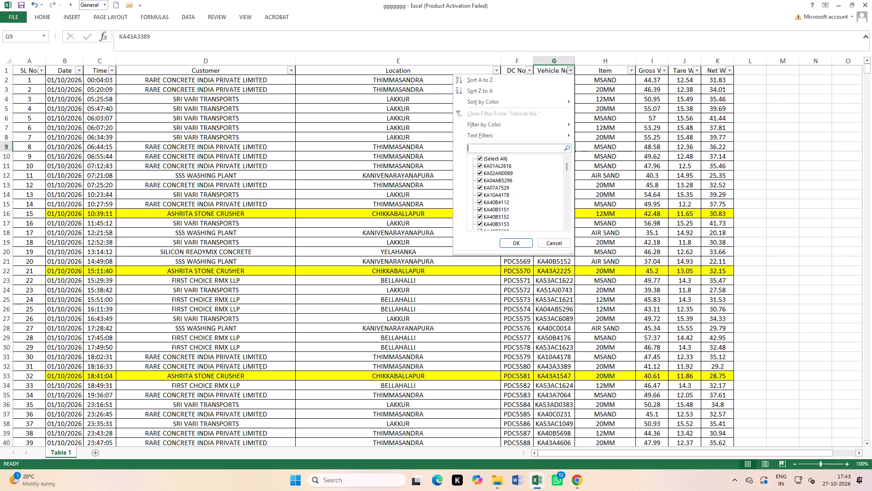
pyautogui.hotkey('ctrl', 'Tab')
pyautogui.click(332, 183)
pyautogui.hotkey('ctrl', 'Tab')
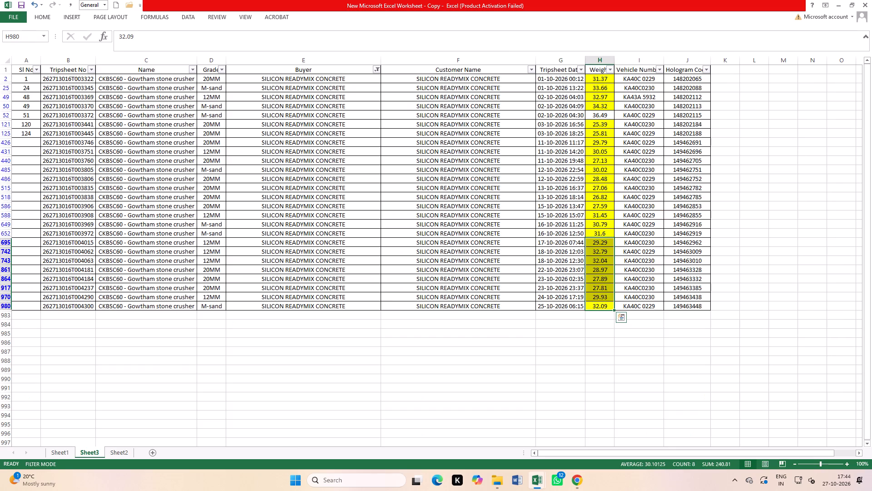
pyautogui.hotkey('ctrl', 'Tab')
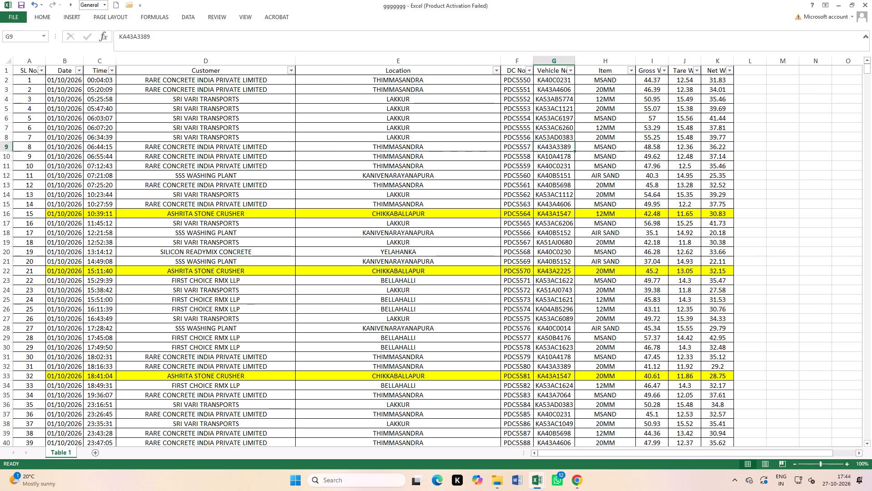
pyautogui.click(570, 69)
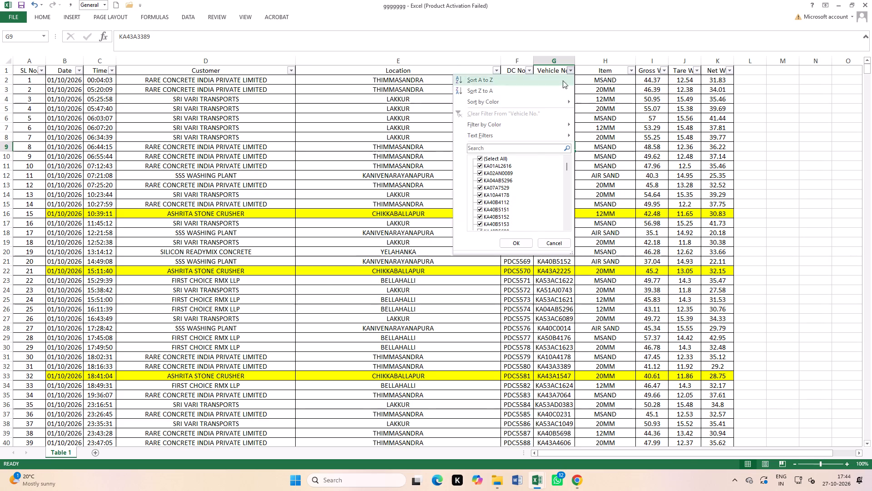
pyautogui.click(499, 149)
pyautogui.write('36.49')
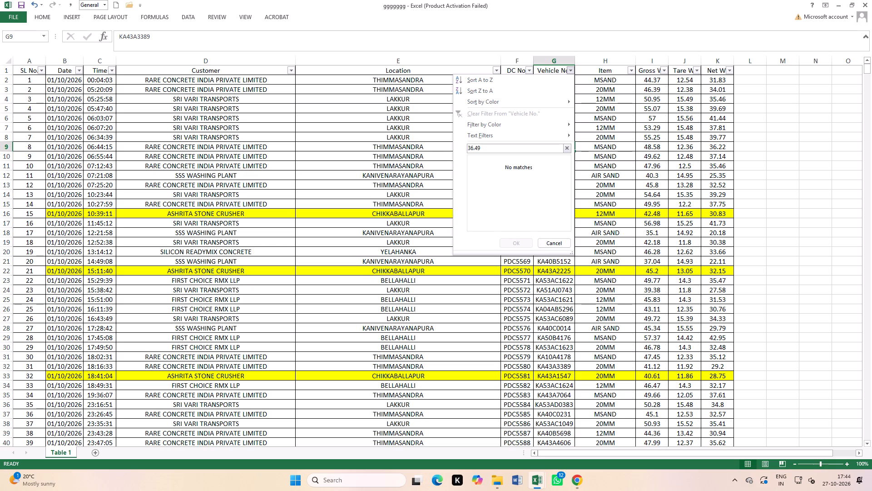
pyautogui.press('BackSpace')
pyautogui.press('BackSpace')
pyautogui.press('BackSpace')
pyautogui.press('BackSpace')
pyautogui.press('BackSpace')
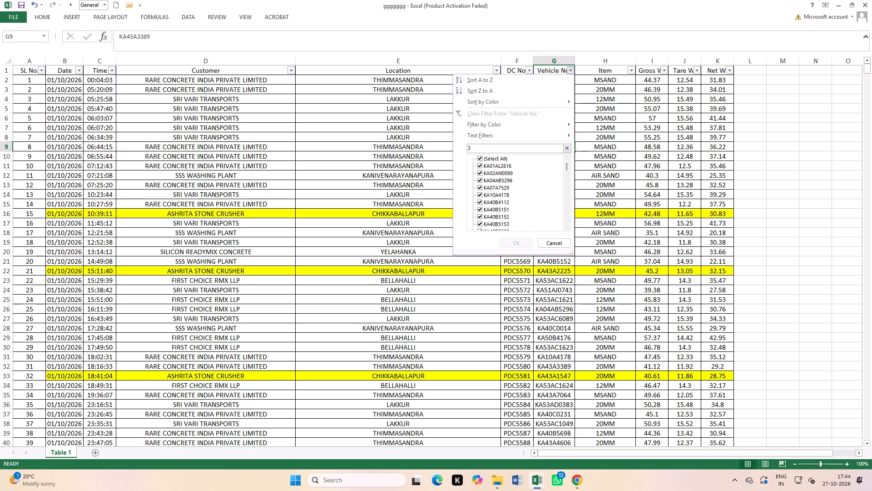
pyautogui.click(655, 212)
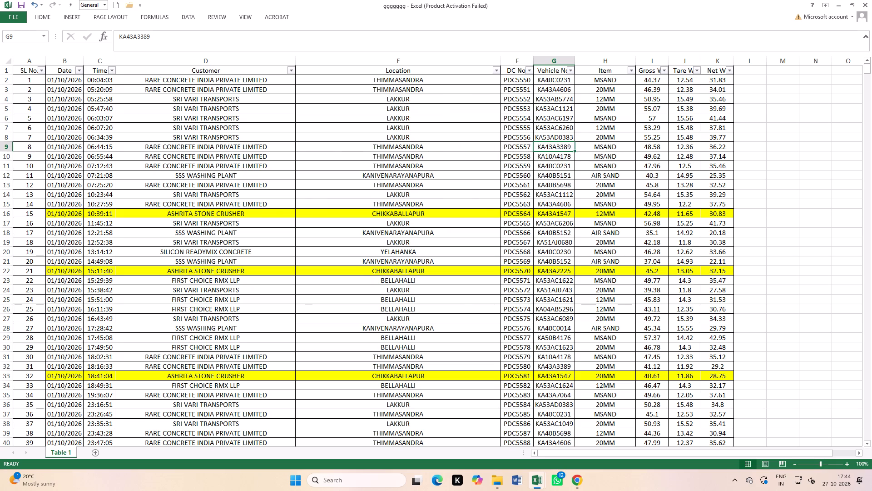
# Select Sheet3's row 52, the unfilled 36.49 weight, to read its vehicle number.
pyautogui.hotkey('ctrl', 'Tab')
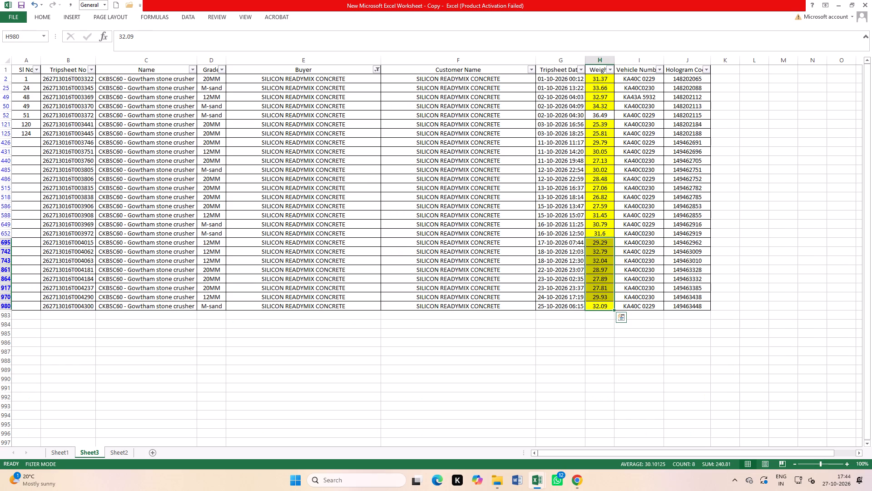
pyautogui.click(0, 114)
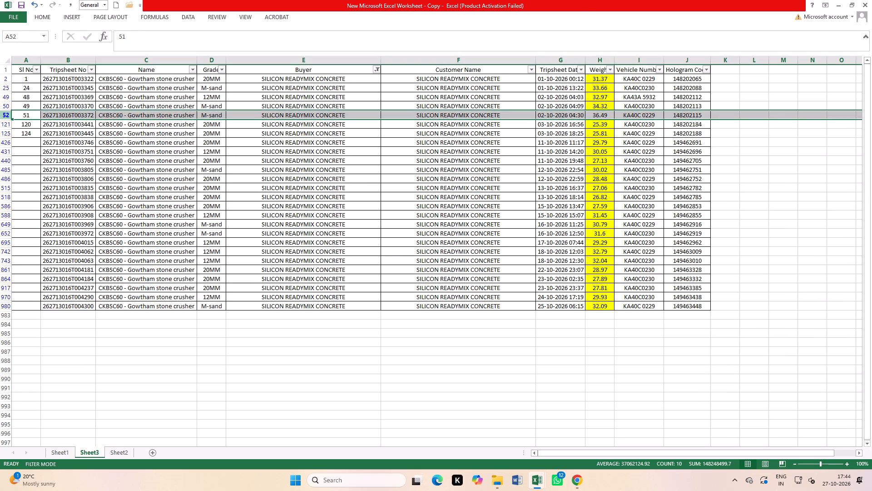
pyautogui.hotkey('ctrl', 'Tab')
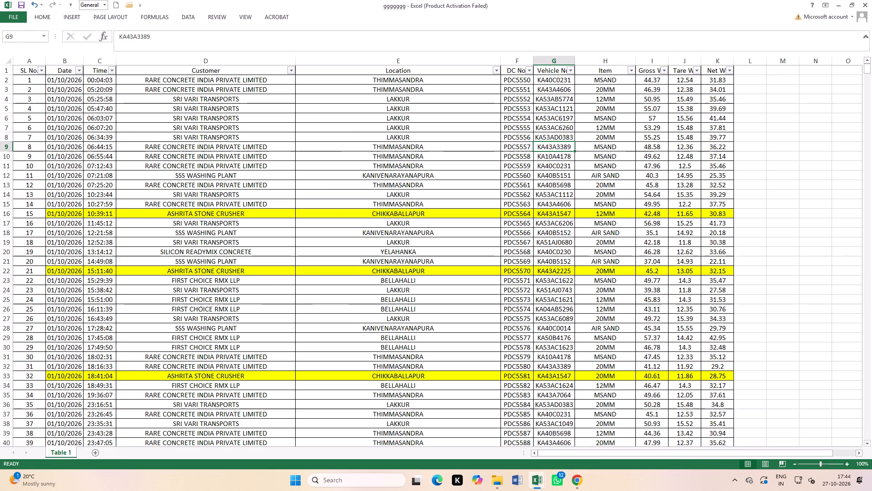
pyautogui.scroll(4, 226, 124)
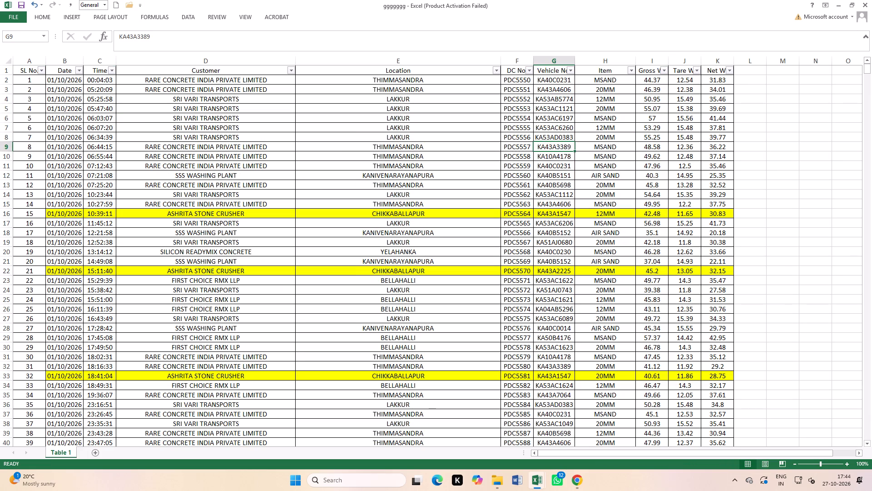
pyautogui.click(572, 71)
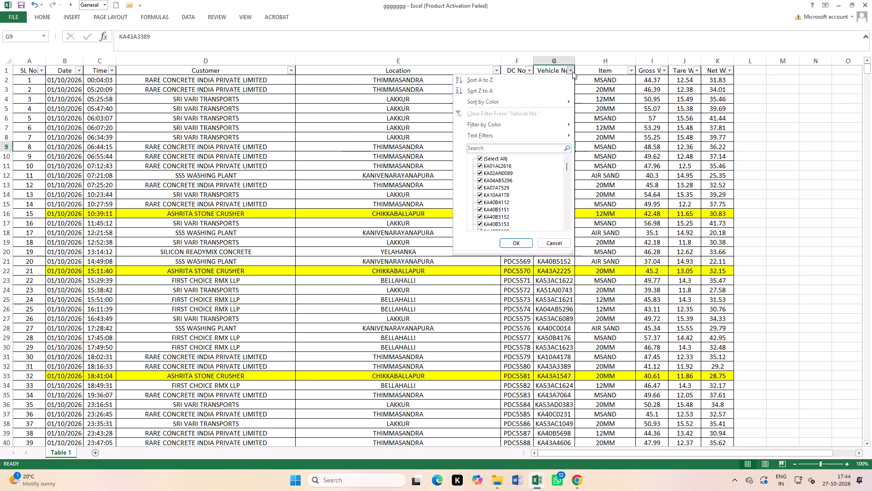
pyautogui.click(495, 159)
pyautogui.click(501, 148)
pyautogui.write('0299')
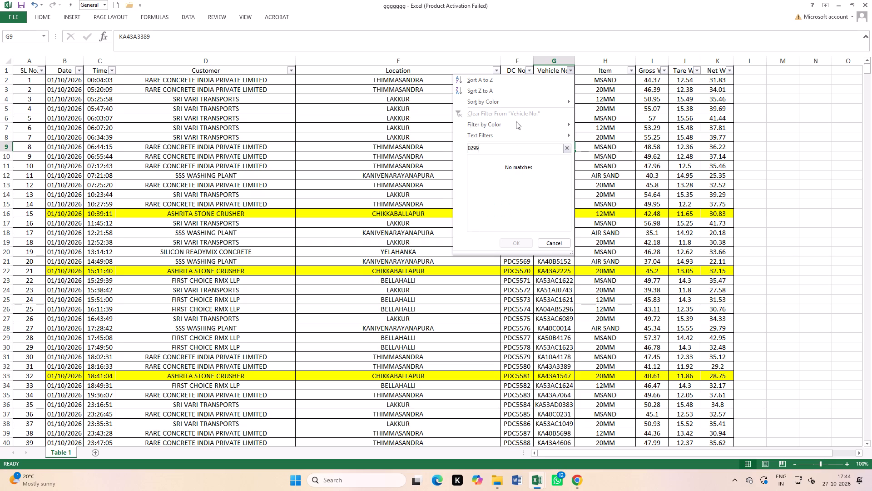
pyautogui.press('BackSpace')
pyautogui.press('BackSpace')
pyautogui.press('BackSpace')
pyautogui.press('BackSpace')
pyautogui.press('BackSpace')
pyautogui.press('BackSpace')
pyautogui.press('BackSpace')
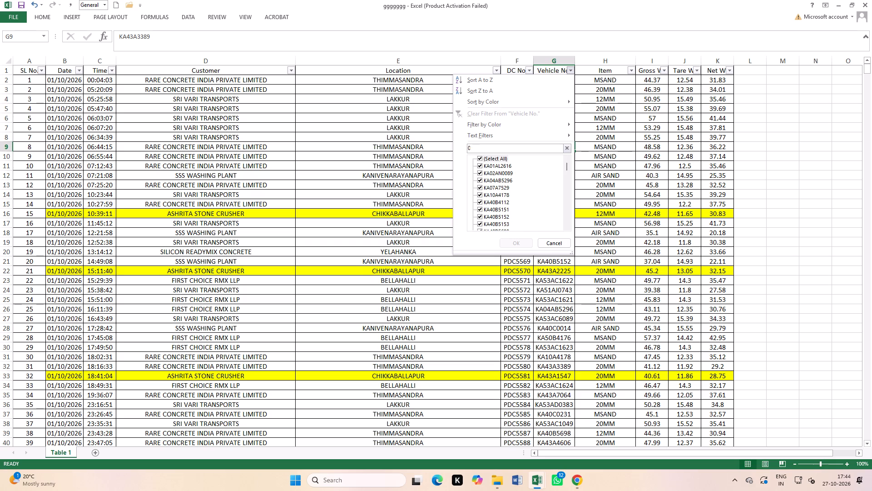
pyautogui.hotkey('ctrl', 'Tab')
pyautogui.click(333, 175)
pyautogui.hotkey('ctrl', 'Tab')
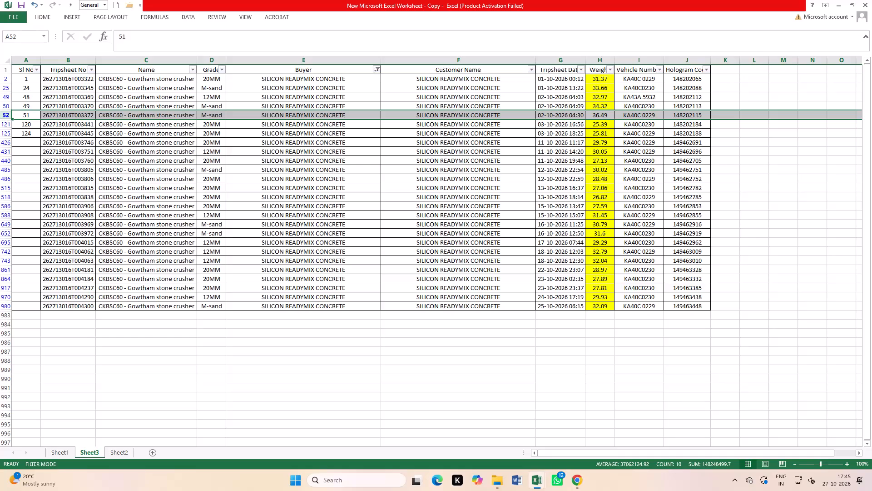
pyautogui.hotkey('ctrl', 'Tab')
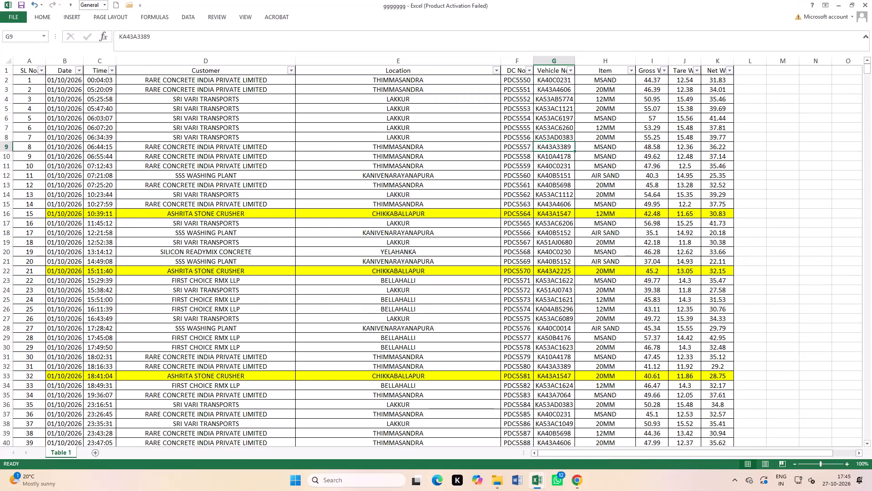
pyautogui.click(572, 70)
pyautogui.click(509, 151)
pyautogui.write('029')
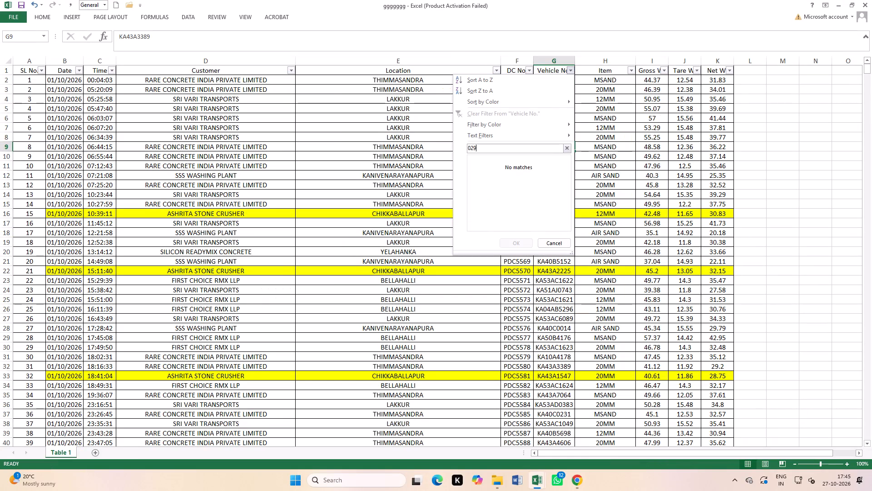
pyautogui.press('BackSpace')
pyautogui.press('2')
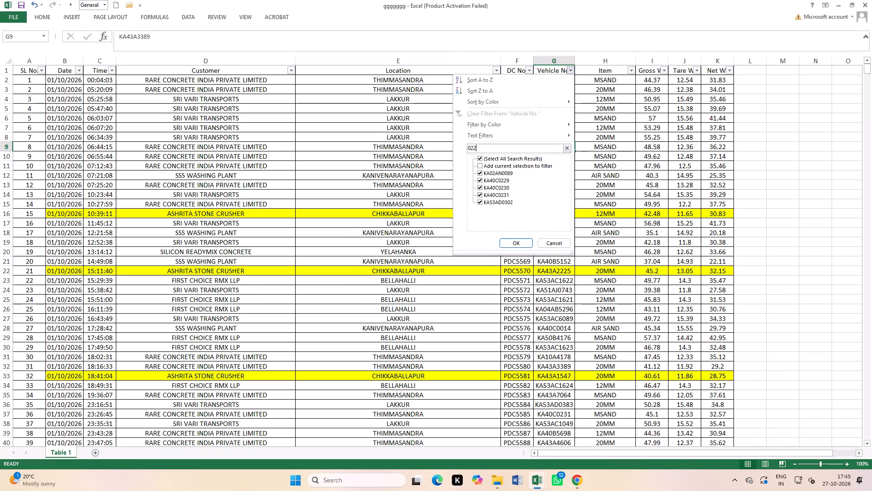
pyautogui.press('9')
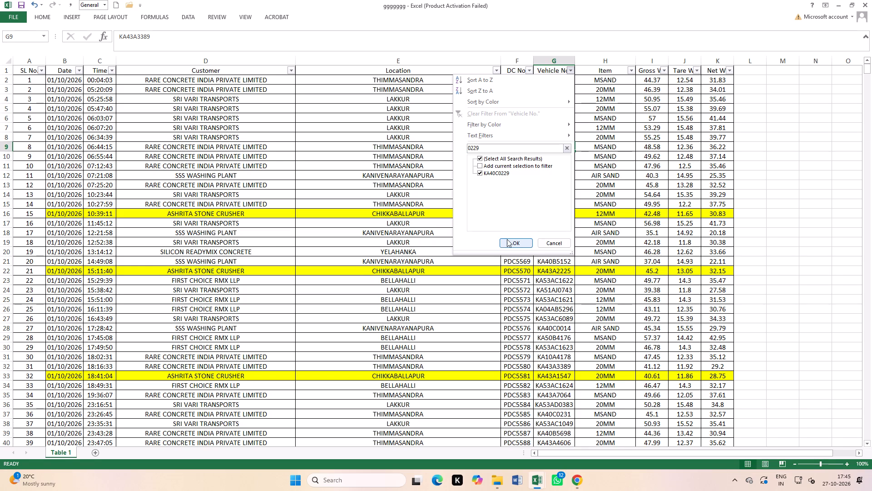
pyautogui.click(507, 239)
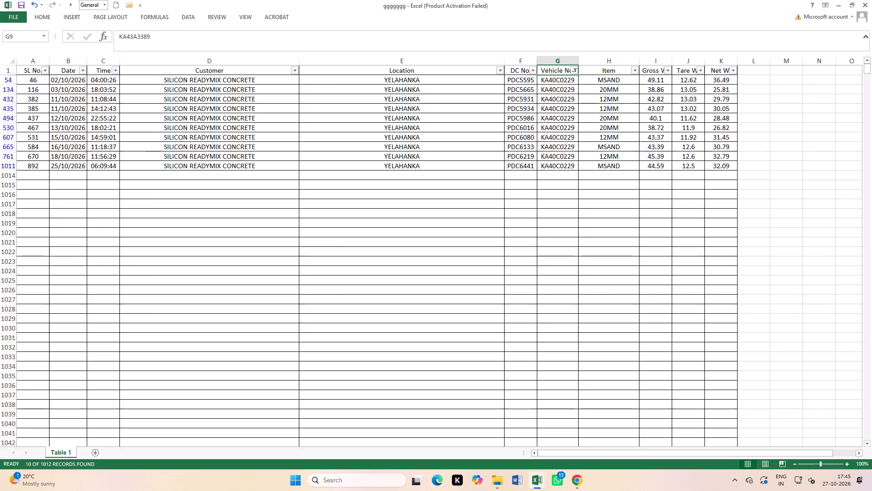
# Fill Sheet3's 36.49 weight in row 52 with yellow.
pyautogui.hotkey('ctrl', 'Tab')
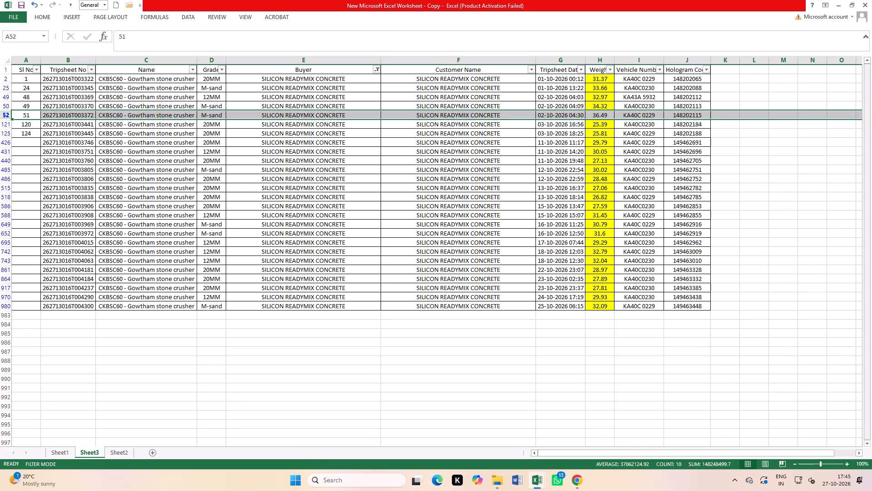
pyautogui.click(608, 119)
pyautogui.click(604, 116)
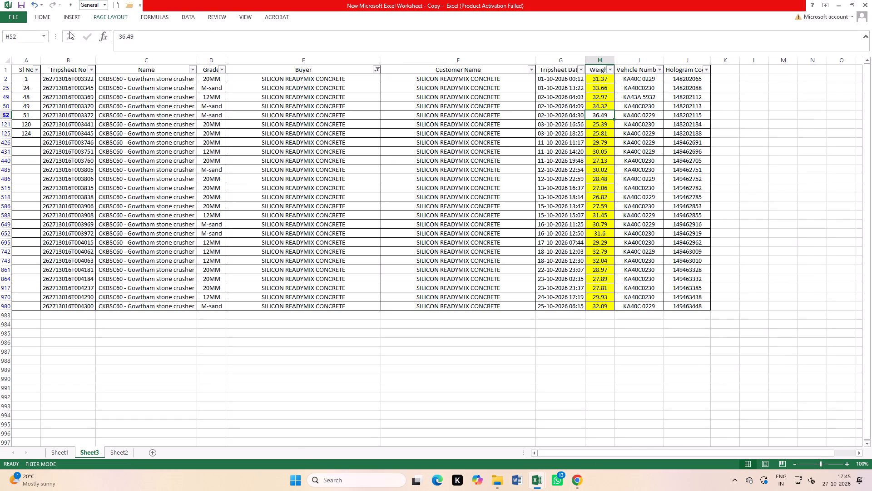
pyautogui.click(39, 19)
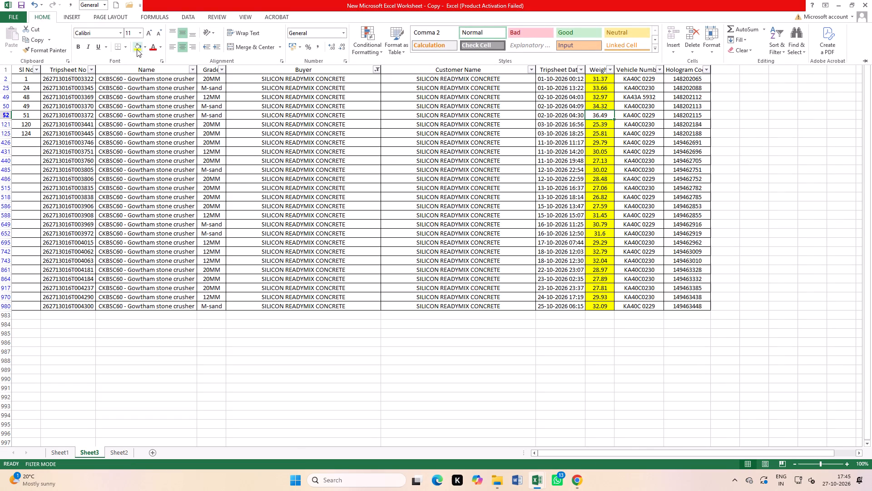
pyautogui.click(137, 49)
pyautogui.click(491, 195)
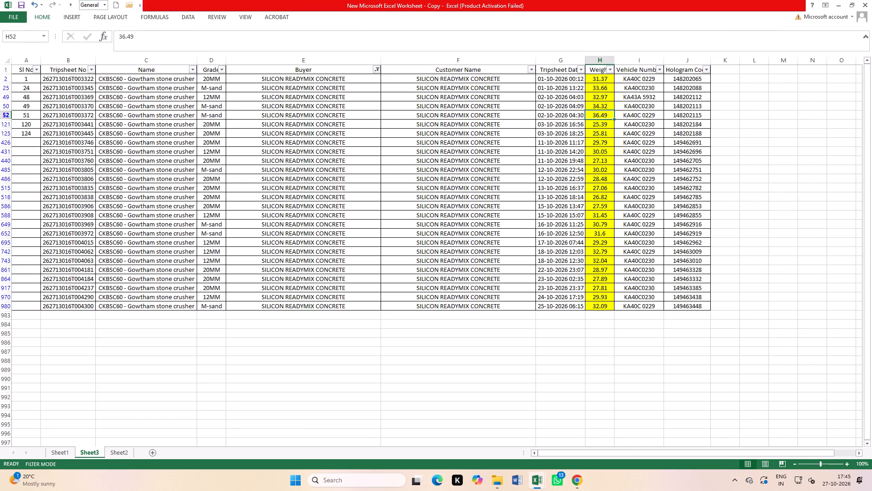
pyautogui.click(662, 68)
pyautogui.click(589, 158)
pyautogui.click(592, 165)
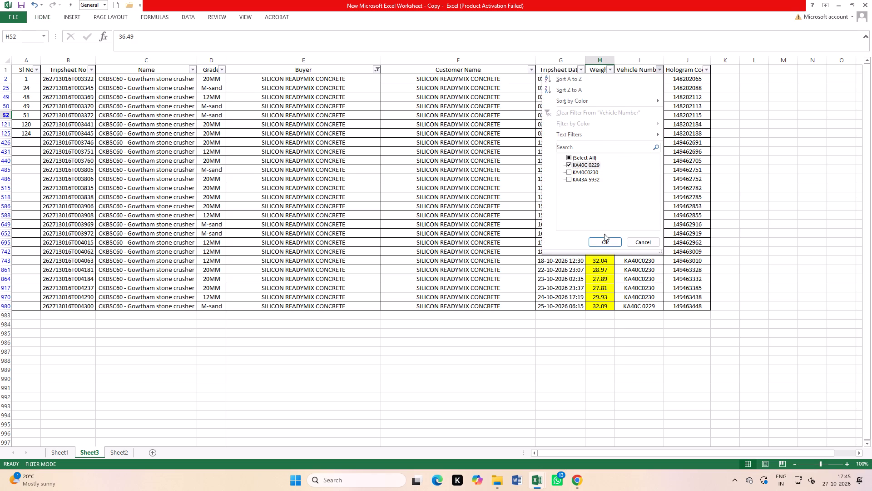
pyautogui.click(602, 242)
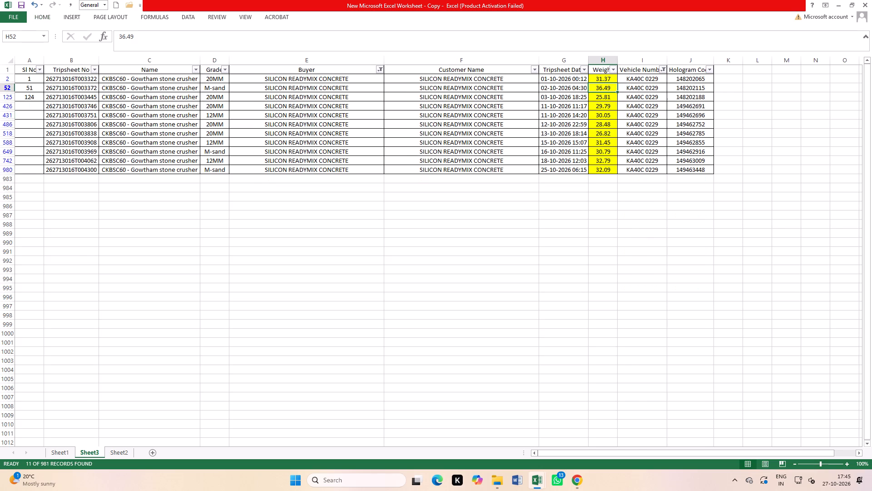
pyautogui.hotkey('ctrl', 'Tab')
pyautogui.scroll(1, 711, 140)
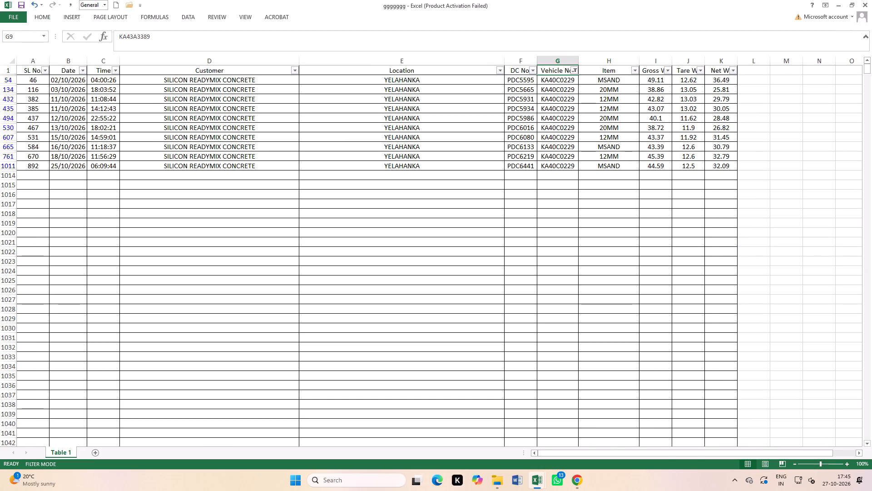
pyautogui.moveTo(722, 80); pyautogui.dragTo(725, 168)
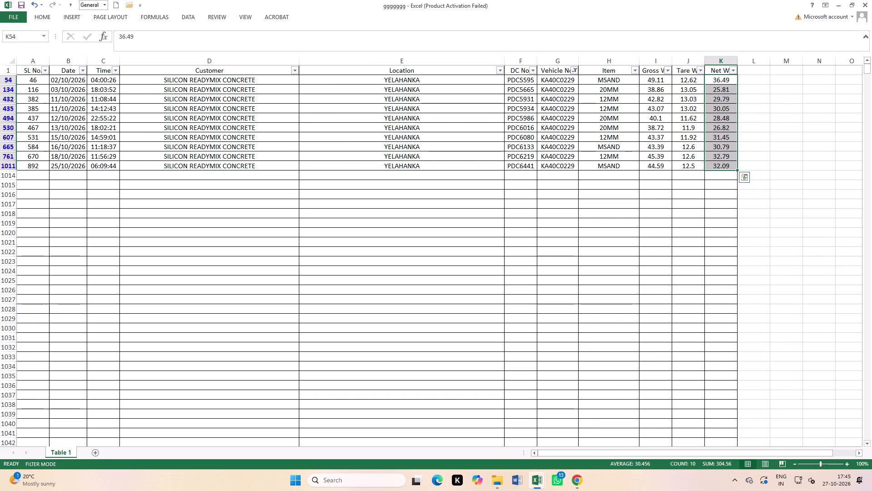
pyautogui.hotkey('ctrl', 'Tab')
pyautogui.keyDown('ctrl'); pyautogui.scroll(2, 725, 168); pyautogui.keyUp('ctrl')
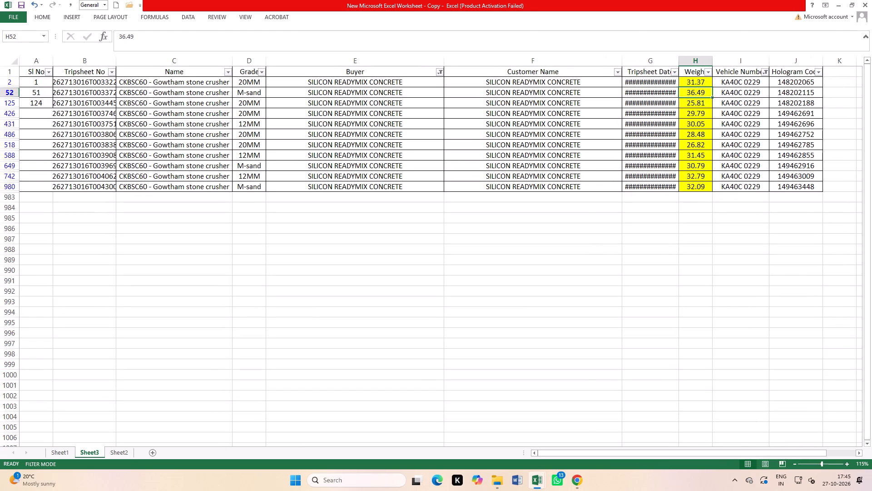
pyautogui.hotkey('ctrl', 'z')
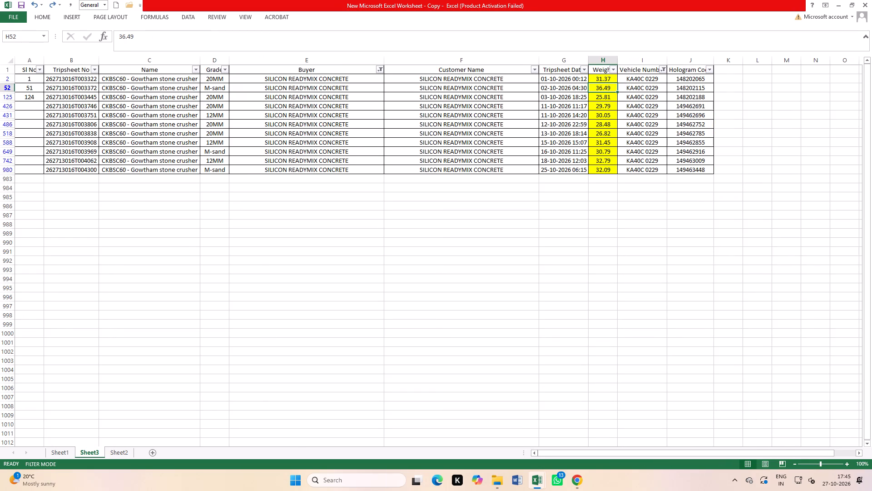
pyautogui.moveTo(603, 80); pyautogui.dragTo(605, 165)
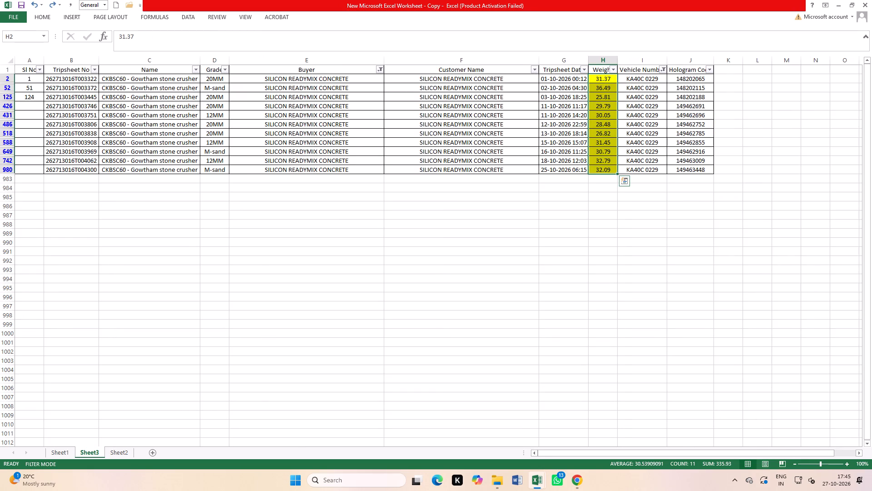
pyautogui.hotkey('ctrl', 'Tab')
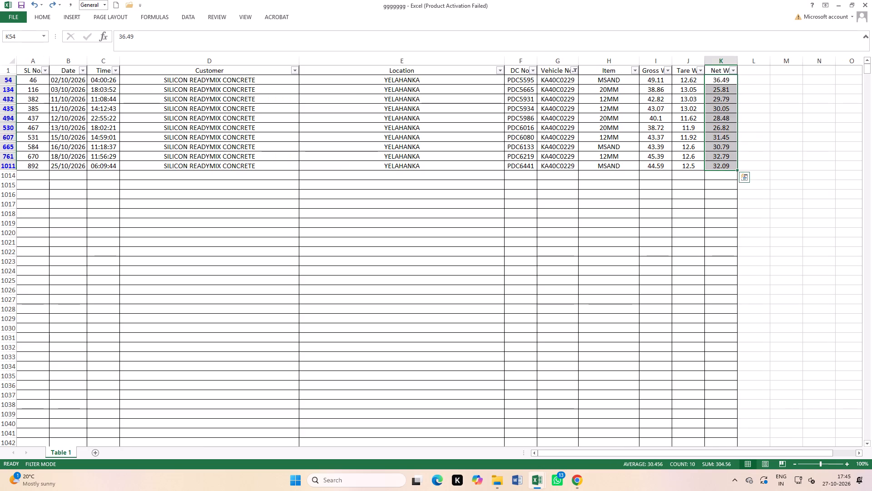
pyautogui.hotkey('ctrl', 'Tab')
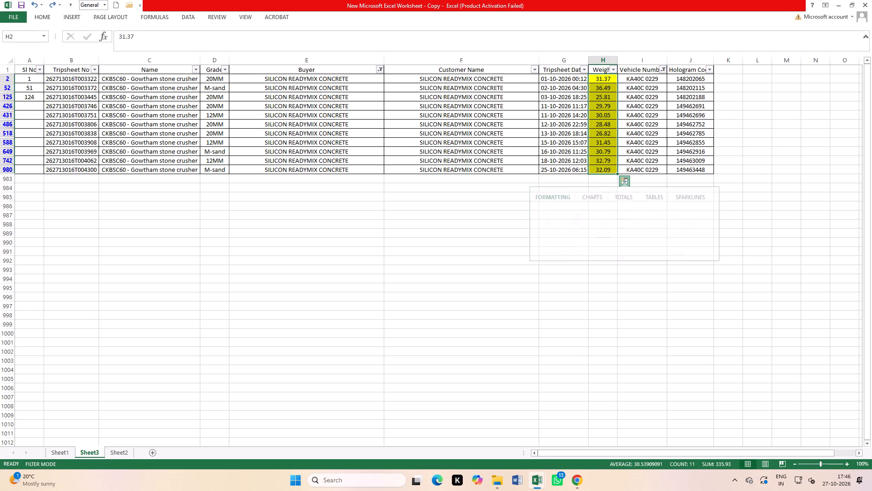
pyautogui.click(40, 14)
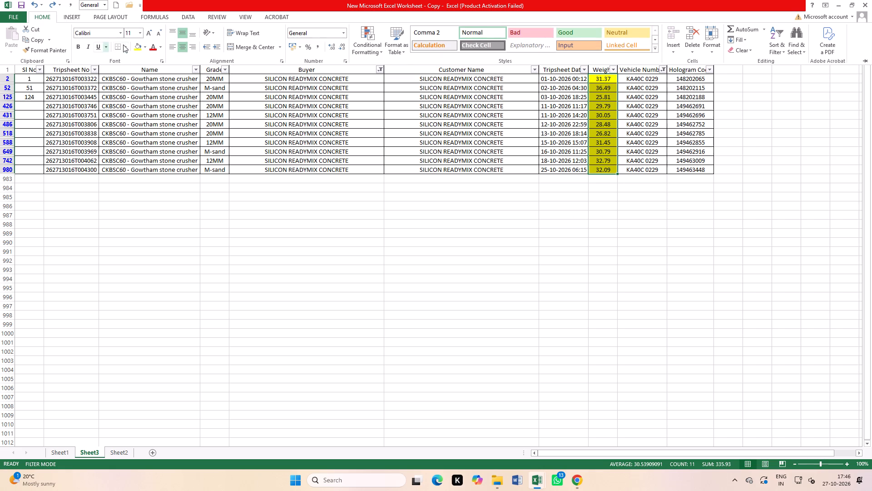
pyautogui.click(146, 48)
pyautogui.click(154, 127)
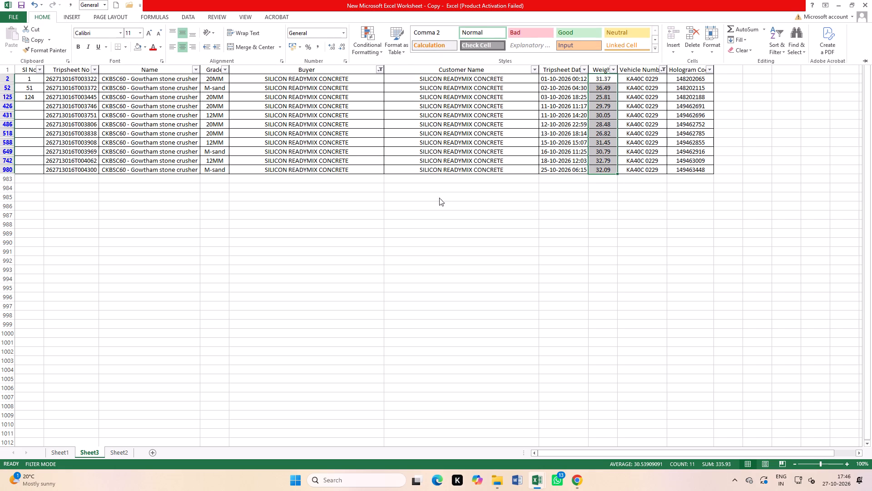
pyautogui.click(528, 251)
pyautogui.click(526, 249)
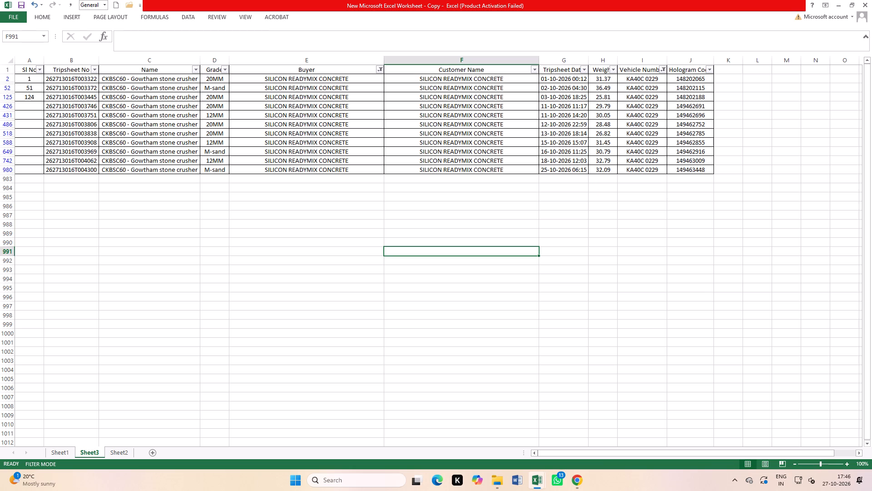
pyautogui.hotkey('ctrl', 'Tab')
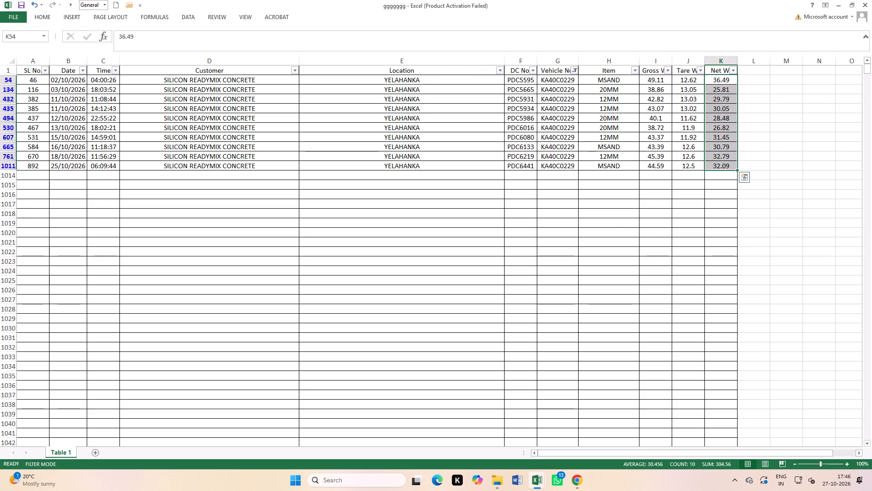
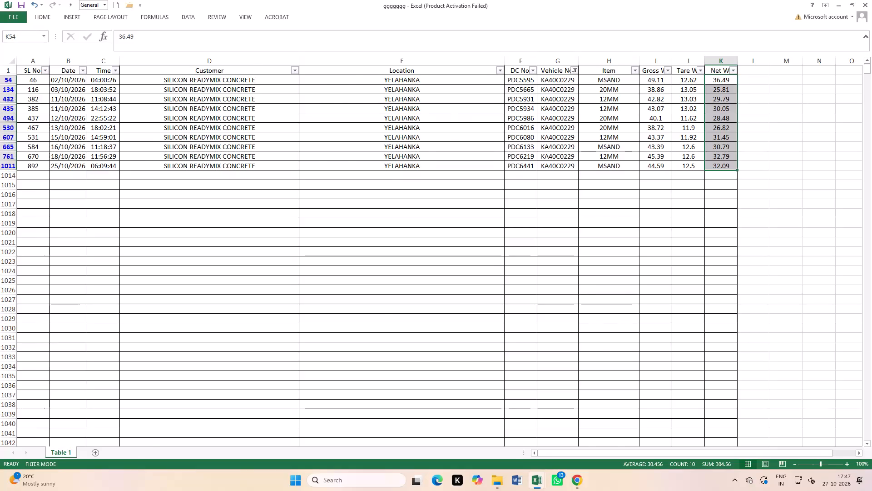
pyautogui.hotkey('ctrl', 'Tab')
pyautogui.click(608, 77)
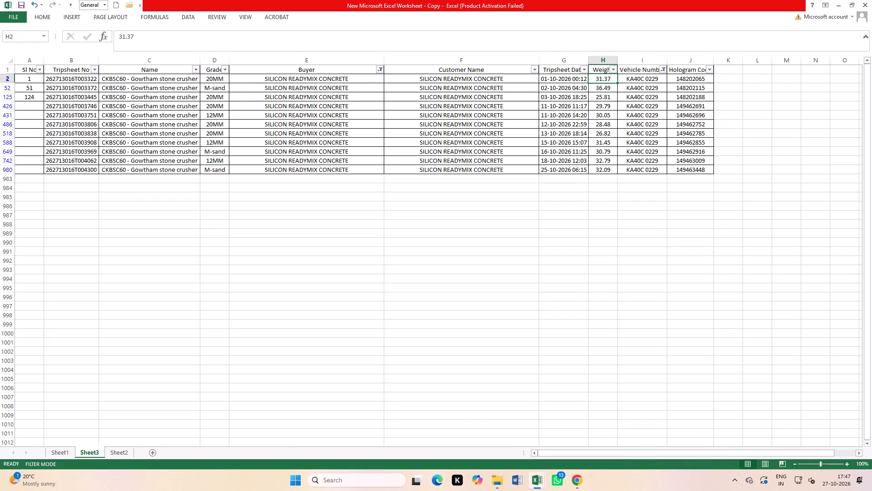
pyautogui.press('Return')
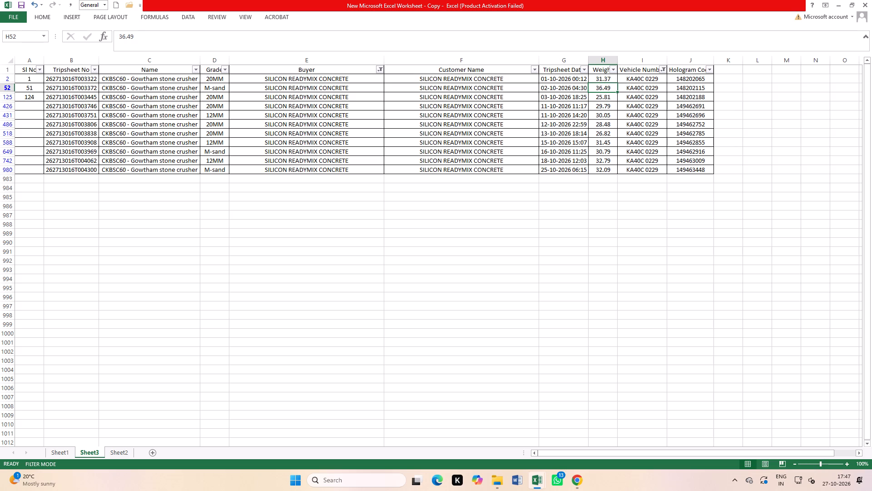
pyautogui.press('Return')
pyautogui.press('Return')
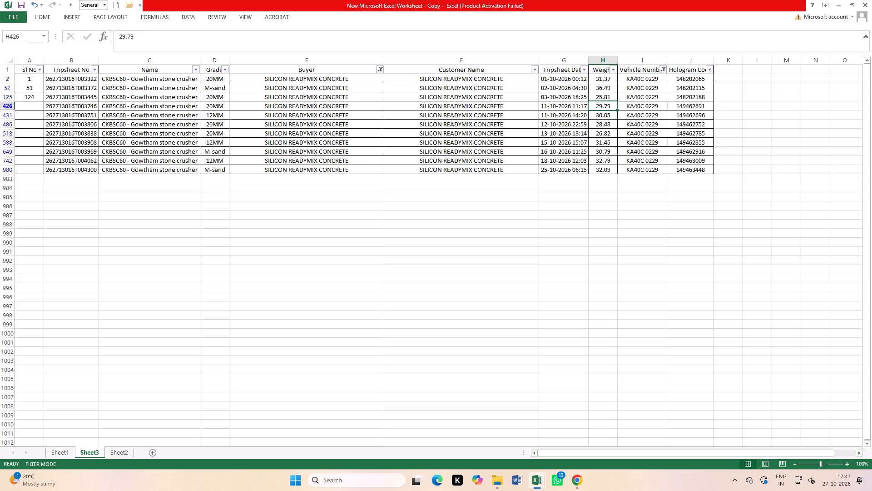
pyautogui.press('Return')
pyautogui.press('Return')
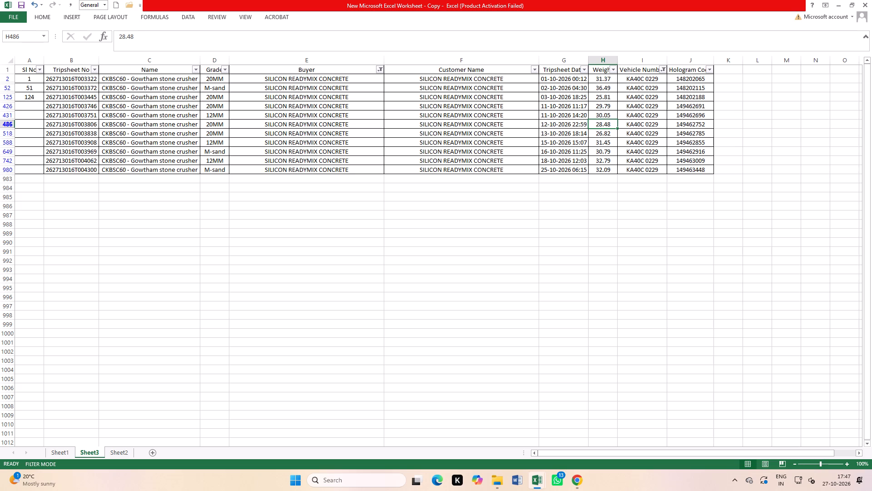
pyautogui.click(662, 67)
pyautogui.click(590, 164)
pyautogui.click(591, 174)
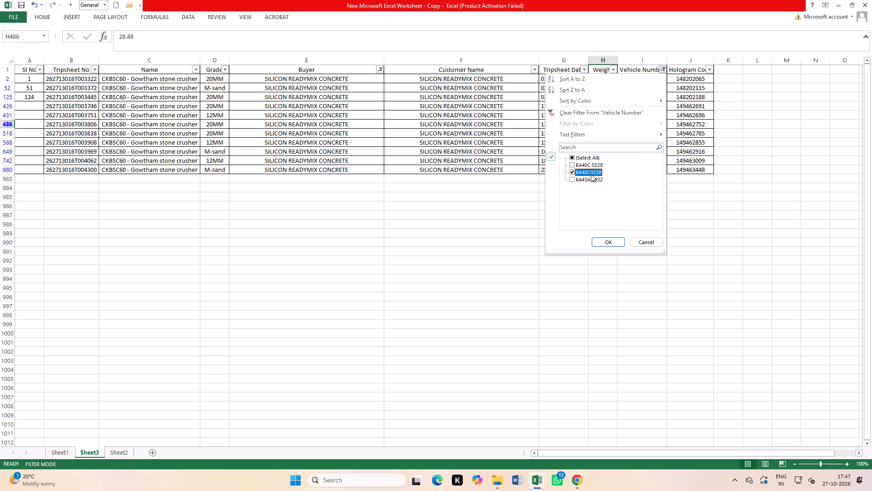
pyautogui.click(593, 179)
pyautogui.click(610, 245)
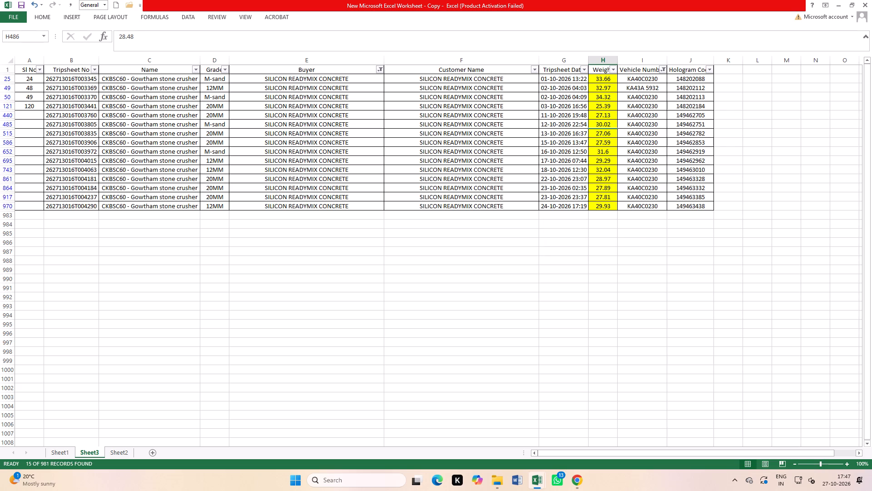
# Switch back to the ggggggg workbook.
pyautogui.hotkey('ctrl', 'Tab')
pyautogui.scroll(1, 723, 154)
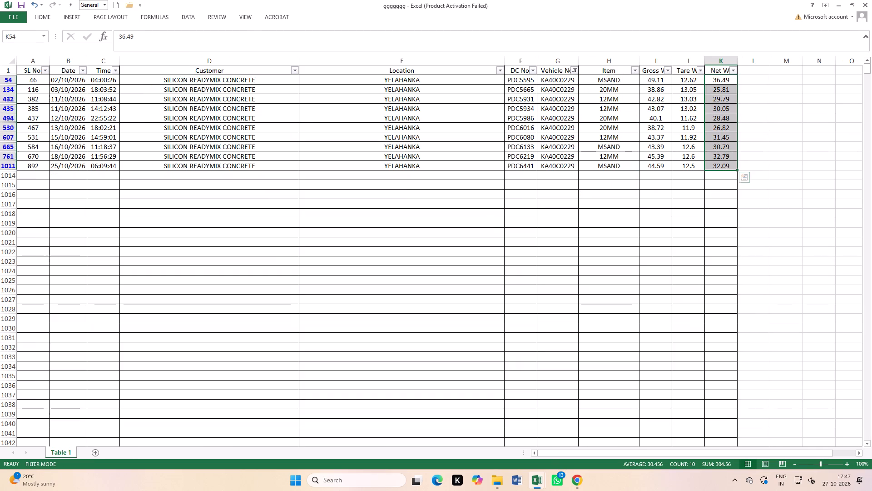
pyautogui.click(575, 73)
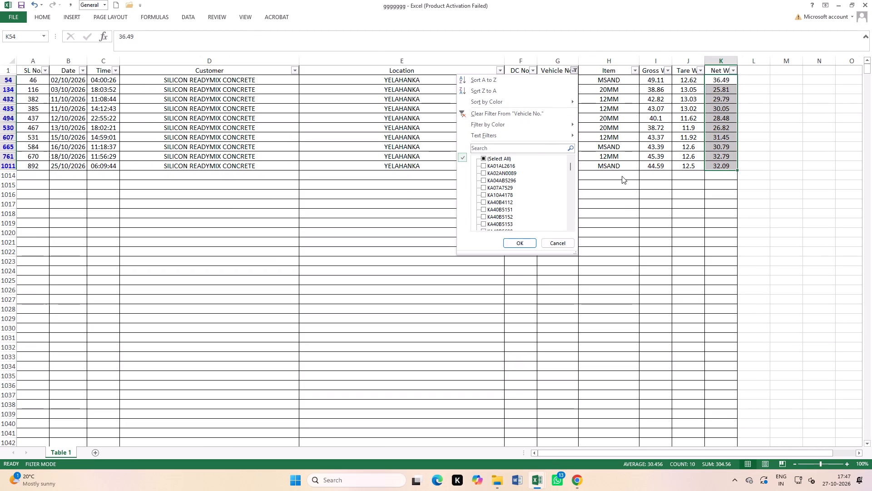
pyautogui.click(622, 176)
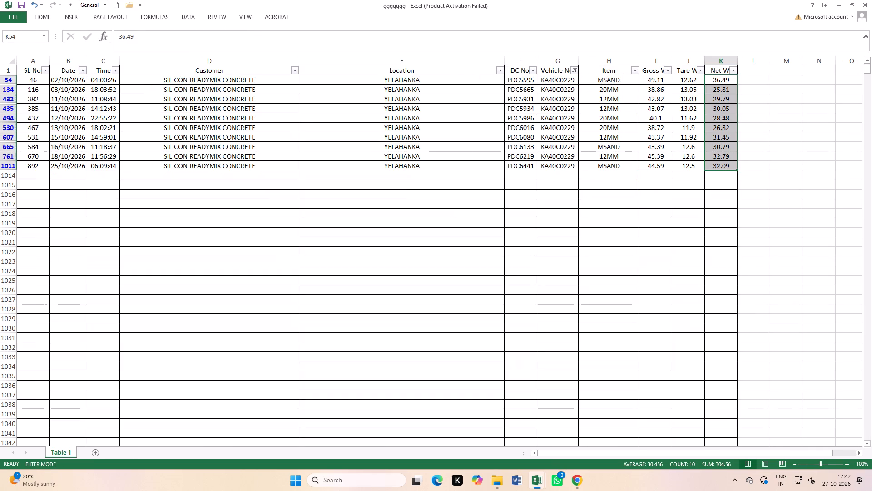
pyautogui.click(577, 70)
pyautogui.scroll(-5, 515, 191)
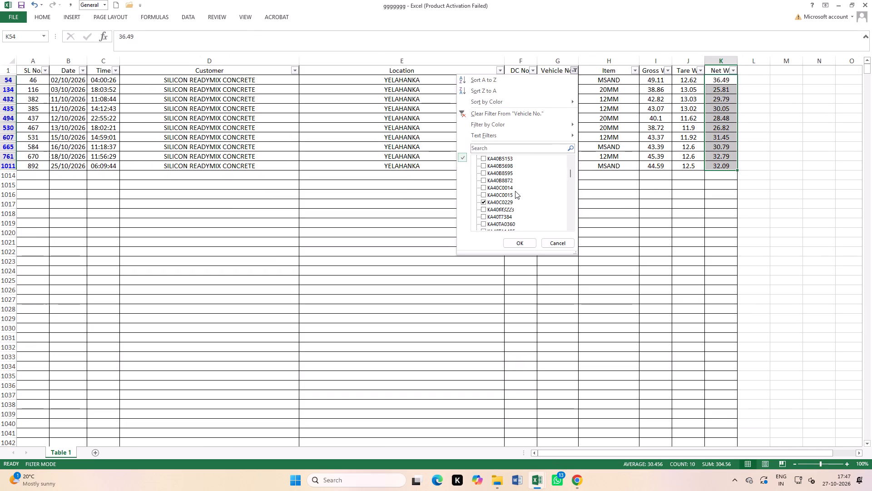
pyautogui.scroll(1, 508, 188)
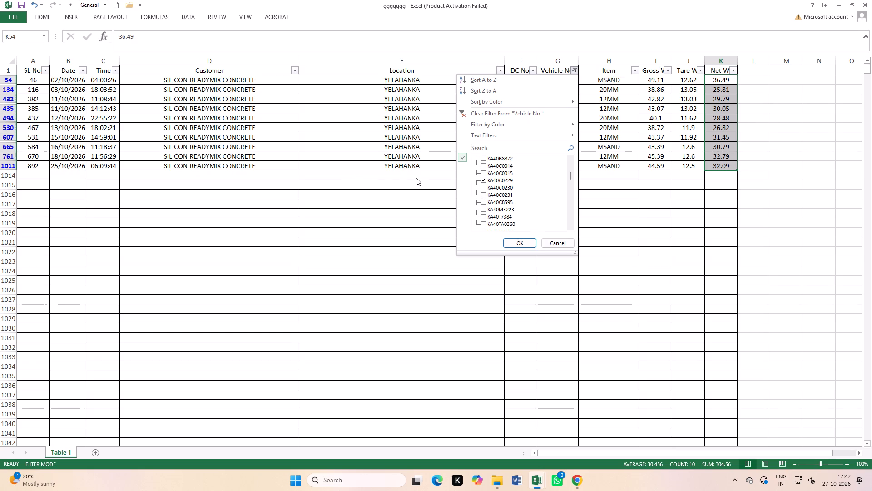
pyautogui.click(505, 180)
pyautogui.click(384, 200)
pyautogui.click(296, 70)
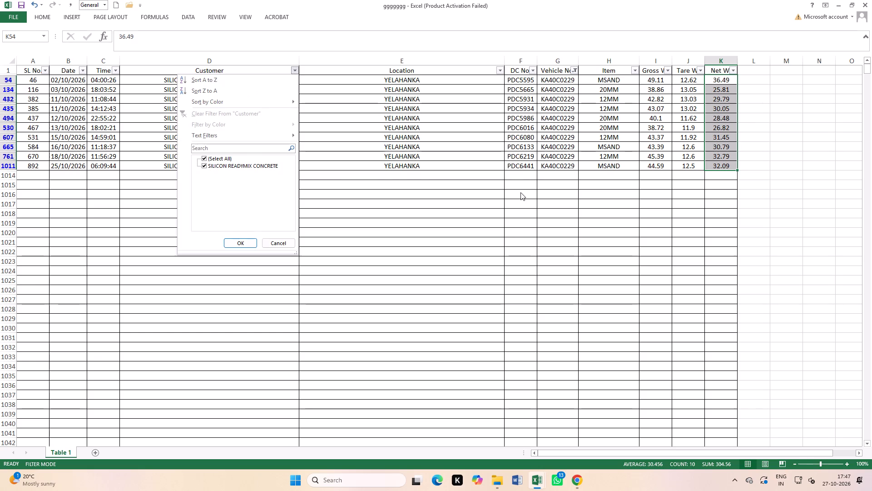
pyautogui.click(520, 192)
# Show all vehicles again in the Vehicle No. filter of Table 1.
pyautogui.click(576, 69)
pyautogui.click(506, 159)
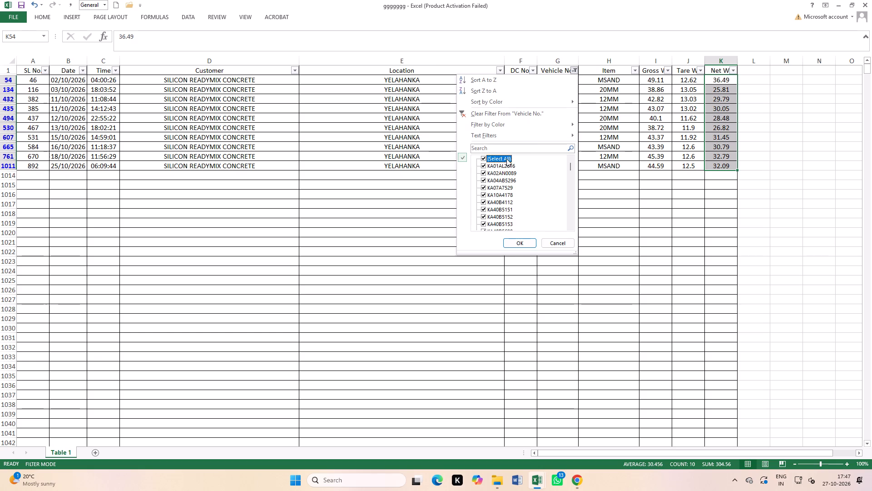
pyautogui.click(515, 241)
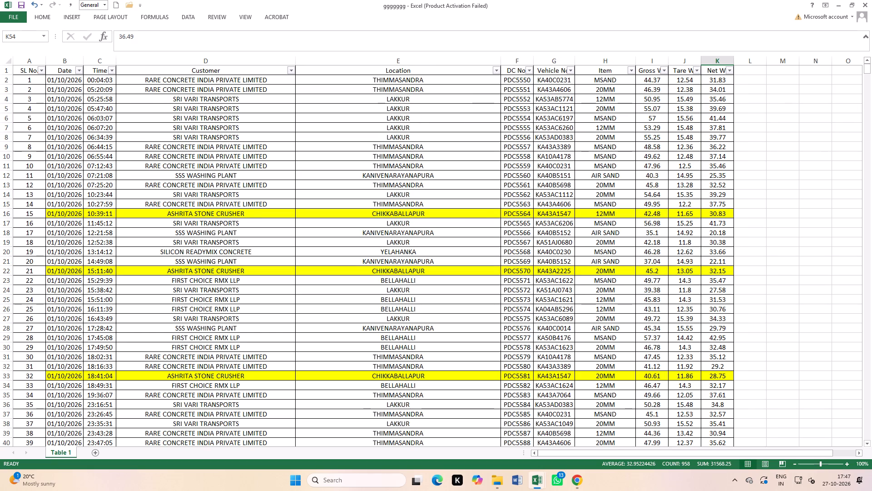
# Filter the Customer column to show only SILICON READYMIX CONCRETE.
pyautogui.click(292, 72)
pyautogui.click(214, 162)
pyautogui.scroll(-4, 221, 215)
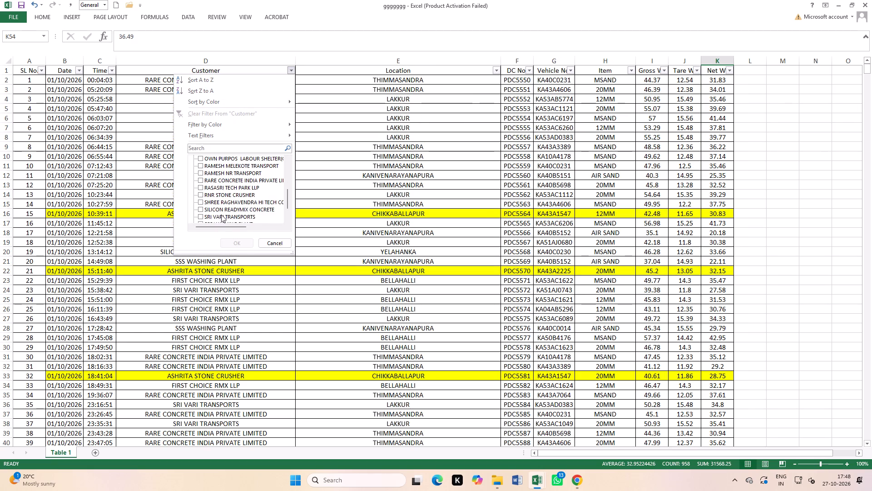
pyautogui.scroll(-8, 221, 215)
pyautogui.click(218, 189)
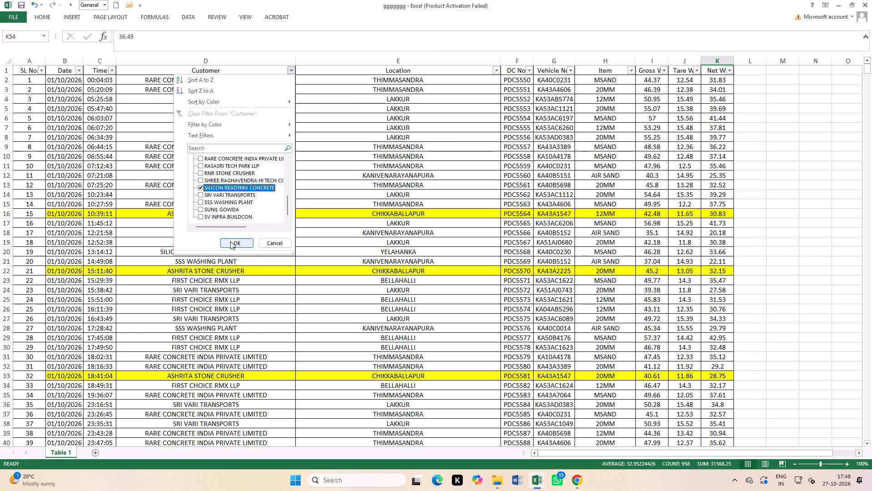
pyautogui.click(230, 241)
pyautogui.click(623, 183)
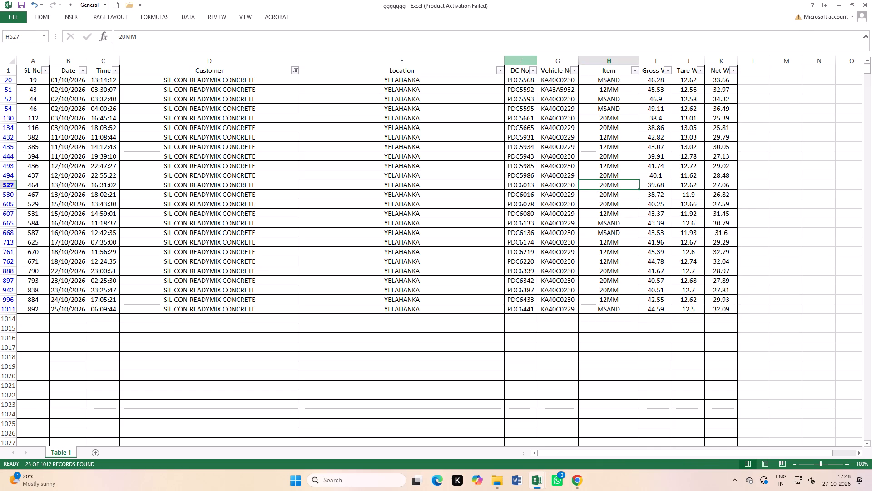
pyautogui.click(576, 71)
pyautogui.click(508, 166)
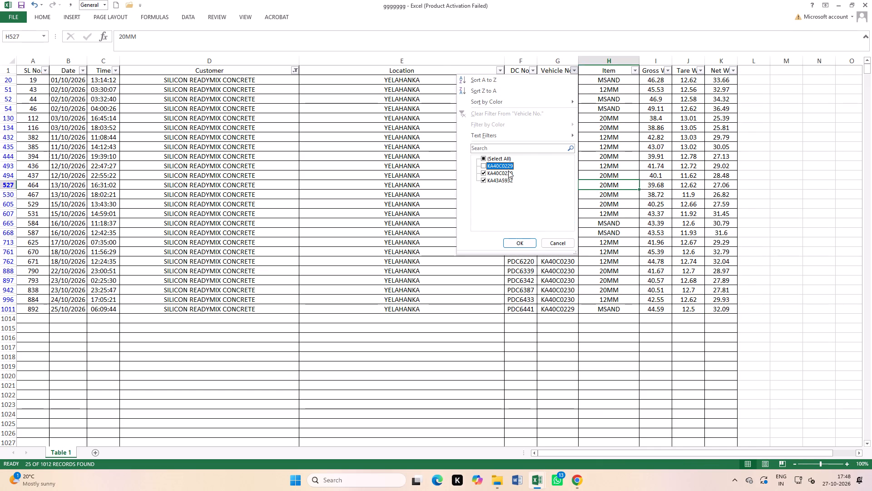
pyautogui.click(521, 246)
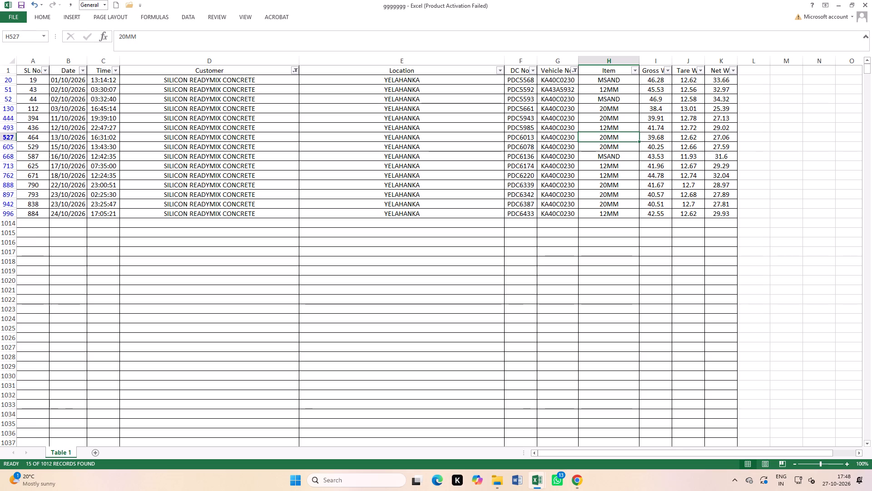
# Compare the total of the filtered net weights in Table 1 with the total of the filtered weights on Sheet3 of the tripsheet workbook.
pyautogui.moveTo(719, 81); pyautogui.dragTo(719, 223)
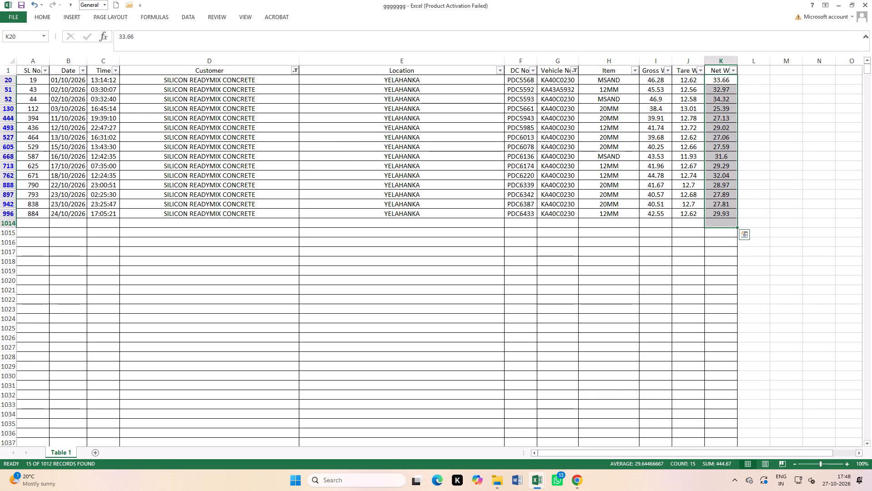
pyautogui.hotkey('ctrl', 'Tab')
pyautogui.click(684, 120)
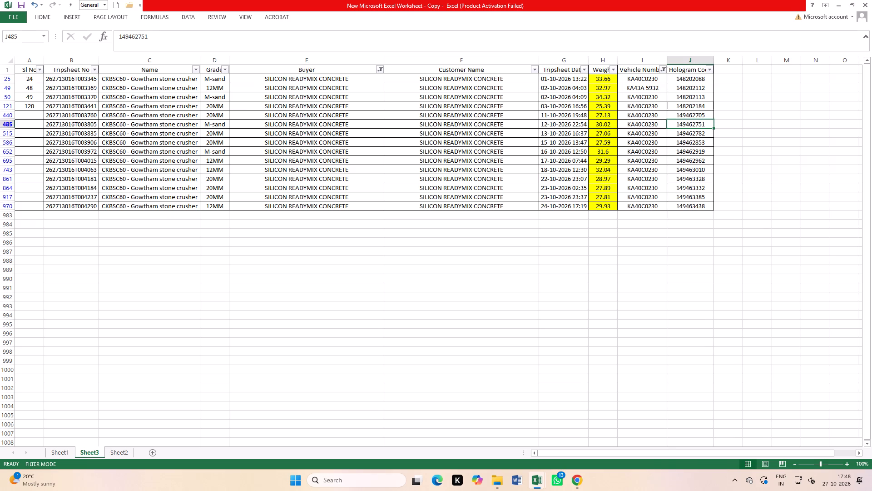
pyautogui.moveTo(602, 79); pyautogui.dragTo(604, 204)
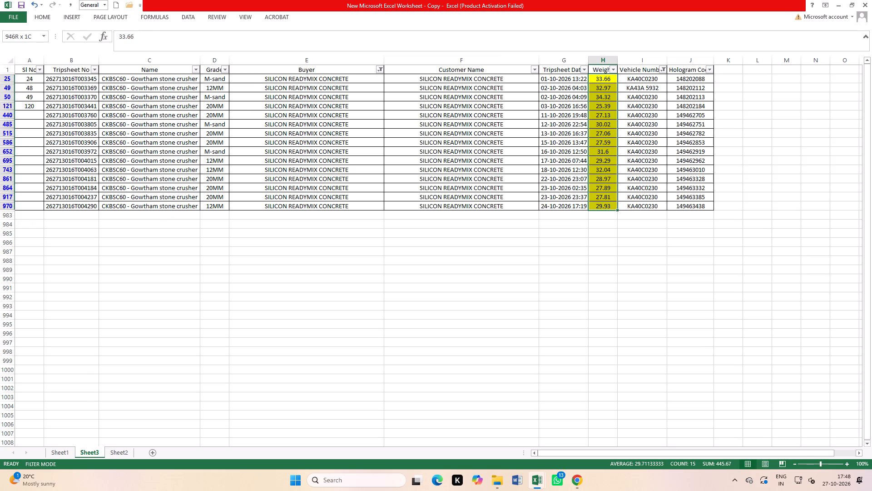
pyautogui.hotkey('ctrl', 'Tab')
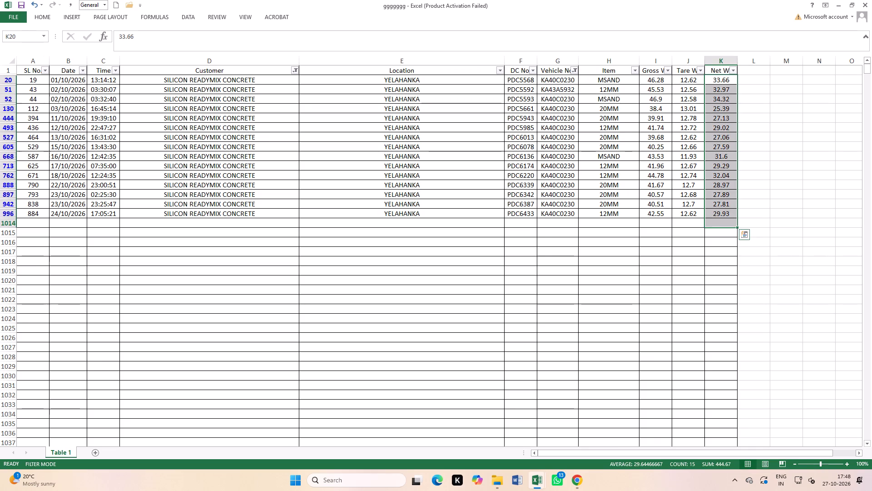
pyautogui.click(563, 218)
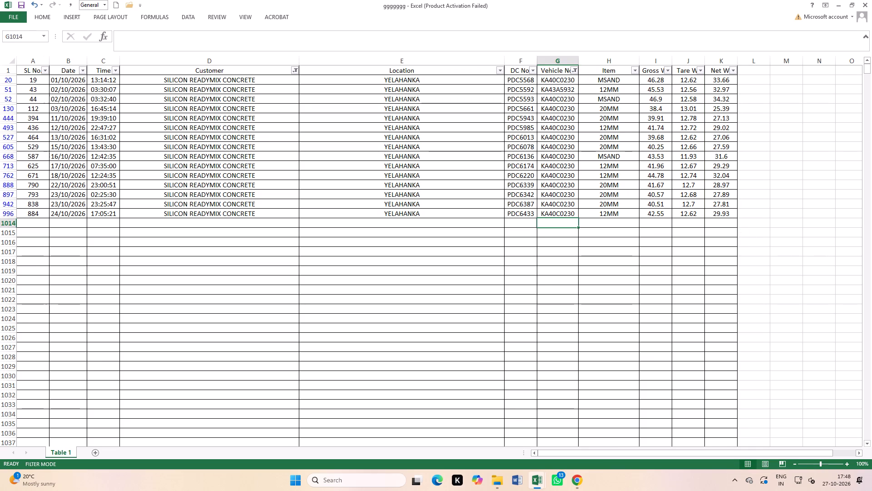
pyautogui.click(578, 70)
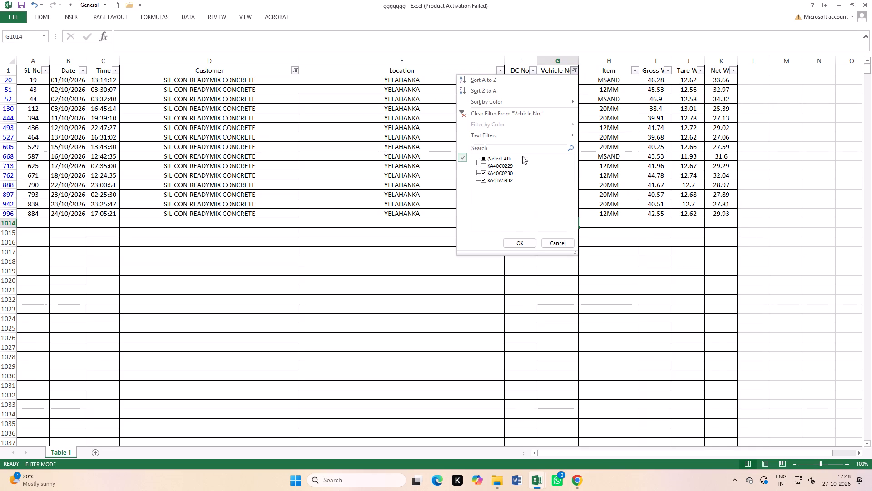
pyautogui.click(507, 159)
pyautogui.click(507, 162)
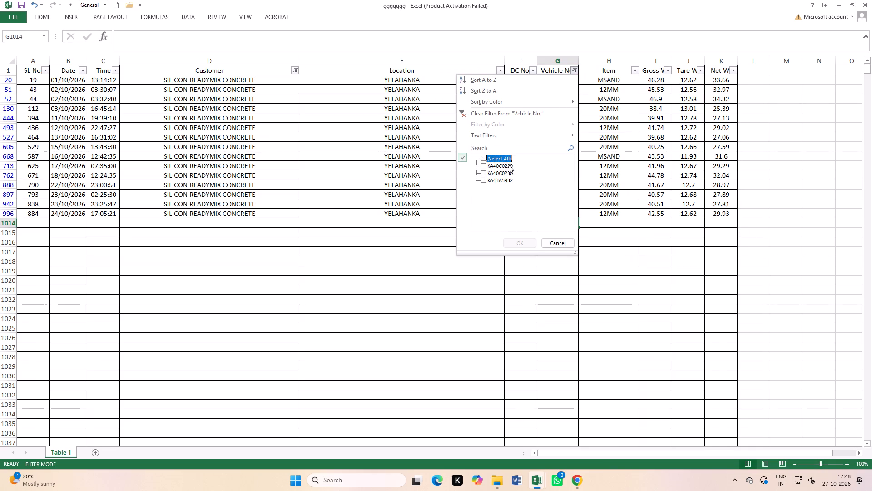
pyautogui.click(509, 165)
pyautogui.click(527, 240)
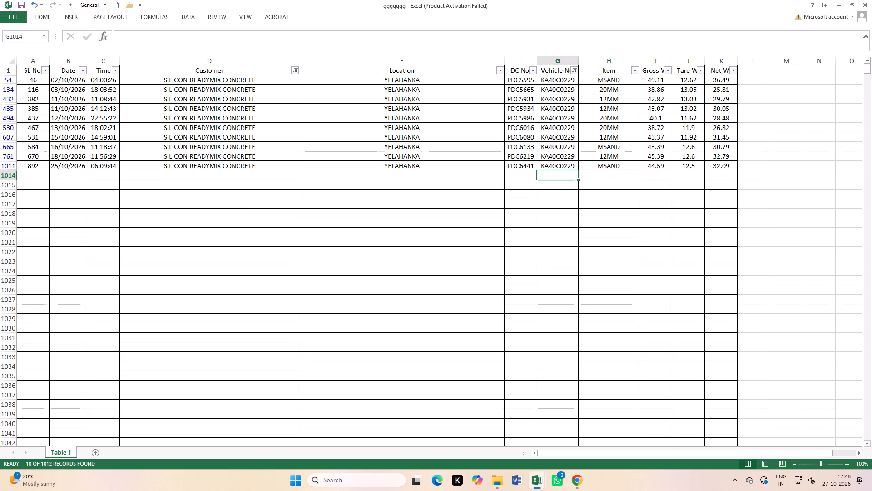
pyautogui.hotkey('ctrl', 'Tab')
pyautogui.click(591, 105)
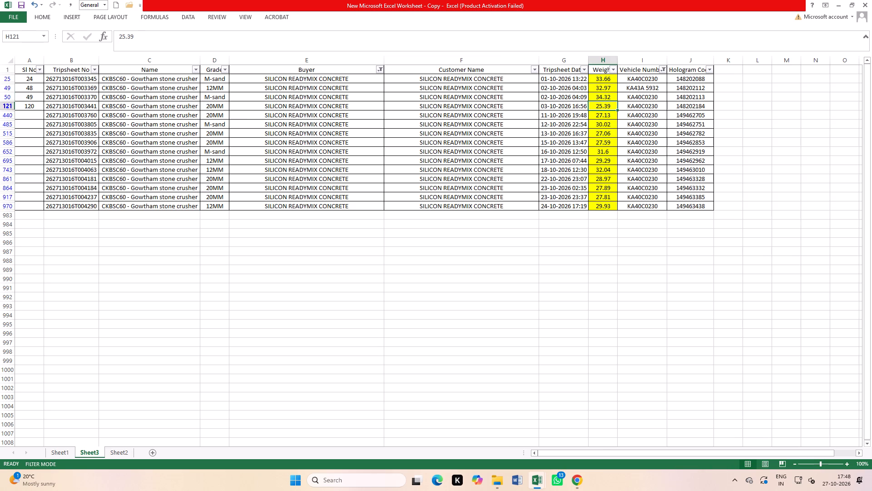
pyautogui.click(664, 71)
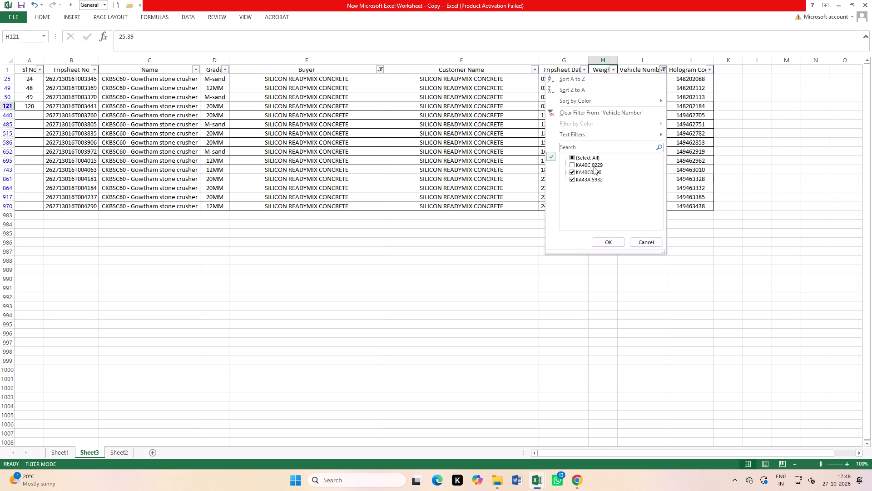
pyautogui.click(594, 167)
pyautogui.click(591, 171)
pyautogui.click(591, 181)
pyautogui.click(606, 240)
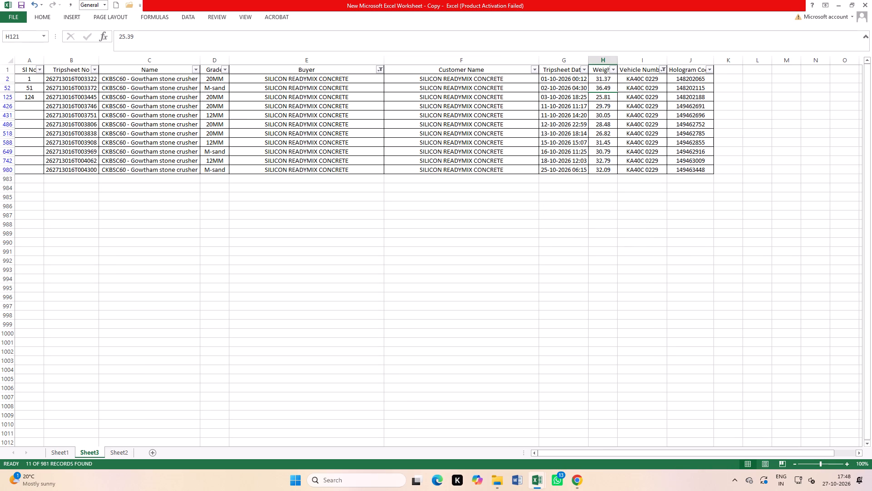
# In the ggggggg workbook, clear Table 1's Vehicle No. and Customer filters so that all records are shown.
pyautogui.hotkey('ctrl', 'Tab')
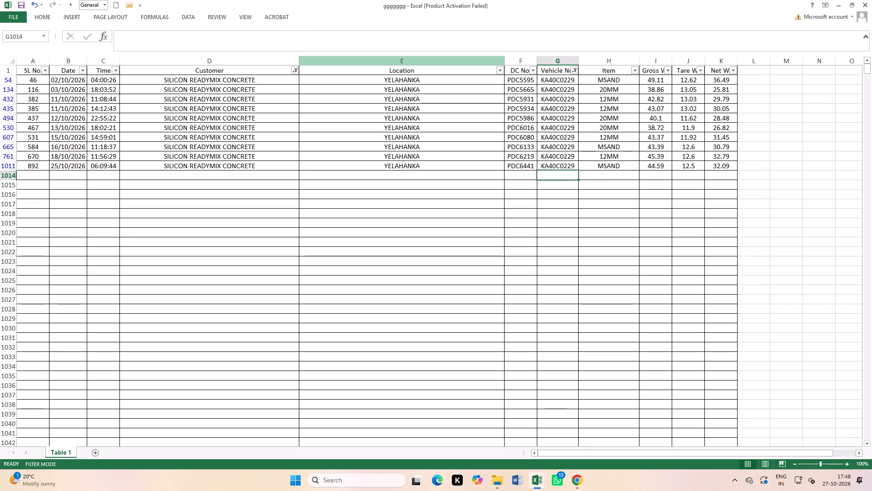
pyautogui.click(573, 68)
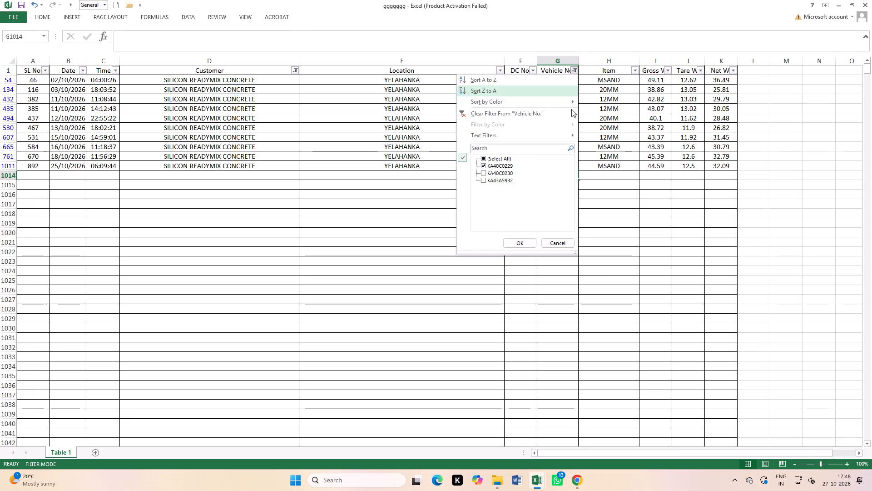
pyautogui.click(513, 159)
pyautogui.click(503, 165)
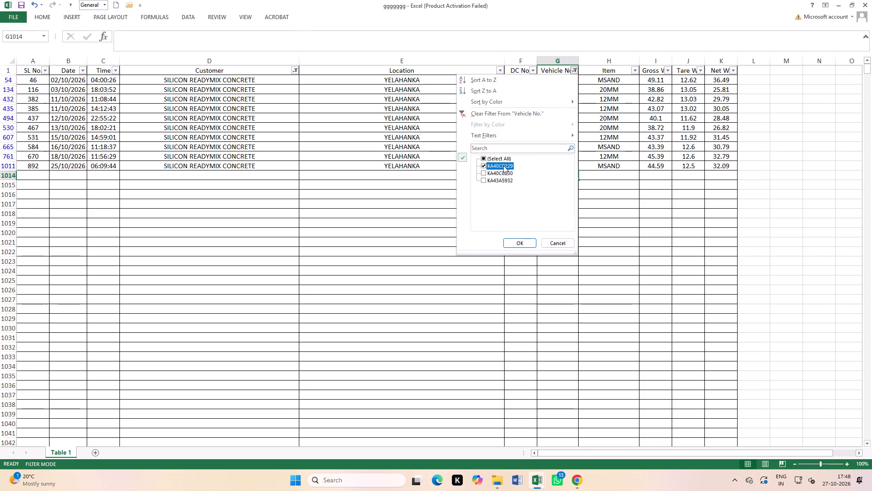
pyautogui.click(503, 163)
pyautogui.click(504, 159)
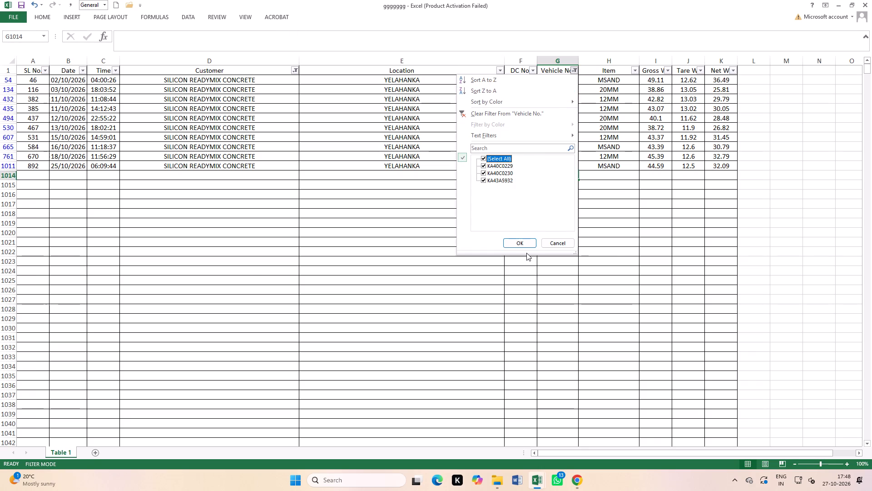
pyautogui.click(521, 241)
pyautogui.click(298, 74)
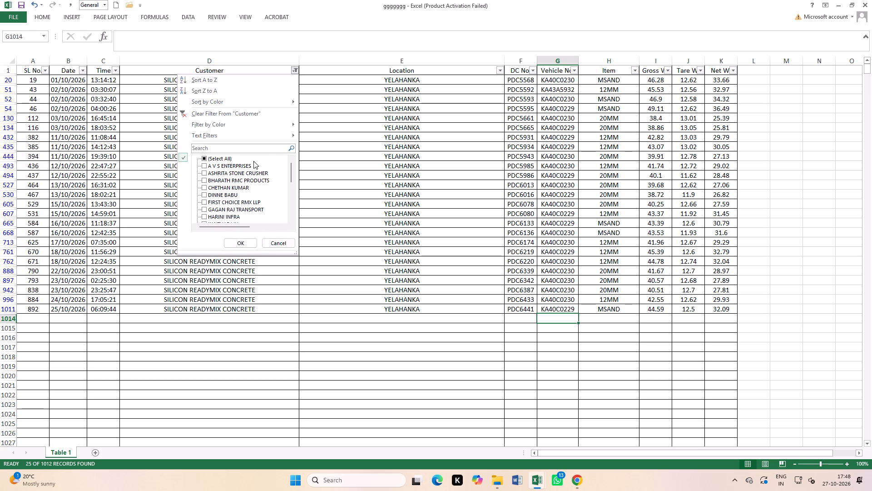
pyautogui.click(229, 162)
pyautogui.click(239, 243)
pyautogui.click(547, 124)
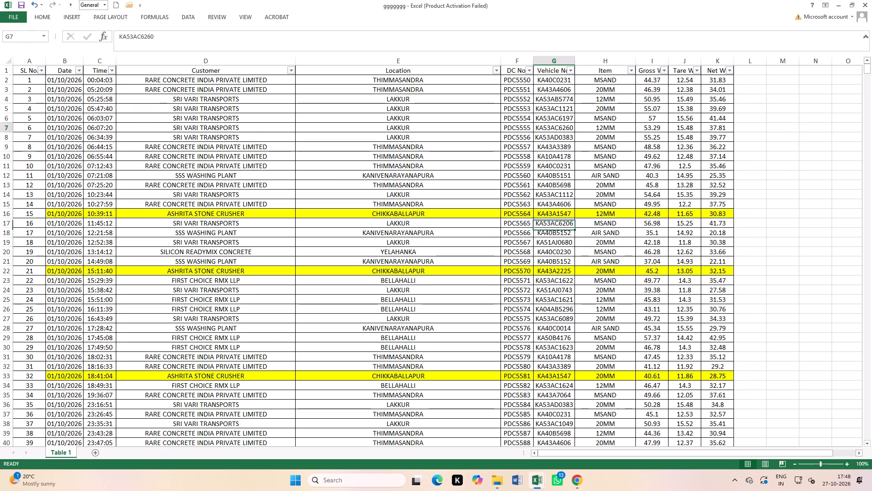
# Filter Table 1's Net Wt column to show only the weight 31.37.
pyautogui.click(731, 69)
pyautogui.click(678, 147)
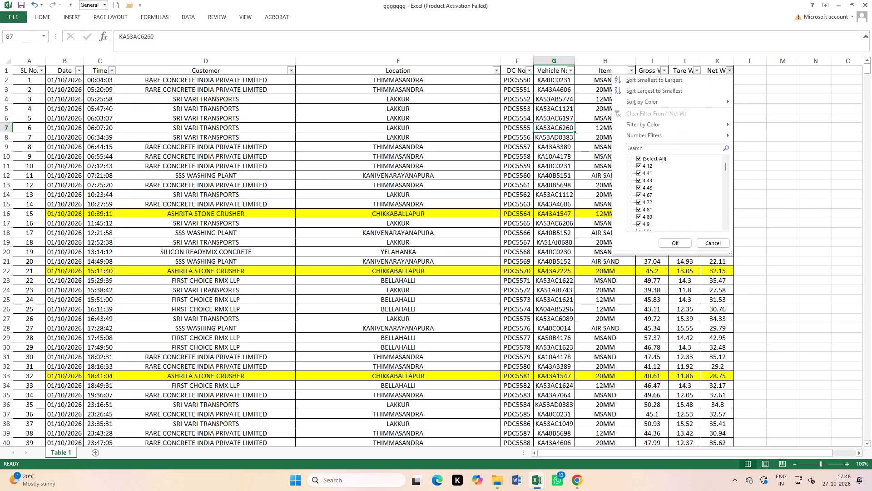
pyautogui.write('31.37')
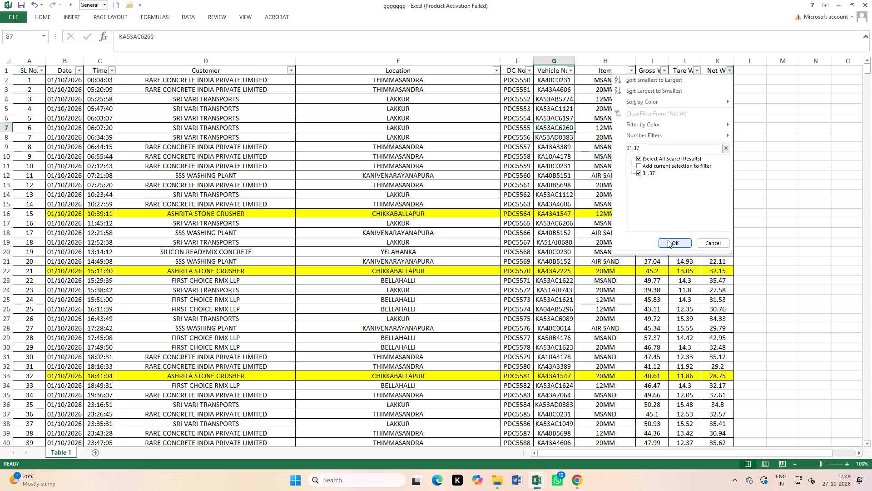
pyautogui.click(668, 242)
pyautogui.click(734, 237)
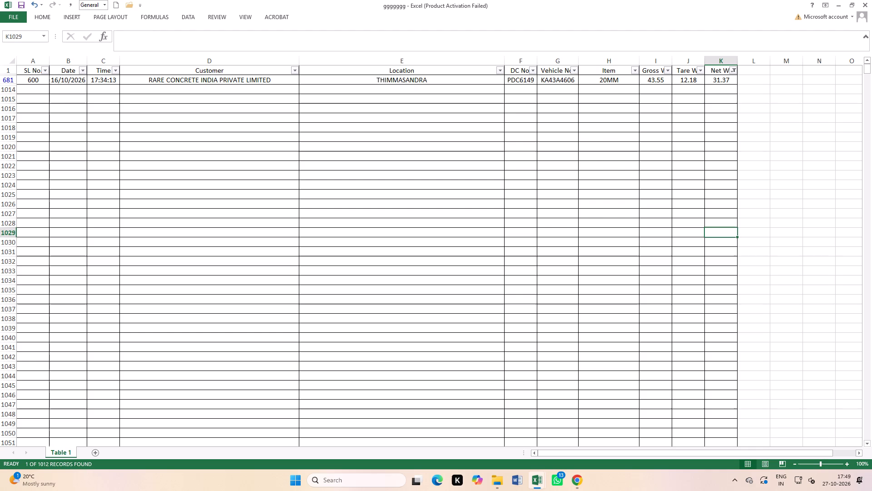
pyautogui.hotkey('ctrl', 'Tab')
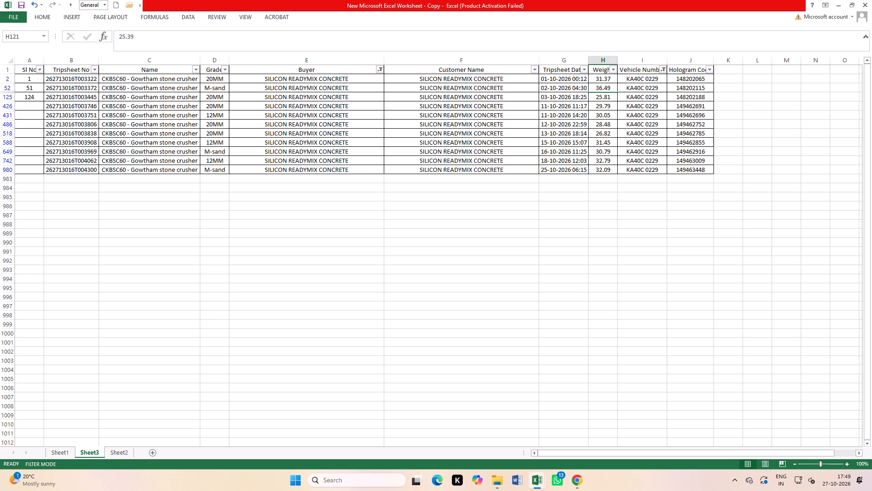
pyautogui.hotkey('ctrl', 'Tab')
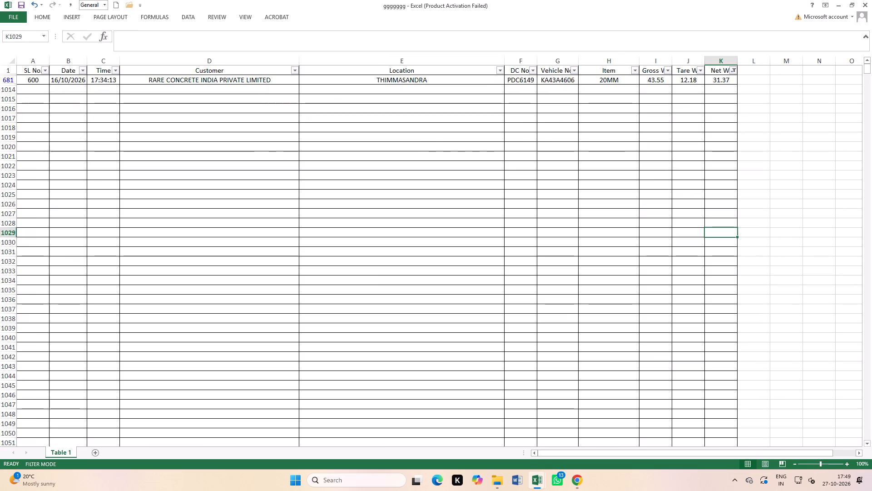
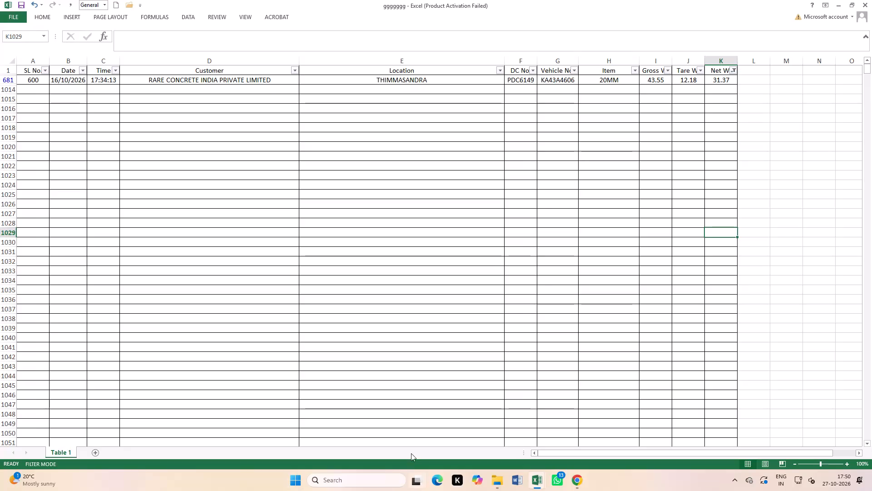
# Recheck the 31.37 record against the tripsheet workbook's Sheet3, and clear Table 1's Net Wt filter in the ggggggg workbook.
pyautogui.click(416, 381)
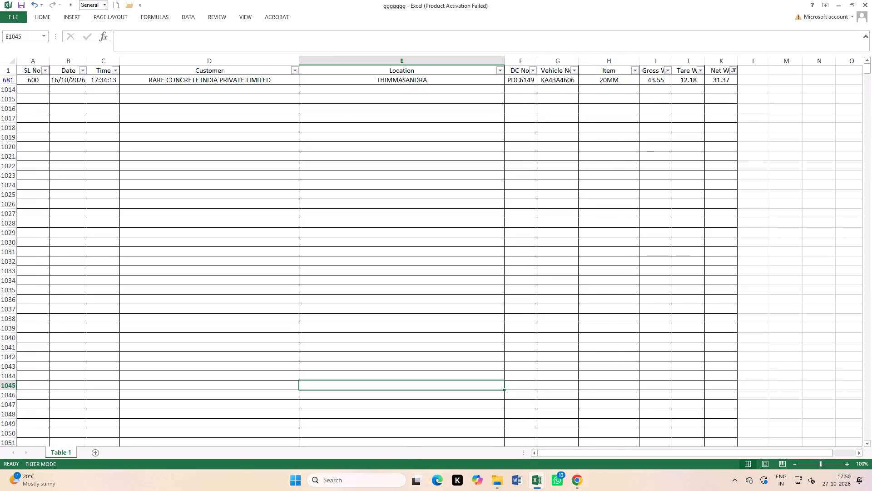
pyautogui.hotkey('ctrl', 'Tab')
pyautogui.click(637, 159)
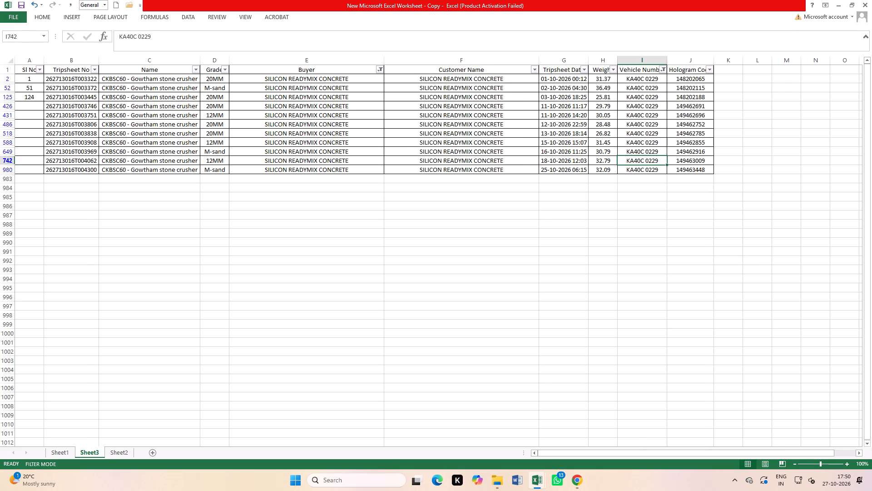
pyautogui.hotkey('ctrl', 'Tab')
pyautogui.click(501, 150)
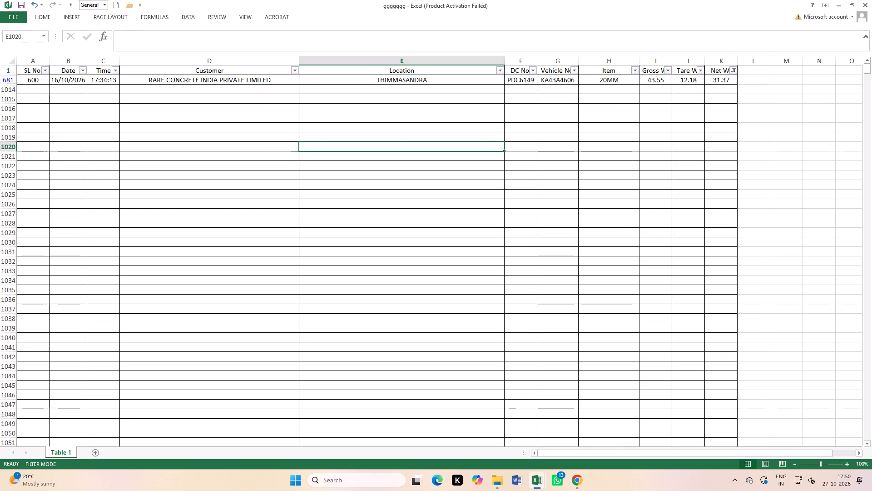
pyautogui.click(734, 70)
pyautogui.click(661, 156)
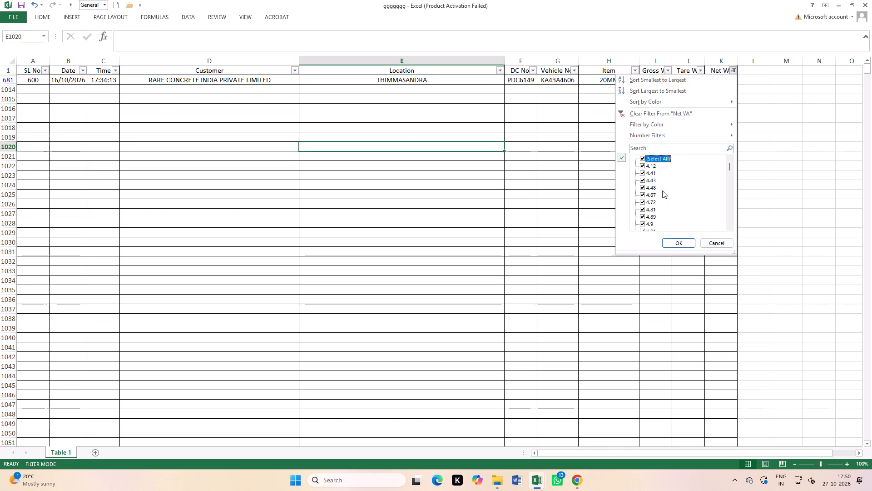
pyautogui.click(668, 244)
# Filter Table 1's Customer column to show only SILICON READYMIX CONCRETE.
pyautogui.click(295, 160)
pyautogui.click(293, 70)
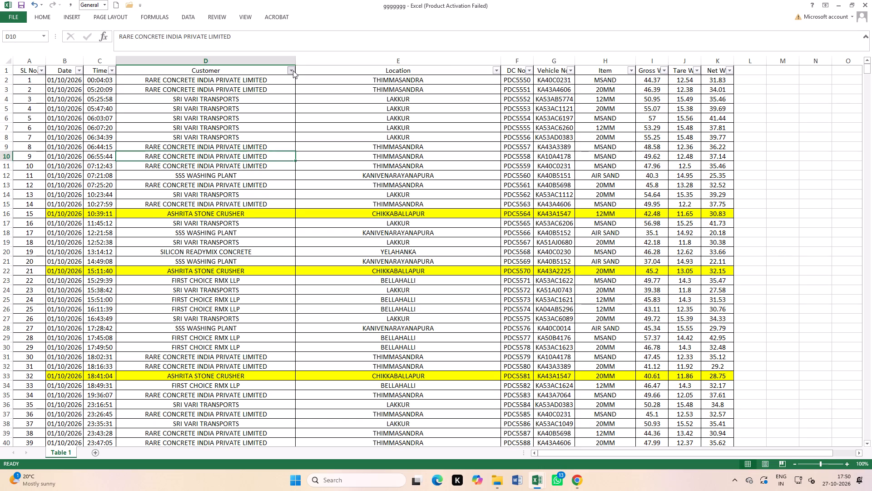
pyautogui.click(213, 159)
pyautogui.scroll(-4, 226, 215)
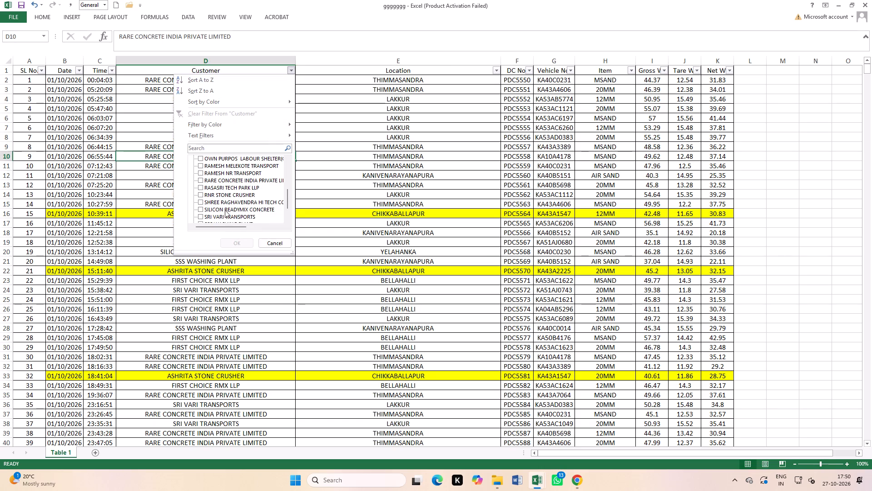
pyautogui.scroll(-1, 225, 208)
pyautogui.click(223, 187)
pyautogui.click(248, 243)
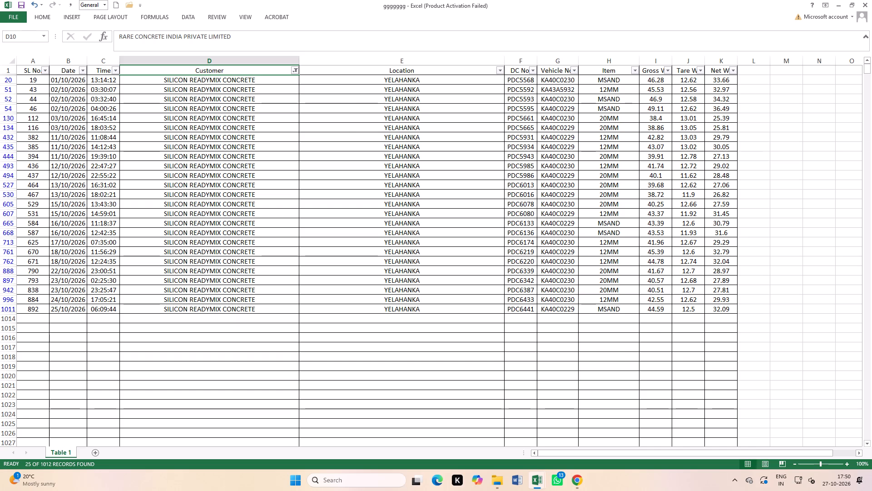
# On Sheet3 of the tripsheet workbook, mark the 31.37 trip from Tripsheet No to Hologram Code with red text and light green fill.
pyautogui.hotkey('ctrl', 'Tab')
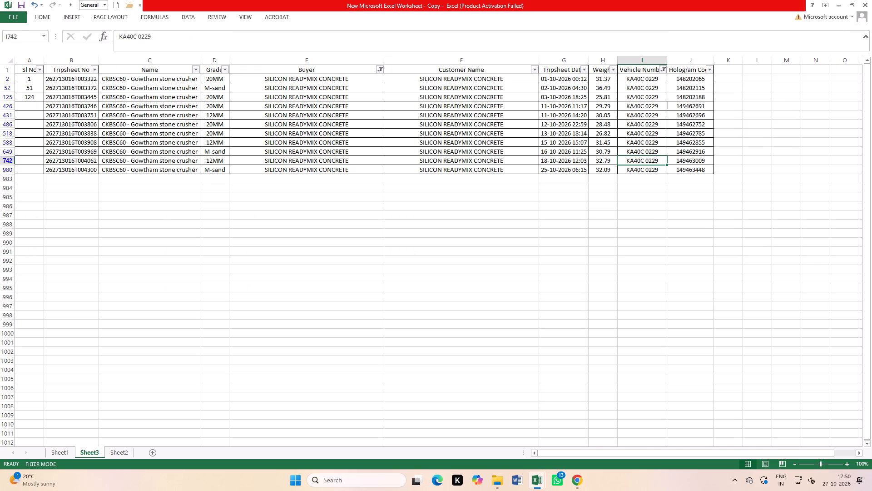
pyautogui.click(5, 78)
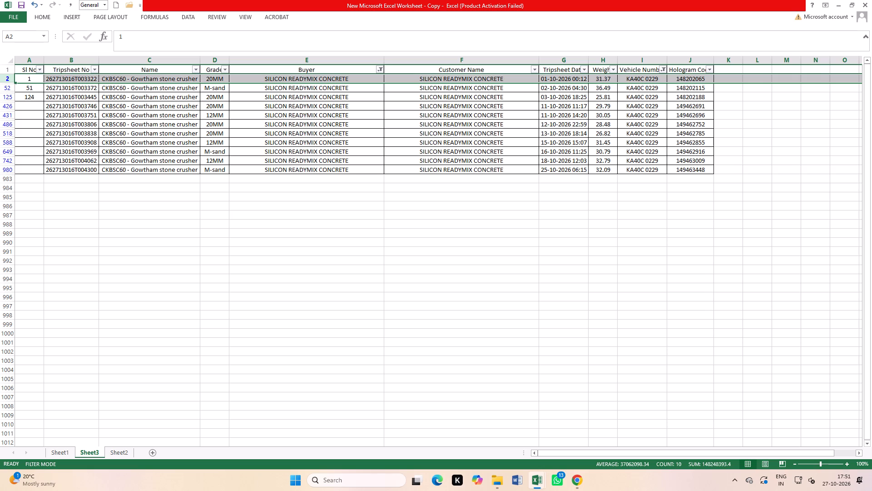
pyautogui.click(128, 174)
pyautogui.moveTo(54, 79); pyautogui.dragTo(57, 79)
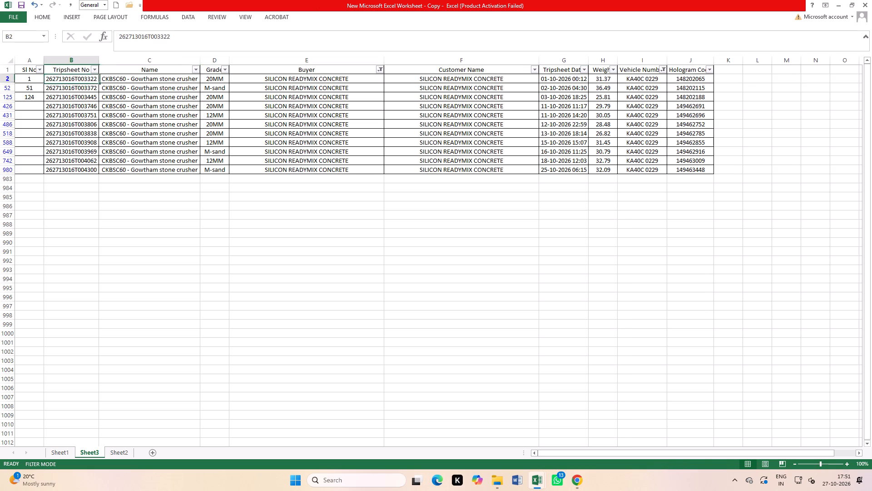
pyautogui.moveTo(57, 79); pyautogui.dragTo(697, 77)
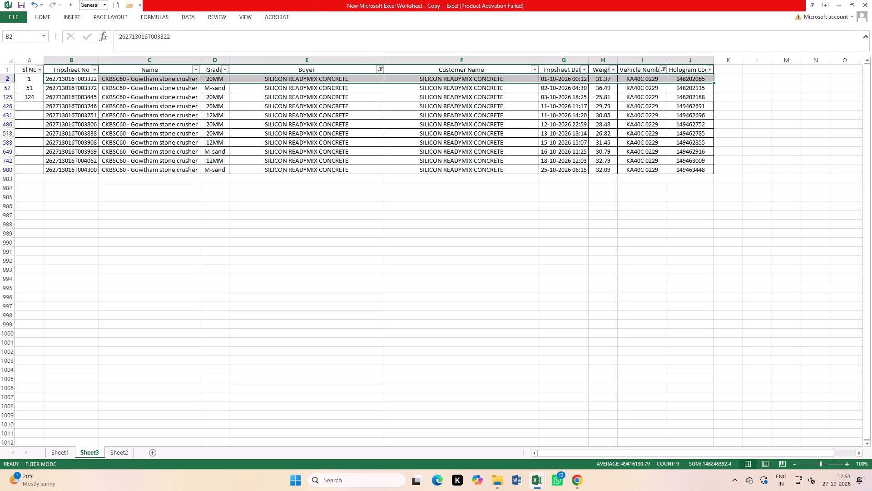
pyautogui.click(43, 14)
pyautogui.click(154, 48)
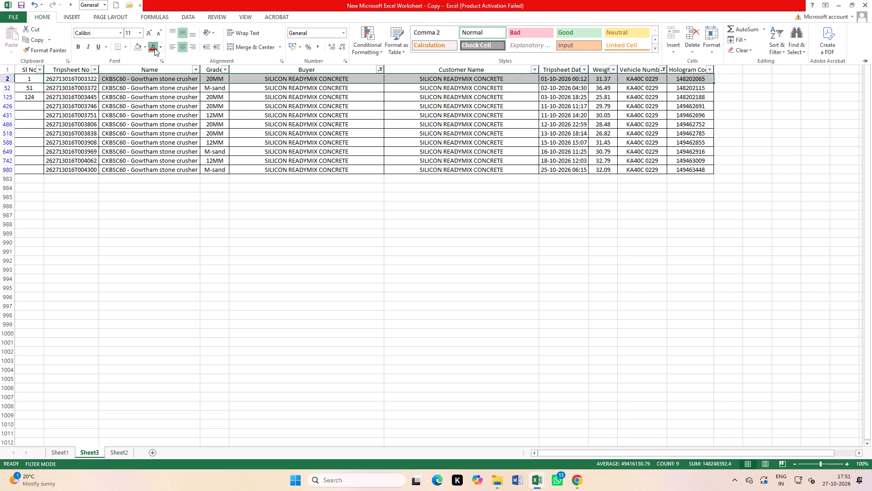
pyautogui.click(147, 46)
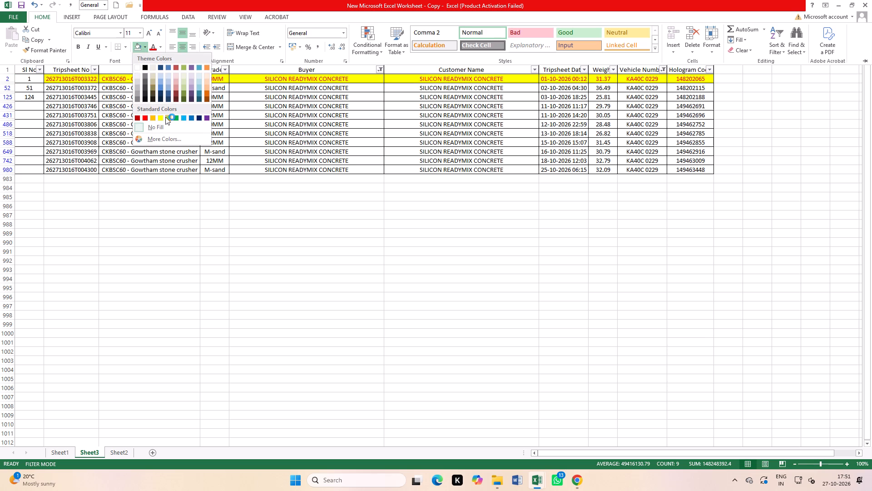
pyautogui.click(165, 117)
pyautogui.click(338, 172)
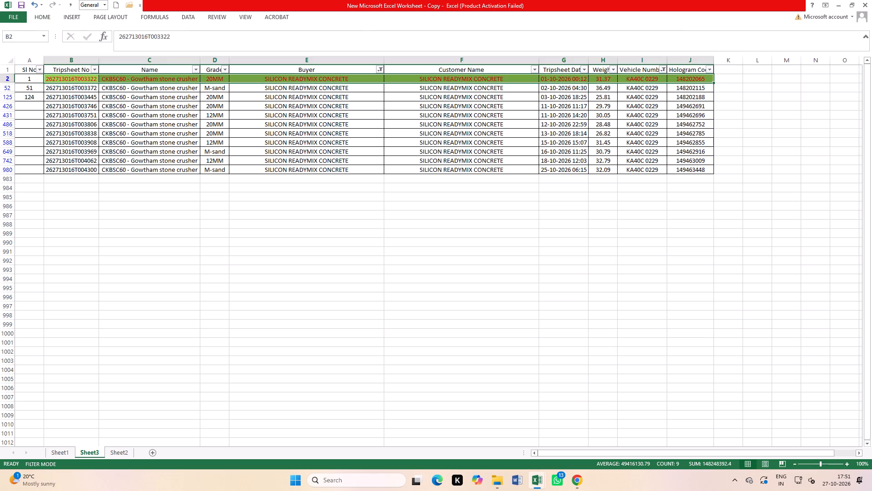
pyautogui.click(335, 189)
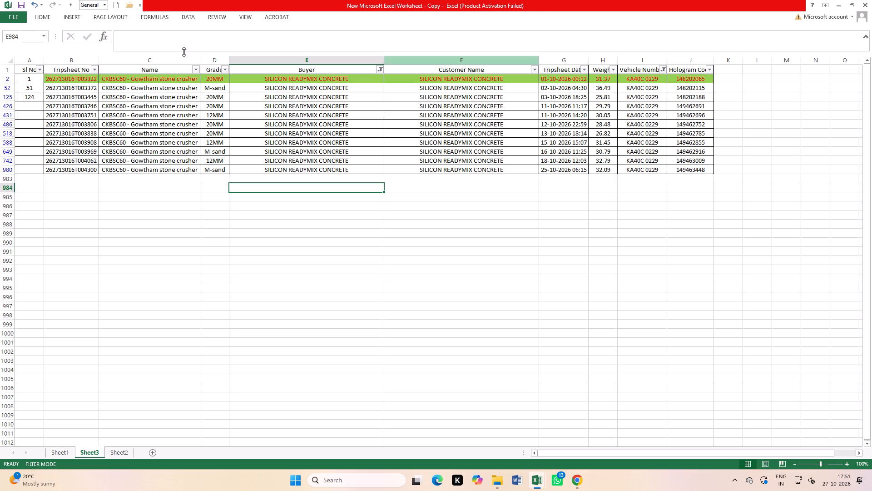
pyautogui.click(256, 238)
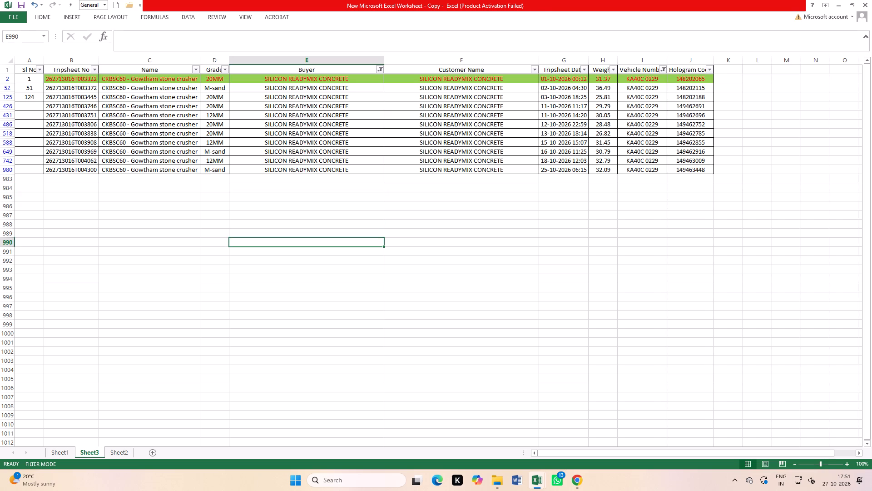
# Clear Sheet3's Vehicle Number filter so that SILICON READYMIX CONCRETE trips of all vehicles are shown.
pyautogui.click(661, 69)
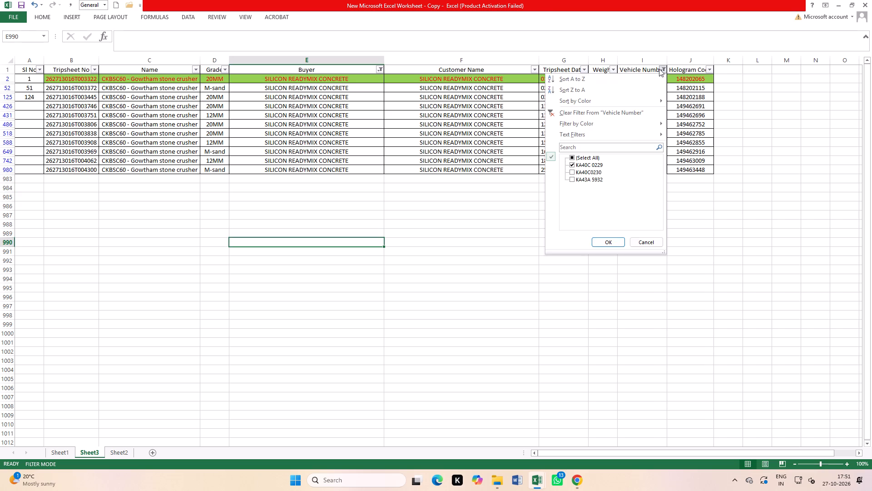
pyautogui.click(595, 157)
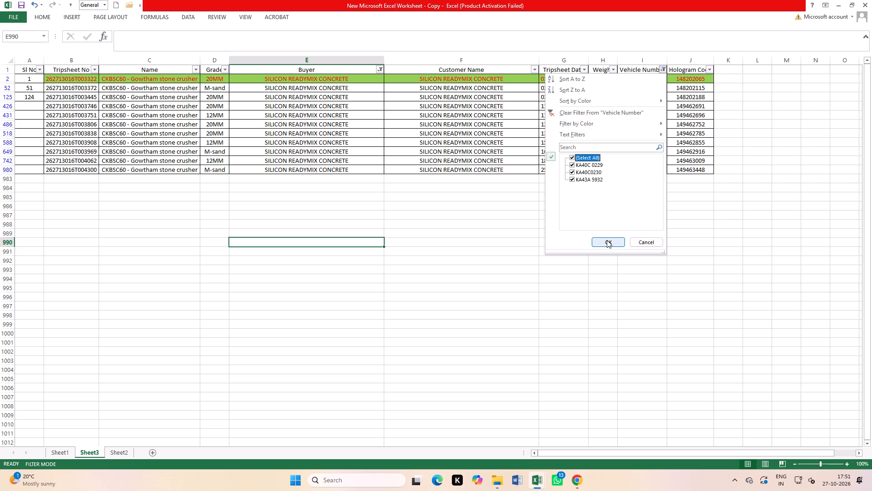
pyautogui.click(607, 240)
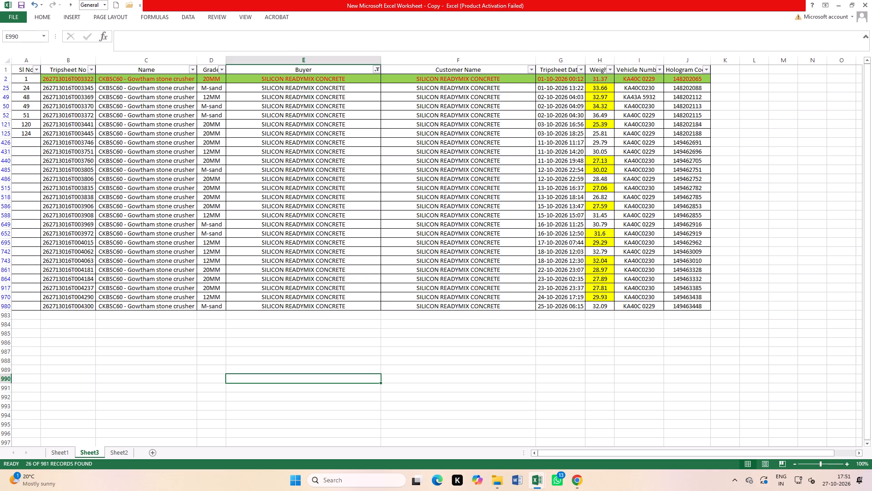
# Compare the count and sum of SILICON READYMIX CONCRETE weights on Sheet3 with those of Table 1's Net Wt column.
pyautogui.moveTo(604, 85); pyautogui.dragTo(611, 139)
pyautogui.moveTo(599, 79); pyautogui.dragTo(613, 308)
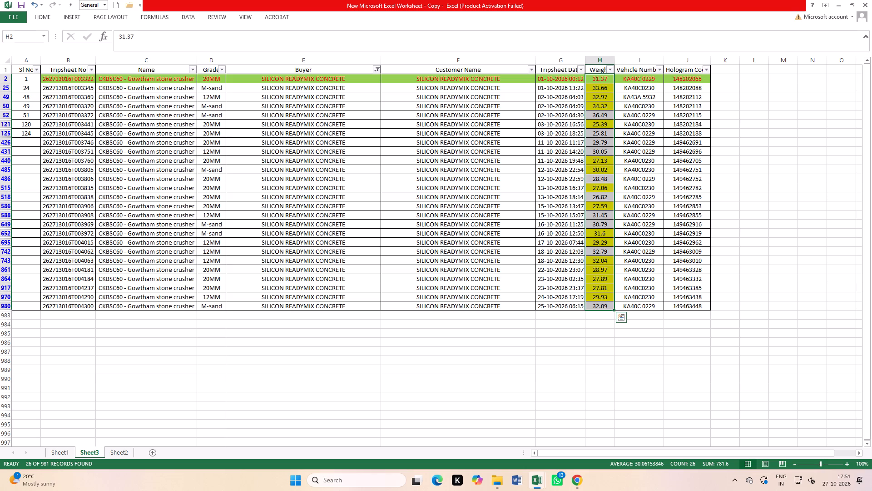
pyautogui.hotkey('ctrl', 'Tab')
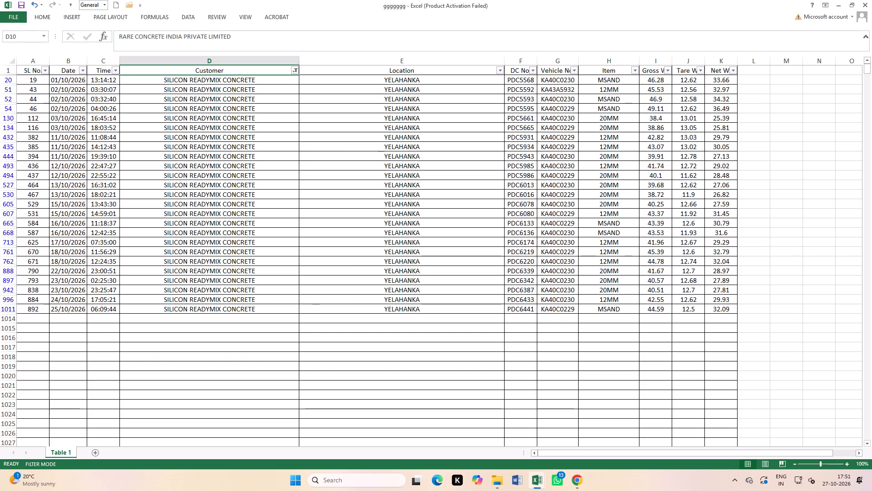
pyautogui.moveTo(717, 80); pyautogui.dragTo(733, 308)
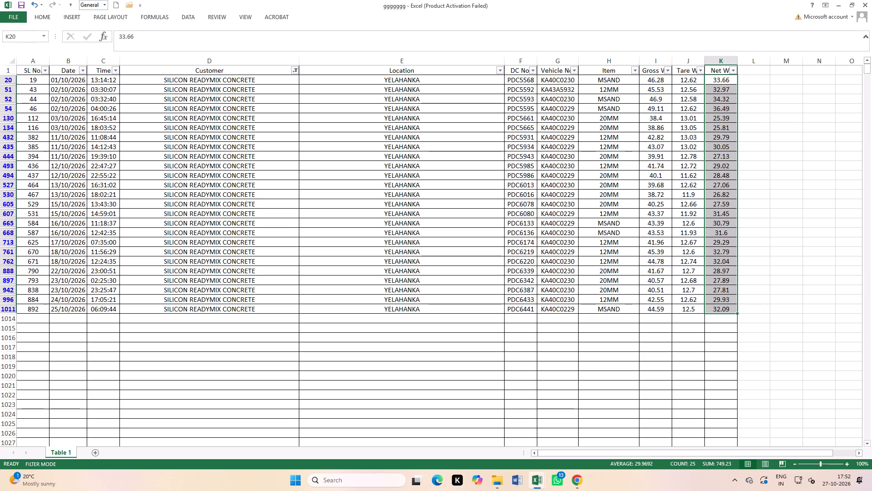
pyautogui.hotkey('ctrl', 'Tab')
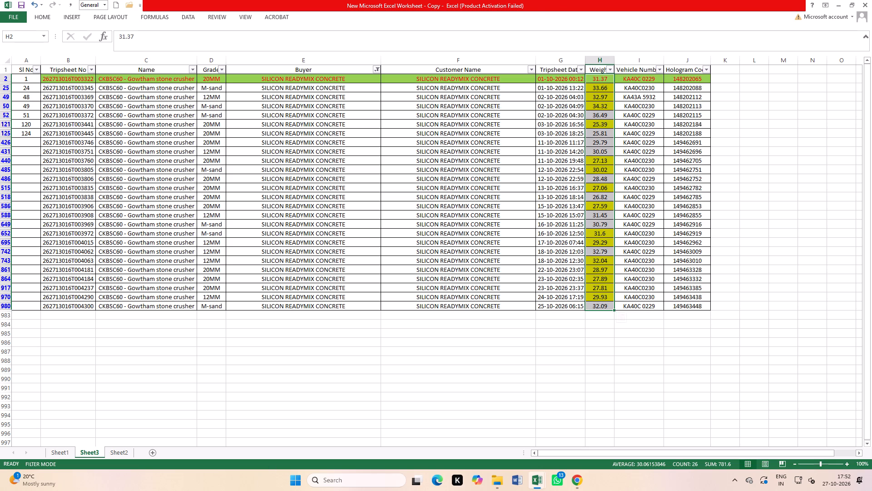
pyautogui.click(637, 131)
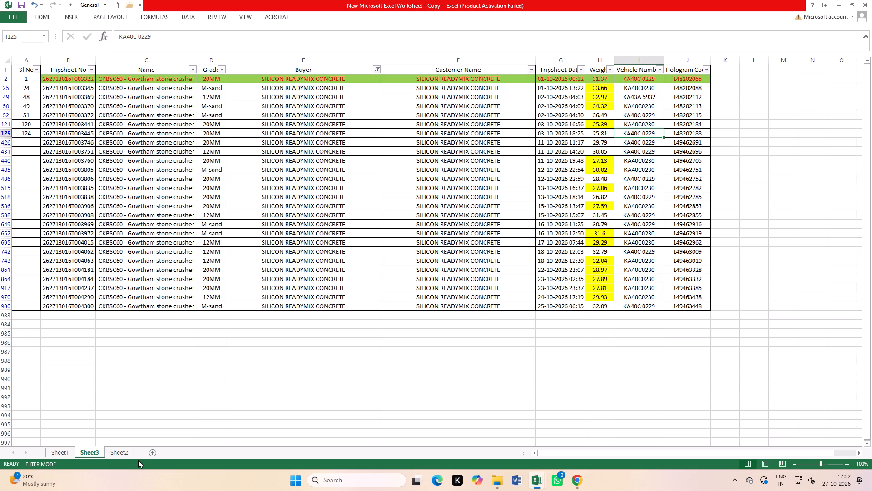
# In the ggggggg workbook, change Table 1's Customer filter to show only SRI VARI TRANSPORTS.
pyautogui.hotkey('ctrl', 'Tab')
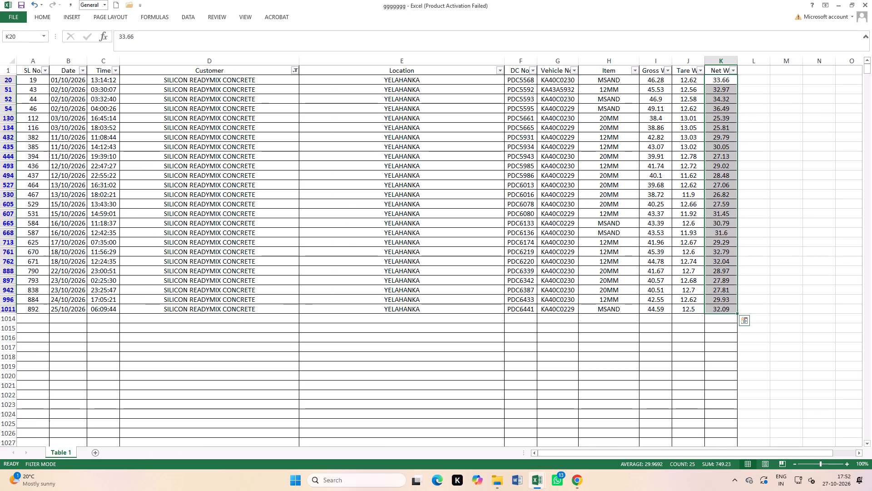
pyautogui.click(297, 70)
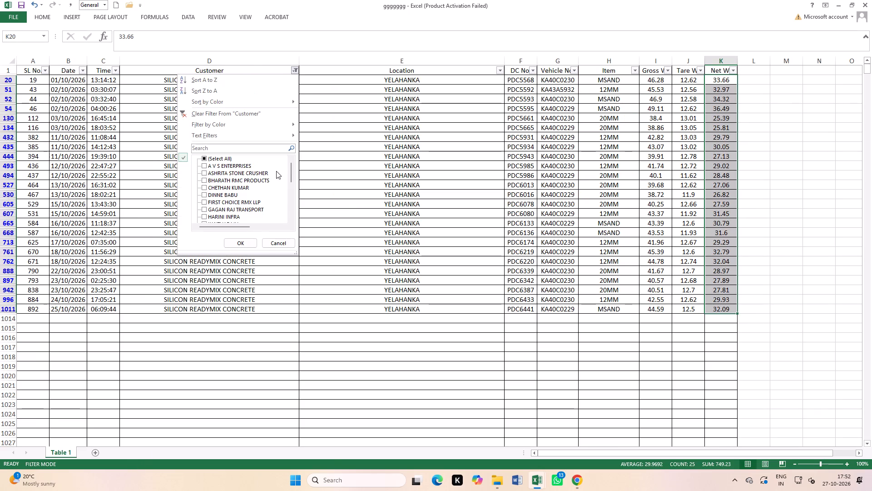
pyautogui.scroll(-5, 240, 190)
pyautogui.click(223, 189)
pyautogui.click(222, 194)
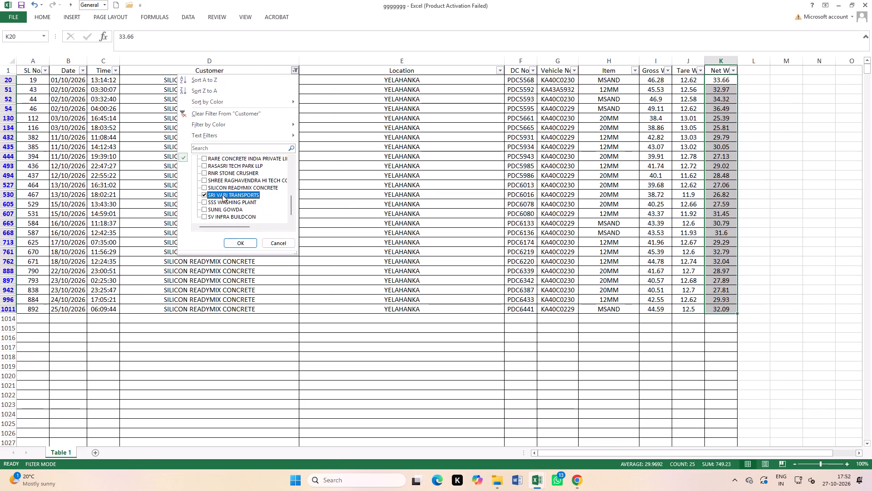
pyautogui.click(243, 245)
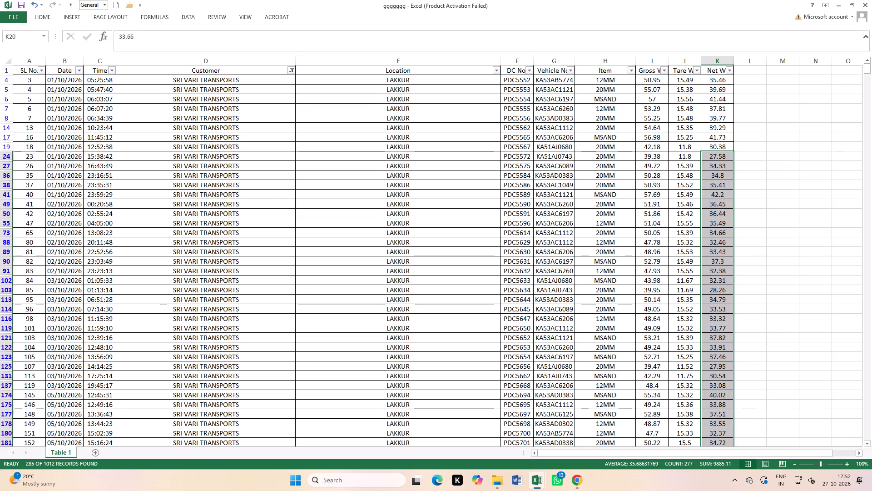
# Select all of the SRI VARI TRANSPORTS Net Wt values in Table 1 to check their count and sum.
pyautogui.click(613, 252)
pyautogui.moveTo(716, 80); pyautogui.dragTo(744, 447)
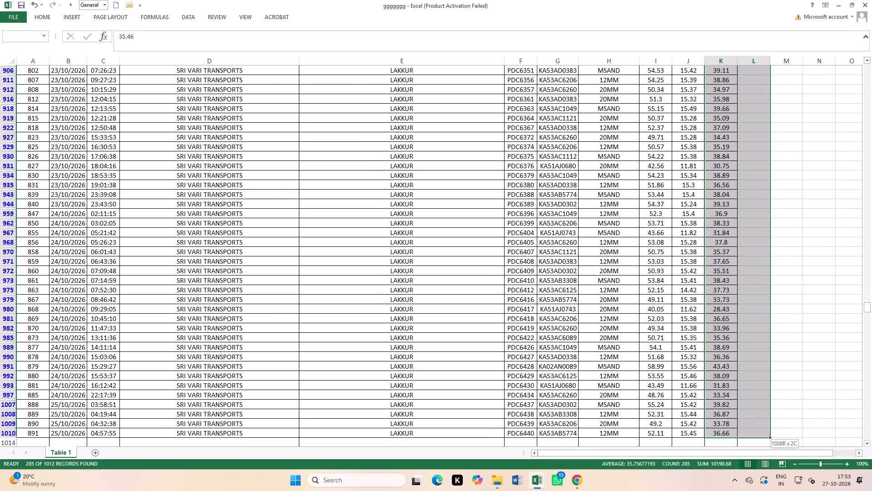
pyautogui.moveTo(744, 447); pyautogui.dragTo(726, 433)
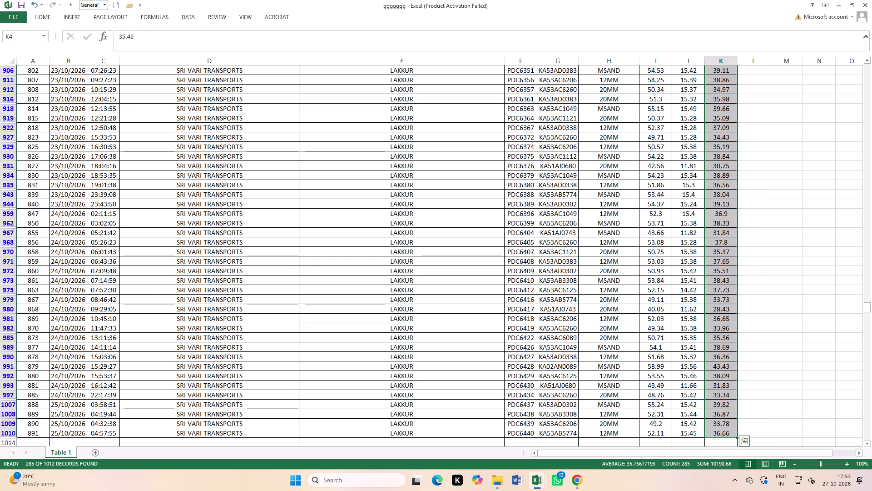
# In the tripsheet workbook, change Sheet3's Buyer filter from SILICON READYMIX CONCRETE to only SRI VARI TRANSPORTS.
pyautogui.hotkey('ctrl', 'Tab')
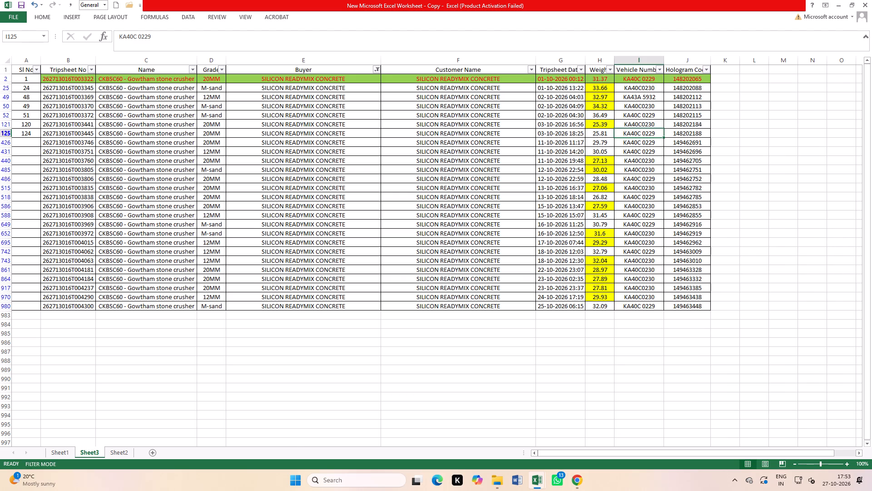
pyautogui.click(371, 142)
pyautogui.click(379, 70)
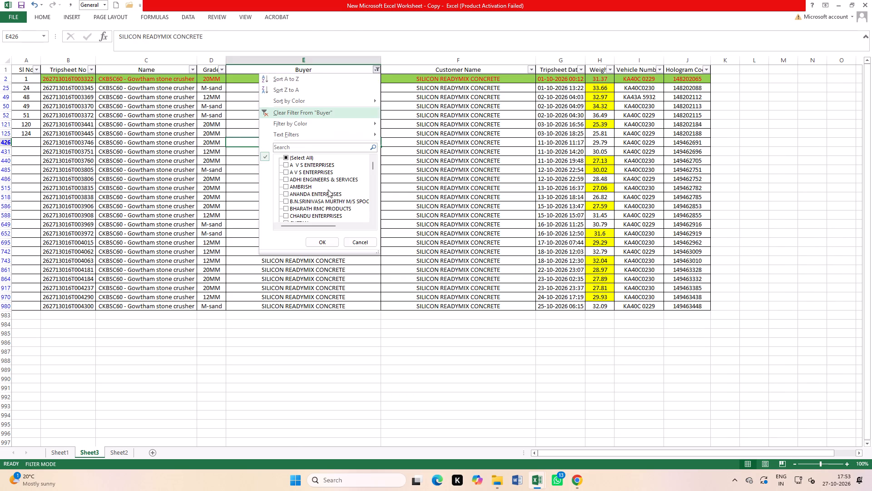
pyautogui.scroll(-14, 300, 186)
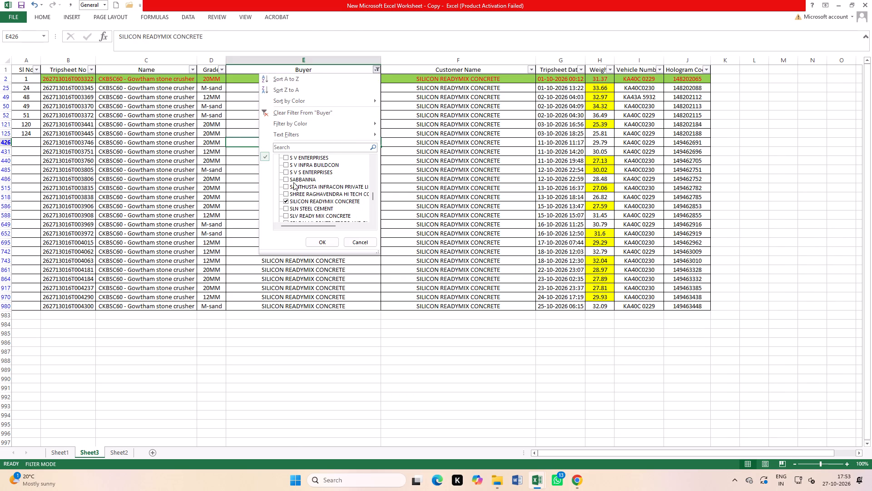
pyautogui.click(293, 182)
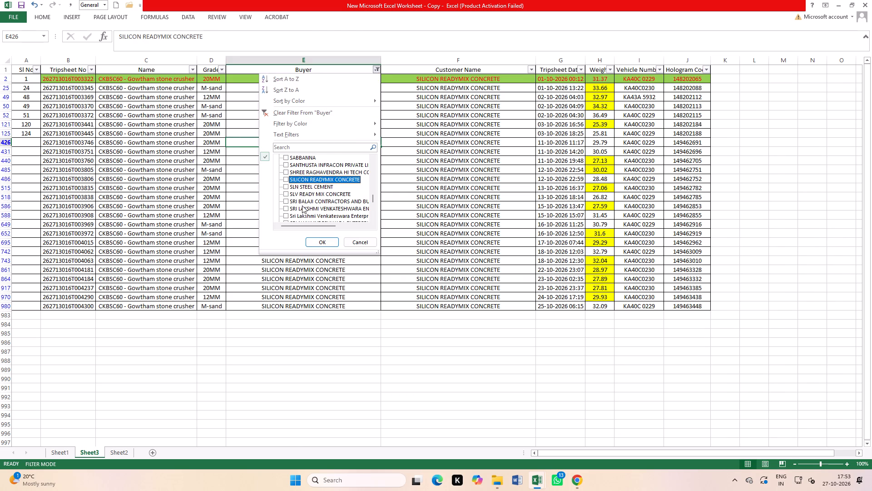
pyautogui.scroll(-1, 302, 211)
pyautogui.click(304, 210)
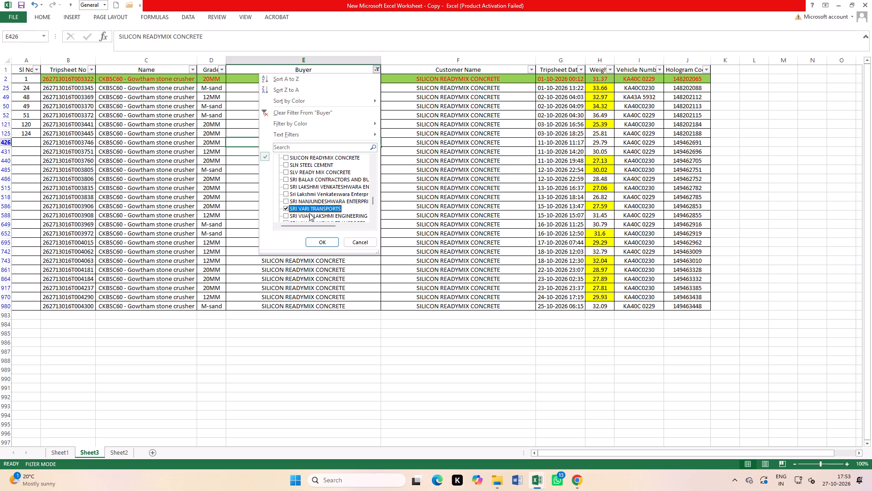
pyautogui.scroll(-1, 317, 221)
pyautogui.click(323, 241)
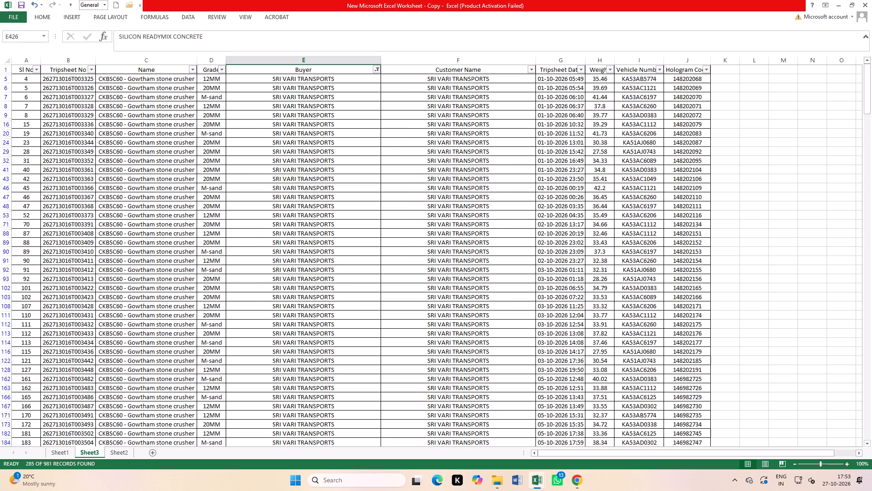
# Select all of the SRI VARI TRANSPORTS weights on Sheet3 and compare their count and sum with Table 1's Net Wt selection.
pyautogui.click(588, 264)
pyautogui.moveTo(599, 80); pyautogui.dragTo(605, 469)
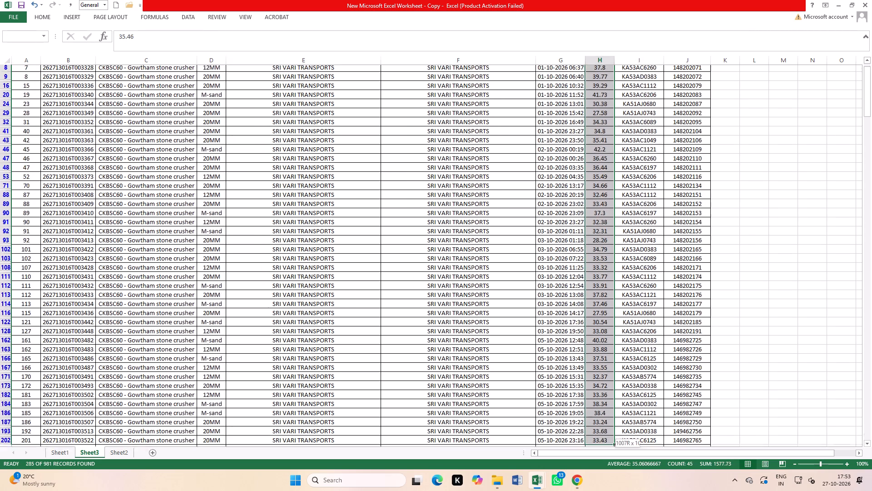
pyautogui.moveTo(605, 469); pyautogui.dragTo(608, 450)
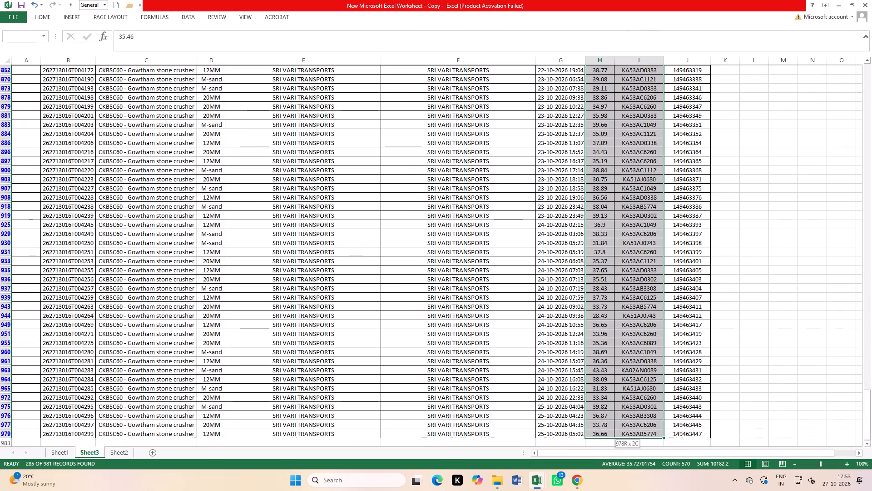
pyautogui.moveTo(608, 450); pyautogui.dragTo(596, 436)
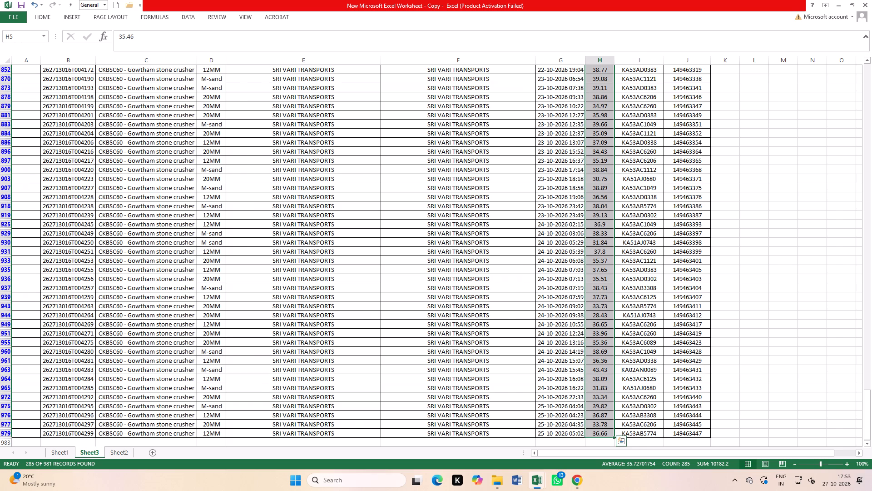
pyautogui.hotkey('ctrl', 'Tab')
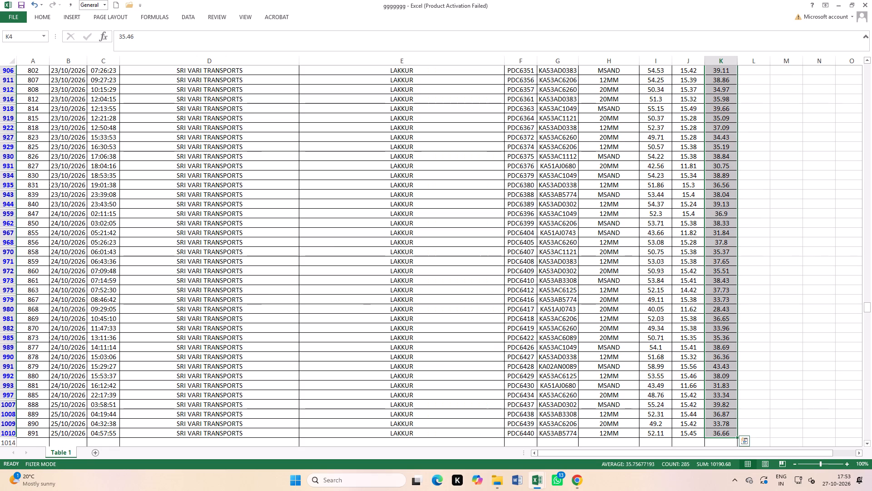
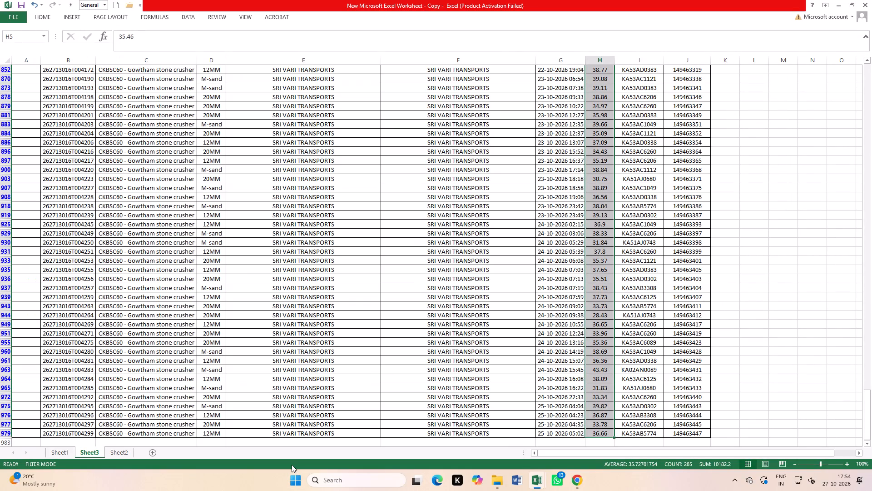
# In the ggggggg workbook, change Table 1's Customer filter from SRI VARI TRANSPORTS to only the individual customer listed between SSS WASHING PLANT and SV INFRA BUILDCON.
pyautogui.hotkey('ctrl', 'Tab')
pyautogui.scroll(6, 180, 339)
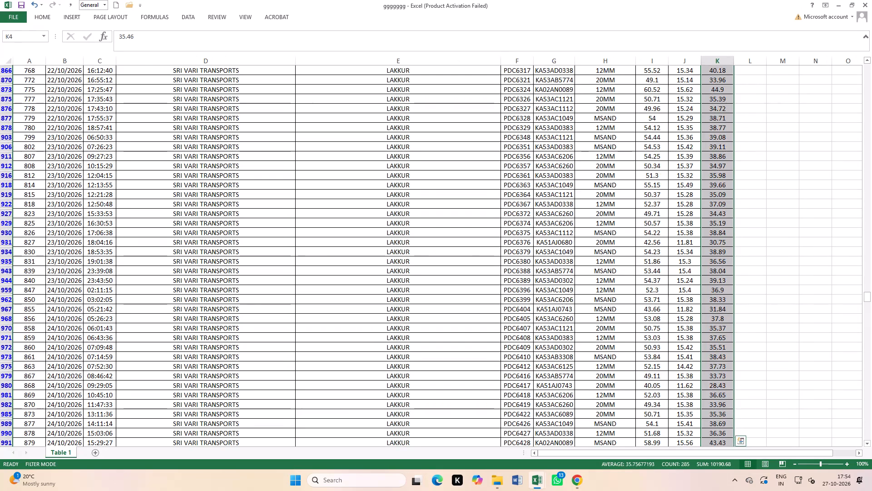
pyautogui.scroll(12, 261, 290)
pyautogui.moveTo(866, 286); pyautogui.dragTo(871, 60)
pyautogui.click(337, 219)
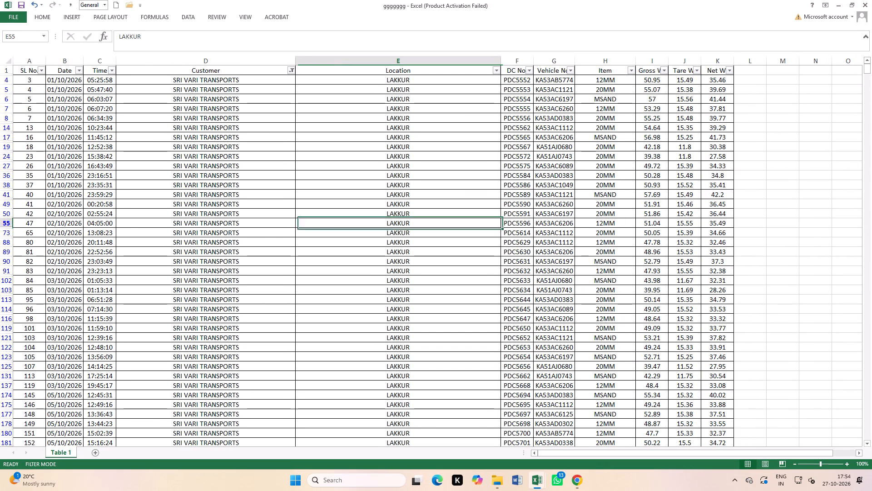
pyautogui.click(290, 69)
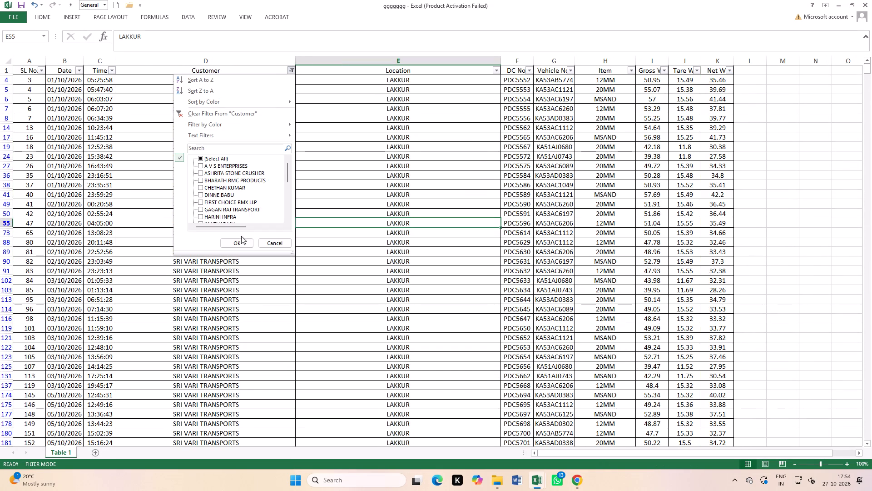
pyautogui.scroll(-5, 210, 200)
pyautogui.click(214, 193)
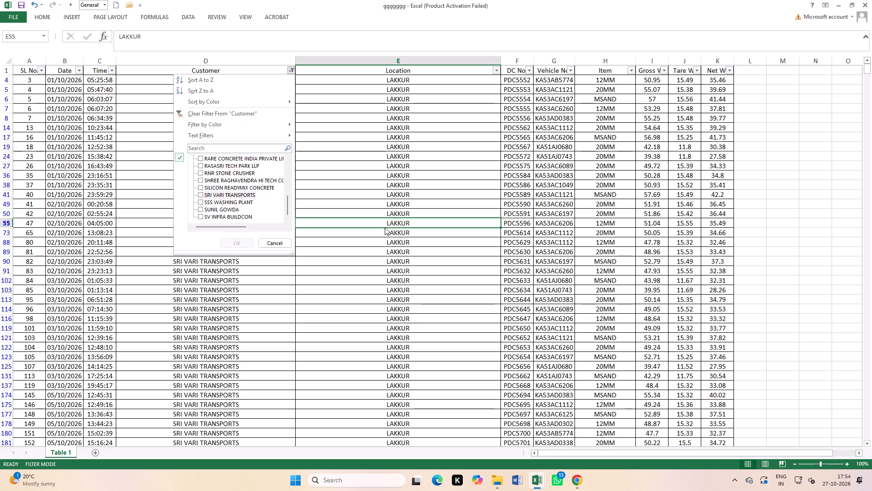
pyautogui.click(222, 210)
pyautogui.scroll(-3, 233, 218)
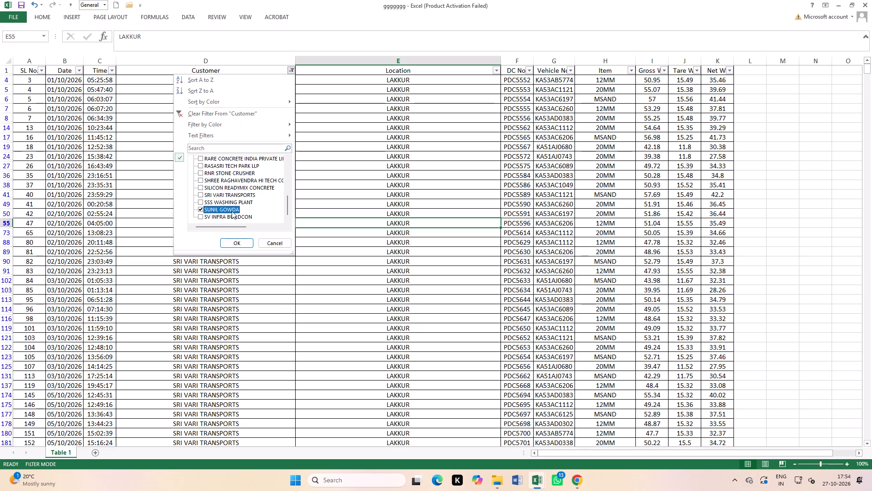
pyautogui.scroll(16, 230, 208)
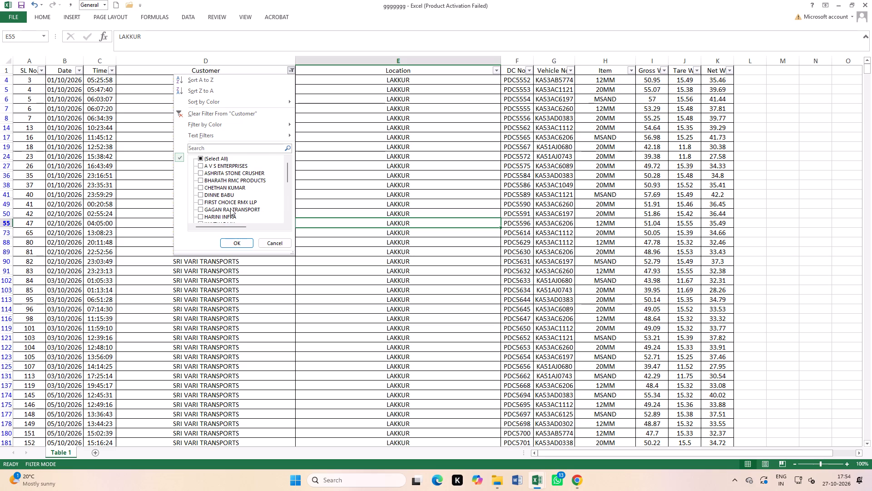
pyautogui.scroll(-11, 230, 208)
pyautogui.click(232, 242)
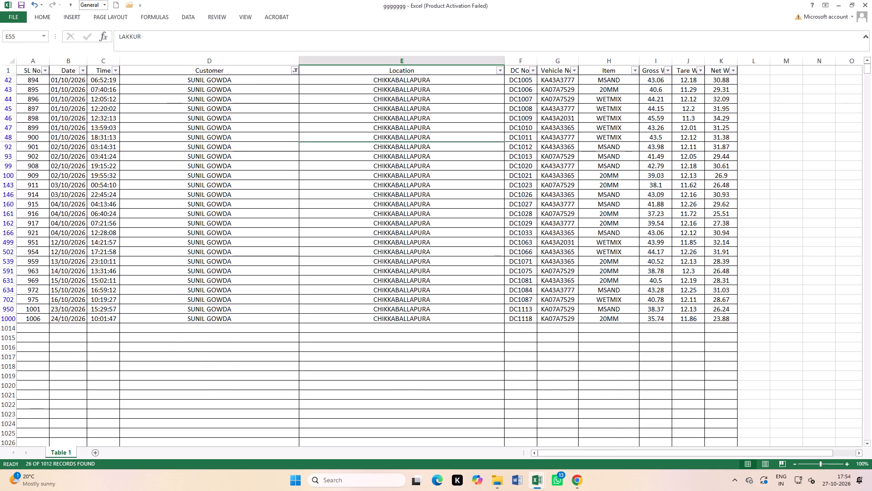
# Select all of the filtered customer's Net Wt values in Table 1 to check their count and sum.
pyautogui.moveTo(715, 80); pyautogui.dragTo(729, 200)
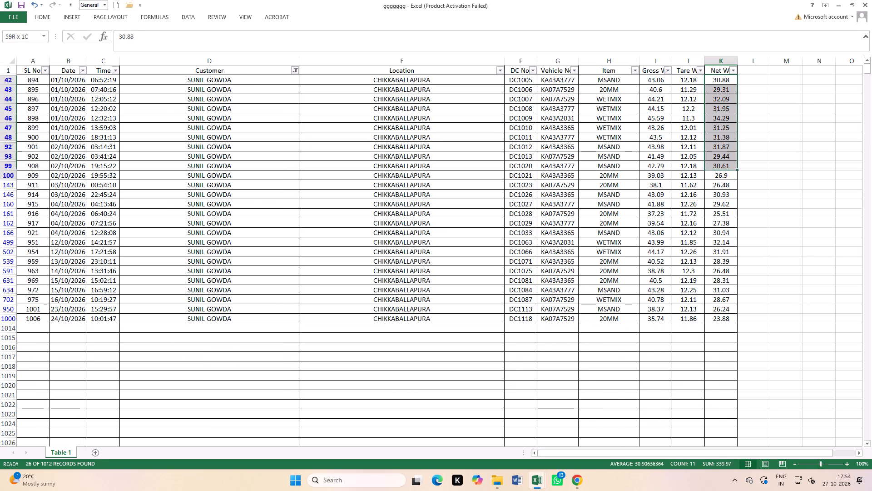
pyautogui.moveTo(729, 200); pyautogui.dragTo(730, 316)
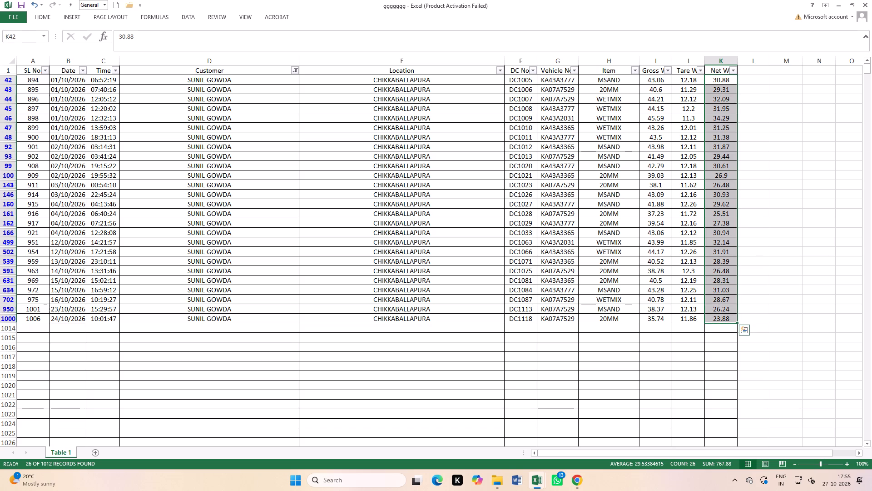
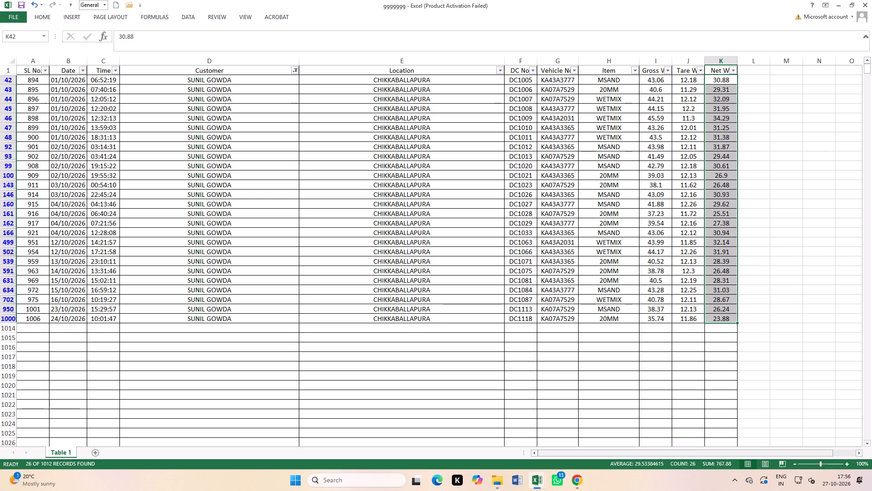
# Open the Cash Report Oct-26 workbook from the OCTOBER folder on the USB drive.
pyautogui.click(500, 484)
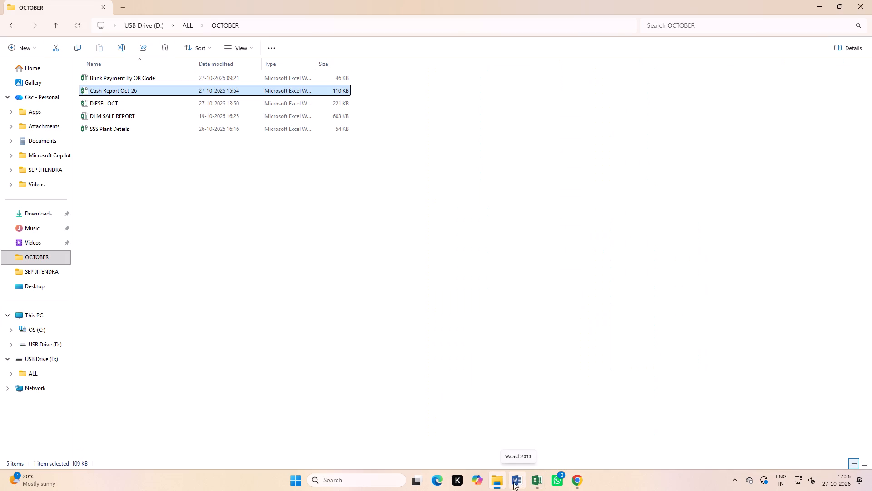
pyautogui.click(489, 441)
pyautogui.doubleClick(147, 87)
pyautogui.click(577, 226)
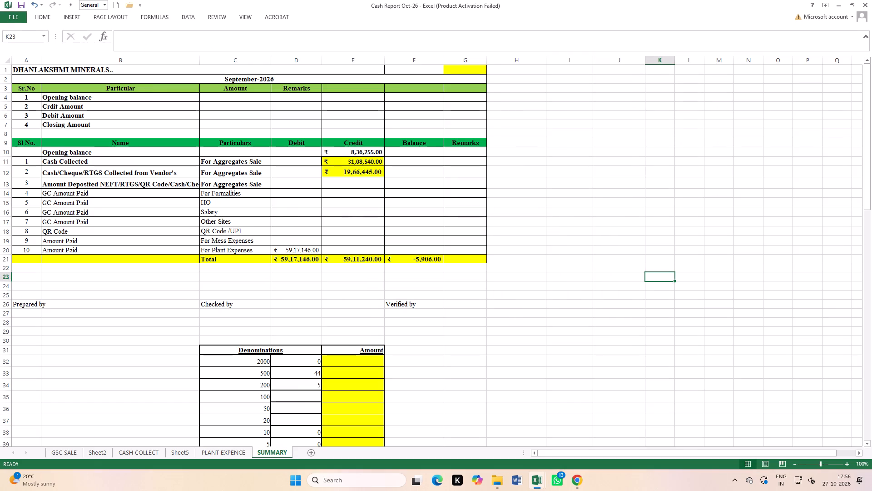
# Examine the late-October payment entries on the PLANT EXPENCE sheet, and close the cash report workbook.
pyautogui.click(215, 454)
pyautogui.scroll(4, 240, 355)
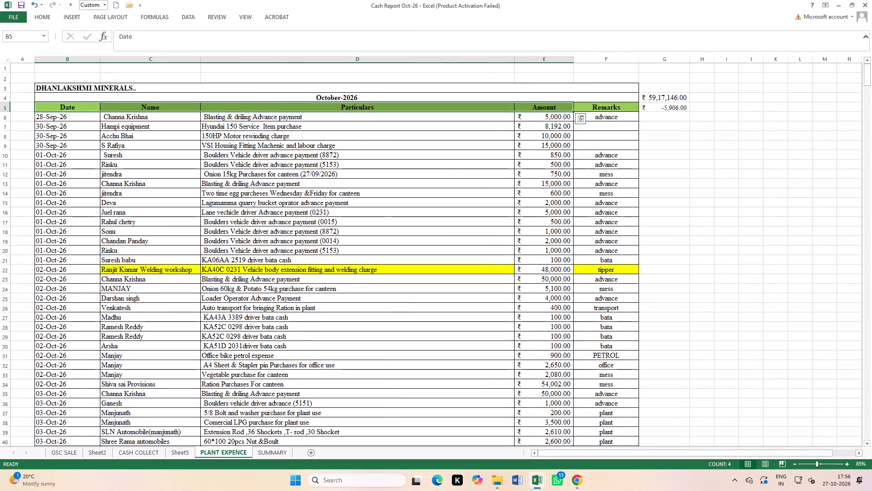
pyautogui.moveTo(865, 76); pyautogui.dragTo(860, 194)
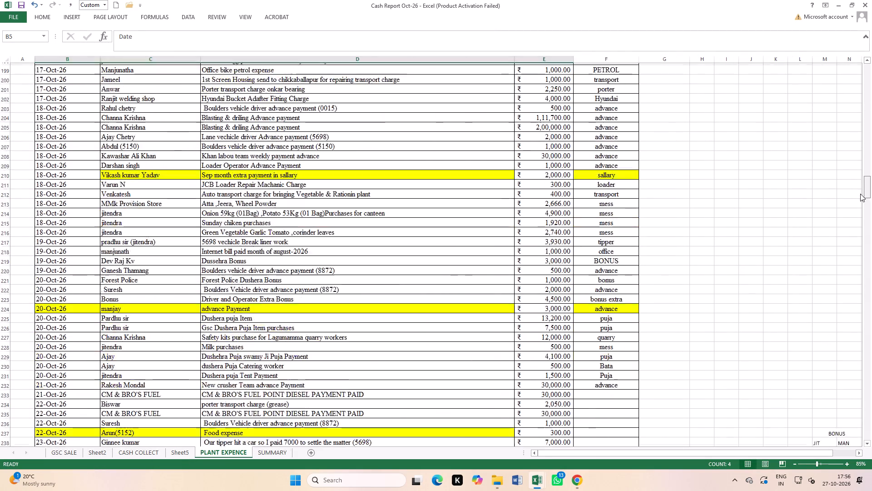
pyautogui.moveTo(860, 194); pyautogui.dragTo(858, 219)
pyautogui.scroll(3, 354, 197)
pyautogui.scroll(3, 137, 204)
pyautogui.scroll(2, 84, 192)
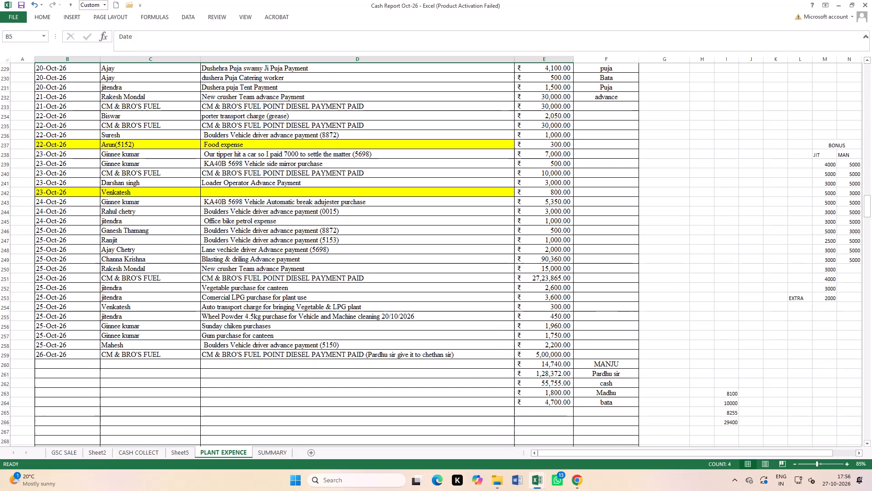
pyautogui.click(1, 137)
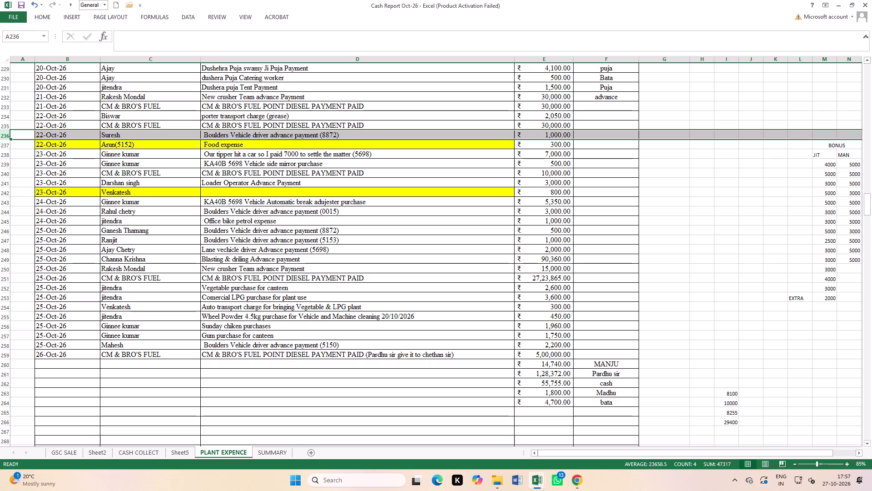
pyautogui.scroll(2, 49, 142)
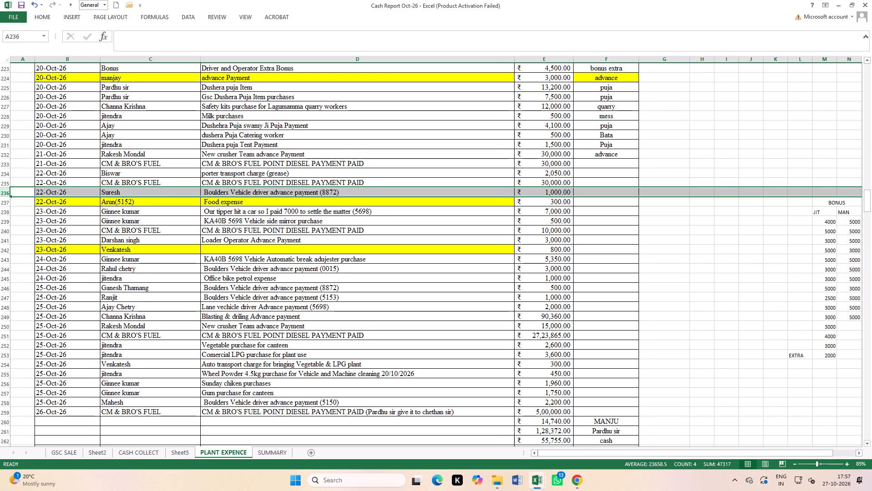
pyautogui.click(618, 213)
pyautogui.click(867, 0)
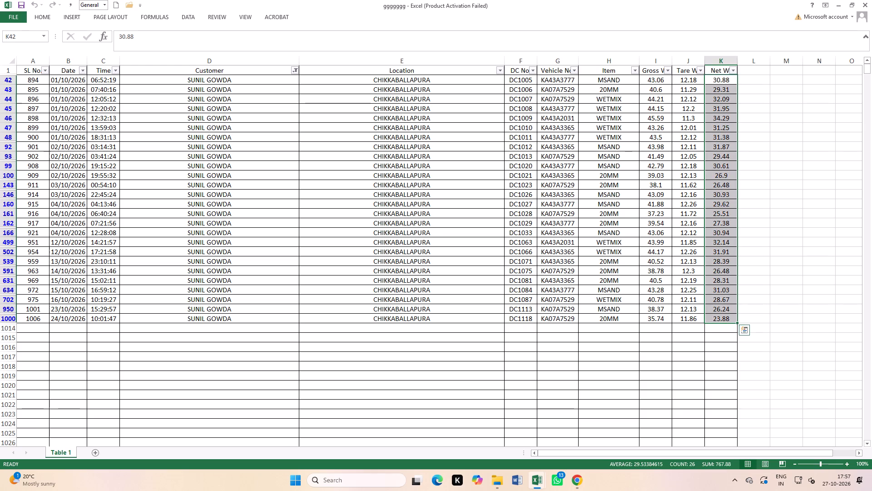
# In the tripsheet workbook's Sheet3, change the Buyer filter from SRI VARI TRANSPORTS to the individual customer matching the search SUN.
pyautogui.scroll(3, 403, 266)
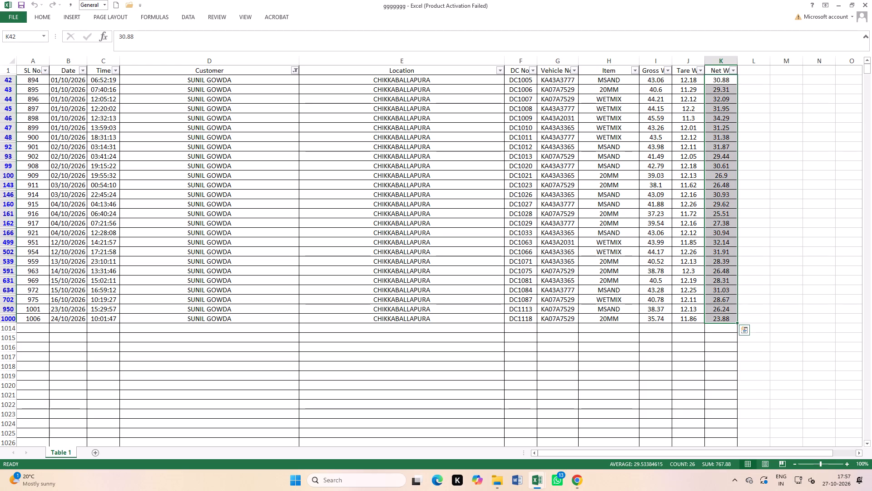
pyautogui.hotkey('ctrl', 'Tab')
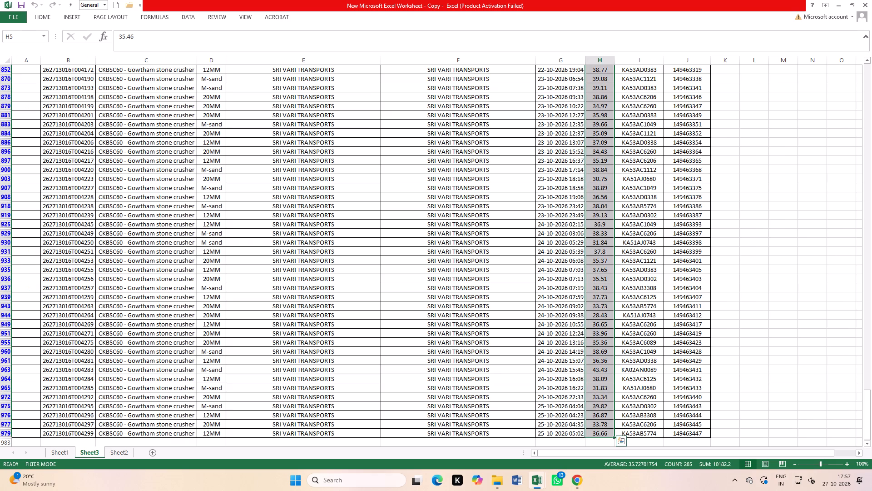
pyautogui.scroll(5, 332, 270)
pyautogui.scroll(9, 287, 286)
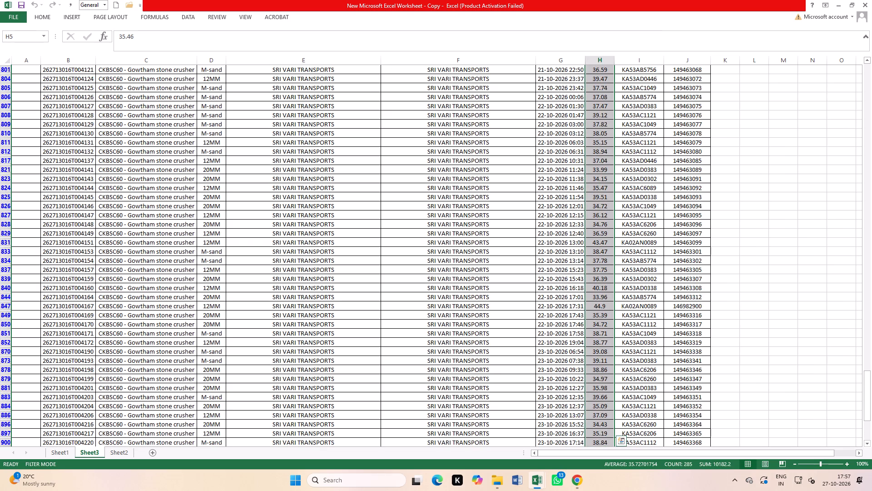
pyautogui.moveTo(868, 384); pyautogui.dragTo(871, 59)
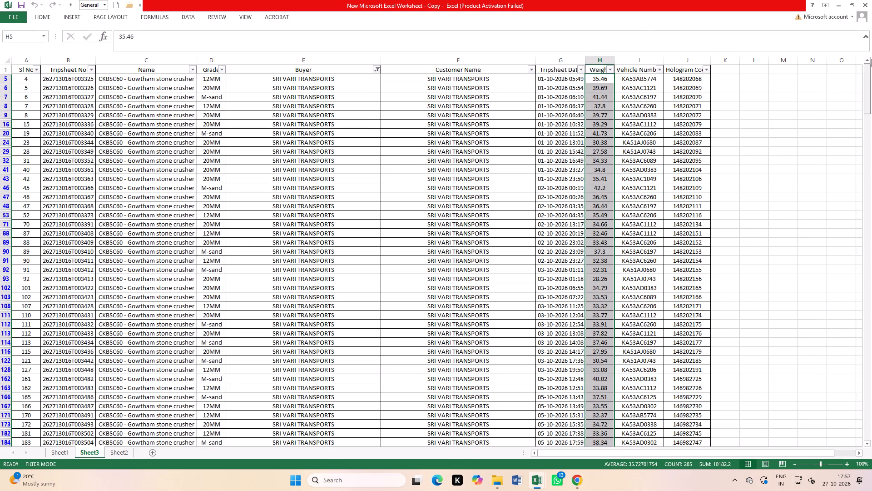
pyautogui.moveTo(871, 59); pyautogui.dragTo(871, 40)
pyautogui.click(336, 330)
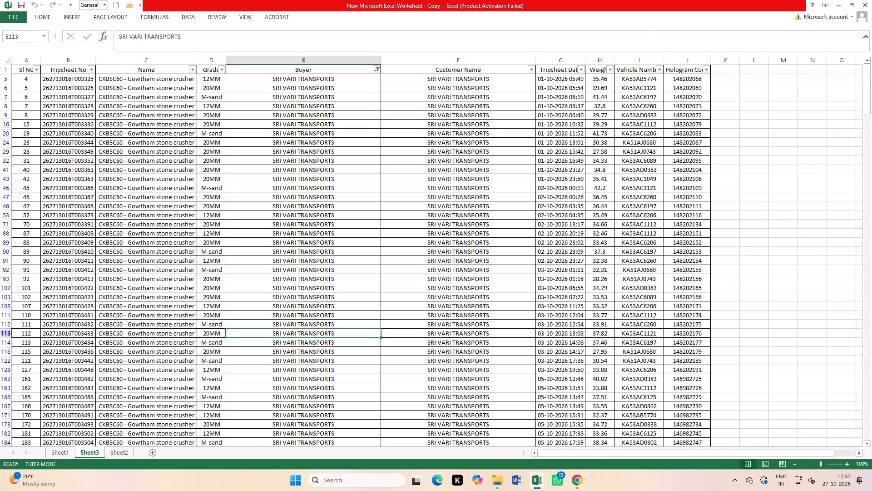
pyautogui.click(374, 73)
pyautogui.click(293, 157)
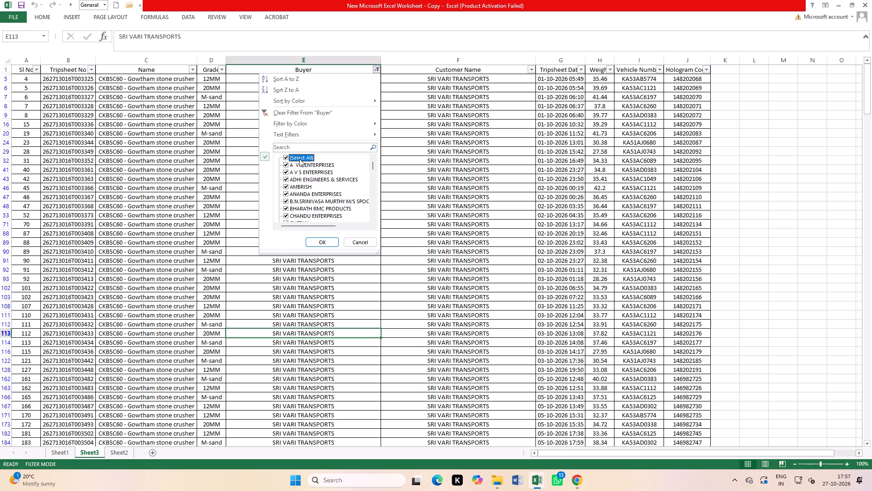
pyautogui.click(303, 144)
pyautogui.press('s')
pyautogui.write('UN')
pyautogui.click(331, 244)
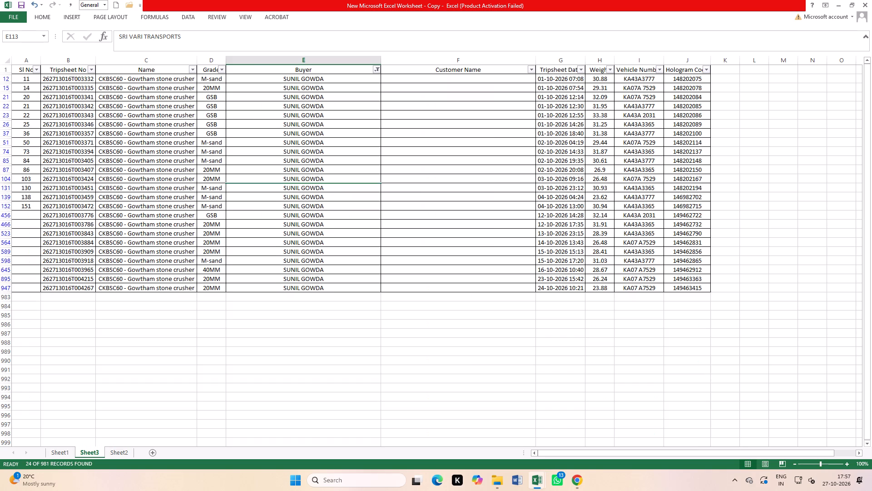
# Select all of the filtered buyer's Weight values in Sheet3 and compare their count and sum with the ggggggg workbook's Net Wt entries.
pyautogui.click(499, 229)
pyautogui.moveTo(601, 80); pyautogui.dragTo(603, 290)
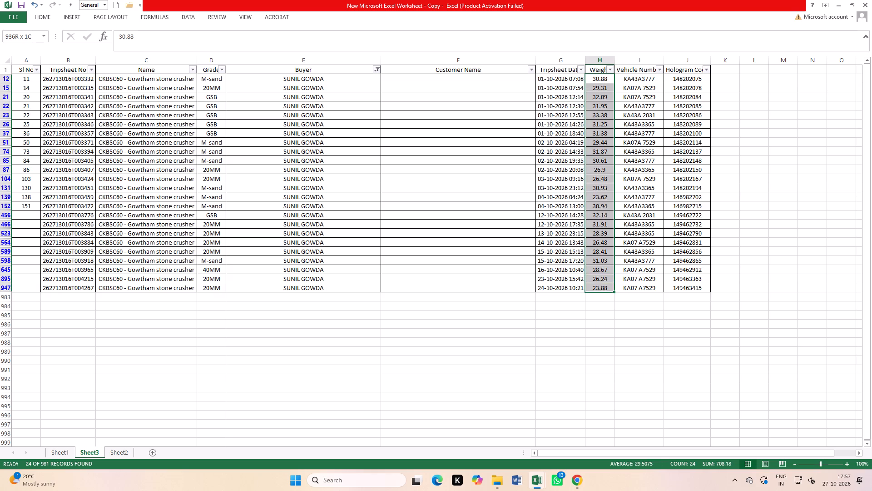
pyautogui.hotkey('ctrl', 'Tab')
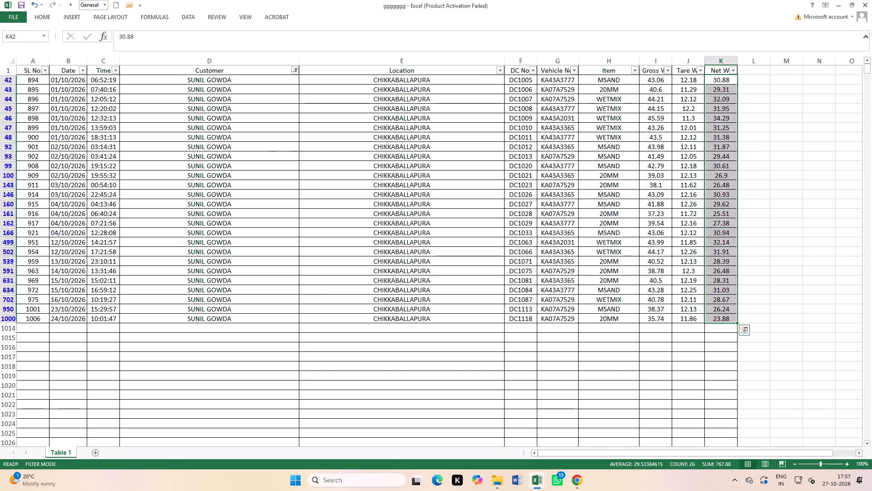
pyautogui.scroll(4, 354, 264)
pyautogui.click(433, 280)
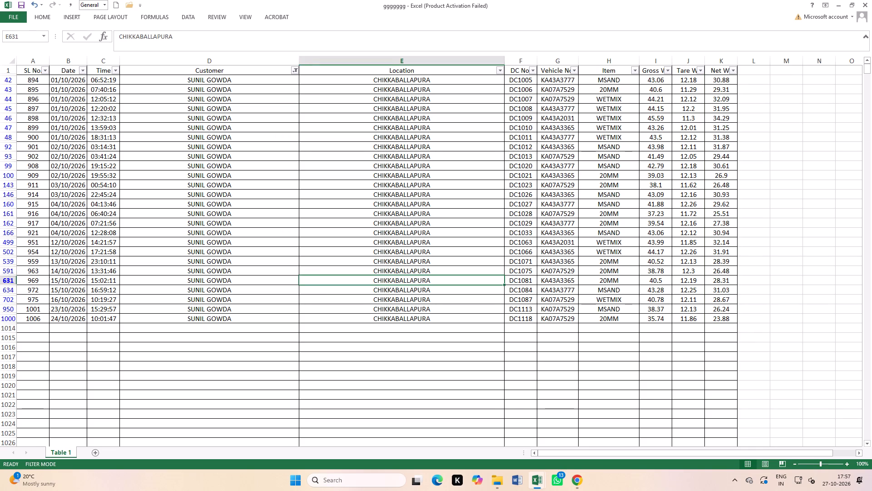
pyautogui.scroll(4, 226, 169)
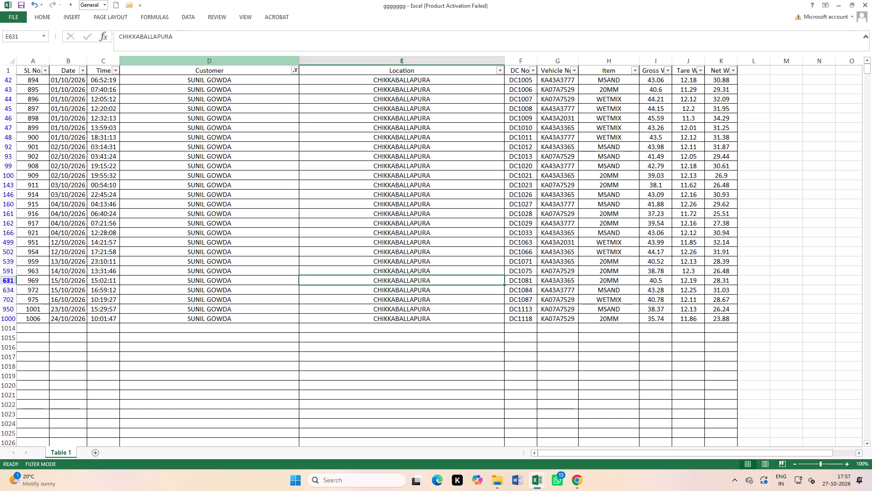
# Back in the tripsheet workbook, reset Sheet3's Buyer filter to show all buyers.
pyautogui.hotkey('ctrl', 'Tab')
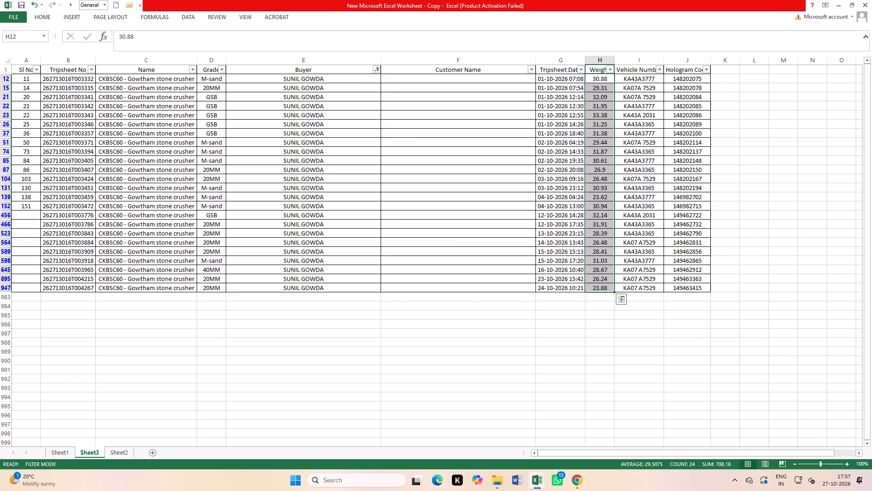
pyautogui.scroll(3, 390, 297)
pyautogui.click(378, 69)
pyautogui.click(302, 155)
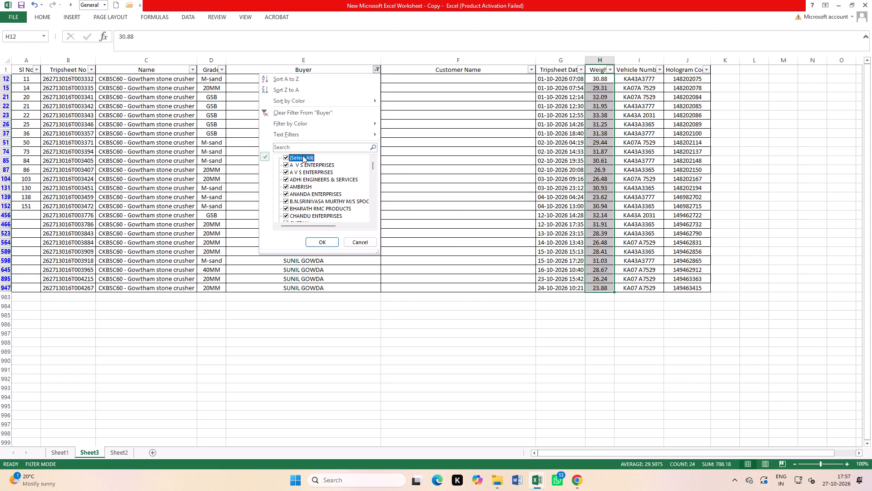
pyautogui.click(327, 244)
pyautogui.click(487, 134)
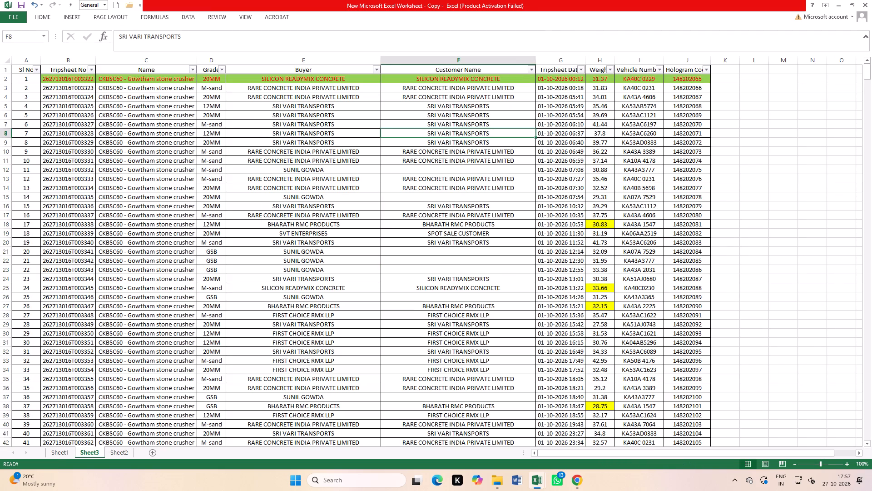
# Filter Sheet3's Customer Name column to only the individual customer listed between SRI VARI TRANSPORTS and SV INFRA BUILDCON, and check the matching trips.
pyautogui.click(533, 72)
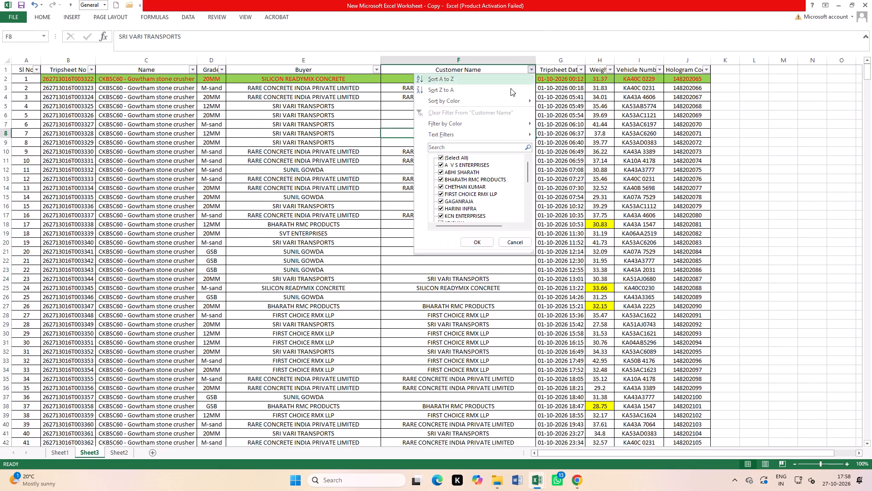
pyautogui.click(452, 155)
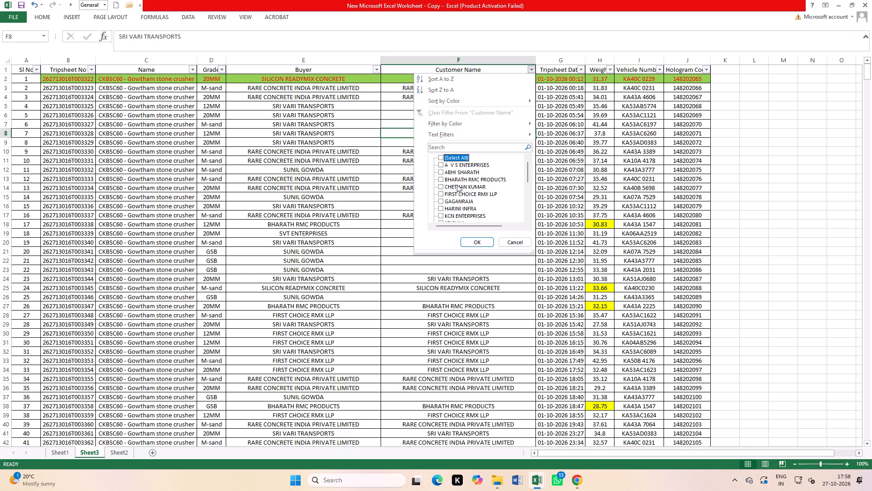
pyautogui.scroll(-5, 457, 186)
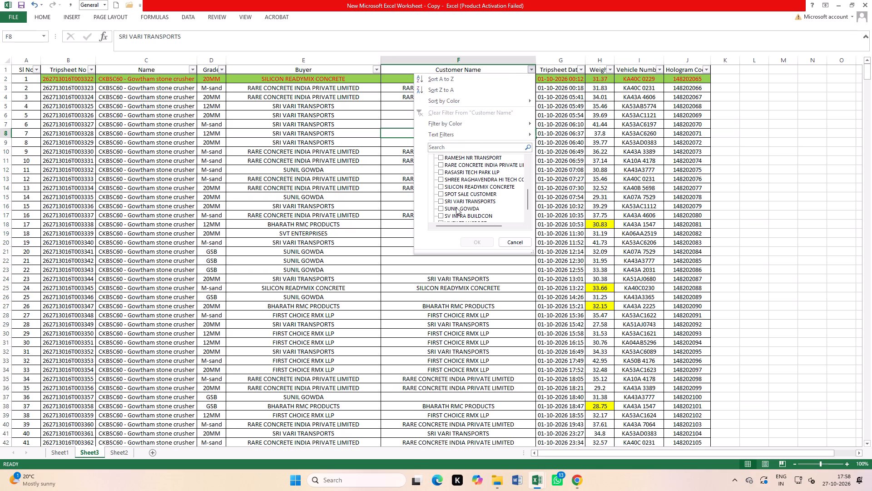
pyautogui.click(464, 207)
pyautogui.scroll(-1, 475, 209)
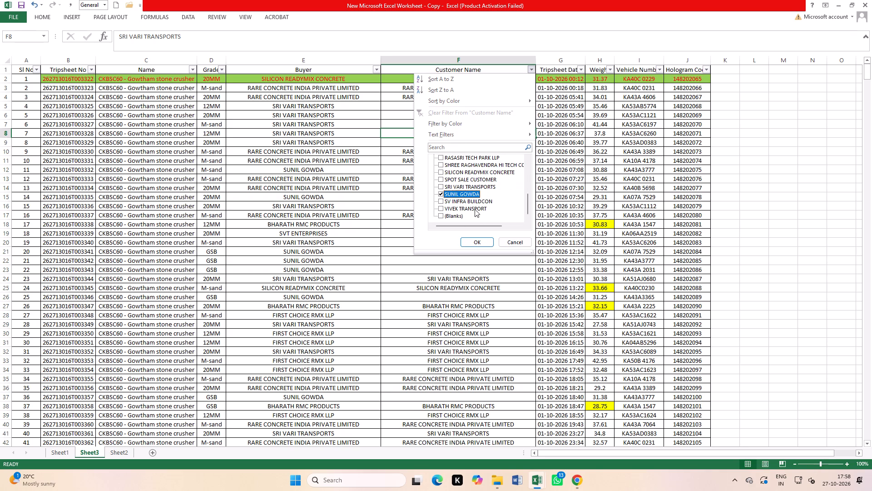
pyautogui.click(477, 243)
pyautogui.scroll(2, 459, 211)
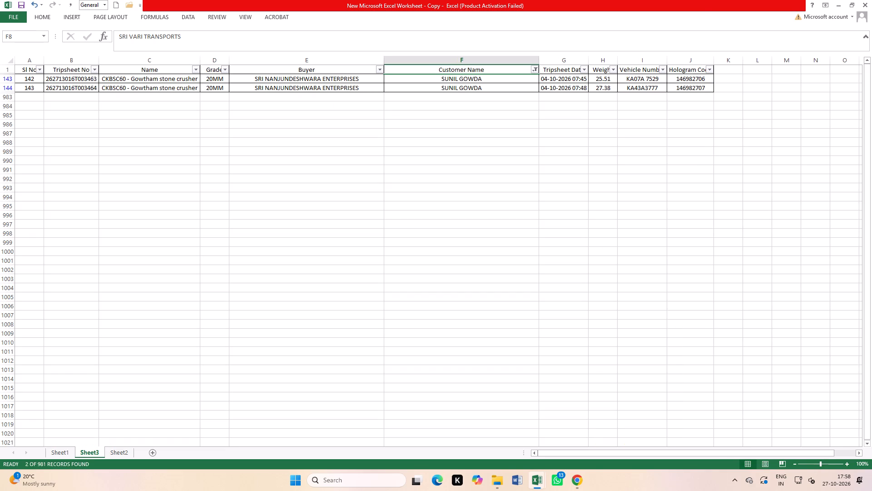
pyautogui.scroll(2, 459, 211)
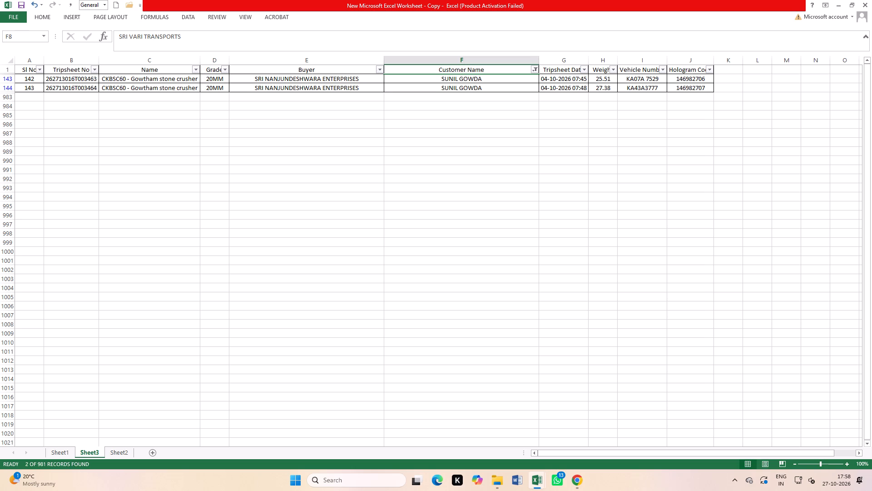
pyautogui.click(467, 207)
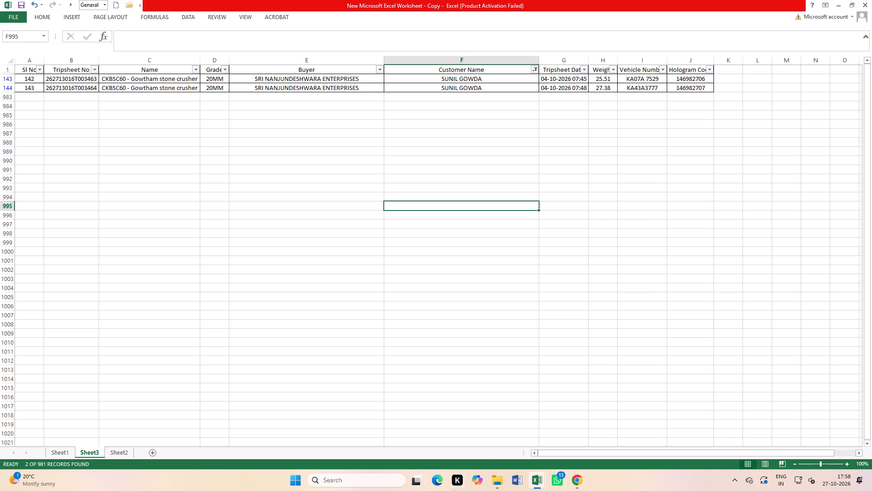
# Reset Sheet3's Customer Name filter to include all customers.
pyautogui.click(530, 67)
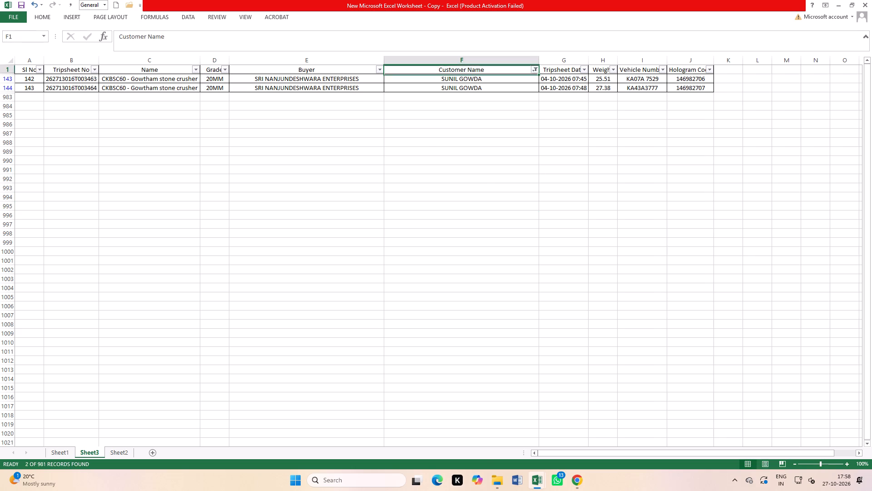
pyautogui.click(534, 70)
pyautogui.click(462, 159)
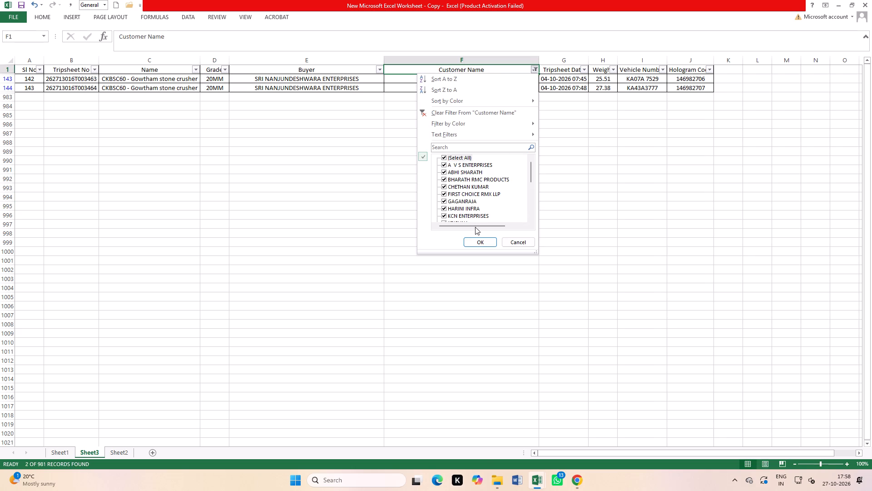
pyautogui.click(481, 244)
# Filter Sheet3's Buyer column to only SRI NANJUNDESHWARA ENTERPRISES.
pyautogui.click(376, 70)
pyautogui.click(305, 160)
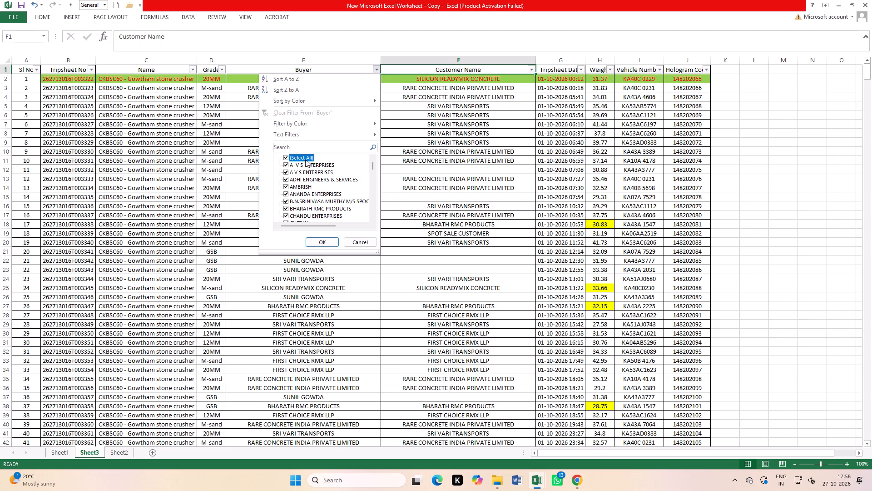
pyautogui.scroll(-10, 300, 204)
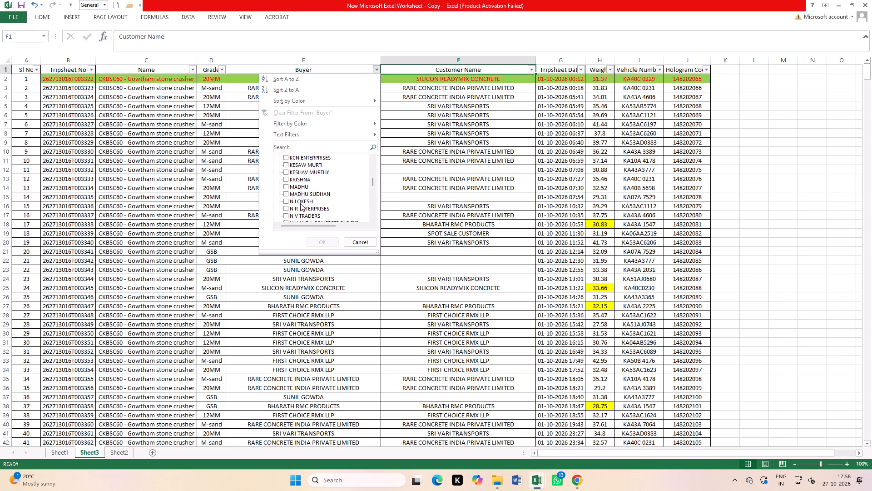
pyautogui.scroll(-5, 300, 203)
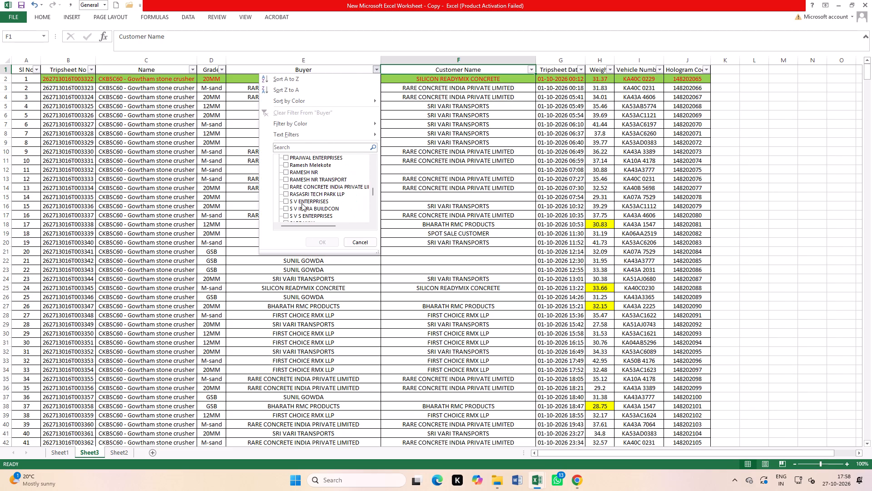
pyautogui.scroll(-5, 302, 203)
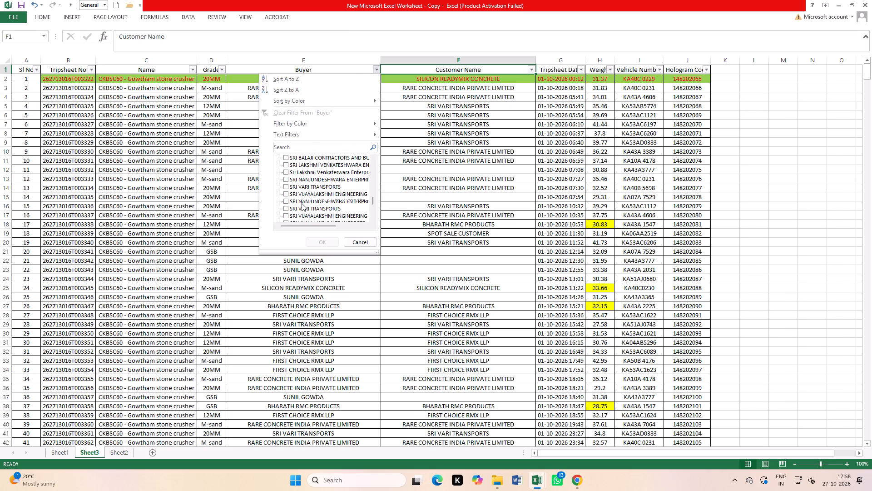
pyautogui.scroll(-2, 302, 203)
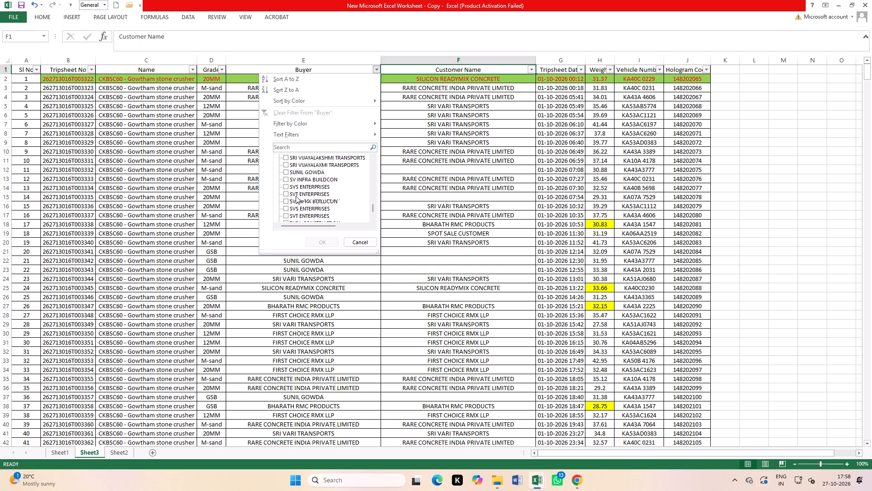
pyautogui.scroll(3, 303, 193)
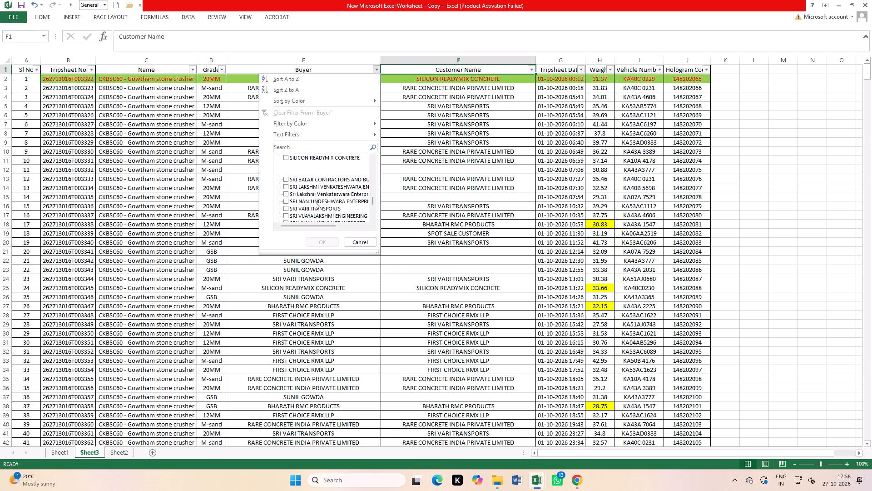
pyautogui.click(315, 201)
pyautogui.click(323, 239)
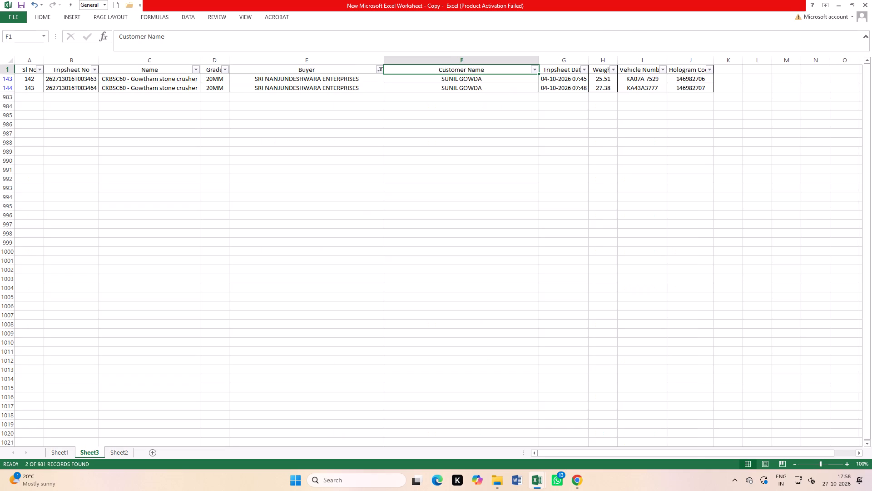
# Add the individual buyer listed between SRI VIJAYALAXMI TRANSPORTS and SV INFRA BUILDCON to Sheet3's Buyer filter, keeping SRI NANJUNDESHWARA ENTERPRISES included.
pyautogui.click(379, 67)
pyautogui.scroll(-5, 304, 183)
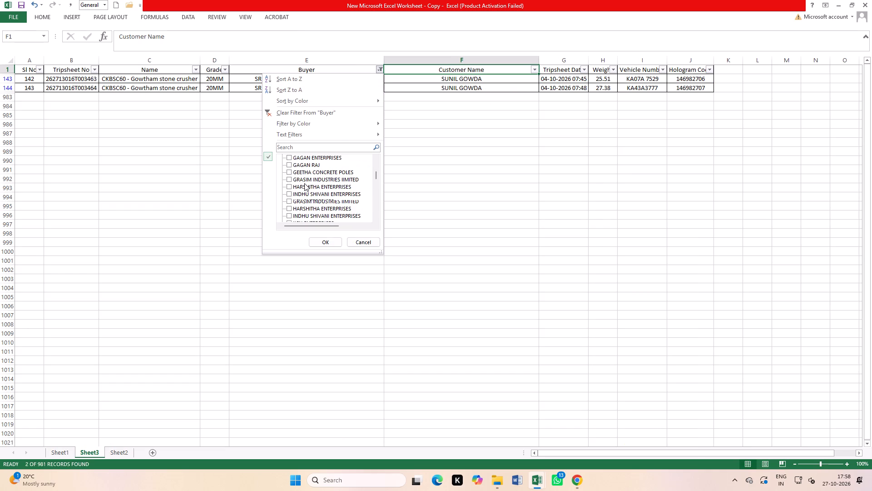
pyautogui.scroll(-9, 304, 183)
pyautogui.scroll(1, 304, 183)
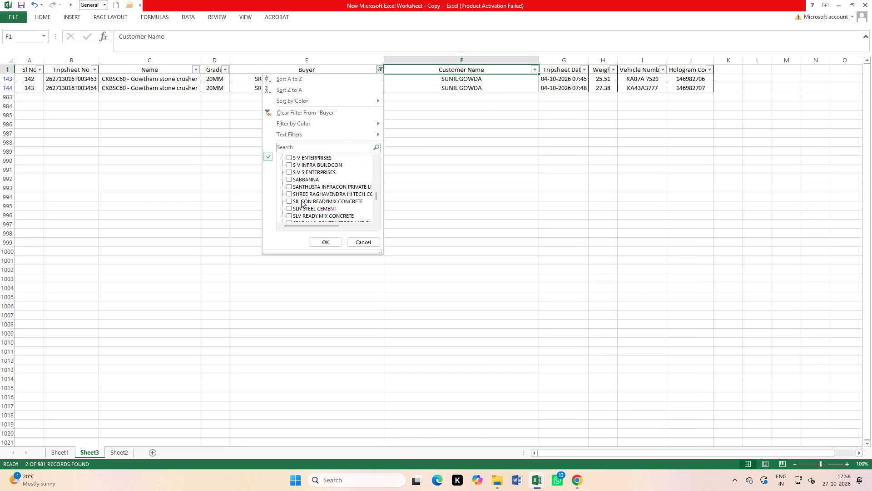
pyautogui.scroll(1, 301, 190)
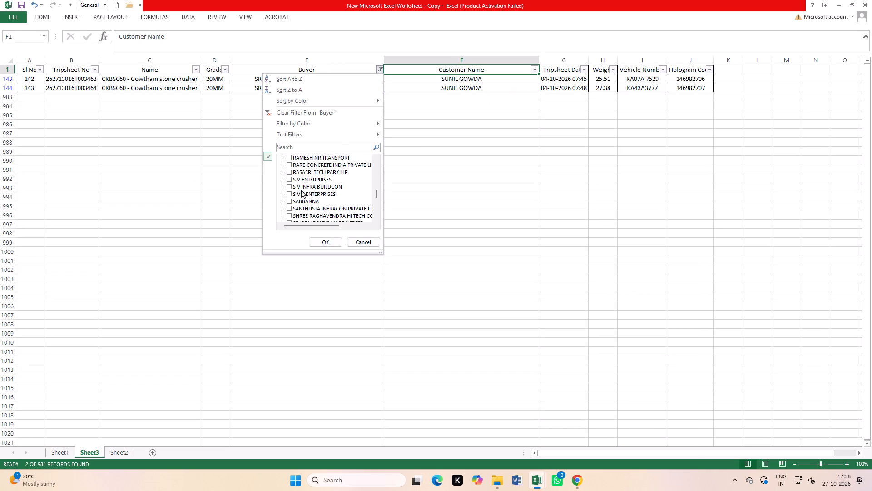
pyautogui.scroll(-5, 301, 190)
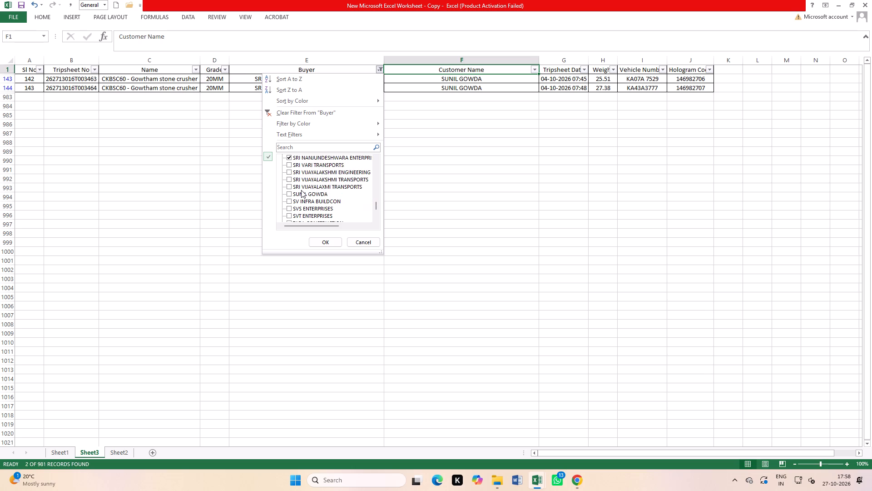
pyautogui.scroll(-1, 301, 190)
pyautogui.click(307, 175)
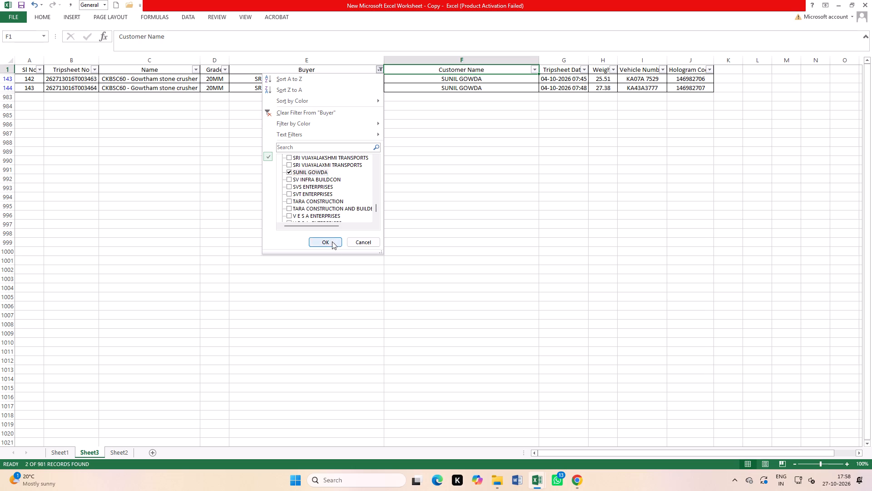
pyautogui.click(335, 242)
# Select all filtered Weight values in Sheet3 and compare their count and sum with the same customer's Net Wt values in the ggggggg workbook.
pyautogui.click(610, 233)
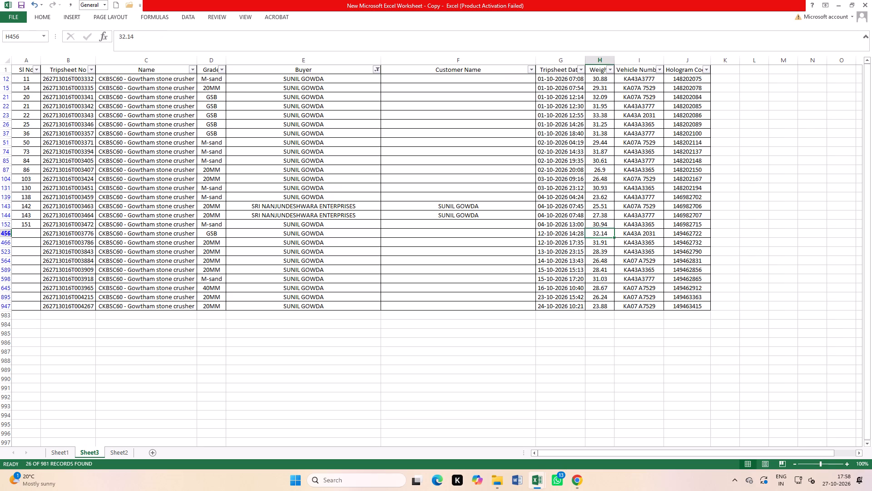
pyautogui.moveTo(604, 80); pyautogui.dragTo(604, 310)
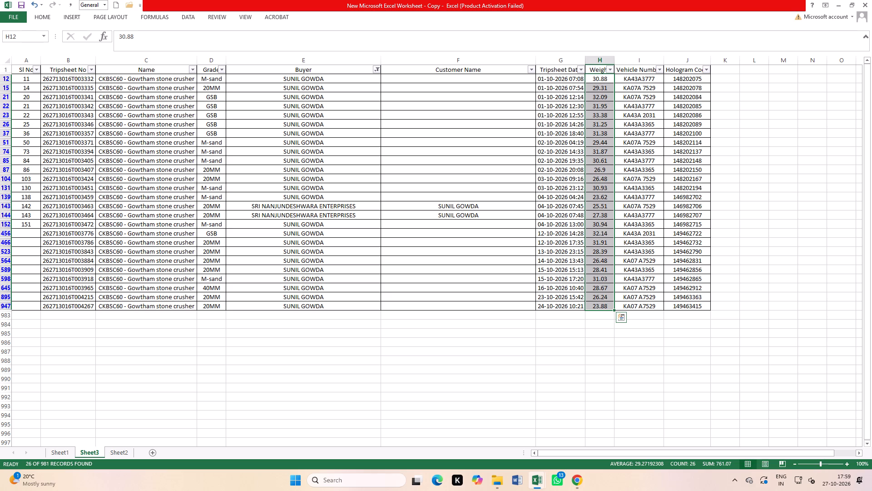
pyautogui.hotkey('ctrl', 'Tab')
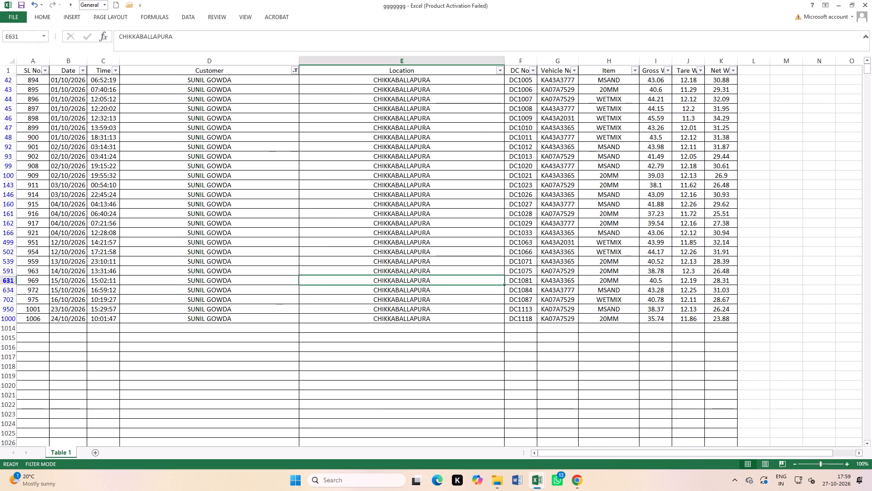
pyautogui.moveTo(722, 83); pyautogui.dragTo(712, 319)
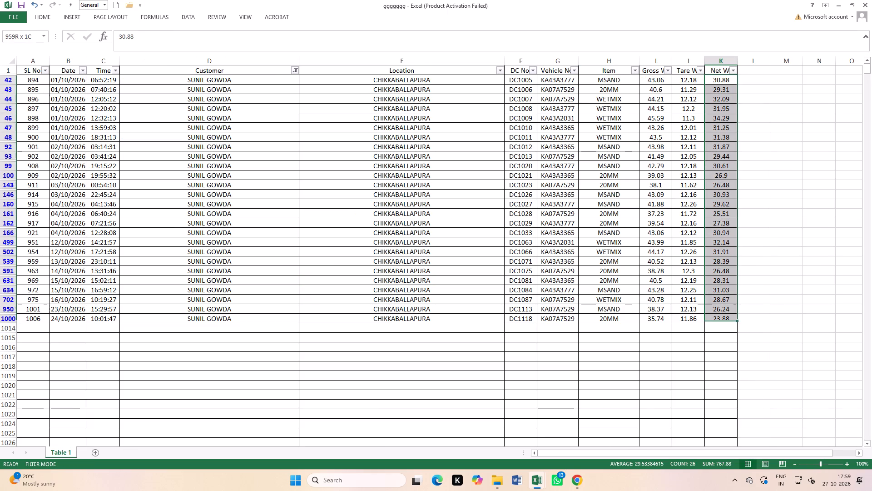
pyautogui.moveTo(712, 319); pyautogui.dragTo(712, 321)
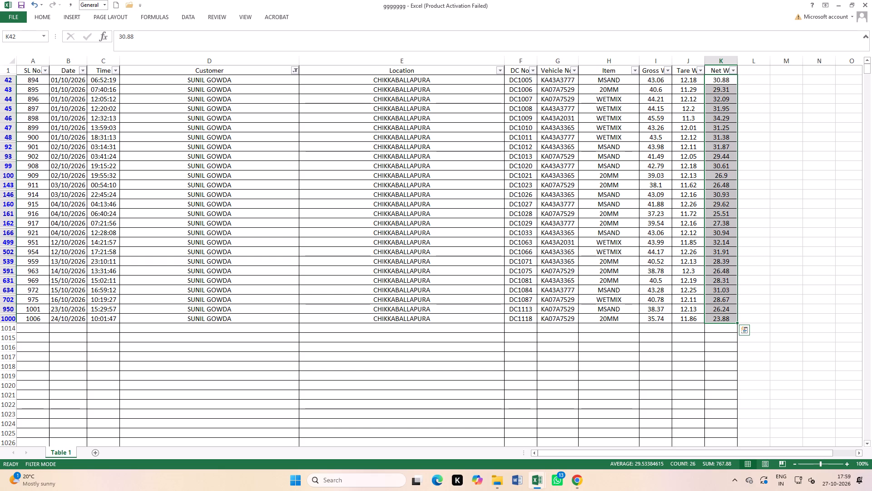
# Back in the tripsheet workbook's Sheet3, copy the Customer Name from row 143 into the Customer Name cells of all filtered rows.
pyautogui.hotkey('ctrl', 'Tab')
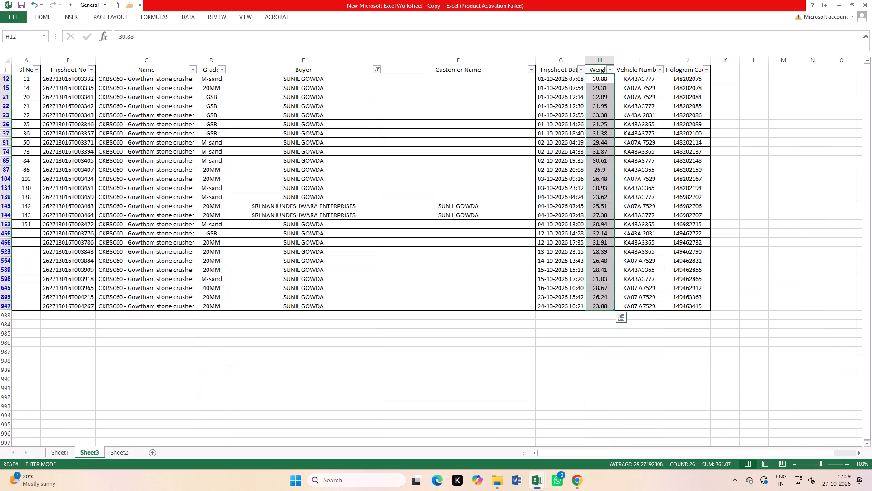
pyautogui.click(478, 207)
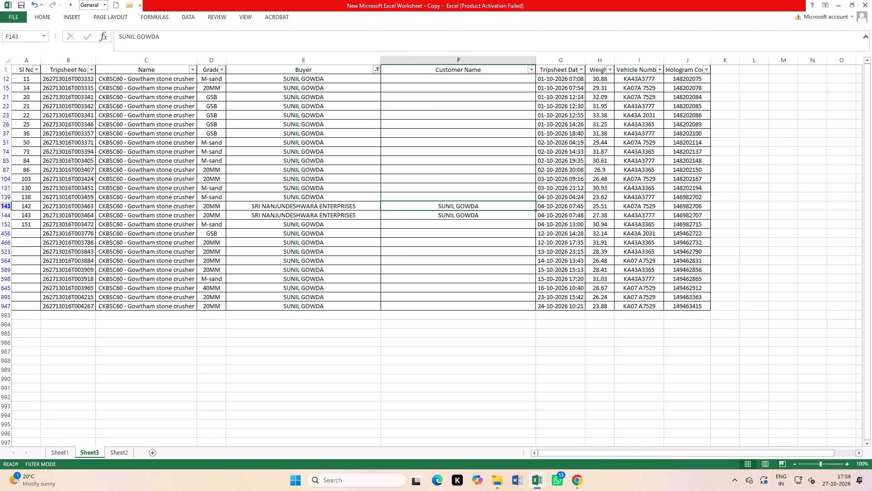
pyautogui.hotkey('ctrl', 'c')
pyautogui.moveTo(468, 80); pyautogui.dragTo(480, 307)
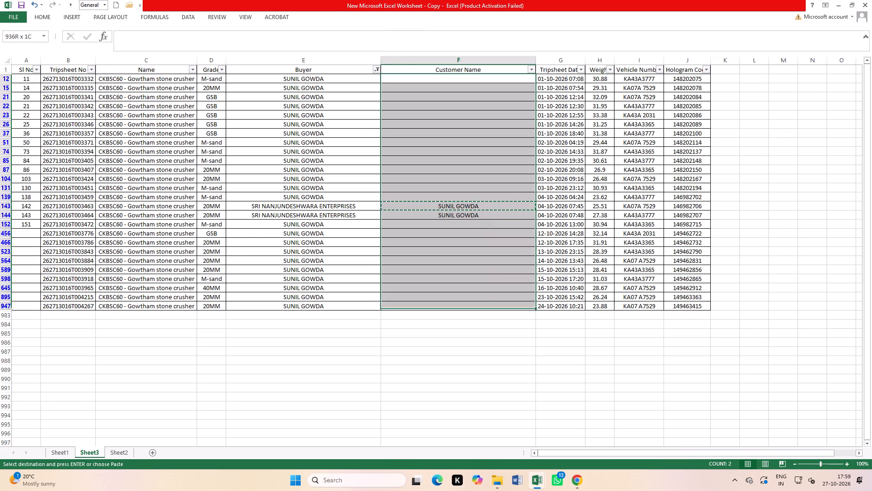
pyautogui.moveTo(480, 307); pyautogui.dragTo(481, 310)
pyautogui.hotkey('ctrl', 'v')
pyautogui.click(662, 243)
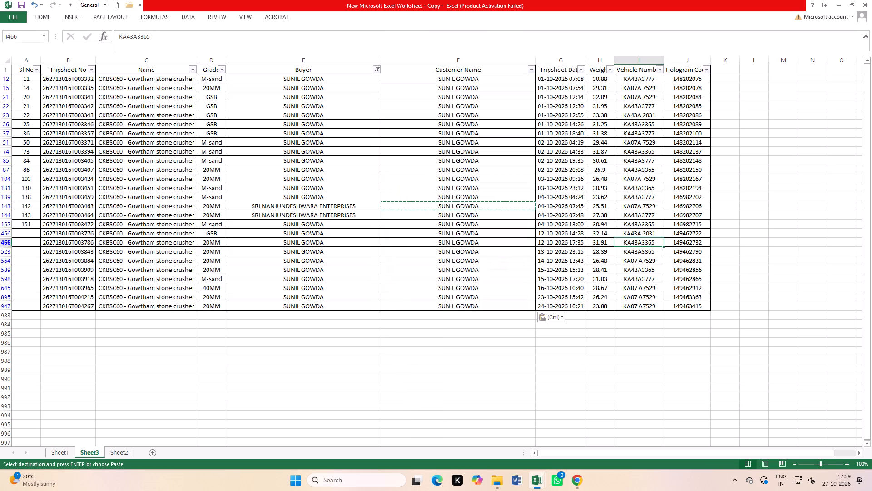
# Compare the individual customer's filtered trips between the ggggggg workbook and the tripsheet workbook's Sheet3.
pyautogui.hotkey('ctrl', 'Tab')
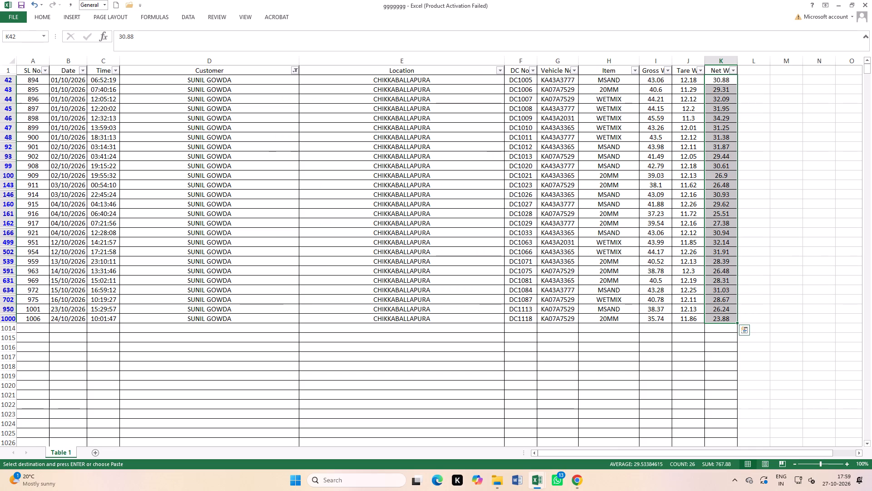
pyautogui.scroll(4, 348, 142)
pyautogui.click(236, 315)
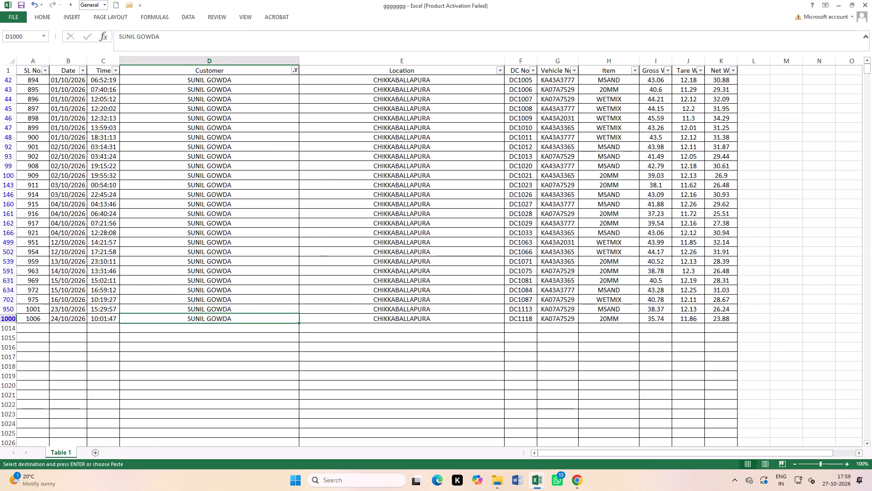
pyautogui.hotkey('ctrl', 'Tab')
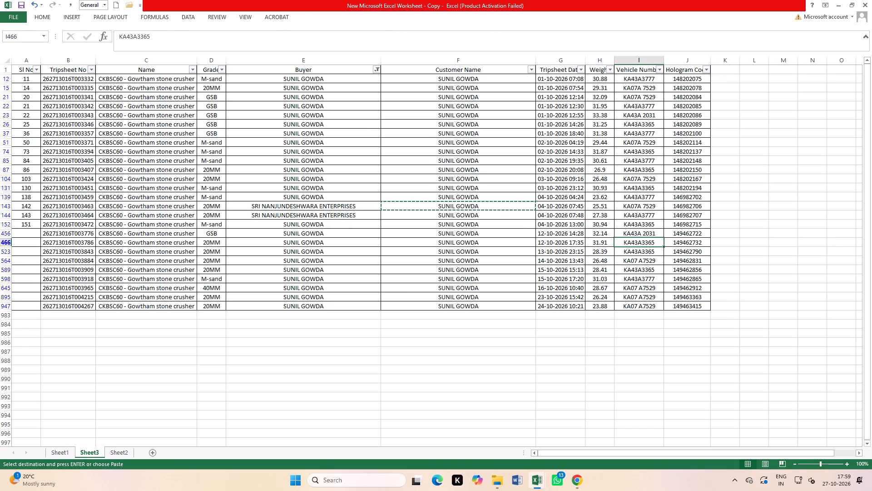
pyautogui.click(185, 14)
pyautogui.click(326, 136)
pyautogui.hotkey('ctrl', 'Tab')
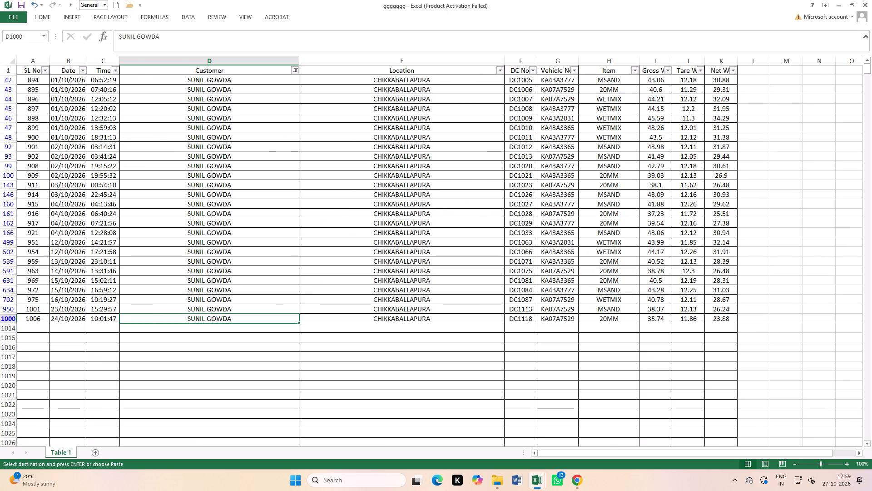
pyautogui.hotkey('ctrl', 'Tab')
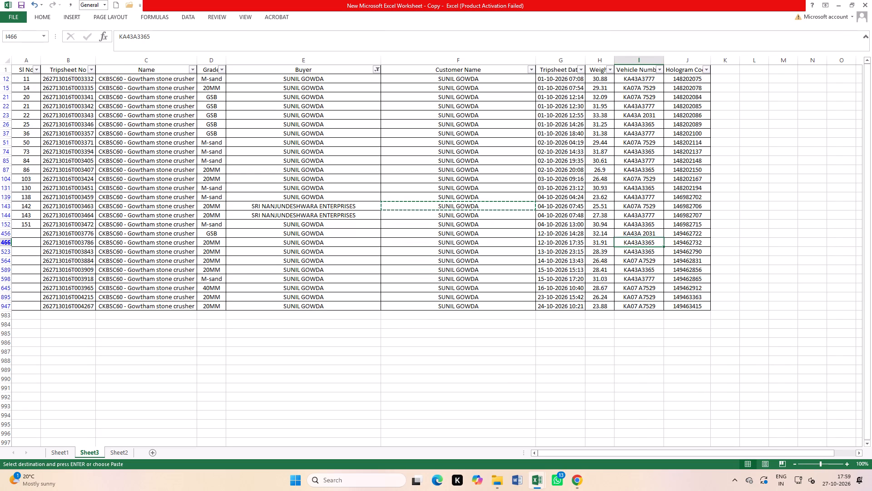
# In the ggggggg workbook, change the Customer filter from the individual customer to only SV INFRA BUILDCON.
pyautogui.hotkey('ctrl', 'Tab')
pyautogui.scroll(3, 245, 100)
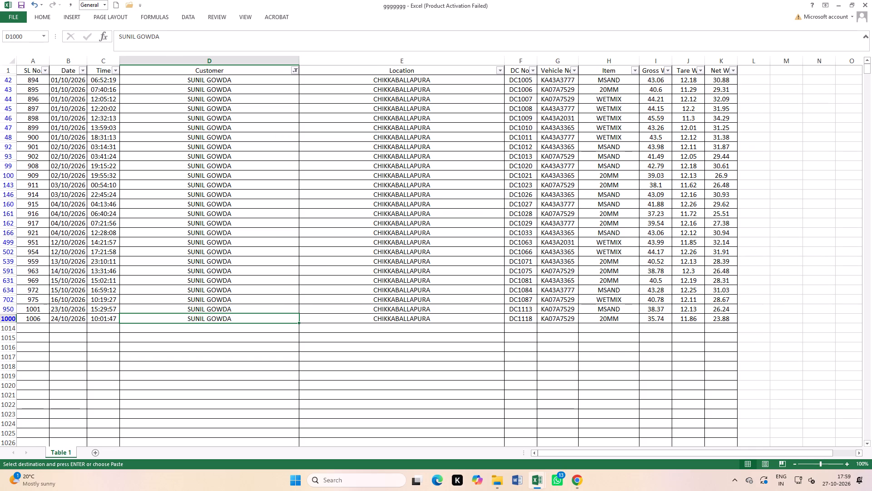
pyautogui.click(294, 69)
pyautogui.scroll(-11, 209, 205)
pyautogui.click(217, 209)
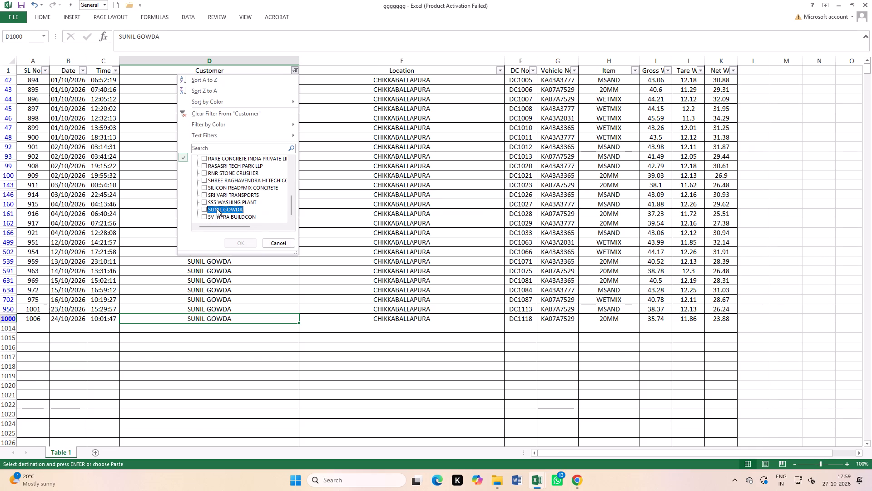
pyautogui.click(220, 216)
pyautogui.click(233, 246)
# Select all of SV INFRA BUILDCON's filtered Net Wt values to check their count and sum.
pyautogui.scroll(-2, 427, 253)
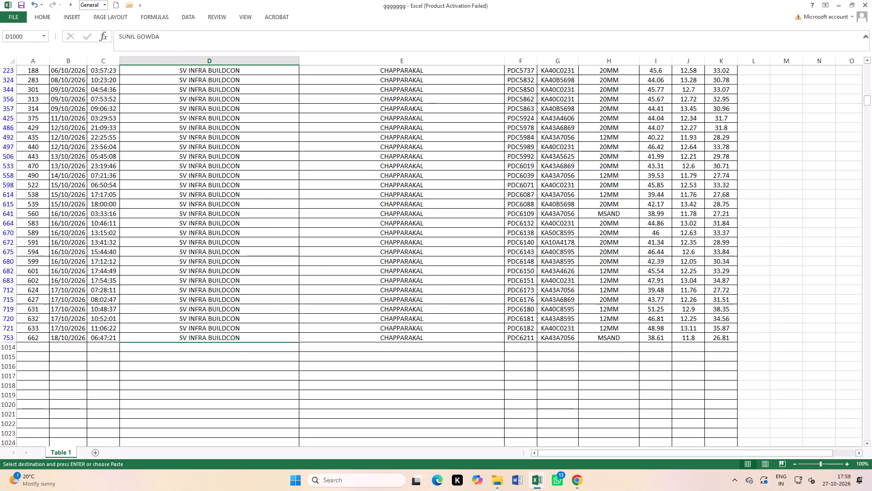
pyautogui.scroll(-2, 429, 254)
pyautogui.scroll(3, 429, 254)
pyautogui.scroll(3, 622, 223)
pyautogui.moveTo(717, 80); pyautogui.dragTo(724, 356)
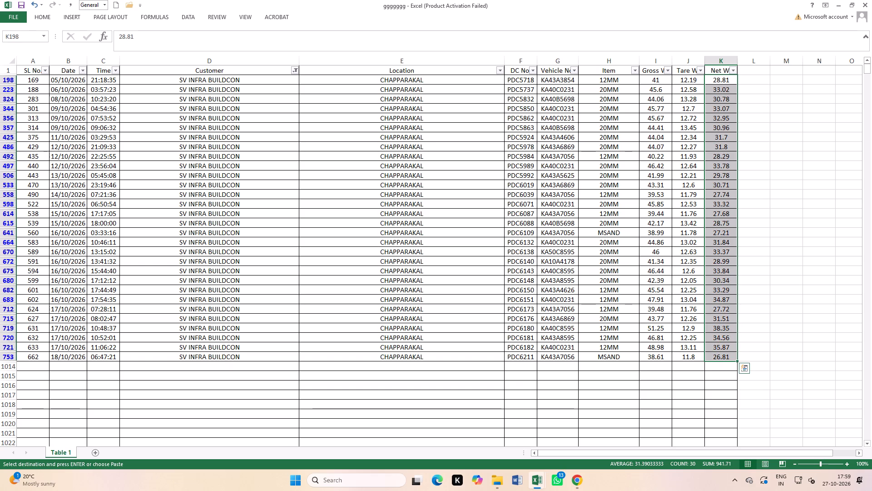
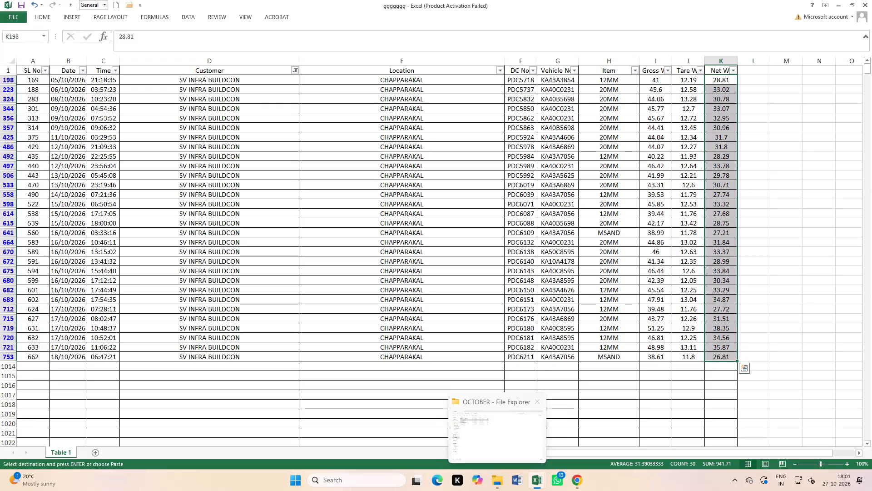
# Reselect all of SV INFRA BUILDCON's filtered Net Wt values to recheck their count and sum.
pyautogui.click(519, 324)
pyautogui.click(416, 281)
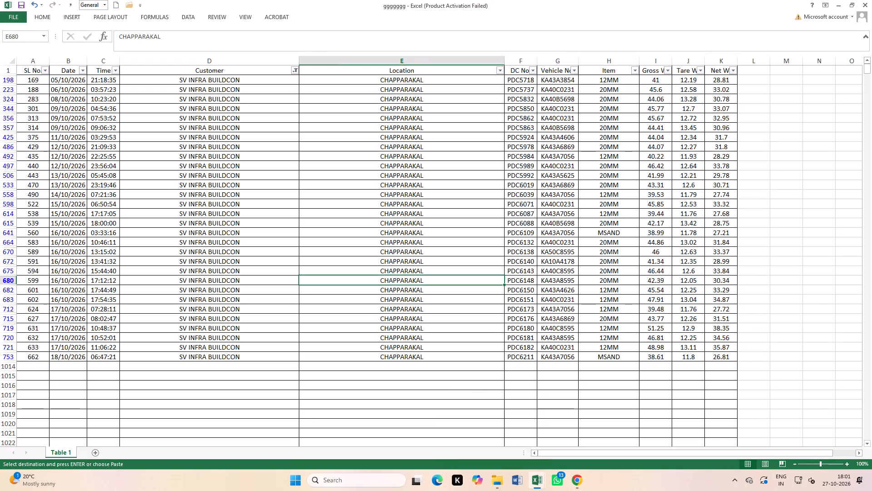
pyautogui.scroll(2, 704, 160)
pyautogui.moveTo(720, 80); pyautogui.dragTo(726, 360)
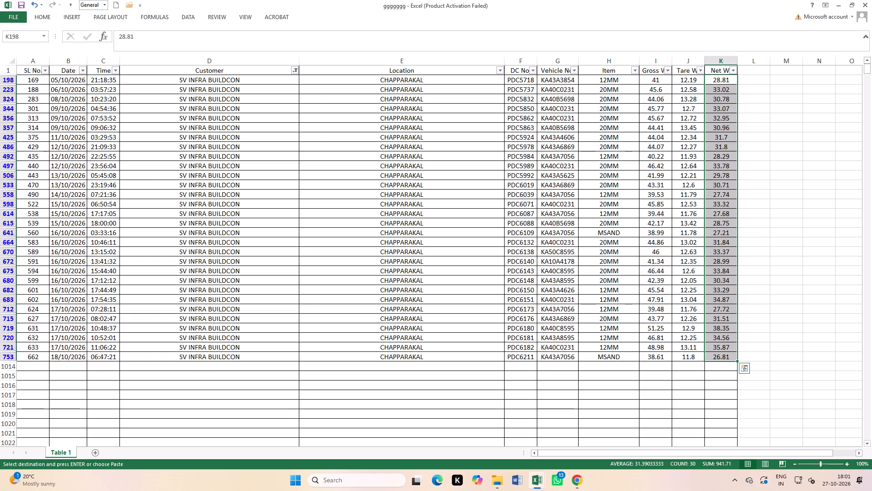
# In the tripsheet workbook's Sheet3, replace the individual customer with SV INFRA BUILDCON in the Buyer filter.
pyautogui.hotkey('ctrl', 'Tab')
pyautogui.scroll(1, 317, 151)
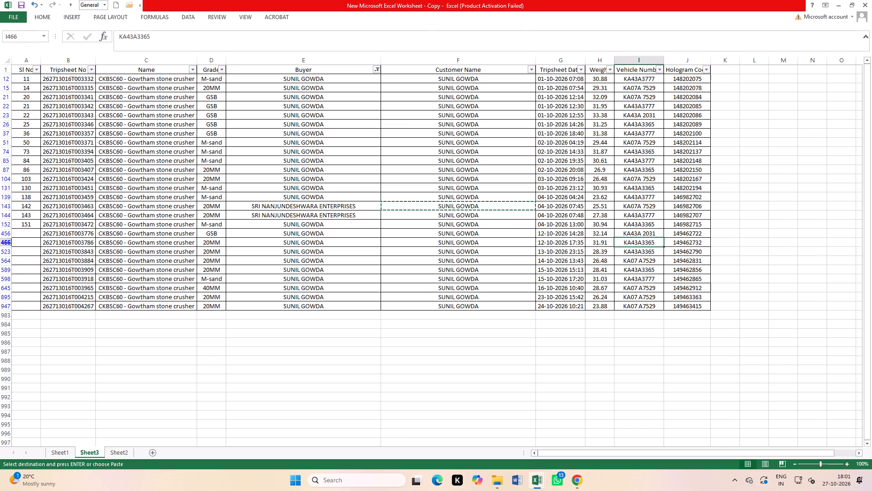
pyautogui.click(375, 71)
pyautogui.scroll(-6, 308, 192)
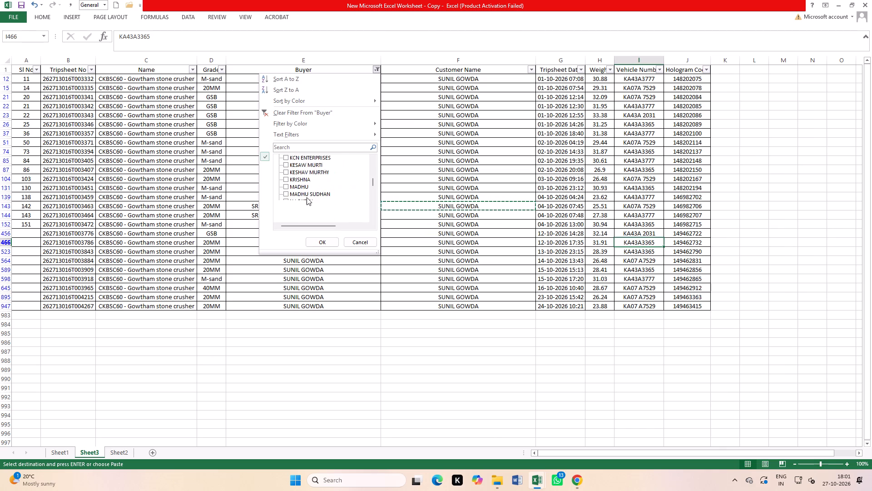
pyautogui.scroll(-11, 307, 197)
pyautogui.click(295, 196)
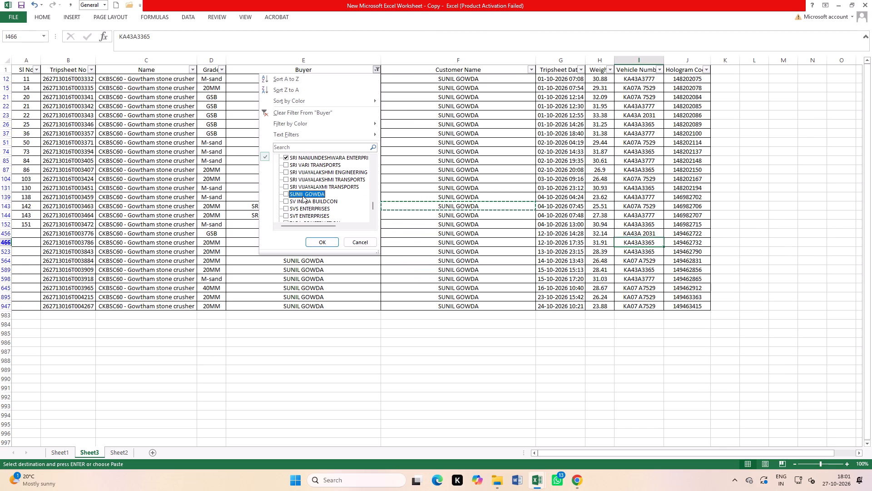
pyautogui.click(312, 200)
pyautogui.click(322, 240)
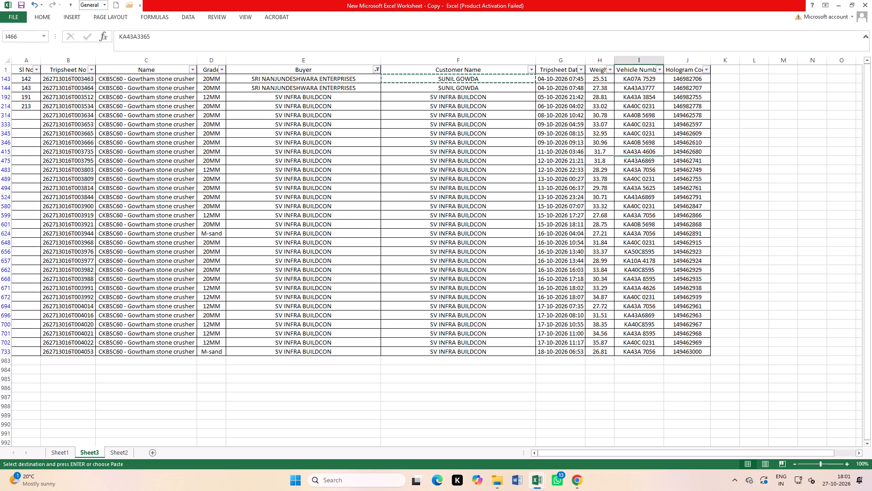
# Exclude SRI NANJUNDESHWARA ENTERPRISES from the Buyer filter, leaving only SV INFRA BUILDCON selected.
pyautogui.click(591, 257)
pyautogui.click(373, 71)
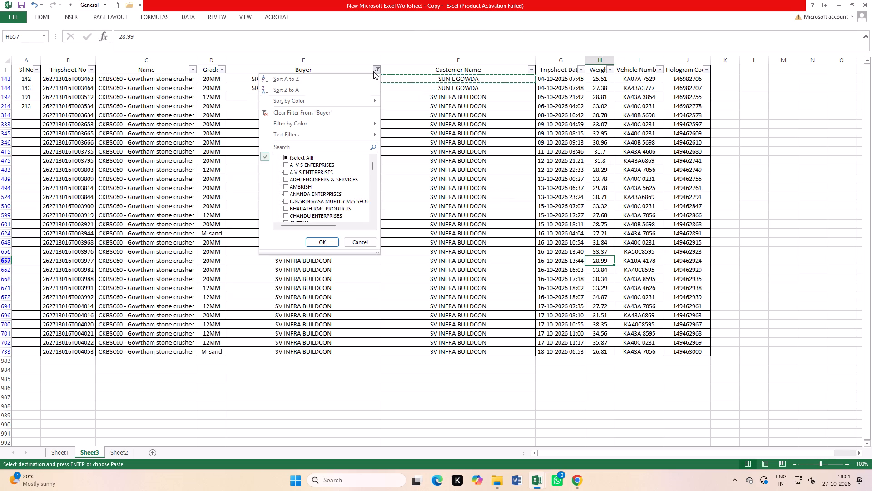
pyautogui.scroll(-17, 317, 172)
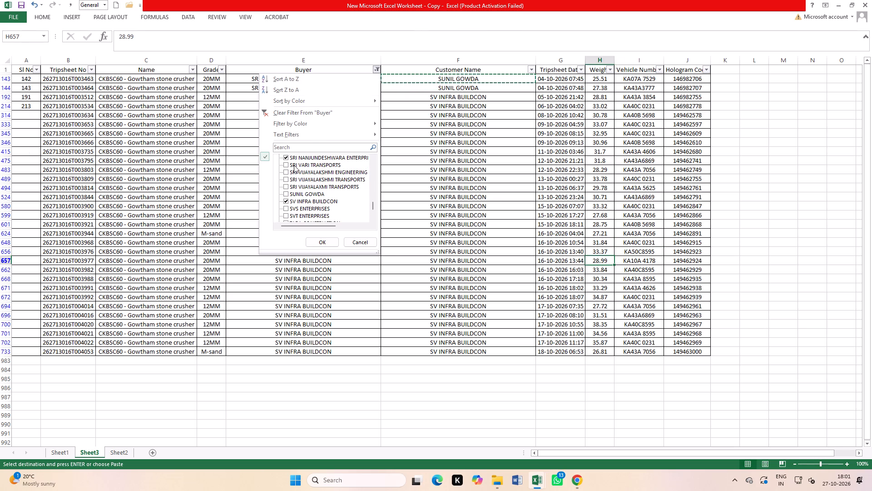
pyautogui.click(295, 156)
pyautogui.click(322, 240)
# Select all of SV INFRA BUILDCON's filtered weights and compare their count and sum with the ggggggg workbook's Net Wt values.
pyautogui.click(699, 214)
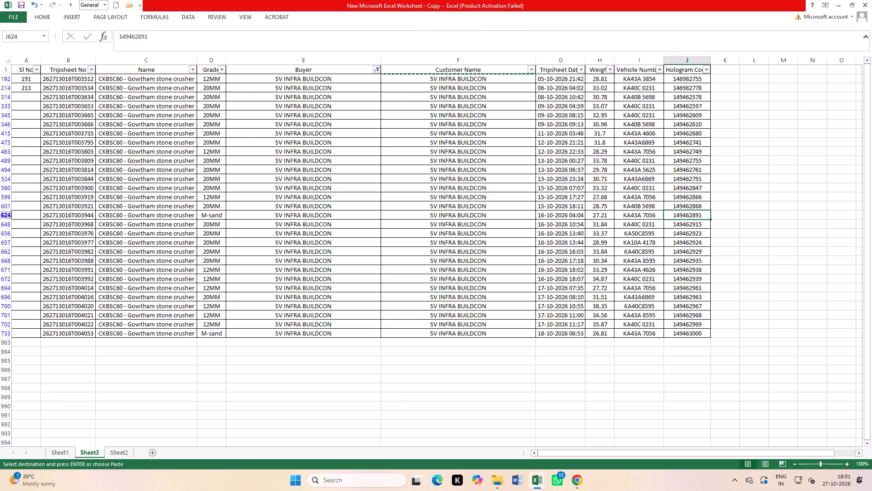
pyautogui.moveTo(601, 80); pyautogui.dragTo(594, 335)
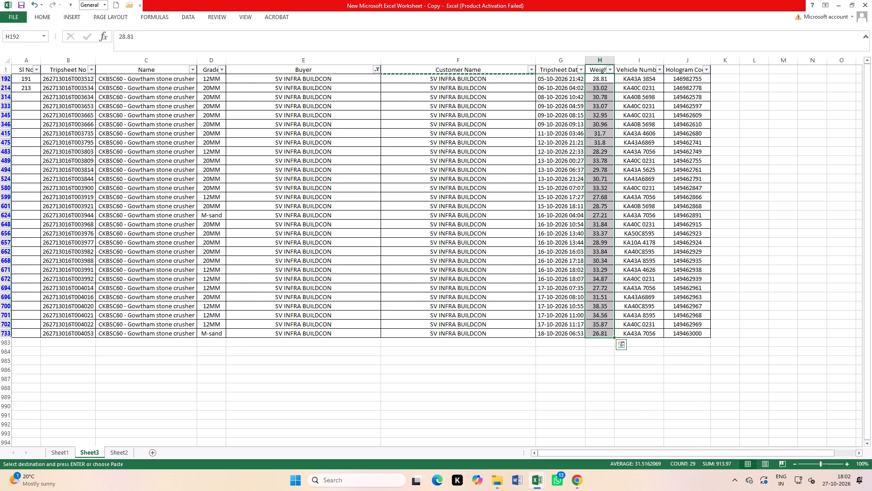
pyautogui.hotkey('ctrl', 'Tab')
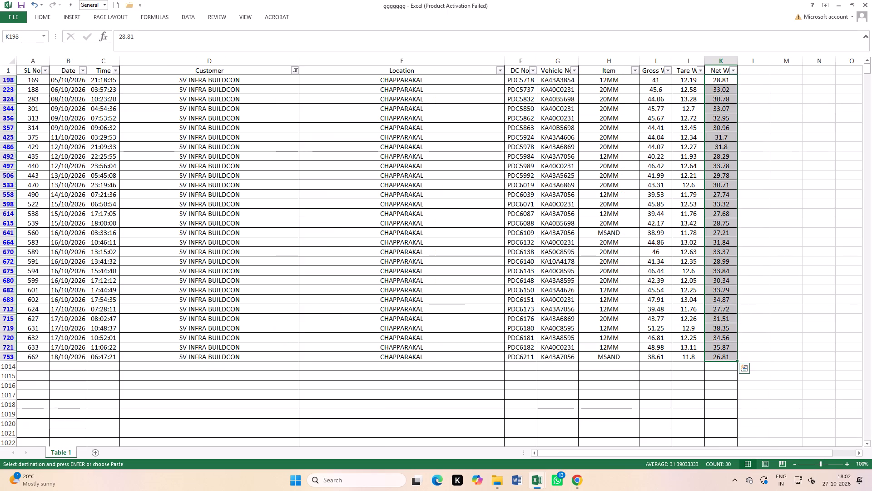
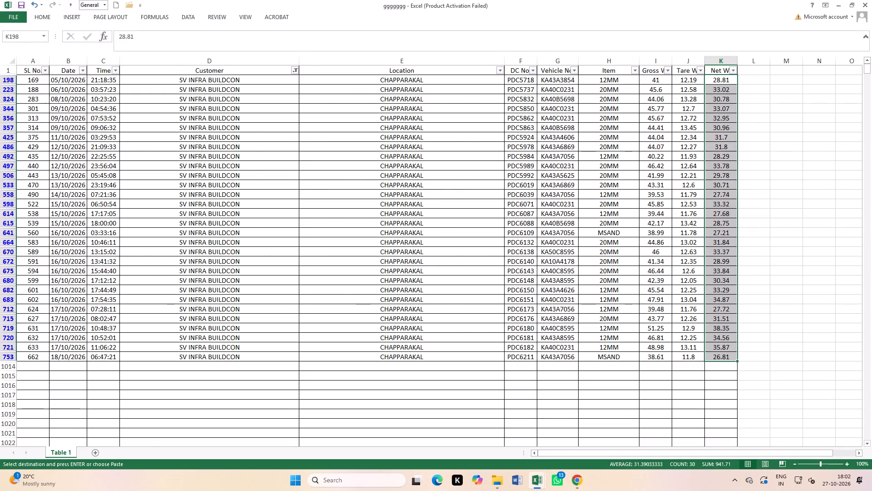
# After comparing with the ggggggg workbook, fill the tripsheet workbook's SV INFRA BUILDCON weights from 28.81 (row 192) to 29.78 (row 494) green.
pyautogui.hotkey('ctrl', 'Tab')
pyautogui.click(679, 190)
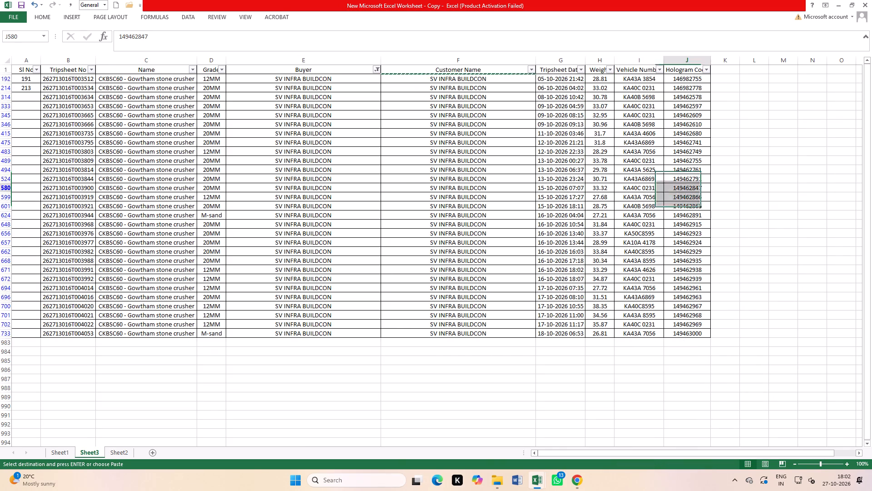
pyautogui.moveTo(602, 78); pyautogui.dragTo(605, 113)
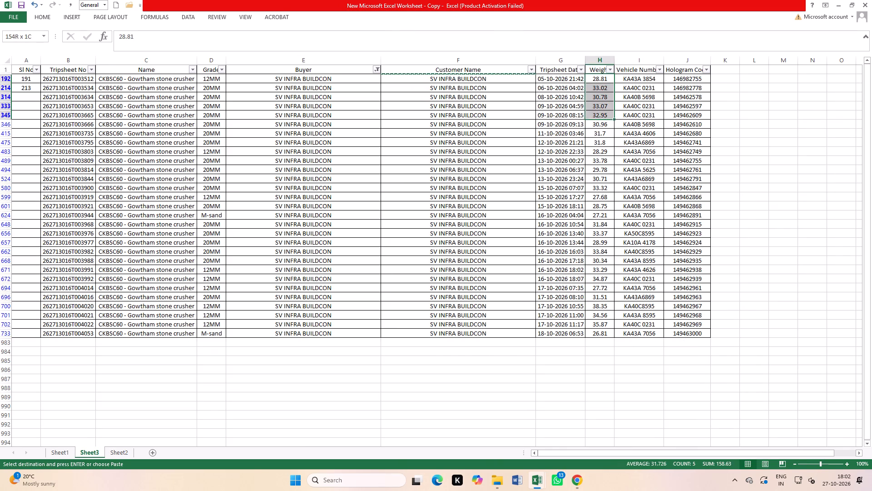
pyautogui.moveTo(605, 113); pyautogui.dragTo(607, 134)
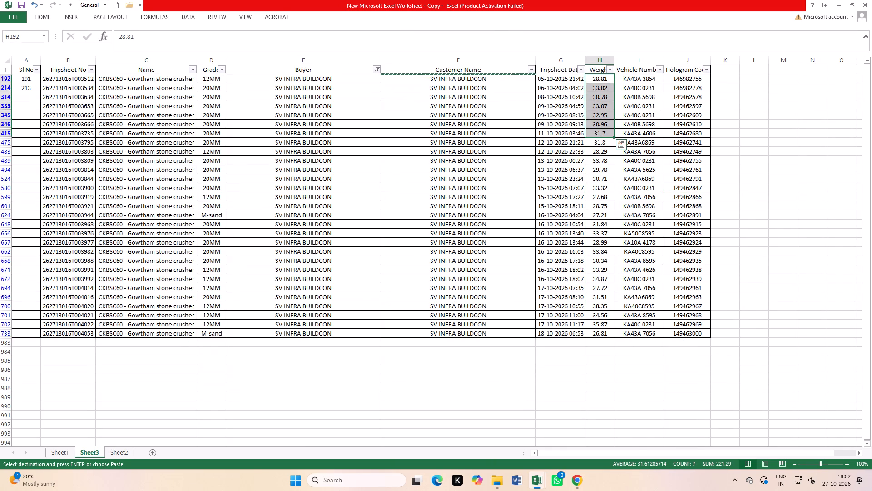
pyautogui.hotkey('ctrl', 'Tab')
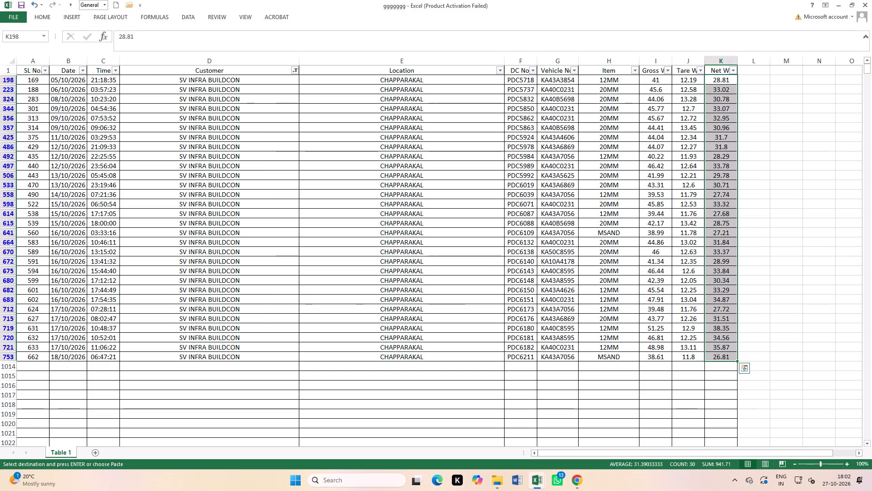
pyautogui.hotkey('ctrl', 'Tab')
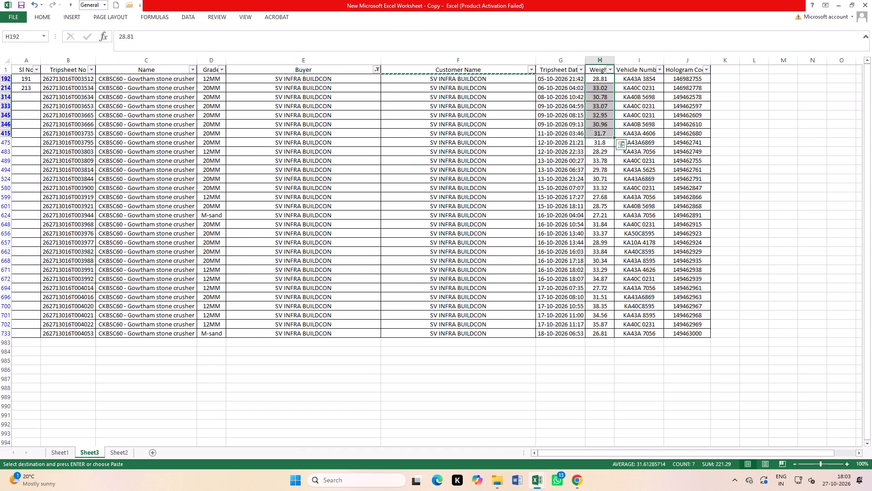
pyautogui.moveTo(608, 173); pyautogui.dragTo(599, 79)
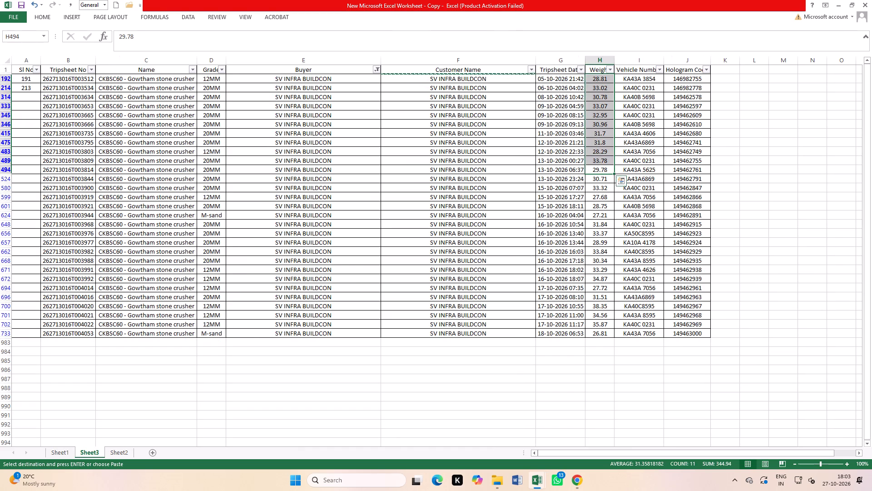
pyautogui.click(46, 16)
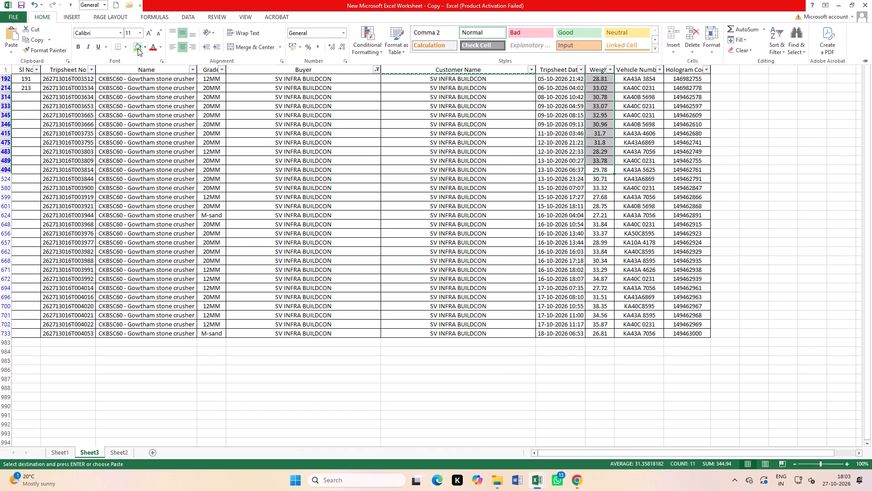
pyautogui.click(138, 48)
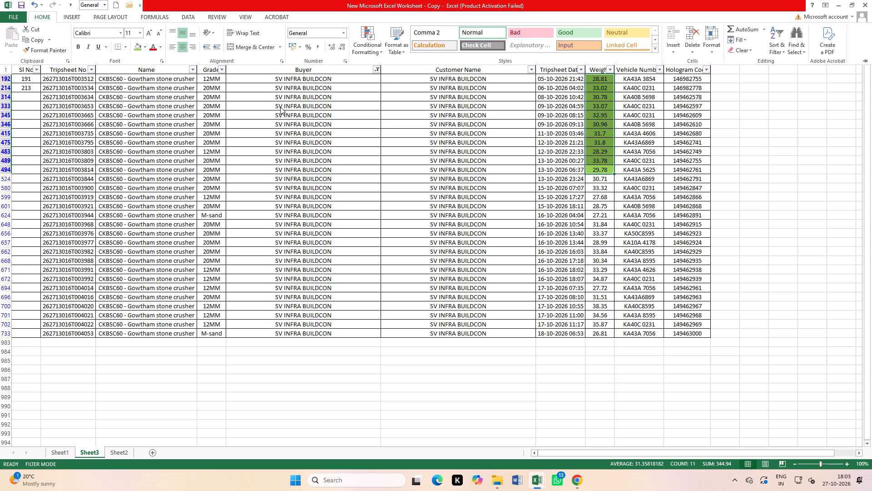
pyautogui.hotkey('ctrl', 'Tab')
pyautogui.click(503, 199)
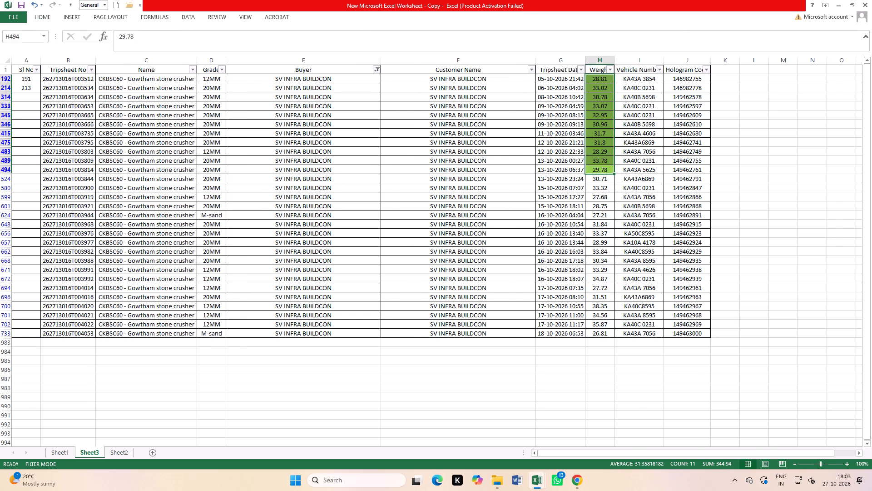
# Compare SV INFRA BUILDCON's remaining unhighlighted weights between the ggggggg and tripsheet workbooks, row by row.
pyautogui.hotkey('ctrl', 'Tab')
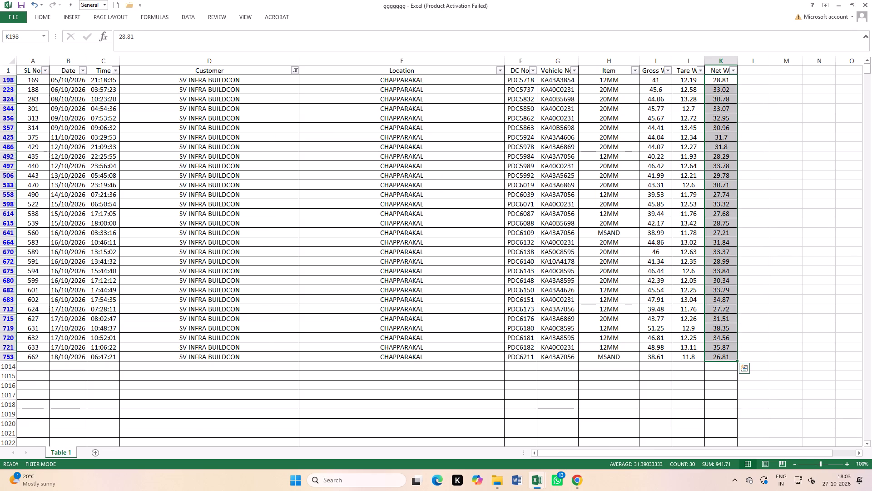
pyautogui.click(727, 214)
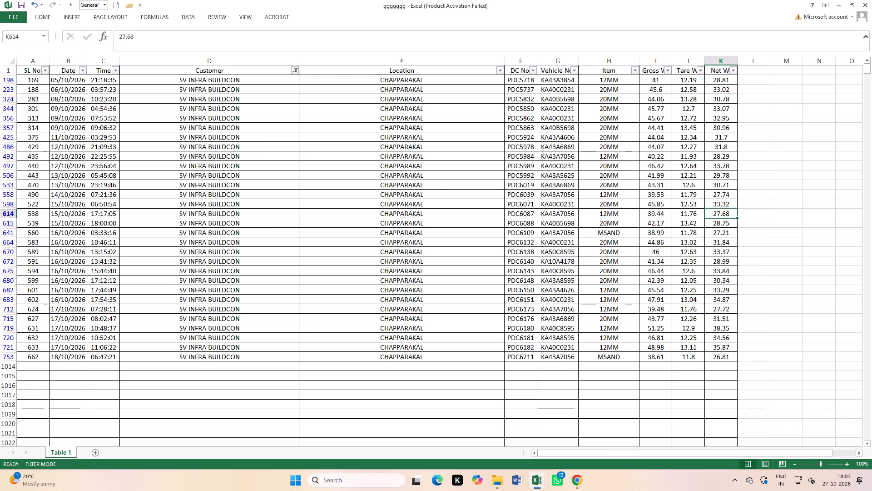
pyautogui.hotkey('ctrl', 'Tab')
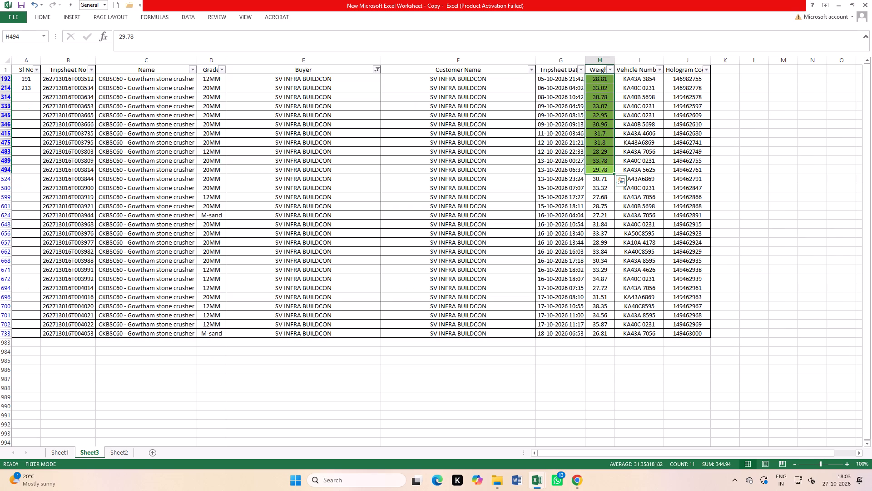
pyautogui.hotkey('ctrl', 'Tab')
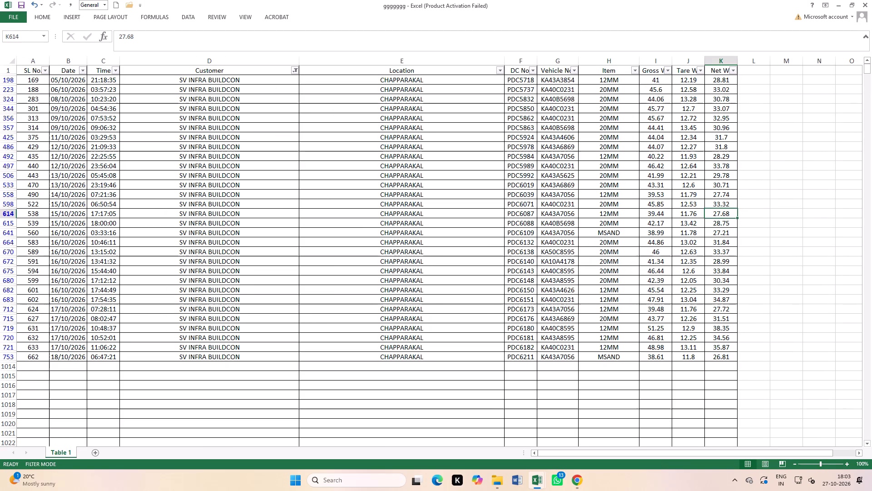
pyautogui.hotkey('ctrl', 'Tab')
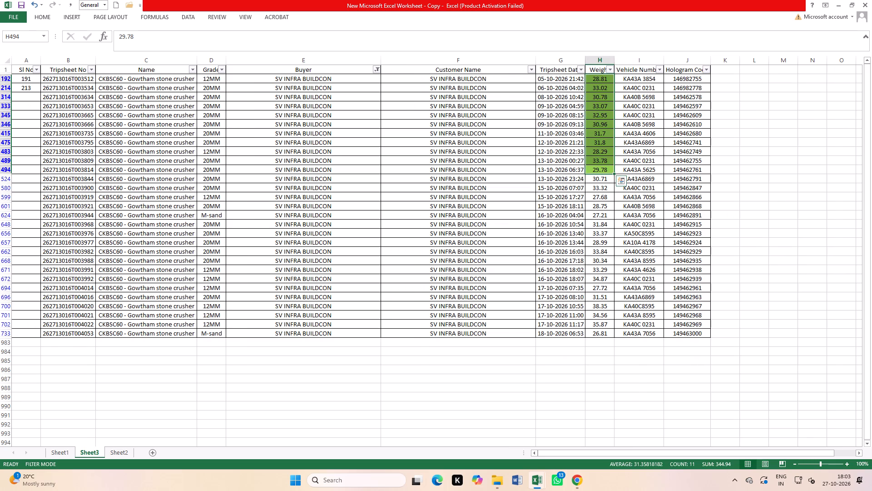
pyautogui.hotkey('ctrl', 'Tab')
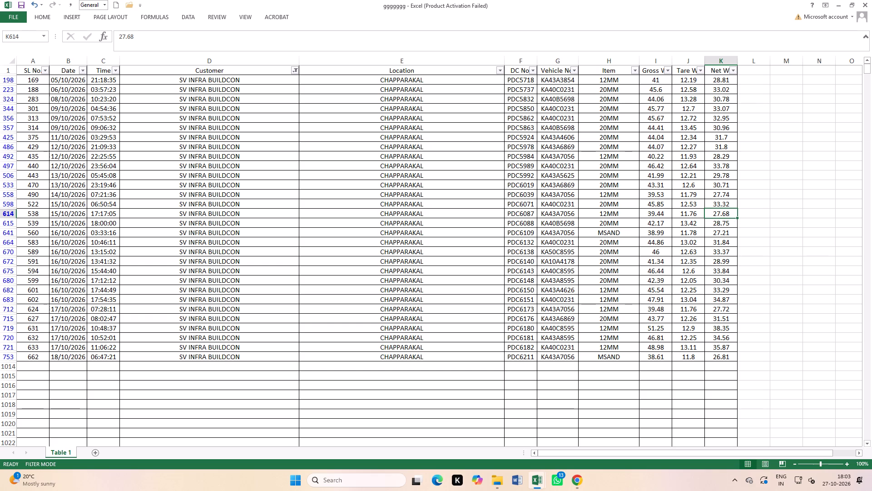
pyautogui.hotkey('ctrl', 'Tab')
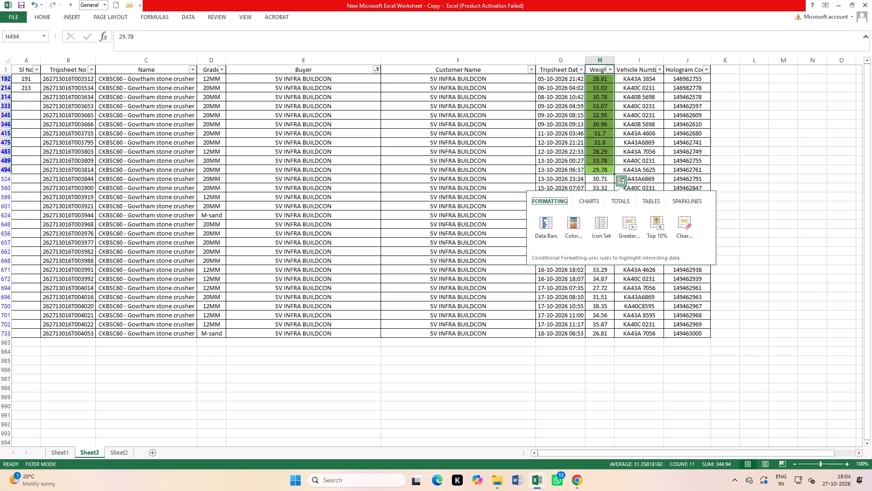
pyautogui.click(668, 308)
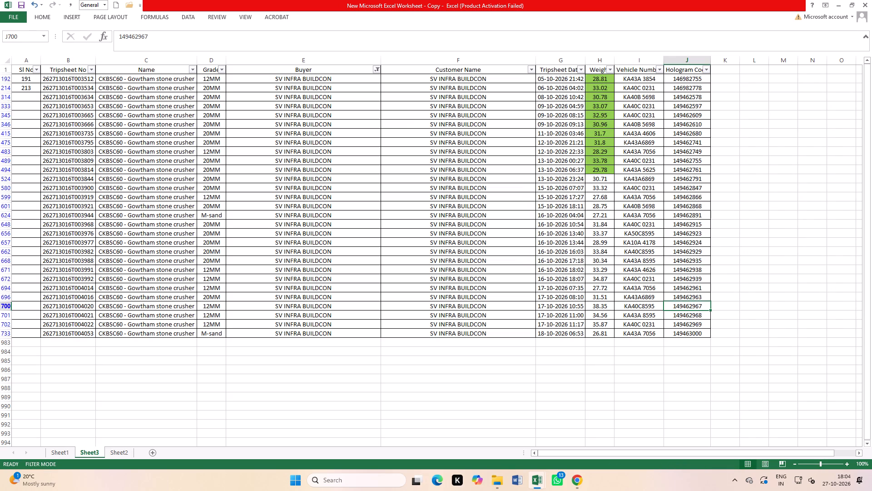
pyautogui.hotkey('ctrl', 'Tab')
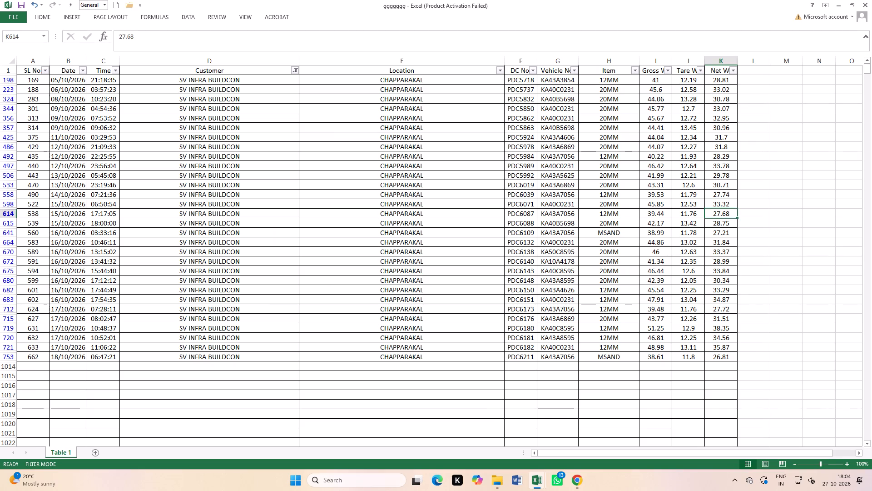
# In the ggggggg workbook, fill the Net Wt values from 28.81 (row 198) to 30.71 (row 533) green.
pyautogui.click(719, 186)
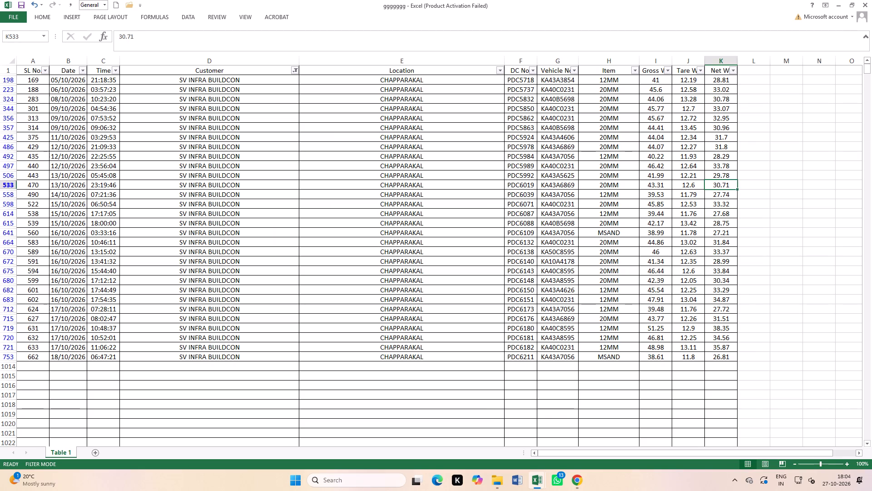
pyautogui.moveTo(718, 81); pyautogui.dragTo(723, 187)
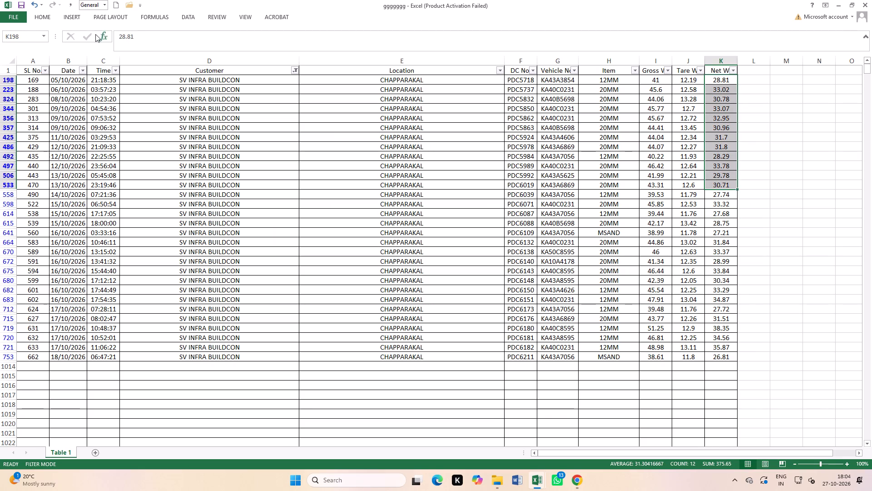
pyautogui.click(45, 16)
pyautogui.click(140, 48)
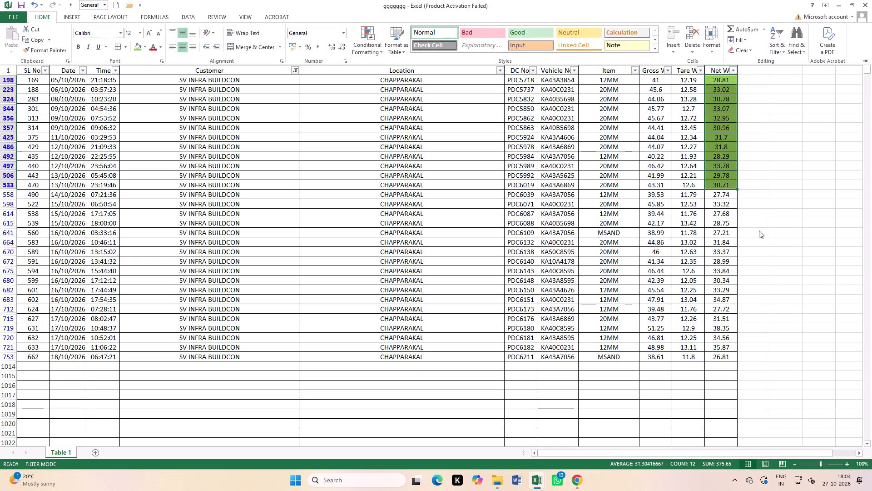
pyautogui.click(722, 201)
pyautogui.click(763, 230)
# Fill the Net Wt values from 33.32 (row 598) to 27.21 (row 641) green, skipping the 27.74 entry.
pyautogui.moveTo(724, 206); pyautogui.dragTo(724, 214)
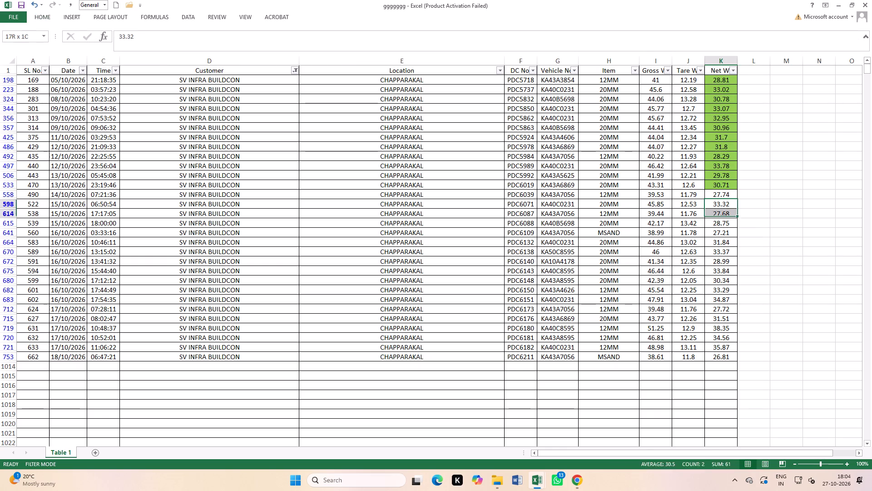
pyautogui.moveTo(724, 214); pyautogui.dragTo(726, 232)
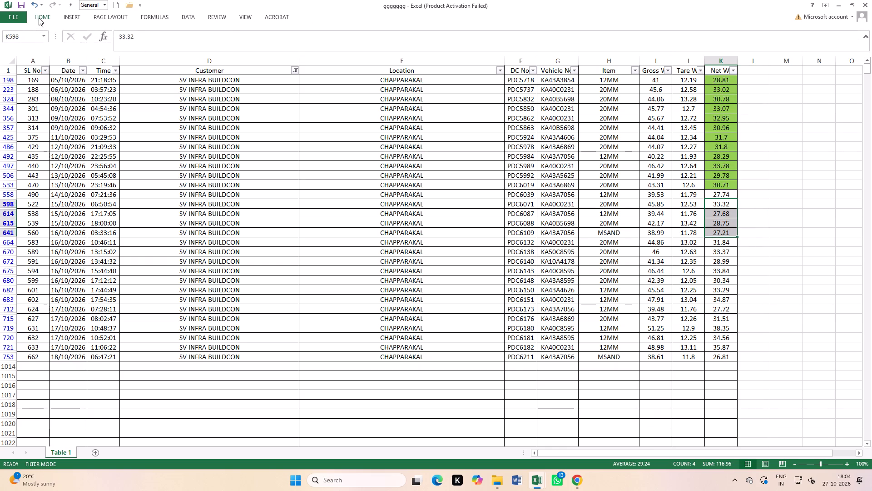
pyautogui.click(39, 18)
pyautogui.click(135, 49)
pyautogui.click(327, 171)
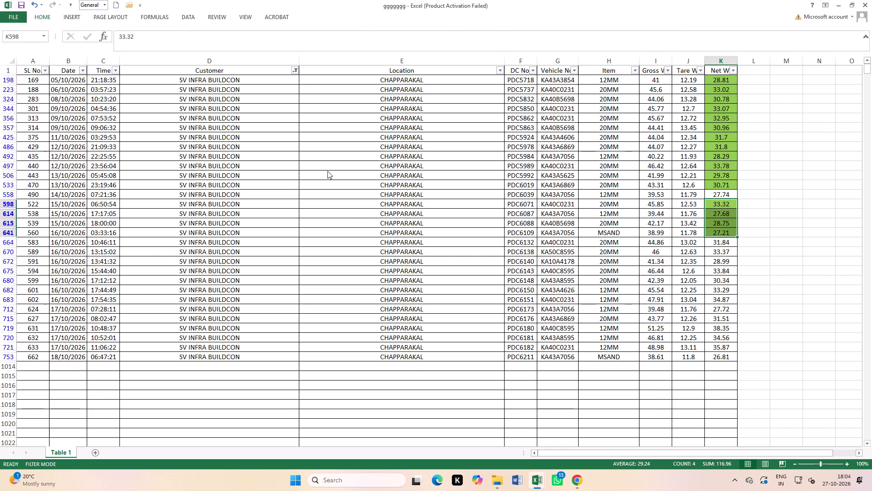
# Select the tripsheet workbook's weights from 30.71 (row 524) to 27.21 (row 624) and compare them with the ggggggg Net Wt values.
pyautogui.hotkey('ctrl', 'Tab')
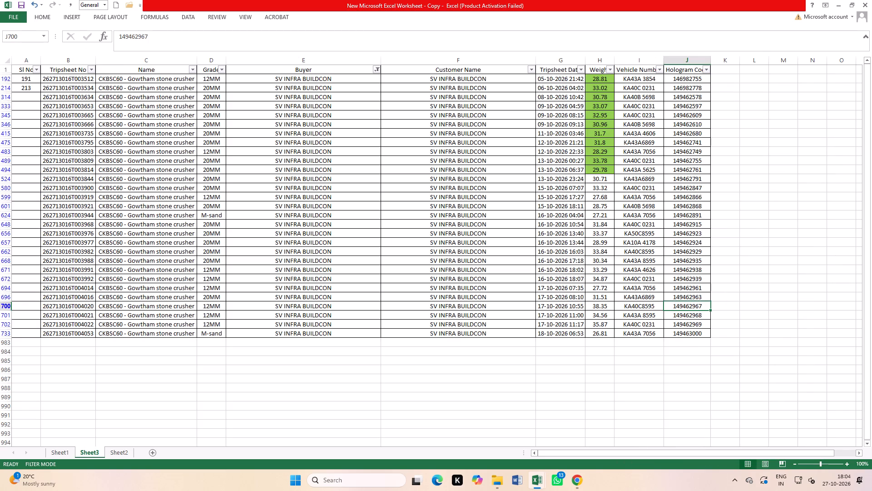
pyautogui.moveTo(603, 189); pyautogui.dragTo(603, 209)
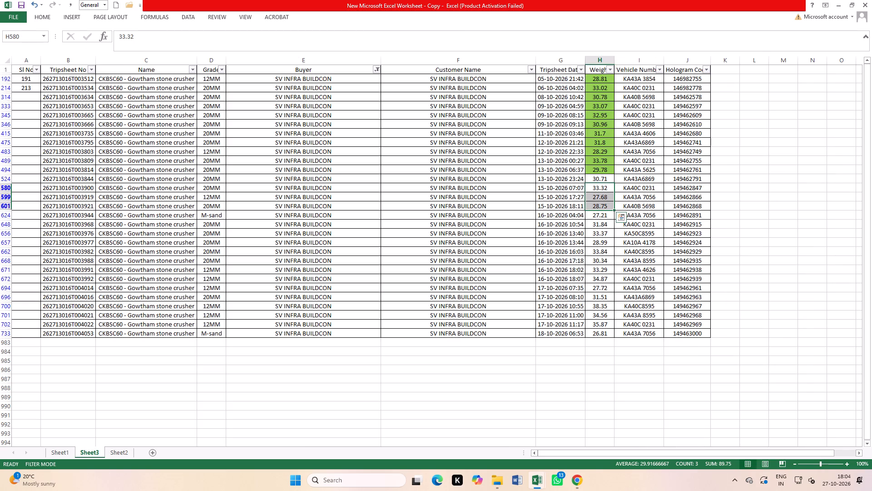
pyautogui.moveTo(606, 180); pyautogui.dragTo(604, 211)
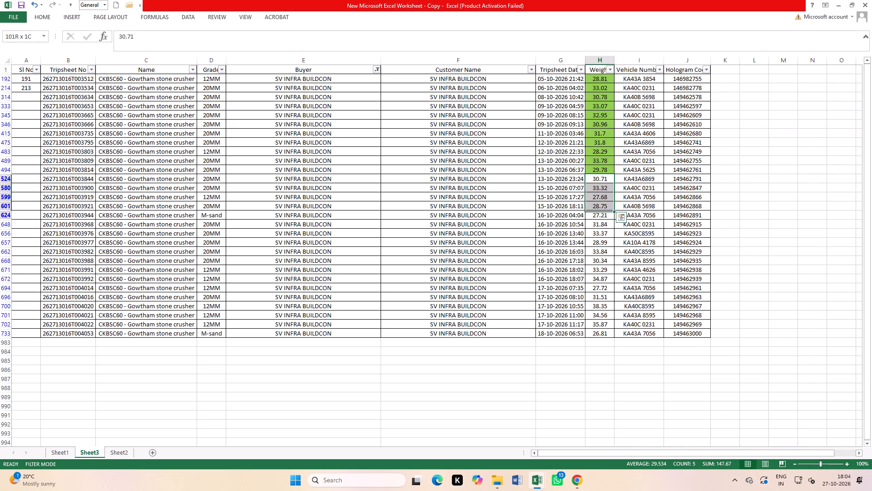
pyautogui.moveTo(604, 211); pyautogui.dragTo(604, 211)
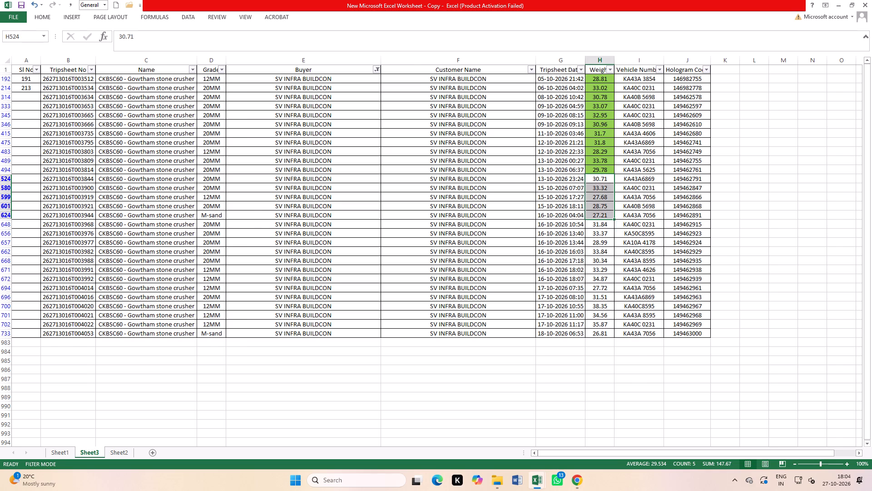
pyautogui.hotkey('ctrl', 'Tab')
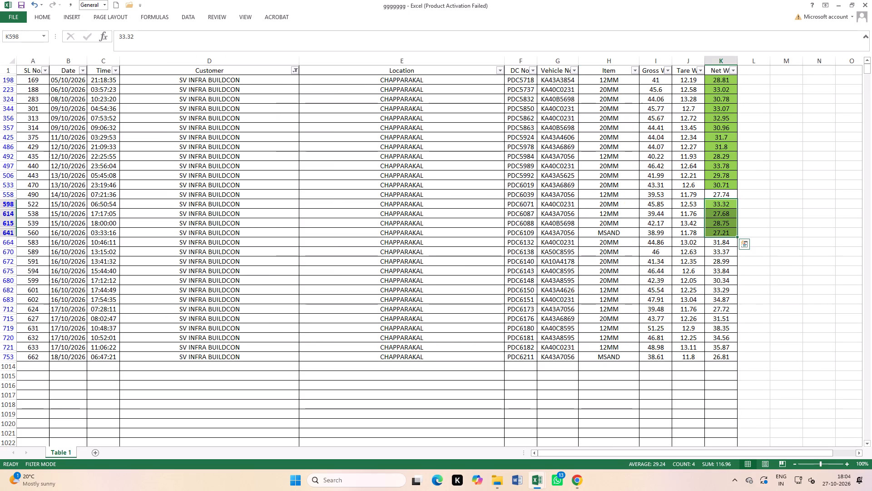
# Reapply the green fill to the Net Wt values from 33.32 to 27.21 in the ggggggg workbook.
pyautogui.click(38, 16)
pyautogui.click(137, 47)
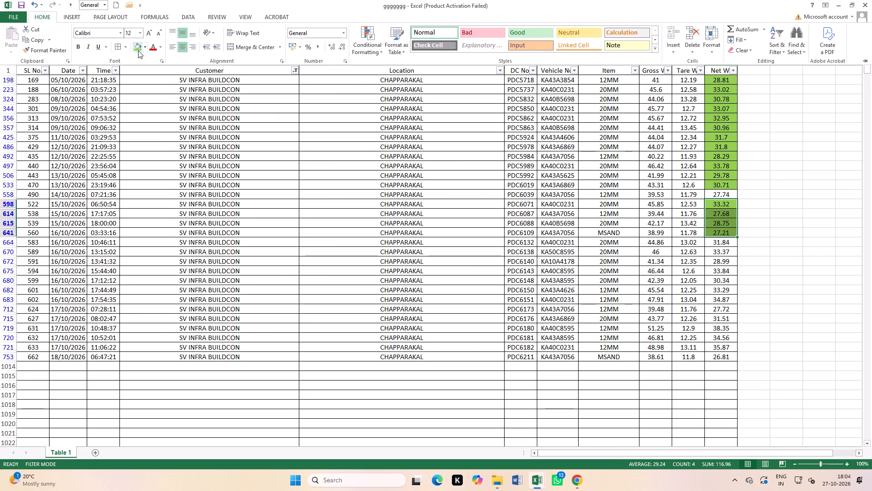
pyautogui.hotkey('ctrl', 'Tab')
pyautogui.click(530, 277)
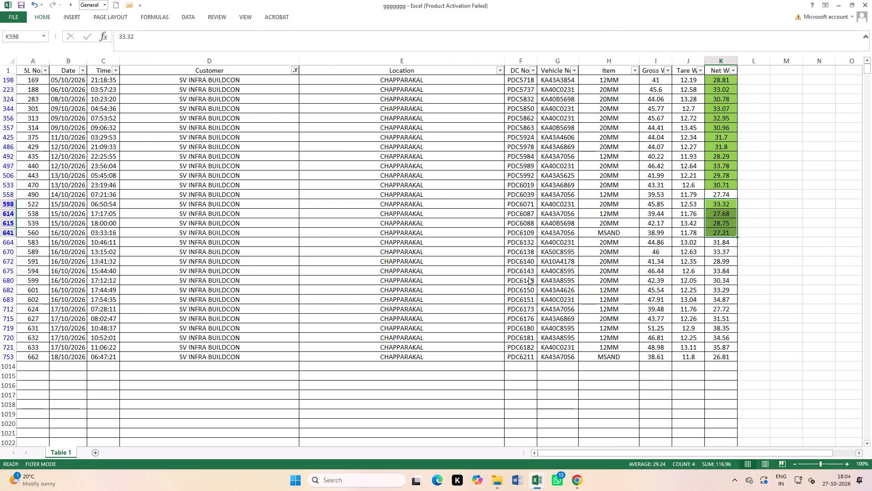
# After rechecking the tripsheet weights, fill the ggggggg Net Wt values from 31.84 (row 664) to 33.84 (row 675) green.
pyautogui.hotkey('ctrl', 'Tab')
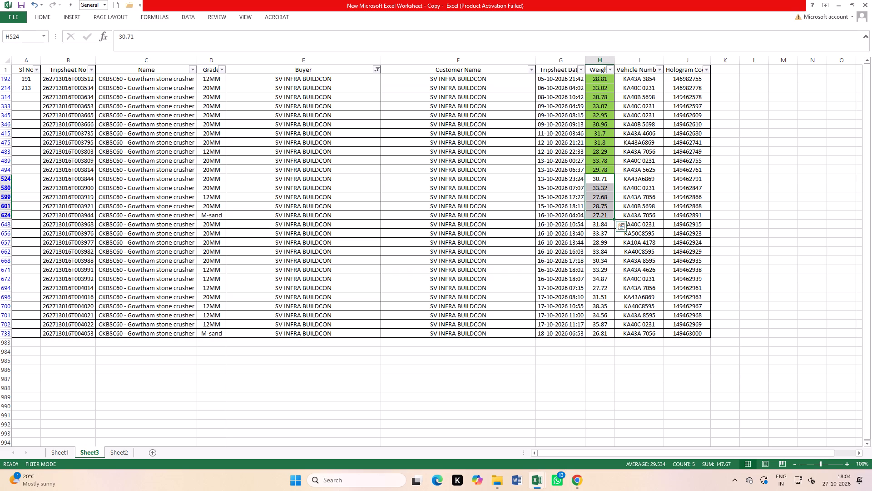
pyautogui.hotkey('ctrl', 'Tab')
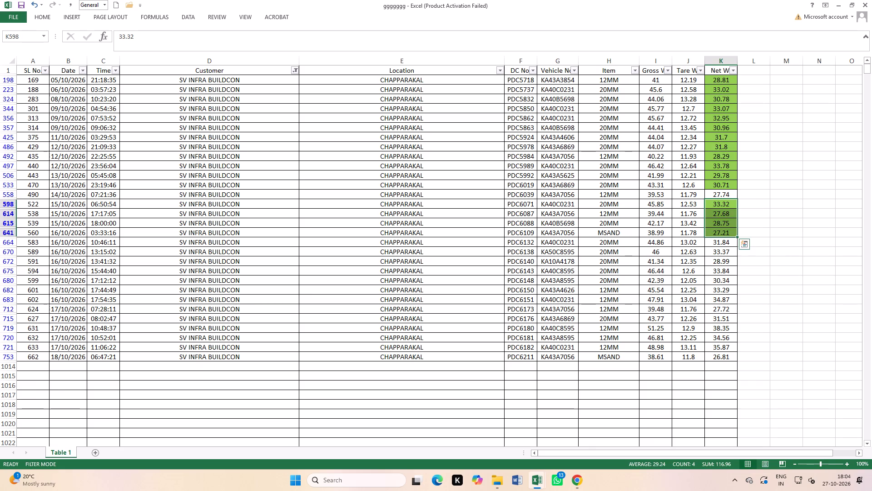
pyautogui.moveTo(726, 273); pyautogui.dragTo(725, 243)
pyautogui.click(43, 18)
pyautogui.click(134, 49)
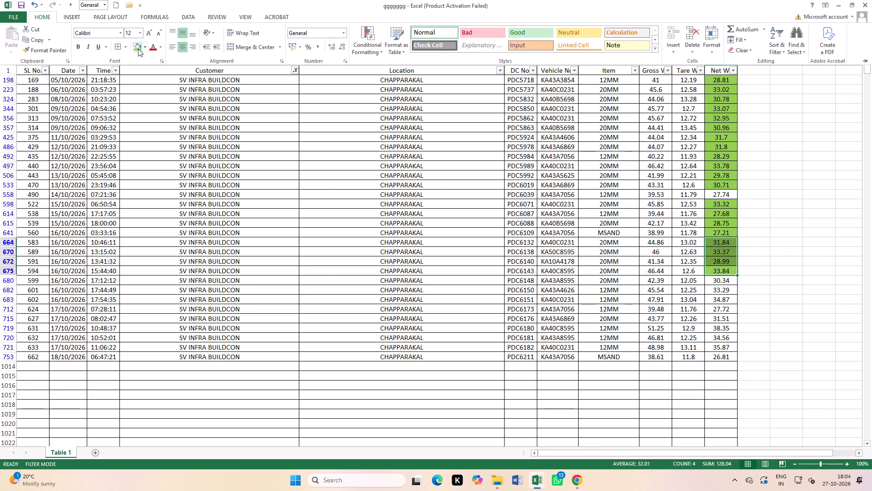
pyautogui.scroll(-4, 323, 185)
pyautogui.hotkey('ctrl', 'Tab')
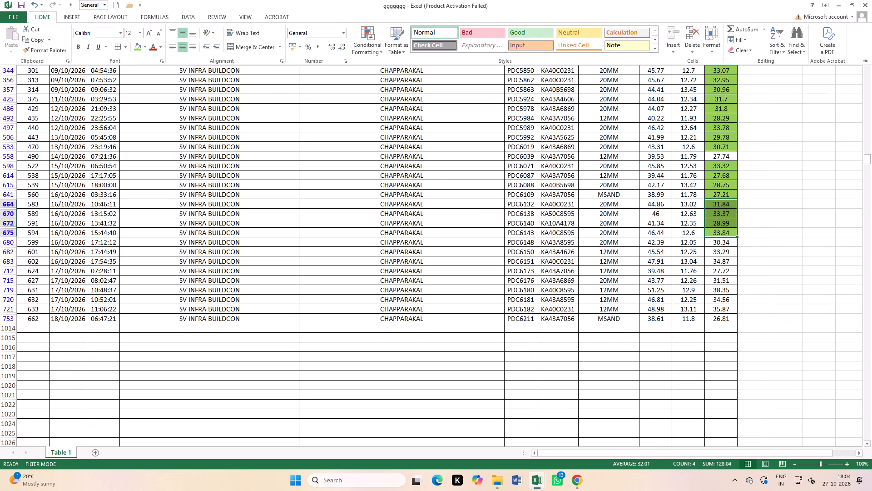
# Compare the tripsheet weights from 30.34 (row 668) to 26.81 (row 733) with the ggggggg Net Wt values in rows 680 to 753.
pyautogui.click(388, 256)
pyautogui.hotkey('ctrl', 'Tab')
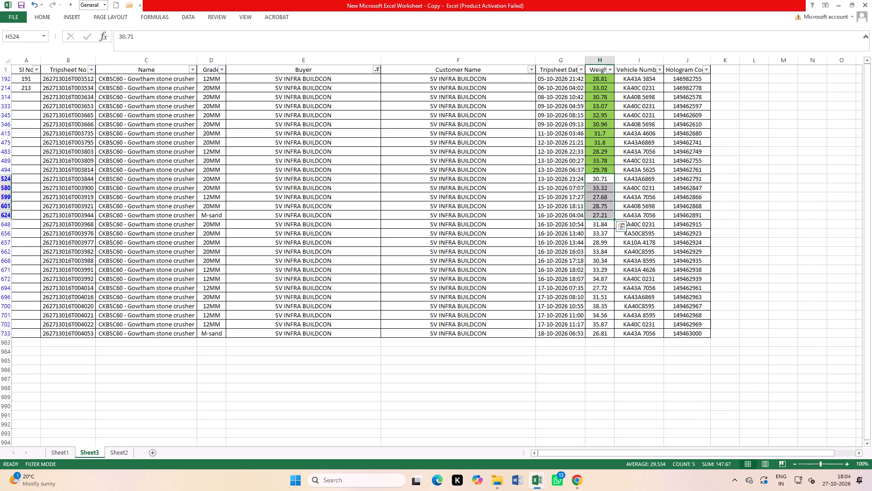
pyautogui.hotkey('ctrl', 'Tab')
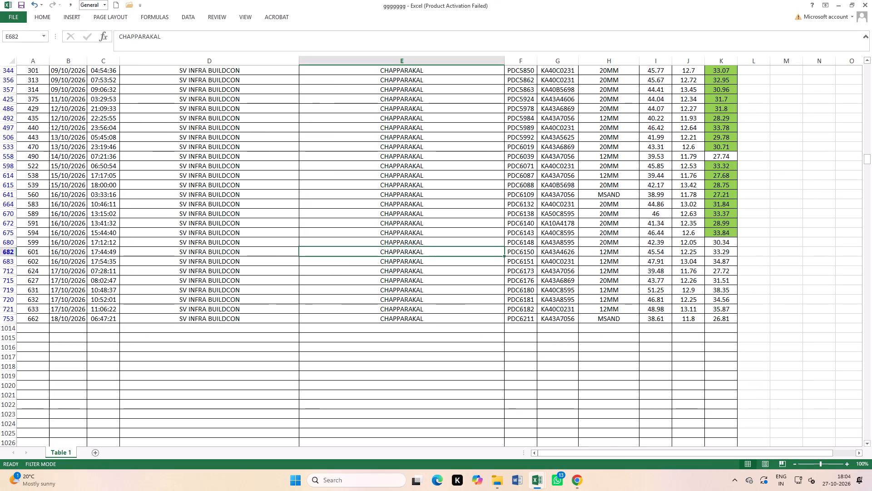
pyautogui.hotkey('ctrl', 'Tab')
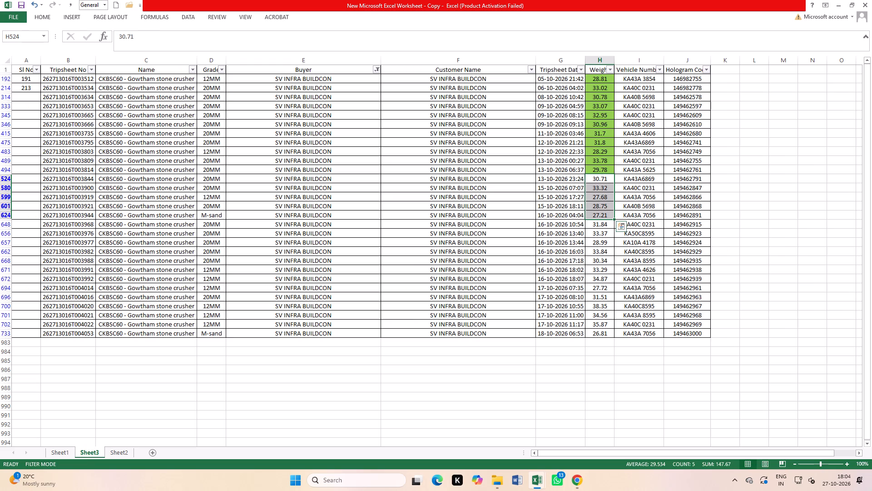
pyautogui.moveTo(605, 261); pyautogui.dragTo(605, 319)
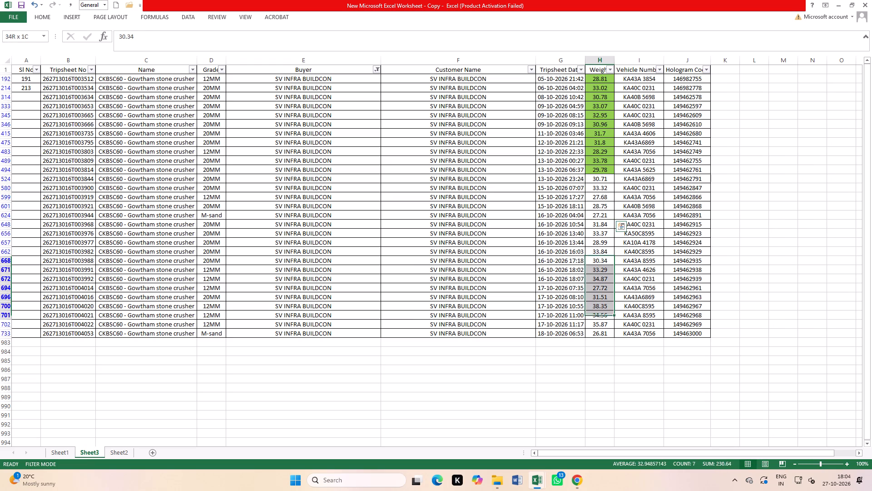
pyautogui.moveTo(605, 319); pyautogui.dragTo(605, 333)
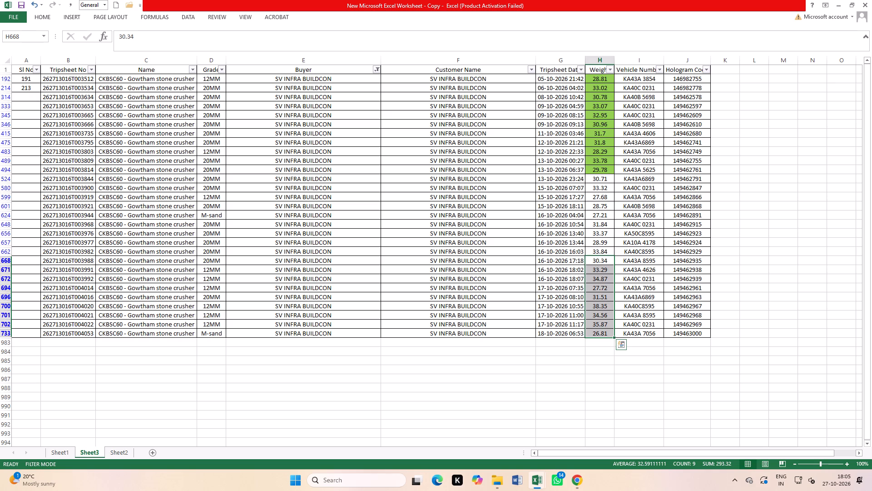
pyautogui.hotkey('ctrl', 'Tab')
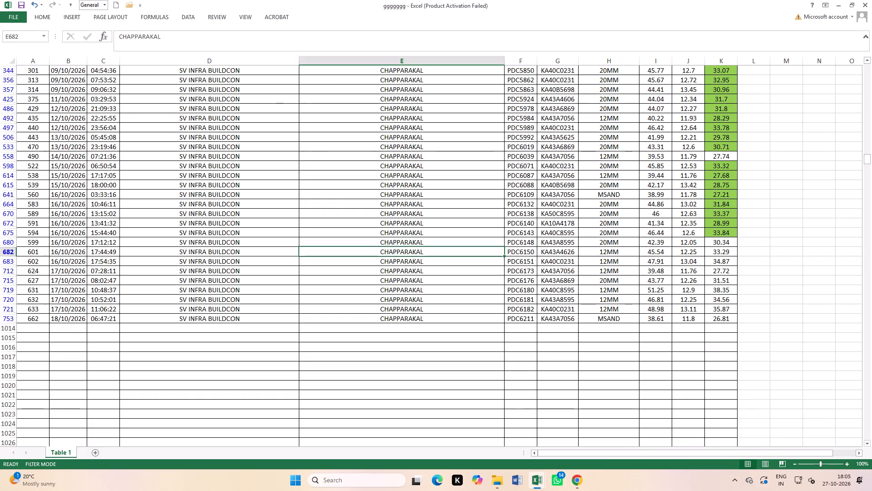
pyautogui.moveTo(728, 245); pyautogui.dragTo(723, 316)
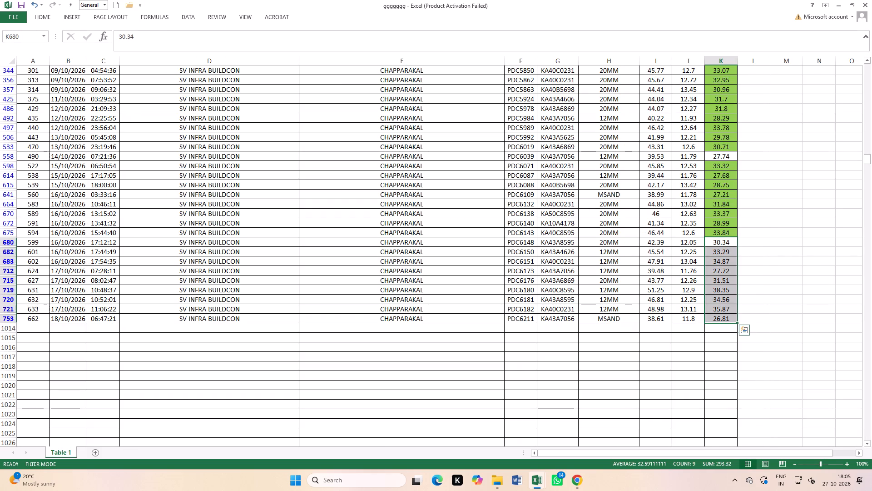
pyautogui.click(761, 289)
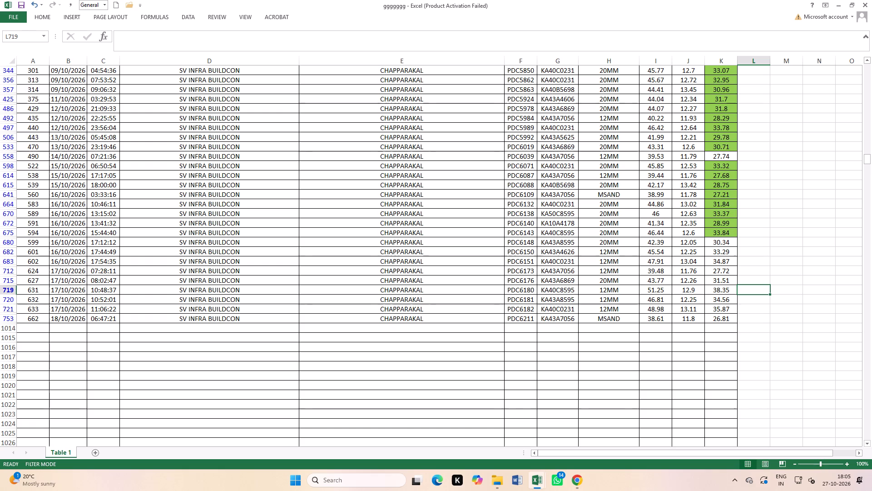
# Remove the fill colour from the ggggggg Net Wt values from 28.81 (row 198) to 33.84 (row 675).
pyautogui.scroll(9, 229, 290)
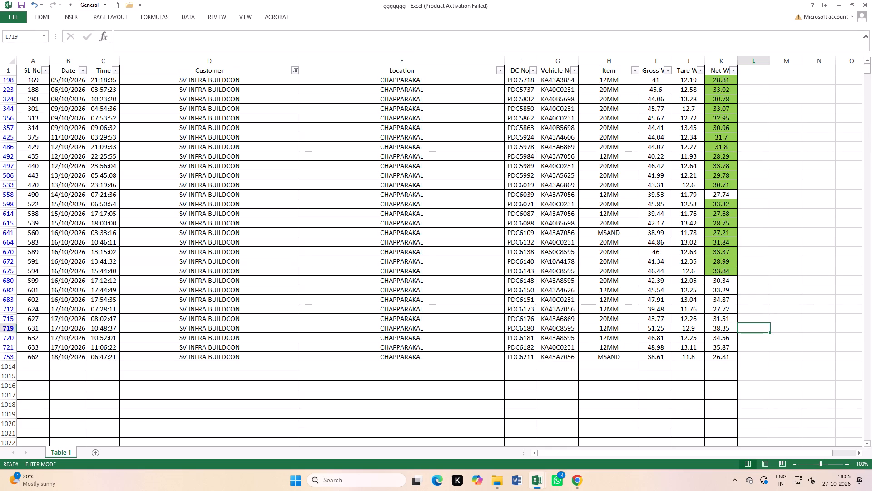
pyautogui.click(595, 291)
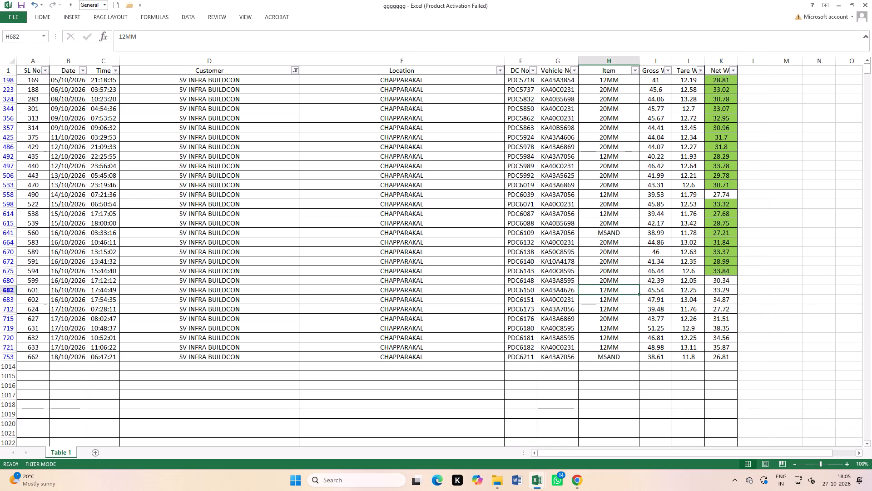
pyautogui.moveTo(719, 83); pyautogui.dragTo(718, 272)
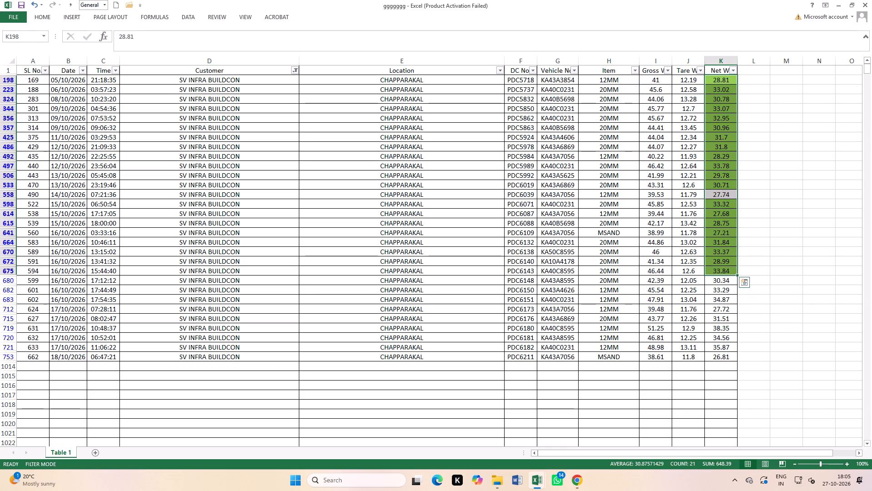
pyautogui.click(51, 17)
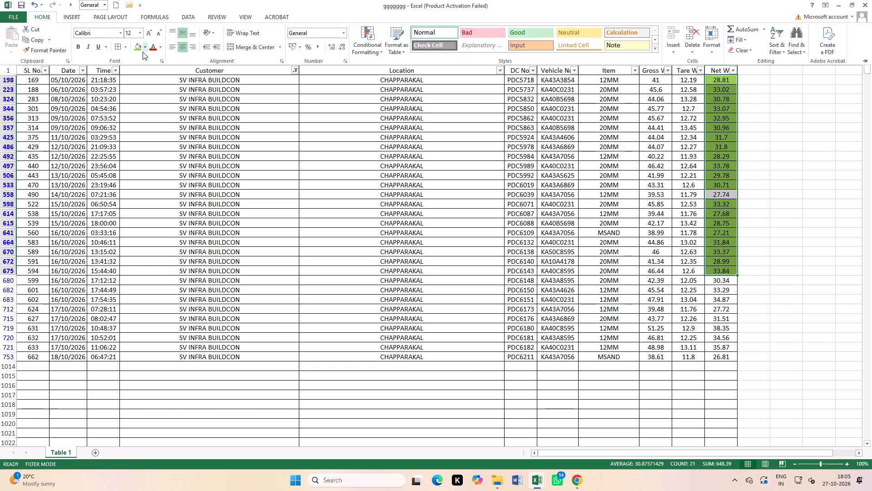
pyautogui.click(144, 44)
pyautogui.click(157, 126)
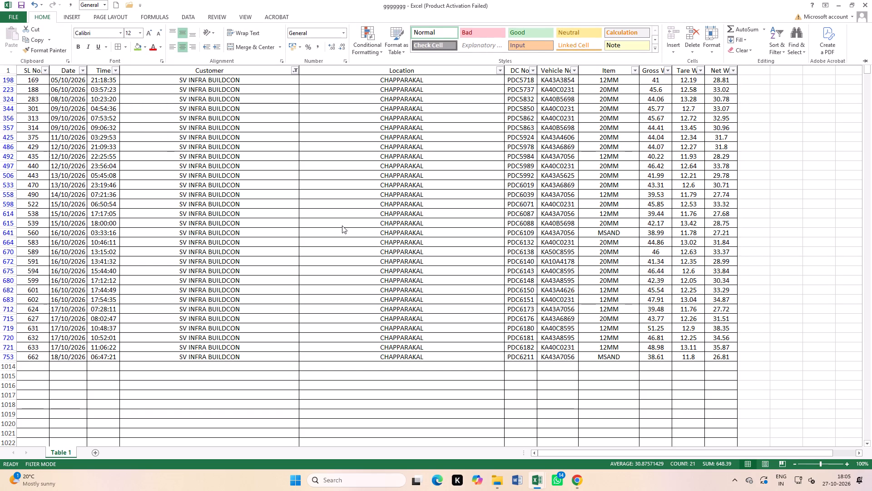
pyautogui.click(360, 232)
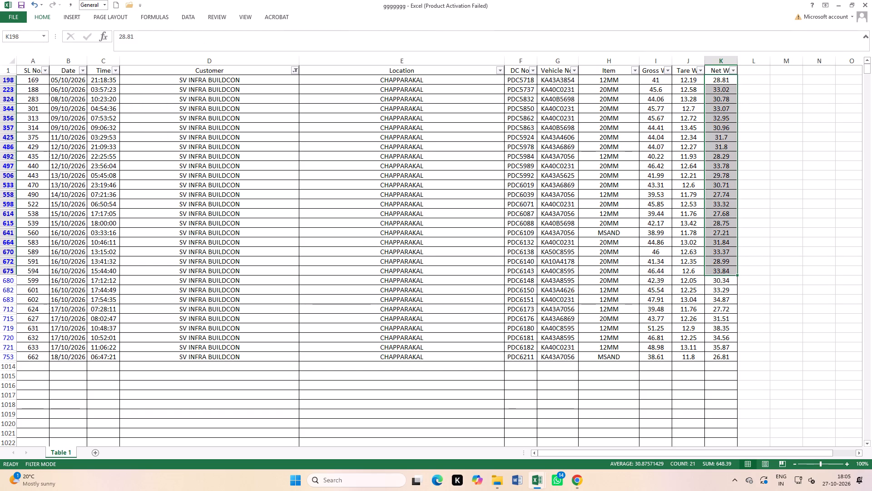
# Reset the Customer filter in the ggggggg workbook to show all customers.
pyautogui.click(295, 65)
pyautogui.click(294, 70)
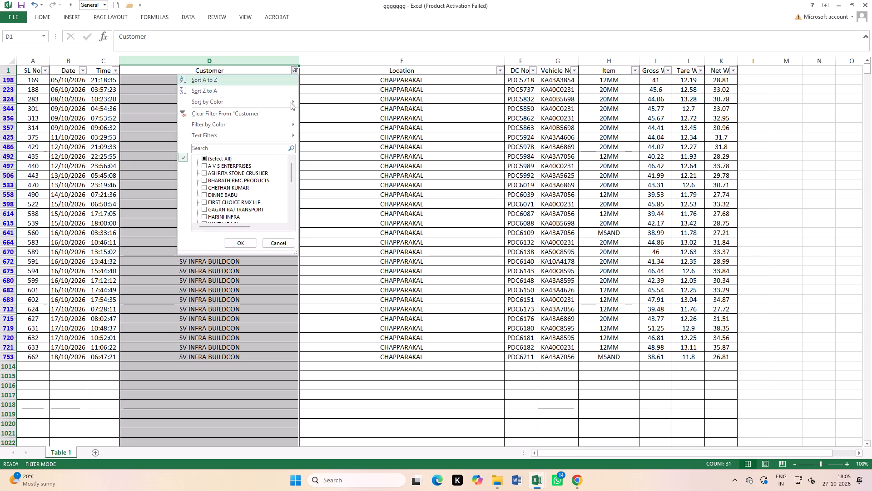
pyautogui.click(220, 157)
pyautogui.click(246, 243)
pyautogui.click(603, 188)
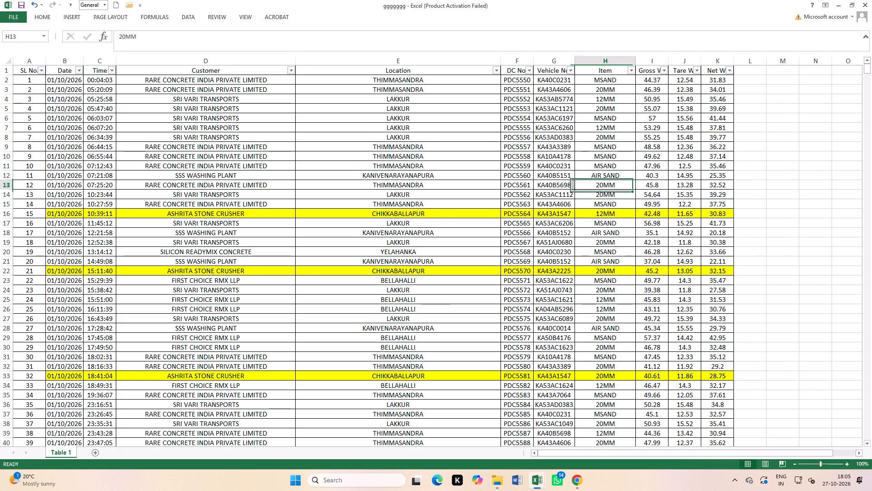
# Filter the Net Wt column for 27.74 and check that trip against the tripsheet workbook's SV INFRA BUILDCON rows.
pyautogui.click(728, 74)
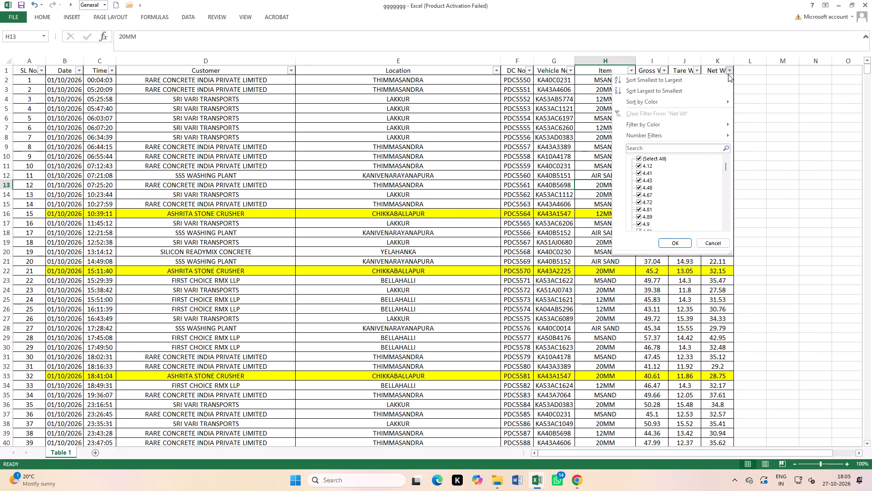
pyautogui.click(660, 148)
pyautogui.write('27.74')
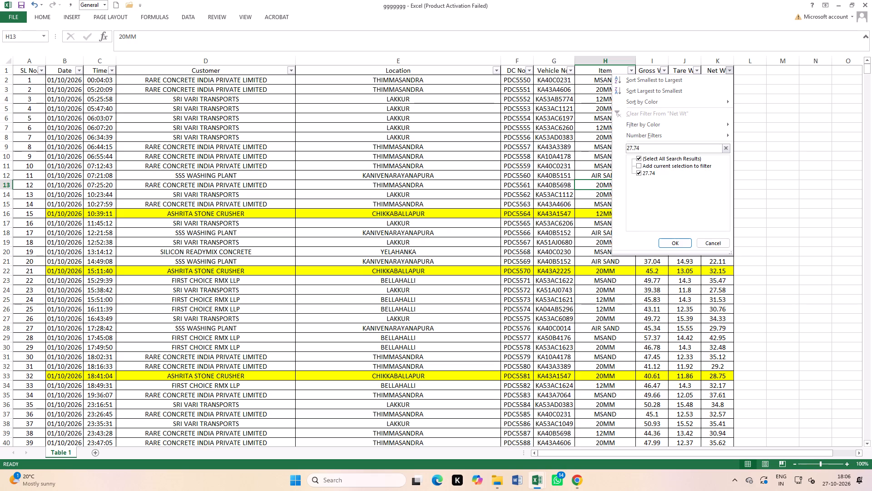
pyautogui.click(664, 240)
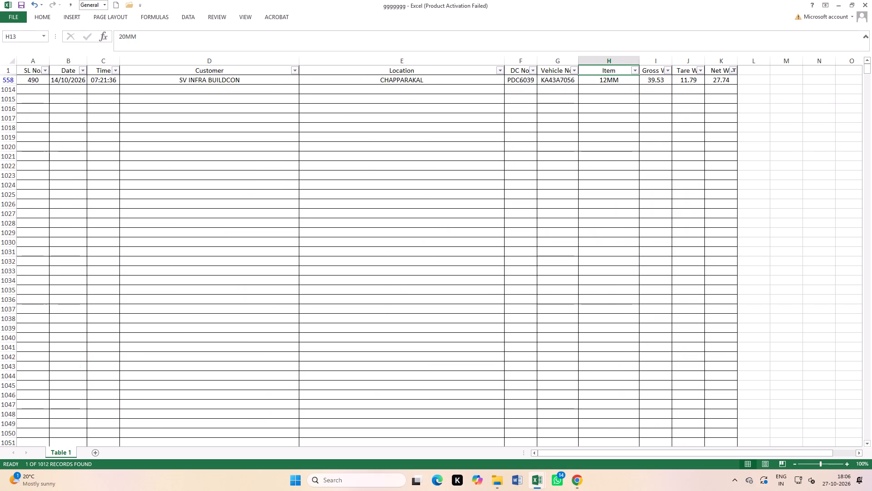
pyautogui.click(498, 215)
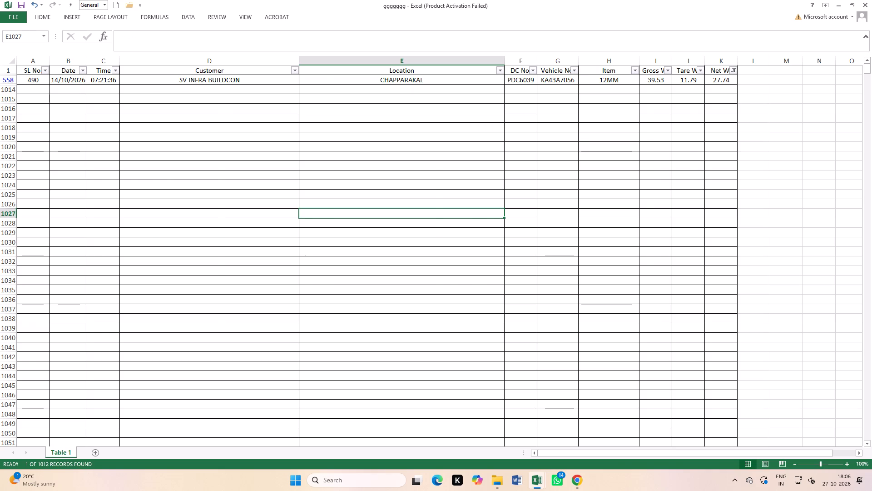
pyautogui.hotkey('ctrl', 'Tab')
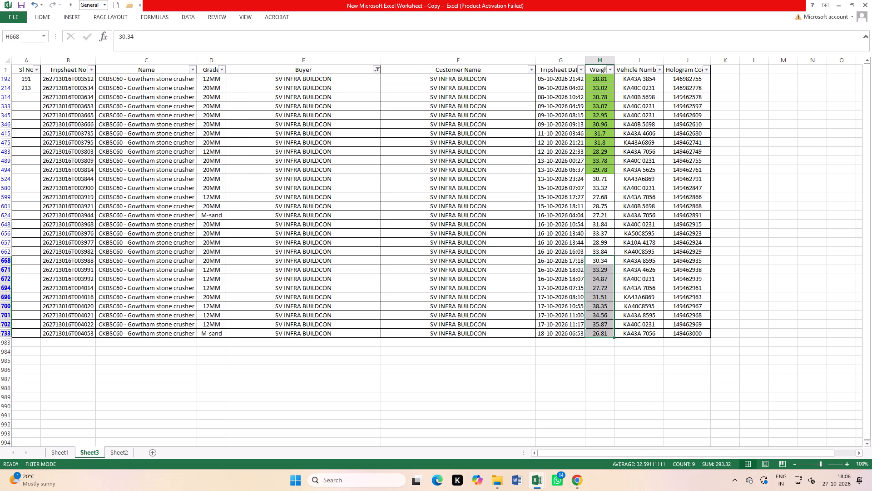
pyautogui.hotkey('ctrl', 'Tab')
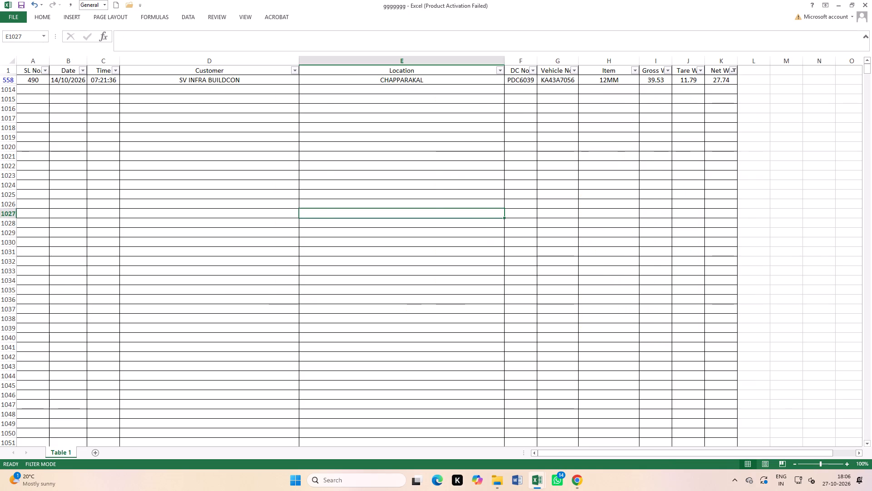
pyautogui.hotkey('ctrl', 'Tab')
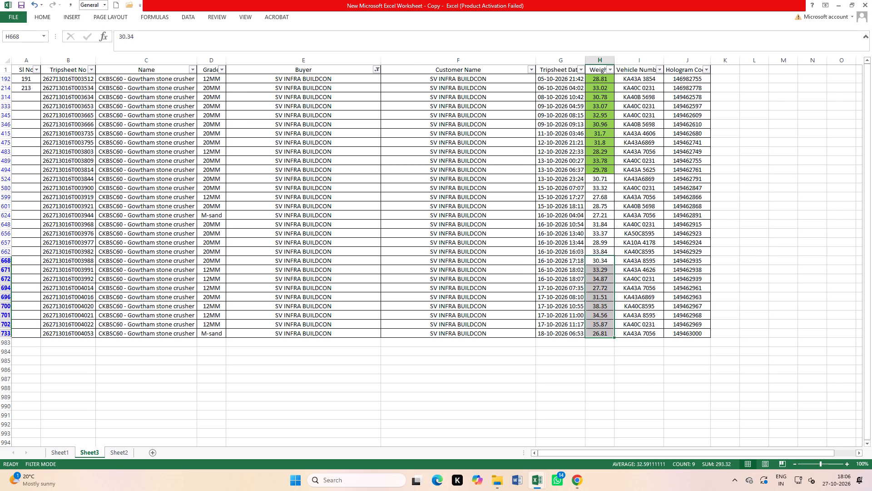
pyautogui.hotkey('ctrl', 'Tab')
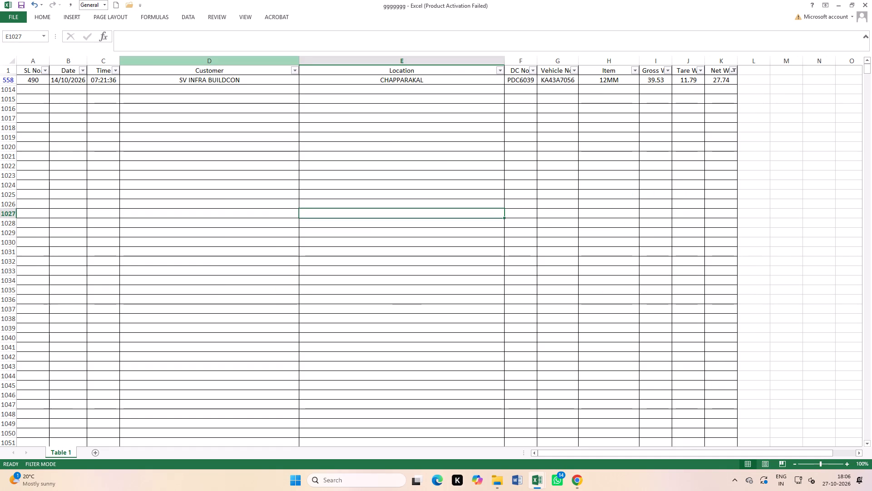
# Reset the Net Wt filter in the ggggggg workbook to show all weights.
pyautogui.click(296, 72)
pyautogui.click(412, 156)
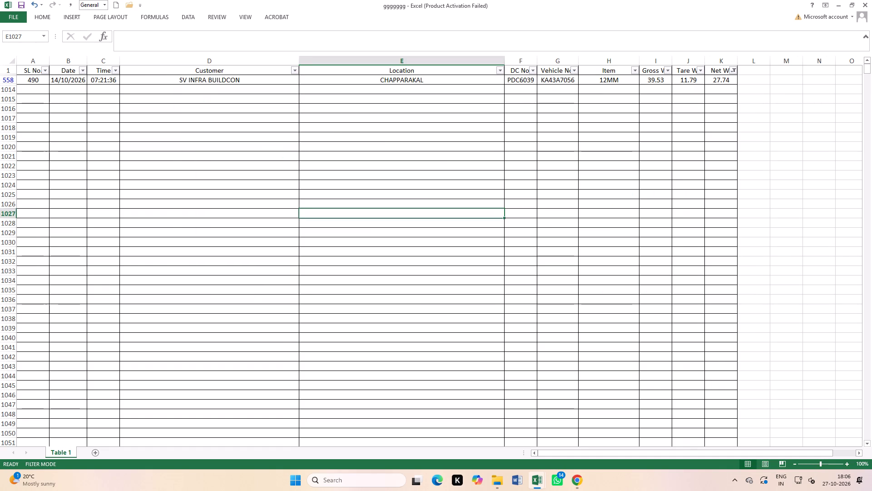
pyautogui.click(733, 72)
pyautogui.click(658, 158)
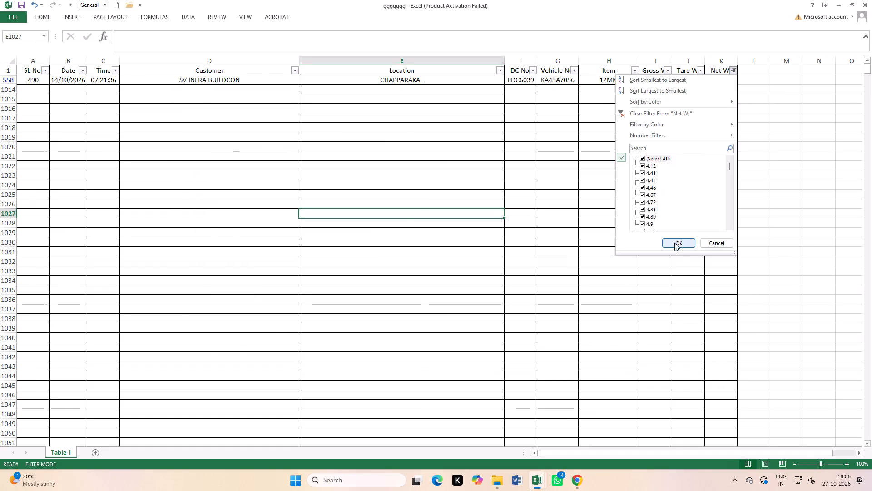
pyautogui.click(679, 247)
# Filter the ggggggg workbook's Customer column to only SV INFRA BUILDCON.
pyautogui.click(293, 70)
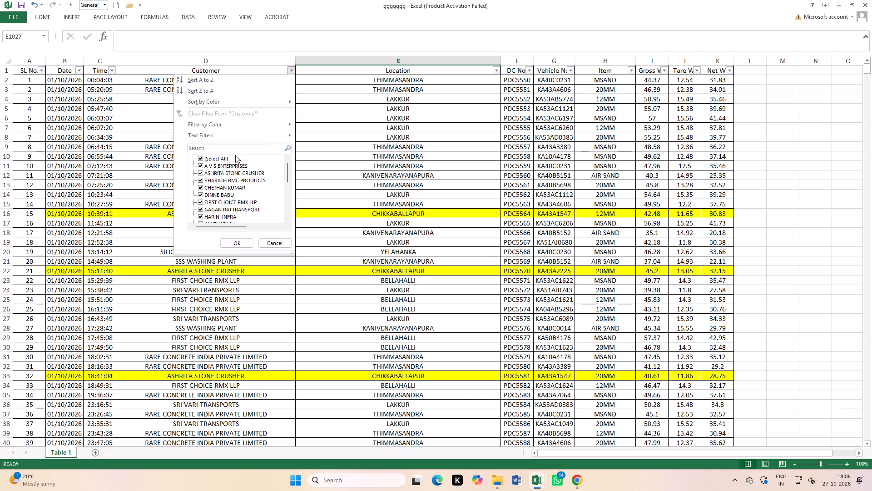
pyautogui.moveTo(226, 161); pyautogui.dragTo(225, 170)
pyautogui.click(217, 158)
pyautogui.scroll(-12, 226, 180)
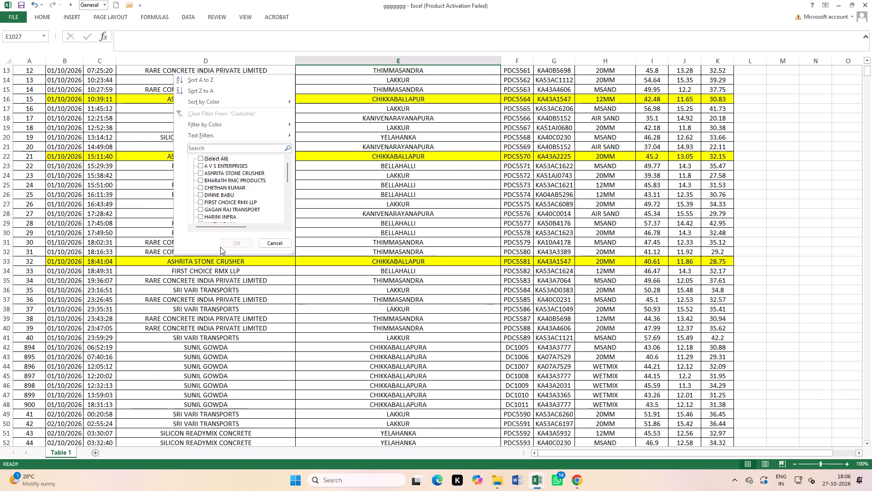
pyautogui.scroll(-14, 214, 205)
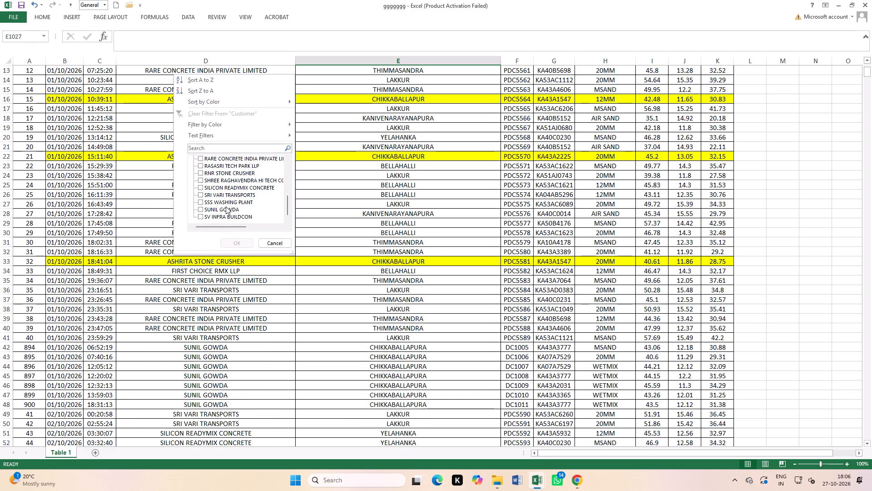
pyautogui.click(221, 216)
pyautogui.click(237, 242)
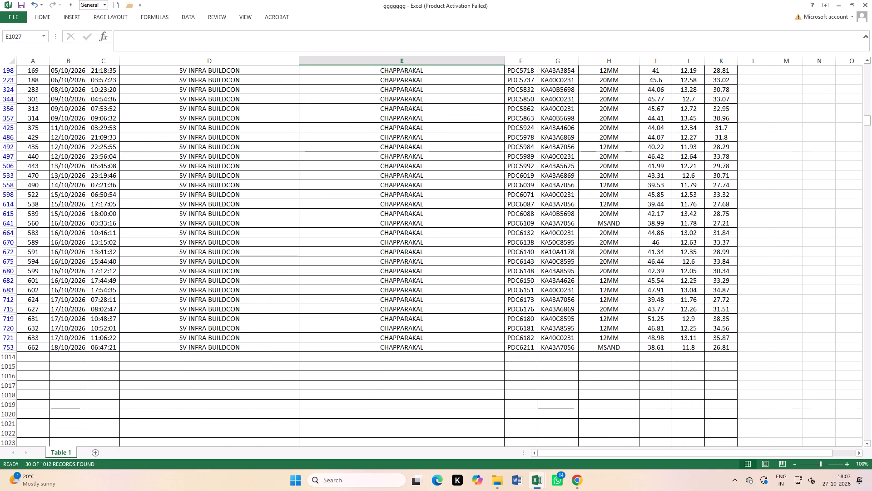
pyautogui.scroll(3, 694, 215)
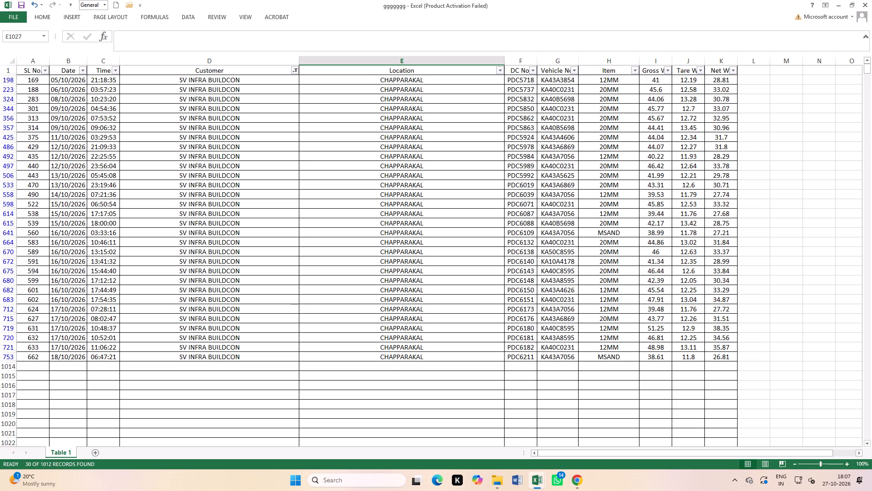
# In the tripsheet workbook, search the Weight filter of the SV INFRA BUILDCON rows for 27.74.
pyautogui.hotkey('ctrl', 'Tab')
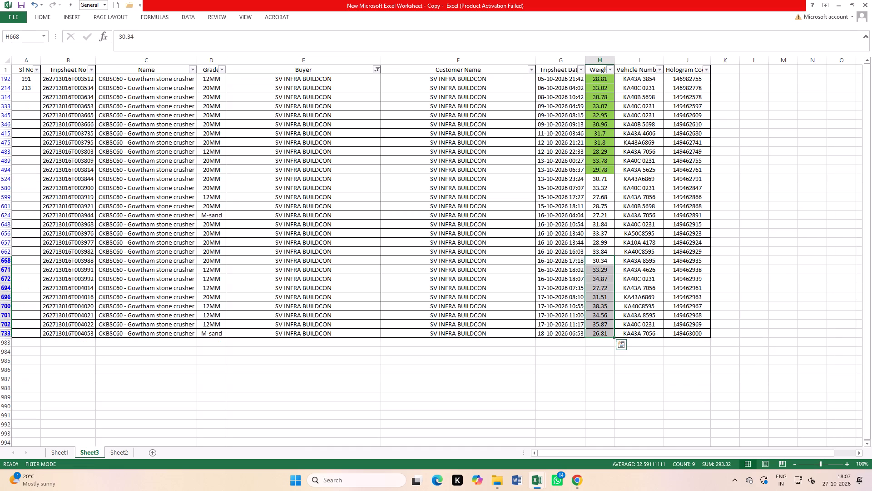
pyautogui.click(694, 233)
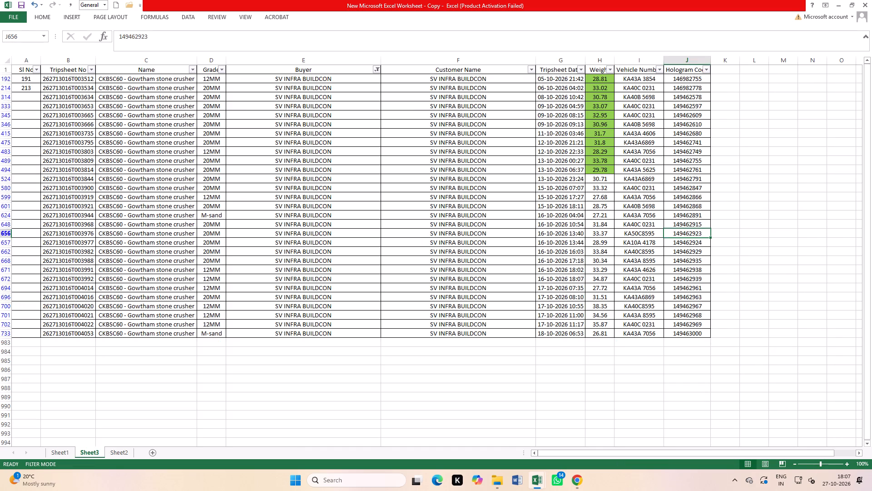
pyautogui.click(610, 69)
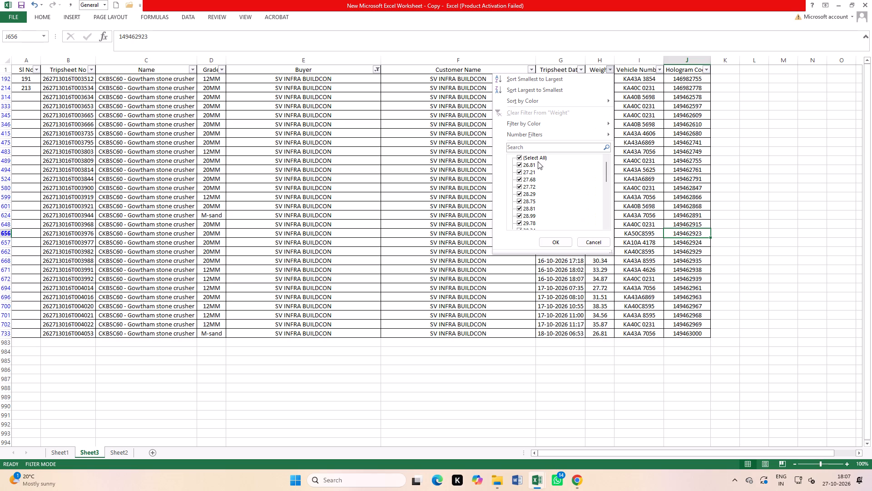
pyautogui.click(536, 158)
pyautogui.click(535, 150)
pyautogui.write('27.74')
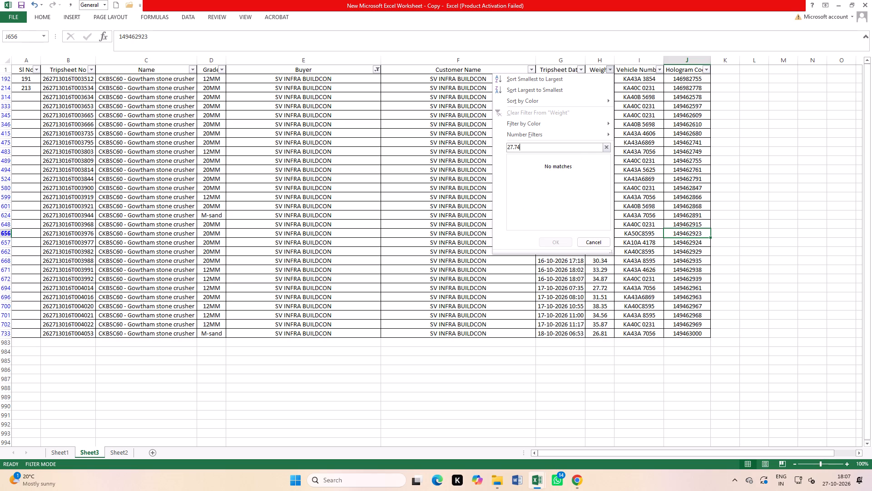
pyautogui.press('BackSpace')
pyautogui.press('BackSpace')
pyautogui.press('BackSpace')
pyautogui.press('BackSpace')
pyautogui.press('BackSpace')
pyautogui.press('BackSpace')
pyautogui.press('BackSpace')
pyautogui.press('BackSpace')
pyautogui.press('BackSpace')
pyautogui.press('BackSpace')
pyautogui.press('BackSpace')
pyautogui.press('BackSpace')
pyautogui.press('BackSpace')
pyautogui.press('BackSpace')
pyautogui.press('BackSpace')
pyautogui.press('BackSpace')
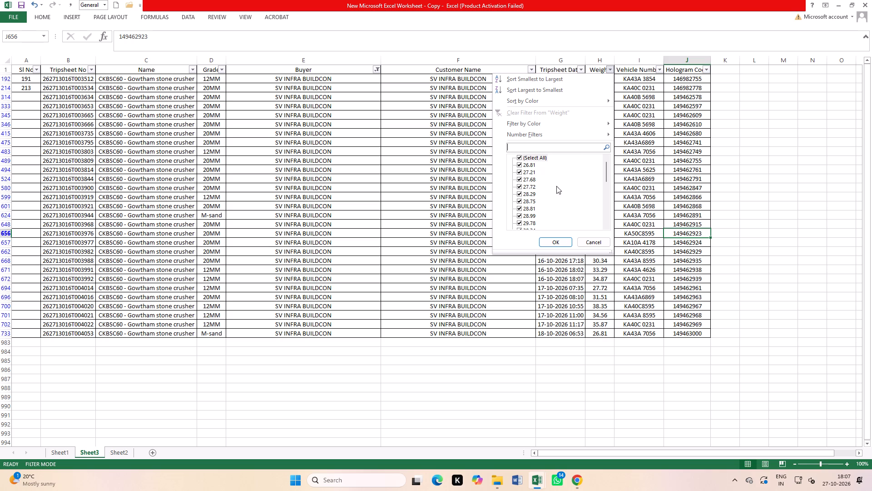
pyautogui.click(252, 328)
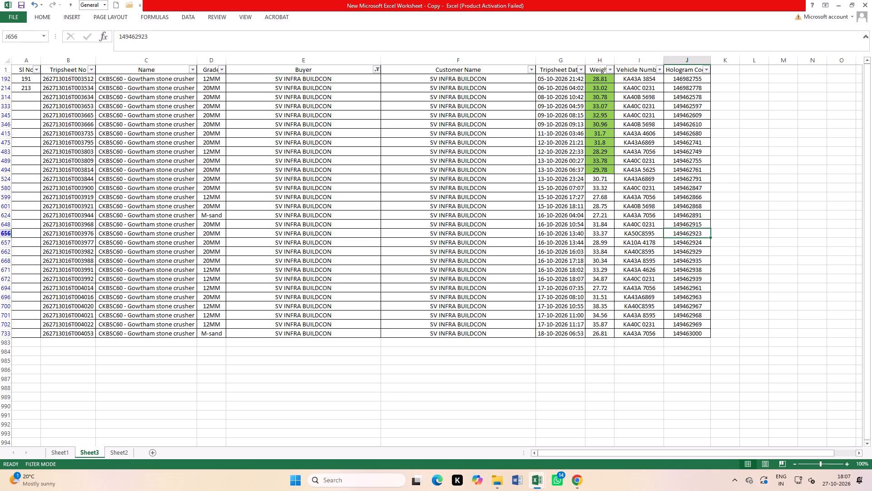
# Select all SV INFRA BUILDCON weights in the tripsheet workbook and in the ggggggg workbook's Net Wt column to compare their totals.
pyautogui.click(380, 69)
pyautogui.click(598, 207)
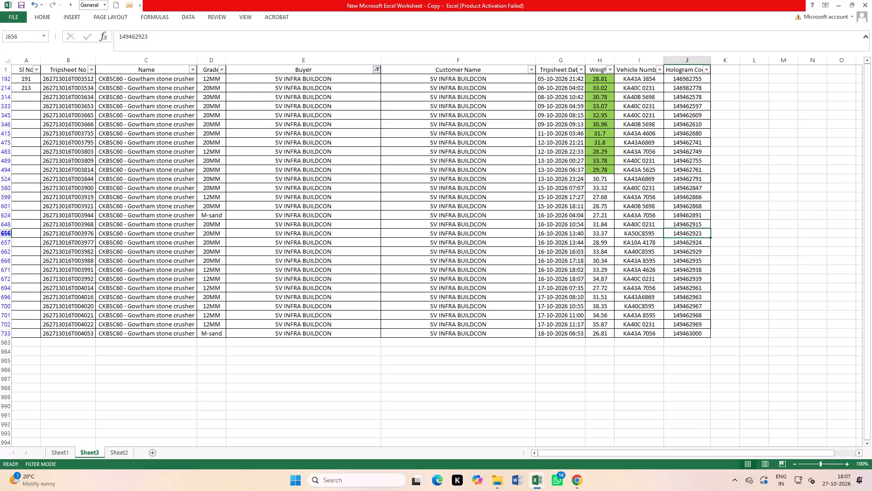
pyautogui.moveTo(599, 80); pyautogui.dragTo(605, 332)
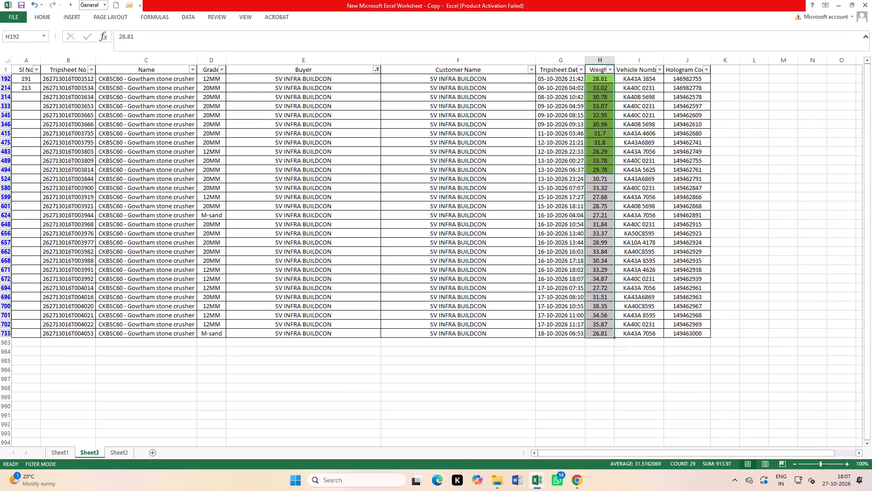
pyautogui.hotkey('ctrl', 'Tab')
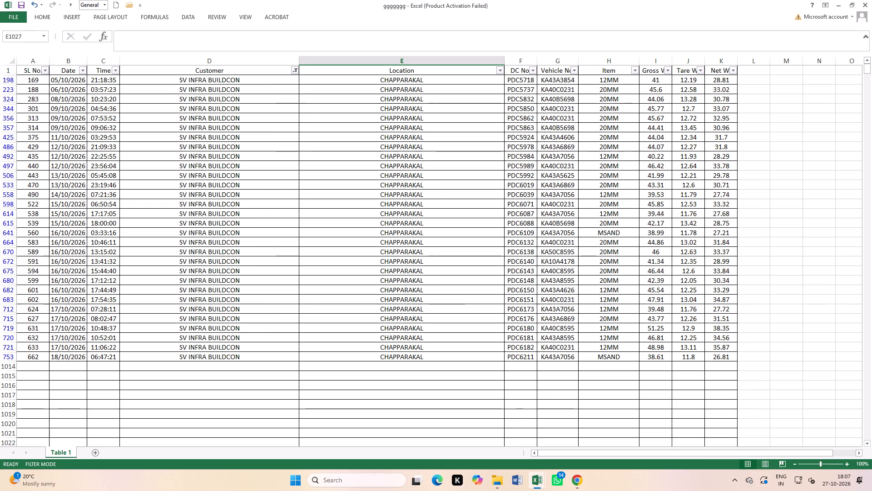
pyautogui.scroll(5, 569, 355)
pyautogui.moveTo(719, 79); pyautogui.dragTo(718, 166)
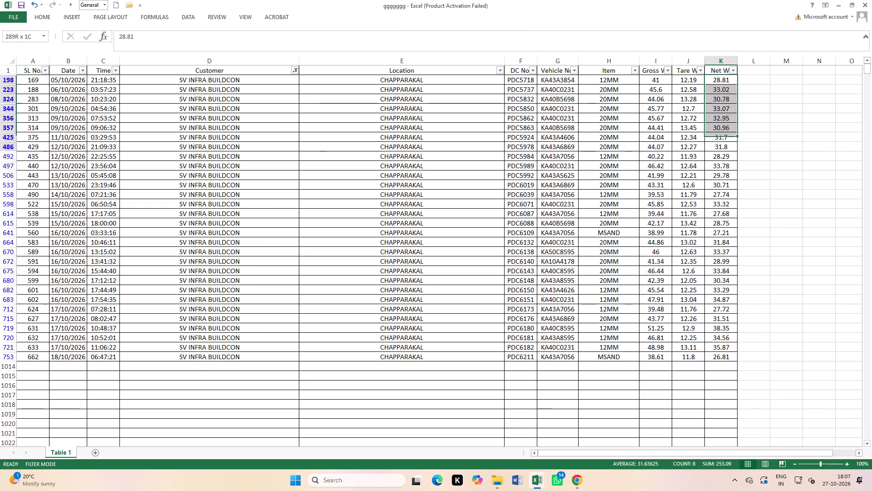
pyautogui.moveTo(718, 166); pyautogui.dragTo(718, 358)
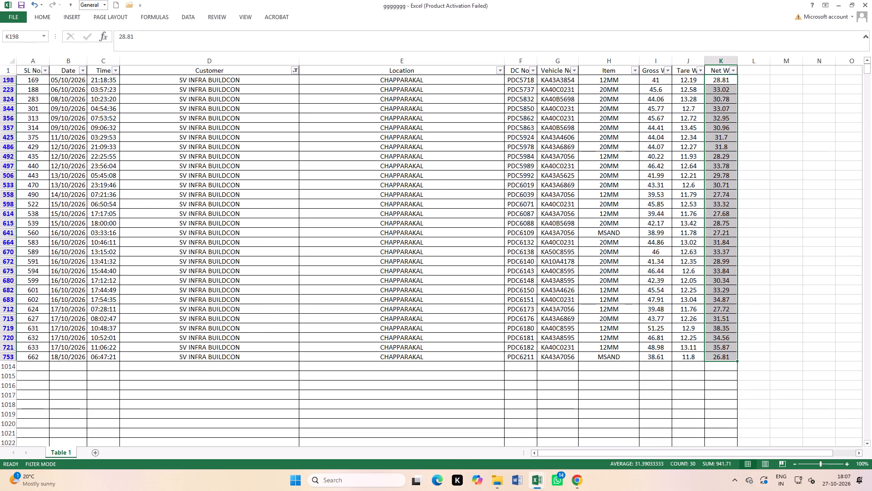
pyautogui.scroll(3, 716, 356)
# Reset the Buyer filter in the tripsheet workbook to show all buyers.
pyautogui.hotkey('ctrl', 'Tab')
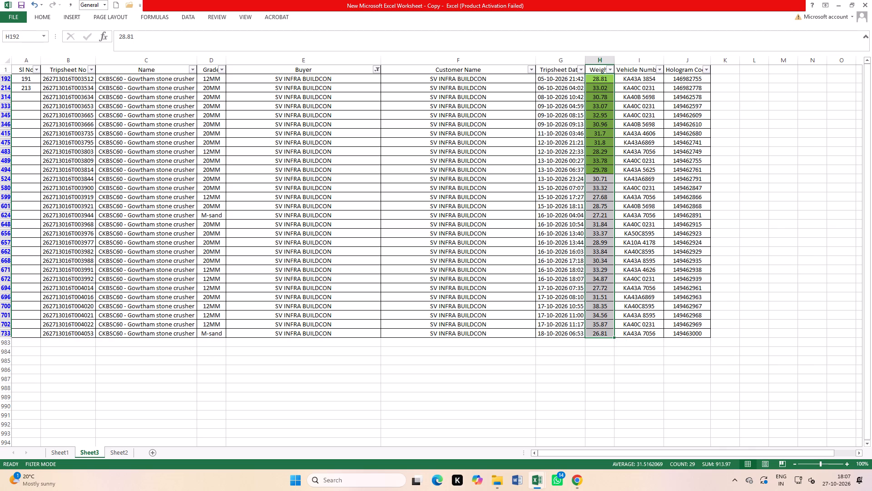
pyautogui.click(378, 69)
pyautogui.click(298, 155)
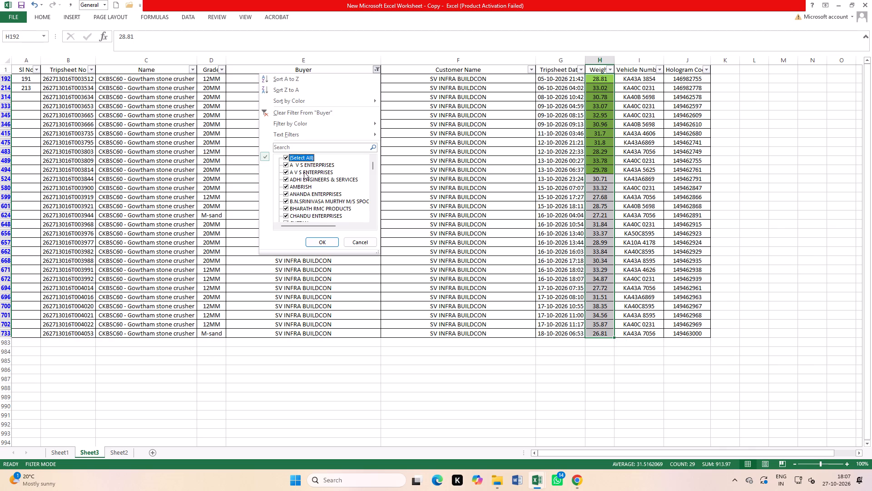
pyautogui.click(321, 245)
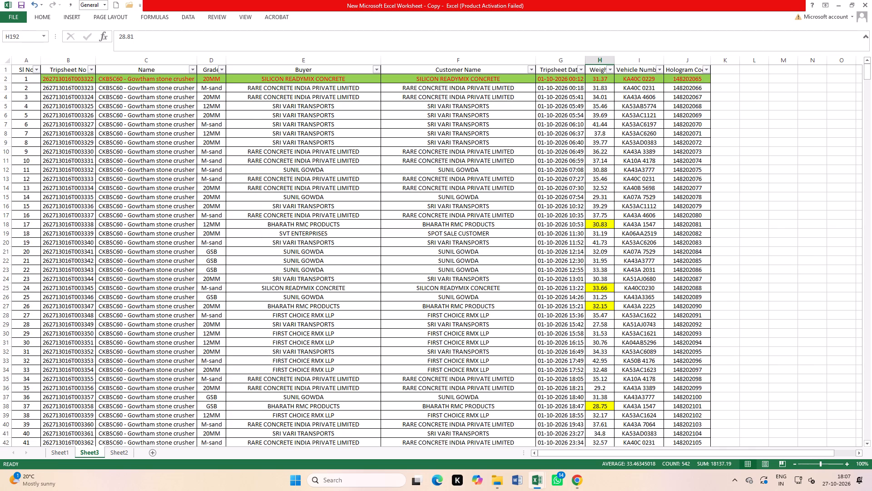
# Filter the tripsheet Weight column for 27.74 and check which buyer name that trip is recorded under.
pyautogui.click(610, 72)
pyautogui.click(542, 147)
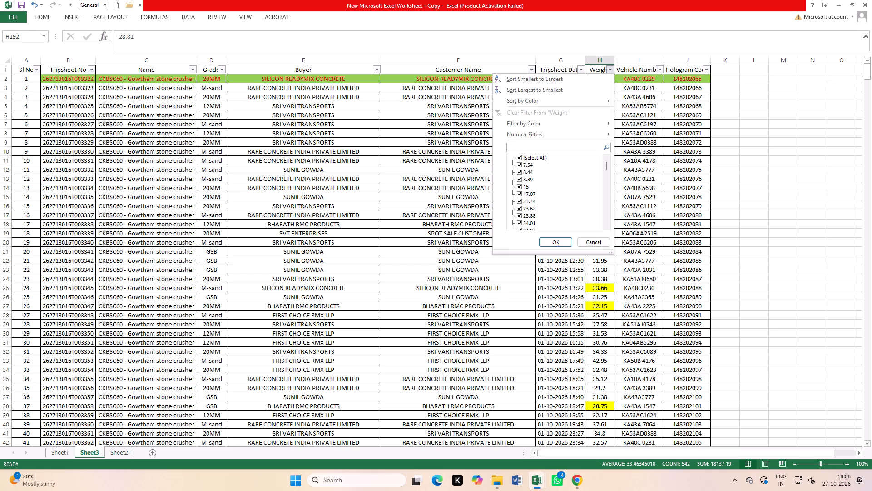
pyautogui.write('27.74')
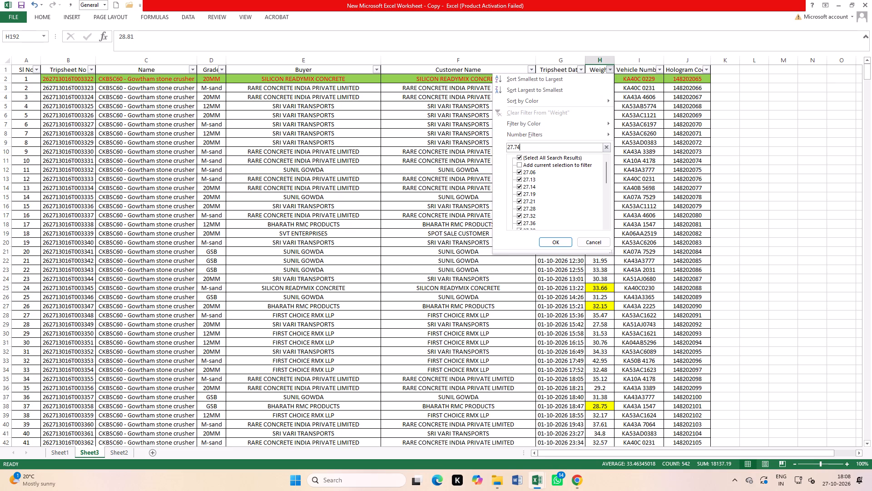
pyautogui.click(550, 240)
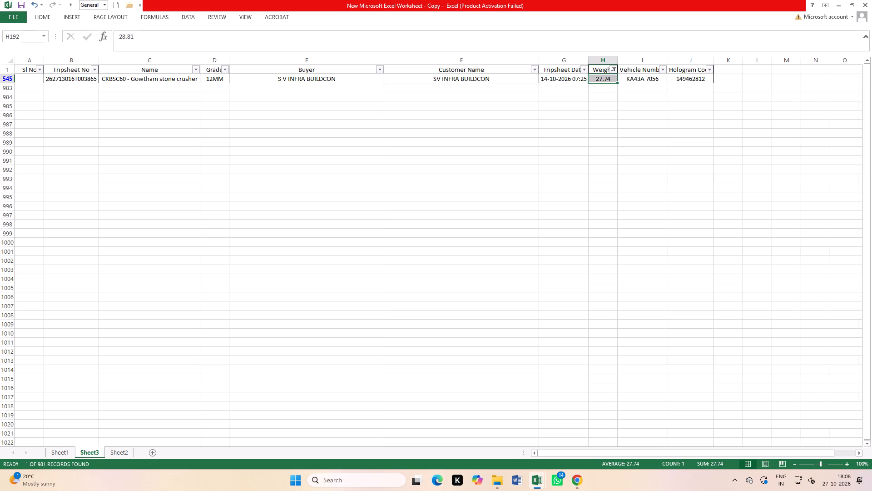
pyautogui.scroll(3, 413, 267)
pyautogui.click(379, 67)
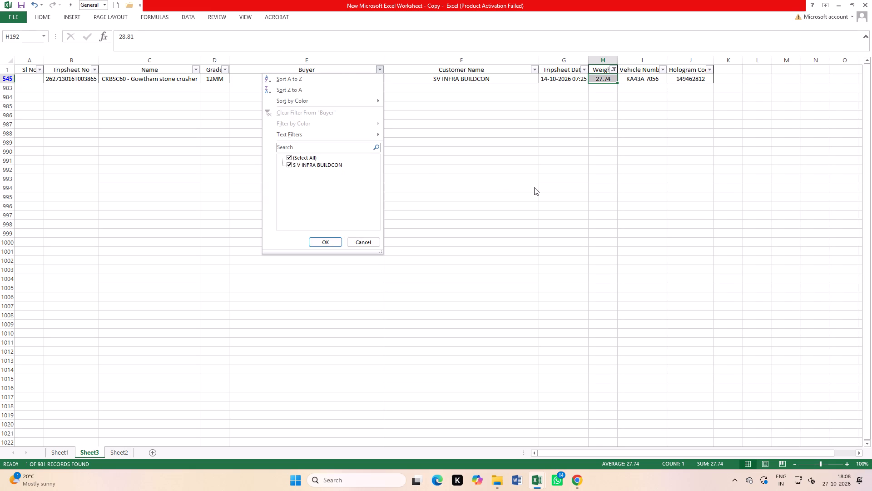
pyautogui.click(539, 187)
# Reset the Weight filter in the tripsheet workbook to show all weights.
pyautogui.click(614, 70)
pyautogui.click(537, 160)
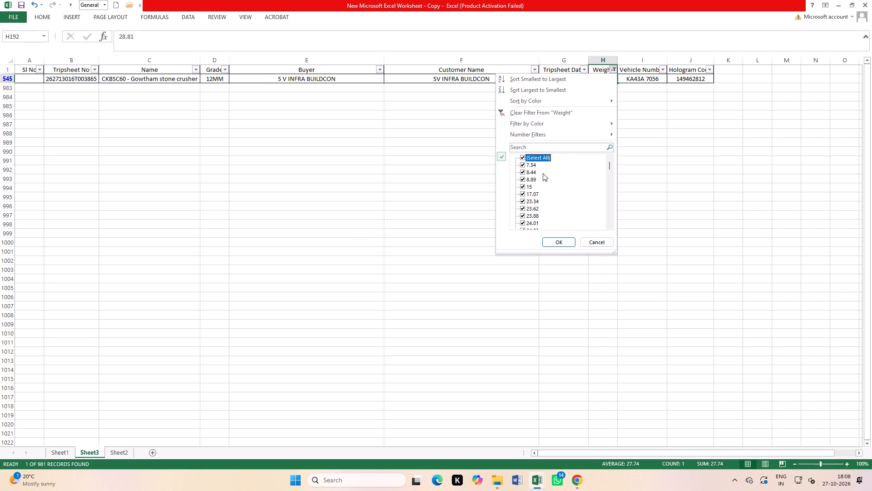
pyautogui.click(555, 243)
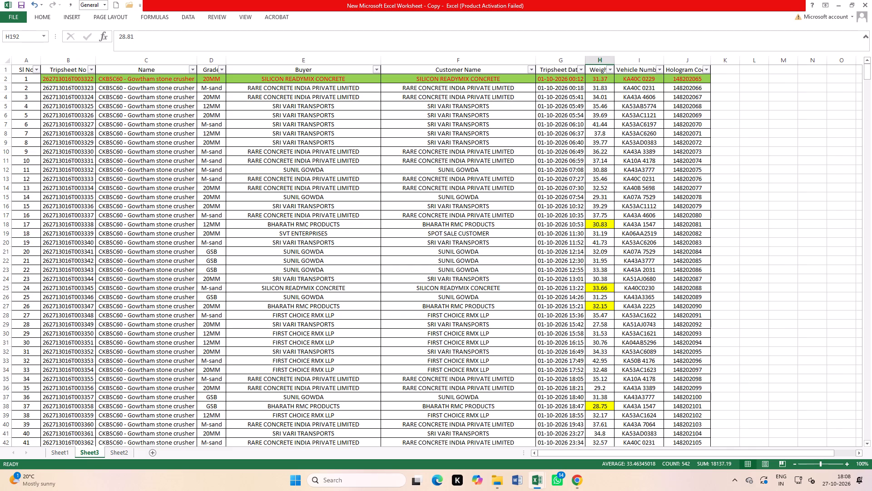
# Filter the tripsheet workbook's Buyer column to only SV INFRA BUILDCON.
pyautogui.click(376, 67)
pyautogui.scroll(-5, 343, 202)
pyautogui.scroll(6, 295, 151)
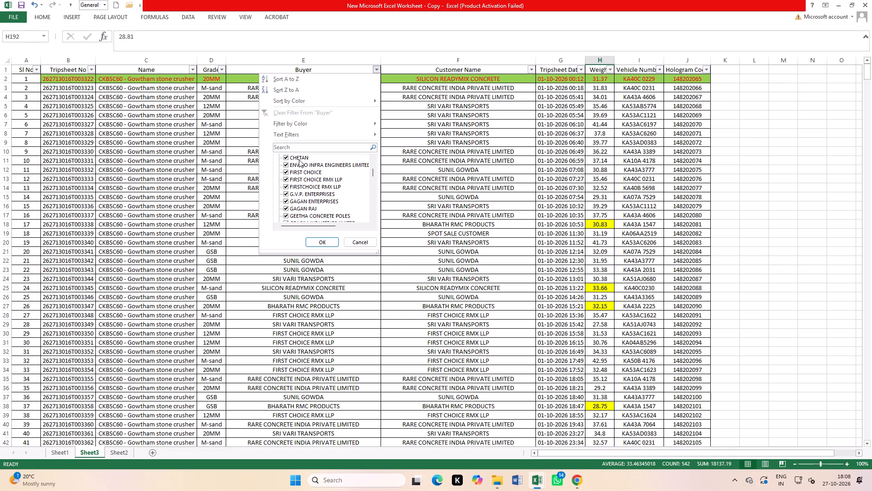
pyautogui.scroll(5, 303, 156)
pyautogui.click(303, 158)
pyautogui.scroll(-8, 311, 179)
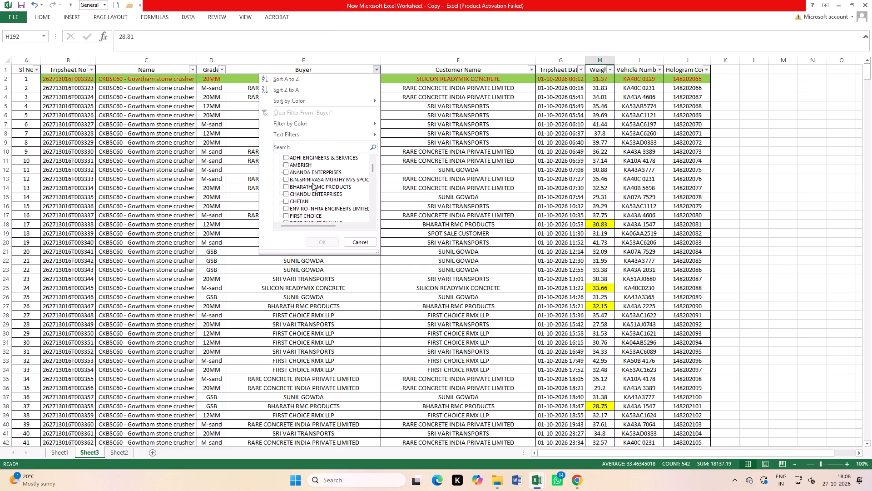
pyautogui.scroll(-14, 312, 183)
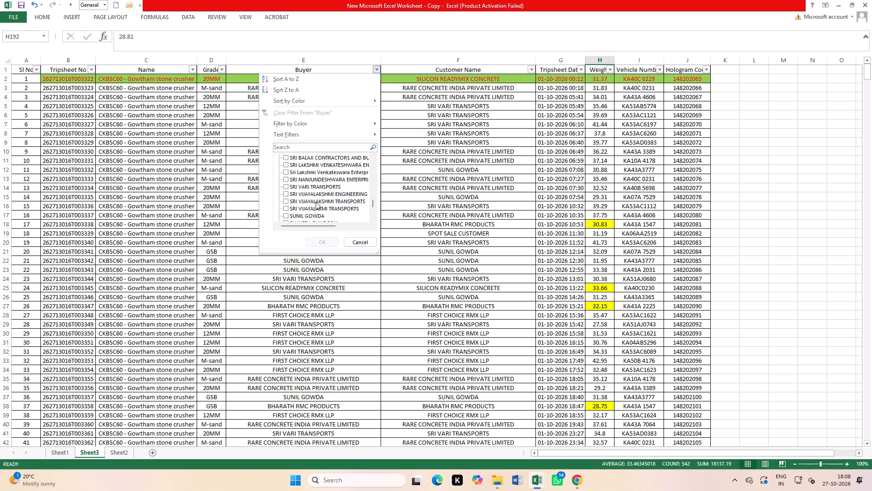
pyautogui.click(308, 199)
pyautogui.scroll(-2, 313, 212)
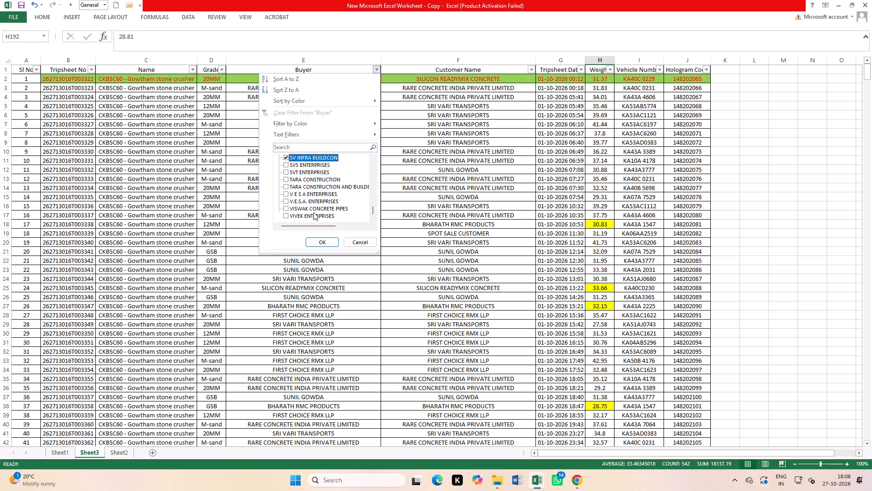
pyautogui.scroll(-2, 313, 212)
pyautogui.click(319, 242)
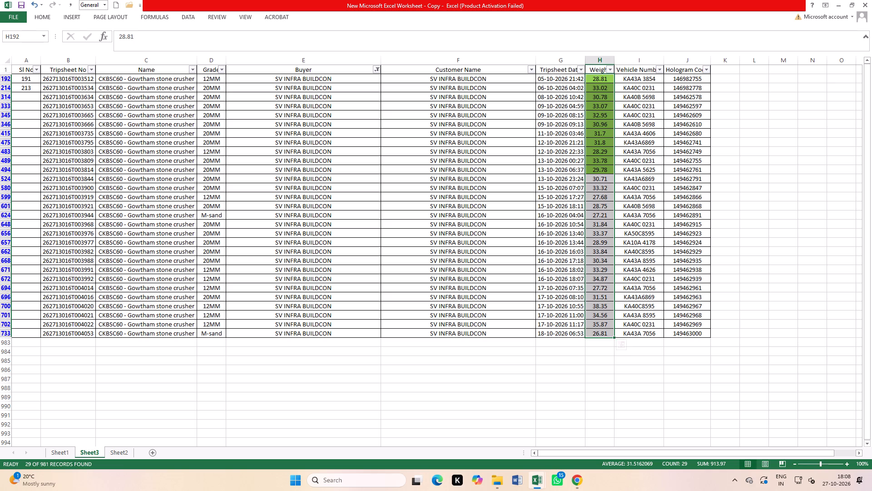
# Search the Weight filter of the SV INFRA BUILDCON tripsheet rows for values containing 27.
pyautogui.click(611, 75)
pyautogui.click(610, 71)
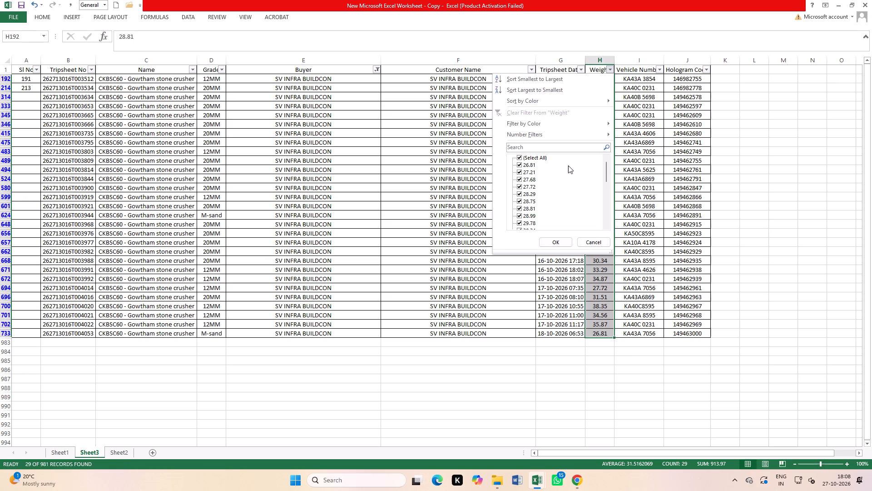
pyautogui.click(564, 147)
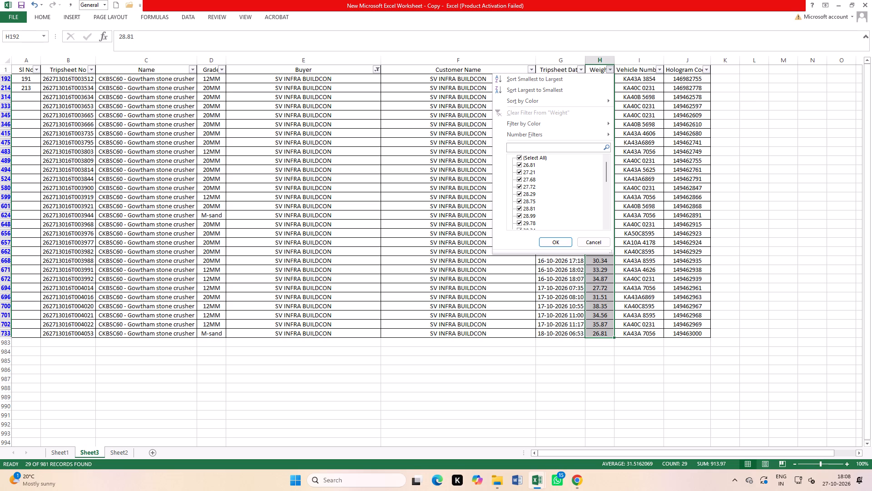
pyautogui.write('27')
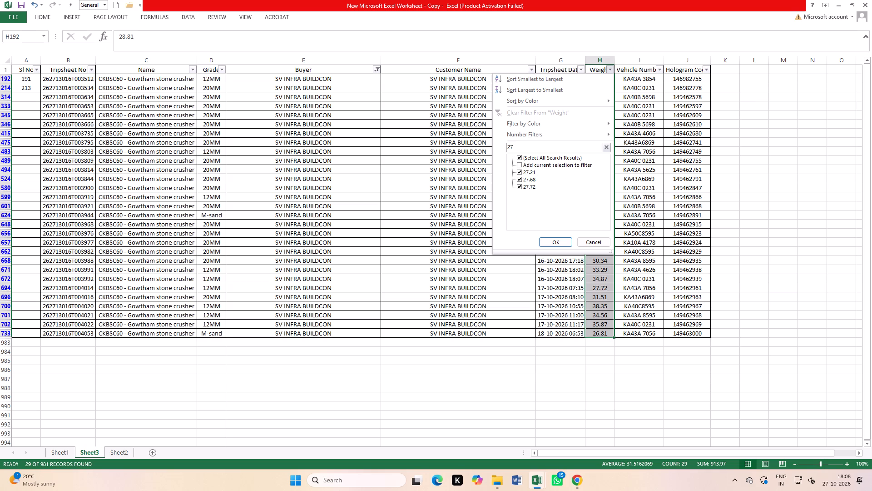
pyautogui.press('BackSpace')
pyautogui.press('BackSpace')
pyautogui.press('BackSpace')
pyautogui.press('BackSpace')
pyautogui.press('BackSpace')
pyautogui.press('BackSpace')
pyautogui.press('BackSpace')
pyautogui.press('BackSpace')
pyautogui.moveTo(382, 192); pyautogui.dragTo(384, 196)
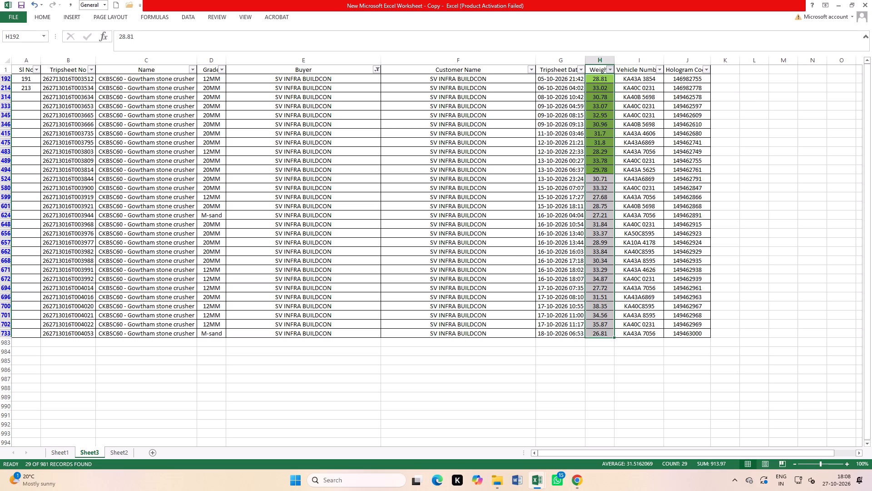
# Reset the tripsheet workbook's Buyer filter to show all buyers again.
pyautogui.click(378, 73)
pyautogui.click(297, 155)
pyautogui.click(328, 245)
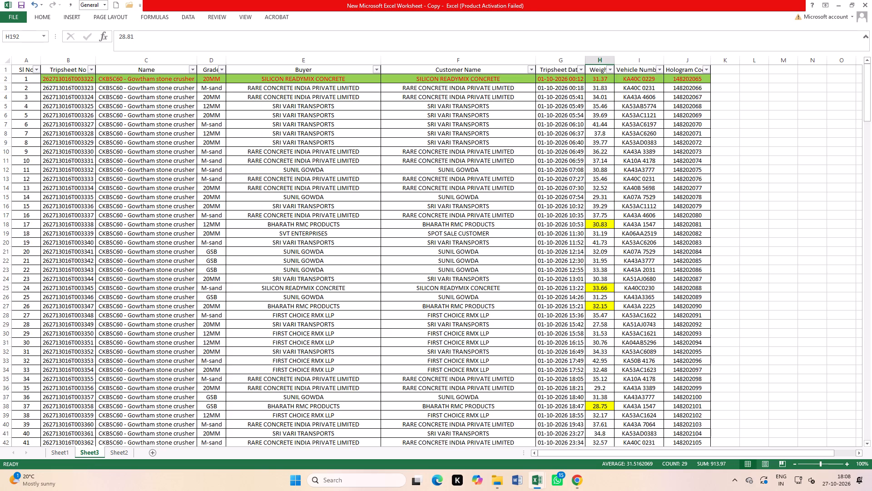
pyautogui.click(510, 220)
# Filter the tripsheet workbook's Weight column to only 27.74 across all buyers.
pyautogui.click(614, 72)
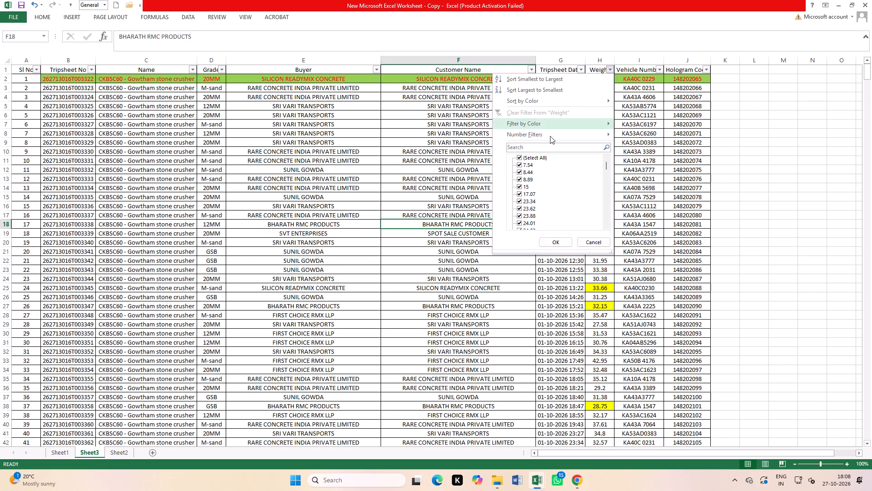
pyautogui.click(539, 153)
pyautogui.click(540, 148)
pyautogui.write('27')
pyautogui.write('.74')
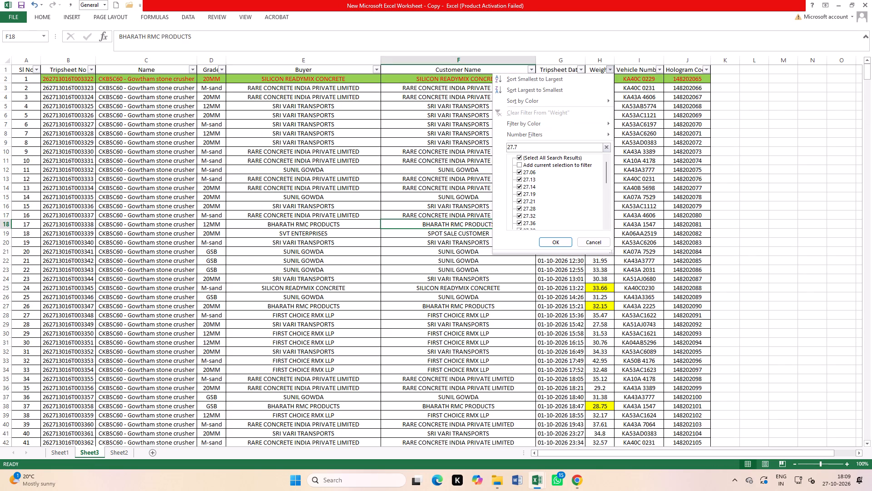
pyautogui.click(556, 239)
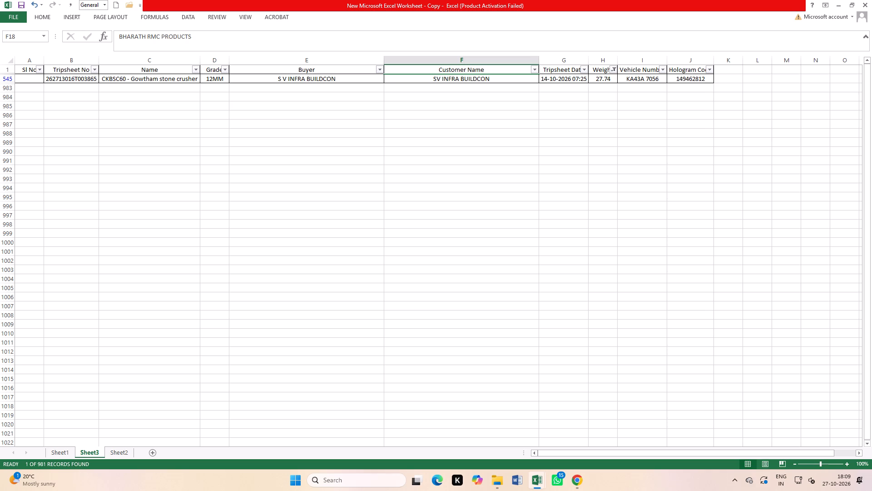
pyautogui.click(505, 249)
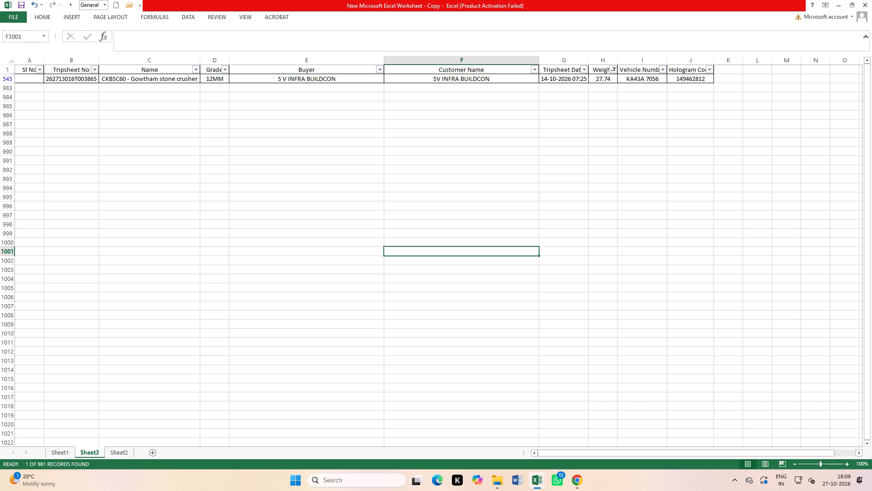
# Reset the tripsheet workbook's Weight filter to show all weights again.
pyautogui.click(712, 71)
pyautogui.click(571, 156)
pyautogui.click(613, 72)
pyautogui.click(534, 155)
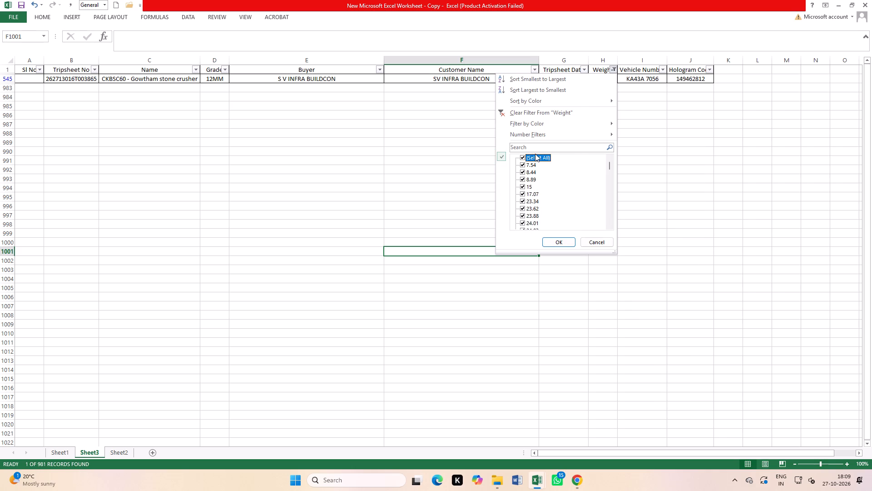
pyautogui.click(555, 244)
pyautogui.click(451, 262)
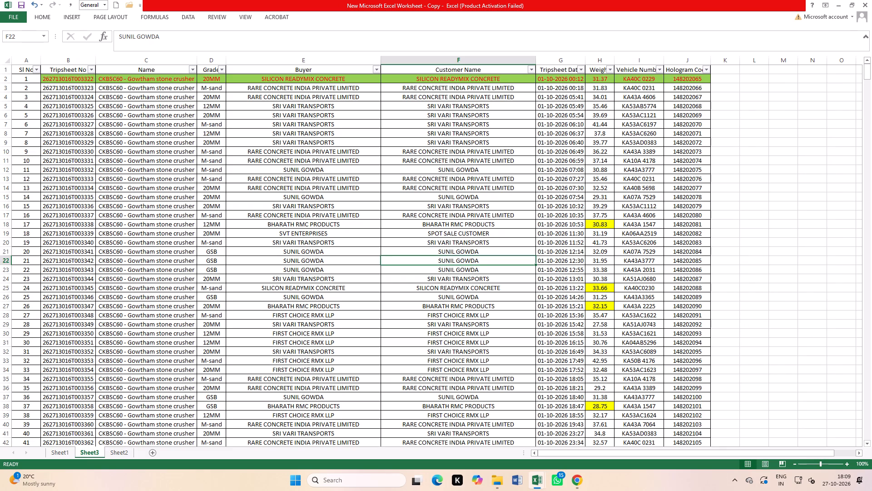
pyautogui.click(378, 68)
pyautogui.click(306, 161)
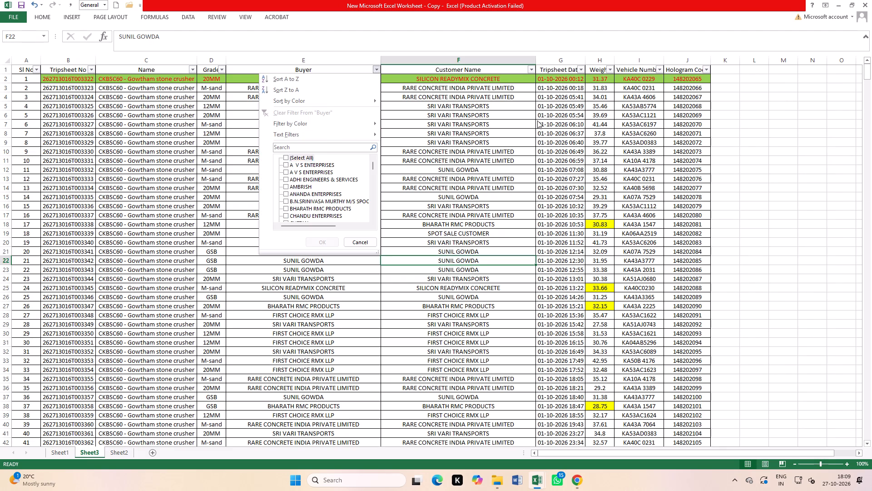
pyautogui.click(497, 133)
# Filter the tripsheet workbook's Customer Name column to only SV INFRA BUILDCON.
pyautogui.click(528, 66)
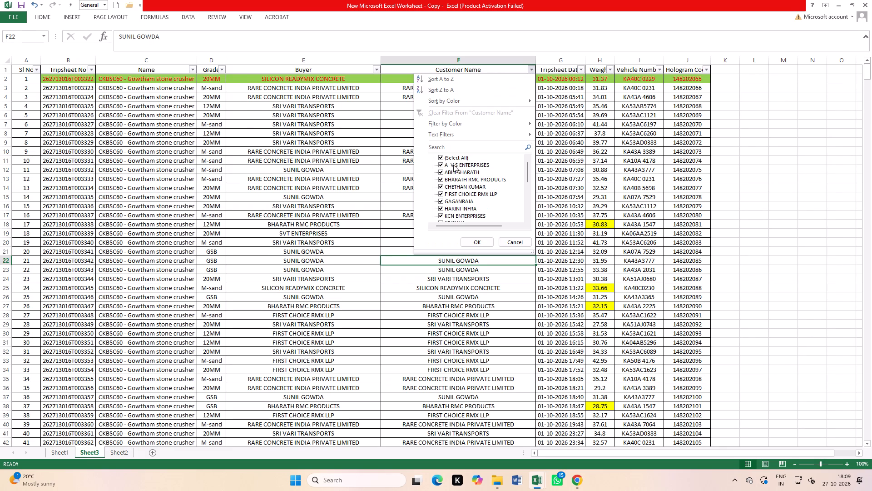
pyautogui.click(457, 158)
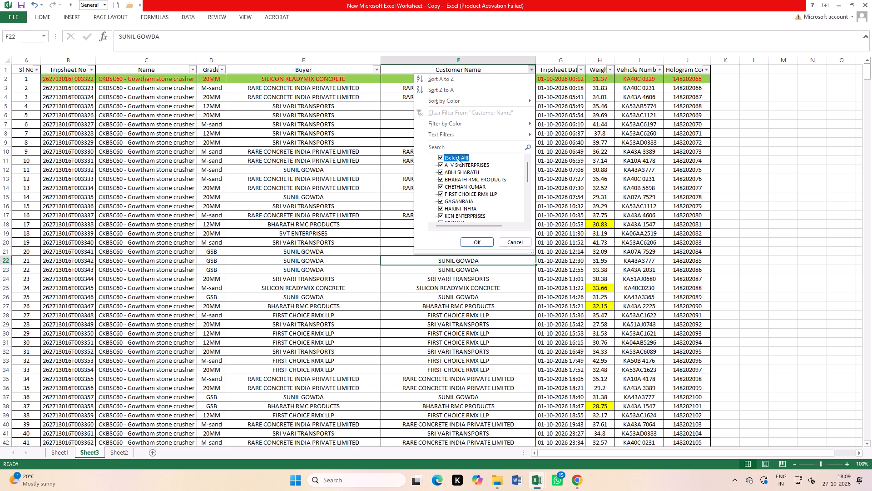
pyautogui.scroll(-16, 468, 207)
pyautogui.click(459, 199)
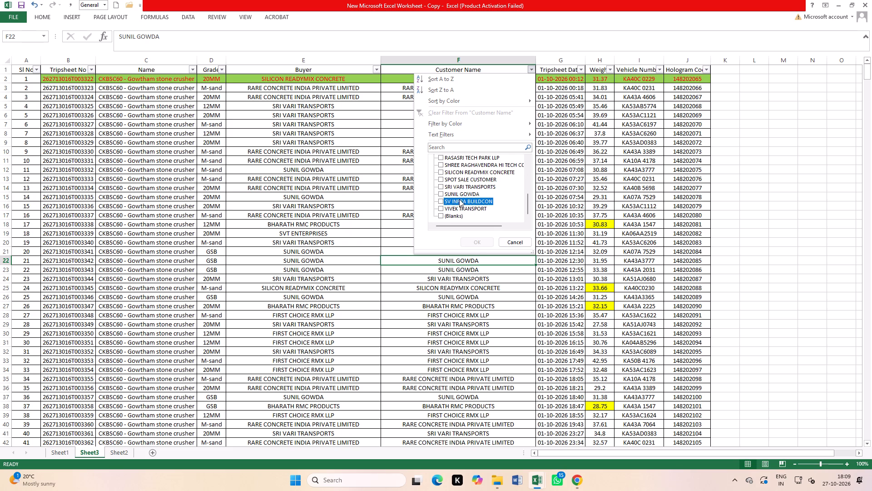
pyautogui.click(476, 240)
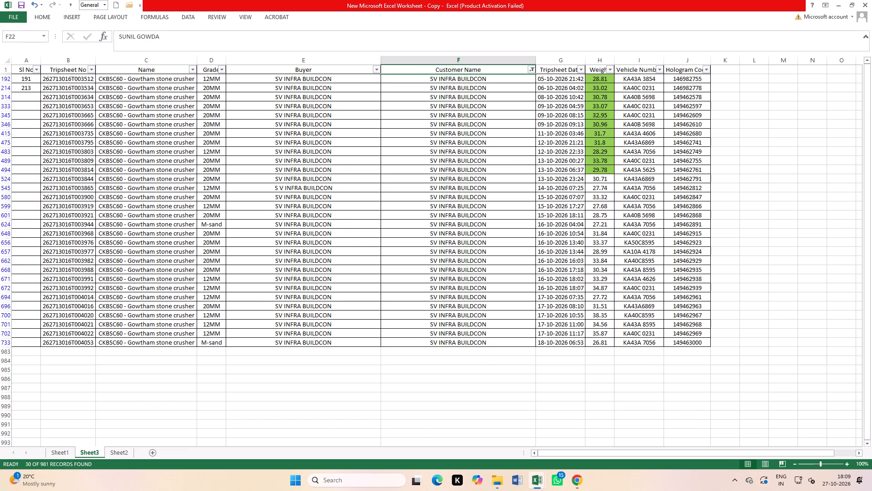
# Check the summary total of all weights in the filtered SV INFRA BUILDCON rows.
pyautogui.scroll(3, 436, 235)
pyautogui.moveTo(601, 79); pyautogui.dragTo(603, 339)
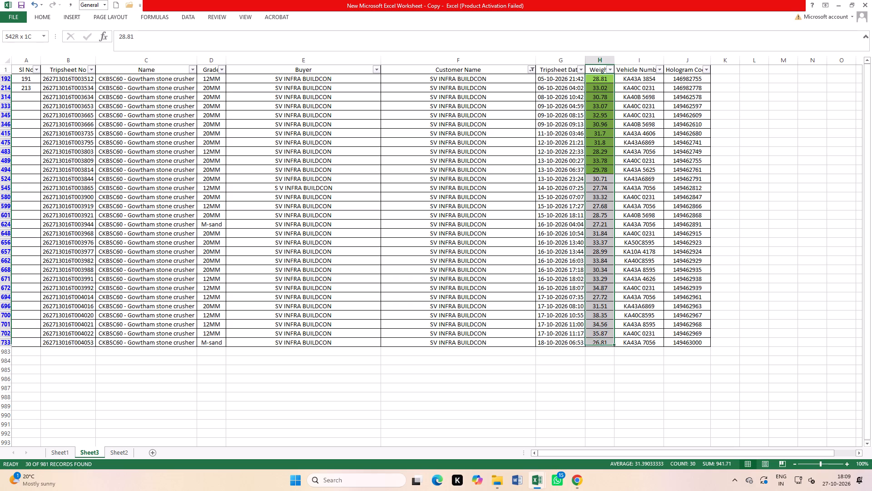
pyautogui.moveTo(603, 339); pyautogui.dragTo(603, 341)
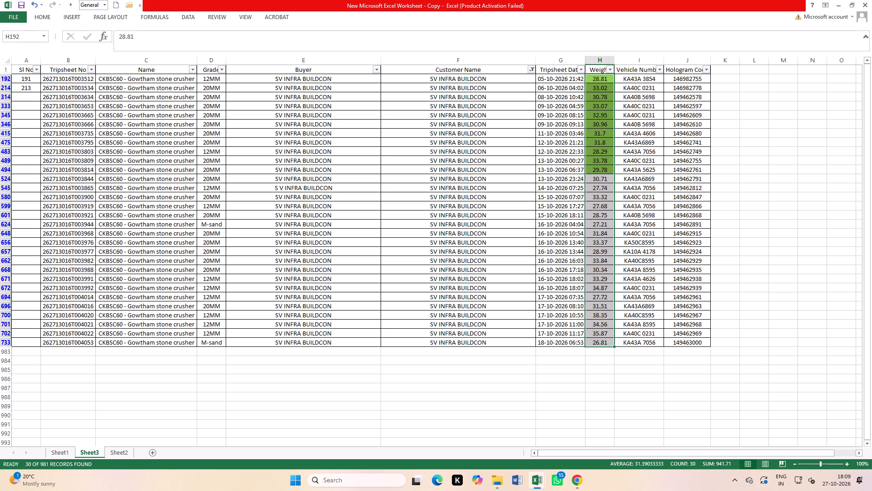
pyautogui.click(0, 199)
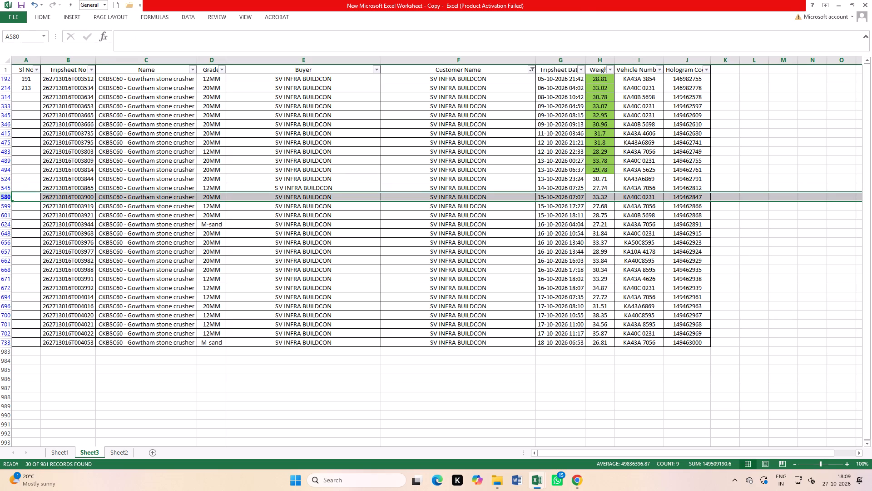
# Fill the first row's Buyer name, SV INFRA BUILDCON, down through all filtered rows to make the spelling consistent.
pyautogui.click(314, 79)
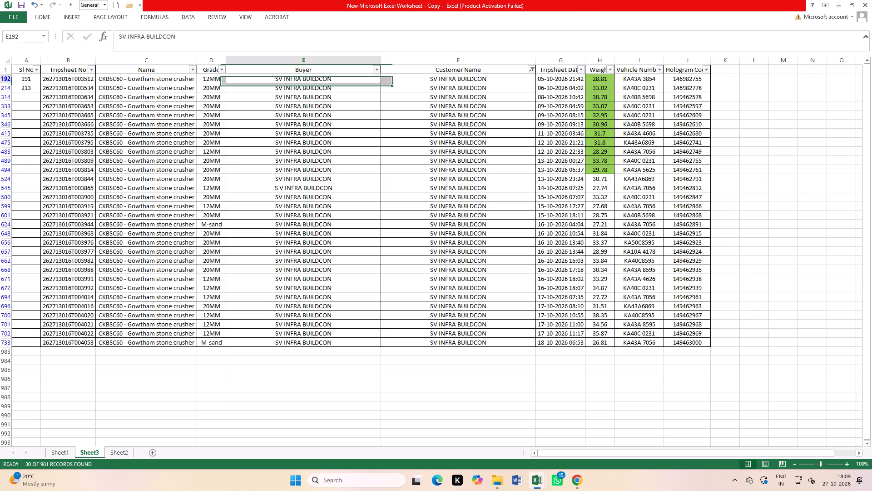
pyautogui.moveTo(381, 82); pyautogui.dragTo(373, 330)
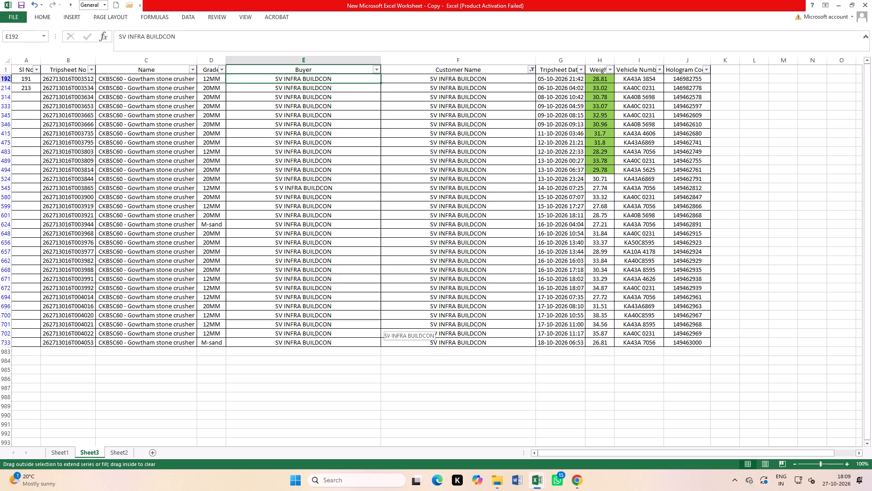
pyautogui.moveTo(373, 330); pyautogui.dragTo(373, 346)
pyautogui.click(577, 392)
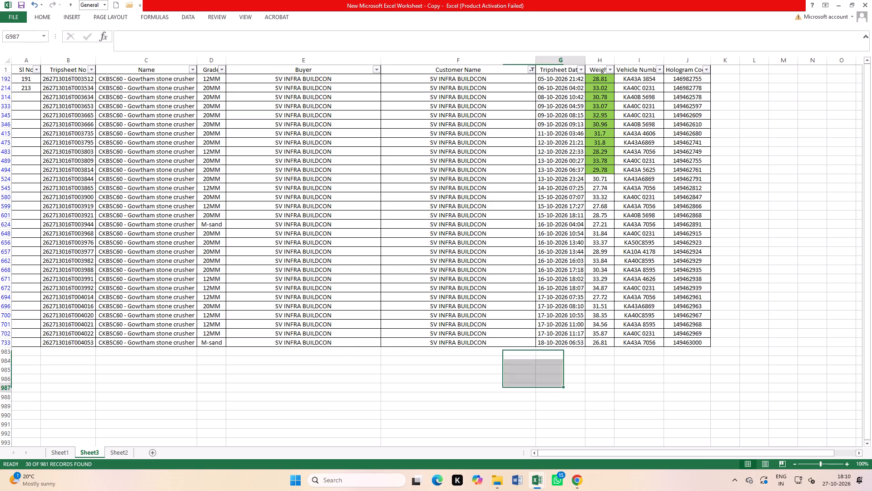
# Recheck the summary total of the Weight values in all SV INFRA BUILDCON rows.
pyautogui.moveTo(597, 77); pyautogui.dragTo(608, 350)
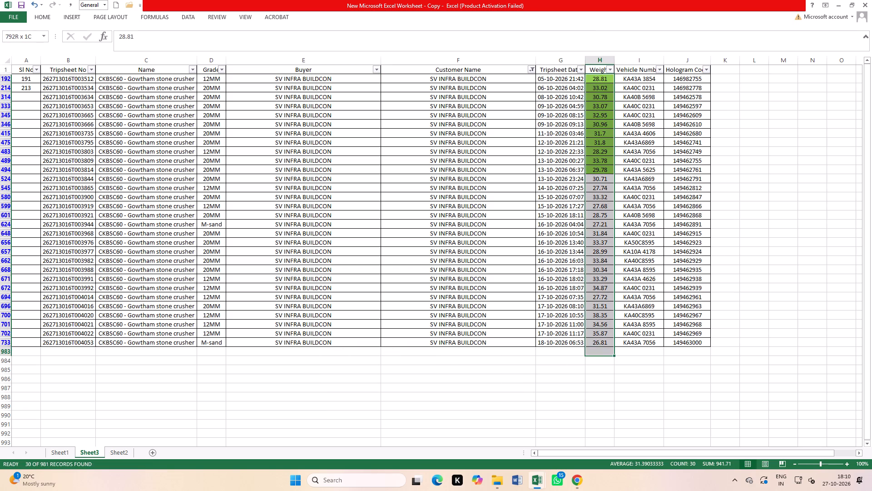
pyautogui.moveTo(608, 350); pyautogui.dragTo(609, 341)
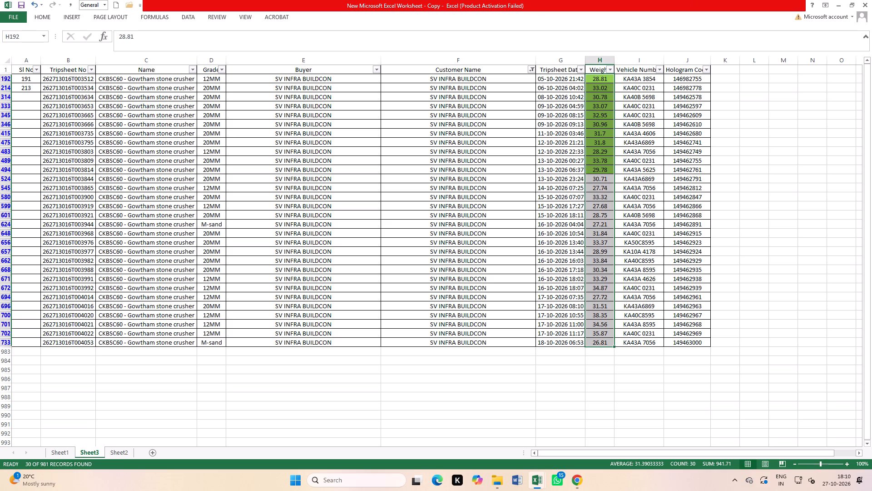
pyautogui.scroll(4, 443, 275)
pyautogui.click(544, 279)
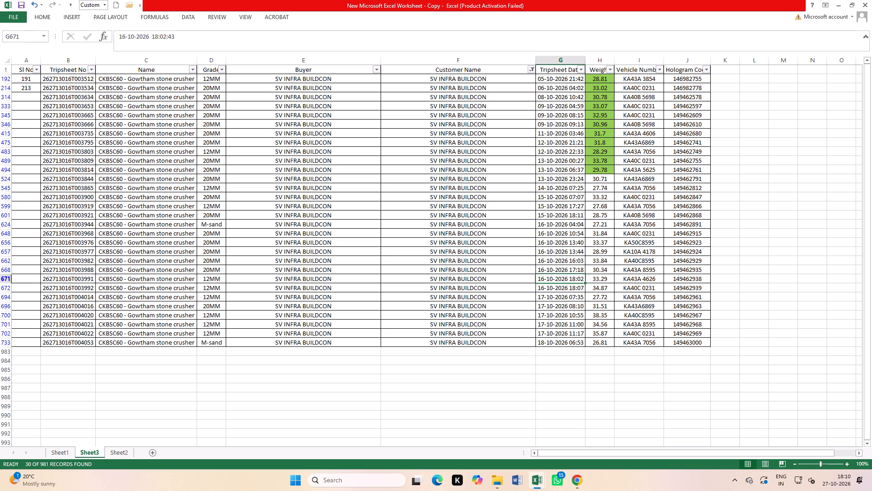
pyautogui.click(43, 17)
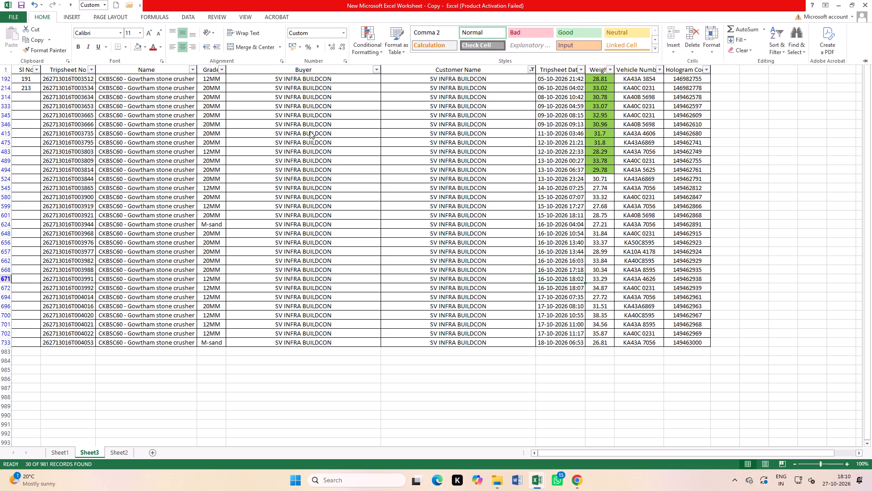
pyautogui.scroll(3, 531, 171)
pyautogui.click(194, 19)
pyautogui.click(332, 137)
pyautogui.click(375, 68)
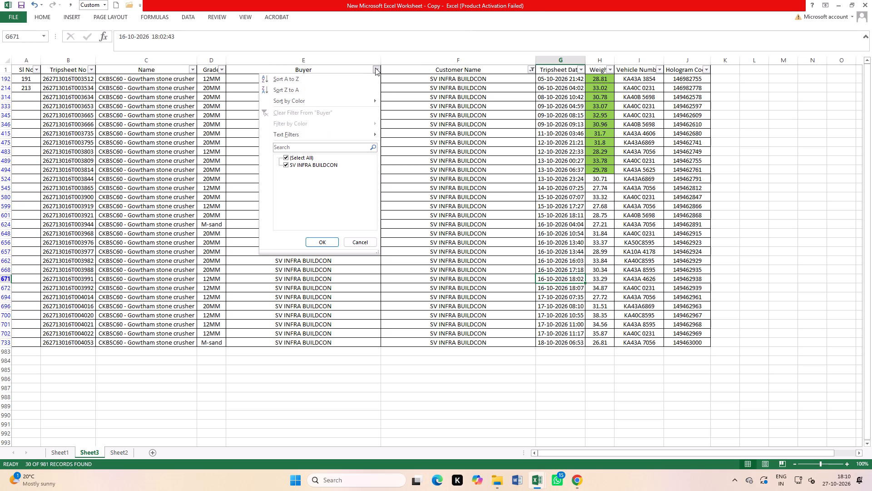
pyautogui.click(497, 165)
# Reset the Customer Name filter to show all customers.
pyautogui.click(534, 68)
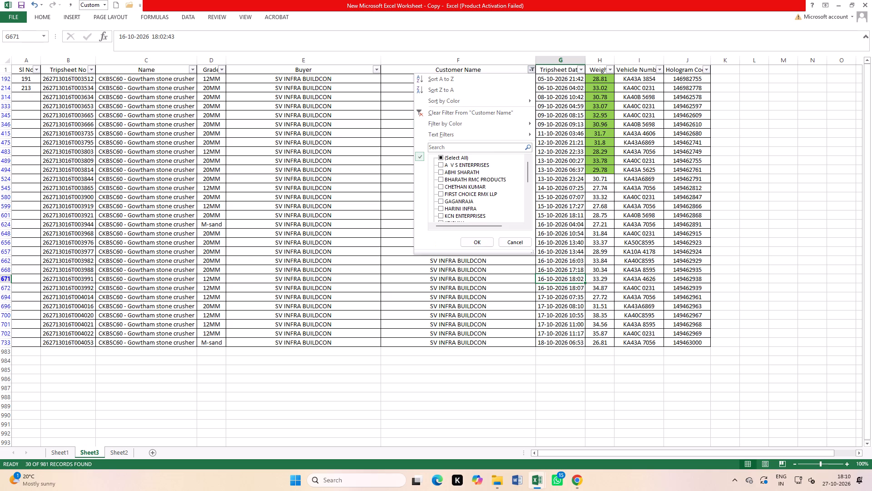
pyautogui.click(456, 157)
pyautogui.click(473, 244)
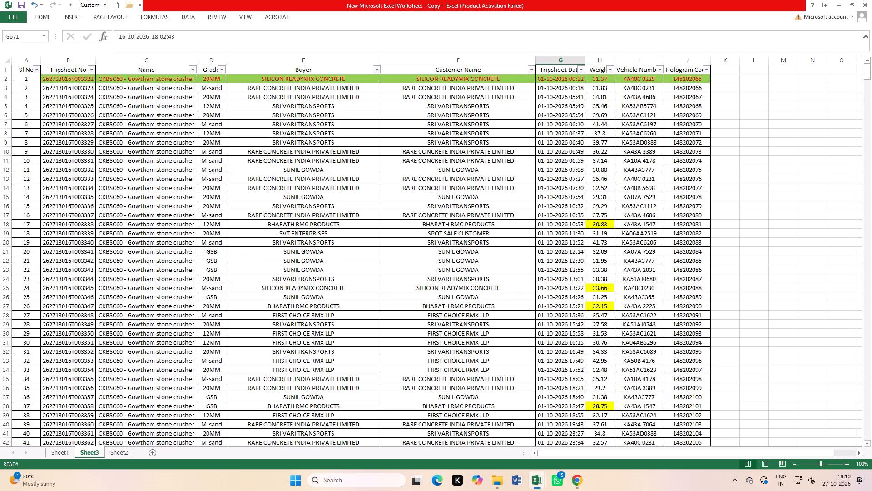
# Filter the Customer Name column to show only rows with blank customer names.
pyautogui.click(531, 70)
pyautogui.click(454, 160)
pyautogui.scroll(-7, 456, 204)
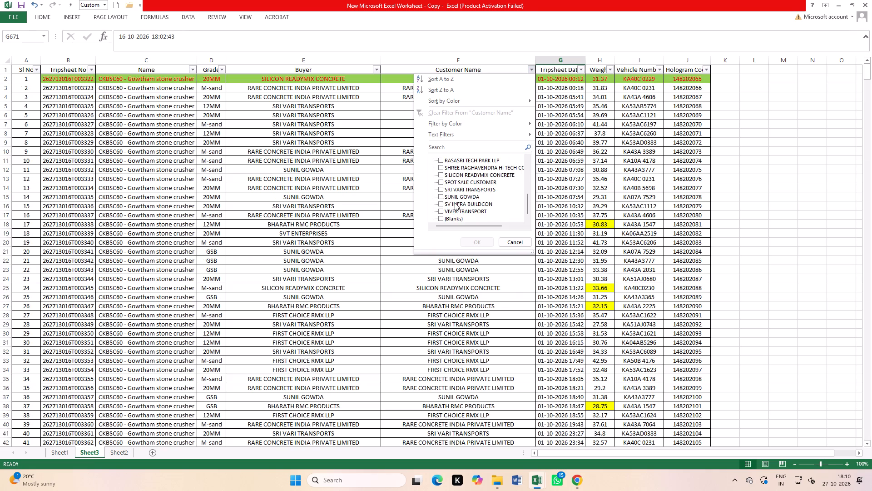
pyautogui.scroll(-9, 455, 203)
pyautogui.click(453, 217)
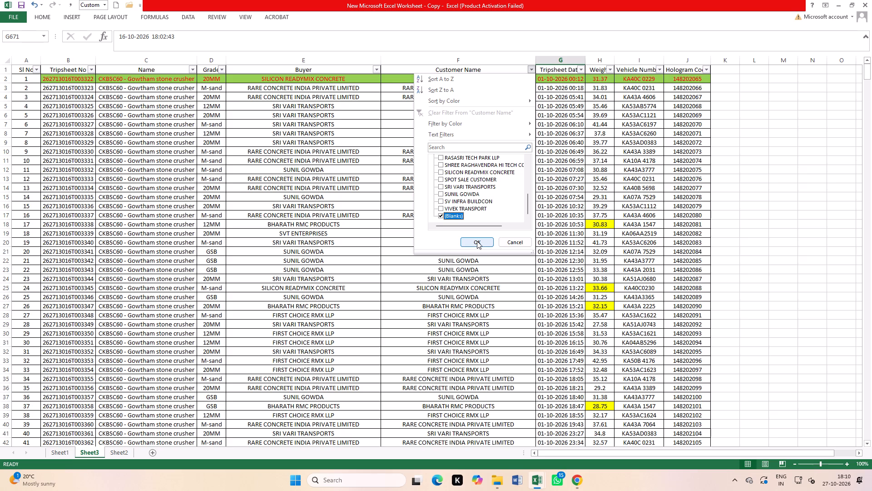
pyautogui.click(477, 241)
pyautogui.click(485, 237)
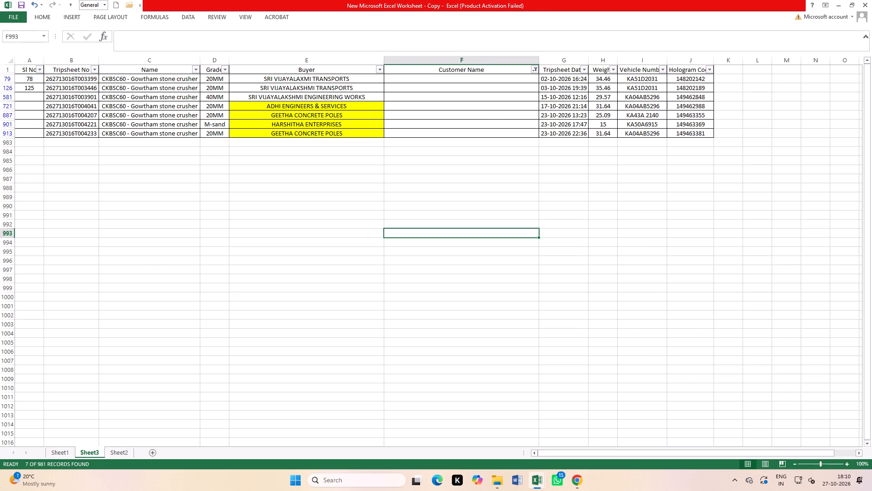
pyautogui.scroll(5, 448, 206)
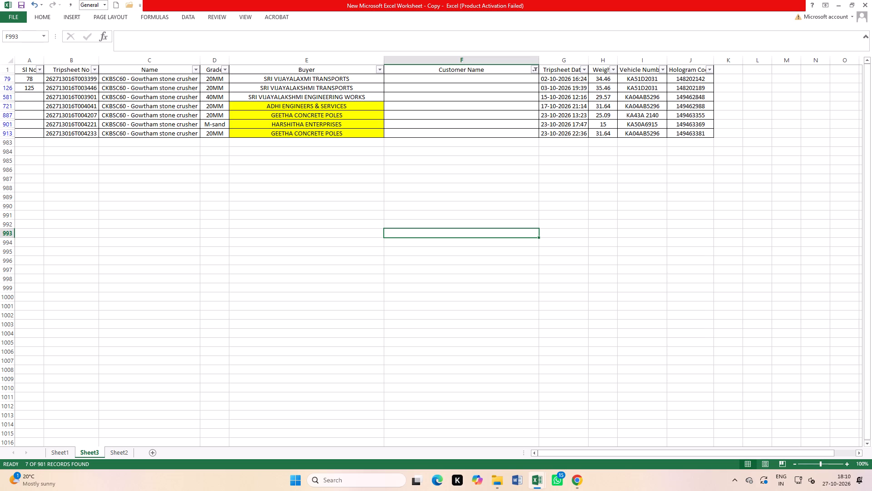
# Enter SPOT SALE CUSTOMER as the customer name for the SRI VIJAYALAXMI TRANSPORTS row.
pyautogui.click(455, 81)
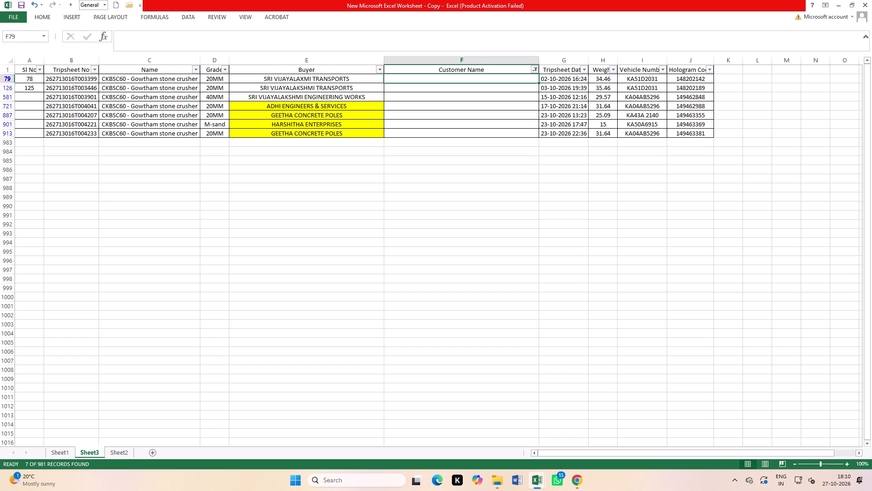
pyautogui.press('s')
pyautogui.press('p')
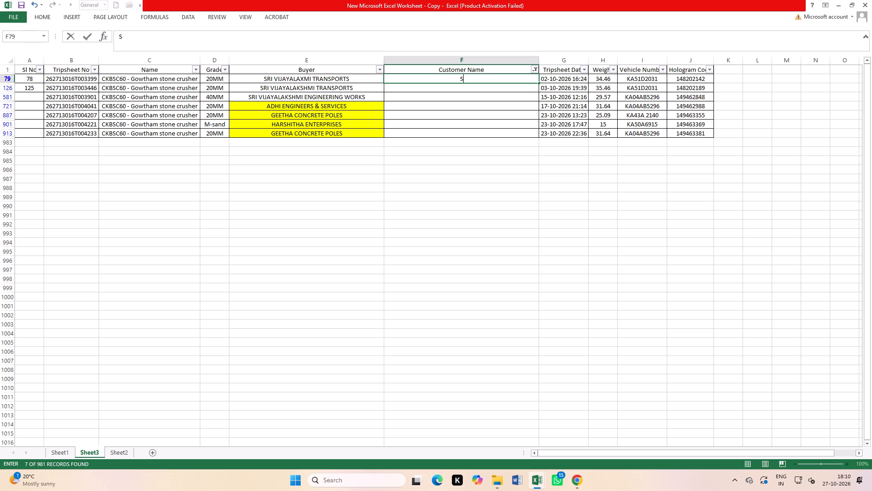
pyautogui.click(460, 119)
# Copy SPOT SALE CUSTOMER into the remaining blank Customer Name cells of the filtered tripsheet rows.
pyautogui.click(466, 82)
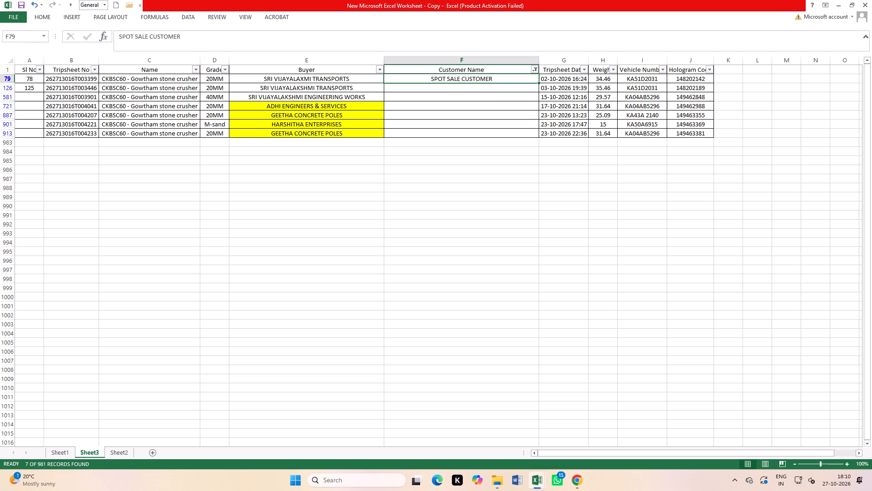
pyautogui.hotkey('ctrl', 'c')
pyautogui.click(469, 125)
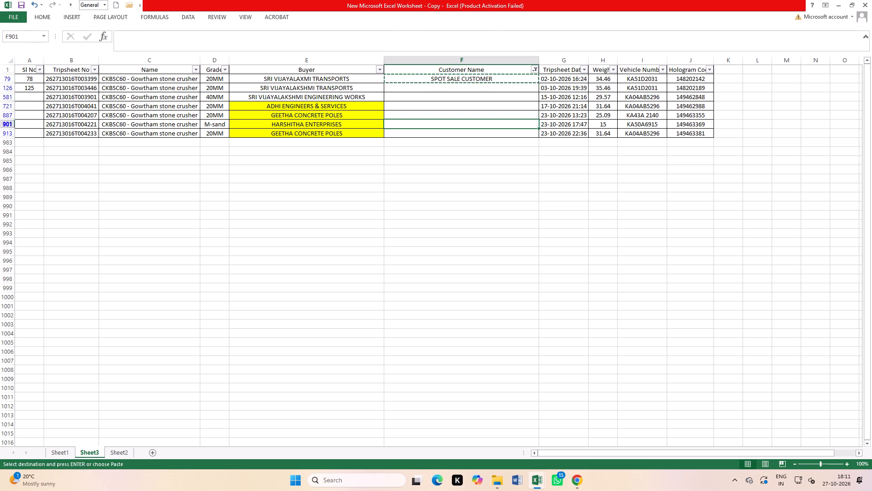
pyautogui.moveTo(468, 76); pyautogui.dragTo(470, 130)
pyautogui.hotkey('ctrl', 'v')
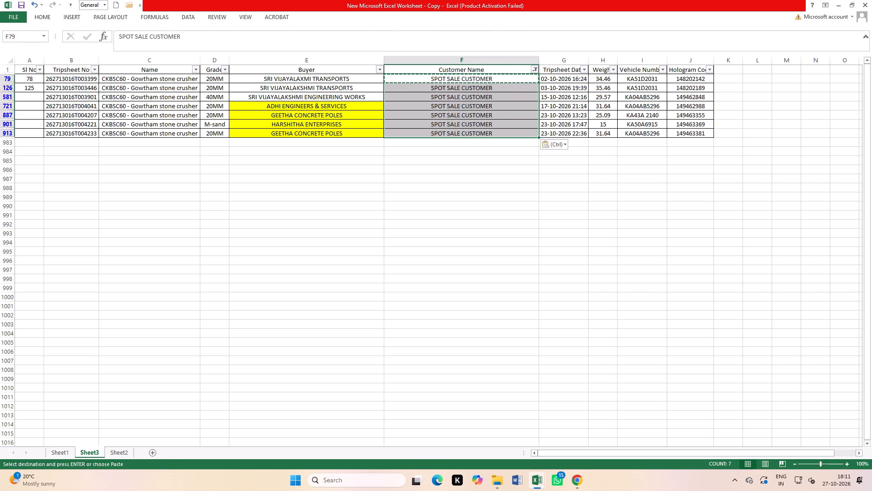
pyautogui.click(504, 226)
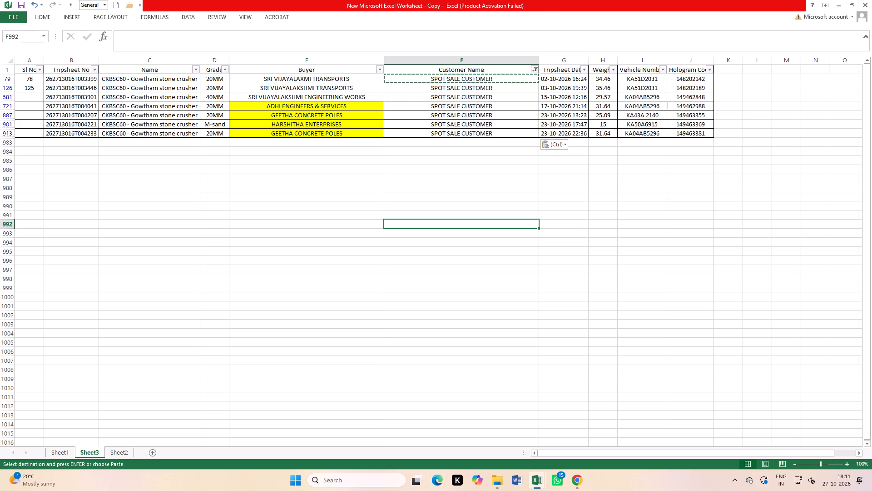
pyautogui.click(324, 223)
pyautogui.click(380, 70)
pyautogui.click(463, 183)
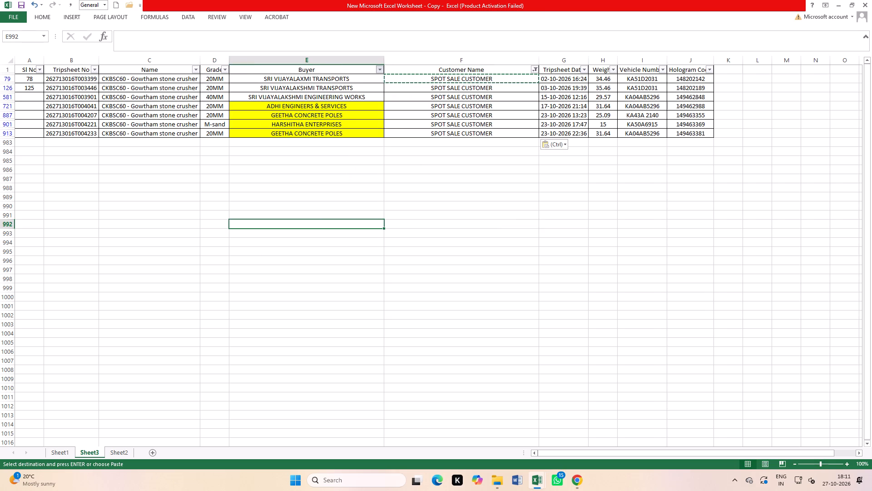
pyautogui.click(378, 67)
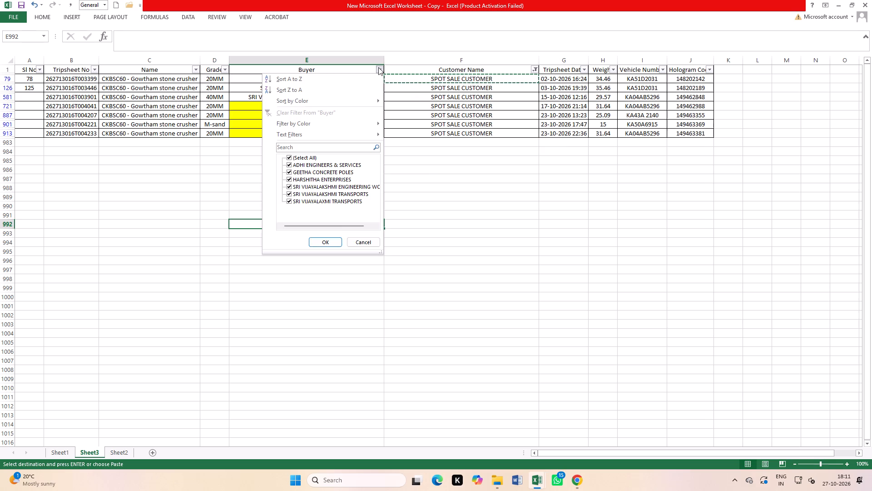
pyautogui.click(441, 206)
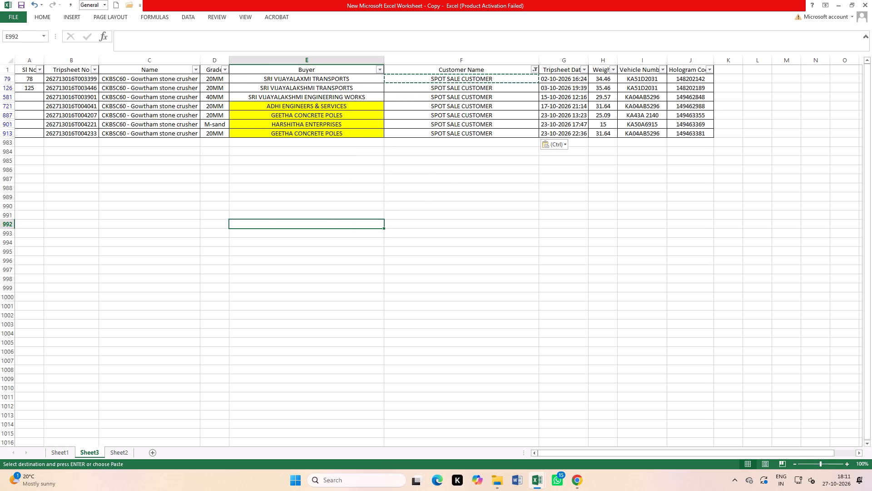
# Reset the Customer Name filter to show all customers and save the tripsheet workbook.
pyautogui.click(535, 69)
pyautogui.click(456, 157)
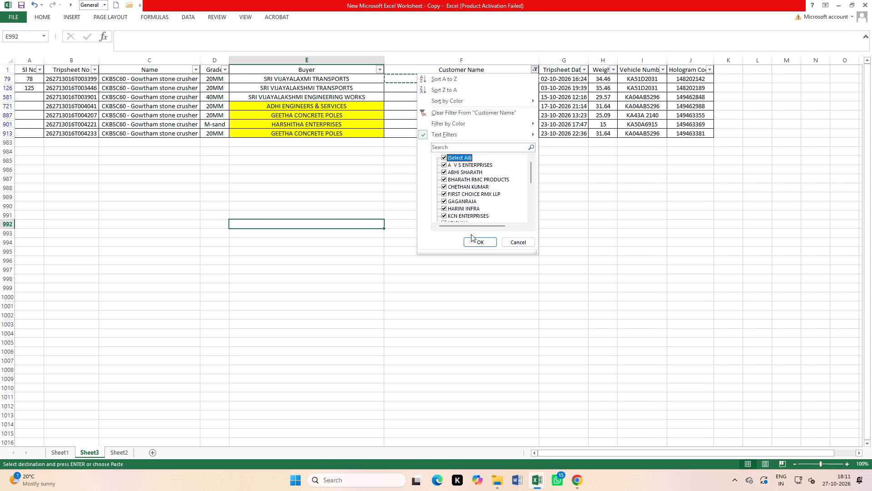
pyautogui.click(474, 238)
pyautogui.click(600, 257)
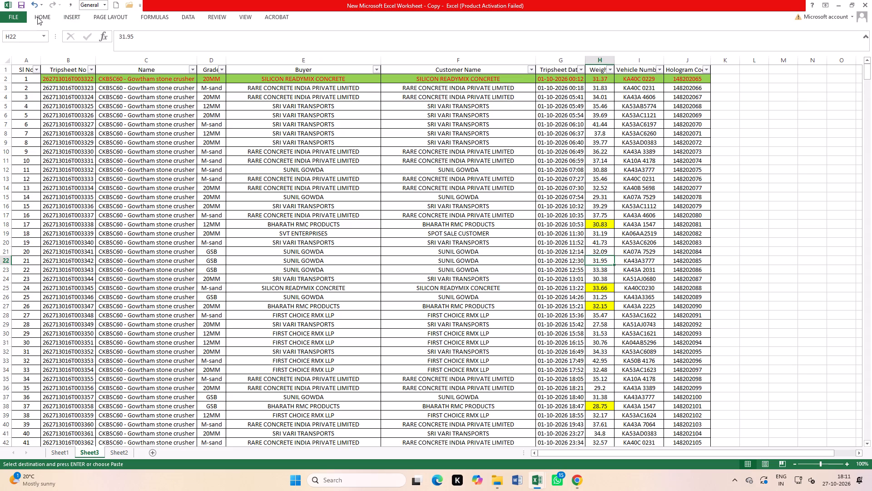
pyautogui.doubleClick(22, 4)
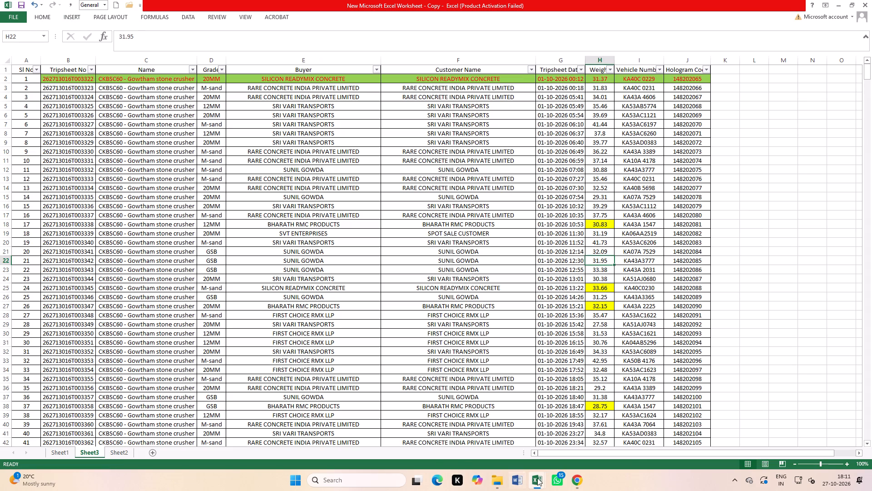
# Open the Cash Report Oct-26 workbook from the OCTOBER folder without updating its external links.
pyautogui.click(495, 481)
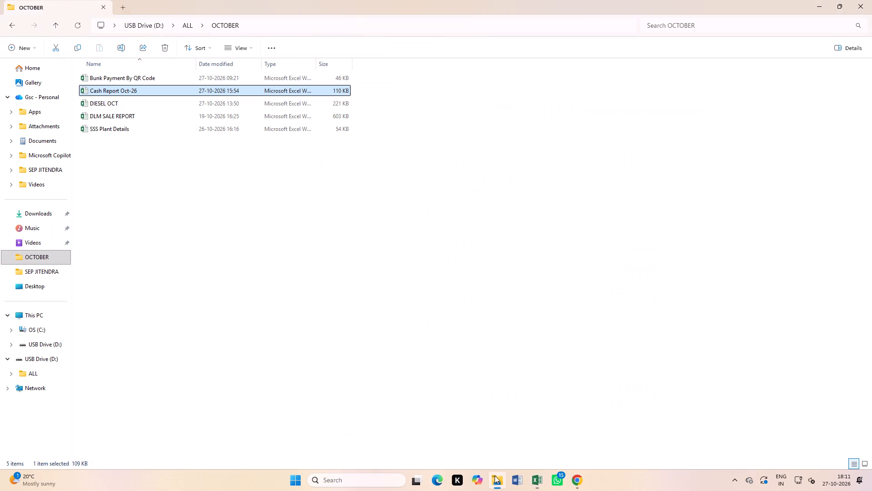
pyautogui.doubleClick(109, 89)
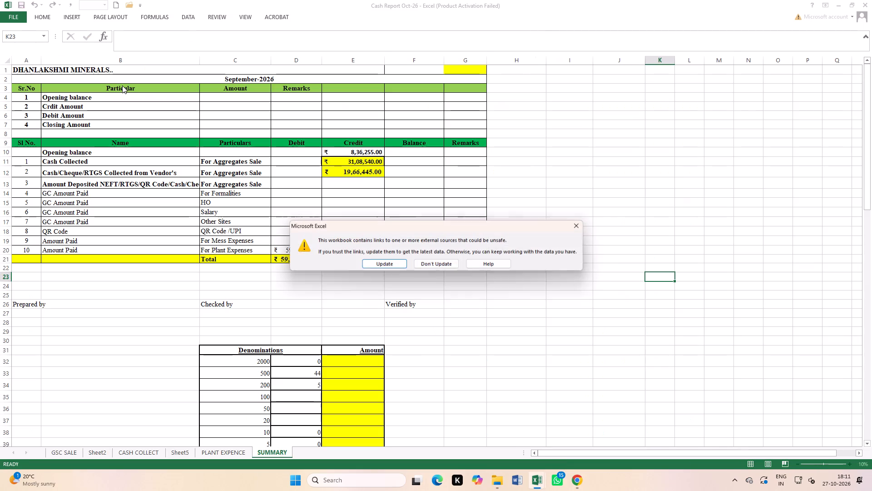
pyautogui.click(577, 224)
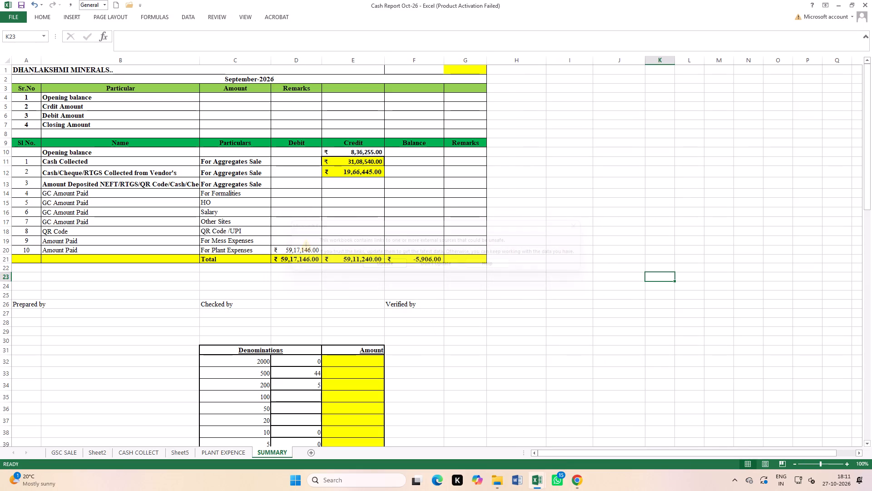
# Add column filters to the row 4 headers of the GSC SALE sheet.
pyautogui.click(71, 455)
pyautogui.scroll(4, 119, 234)
pyautogui.click(1, 109)
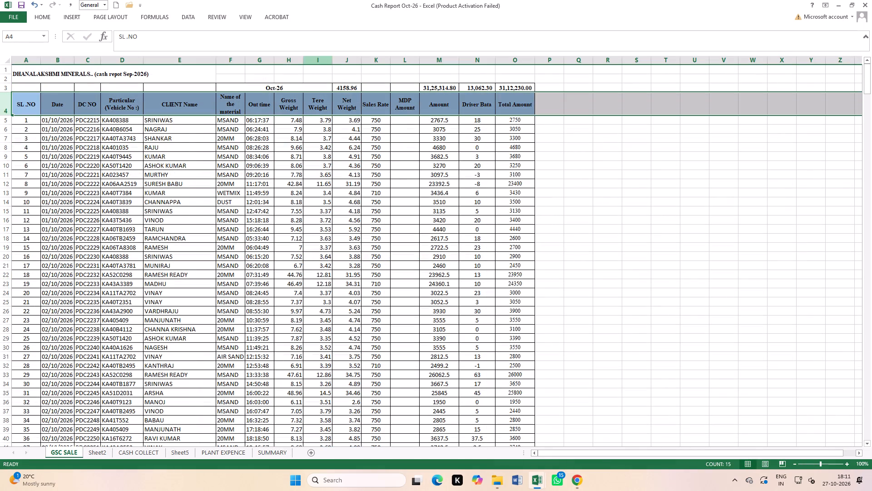
pyautogui.click(189, 17)
pyautogui.click(242, 38)
pyautogui.click(435, 235)
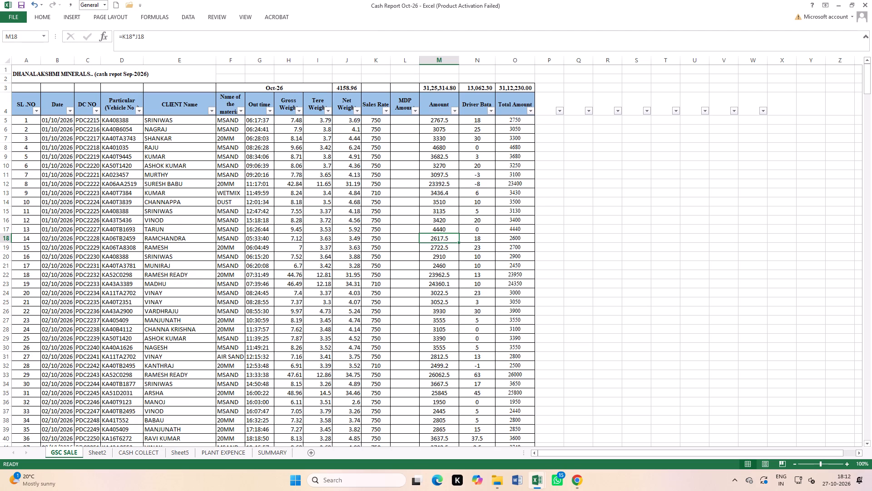
# Filter the Net Weight column of the GSC SALE sheet to values greater than 6.
pyautogui.click(330, 115)
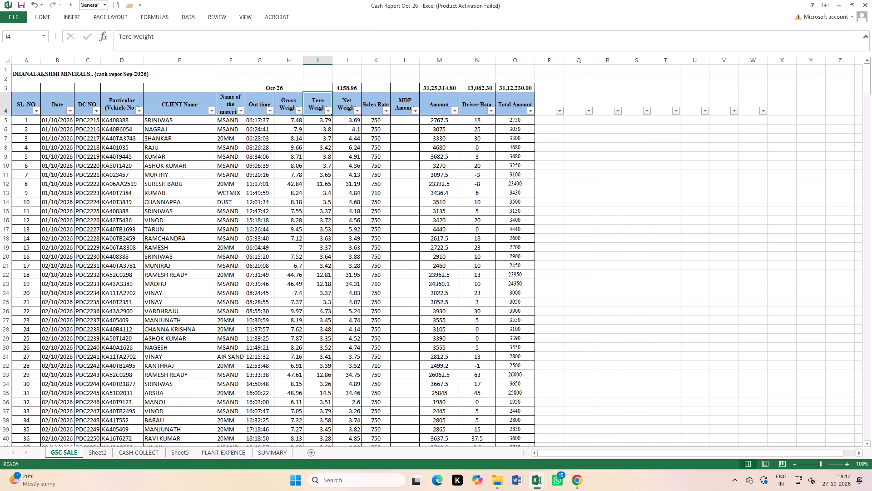
pyautogui.click(357, 109)
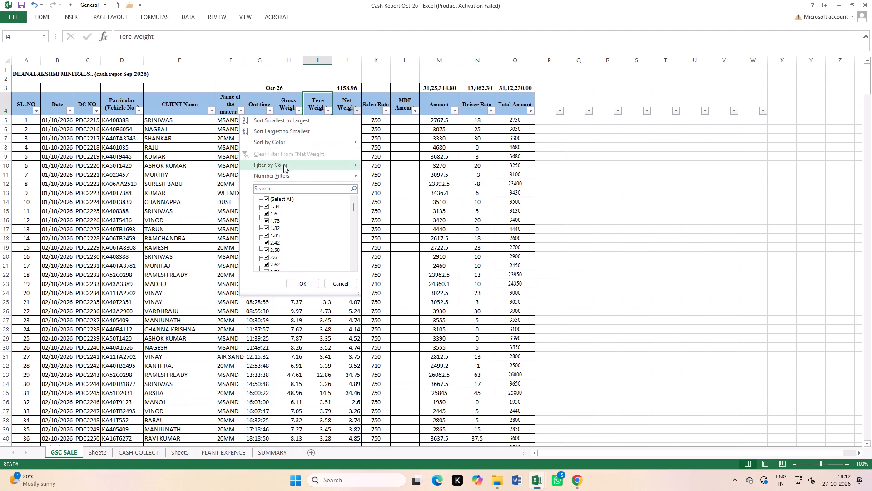
pyautogui.click(283, 174)
pyautogui.click(392, 201)
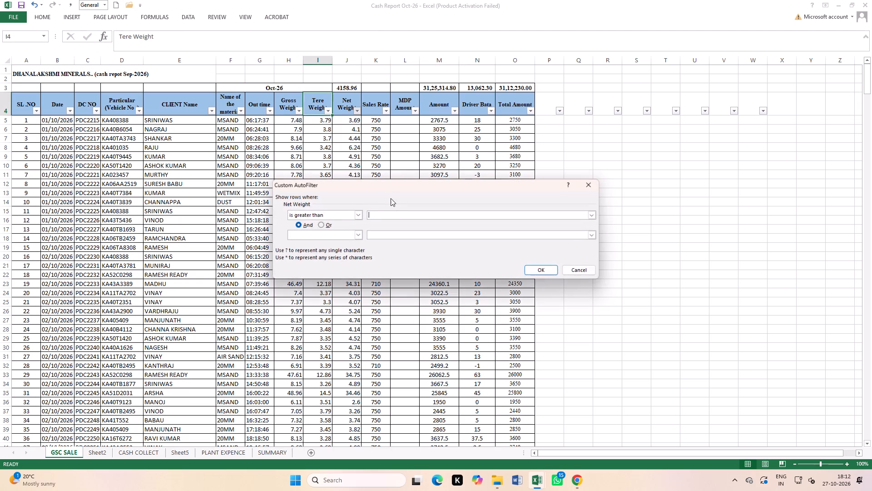
pyautogui.press('7')
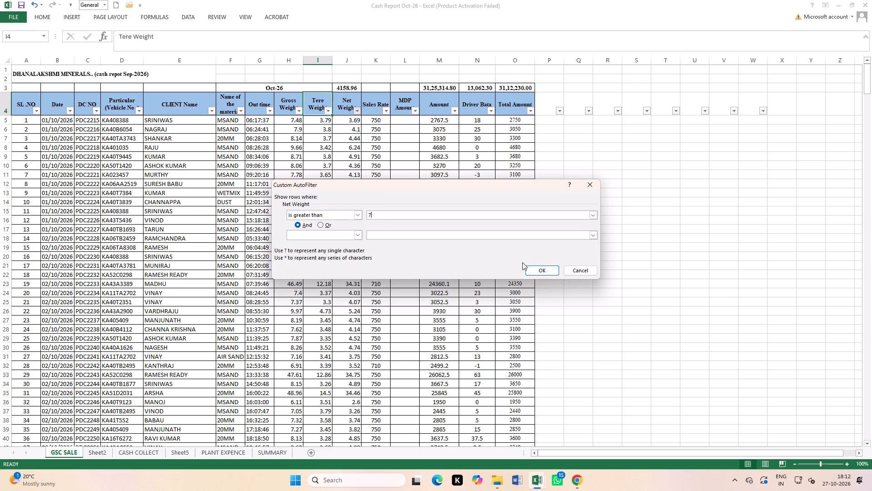
pyautogui.press('BackSpace')
pyautogui.press('6')
pyautogui.click(532, 273)
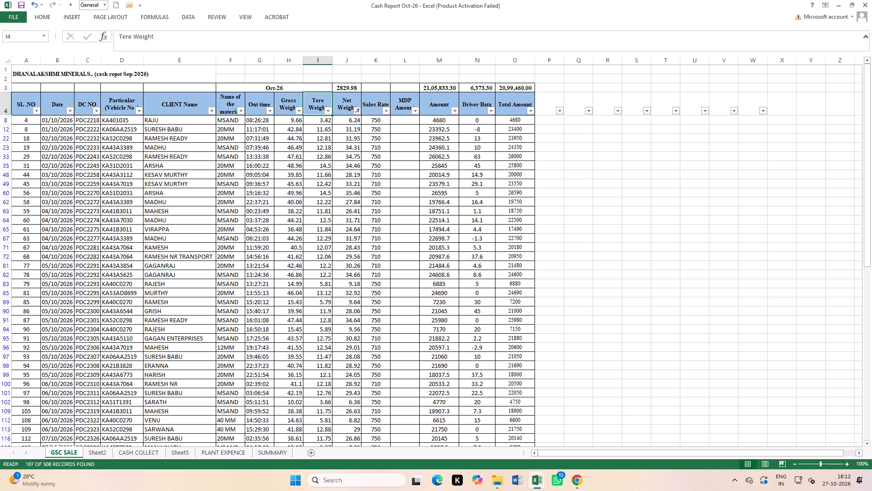
# Review the filtered GSC SALE rows, examining their net weights, vehicles and client names.
pyautogui.scroll(-5, 371, 249)
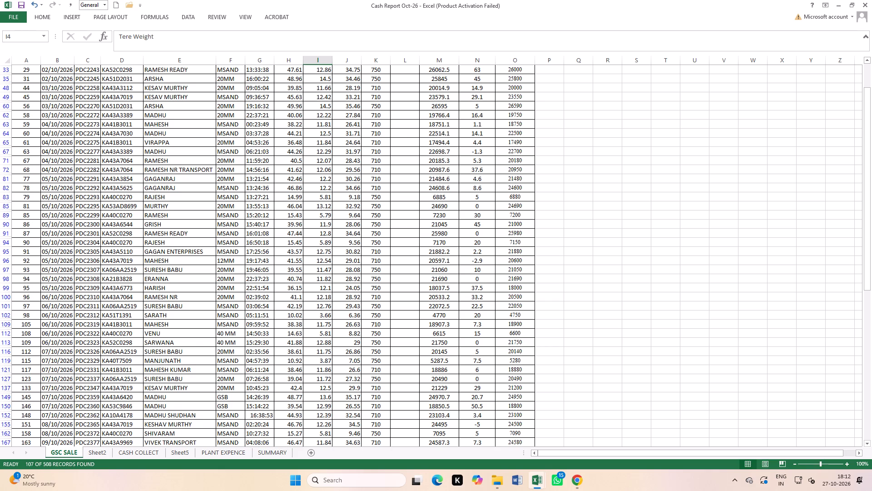
pyautogui.scroll(-9, 373, 269)
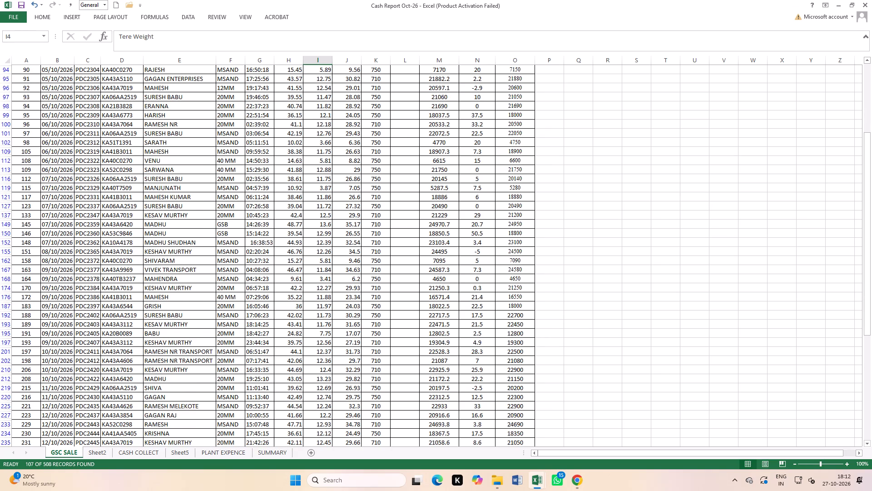
pyautogui.click(352, 282)
pyautogui.scroll(11, 354, 281)
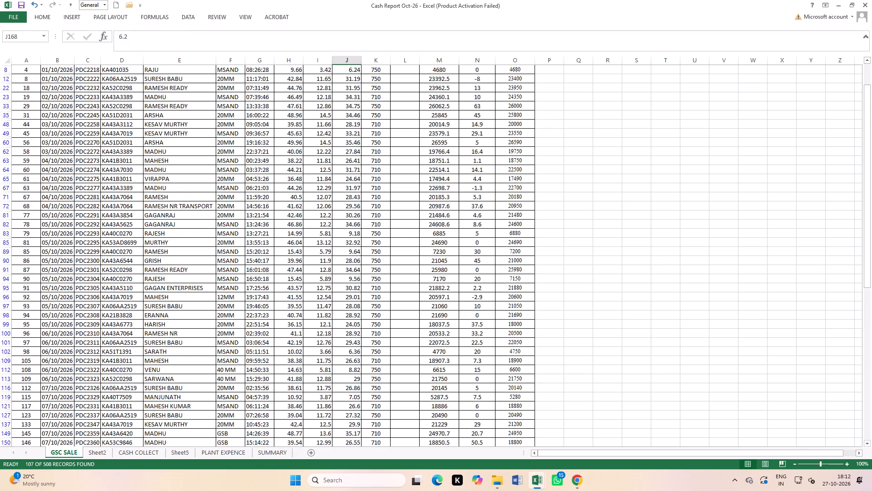
pyautogui.scroll(7, 361, 288)
pyautogui.click(398, 321)
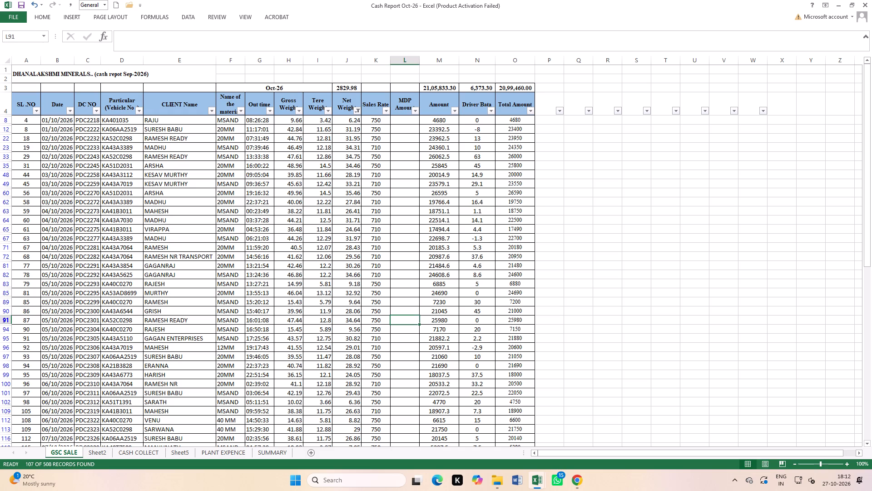
# Switch to the tripsheet workbook and filter its Weight column to 7.54, 8.44 and 8.89.
pyautogui.hotkey('ctrl', 'Tab')
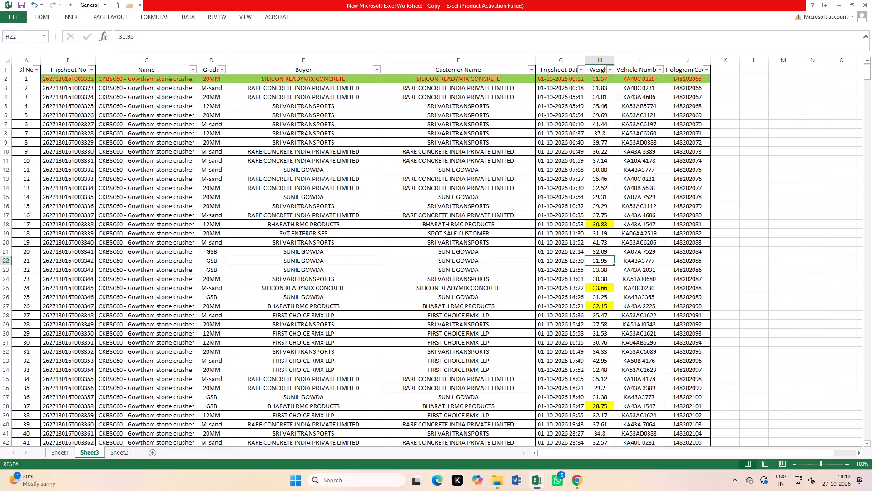
pyautogui.click(609, 72)
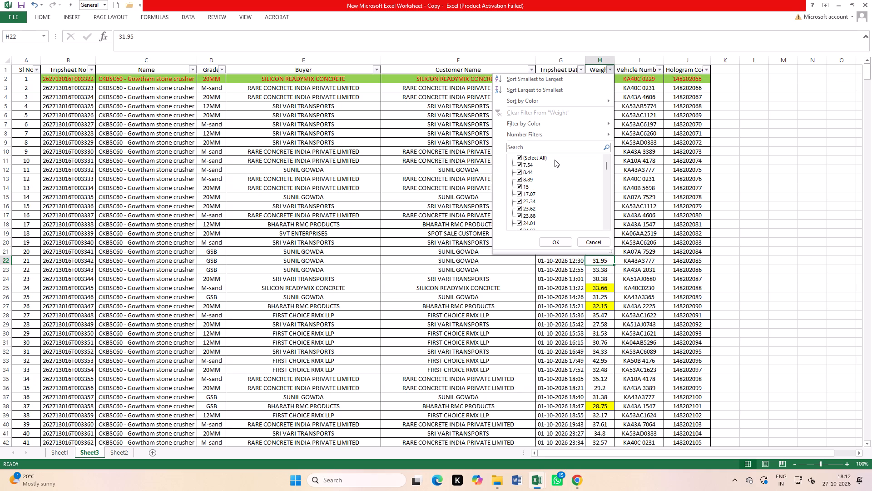
pyautogui.click(536, 155)
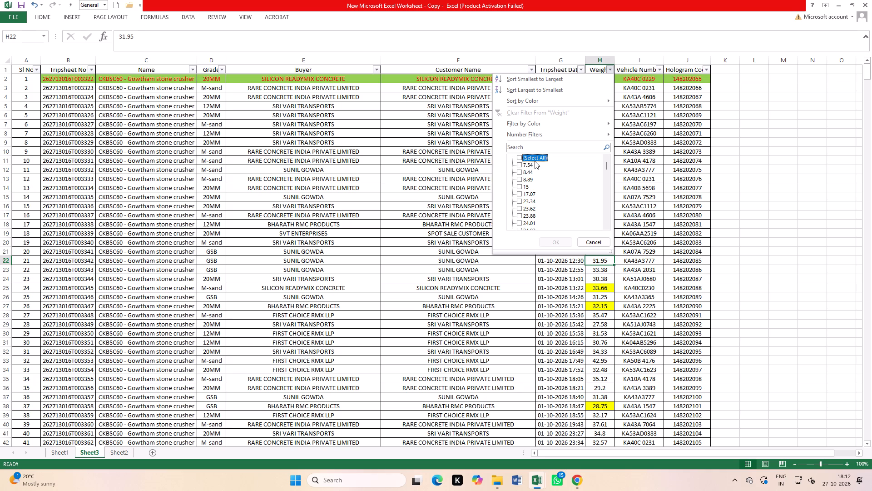
pyautogui.click(533, 161)
pyautogui.click(531, 155)
pyautogui.click(531, 165)
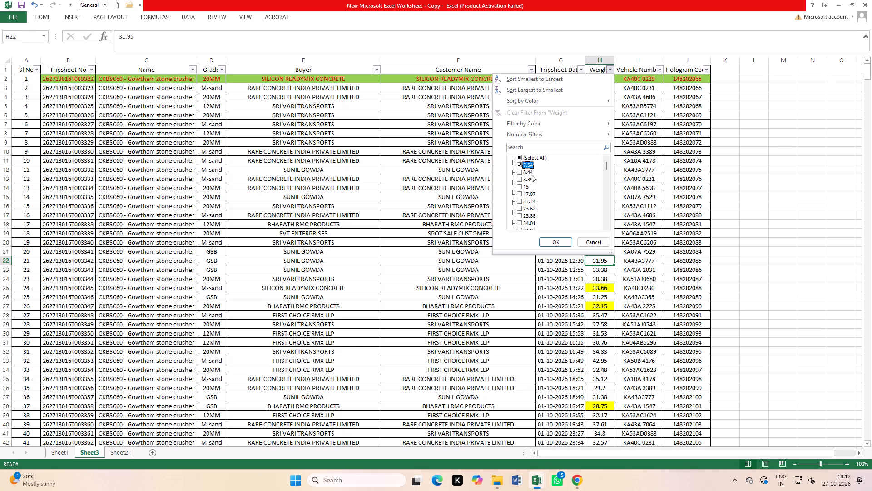
pyautogui.click(531, 175)
pyautogui.click(530, 179)
pyautogui.click(524, 186)
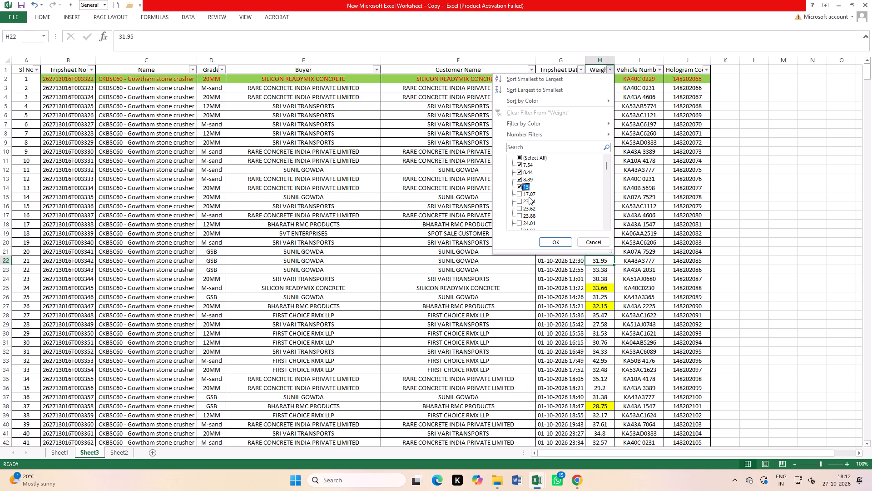
pyautogui.click(525, 186)
pyautogui.click(551, 242)
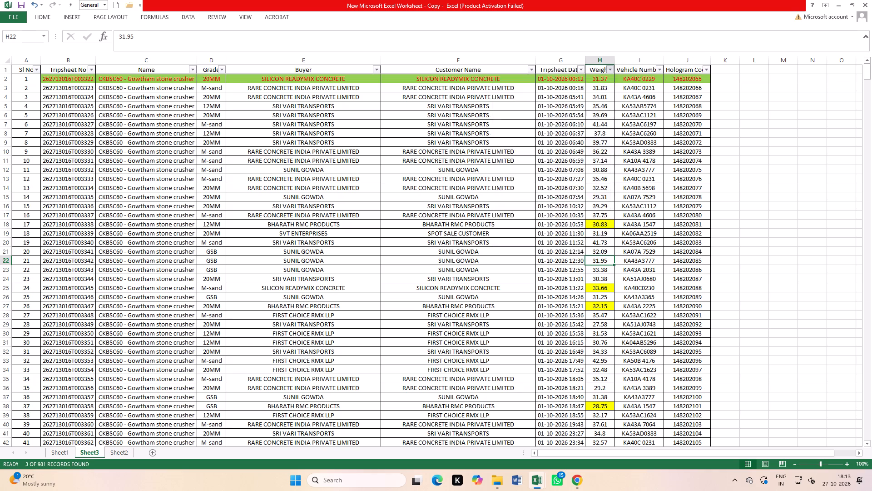
# Check the summary total of the Weight values in the filtered tripsheet rows.
pyautogui.click(623, 224)
pyautogui.moveTo(601, 79); pyautogui.dragTo(604, 98)
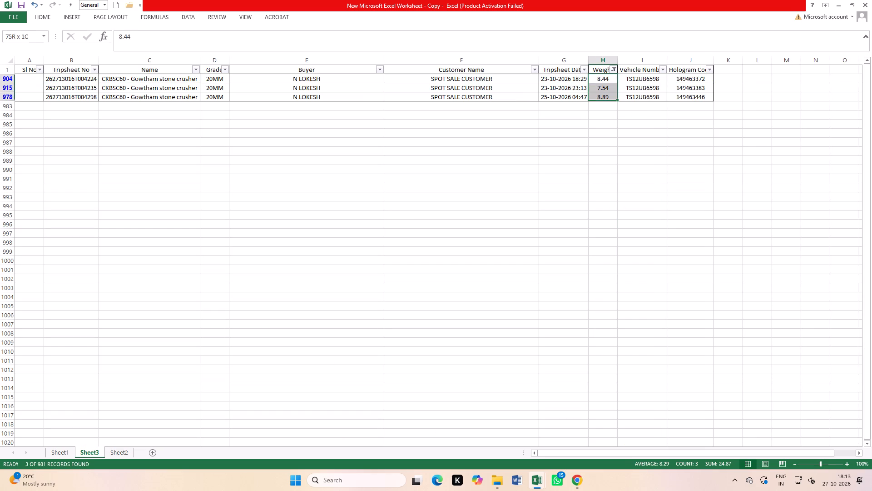
pyautogui.moveTo(604, 98); pyautogui.dragTo(604, 99)
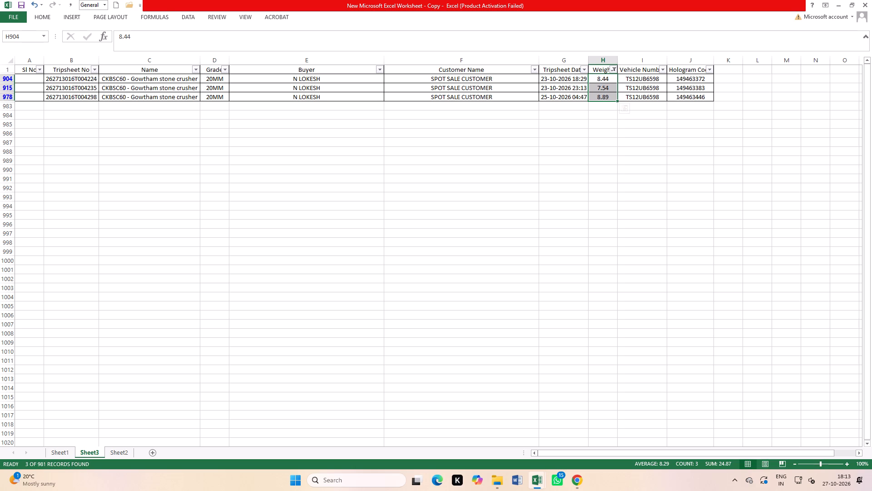
# Remove the Weight filter so that Sheet3 shows all tripsheet rows.
pyautogui.click(183, 16)
pyautogui.click(246, 42)
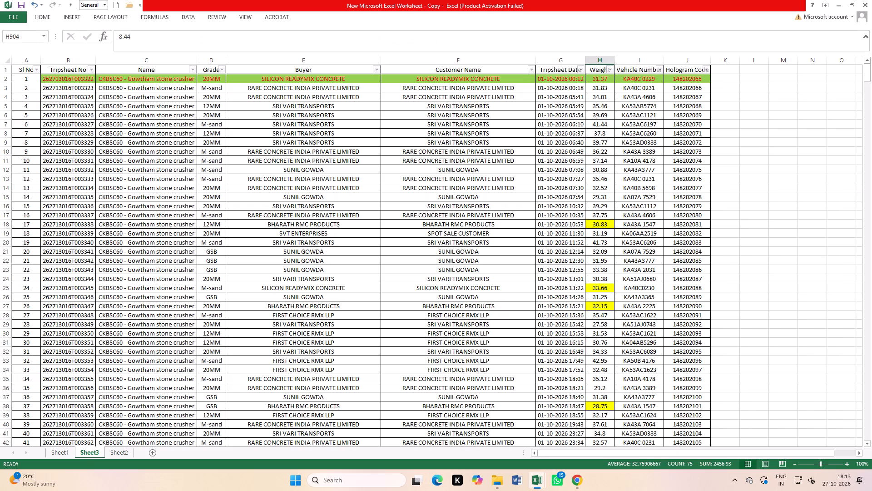
pyautogui.click(301, 225)
# Switch to the Cash Report Oct-26 workbook and remove the Net Weight filter so GSC SALE shows all rows.
pyautogui.hotkey('ctrl', 'Tab')
pyautogui.scroll(4, 264, 170)
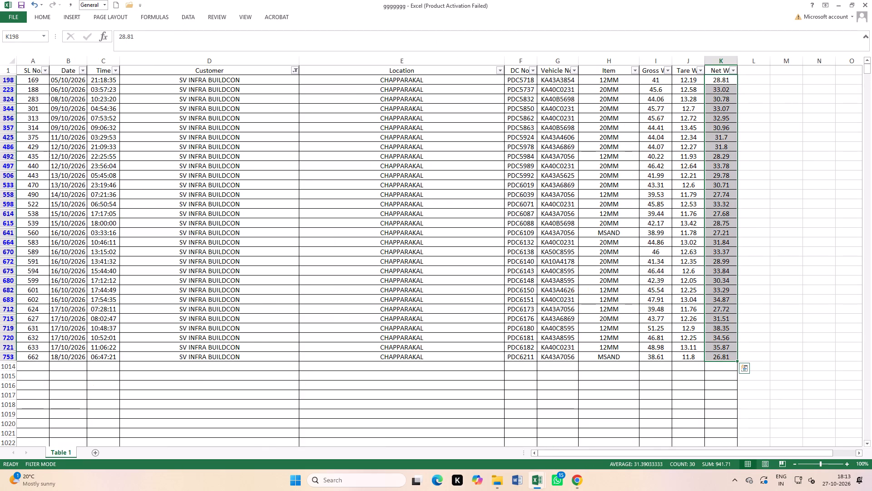
pyautogui.hotkey('ctrl', 'Tab')
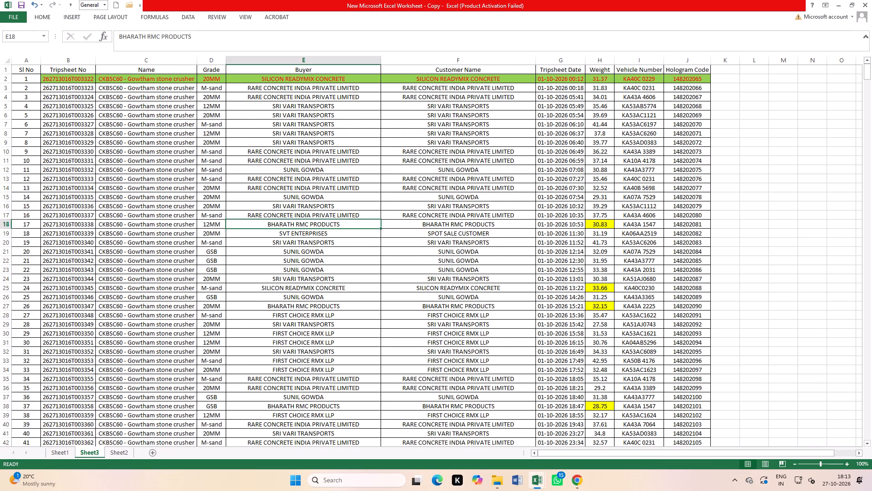
pyautogui.hotkey('ctrl', 'Tab')
pyautogui.click(461, 266)
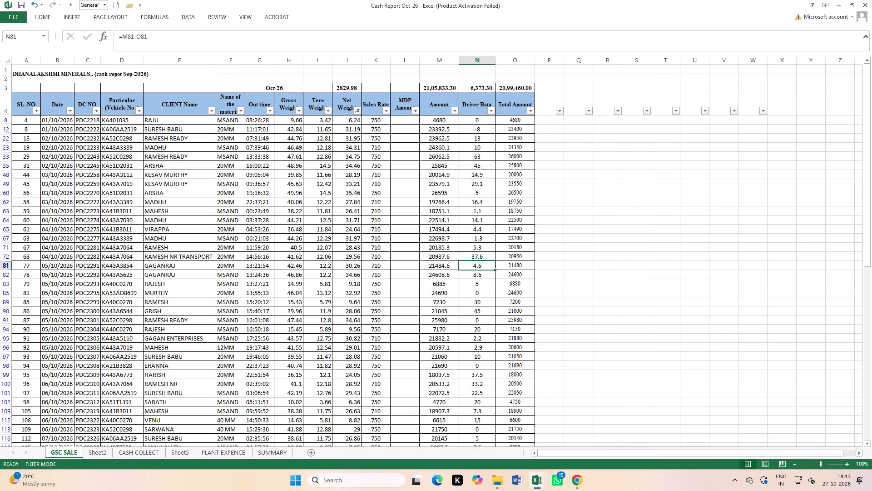
pyautogui.click(359, 114)
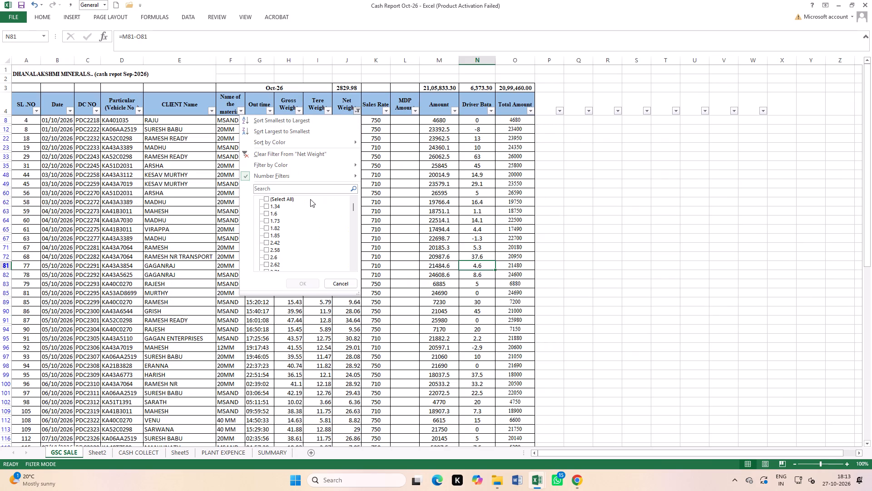
pyautogui.click(287, 199)
pyautogui.click(301, 286)
pyautogui.click(386, 216)
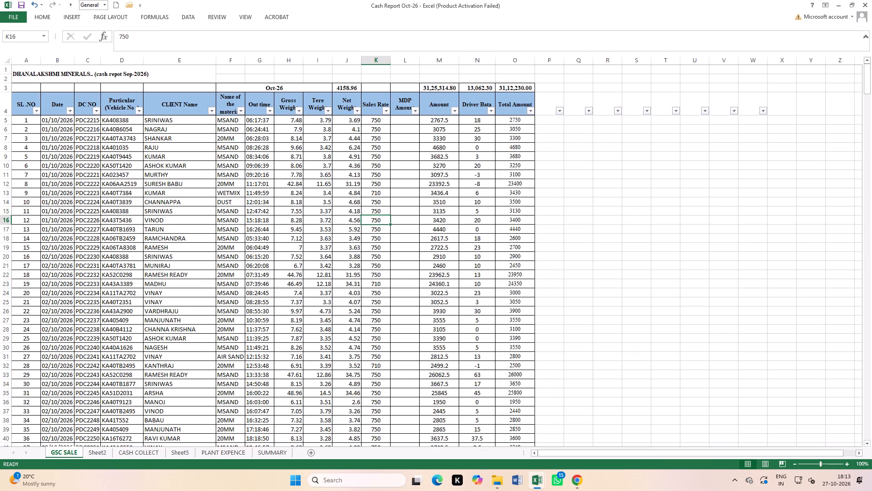
# Filter the GSC SALE Net Weight column to values greater than 14.
pyautogui.click(359, 110)
pyautogui.click(286, 199)
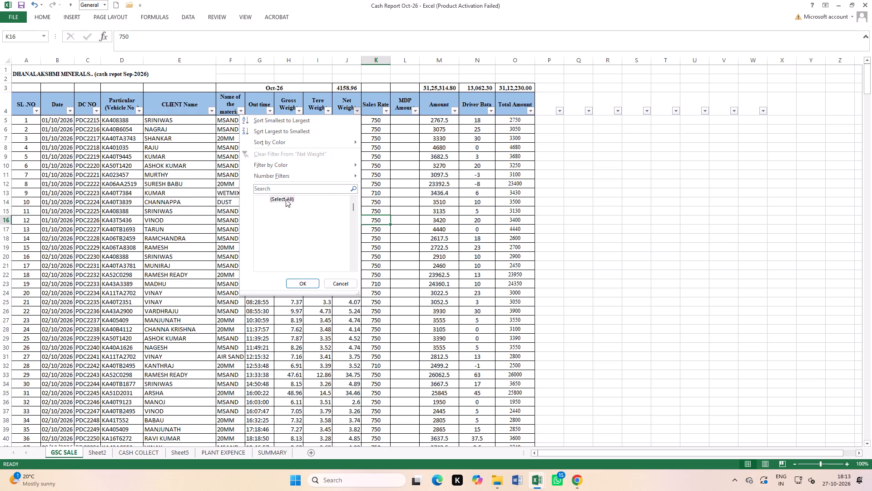
pyautogui.click(282, 191)
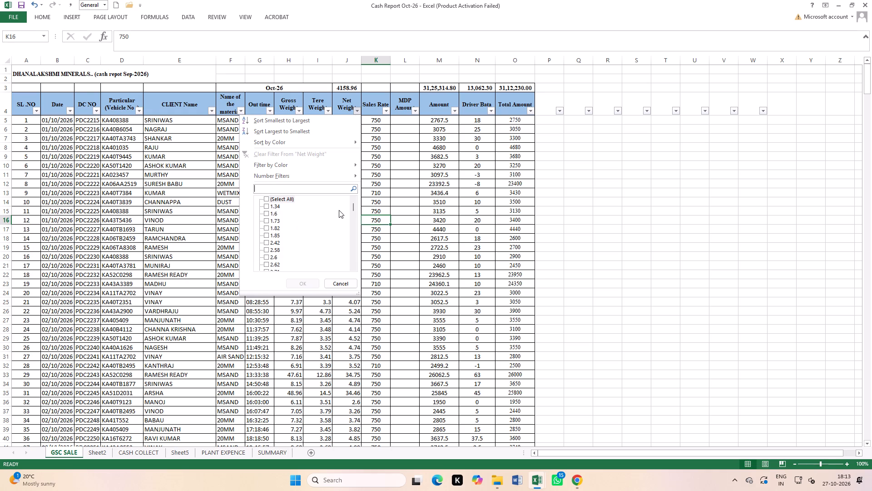
pyautogui.click(295, 178)
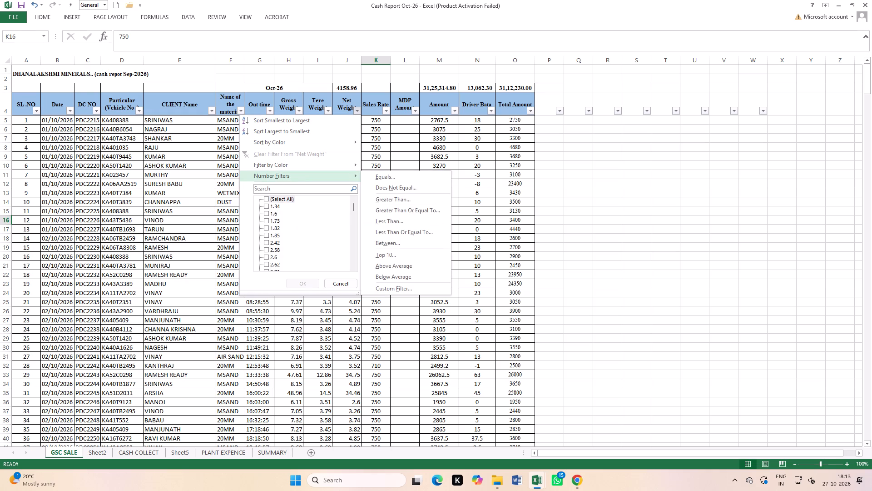
pyautogui.click(398, 201)
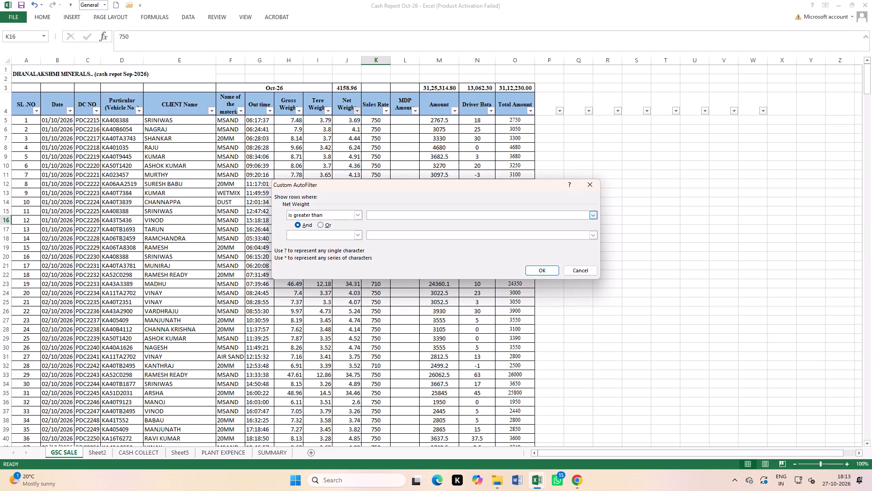
pyautogui.write('14')
pyautogui.click(534, 270)
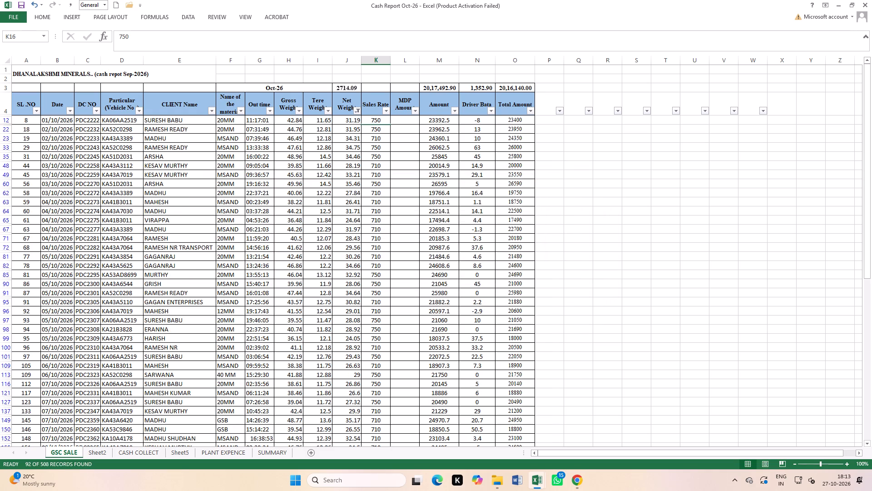
pyautogui.click(581, 255)
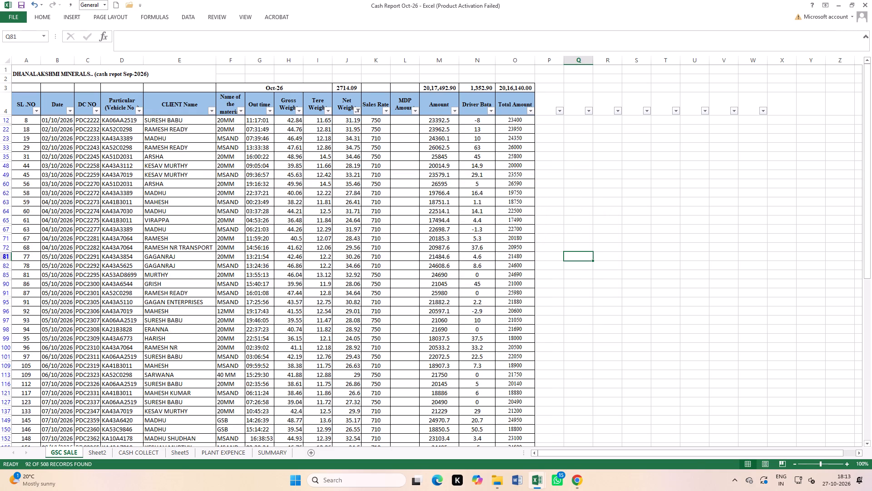
# Check the summary total of all the filtered Net Weight values in GSC SALE.
pyautogui.moveTo(350, 120); pyautogui.dragTo(342, 490)
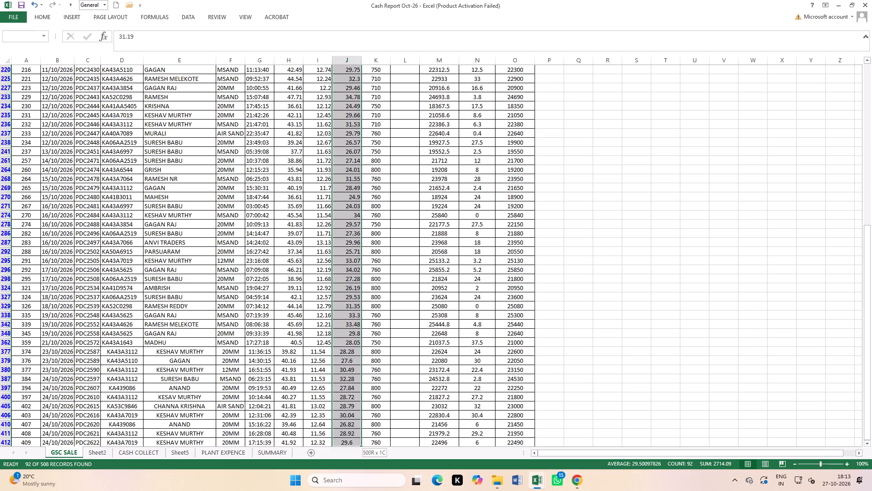
pyautogui.moveTo(342, 490); pyautogui.dragTo(350, 433)
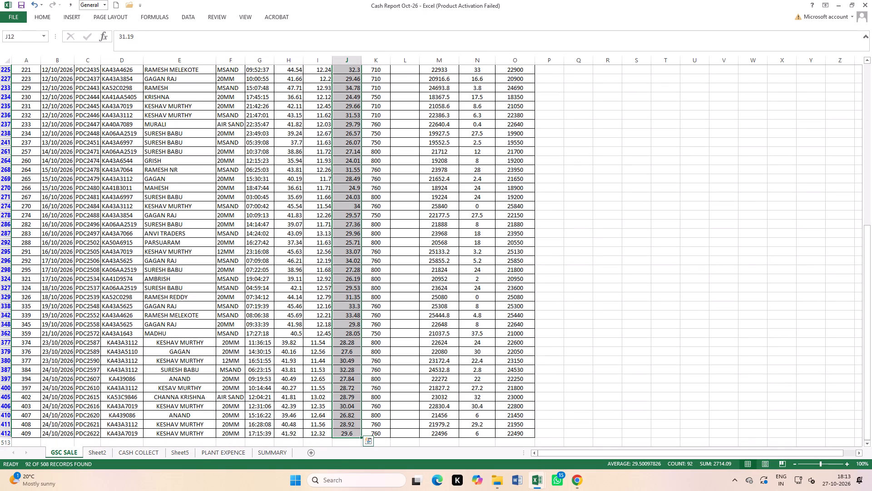
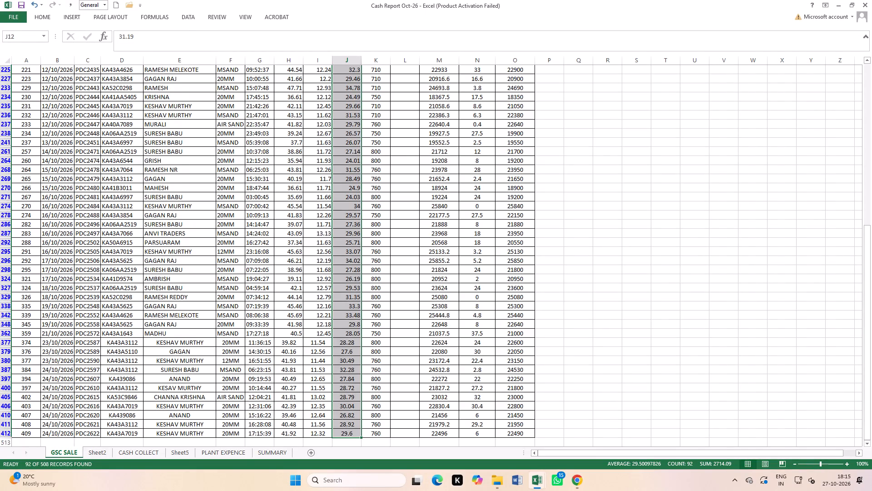
# Switch to the tripsheet workbook and turn on filtering for row 2, columns B to J, of Sheet3.
pyautogui.hotkey('ctrl', 'Tab')
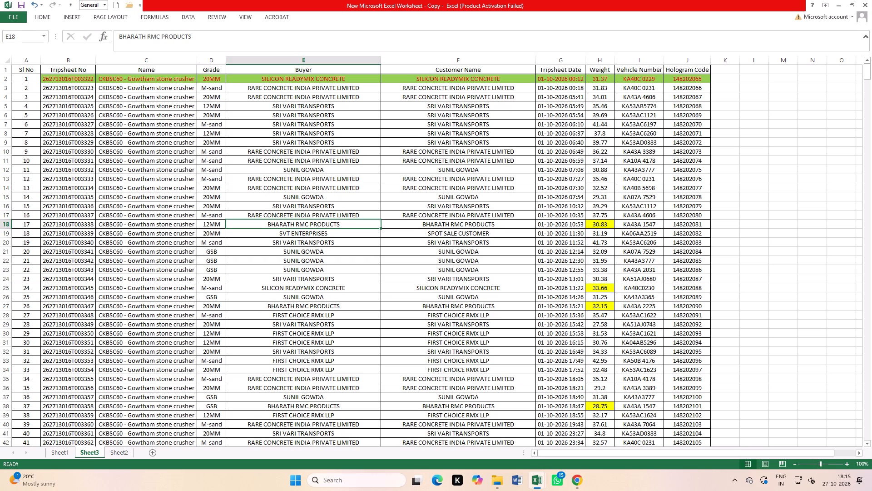
pyautogui.scroll(6, 116, 310)
pyautogui.click(290, 226)
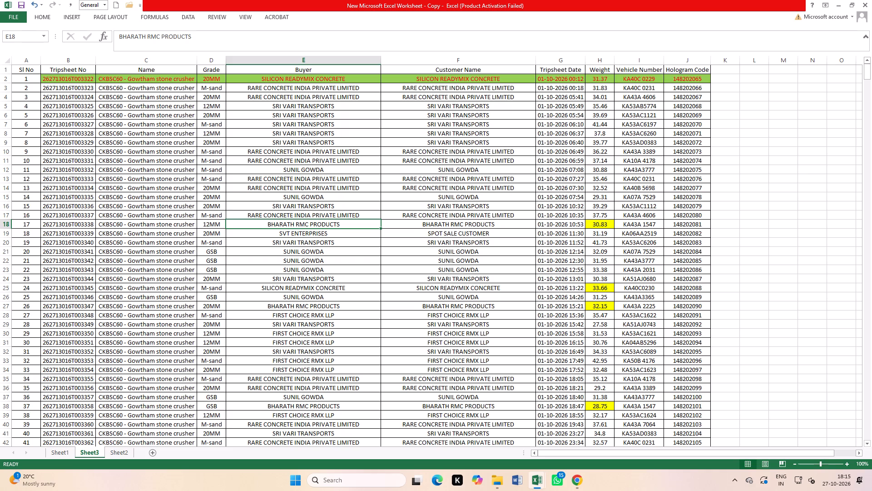
pyautogui.moveTo(52, 78); pyautogui.dragTo(638, 85)
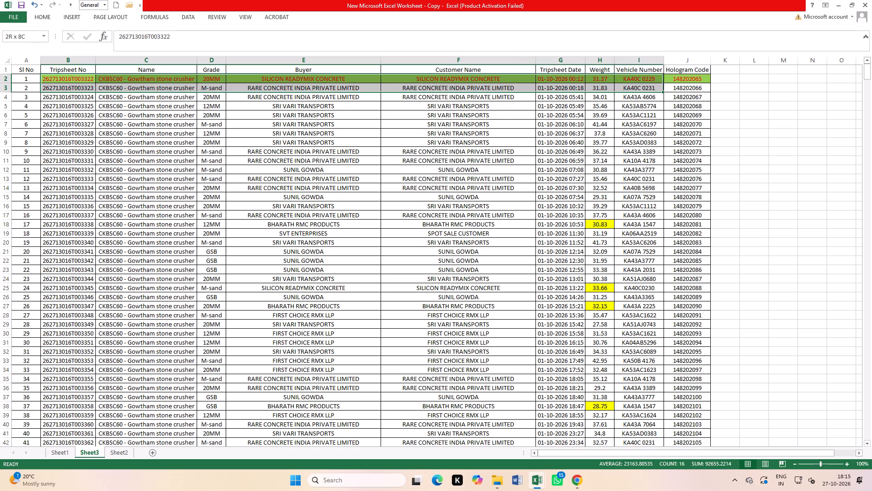
pyautogui.moveTo(638, 85); pyautogui.dragTo(673, 75)
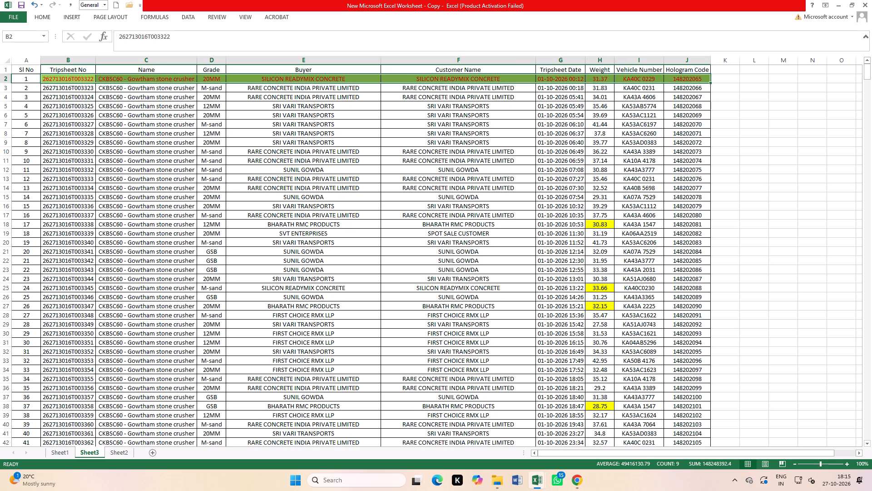
pyautogui.click(186, 12)
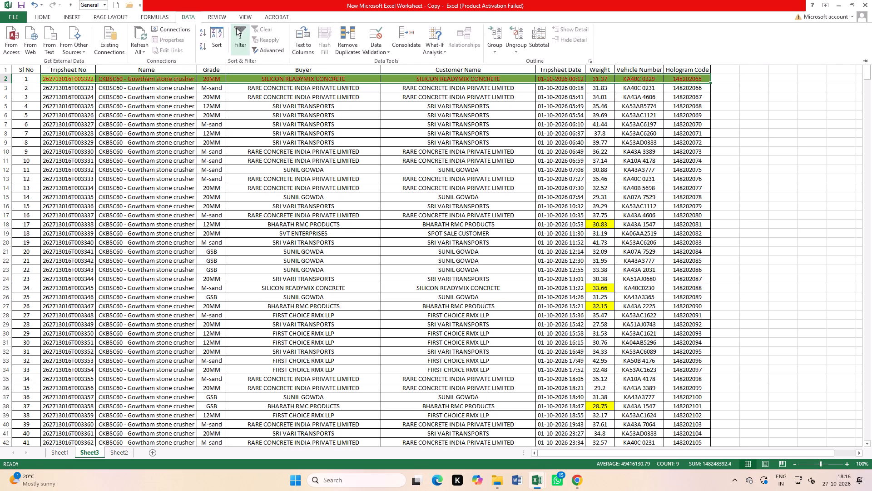
pyautogui.click(238, 25)
pyautogui.click(332, 193)
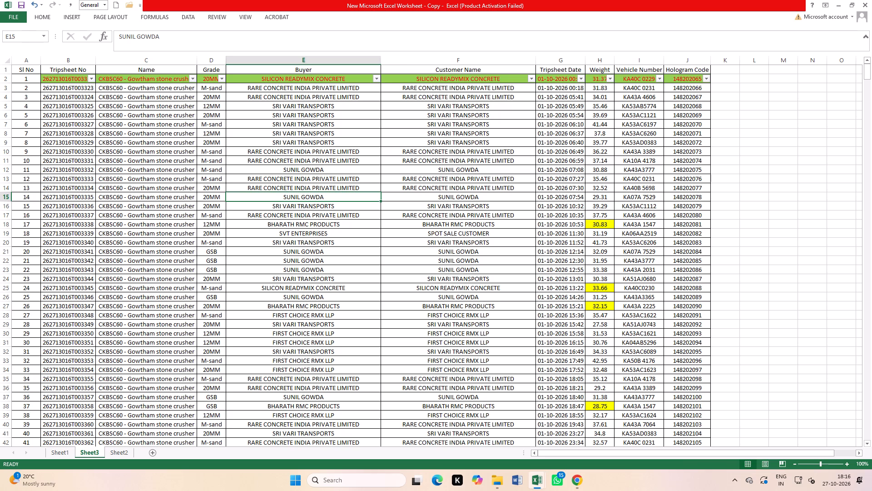
# Filter the Customer Name column of Sheet3 to SPOT SALE CUSTOMER only.
pyautogui.click(526, 72)
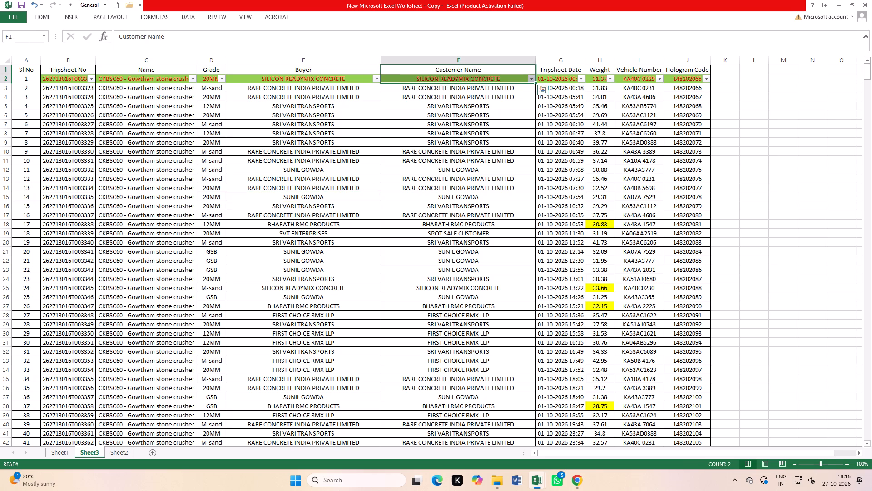
pyautogui.click(531, 81)
pyautogui.click(455, 168)
pyautogui.scroll(-3, 461, 209)
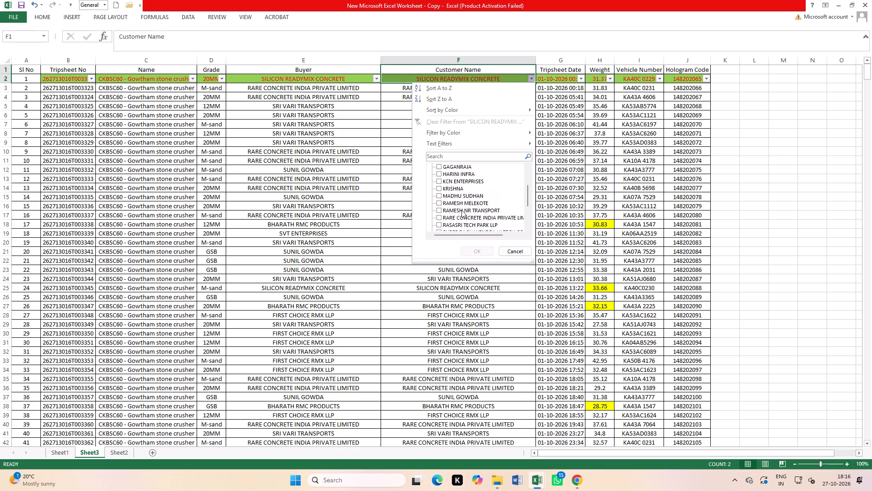
pyautogui.scroll(-3, 461, 210)
pyautogui.click(456, 196)
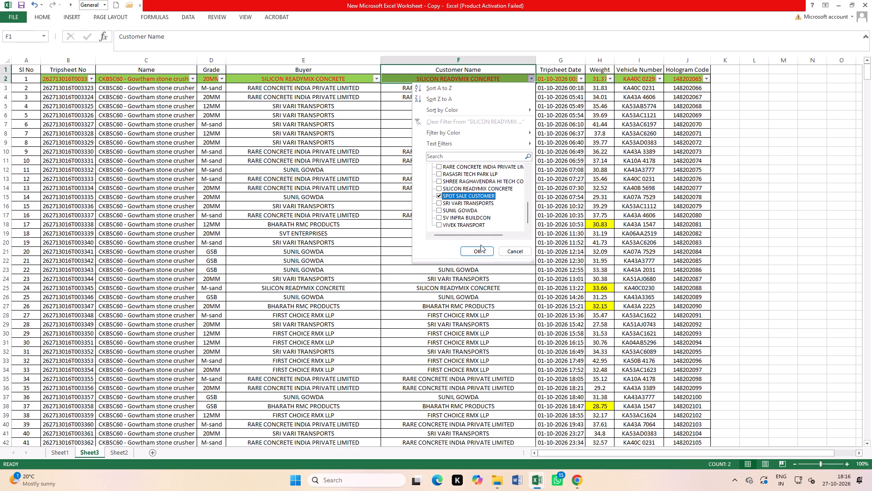
pyautogui.click(481, 249)
# Check the summary total of all filtered SPOT SALE CUSTOMER weights in Sheet3.
pyautogui.click(587, 235)
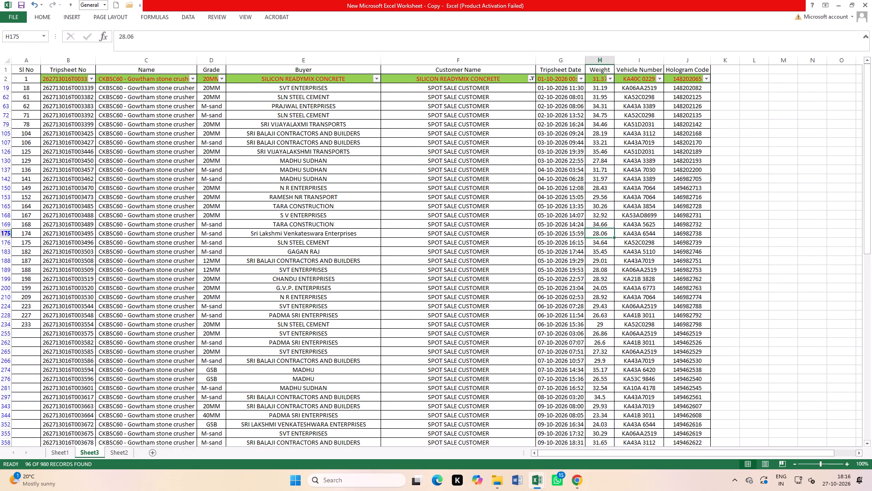
pyautogui.moveTo(603, 87); pyautogui.dragTo(606, 432)
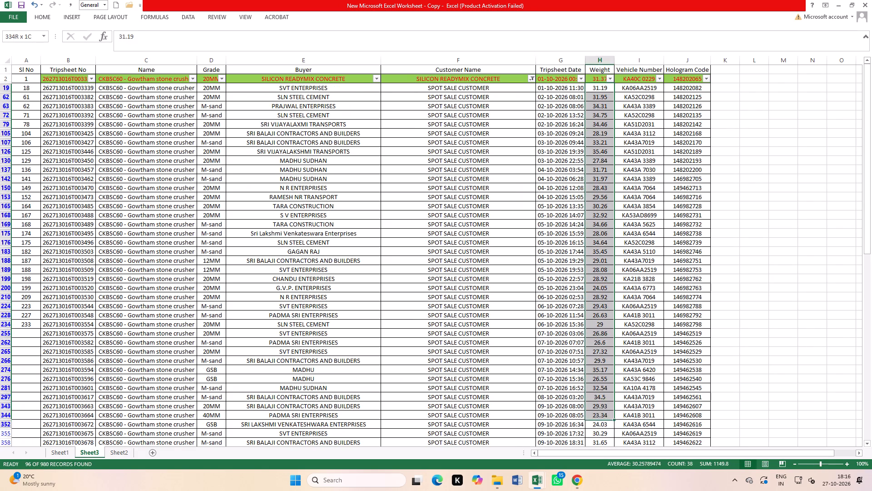
pyautogui.moveTo(606, 432); pyautogui.dragTo(623, 422)
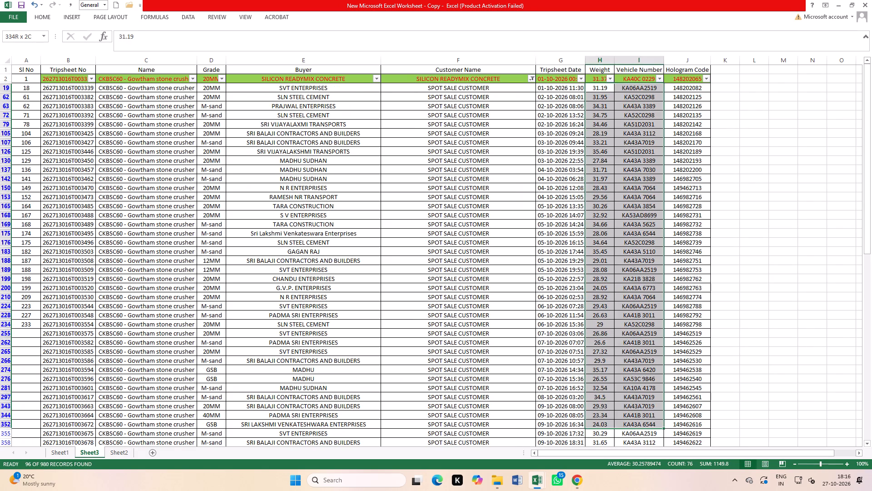
pyautogui.moveTo(623, 422); pyautogui.dragTo(620, 490)
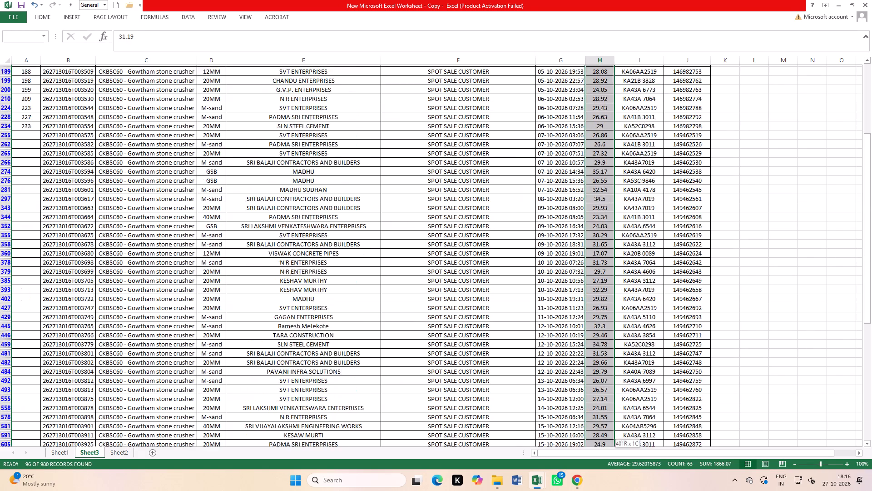
pyautogui.moveTo(620, 490); pyautogui.dragTo(593, 433)
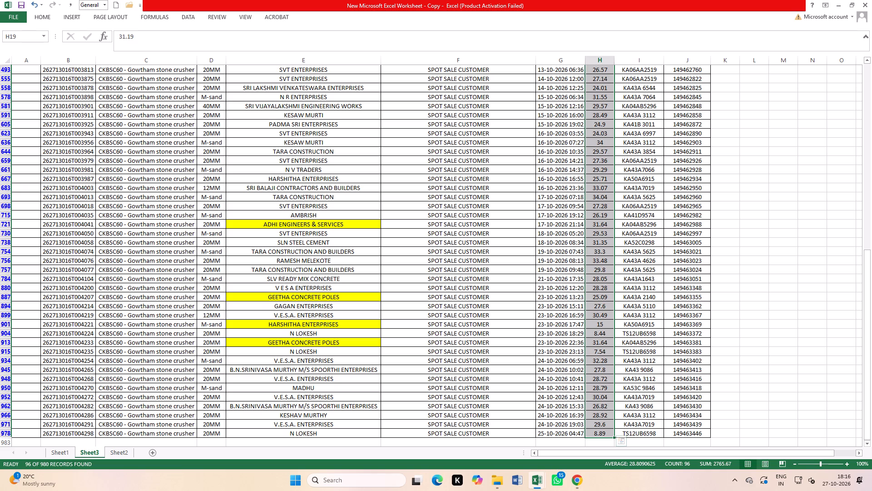
# Change the customer name of the 23-10-2026 HARSHITHA ENTERPRISES row to the existing customer name starting with AB.
pyautogui.click(0, 323)
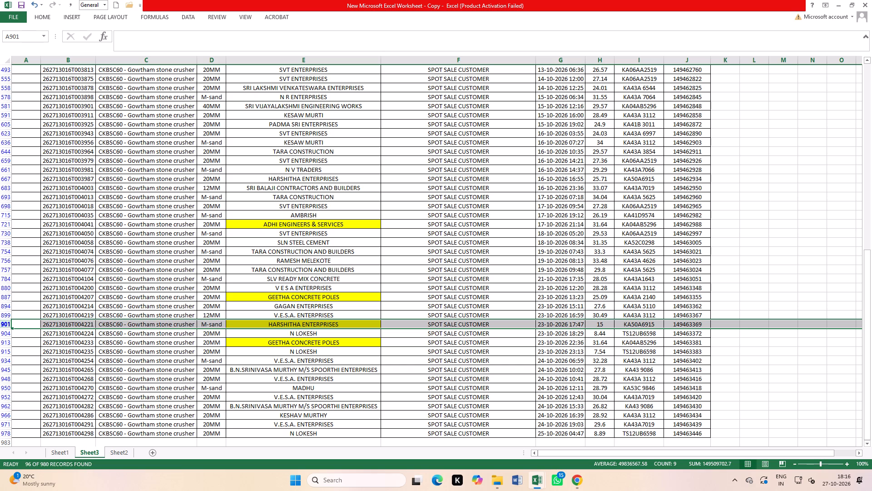
pyautogui.click(471, 325)
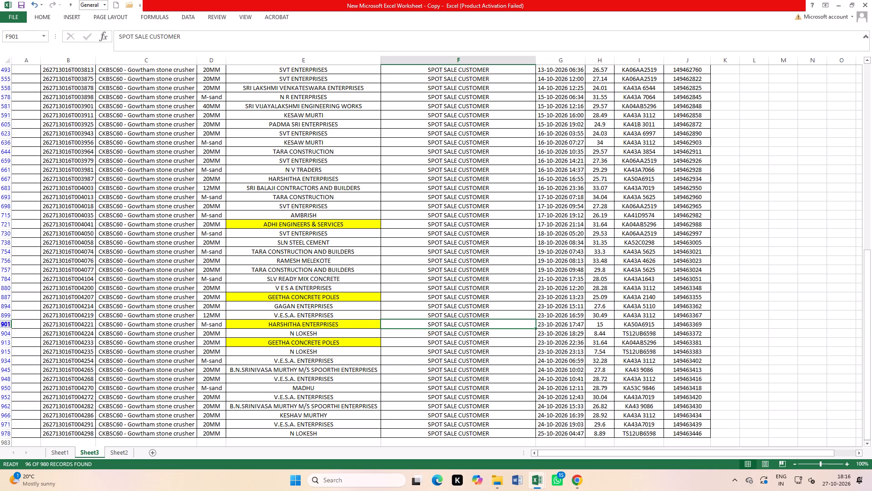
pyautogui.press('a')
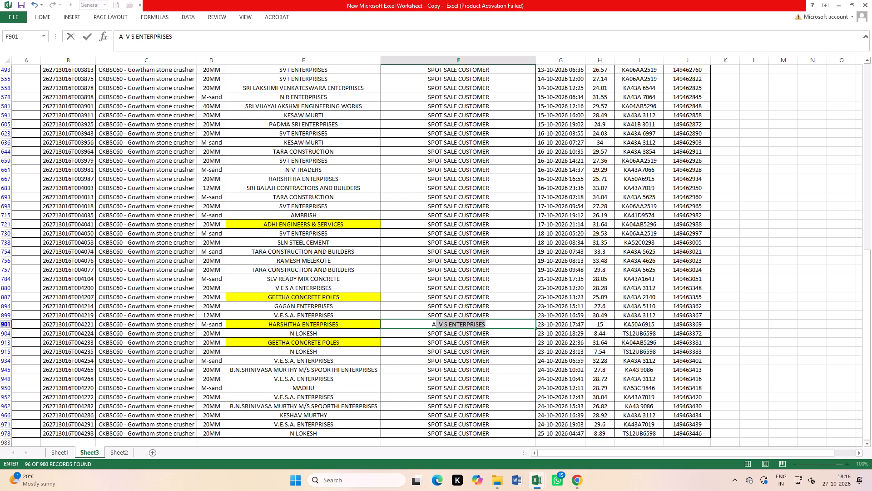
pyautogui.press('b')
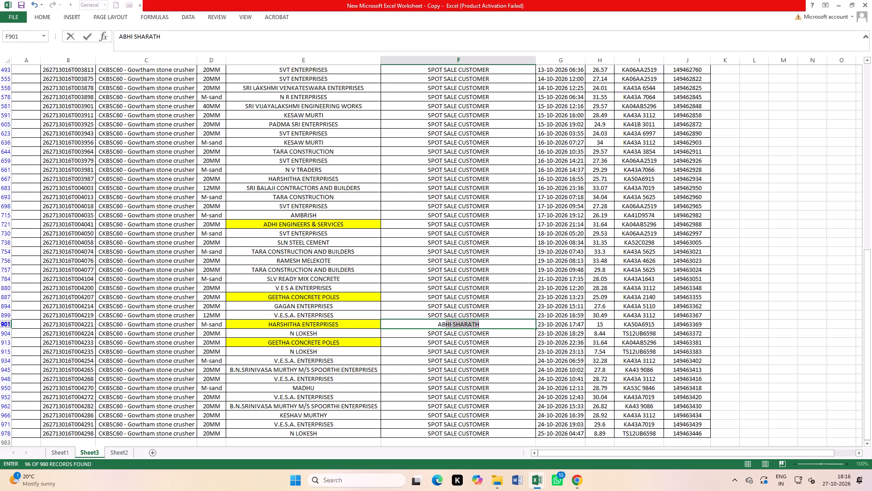
pyautogui.click(555, 298)
# Reapply the Customer Name filter for SPOT SALE CUSTOMER so the reassigned row drops out.
pyautogui.moveTo(865, 281); pyautogui.dragTo(871, 0)
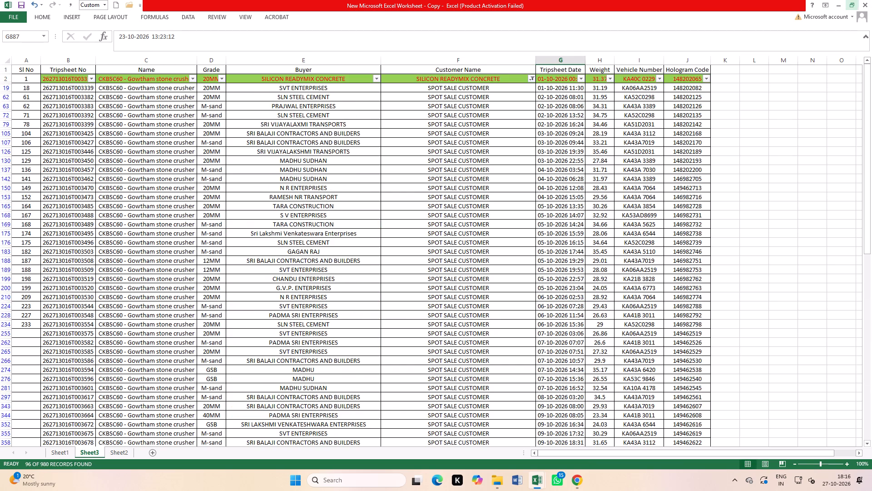
pyautogui.click(533, 77)
pyautogui.scroll(-3, 454, 184)
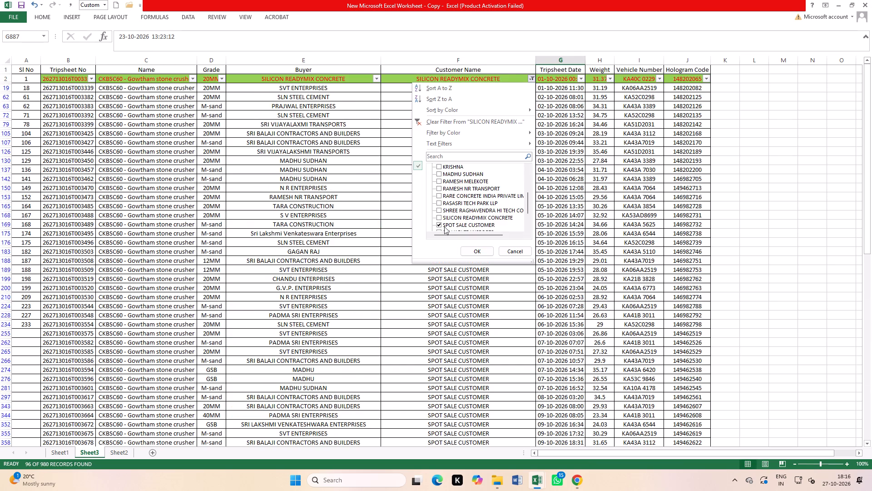
pyautogui.scroll(-1, 451, 225)
pyautogui.click(454, 202)
pyautogui.click(455, 204)
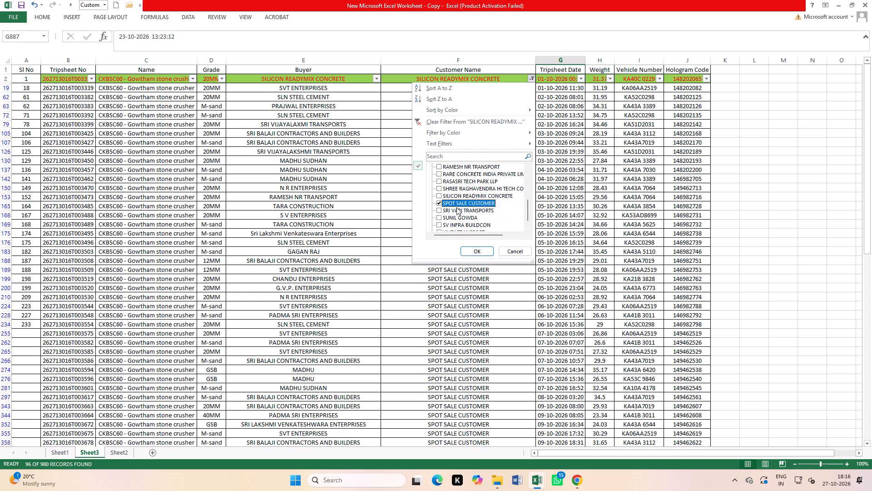
pyautogui.click(474, 249)
# Recheck the summary total of the filtered SPOT SALE CUSTOMER weights down to the last row.
pyautogui.click(629, 247)
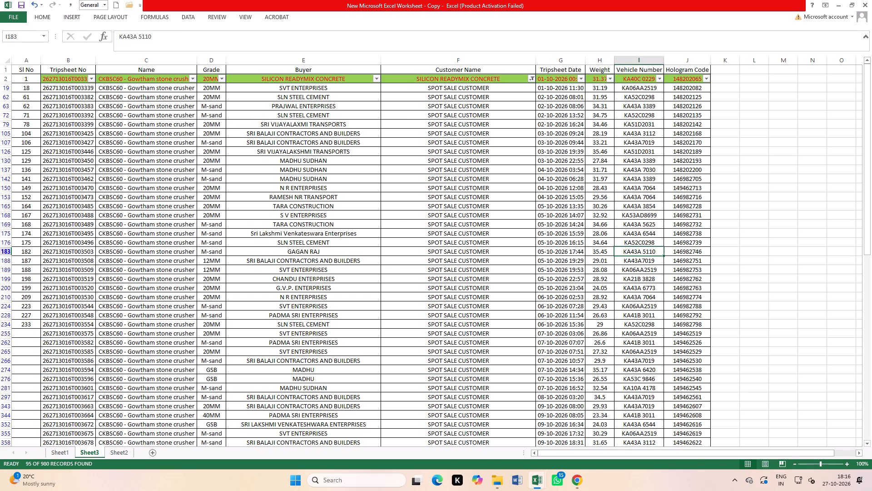
pyautogui.moveTo(605, 89); pyautogui.dragTo(591, 474)
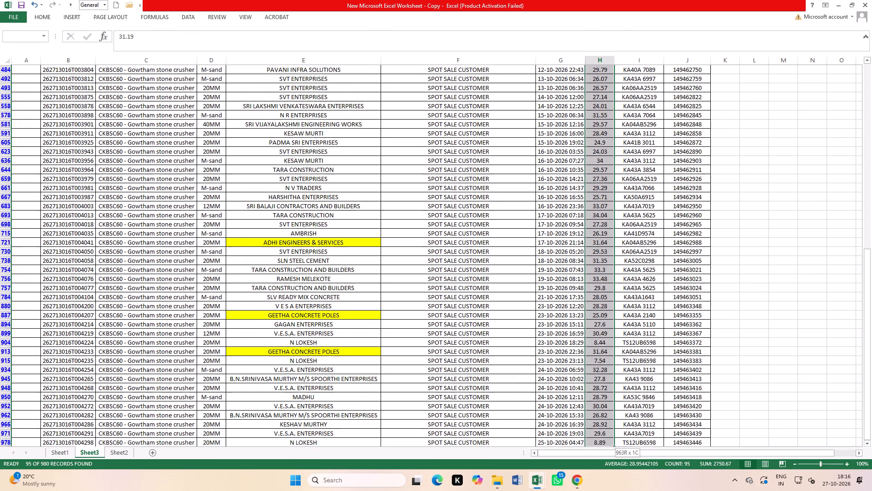
pyautogui.moveTo(591, 474); pyautogui.dragTo(599, 435)
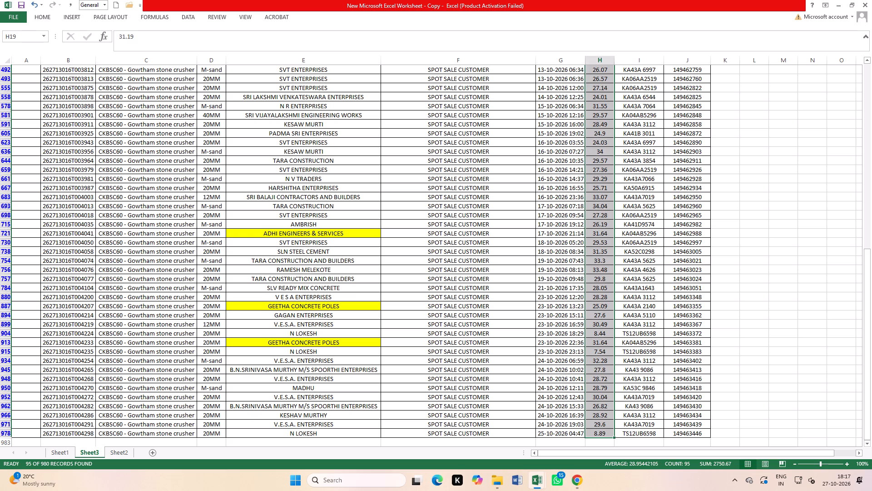
pyautogui.moveTo(481, 353); pyautogui.dragTo(481, 360)
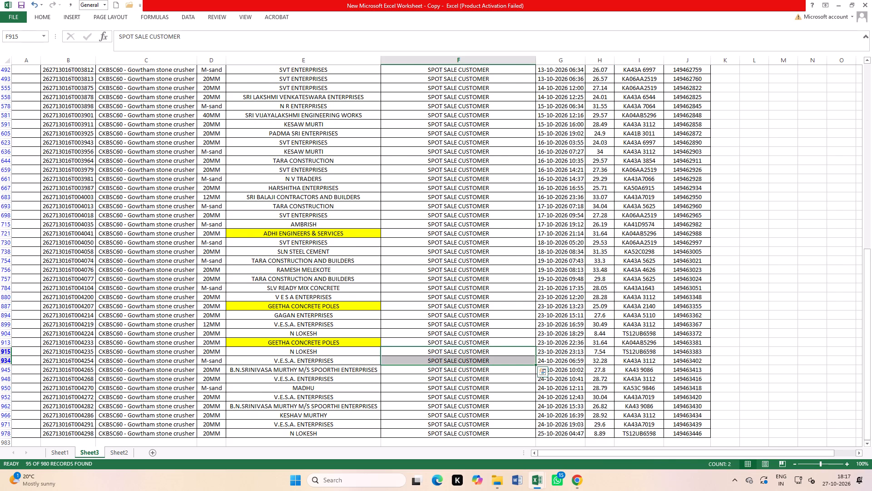
# Switch to the ggggggg workbook and filter the Customer column to the customer whose name starts with DINNE.
pyautogui.hotkey('ctrl', 'Tab')
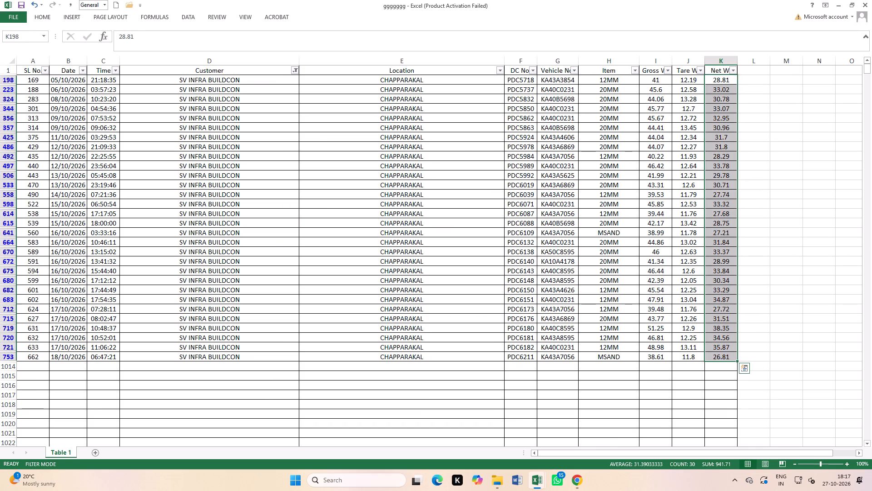
pyautogui.click(293, 71)
pyautogui.click(223, 157)
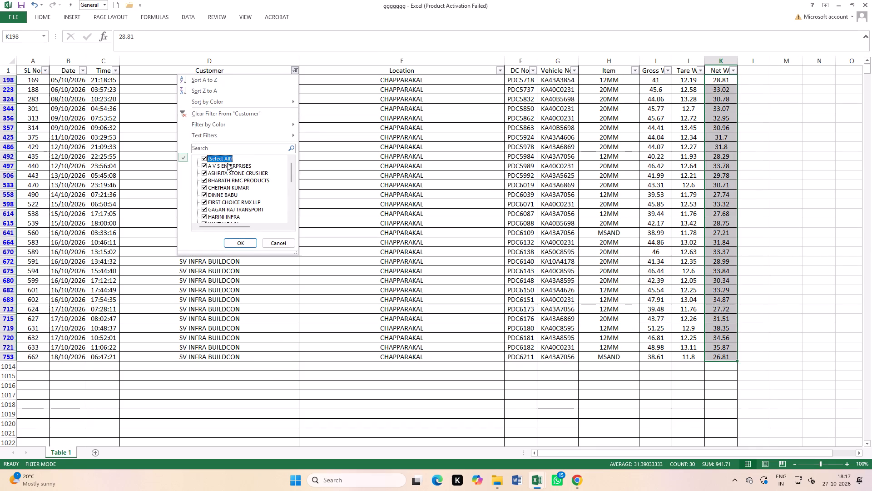
pyautogui.click(224, 157)
pyautogui.click(231, 191)
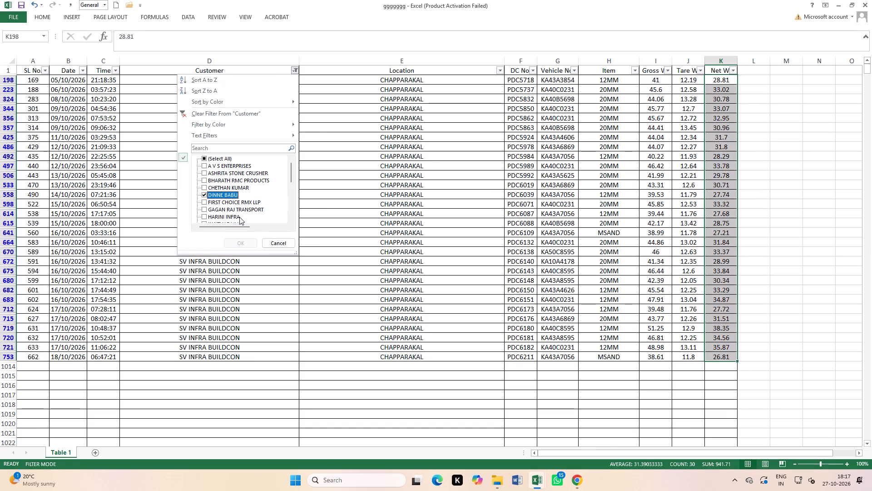
pyautogui.click(249, 245)
pyautogui.click(426, 233)
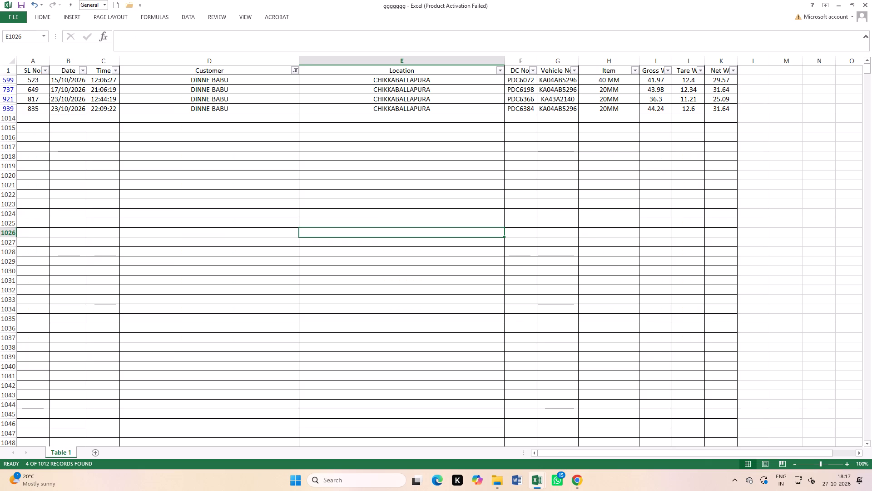
# Return to the tripsheet workbook and reset the Sheet3 Customer Name filter to include all customers.
pyautogui.hotkey('ctrl', 'Tab')
pyautogui.scroll(4, 590, 147)
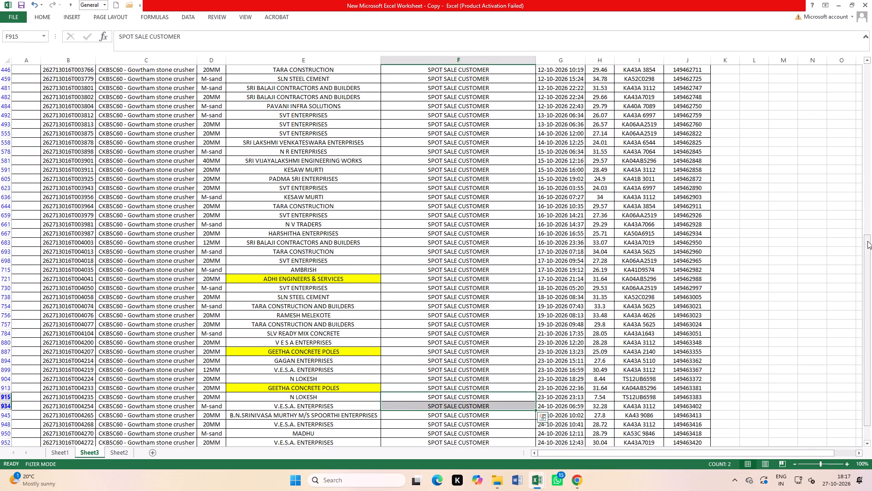
pyautogui.moveTo(867, 241); pyautogui.dragTo(871, 42)
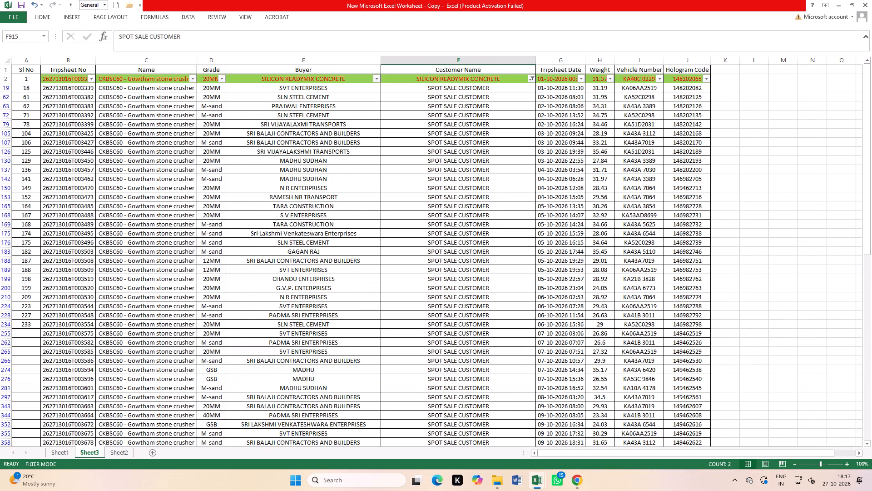
pyautogui.click(534, 78)
pyautogui.click(452, 169)
pyautogui.click(484, 247)
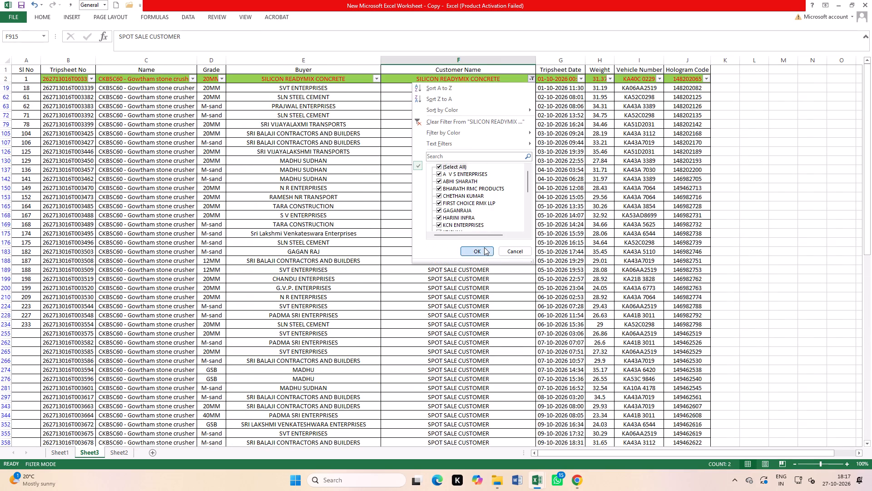
pyautogui.click(521, 192)
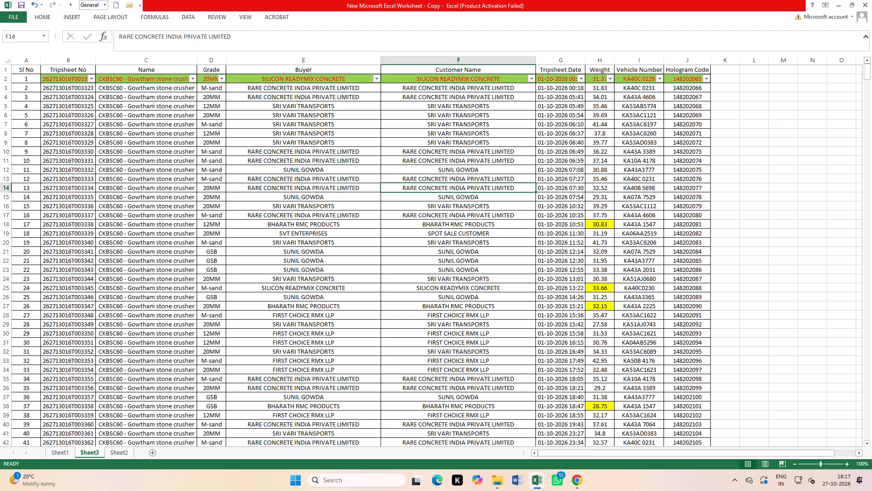
# Turn off filtering for the row 2 data in Sheet3.
pyautogui.click(187, 15)
pyautogui.click(239, 41)
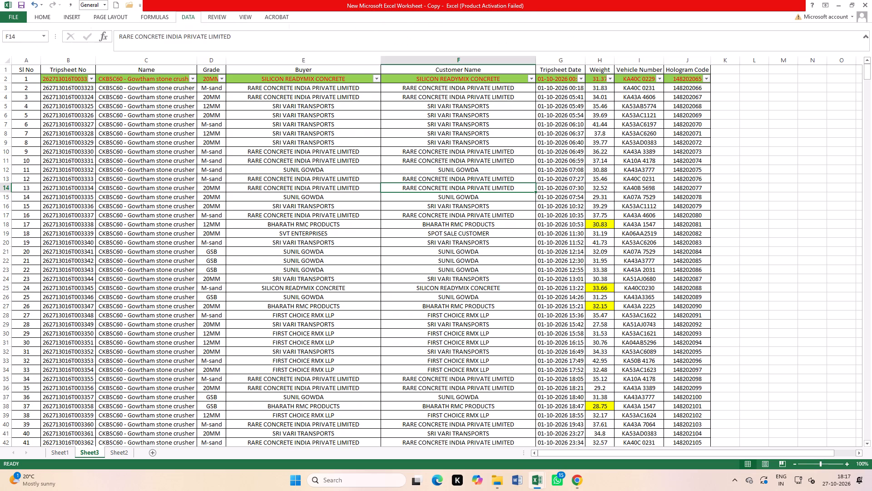
# Apply filtering to the row 1 headers of Sheet3, from Sl No through Hologram Code.
pyautogui.click(333, 144)
pyautogui.moveTo(20, 70); pyautogui.dragTo(266, 69)
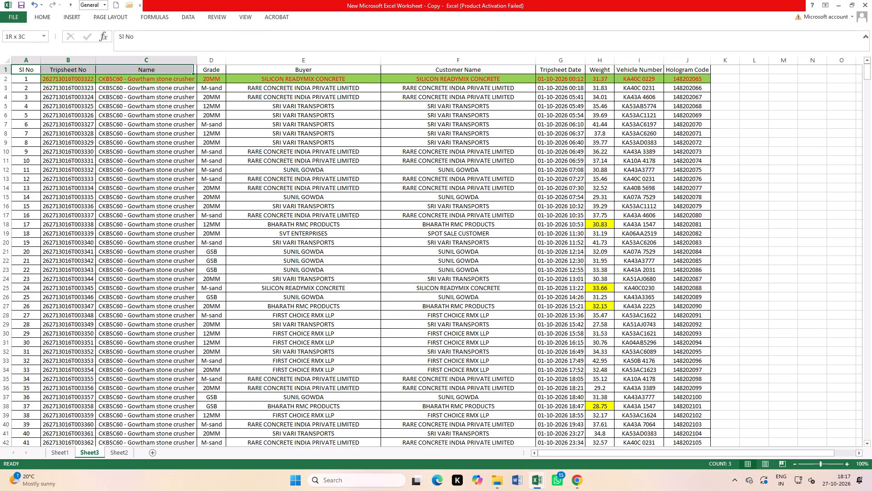
pyautogui.moveTo(266, 69); pyautogui.dragTo(683, 71)
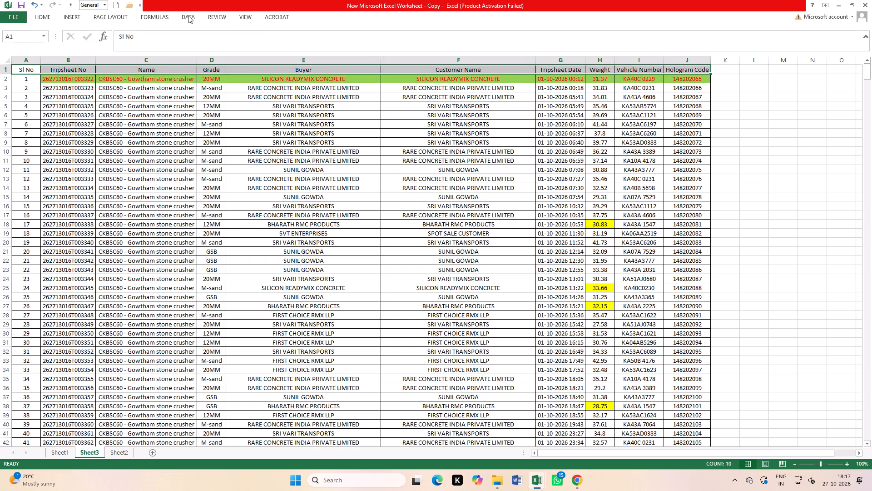
pyautogui.click(188, 15)
pyautogui.click(238, 35)
pyautogui.click(399, 137)
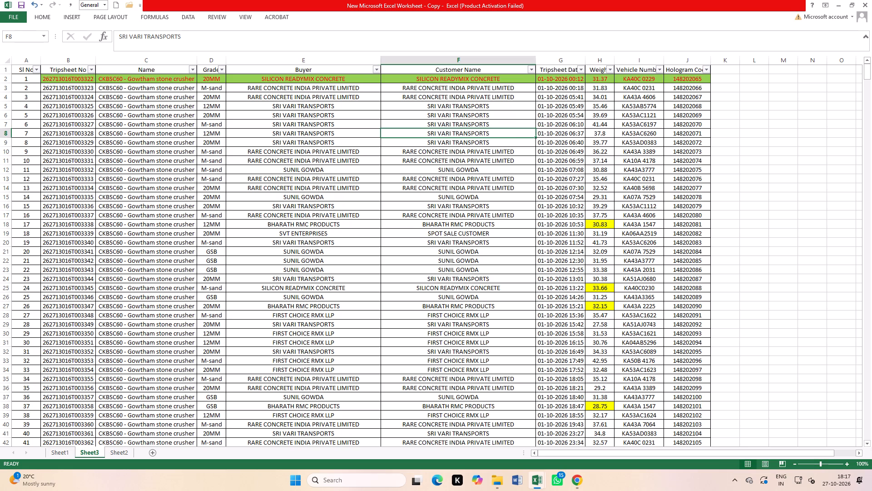
# Filter the Weight column of Sheet3 to 29.57.
pyautogui.click(530, 67)
pyautogui.click(627, 160)
pyautogui.click(609, 70)
pyautogui.click(572, 148)
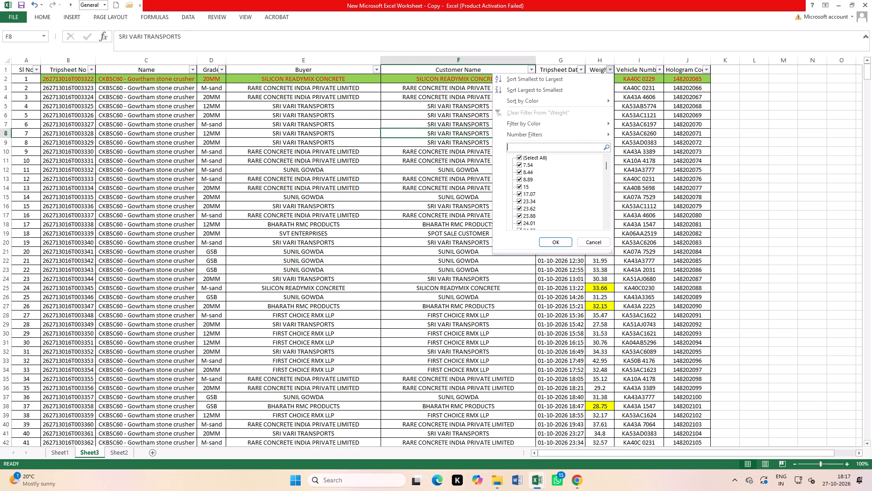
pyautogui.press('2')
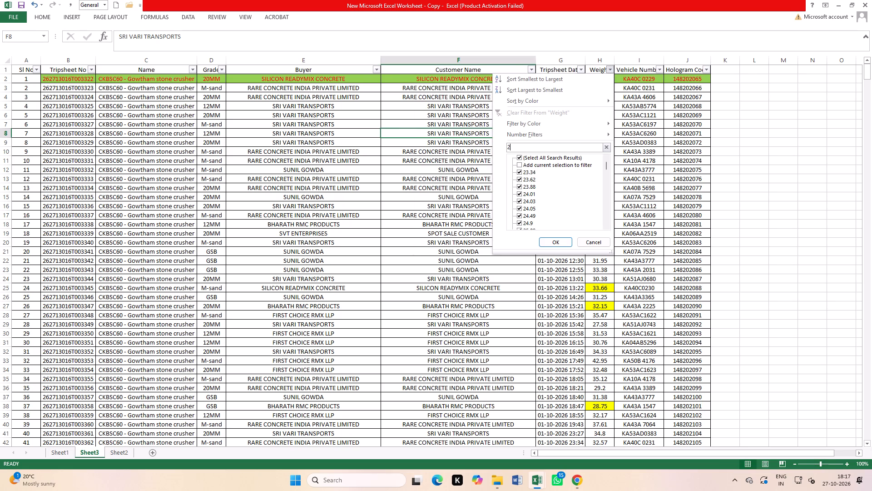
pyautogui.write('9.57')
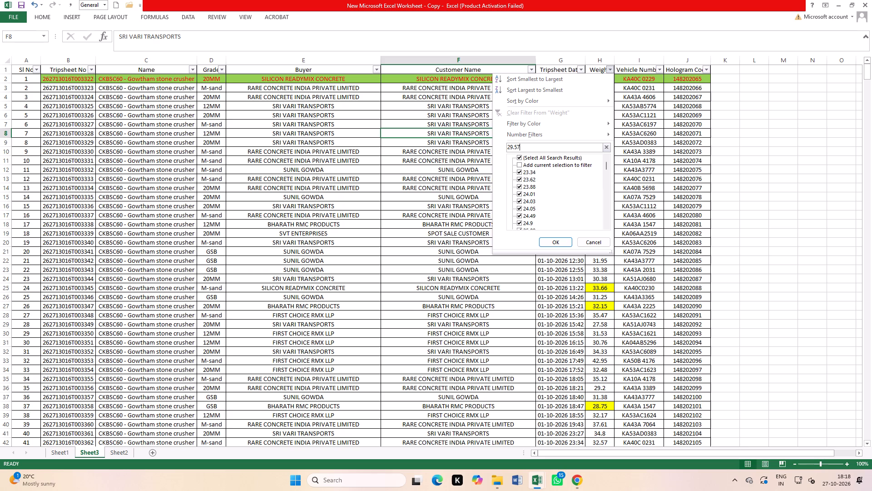
pyautogui.click(551, 245)
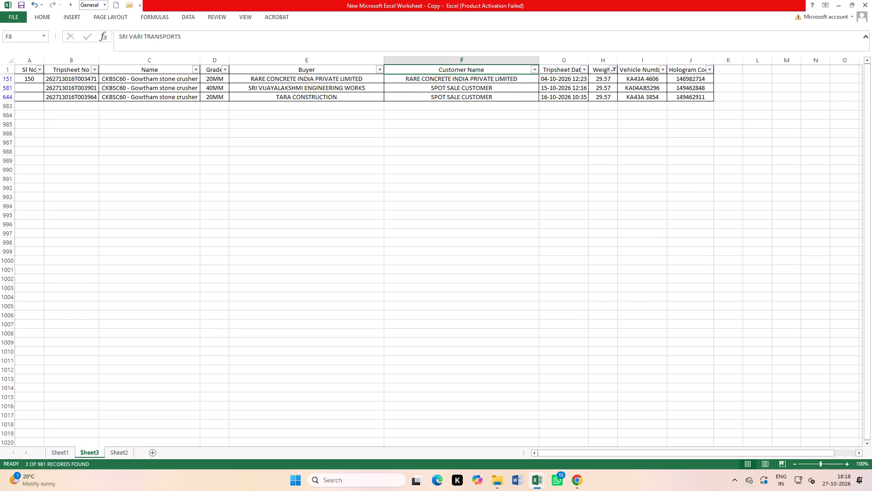
# Check the other workbooks, then replace the Customer Name in Sheet3 row 581 with the DINNE customer's name from the ggggggg workbook.
pyautogui.hotkey('ctrl', 'Tab')
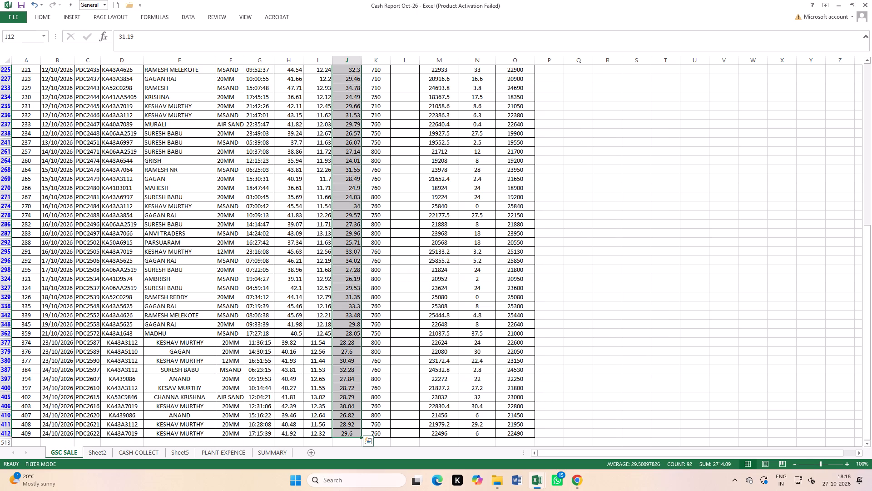
pyautogui.scroll(9, 208, 249)
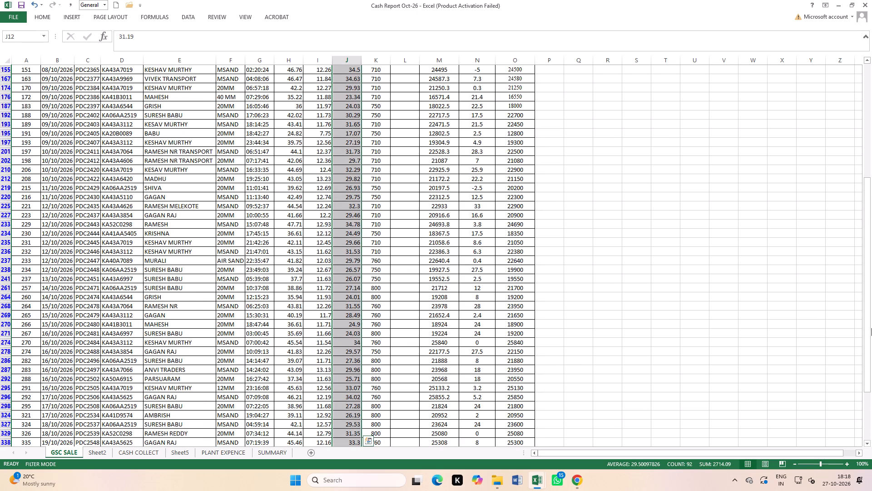
pyautogui.moveTo(870, 319); pyautogui.dragTo(871, 101)
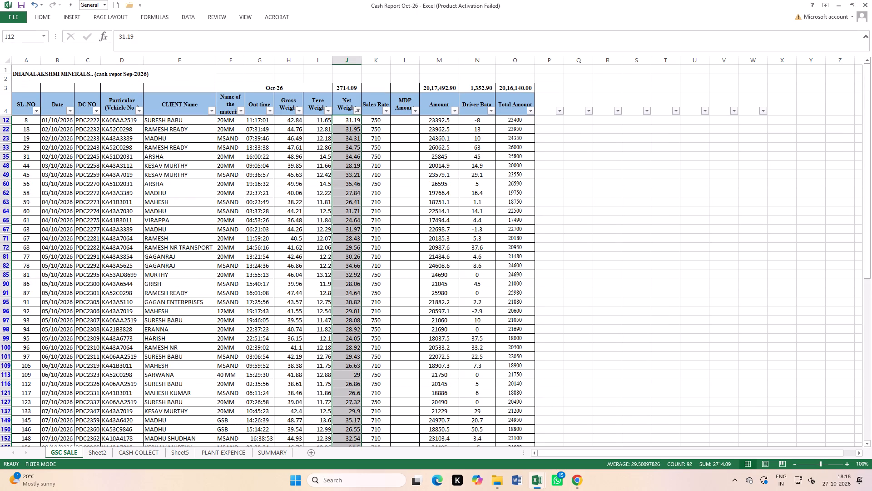
pyautogui.hotkey('ctrl', 'Tab')
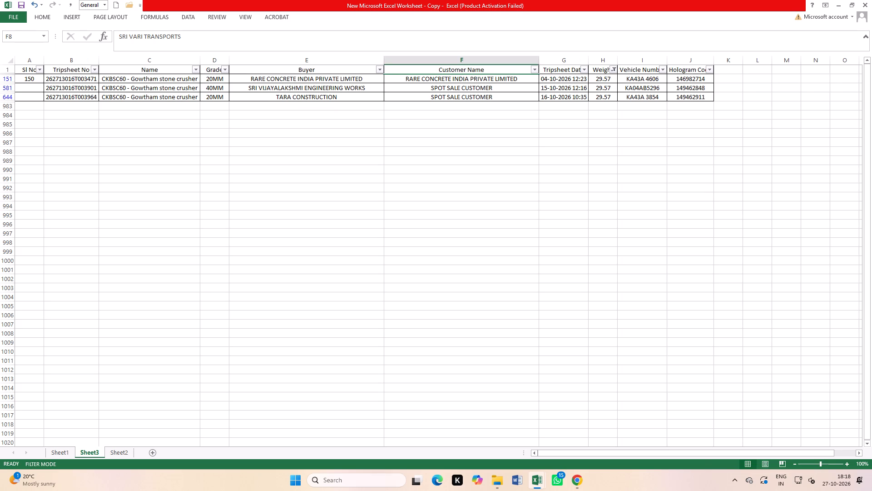
pyautogui.hotkey('ctrl', 'Tab')
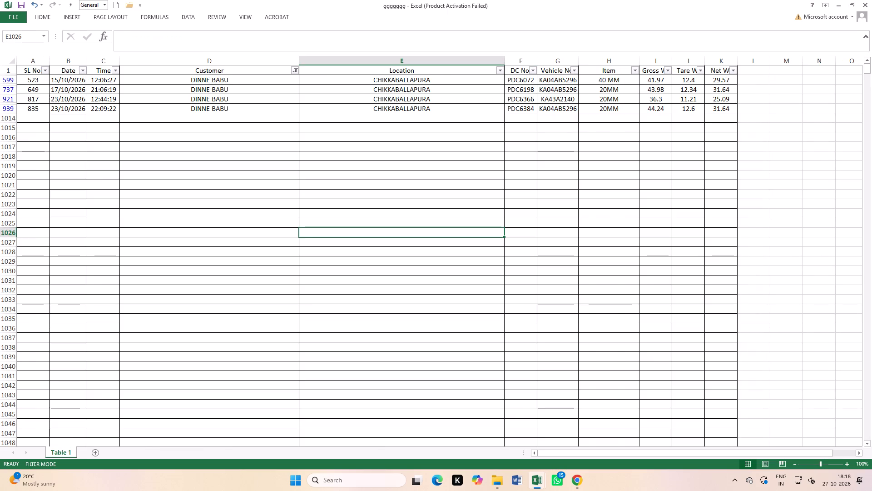
pyautogui.hotkey('ctrl', 'Tab')
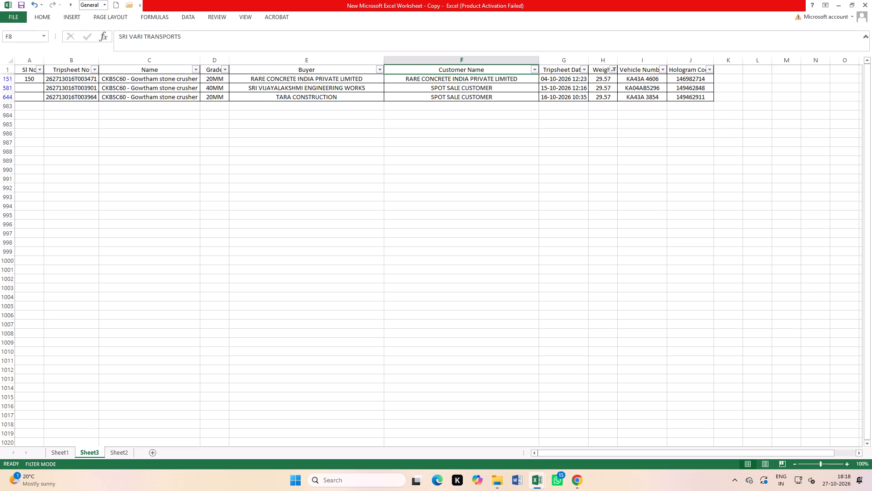
pyautogui.click(5, 86)
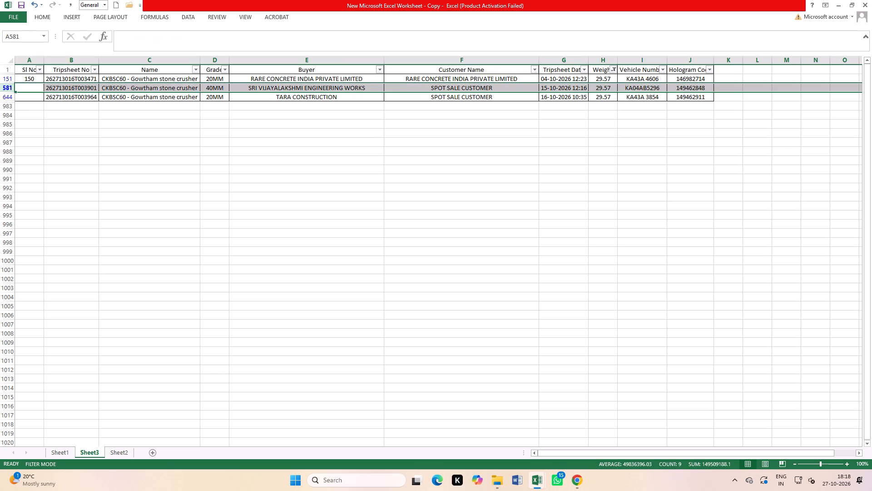
pyautogui.click(467, 88)
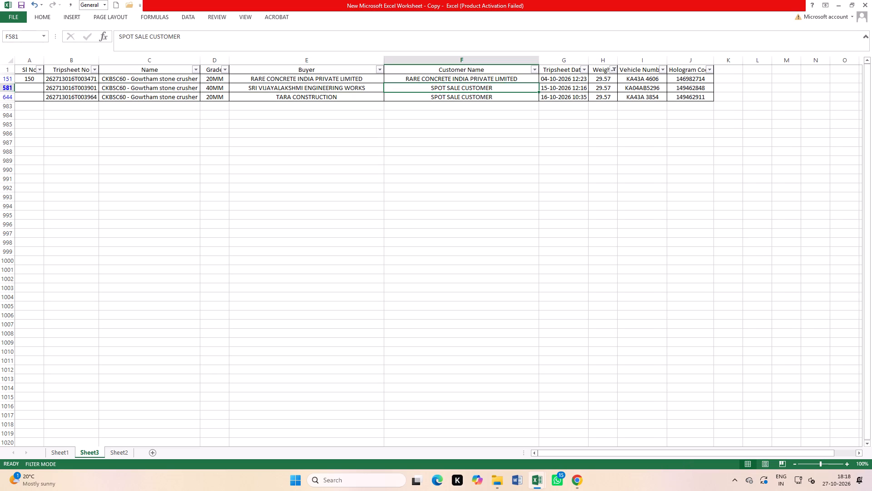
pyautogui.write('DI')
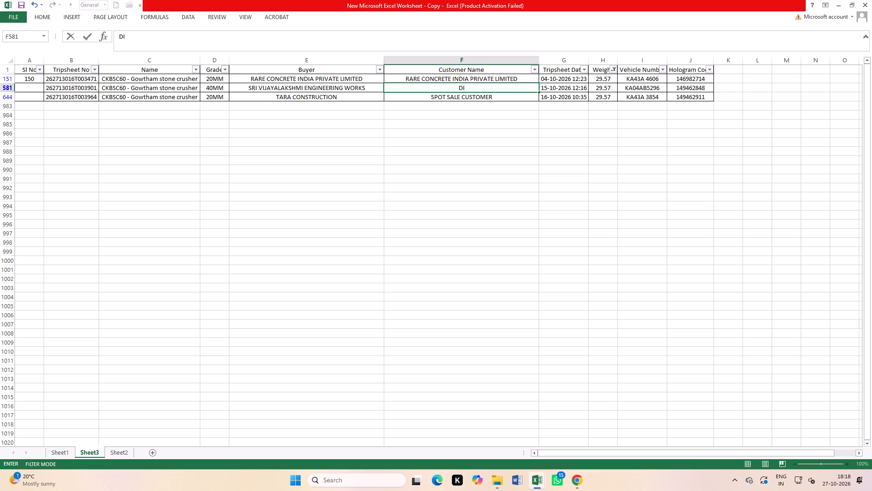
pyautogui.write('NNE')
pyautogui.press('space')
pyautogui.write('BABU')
pyautogui.click(520, 179)
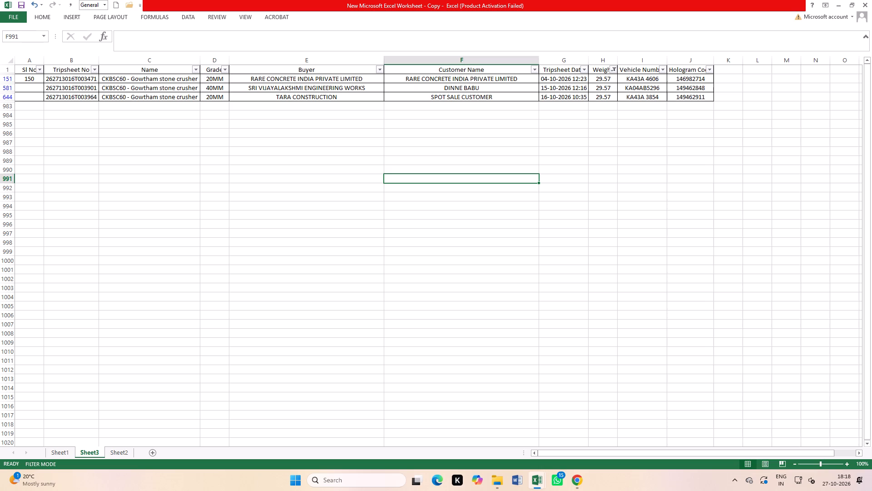
# Switch to the Cash Report Oct-26 workbook and turn off filtering on the GSC SALE sheet.
pyautogui.hotkey('ctrl', 'Tab')
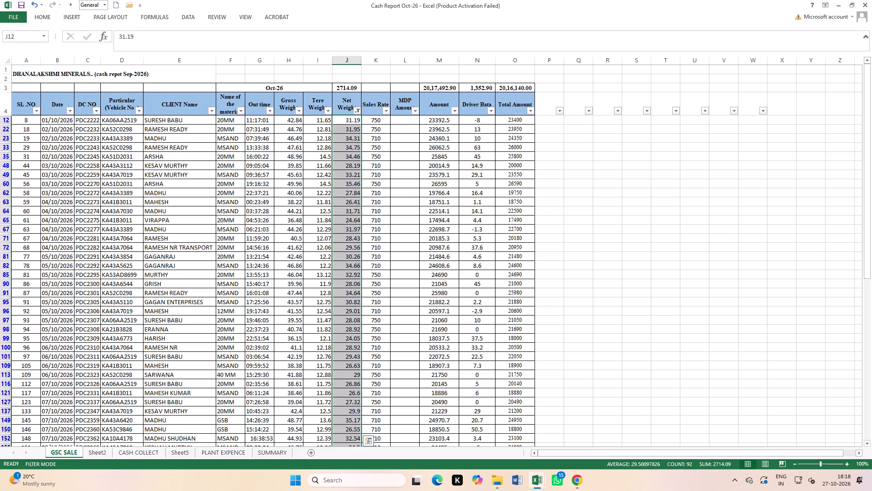
pyautogui.click(177, 19)
pyautogui.click(242, 39)
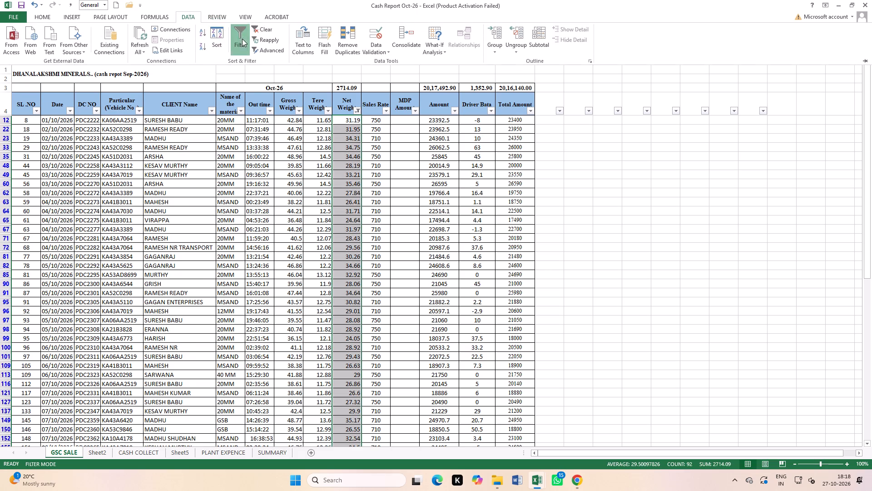
pyautogui.click(616, 201)
# Save and close the Cash Report Oct-26 workbook.
pyautogui.click(22, 6)
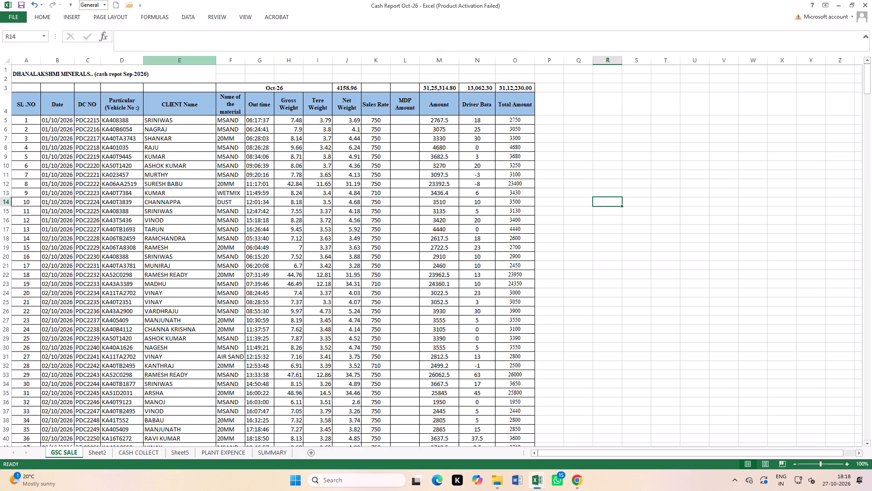
pyautogui.click(632, 188)
pyautogui.click(871, 0)
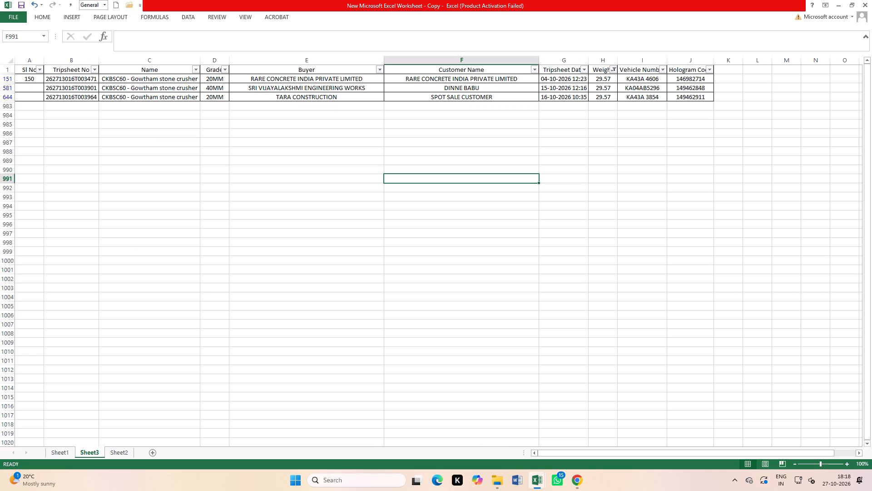
pyautogui.hotkey('ctrl', 'Tab')
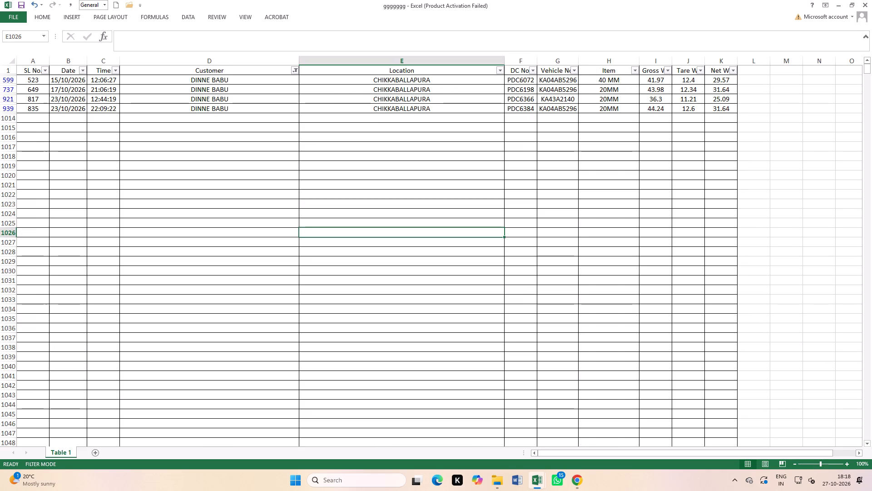
pyautogui.hotkey('ctrl', 'Tab')
pyautogui.click(617, 71)
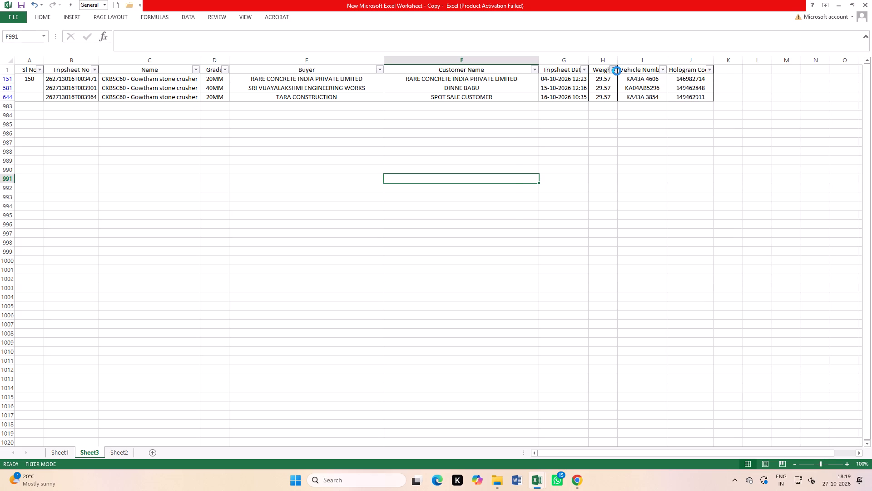
pyautogui.click(574, 146)
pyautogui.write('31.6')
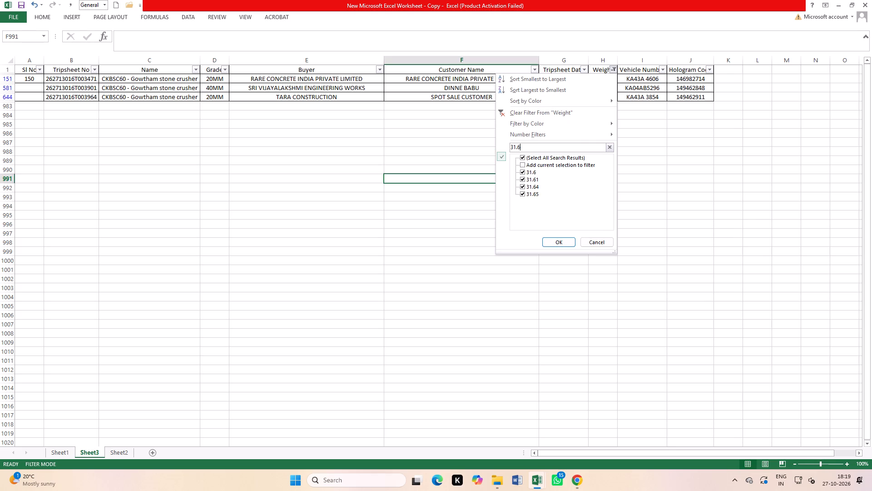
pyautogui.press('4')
pyautogui.click(554, 240)
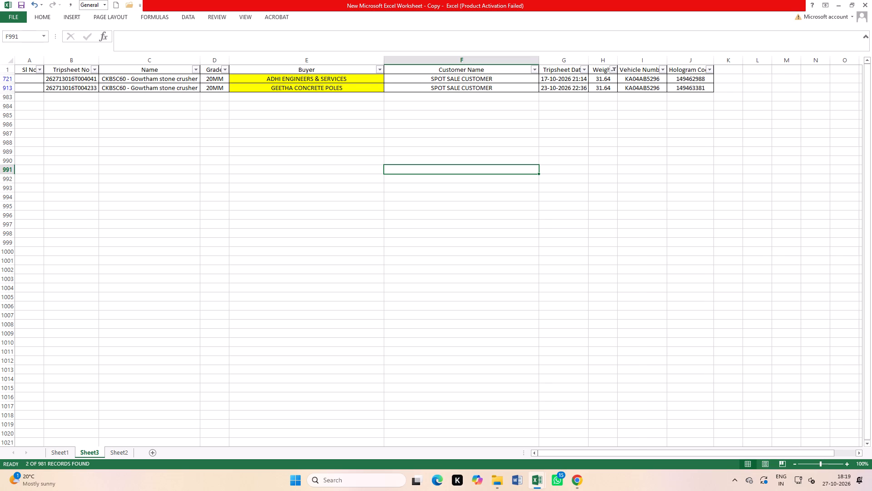
# Compare with ggggggg and change the Customer Name in Sheet3 rows 721 and 913 to the DINNE customer's name.
pyautogui.hotkey('ctrl', 'Tab')
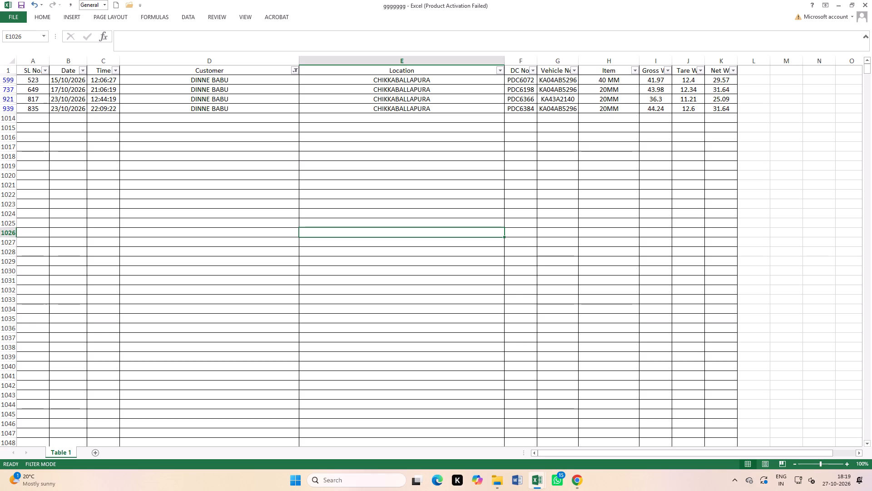
pyautogui.click(5, 90)
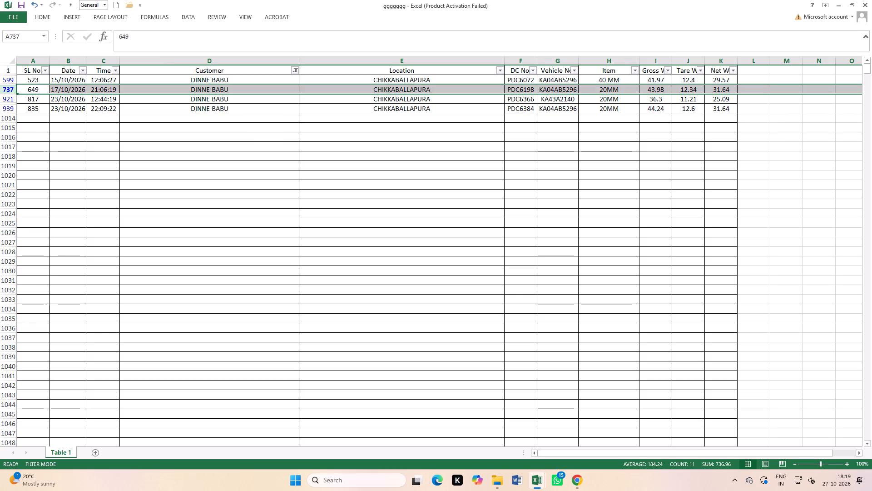
pyautogui.hotkey('ctrl', 'Tab')
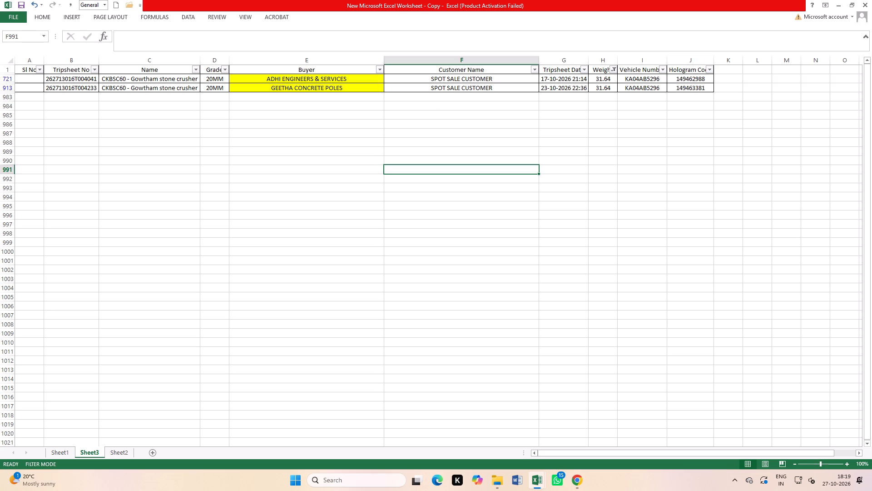
pyautogui.click(425, 80)
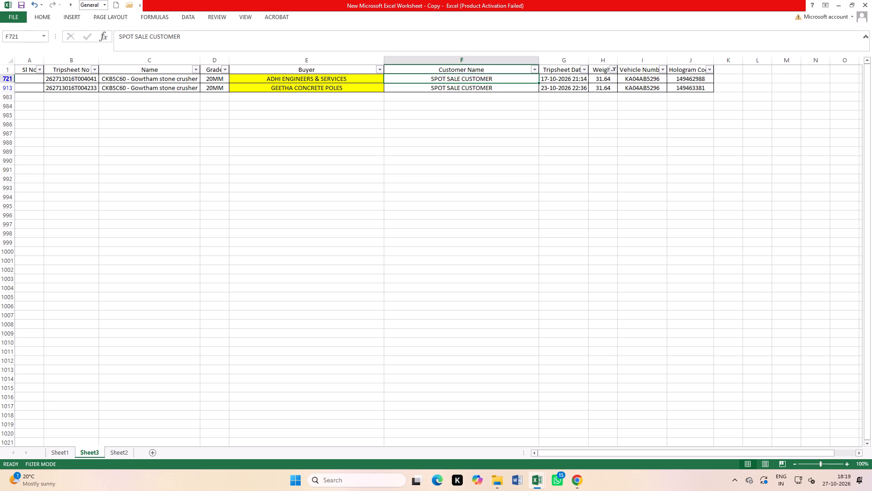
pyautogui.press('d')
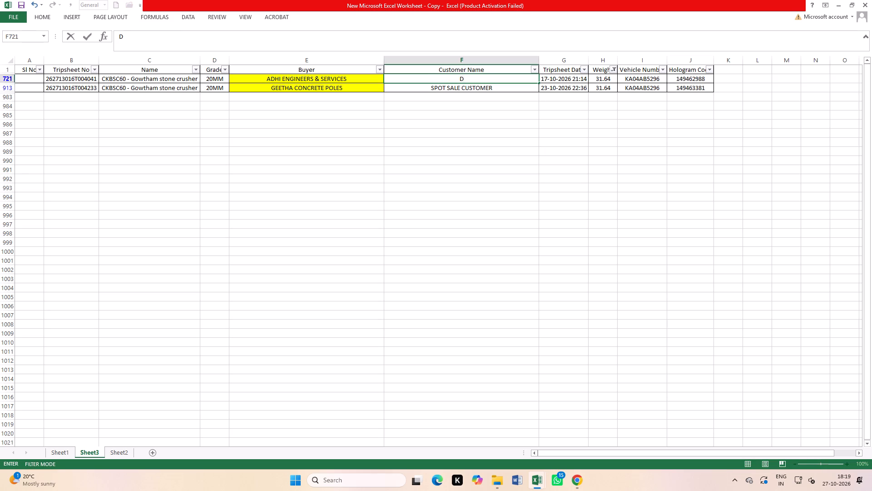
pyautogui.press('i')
pyautogui.click(482, 117)
pyautogui.click(473, 88)
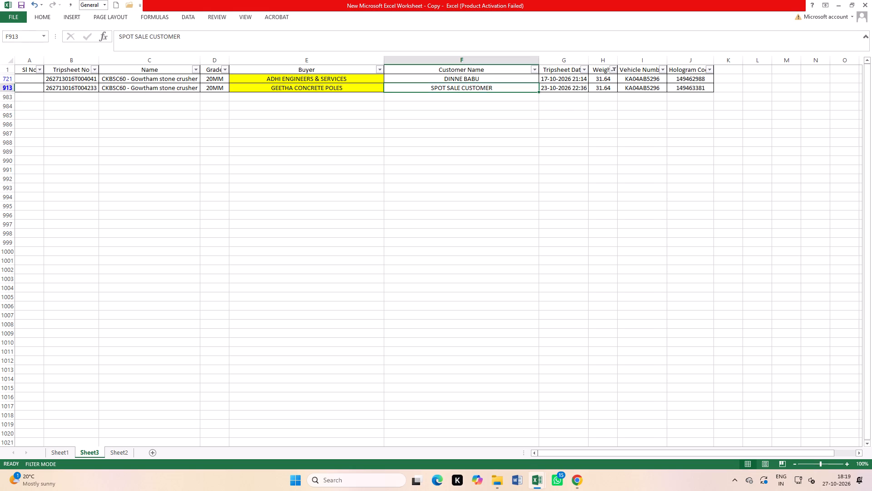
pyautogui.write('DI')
pyautogui.click(510, 157)
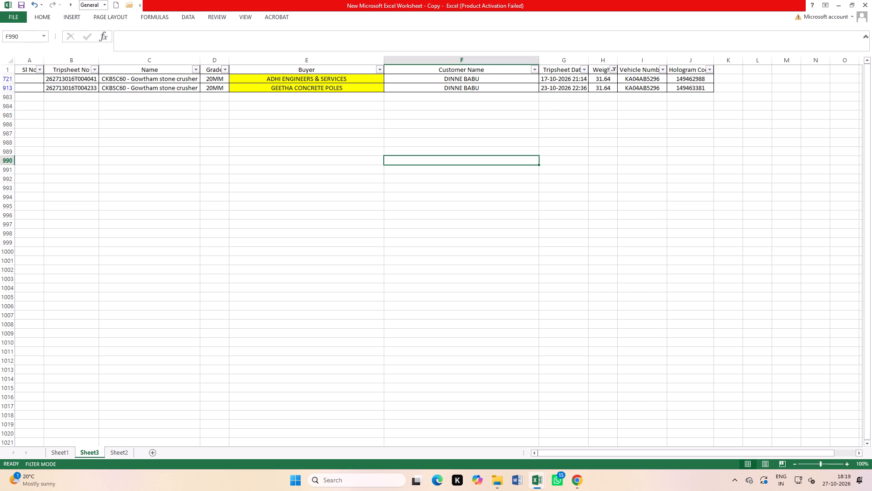
pyautogui.click(388, 261)
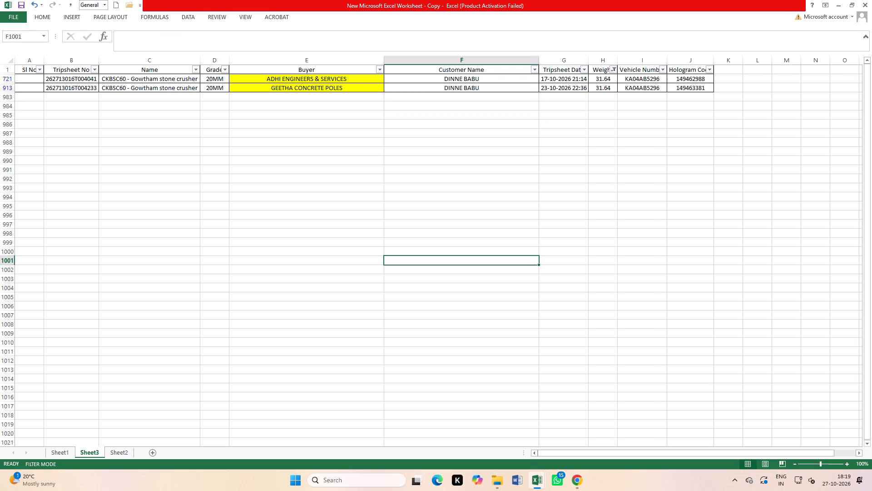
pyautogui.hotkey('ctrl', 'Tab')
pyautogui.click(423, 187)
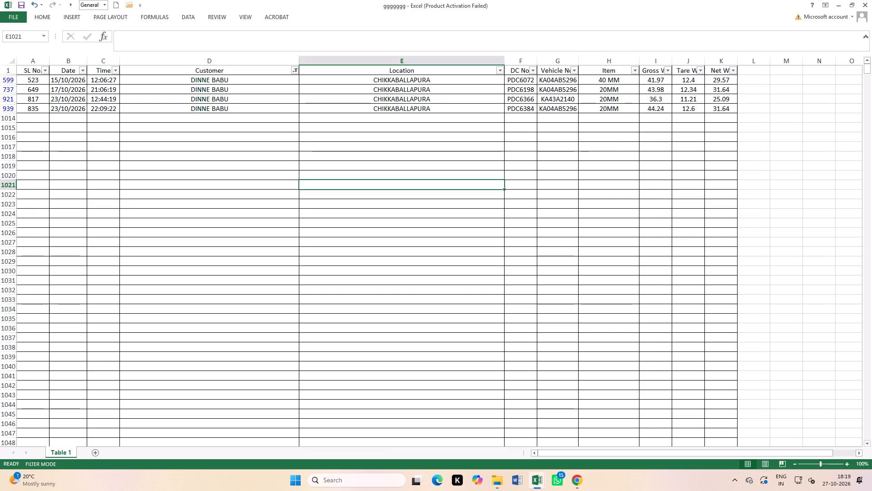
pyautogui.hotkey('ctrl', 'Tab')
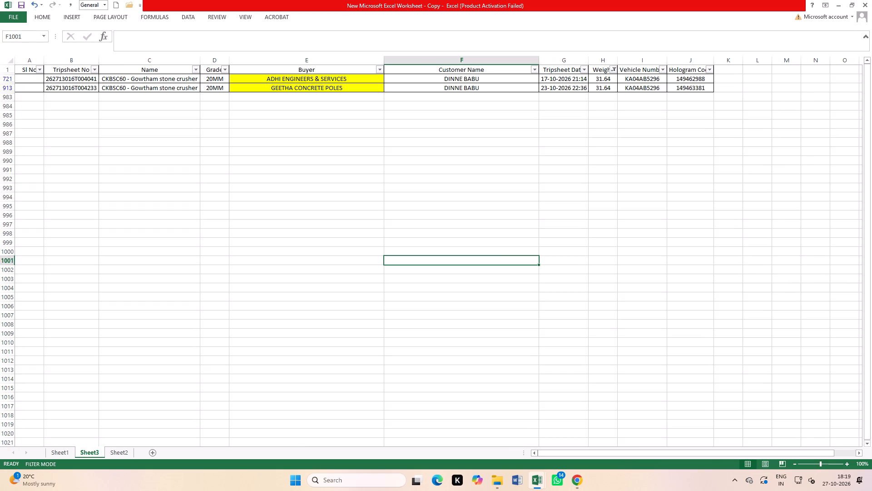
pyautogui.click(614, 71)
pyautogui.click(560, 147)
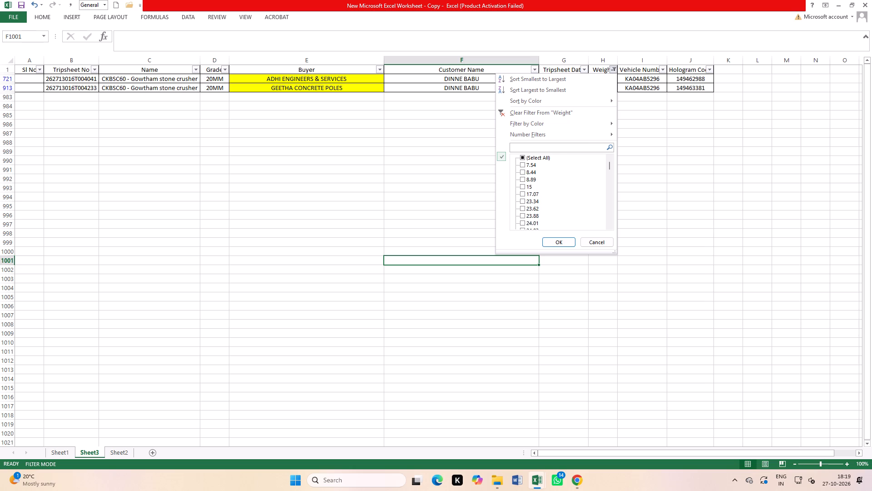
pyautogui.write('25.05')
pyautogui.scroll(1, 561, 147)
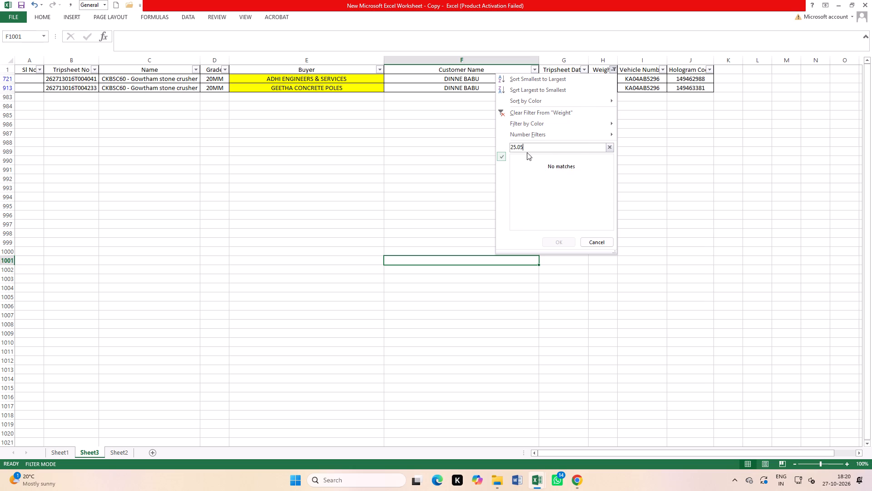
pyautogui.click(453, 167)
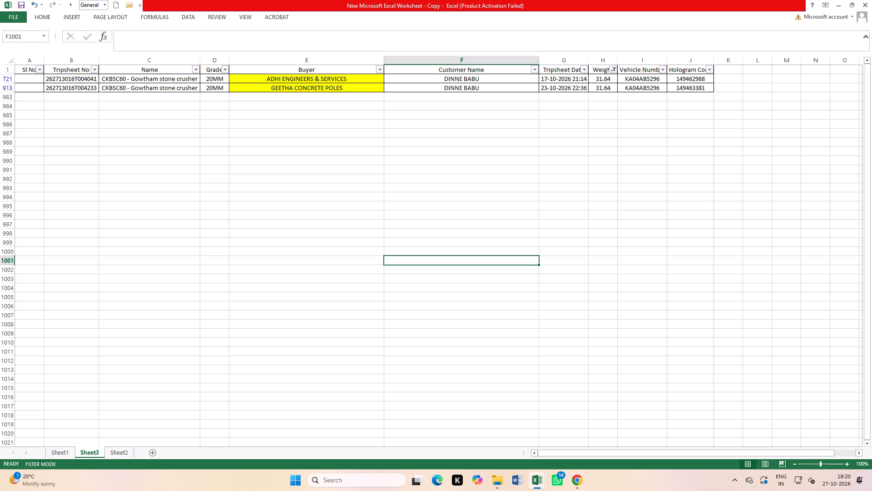
# Clear the 31.64 weight filter in the tripsheet workbook's Sheet3, recheck ggggggg, and filter the Weight column to 25.09.
pyautogui.click(614, 71)
pyautogui.click(540, 159)
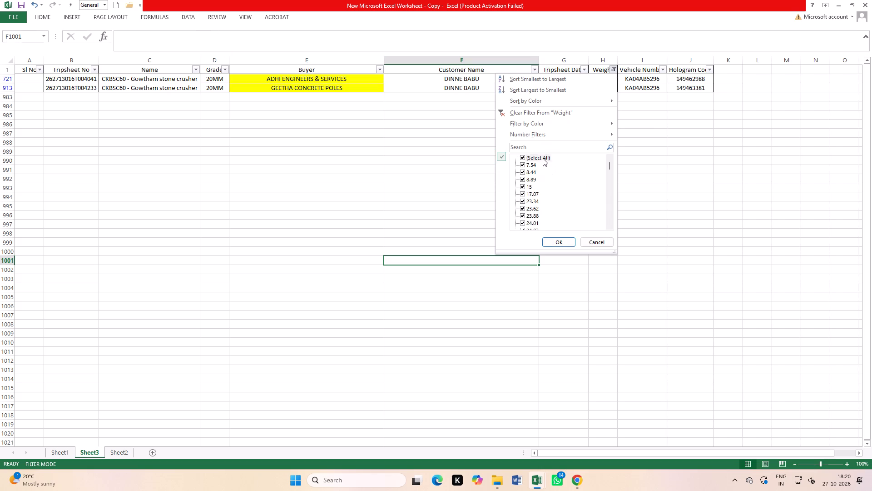
pyautogui.click(553, 243)
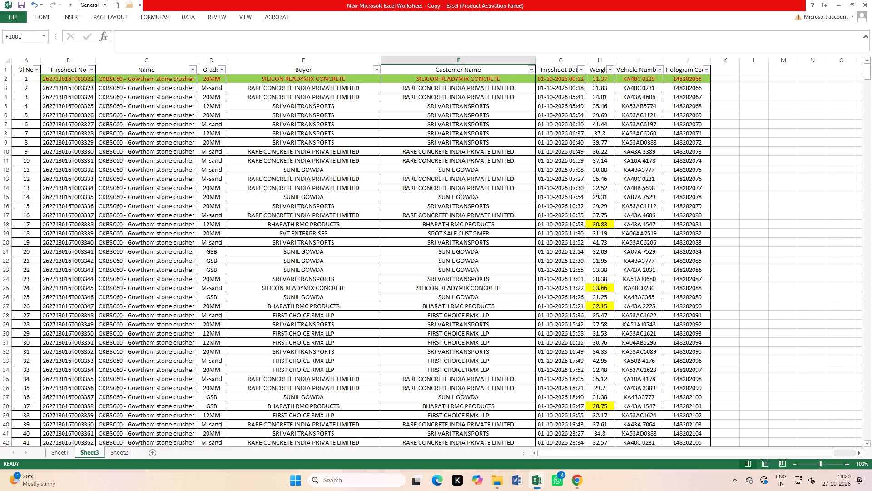
pyautogui.click(388, 255)
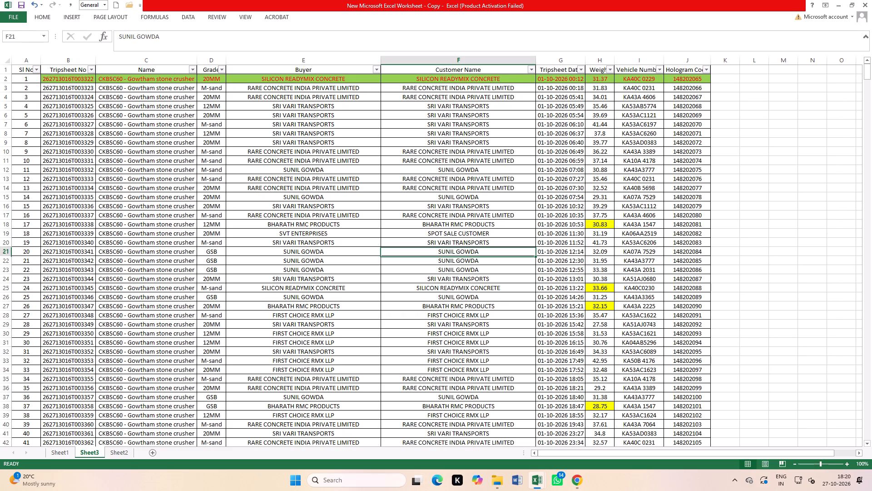
pyautogui.hotkey('ctrl', 'Tab')
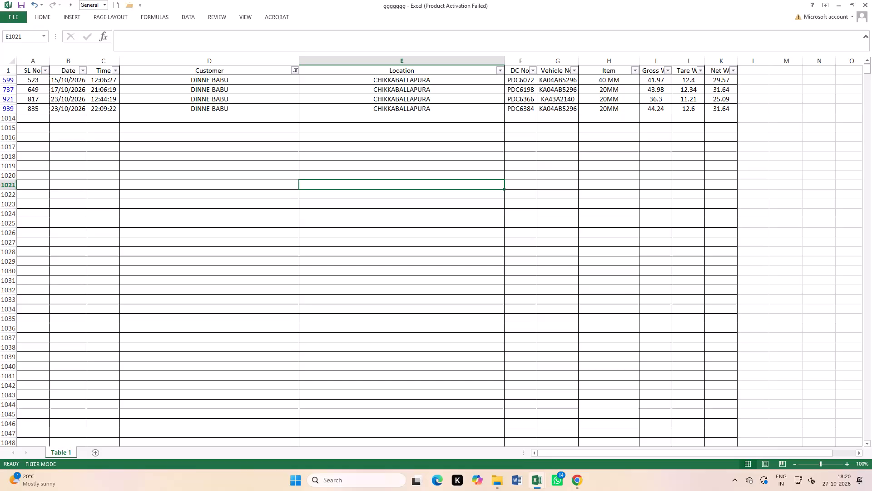
pyautogui.hotkey('ctrl', 'Tab')
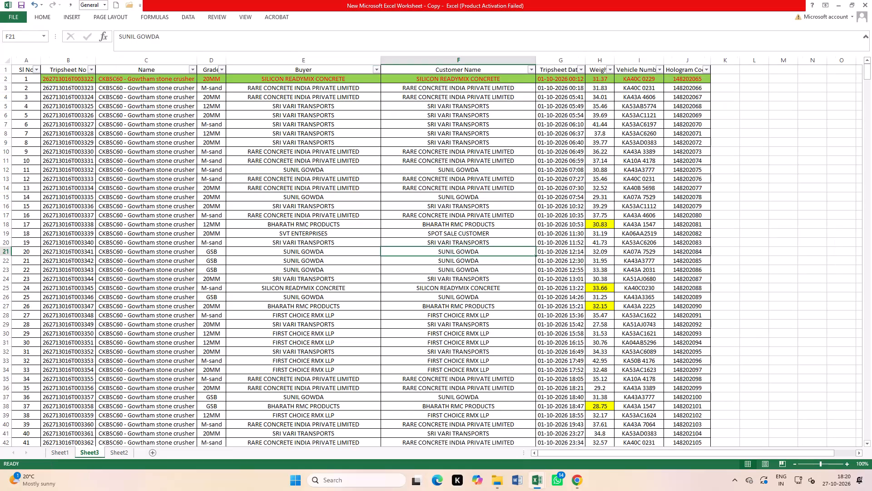
pyautogui.click(613, 71)
pyautogui.click(555, 151)
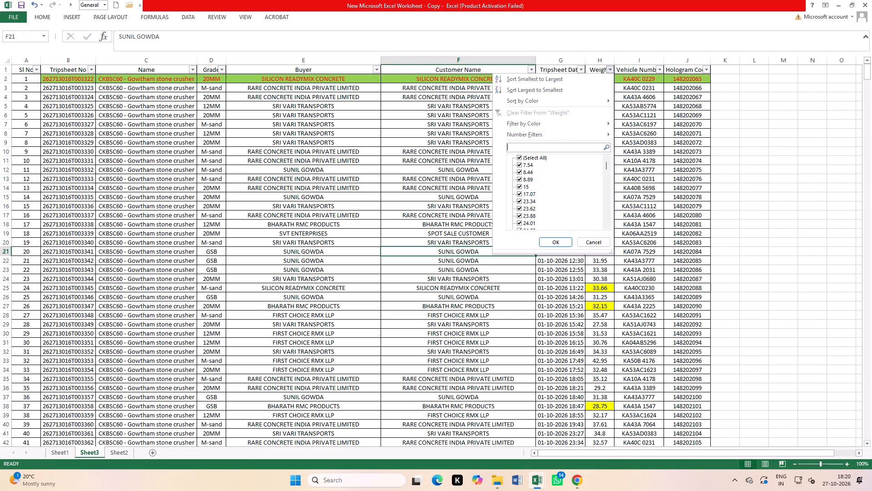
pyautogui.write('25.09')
pyautogui.click(563, 236)
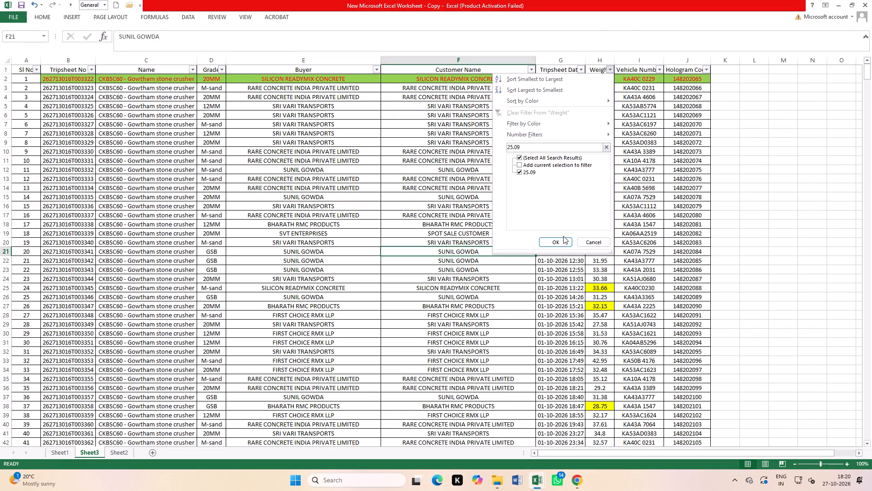
pyautogui.click(562, 240)
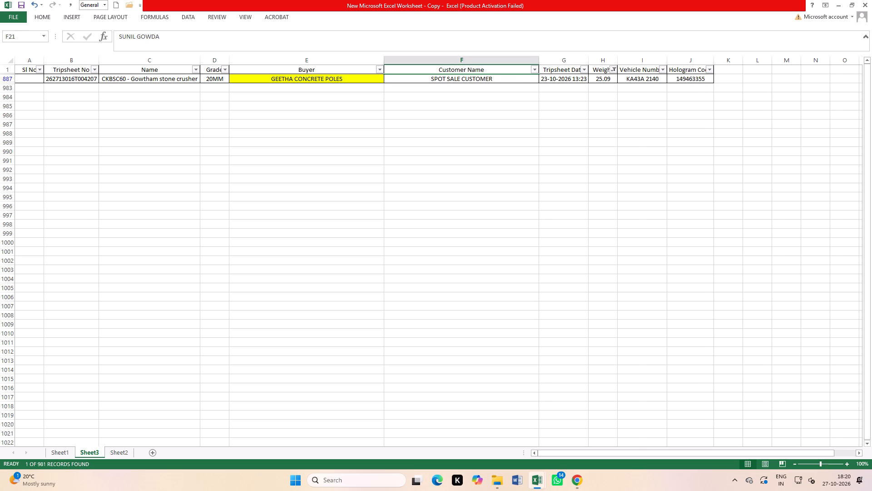
# Compare with ggggggg and change the Customer Name in Sheet3 row 887 to the DINNE customer's name.
pyautogui.hotkey('ctrl', 'Tab')
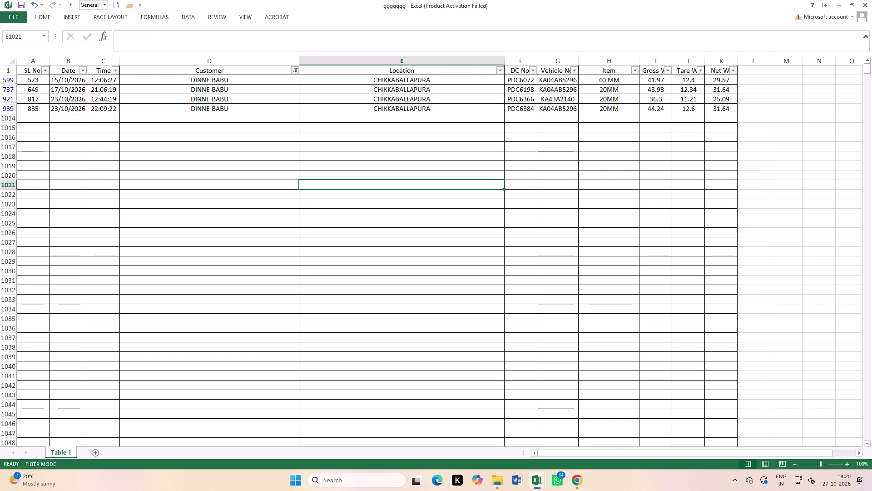
pyautogui.hotkey('ctrl', 'Tab')
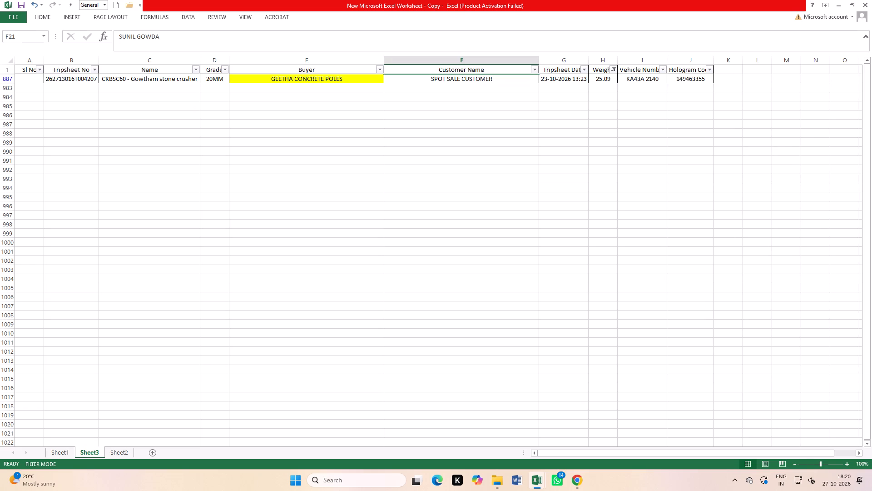
pyautogui.click(483, 78)
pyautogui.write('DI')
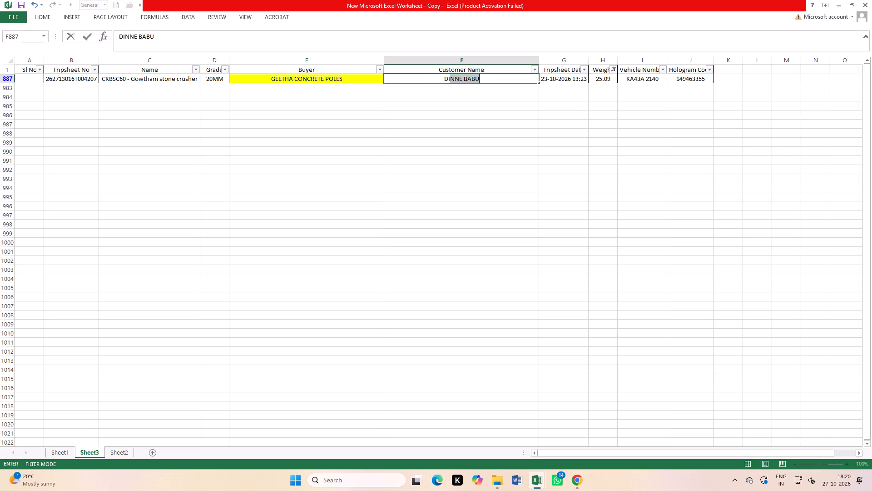
pyautogui.click(460, 221)
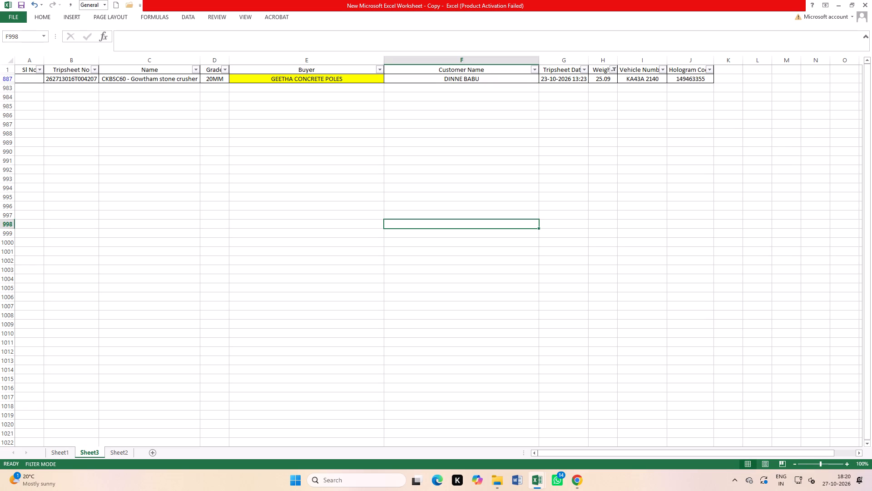
# Clear the Weight filter in the tripsheet workbook's Sheet3 and turn off filtering on the sheet.
pyautogui.click(616, 68)
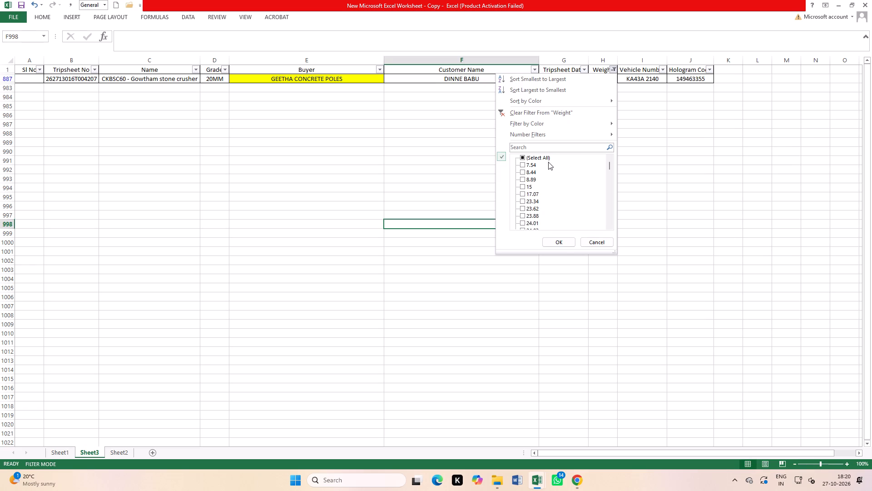
pyautogui.click(545, 156)
pyautogui.click(562, 245)
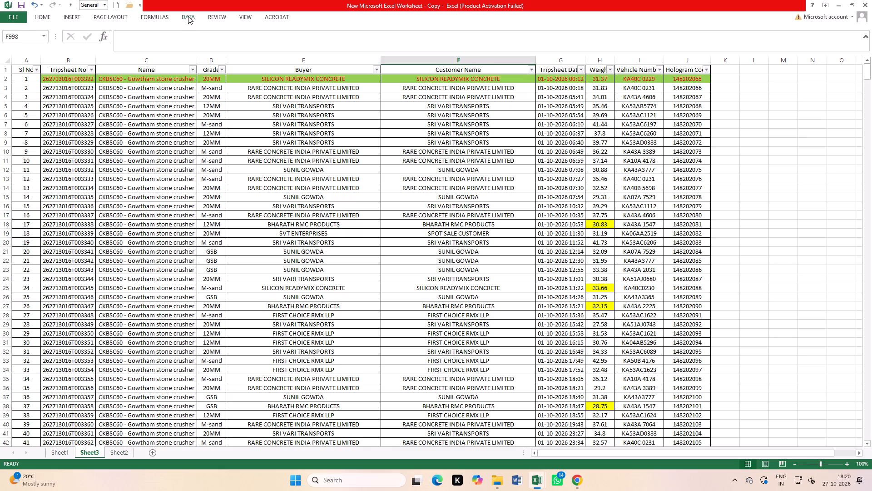
pyautogui.click(188, 15)
pyautogui.click(239, 44)
pyautogui.click(347, 176)
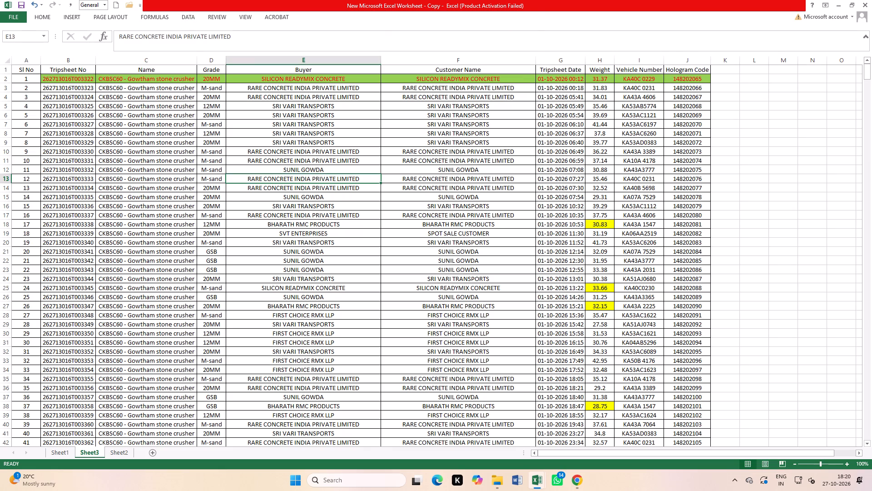
# Make the Sheet3 header row from Sl No to Hologram Code bold.
pyautogui.moveTo(24, 71); pyautogui.dragTo(494, 75)
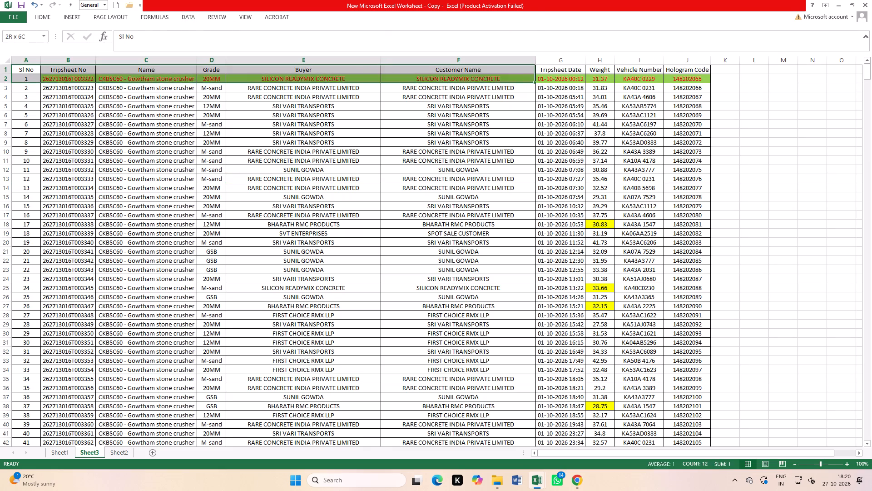
pyautogui.moveTo(494, 75); pyautogui.dragTo(677, 67)
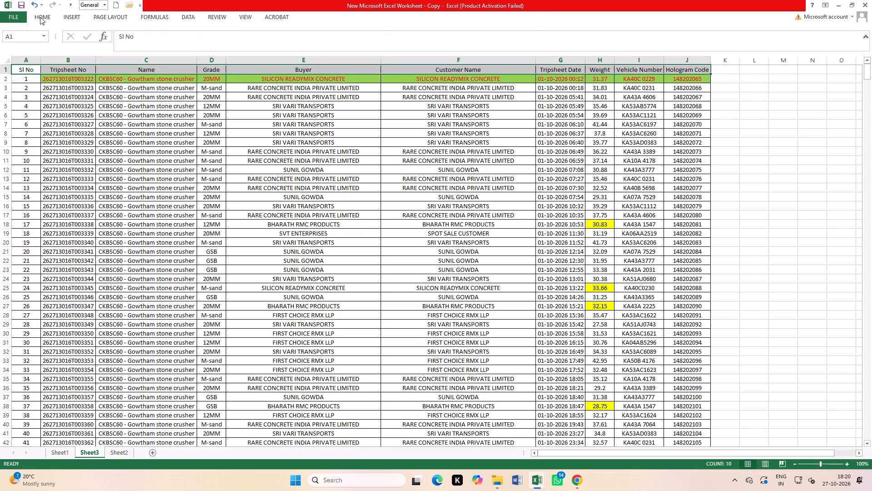
pyautogui.click(40, 17)
pyautogui.click(78, 50)
pyautogui.click(242, 151)
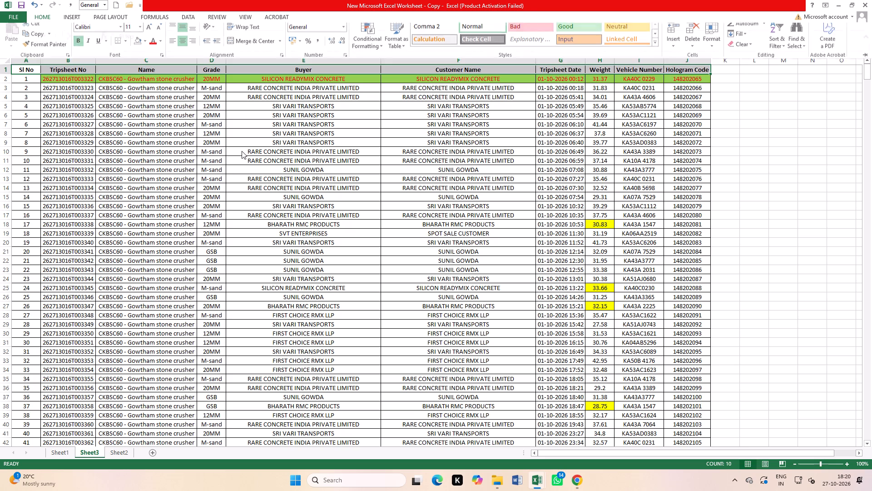
pyautogui.click(223, 133)
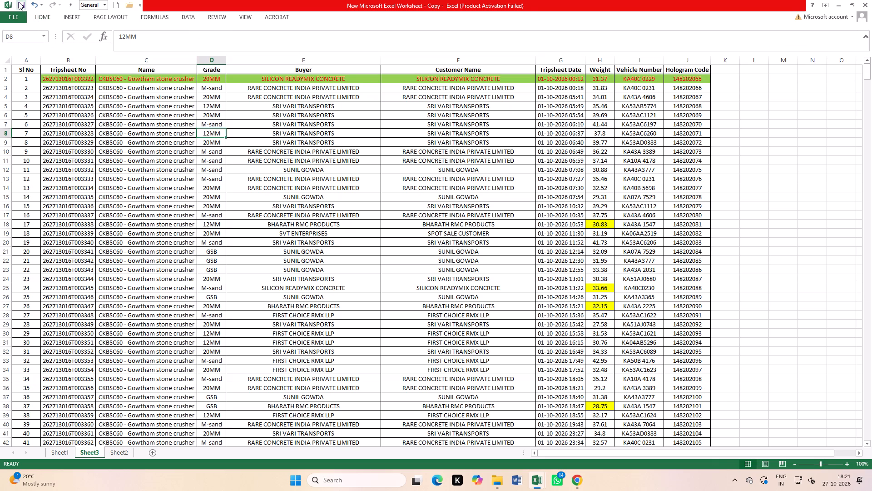
# Save the tripsheet workbook.
pyautogui.tripleClick(21, 4)
pyautogui.click(21, 4)
pyautogui.click(287, 197)
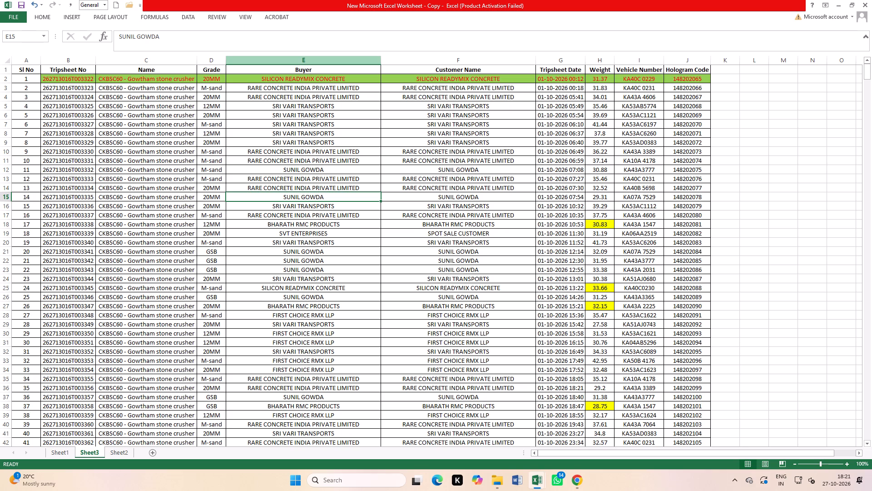
# Switch to the ggggggg workbook, turn off filtering on Table 1, and save the workbook.
pyautogui.hotkey('ctrl', 'Tab')
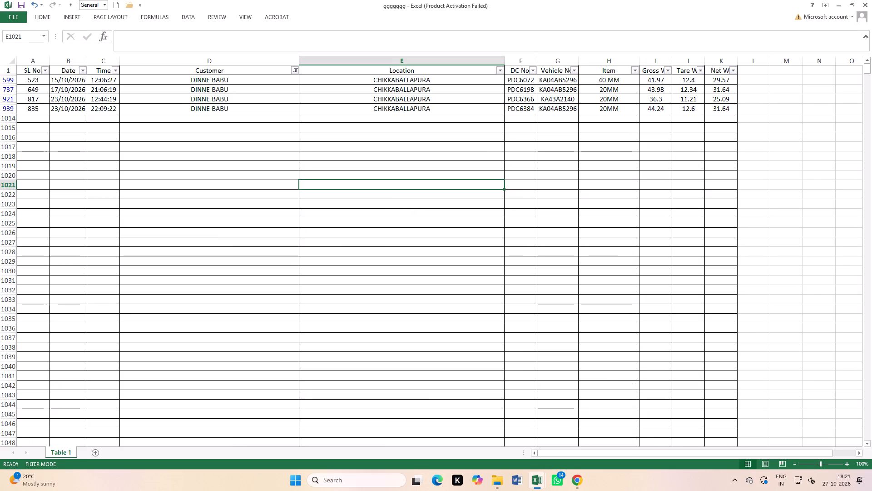
pyautogui.click(186, 13)
pyautogui.click(246, 39)
pyautogui.click(342, 251)
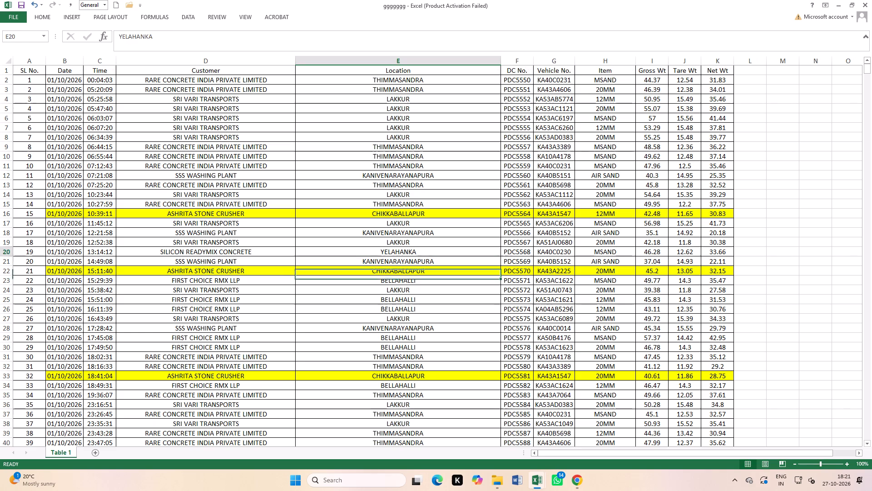
pyautogui.moveTo(21, 5); pyautogui.dragTo(22, 0)
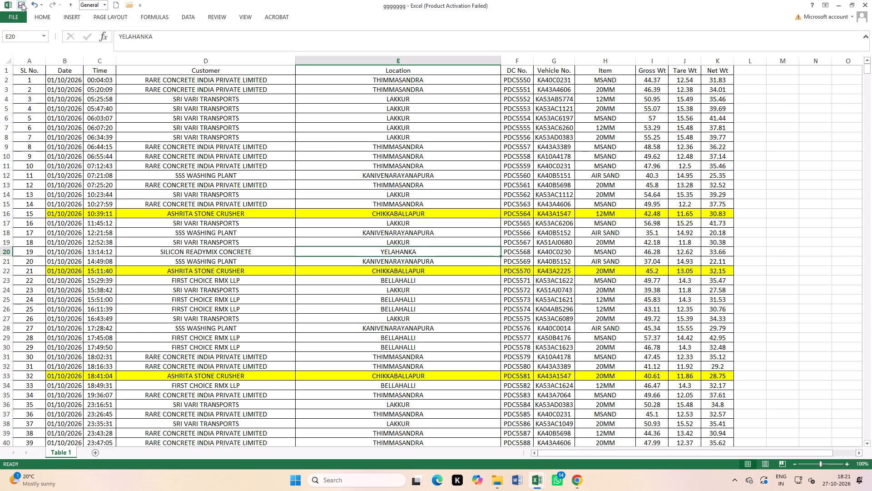
pyautogui.tripleClick(20, 4)
pyautogui.tripleClick(20, 4)
# Check the total of all Net Wt values in ggggggg by selecting K2 down to the last entry in row 1013.
pyautogui.moveTo(718, 81); pyautogui.dragTo(711, 490)
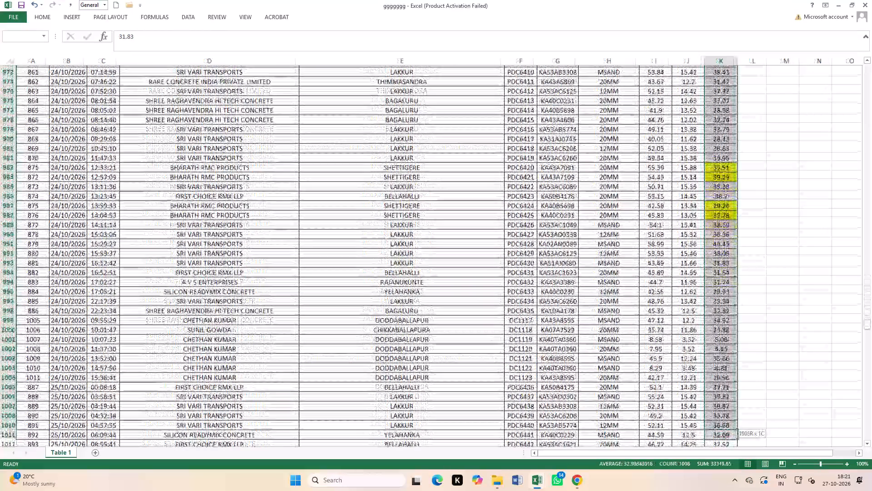
pyautogui.moveTo(711, 490); pyautogui.dragTo(715, 426)
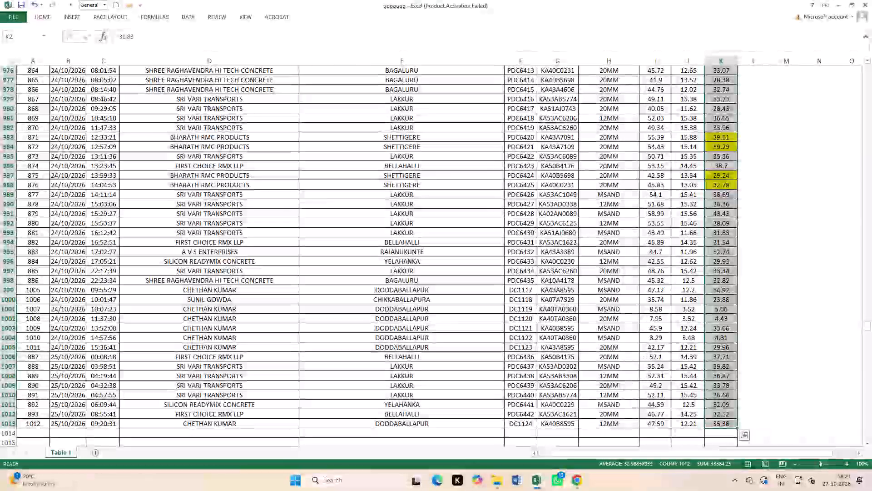
pyautogui.moveTo(867, 326); pyautogui.dragTo(871, 20)
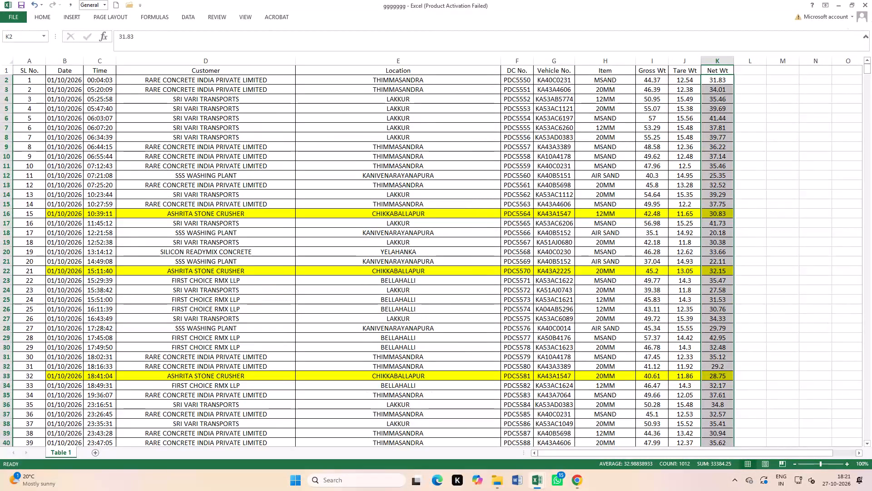
pyautogui.click(378, 160)
# Turn filtering back on for the Table 1 header row from SL No. to Net Wt.
pyautogui.moveTo(27, 72); pyautogui.dragTo(72, 72)
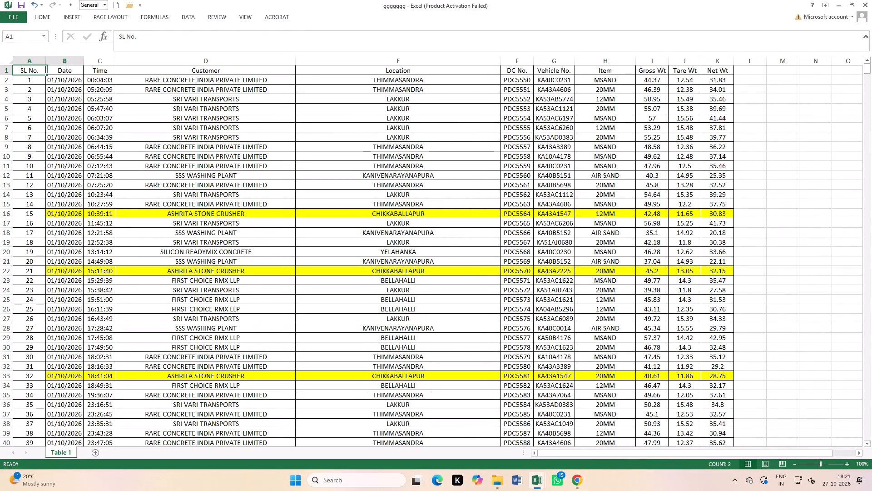
pyautogui.moveTo(72, 72); pyautogui.dragTo(719, 70)
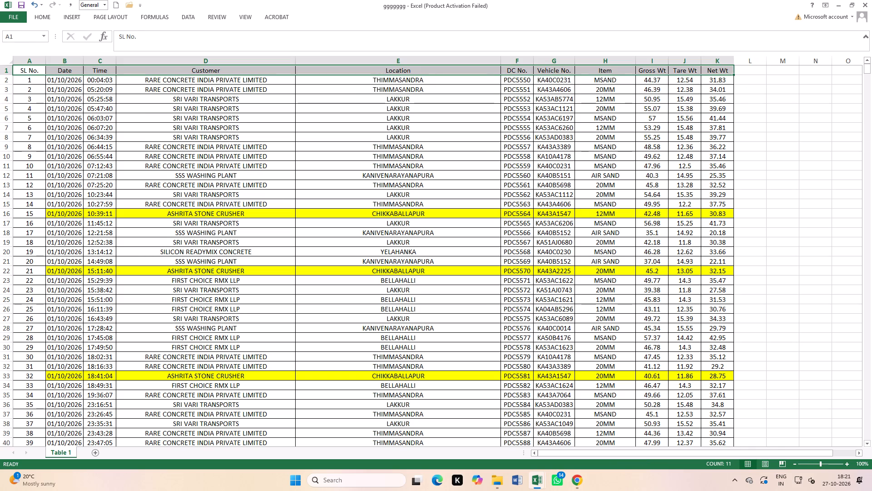
pyautogui.click(38, 18)
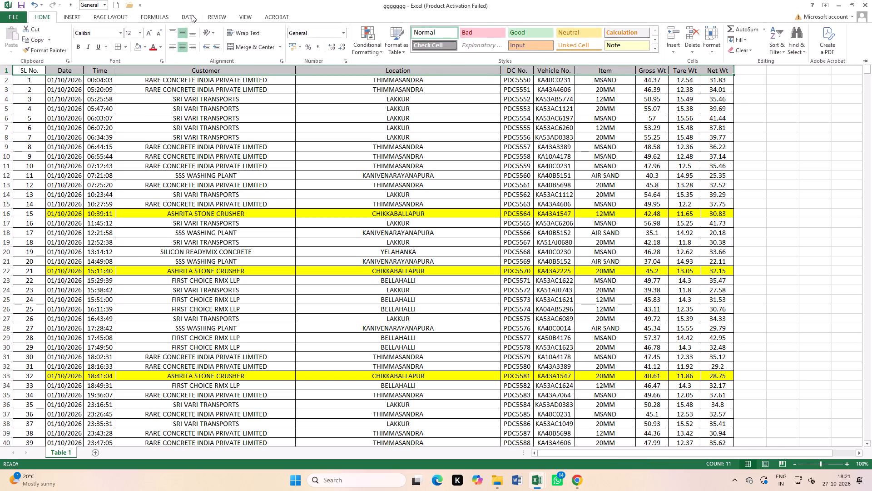
pyautogui.click(192, 15)
pyautogui.click(242, 36)
pyautogui.moveTo(609, 235); pyautogui.dragTo(614, 235)
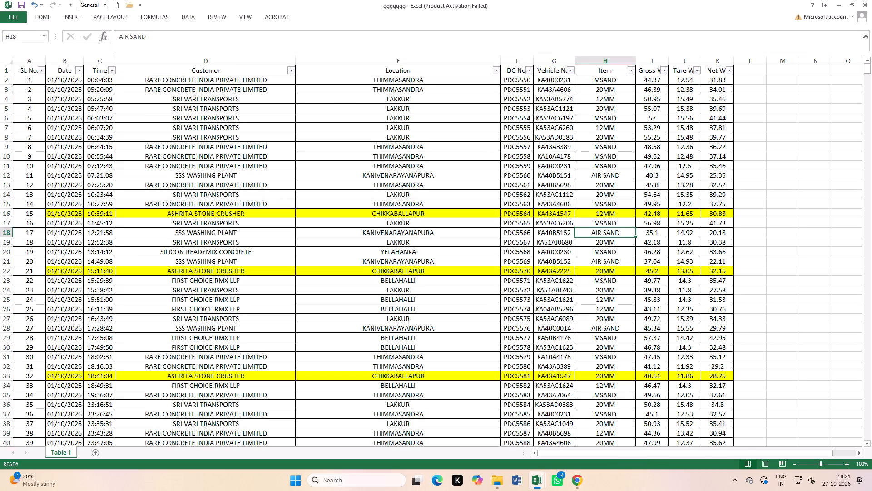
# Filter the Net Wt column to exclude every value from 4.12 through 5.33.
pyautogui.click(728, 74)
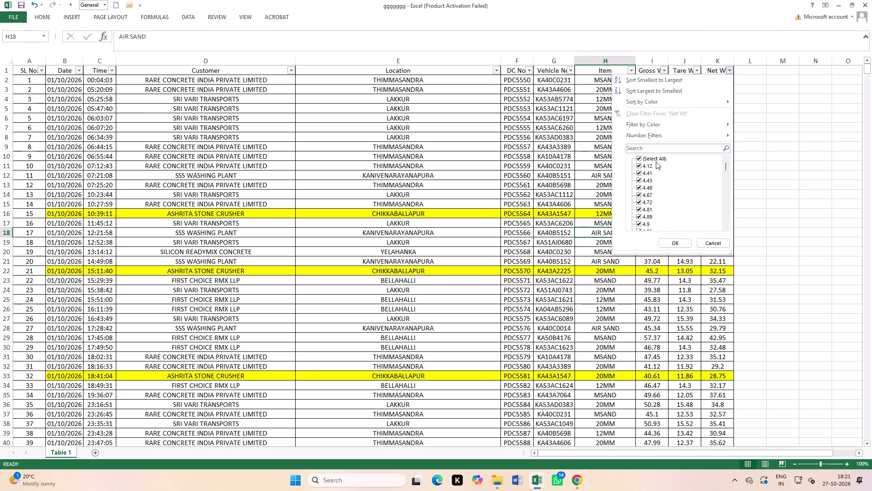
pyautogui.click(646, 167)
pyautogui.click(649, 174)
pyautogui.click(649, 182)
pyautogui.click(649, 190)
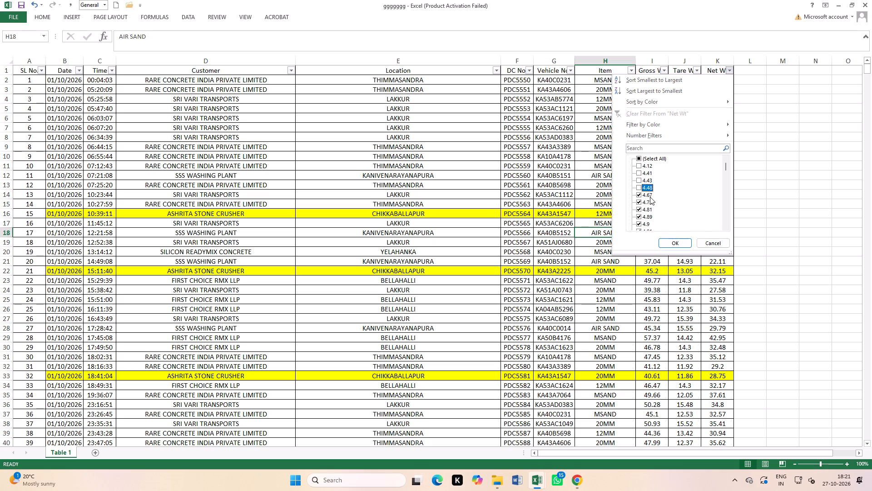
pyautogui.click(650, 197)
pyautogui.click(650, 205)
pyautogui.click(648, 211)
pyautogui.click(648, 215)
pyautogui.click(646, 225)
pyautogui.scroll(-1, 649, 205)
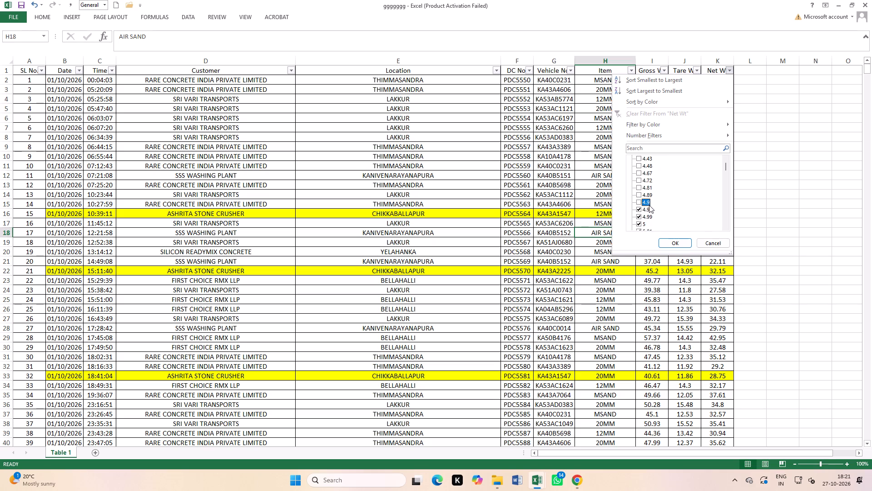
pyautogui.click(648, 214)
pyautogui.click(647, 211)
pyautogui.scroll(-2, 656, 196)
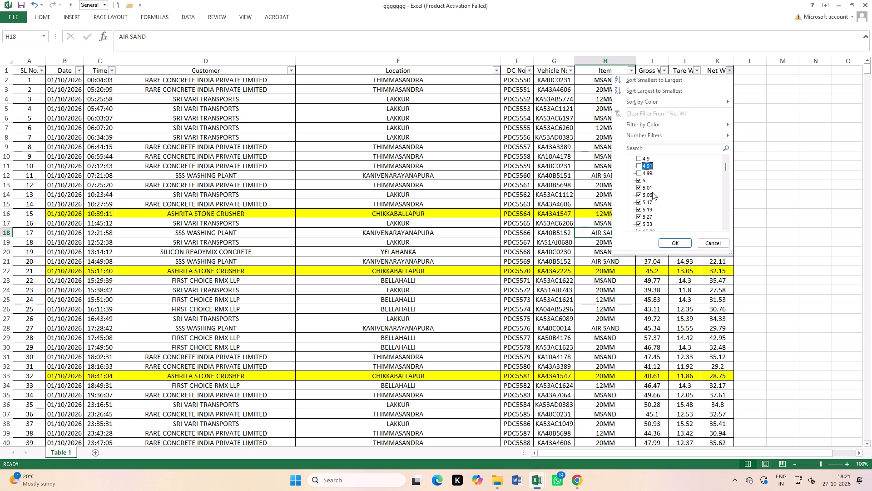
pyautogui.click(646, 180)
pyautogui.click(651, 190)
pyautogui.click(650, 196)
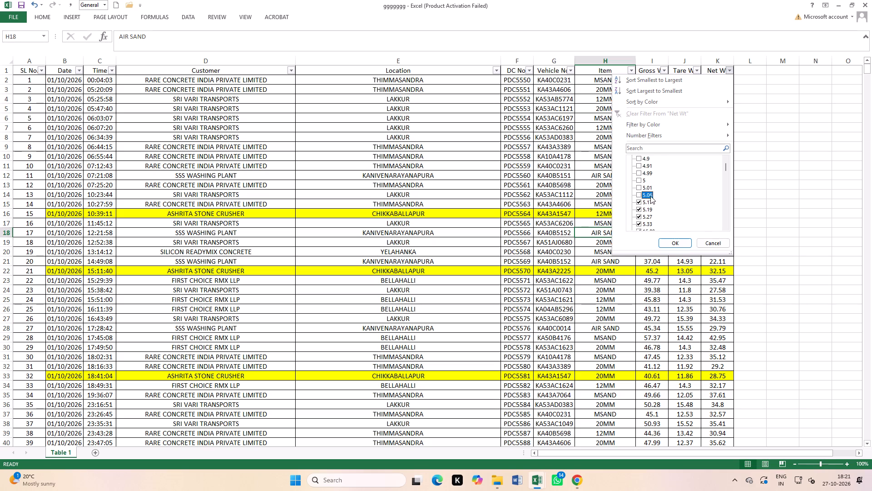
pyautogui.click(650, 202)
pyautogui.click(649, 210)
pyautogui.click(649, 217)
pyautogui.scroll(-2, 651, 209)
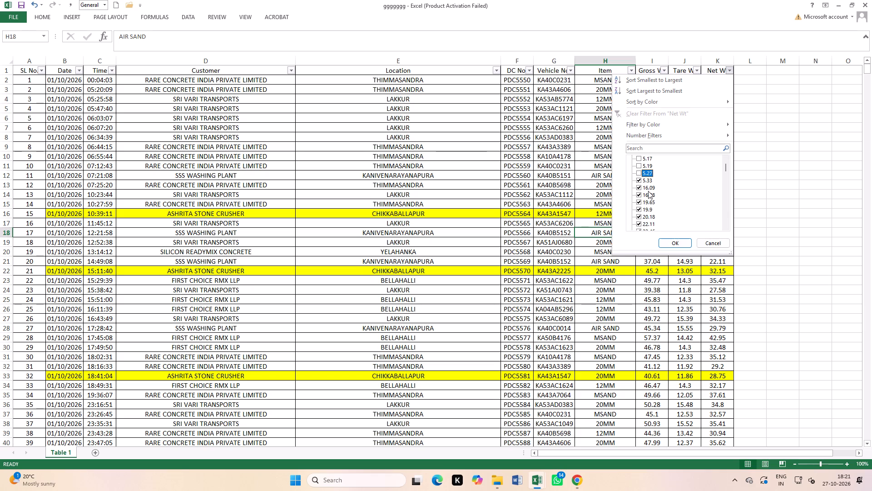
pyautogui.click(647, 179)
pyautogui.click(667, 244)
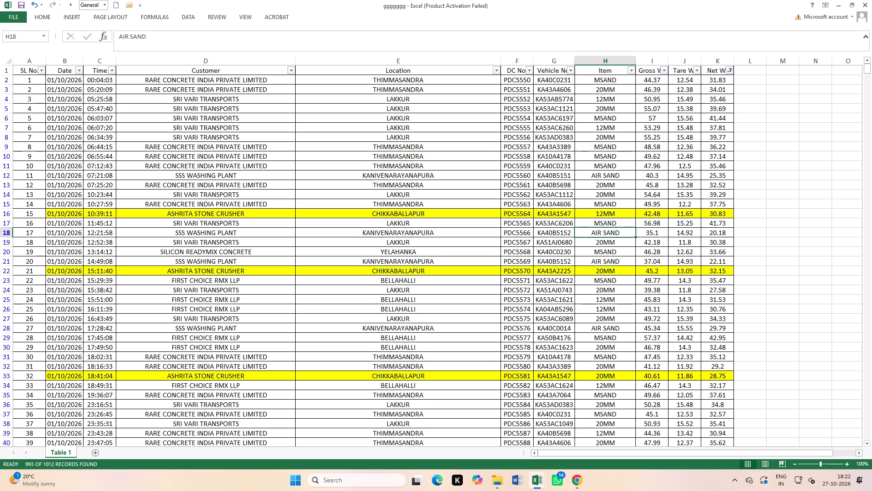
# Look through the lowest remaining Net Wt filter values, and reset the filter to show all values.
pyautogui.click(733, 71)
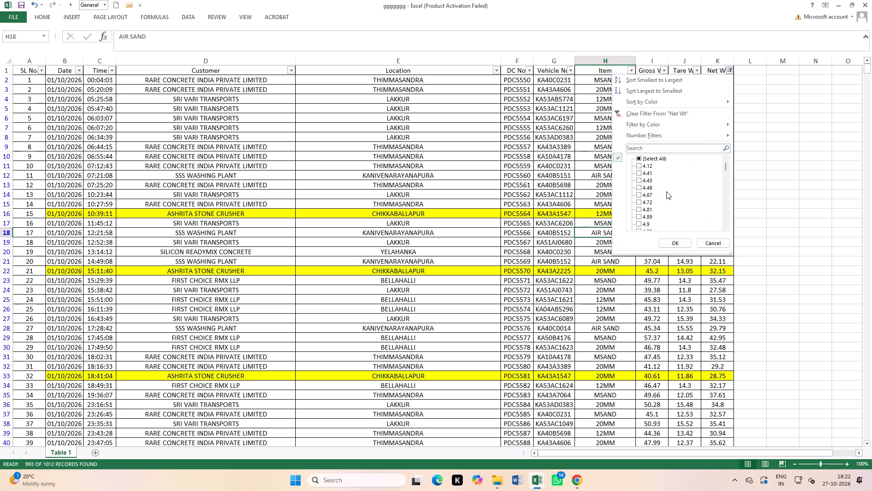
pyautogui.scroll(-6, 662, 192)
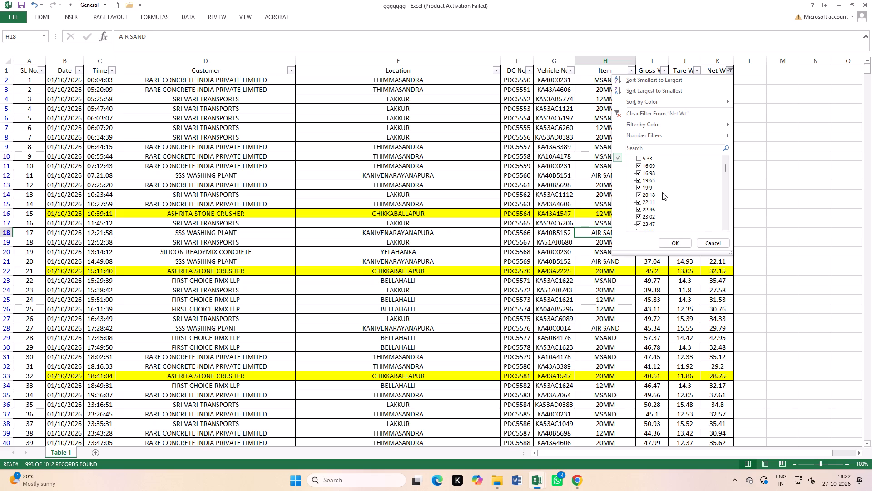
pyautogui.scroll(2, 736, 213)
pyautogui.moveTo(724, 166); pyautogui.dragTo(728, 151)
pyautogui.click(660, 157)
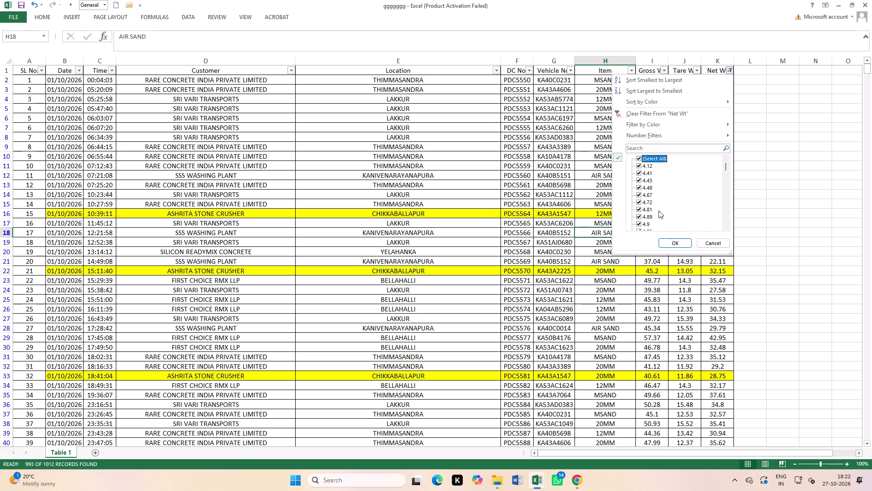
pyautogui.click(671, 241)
# Filter Net Wt to only 16.09, 16.98, 19.65, 19.9 and 20.18 and examine the matching rows.
pyautogui.click(731, 72)
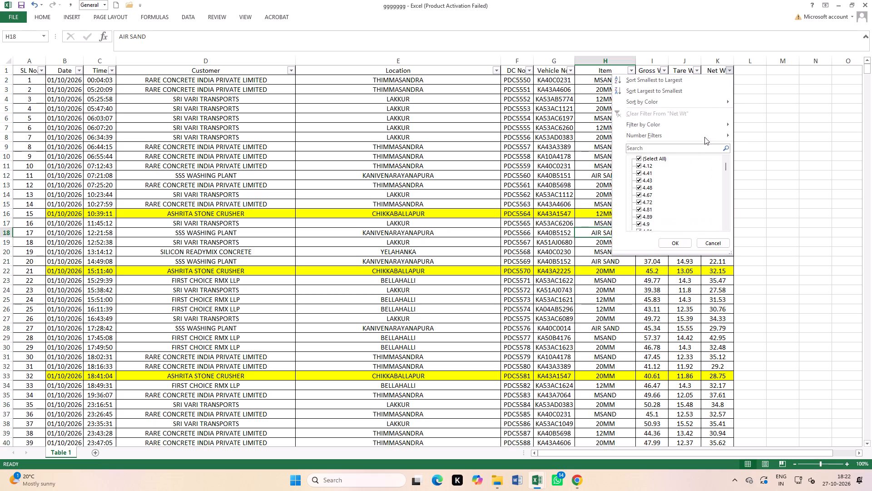
pyautogui.click(647, 157)
pyautogui.scroll(-9, 649, 213)
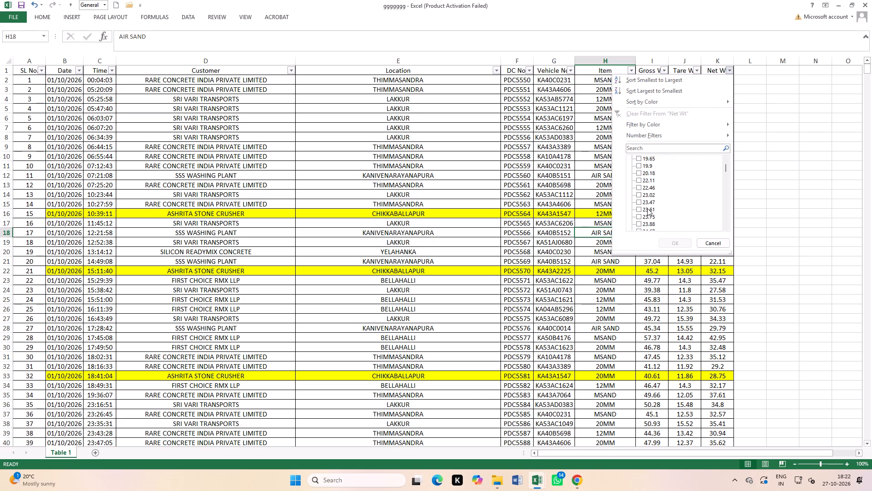
pyautogui.scroll(2, 643, 168)
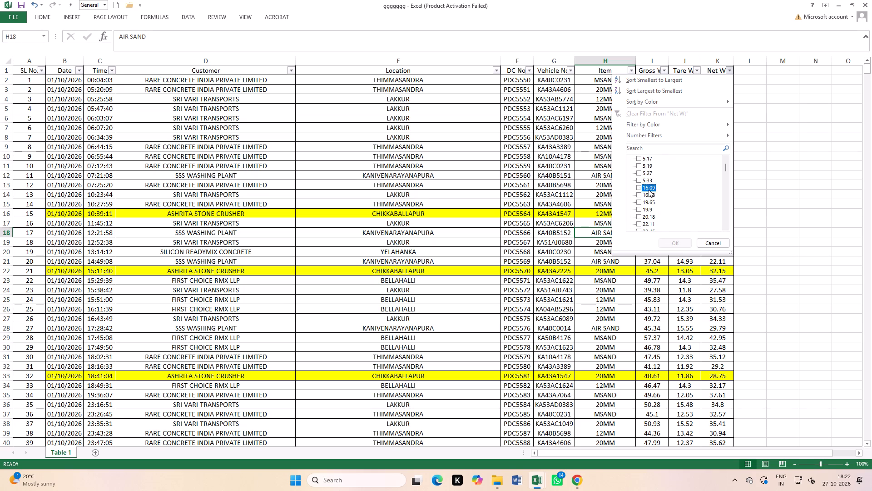
pyautogui.click(649, 190)
pyautogui.click(649, 194)
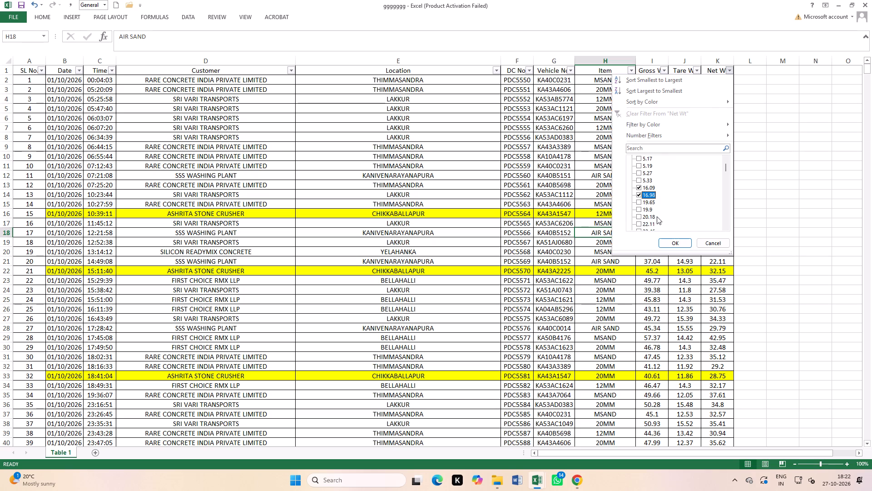
pyautogui.click(651, 203)
pyautogui.click(651, 210)
pyautogui.click(652, 216)
pyautogui.click(671, 243)
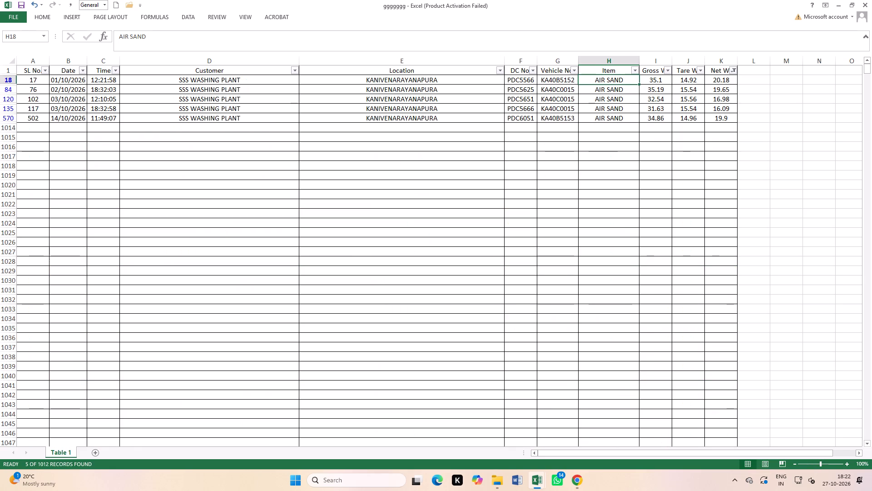
pyautogui.scroll(3, 635, 183)
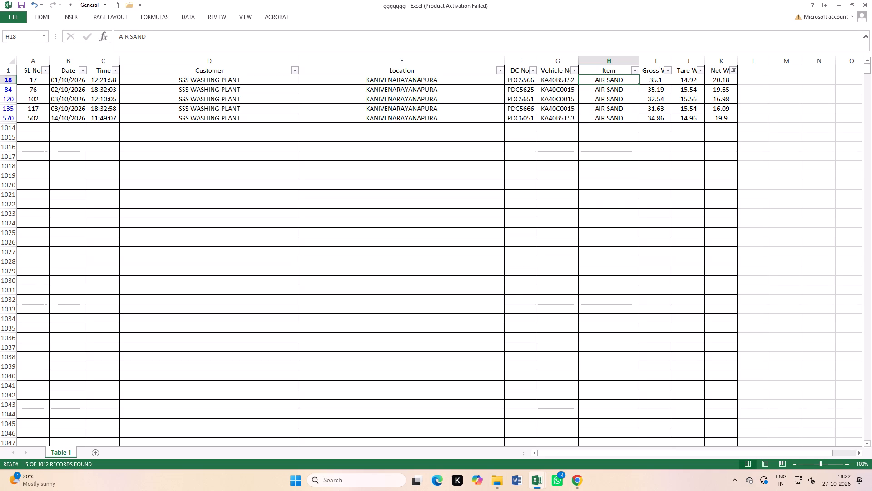
pyautogui.click(716, 201)
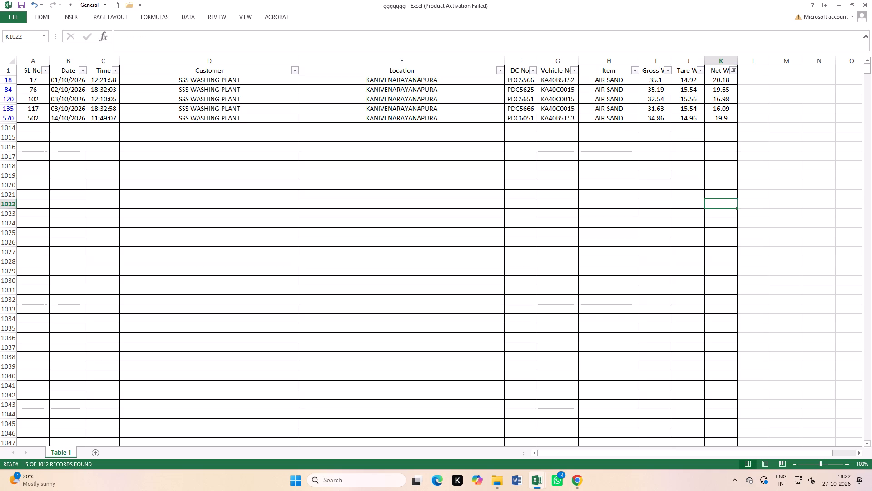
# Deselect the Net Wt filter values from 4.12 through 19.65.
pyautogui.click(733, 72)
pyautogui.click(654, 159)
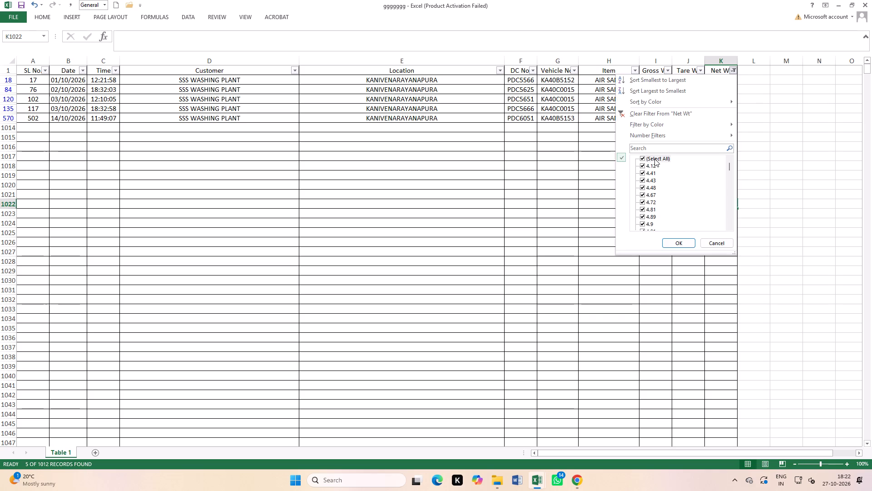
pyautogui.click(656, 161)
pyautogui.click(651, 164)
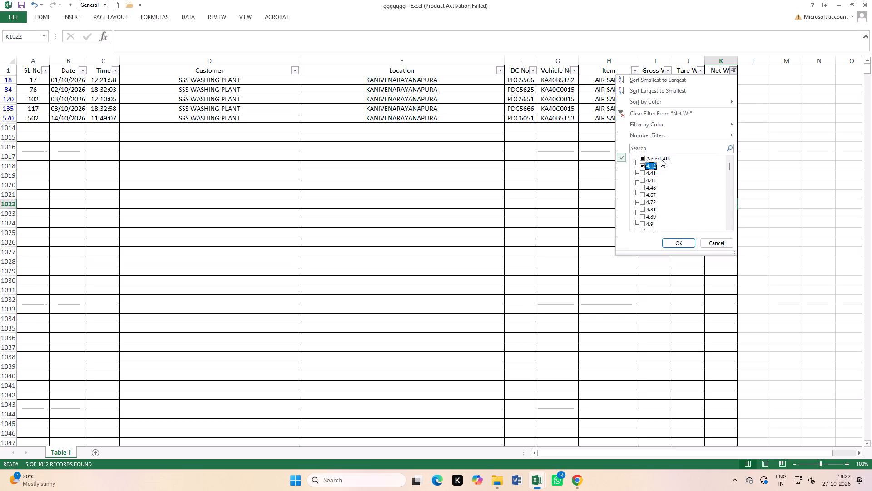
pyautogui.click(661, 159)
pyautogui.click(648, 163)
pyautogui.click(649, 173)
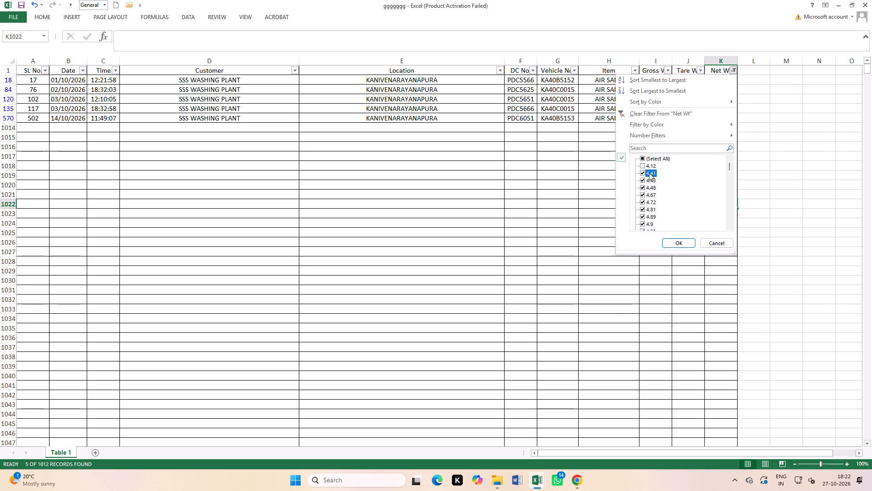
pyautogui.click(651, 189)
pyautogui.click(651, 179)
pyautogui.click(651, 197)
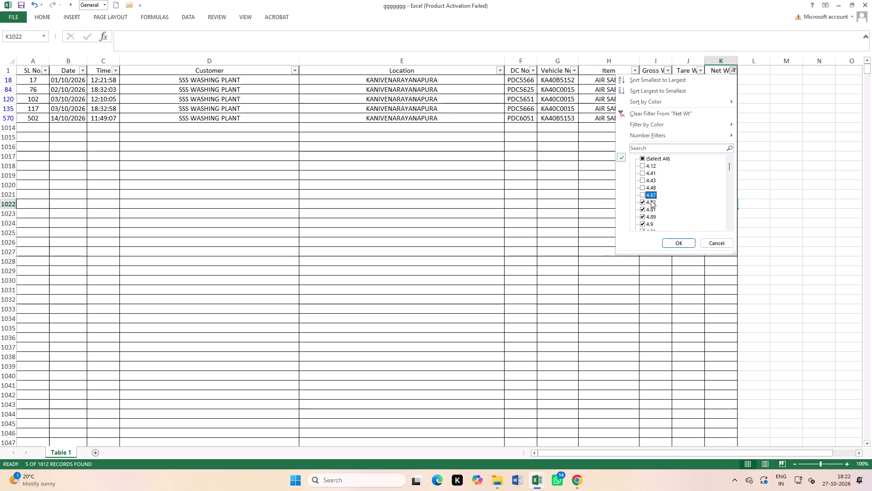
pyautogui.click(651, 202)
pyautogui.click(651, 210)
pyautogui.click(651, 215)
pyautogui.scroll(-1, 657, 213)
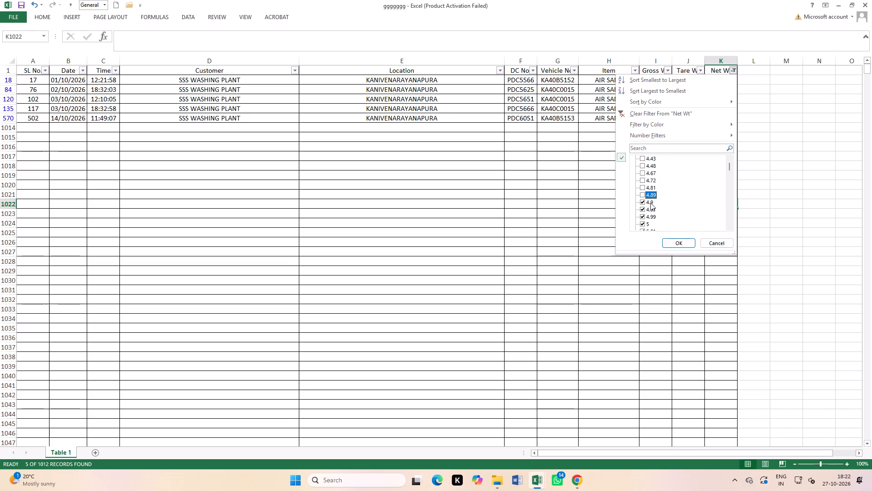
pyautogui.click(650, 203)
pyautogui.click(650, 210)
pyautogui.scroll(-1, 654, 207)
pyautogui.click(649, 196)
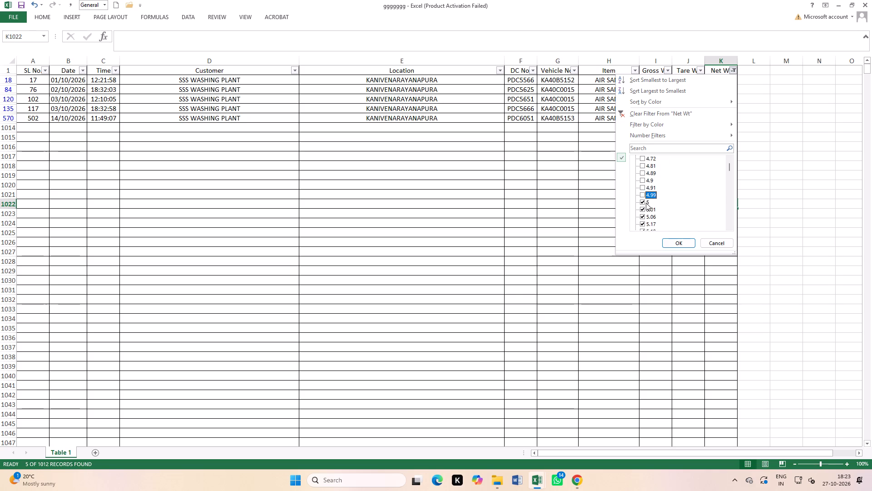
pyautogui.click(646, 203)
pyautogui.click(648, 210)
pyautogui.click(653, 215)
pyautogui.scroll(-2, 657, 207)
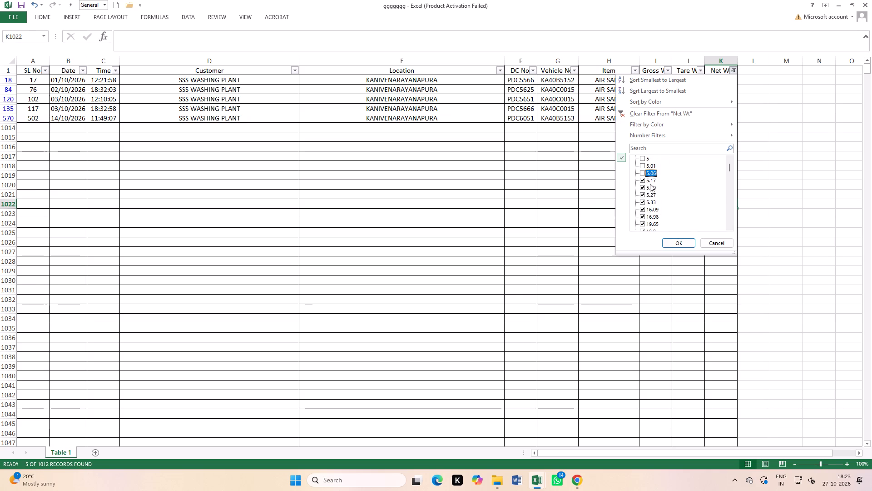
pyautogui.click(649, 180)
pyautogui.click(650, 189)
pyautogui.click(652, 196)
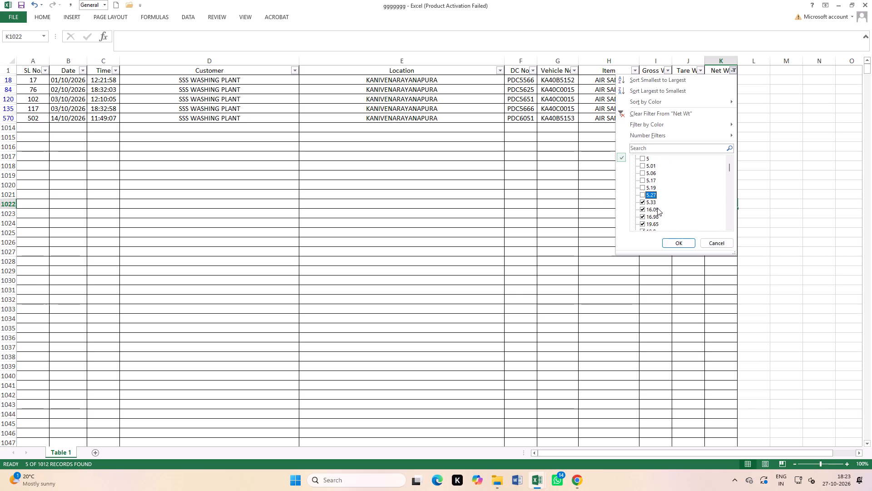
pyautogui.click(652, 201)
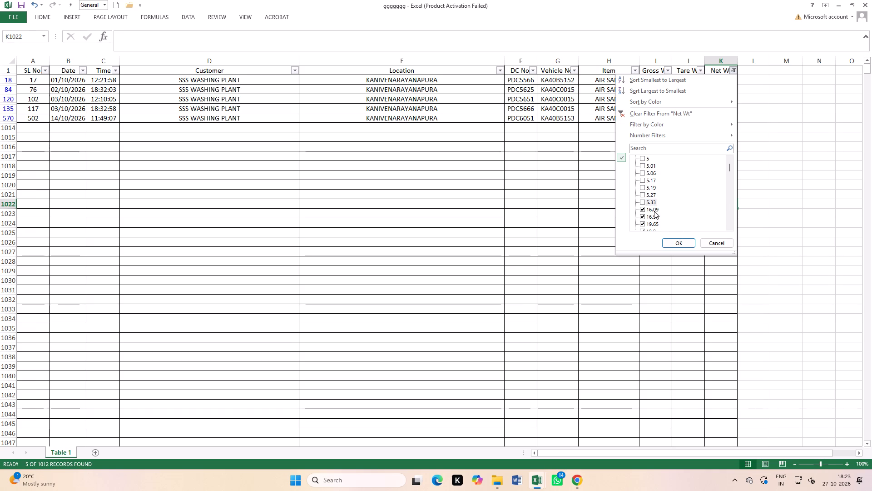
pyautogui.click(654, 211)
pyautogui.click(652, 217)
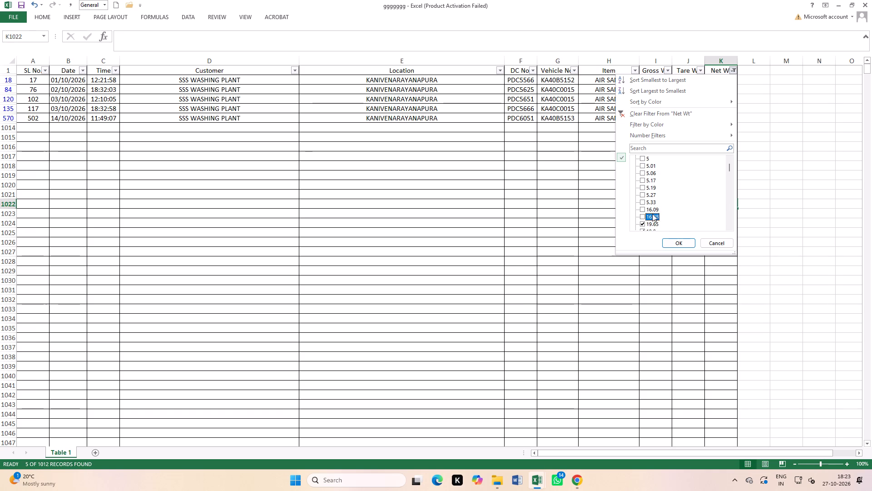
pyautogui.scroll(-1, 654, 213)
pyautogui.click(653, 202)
# Reset the Net Wt filter to show all values.
pyautogui.scroll(10, 653, 201)
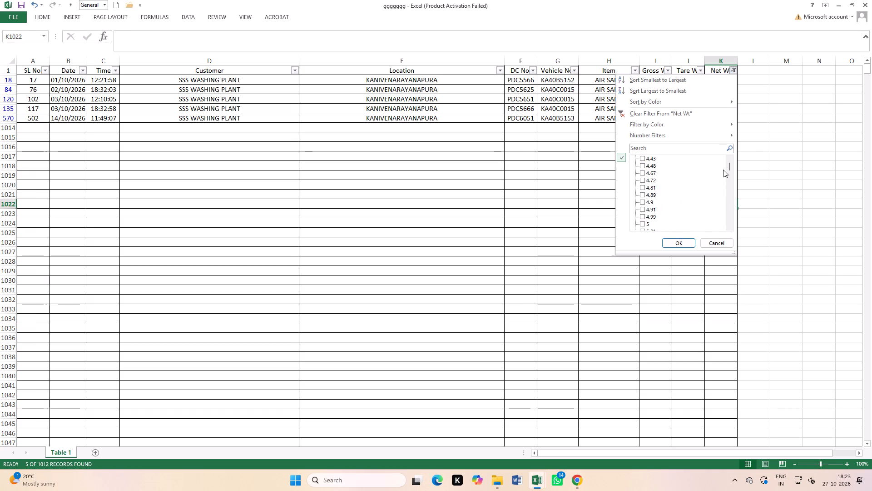
pyautogui.moveTo(729, 164); pyautogui.dragTo(730, 150)
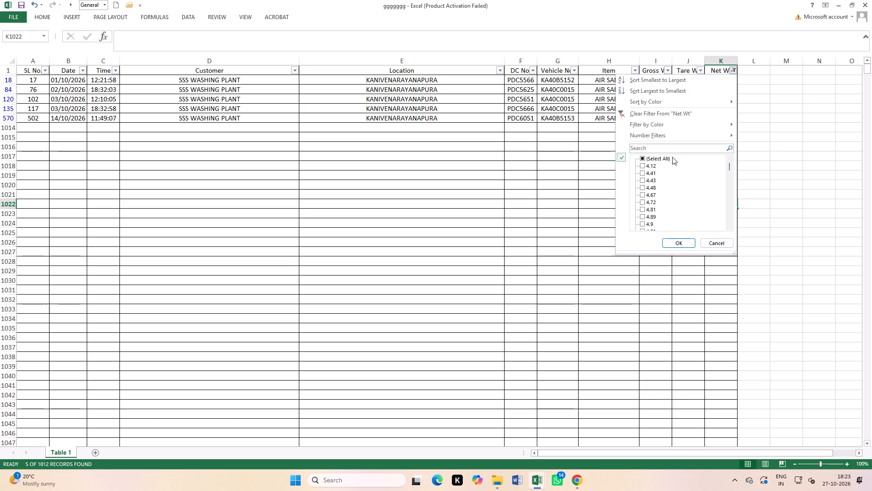
pyautogui.click(660, 157)
pyautogui.click(672, 240)
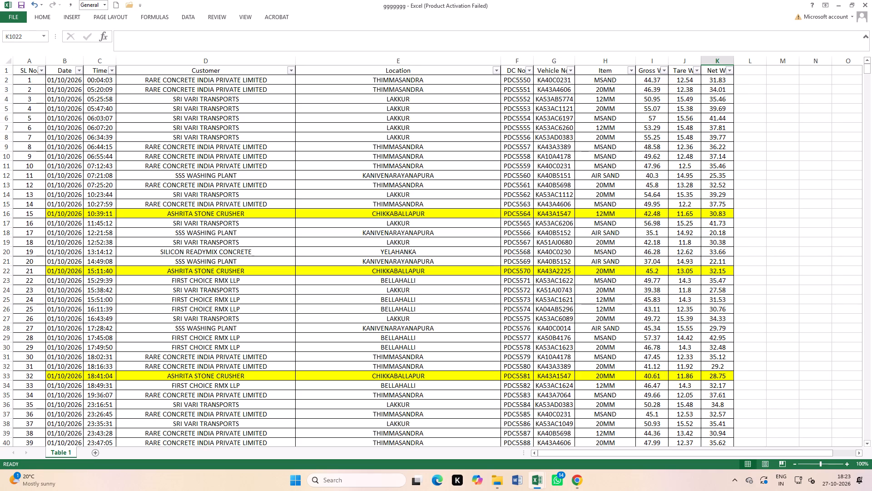
# Filter the Customer column to exclude SSS WASHING PLANT and the individual customer located at DODDABALLAPUR.
pyautogui.click(287, 184)
pyautogui.click(291, 70)
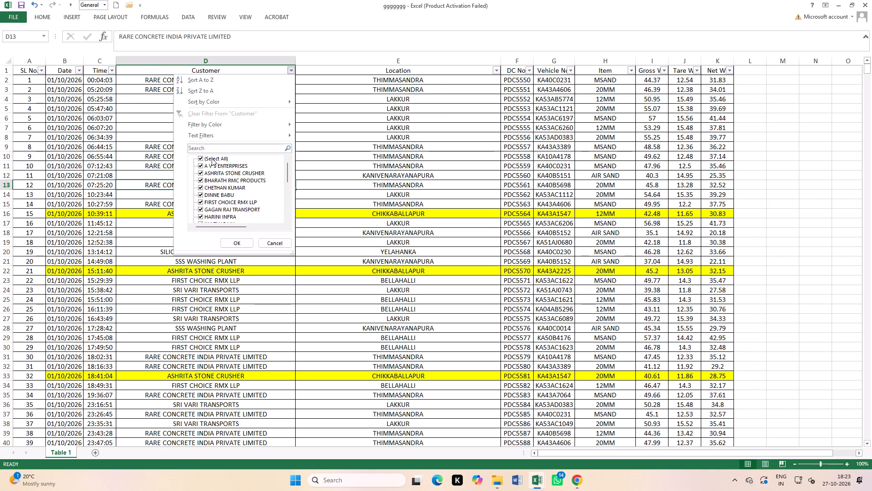
pyautogui.click(212, 158)
pyautogui.click(216, 161)
pyautogui.scroll(-2, 223, 210)
pyautogui.scroll(2, 220, 189)
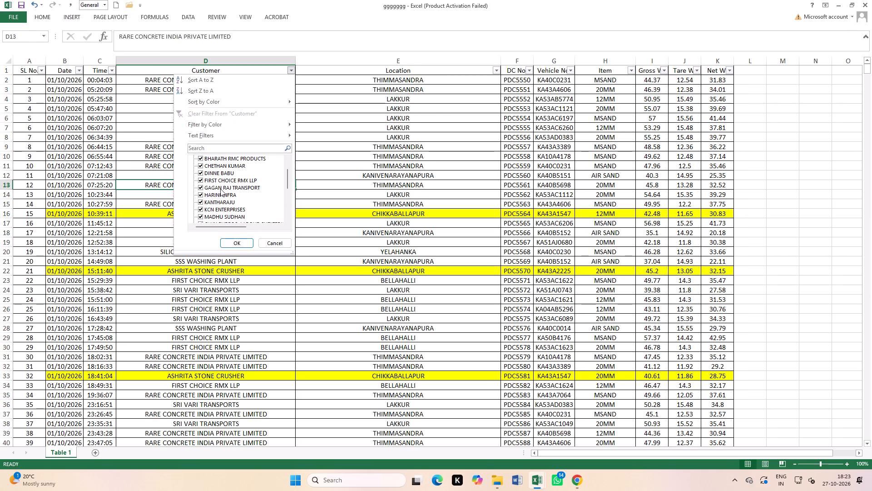
pyautogui.click(217, 188)
pyautogui.scroll(-13, 222, 187)
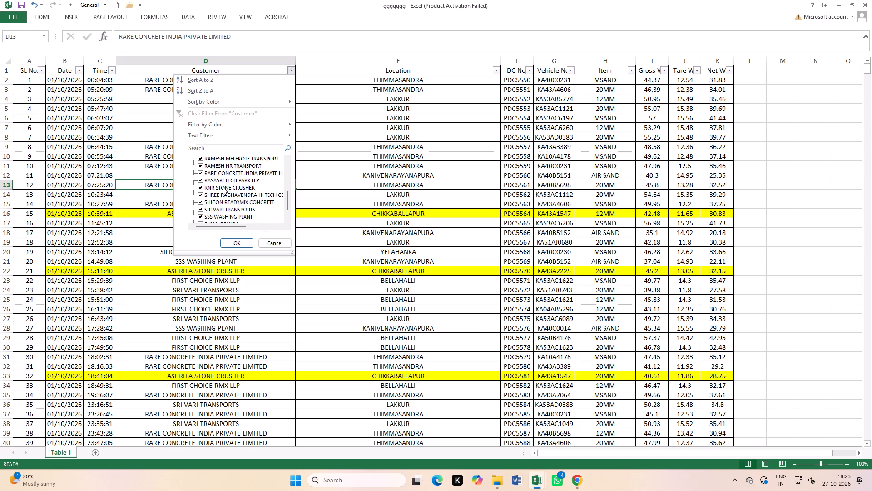
pyautogui.click(216, 200)
pyautogui.click(237, 244)
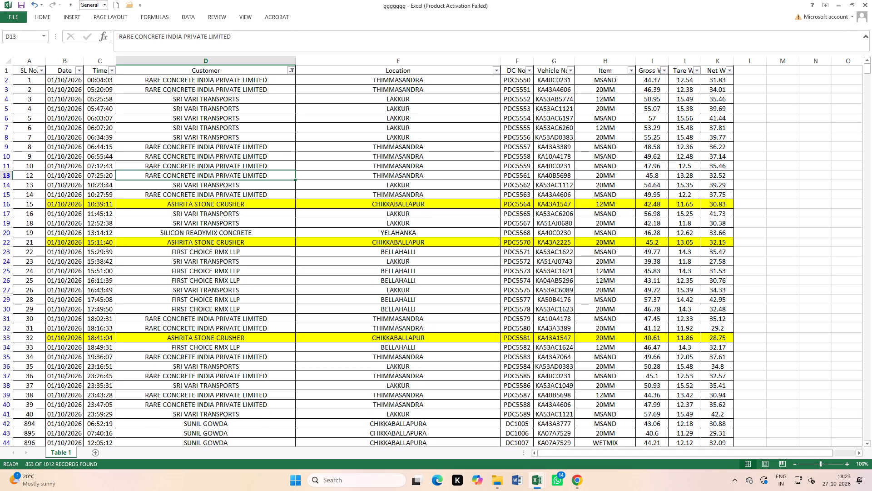
# Select all visible Net Wt values from K2 to K1012 and examine their average, count and sum.
pyautogui.click(645, 230)
pyautogui.moveTo(714, 79); pyautogui.dragTo(703, 490)
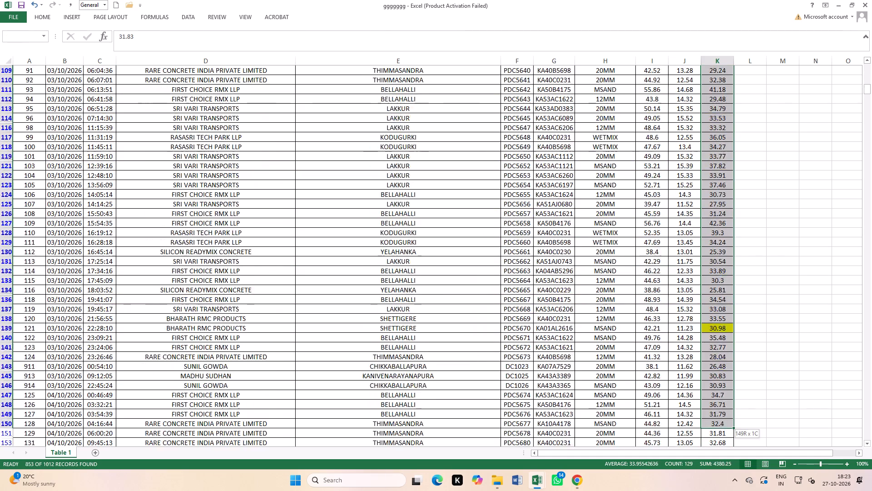
pyautogui.moveTo(703, 490); pyautogui.dragTo(709, 490)
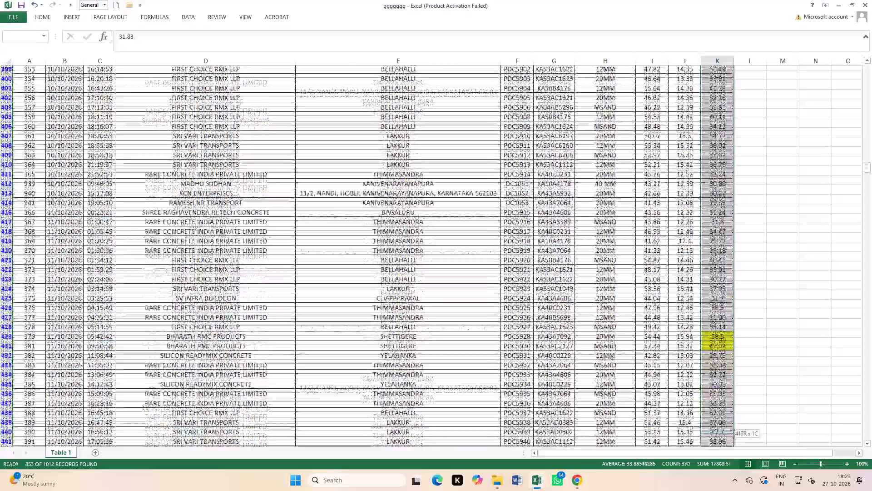
pyautogui.moveTo(709, 490); pyautogui.dragTo(711, 485)
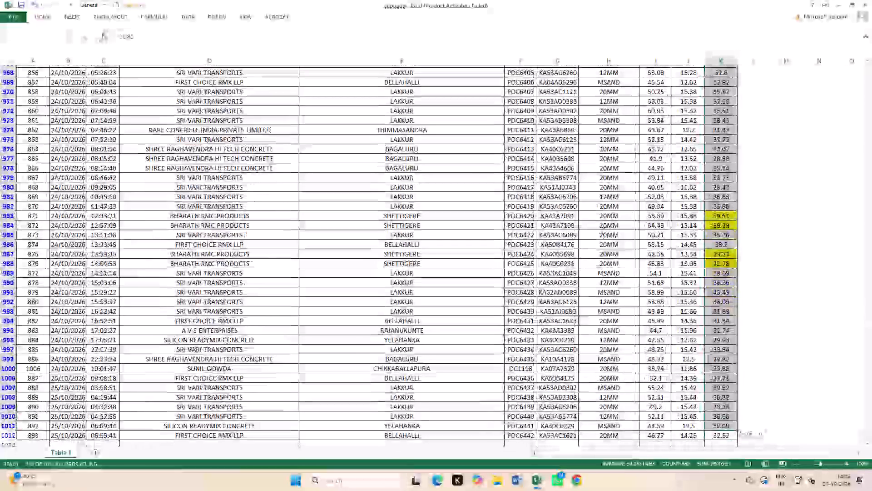
pyautogui.moveTo(711, 485); pyautogui.dragTo(718, 426)
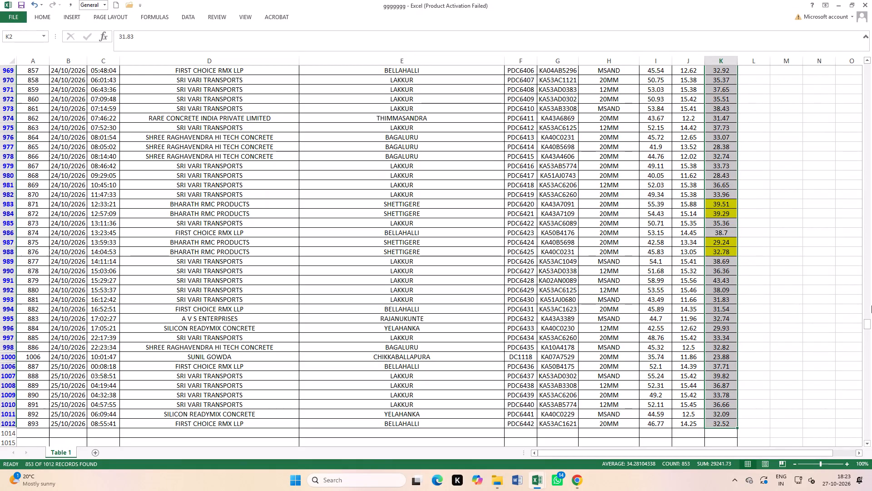
pyautogui.moveTo(867, 326); pyautogui.dragTo(871, 21)
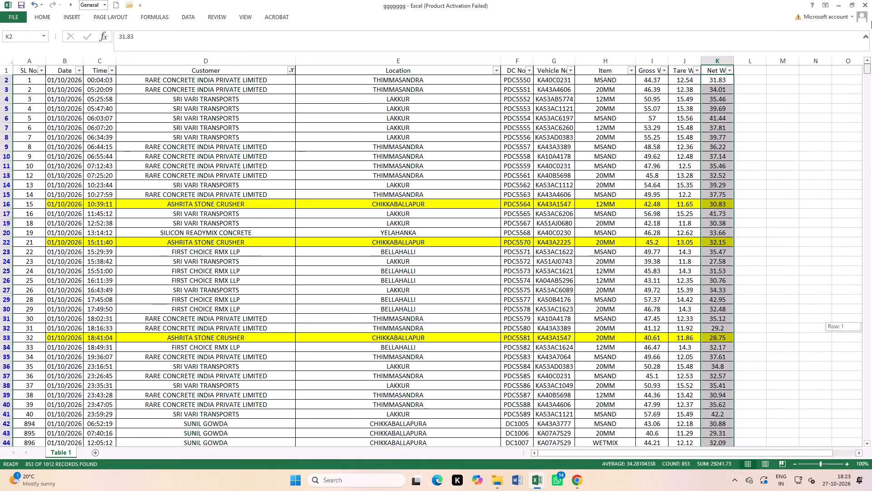
pyautogui.moveTo(871, 21); pyautogui.dragTo(871, 23)
pyautogui.click(391, 176)
# Search the Customer filter for CH and show only the individual customer located at DODDABALLAPUR.
pyautogui.click(292, 69)
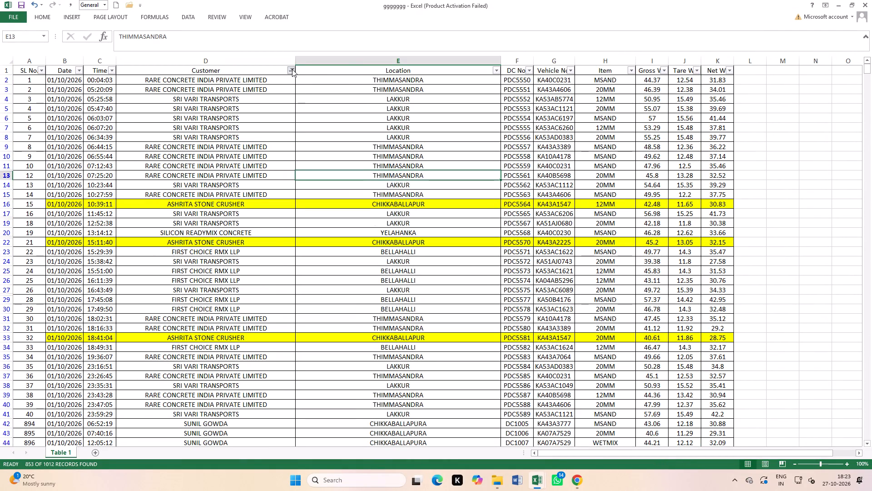
pyautogui.click(214, 160)
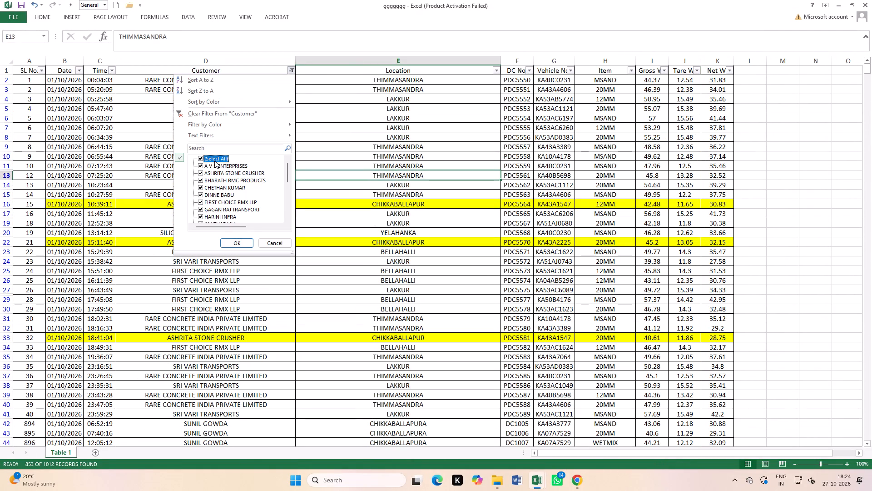
pyautogui.click(214, 160)
pyautogui.click(223, 150)
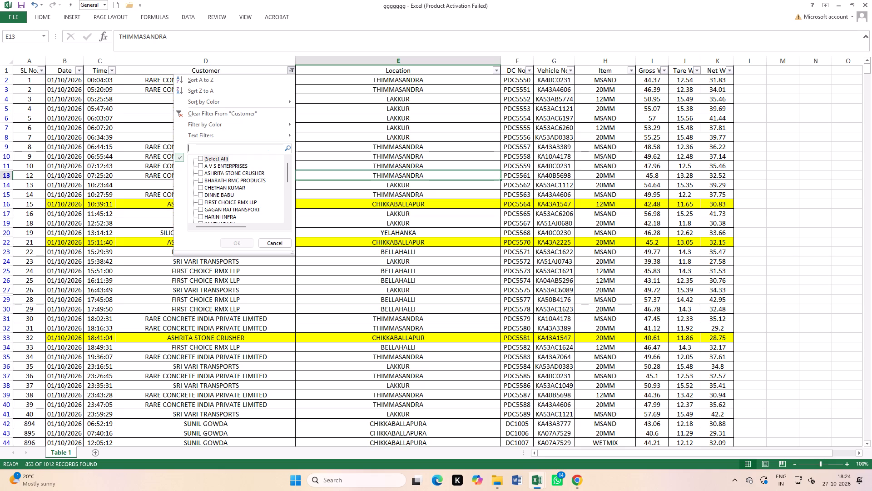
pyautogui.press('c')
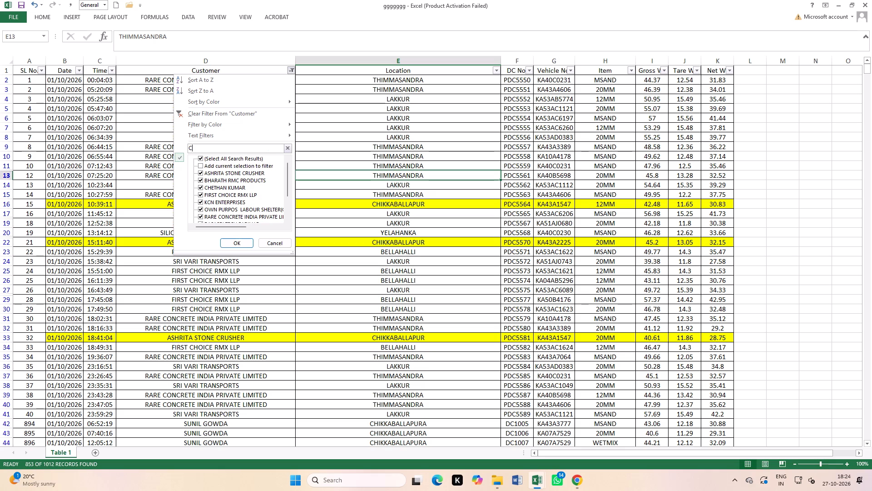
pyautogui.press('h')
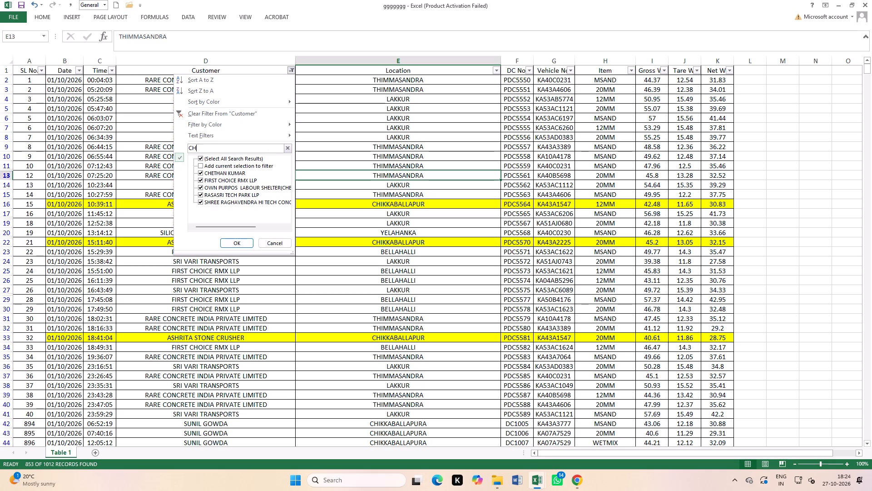
pyautogui.click(221, 177)
pyautogui.click(220, 184)
pyautogui.click(221, 192)
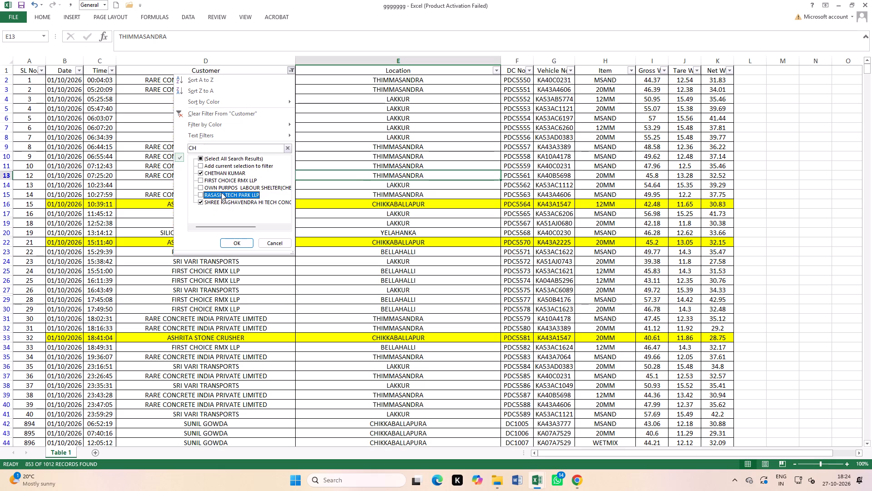
pyautogui.click(222, 202)
pyautogui.click(238, 244)
pyautogui.click(536, 266)
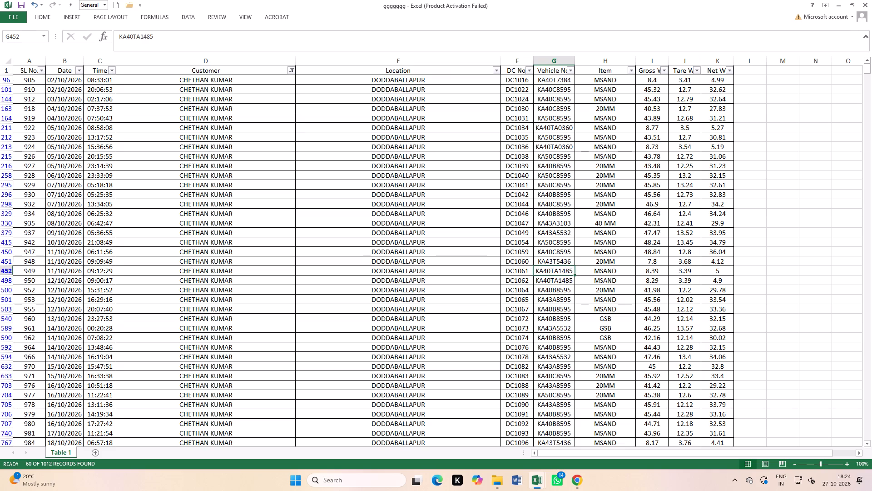
# Filter the Net Wt column to exclude all the low weights from 4.12 through 5.33.
pyautogui.click(729, 73)
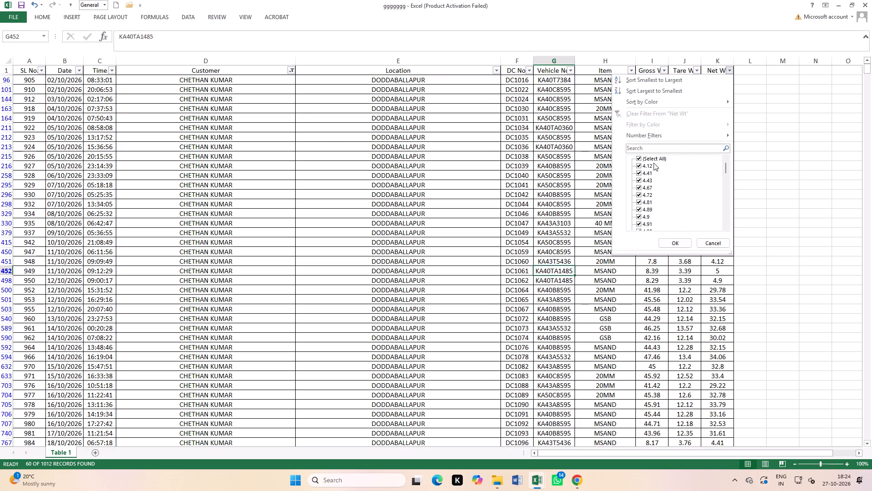
pyautogui.click(647, 166)
pyautogui.click(647, 175)
pyautogui.click(646, 184)
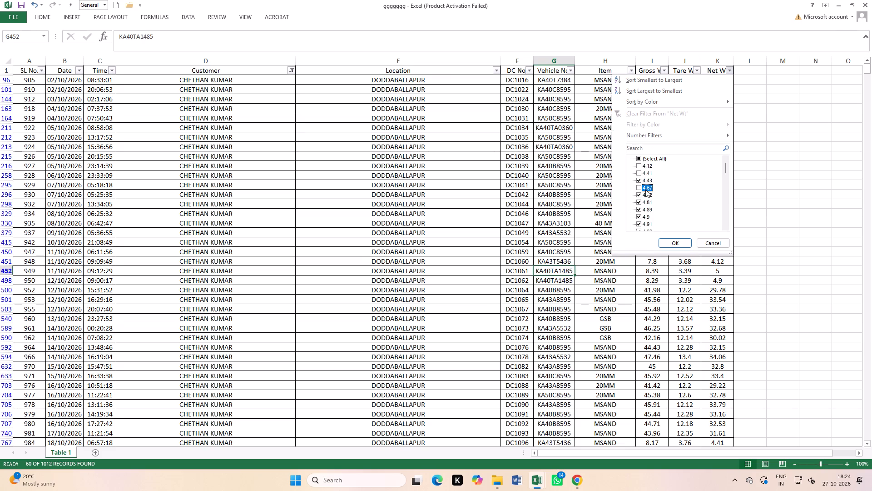
pyautogui.click(646, 179)
pyautogui.click(650, 195)
pyautogui.click(647, 203)
pyautogui.click(647, 210)
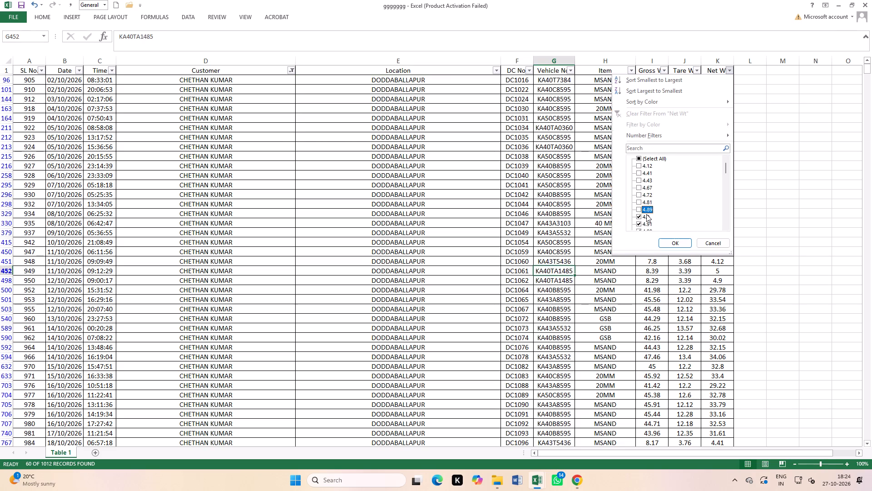
pyautogui.click(645, 217)
pyautogui.click(645, 224)
pyautogui.scroll(-1, 648, 214)
pyautogui.click(648, 210)
pyautogui.click(649, 217)
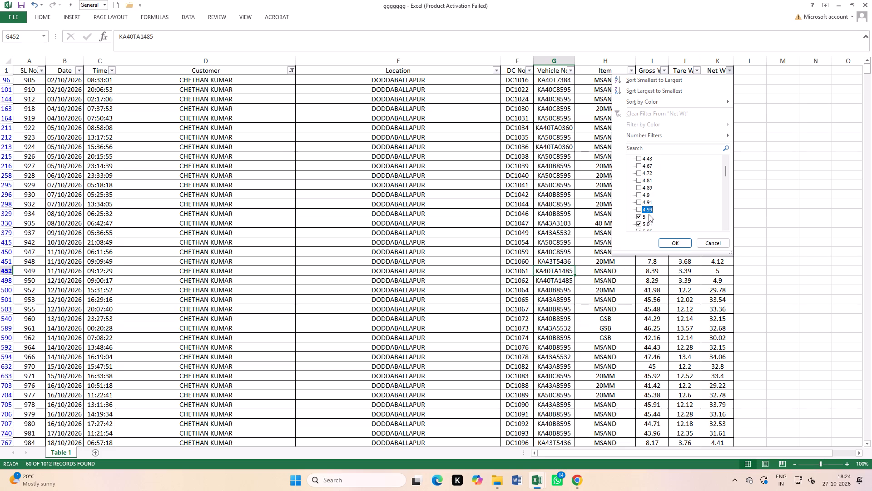
pyautogui.click(641, 218)
pyautogui.scroll(-3, 654, 210)
pyautogui.click(644, 167)
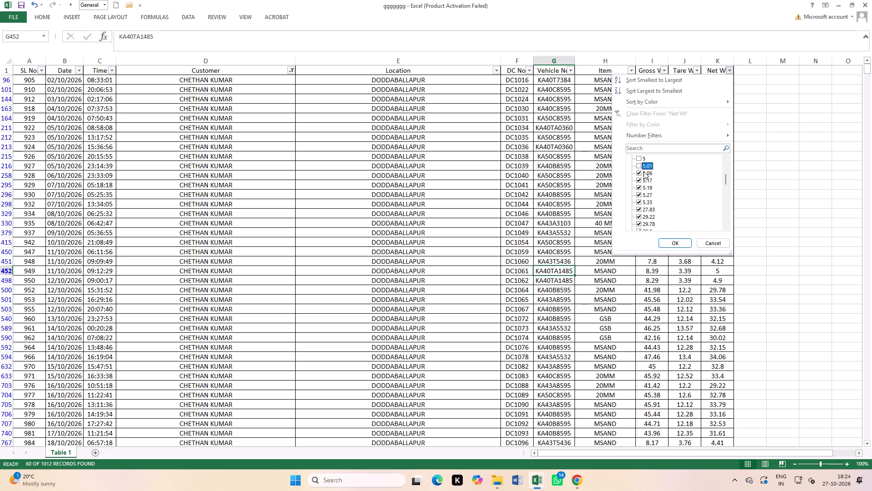
pyautogui.click(644, 171)
pyautogui.click(645, 180)
pyautogui.click(644, 185)
pyautogui.click(643, 194)
pyautogui.click(643, 200)
pyautogui.scroll(-1, 660, 202)
pyautogui.click(668, 240)
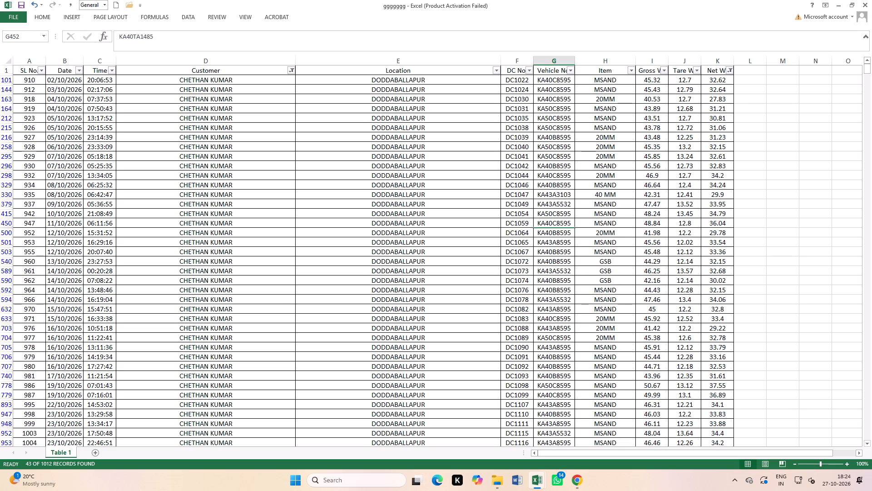
pyautogui.click(812, 225)
# Select the visible Net Wt values from K101 to K1013 and examine their average, count and sum.
pyautogui.moveTo(718, 80); pyautogui.dragTo(725, 444)
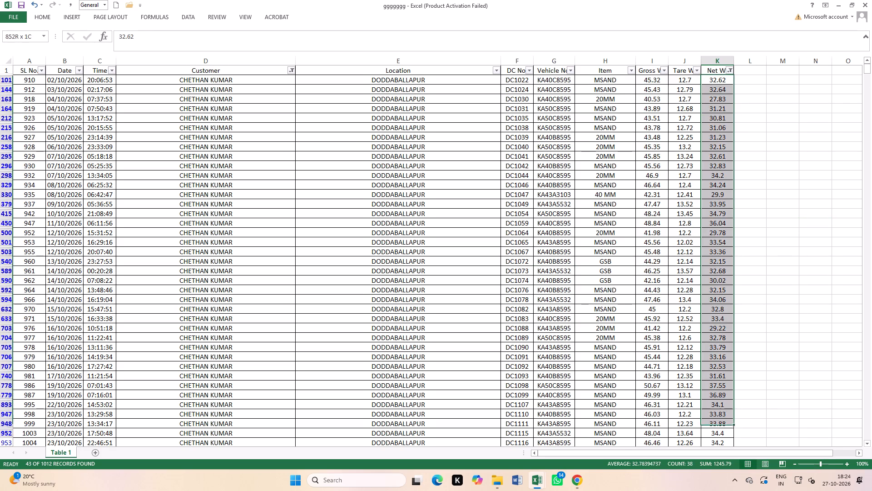
pyautogui.moveTo(725, 444); pyautogui.dragTo(729, 430)
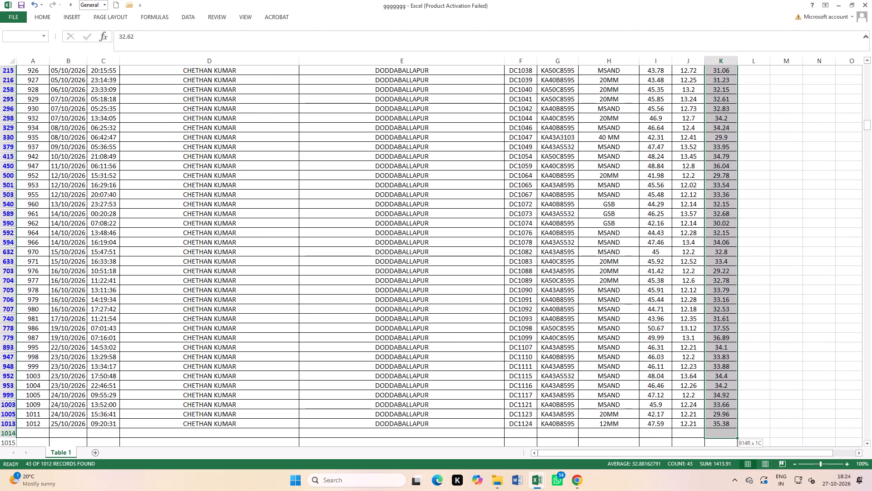
pyautogui.moveTo(729, 430); pyautogui.dragTo(729, 424)
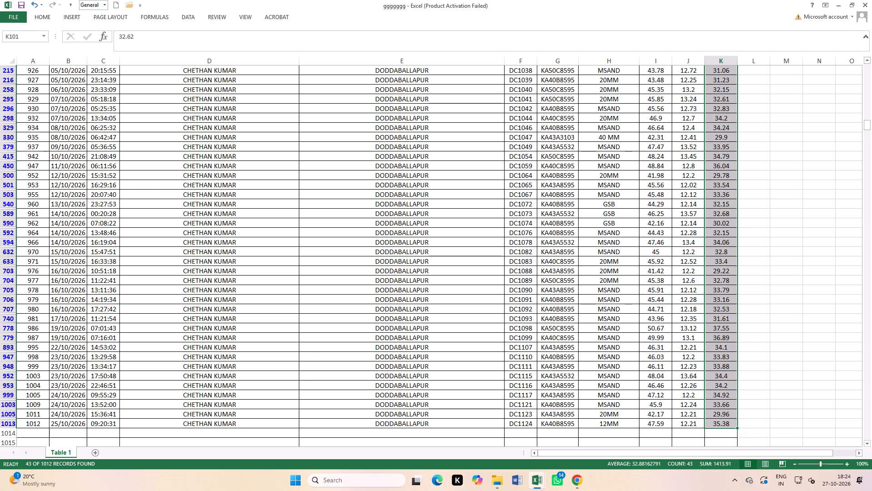
# Remove the filters from the ggggggg table so all delivery records are shown.
pyautogui.click(566, 283)
pyautogui.click(197, 20)
pyautogui.click(253, 38)
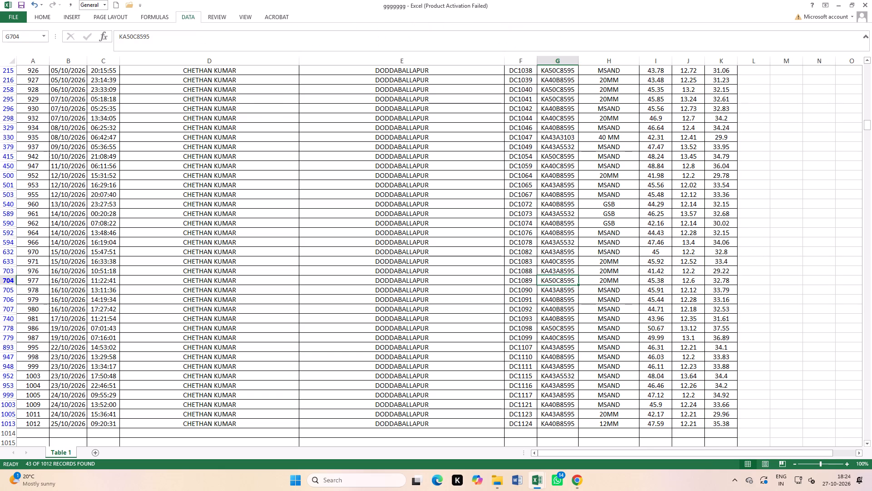
pyautogui.click(189, 12)
pyautogui.click(243, 46)
pyautogui.click(342, 186)
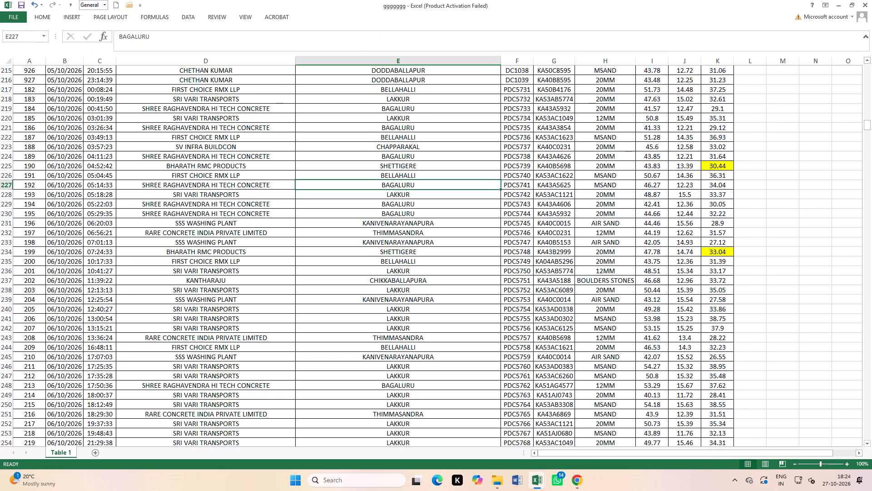
# Save and close the ggggggg workbook, returning to Sheet3 of the tripsheet workbook.
pyautogui.tripleClick(21, 5)
pyautogui.click(21, 5)
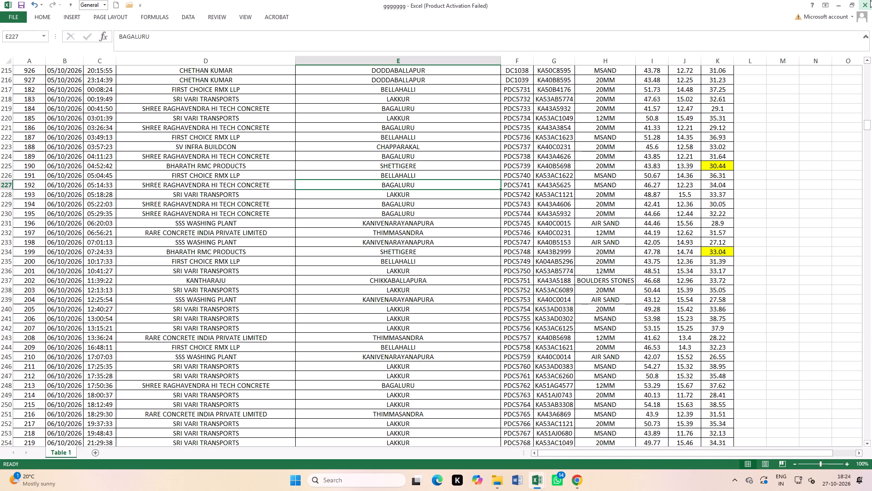
pyautogui.click(870, 0)
pyautogui.click(445, 177)
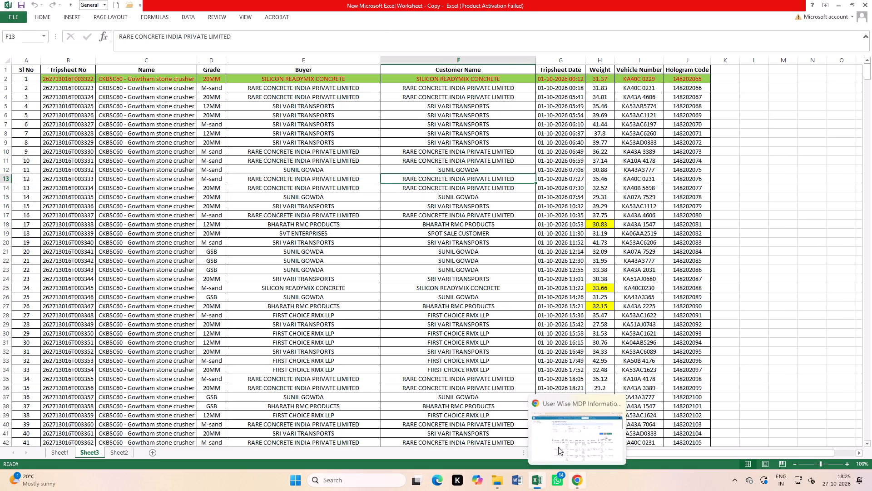
# Add filters to the header row A1:J1 of Sheet3, from Sl No to Hologram Code.
pyautogui.moveTo(24, 70); pyautogui.dragTo(427, 106)
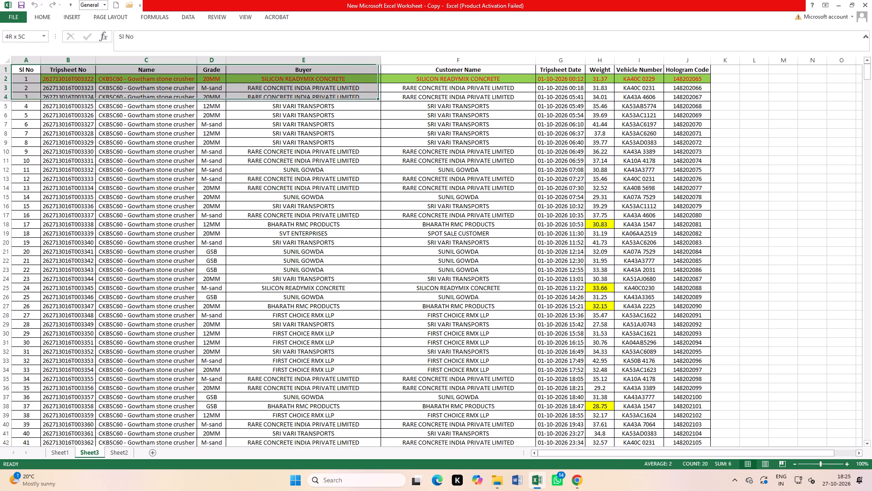
pyautogui.moveTo(427, 106); pyautogui.dragTo(693, 67)
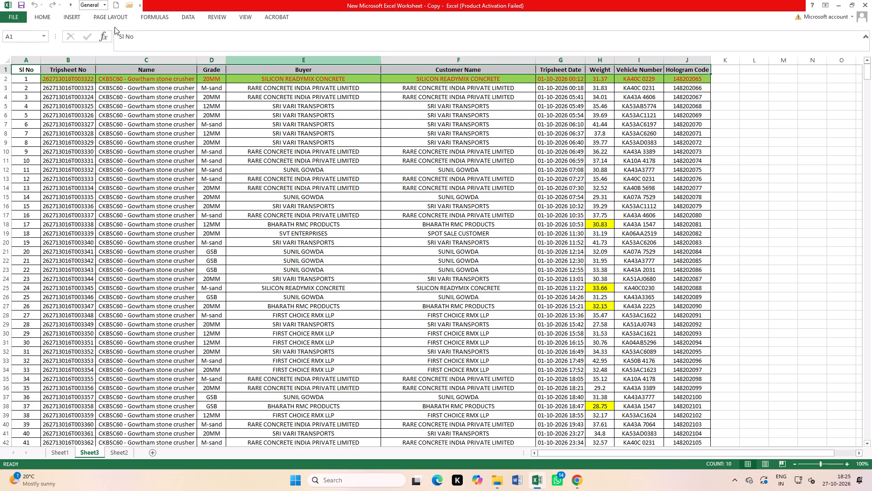
pyautogui.click(46, 17)
pyautogui.click(189, 15)
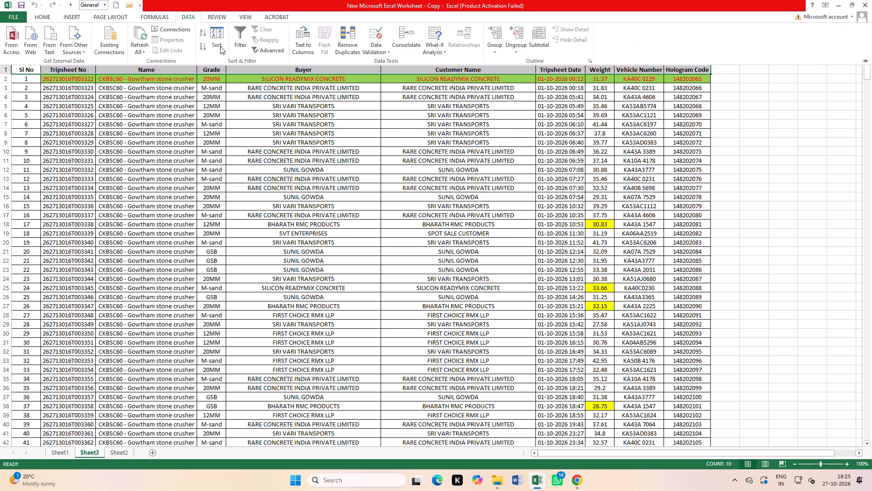
pyautogui.click(237, 40)
pyautogui.click(430, 227)
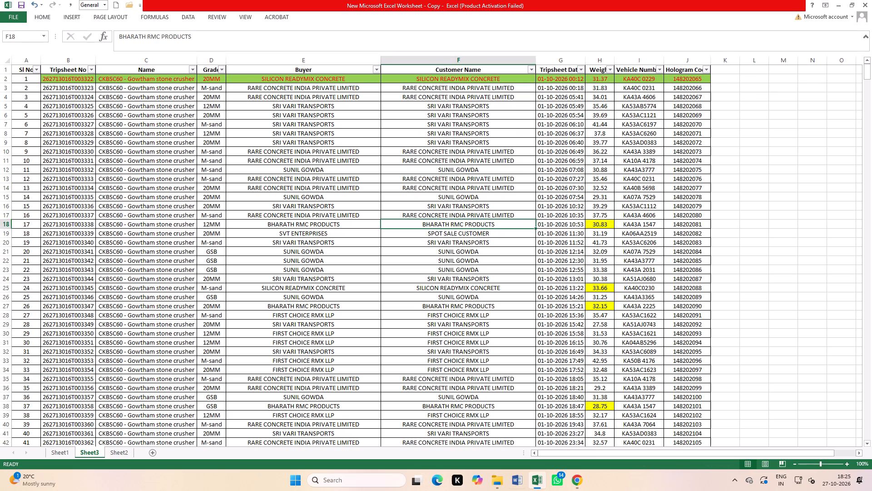
# Filter the Customer Name column to exclude SPOT SALE CUSTOMER and the individual customer listed directly after A V S ENTERPRISES.
pyautogui.click(529, 71)
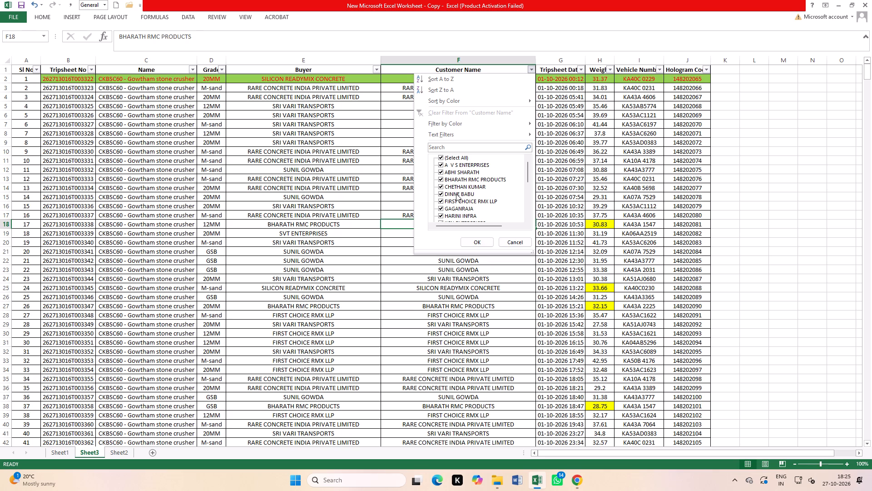
pyautogui.click(456, 173)
pyautogui.scroll(-7, 464, 205)
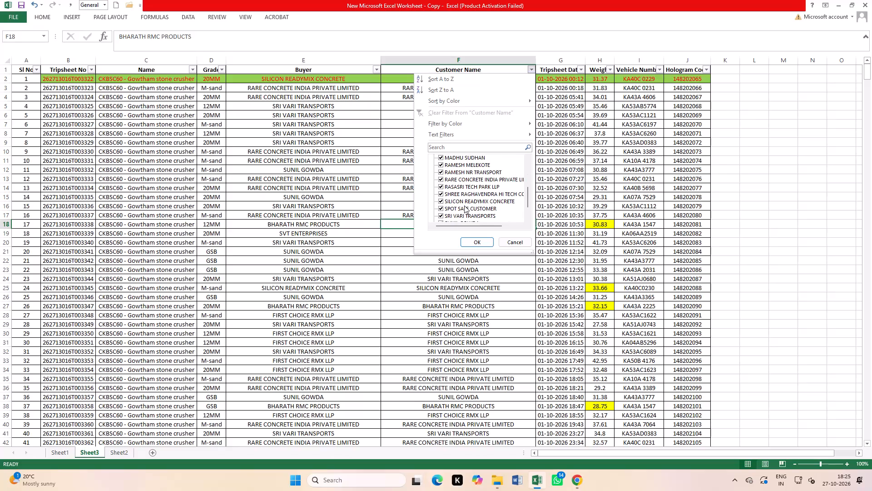
pyautogui.scroll(-3, 464, 205)
pyautogui.click(456, 185)
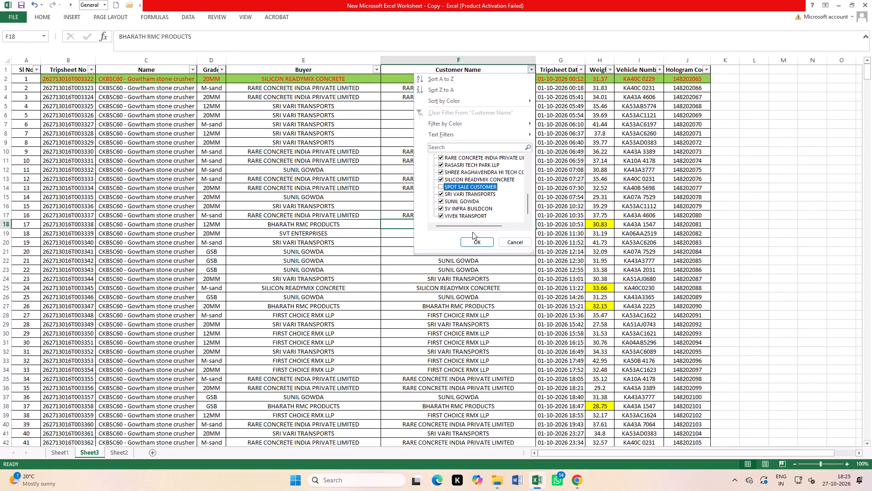
pyautogui.click(475, 242)
pyautogui.click(649, 248)
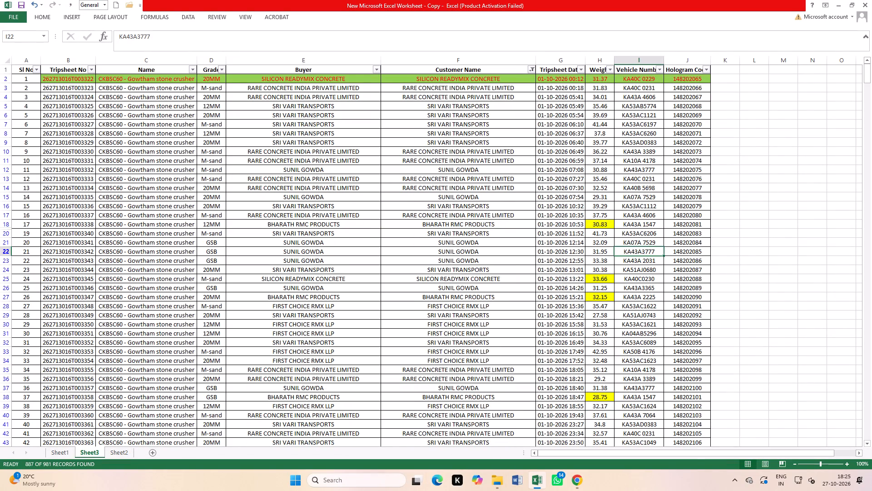
# Select the visible Weight values from H3 to H982 and examine their average, count and sum.
pyautogui.moveTo(599, 88); pyautogui.dragTo(622, 490)
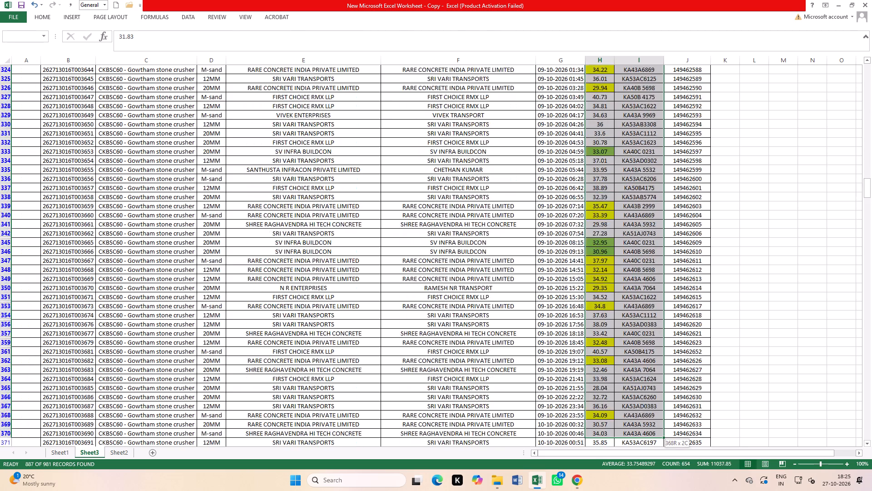
pyautogui.moveTo(622, 490); pyautogui.dragTo(623, 487)
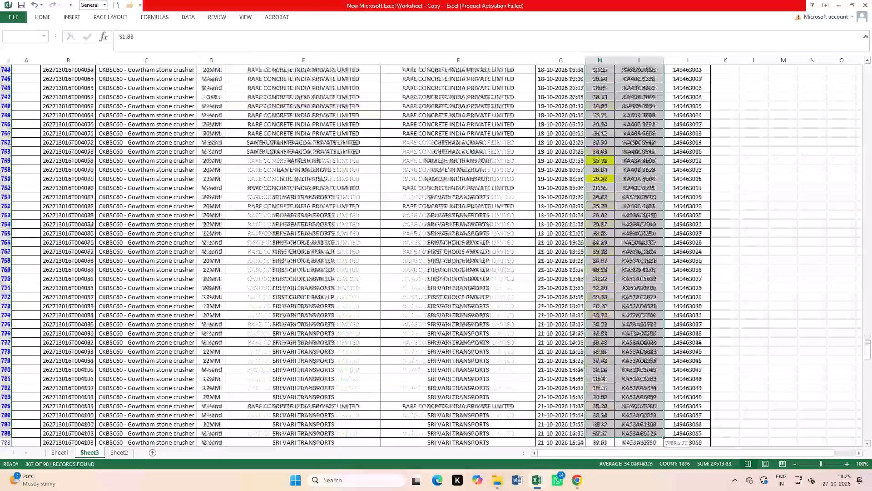
pyautogui.moveTo(623, 487); pyautogui.dragTo(623, 487)
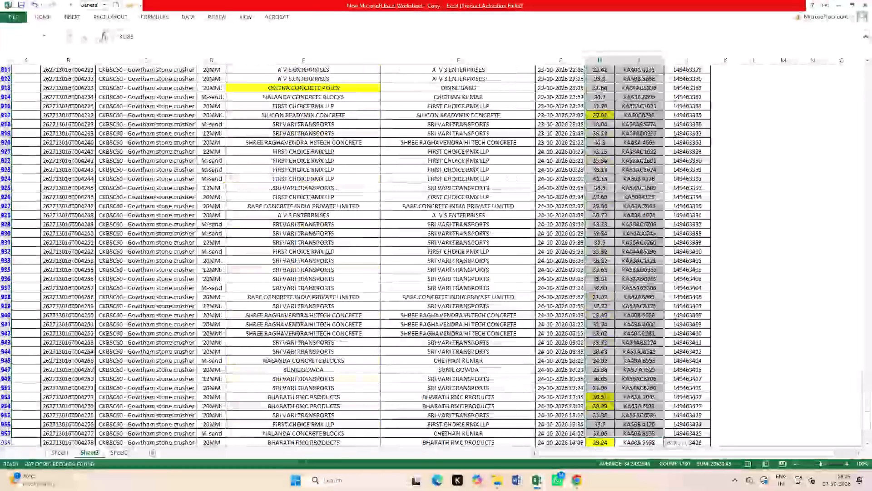
pyautogui.moveTo(623, 487); pyautogui.dragTo(606, 436)
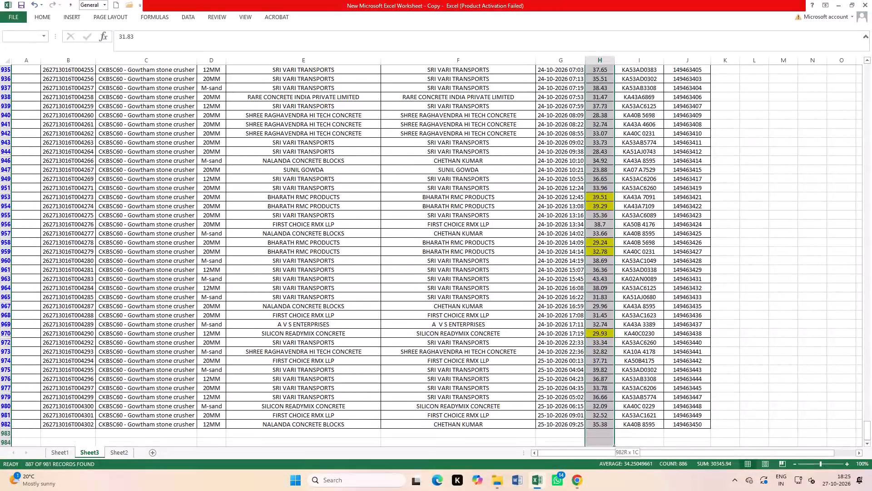
pyautogui.moveTo(606, 436); pyautogui.dragTo(605, 425)
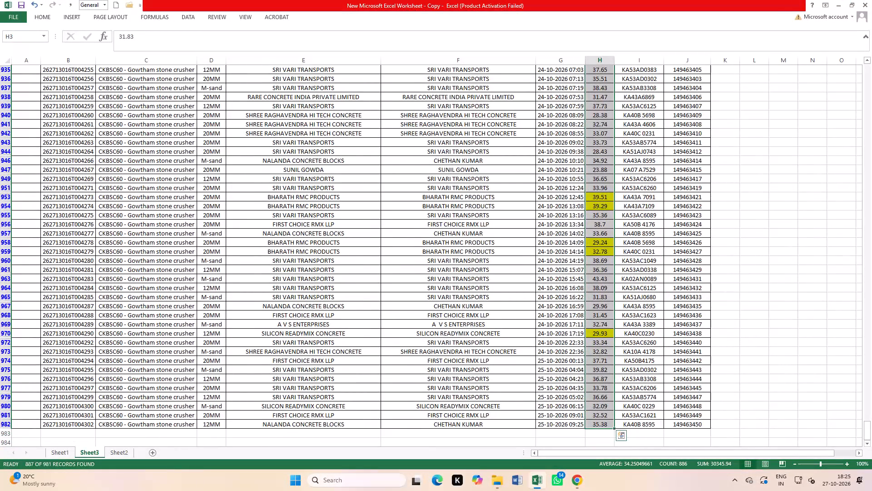
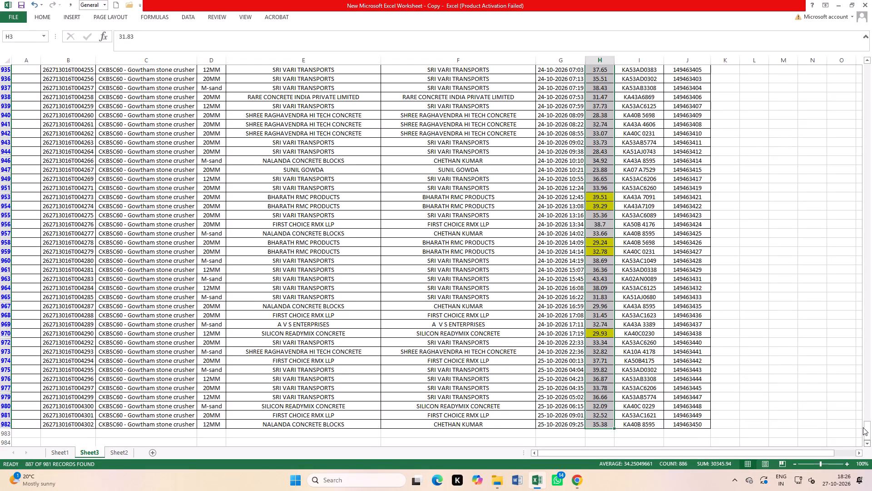
# Filter the Customer Name column to show only the individual customer listed directly after A V S ENTERPRISES.
pyautogui.moveTo(870, 426); pyautogui.dragTo(871, 0)
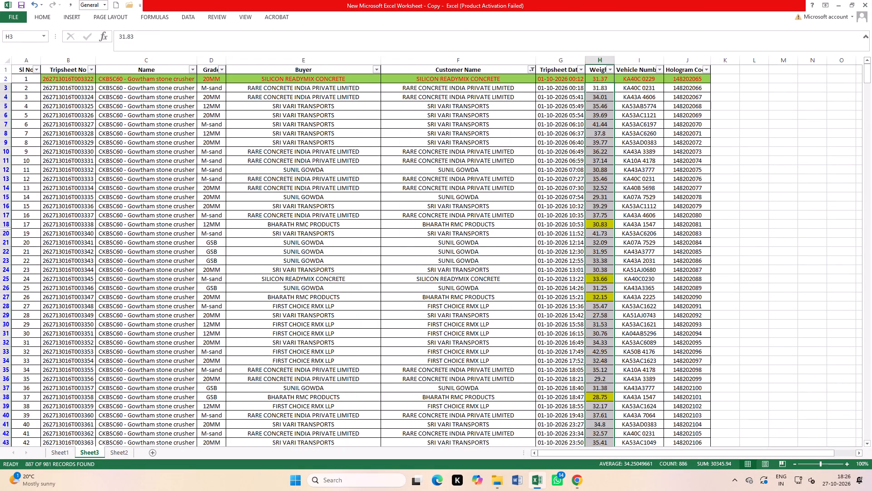
pyautogui.click(446, 134)
pyautogui.click(530, 69)
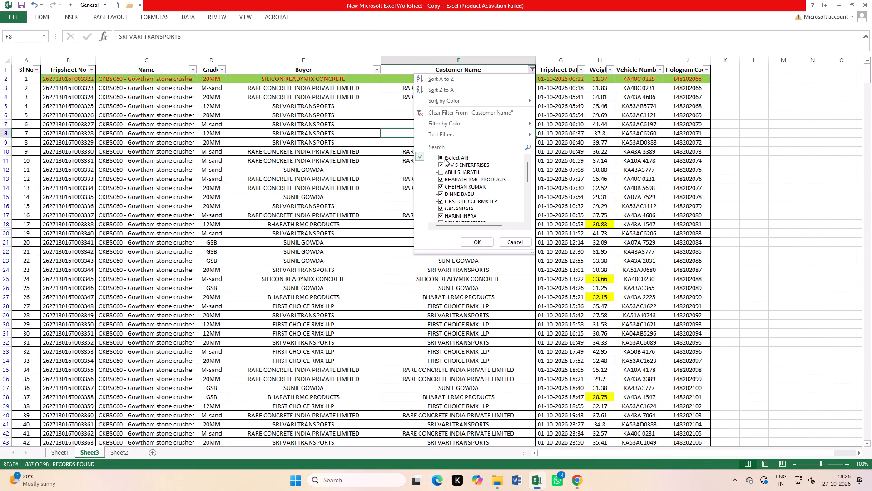
pyautogui.click(455, 161)
pyautogui.click(451, 156)
pyautogui.click(453, 159)
pyautogui.click(456, 170)
pyautogui.click(480, 241)
pyautogui.scroll(2, 529, 209)
pyautogui.click(545, 139)
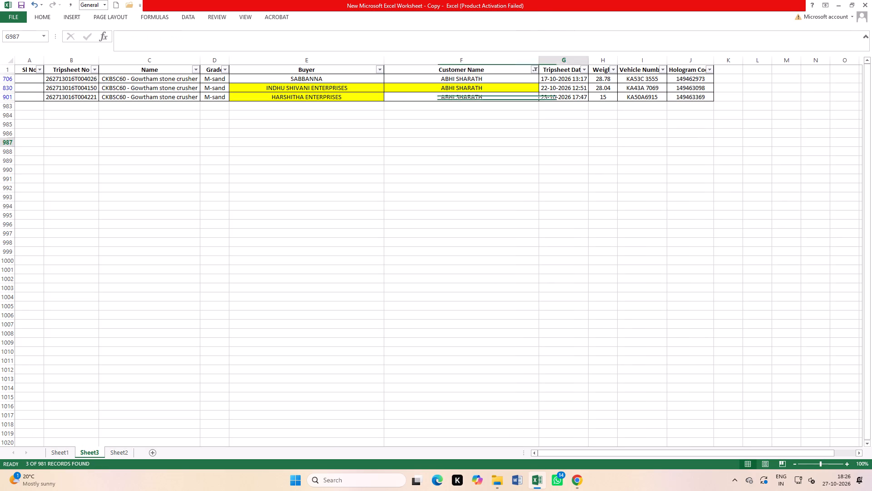
# Select the filtered customer's Weight values from H706 to H901 and examine their average, count and sum.
pyautogui.click(476, 78)
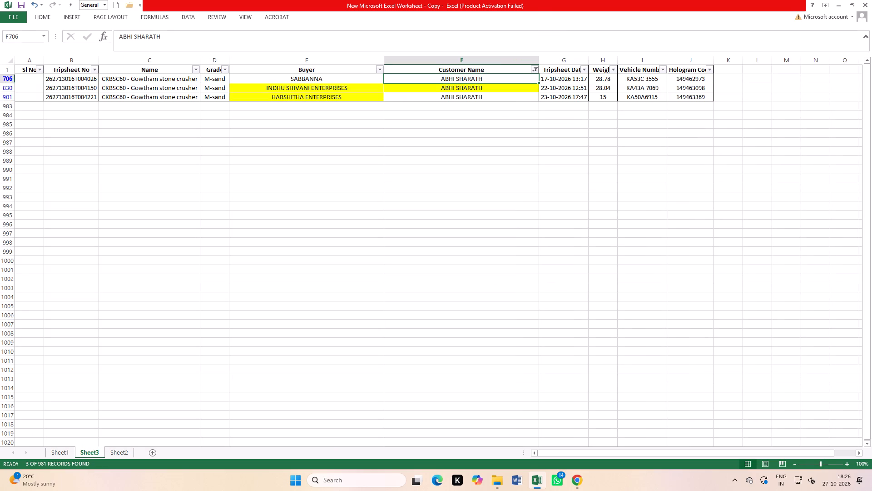
pyautogui.click(623, 190)
pyautogui.moveTo(602, 80); pyautogui.dragTo(602, 82)
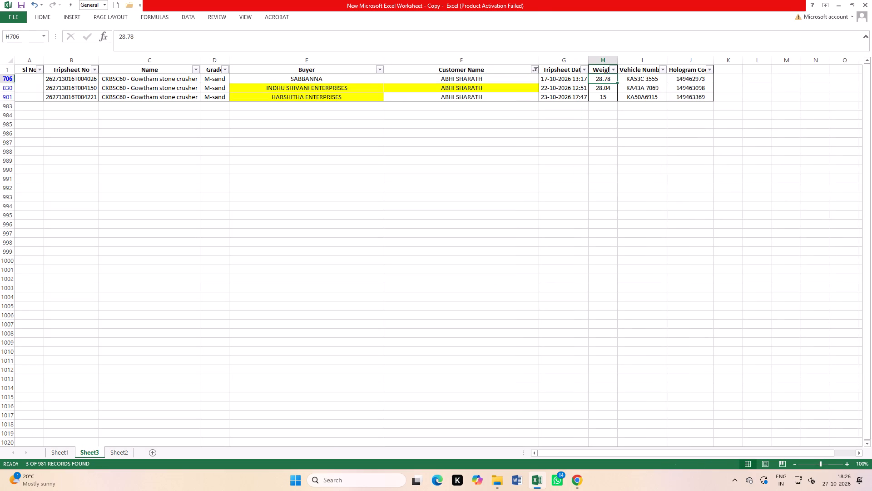
pyautogui.moveTo(602, 82); pyautogui.dragTo(603, 95)
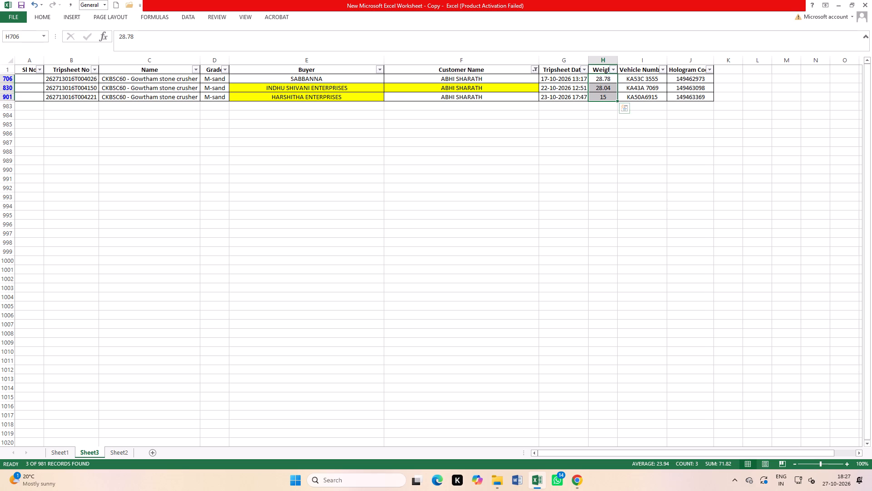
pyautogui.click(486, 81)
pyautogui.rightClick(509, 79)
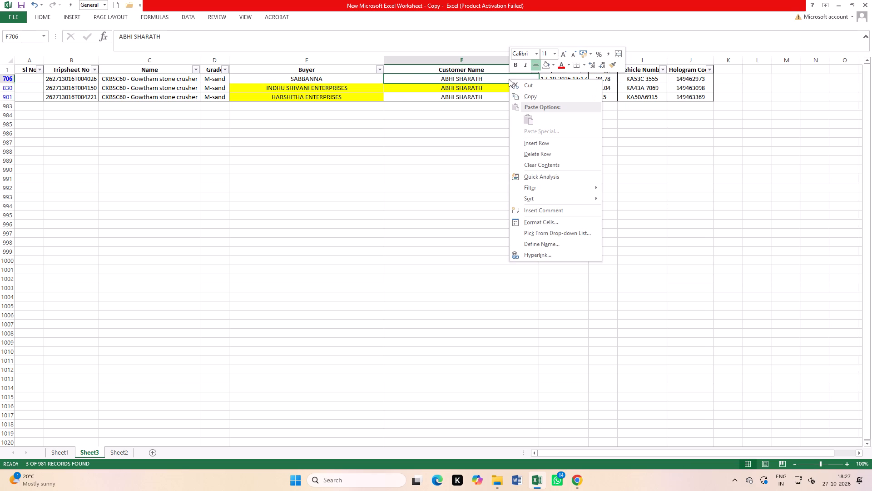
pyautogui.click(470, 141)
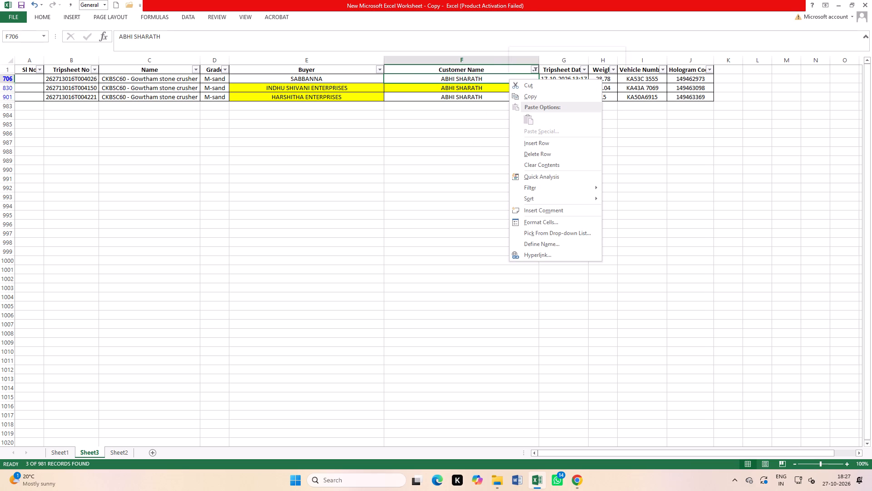
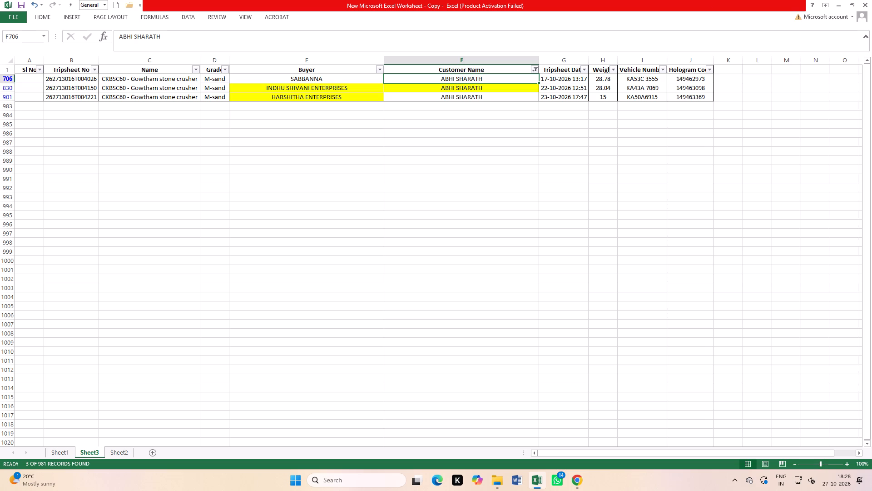
# Remove the yellow fill from the Buyer and Customer Name cells in filtered rows 830 and 901, and save the workbook.
pyautogui.moveTo(260, 87); pyautogui.dragTo(438, 98)
pyautogui.click(43, 15)
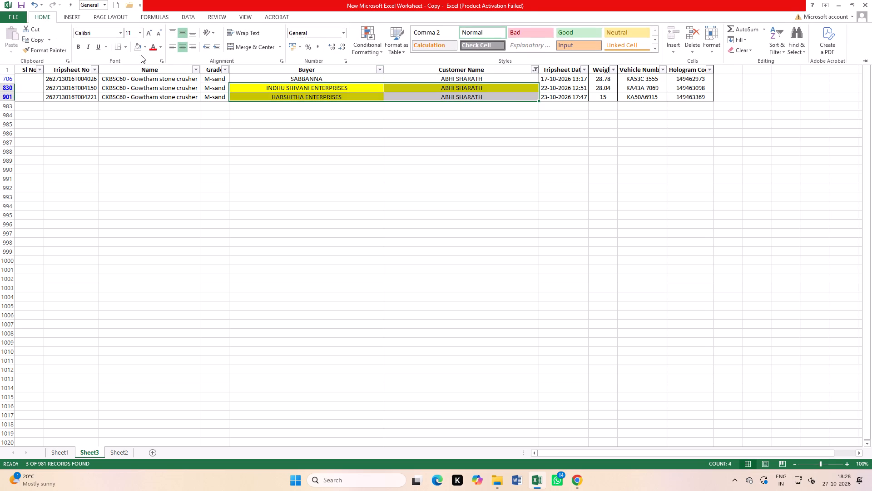
pyautogui.click(137, 50)
pyautogui.click(322, 233)
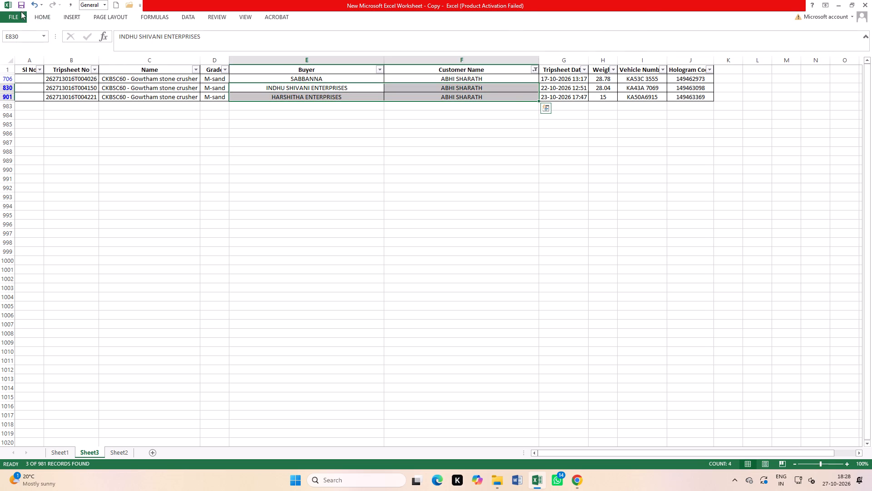
pyautogui.click(20, 1)
# Turn off the filter on Sheet3 so all tripsheet records are listed, and save the workbook.
pyautogui.click(189, 17)
pyautogui.click(238, 37)
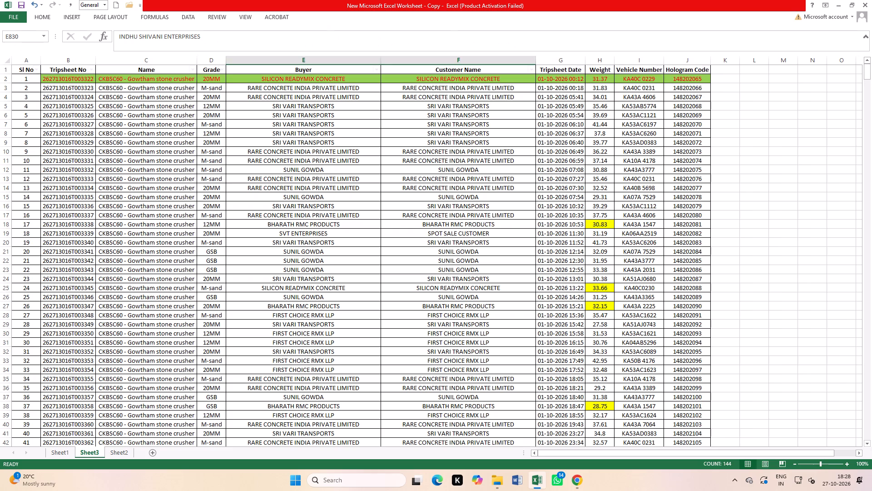
pyautogui.click(478, 227)
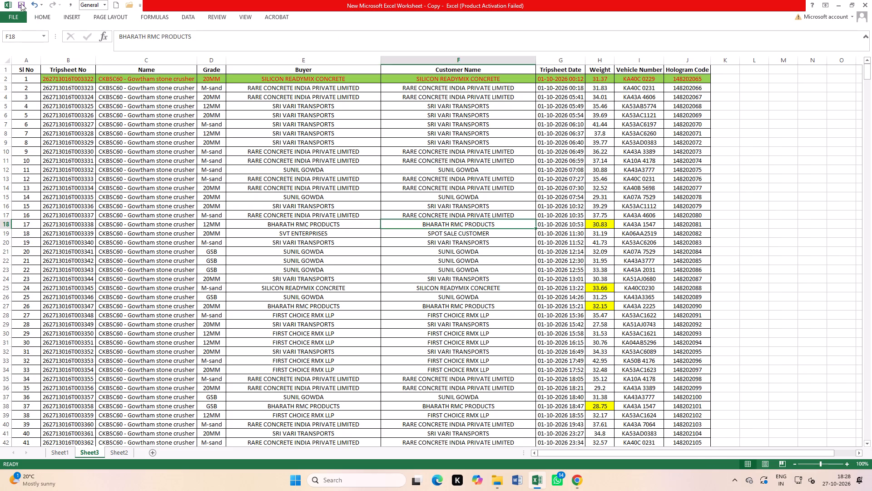
pyautogui.click(21, 3)
# Remove the yellow fill from the Weight cells H11 to H982 and save the workbook.
pyautogui.moveTo(599, 158); pyautogui.dragTo(612, 490)
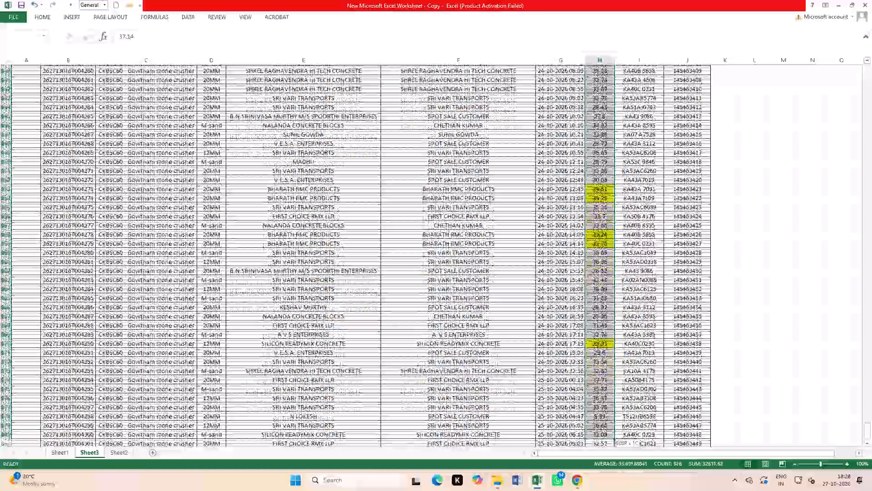
pyautogui.moveTo(612, 490); pyautogui.dragTo(605, 435)
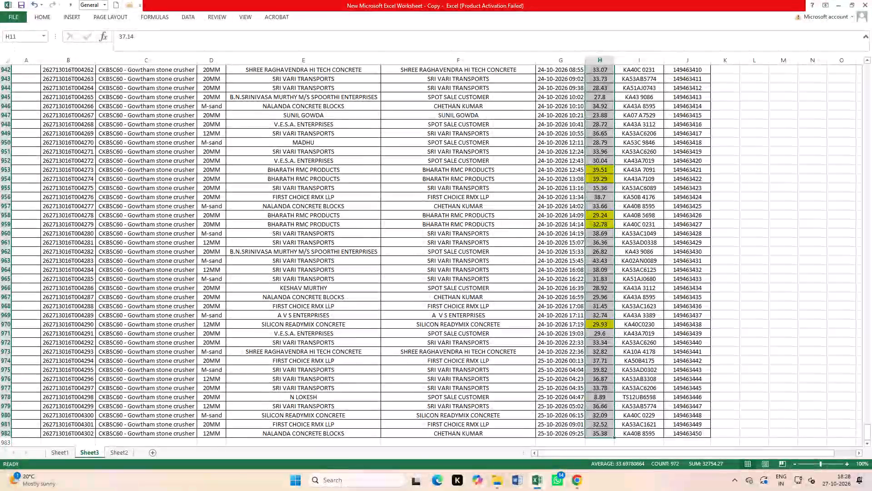
pyautogui.click(43, 17)
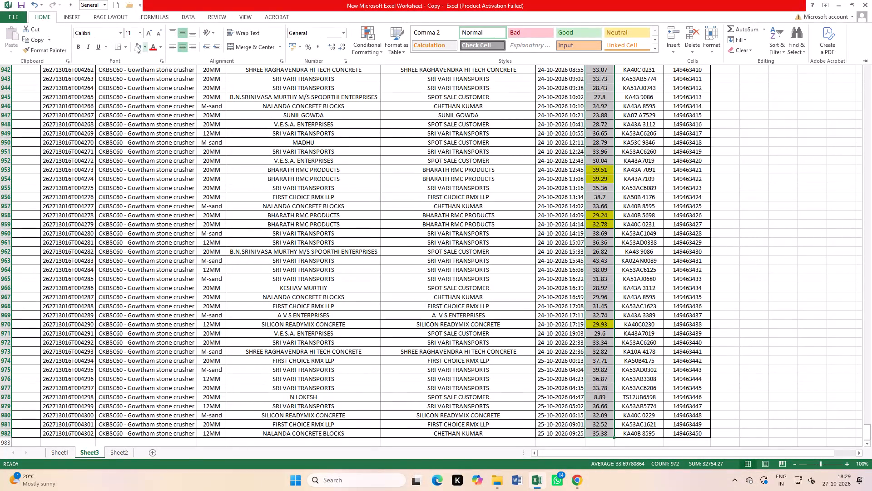
pyautogui.click(136, 45)
pyautogui.click(491, 231)
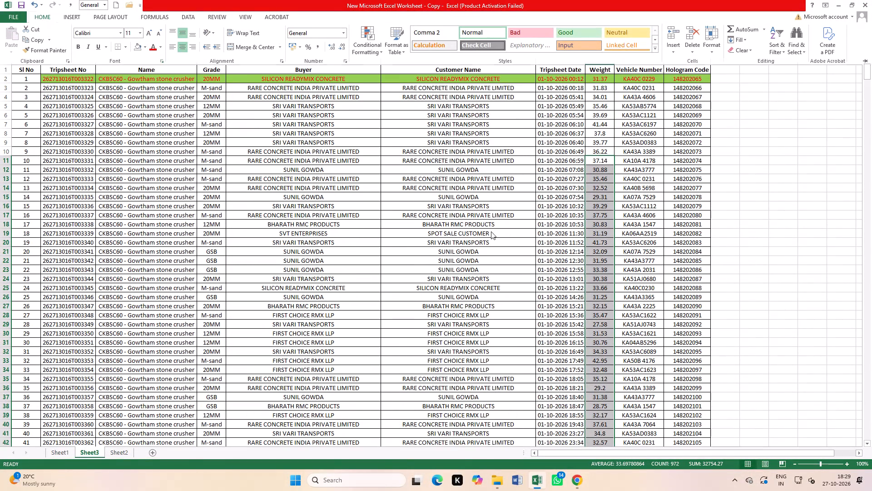
pyautogui.click(399, 230)
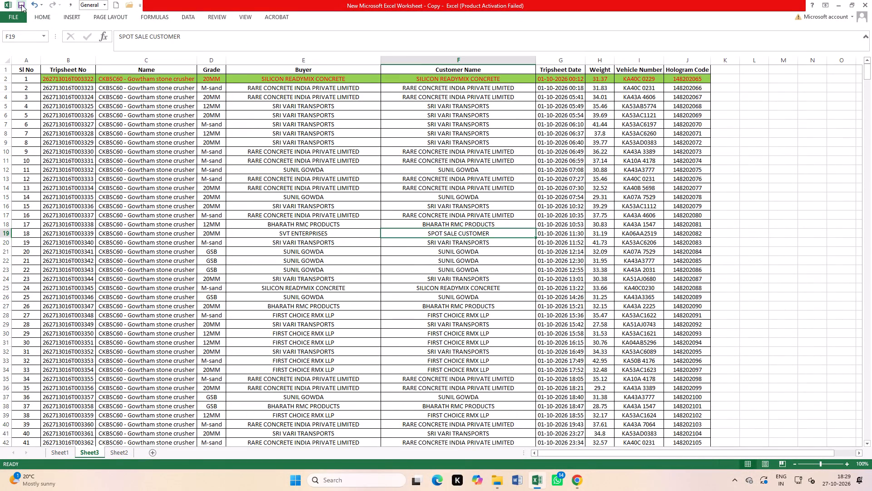
pyautogui.doubleClick(21, 5)
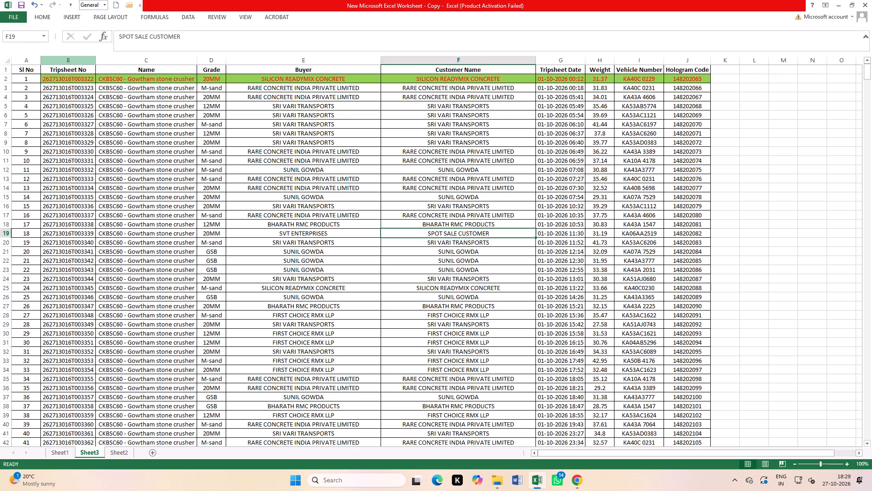
# Save the tripsheet workbook once more and close it.
pyautogui.hotkey('ctrl', 'Tab')
pyautogui.hotkey('ctrl', 'Tab')
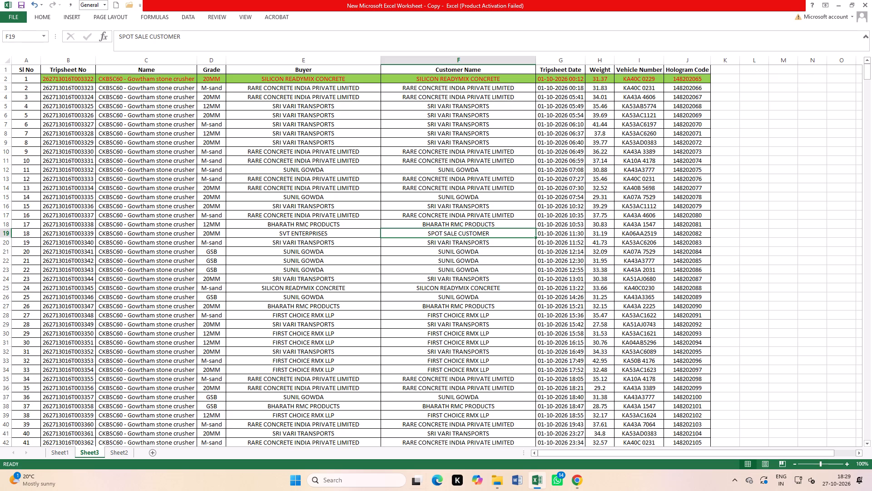
pyautogui.click(527, 442)
pyautogui.click(20, 3)
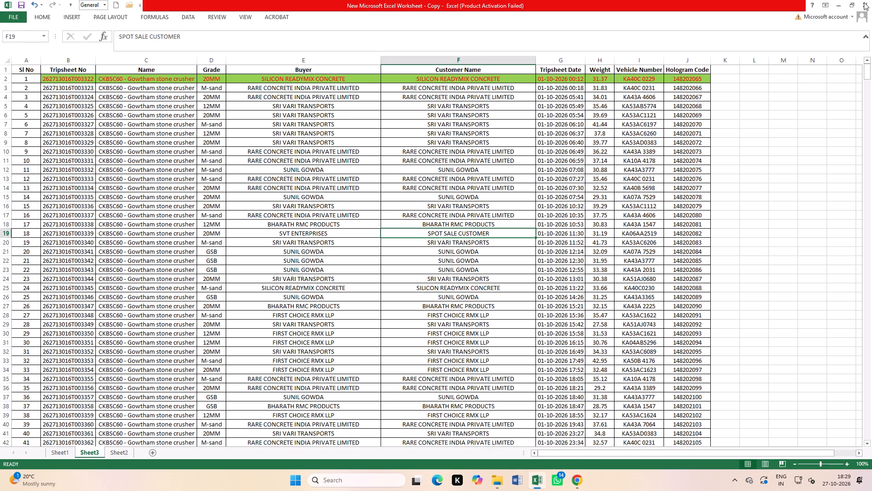
pyautogui.click(865, 0)
# Switch to the Chrome browser.
pyautogui.click(582, 485)
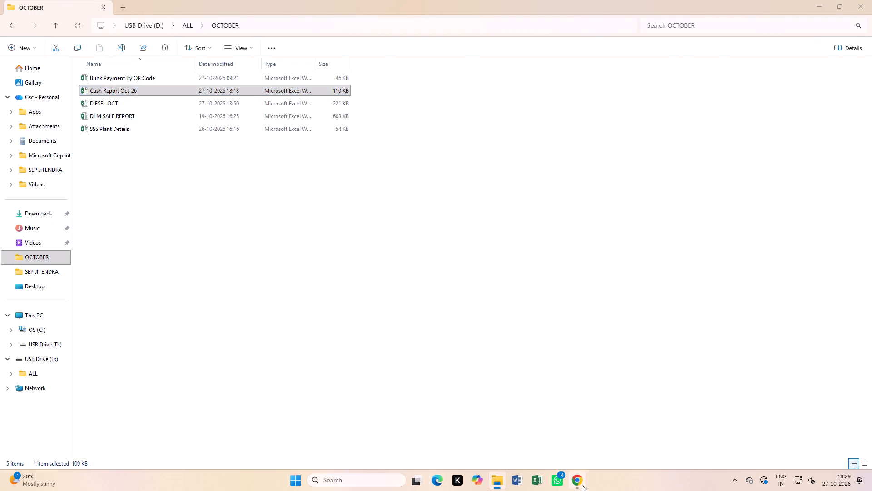
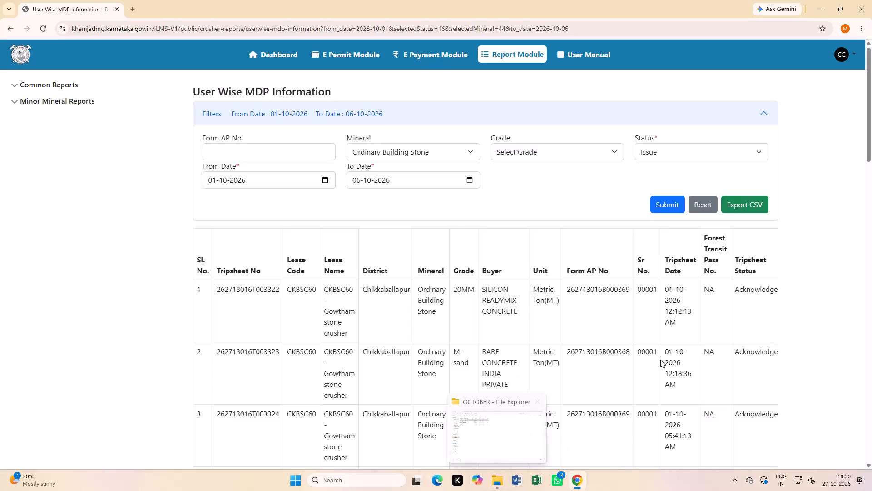
# Close the Chrome browser and the OCTOBER folder window to get back to the desktop.
pyautogui.click(871, 0)
pyautogui.click(859, 0)
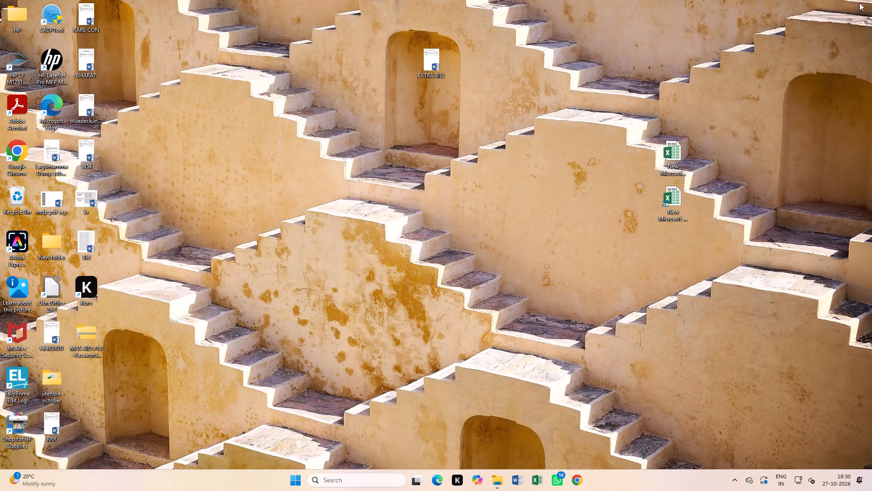
# Open the New Microsoft Excel Worksheet workbook from the desktop to check its contents, dismiss the activation wizard and close the workbook.
pyautogui.doubleClick(674, 168)
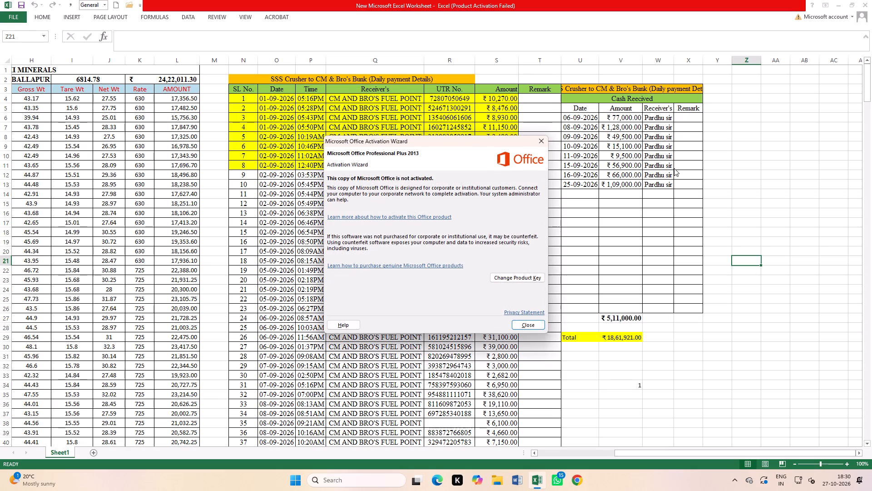
pyautogui.click(867, 0)
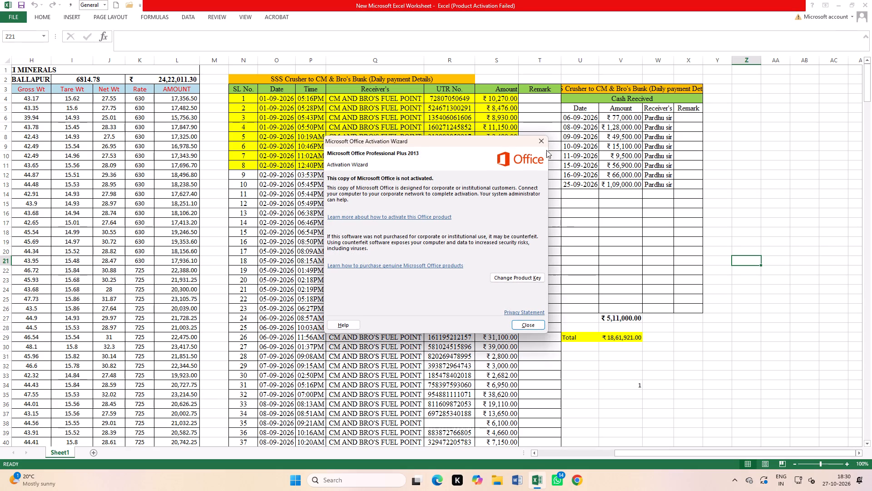
pyautogui.click(543, 144)
pyautogui.click(871, 1)
# Open the New Microsoft Excel Worksheet - Copy workbook from the desktop.
pyautogui.doubleClick(671, 202)
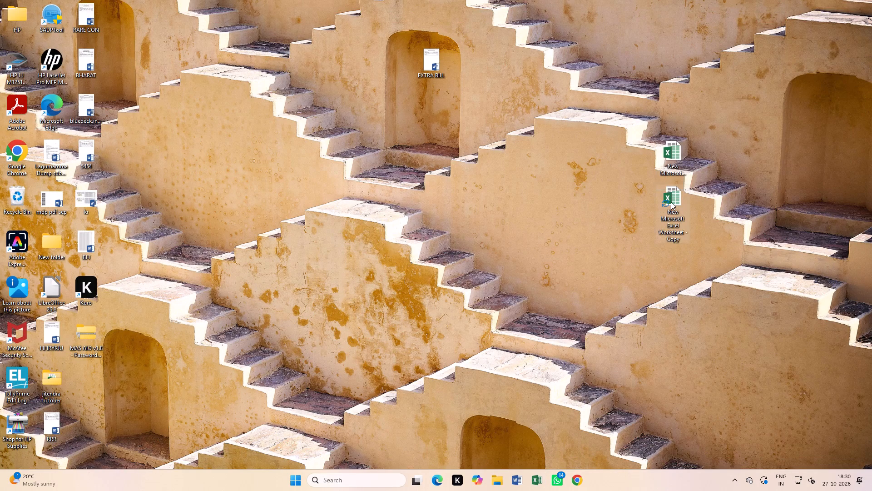
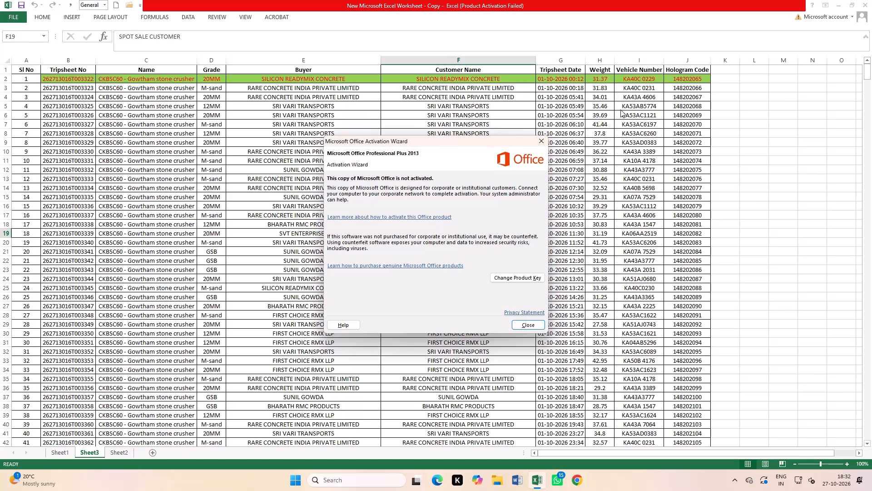
pyautogui.click(540, 141)
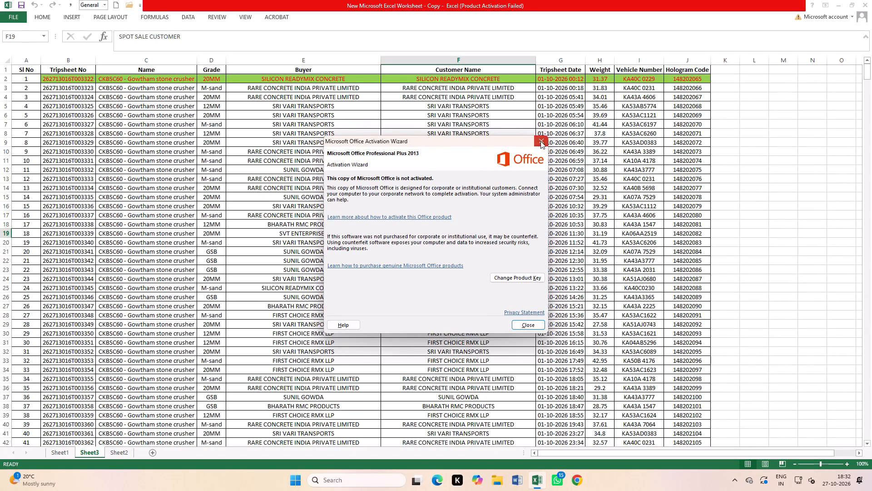
pyautogui.click(594, 132)
pyautogui.click(461, 80)
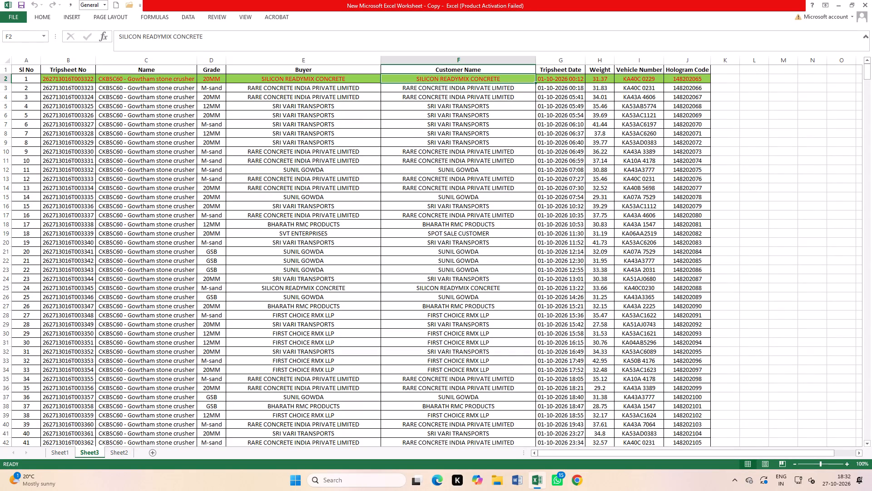
pyautogui.click(0, 78)
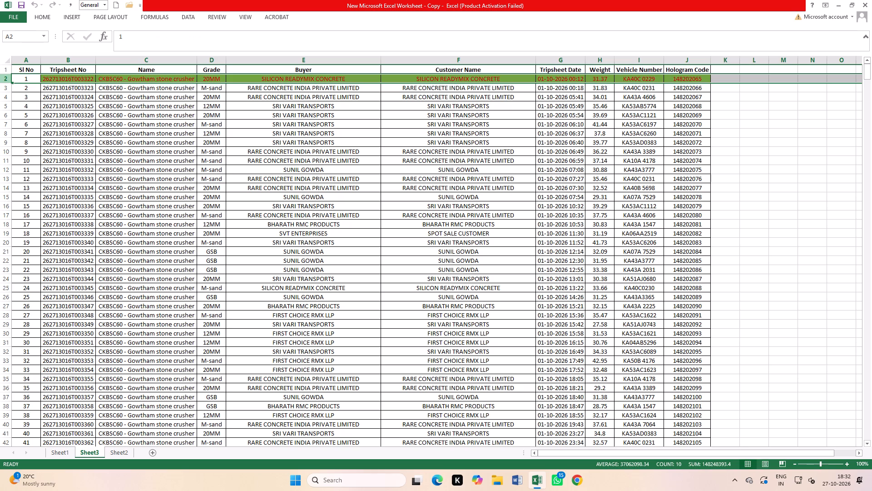
pyautogui.rightClick(300, 76)
pyautogui.click(318, 150)
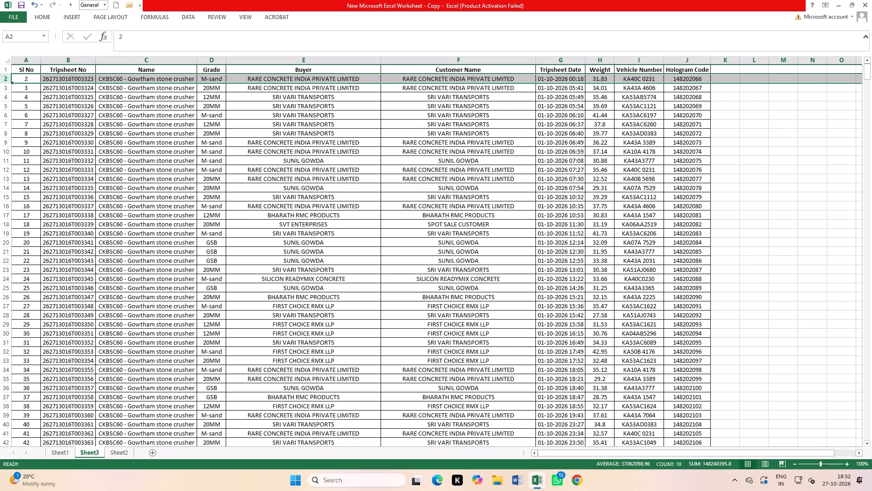
pyautogui.click(536, 276)
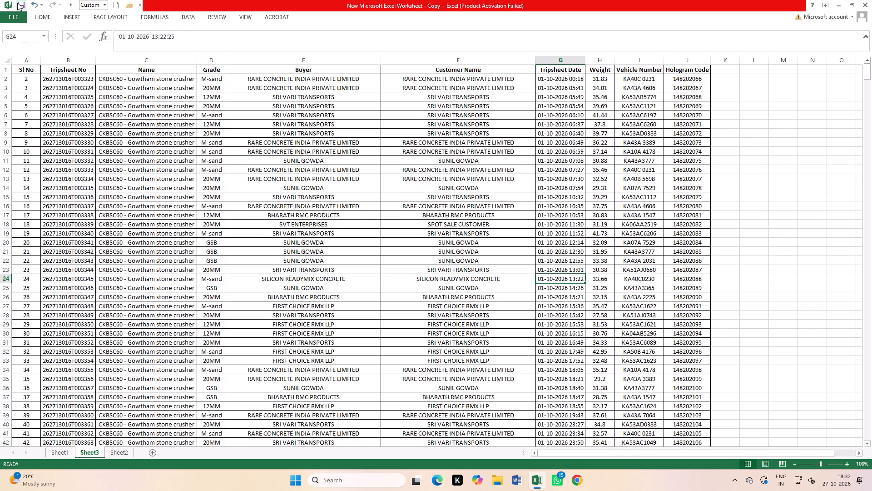
# Save the New Microsoft Excel Worksheet - Copy workbook and close it.
pyautogui.click(23, 3)
pyautogui.tripleClick(22, 4)
pyautogui.tripleClick(22, 4)
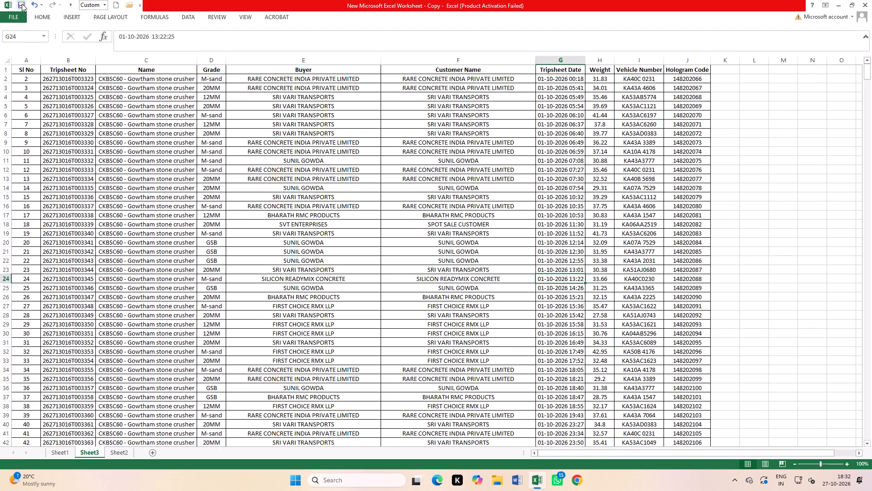
pyautogui.tripleClick(21, 4)
pyautogui.doubleClick(21, 4)
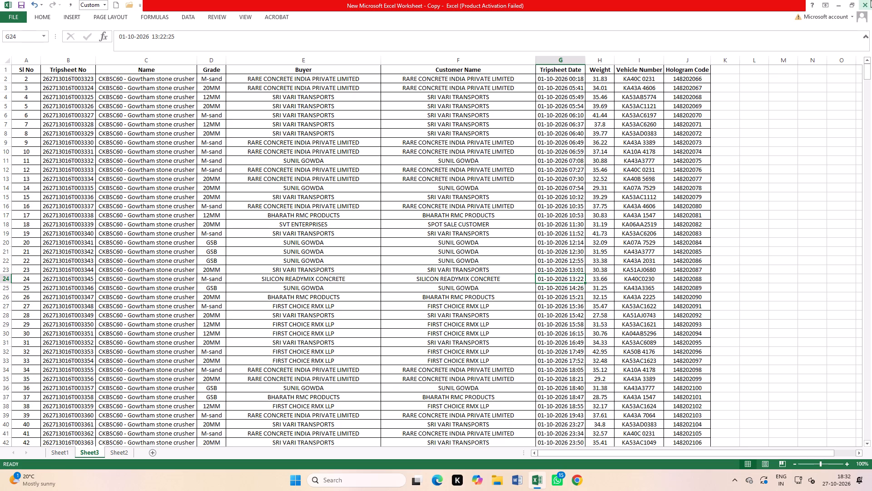
pyautogui.click(871, 0)
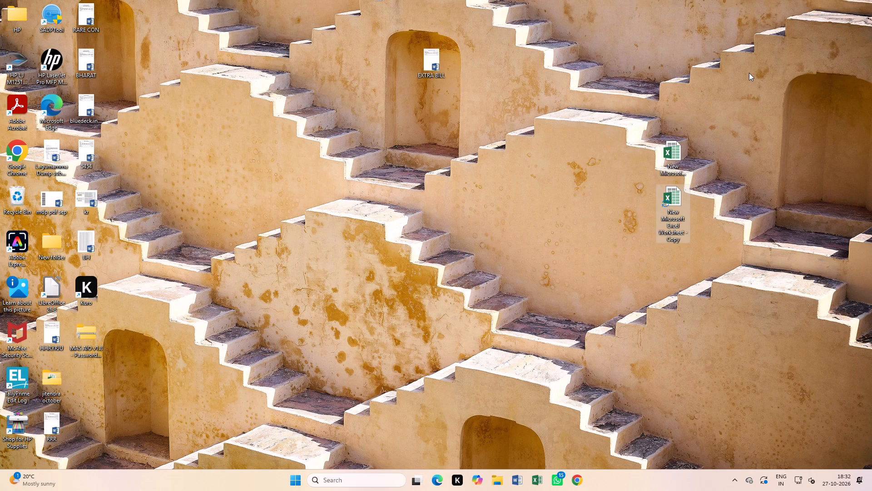
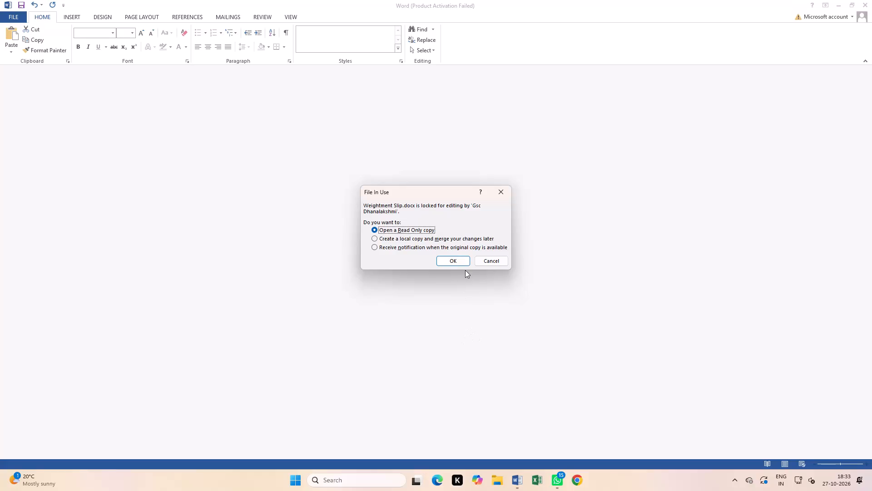
# Decline opening the locked Weightment Slip copy, dismiss the activation wizards and return to the Weightment Slip document already open in Word.
pyautogui.click(487, 262)
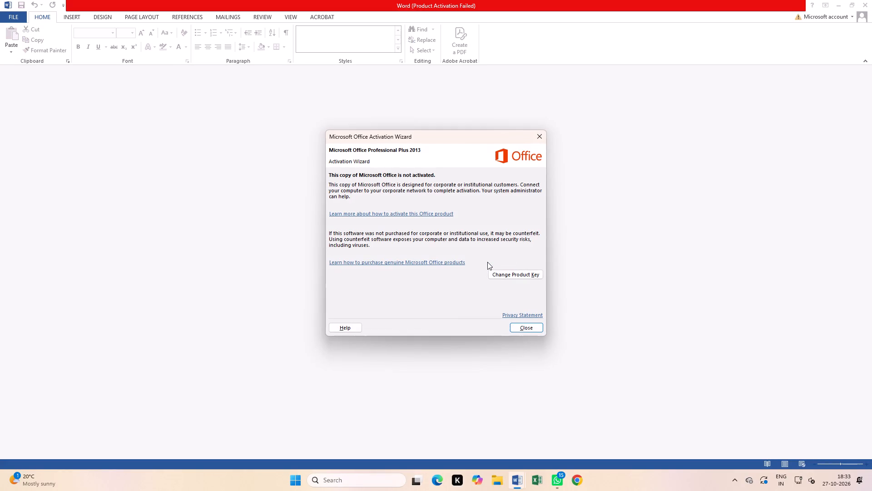
pyautogui.click(521, 325)
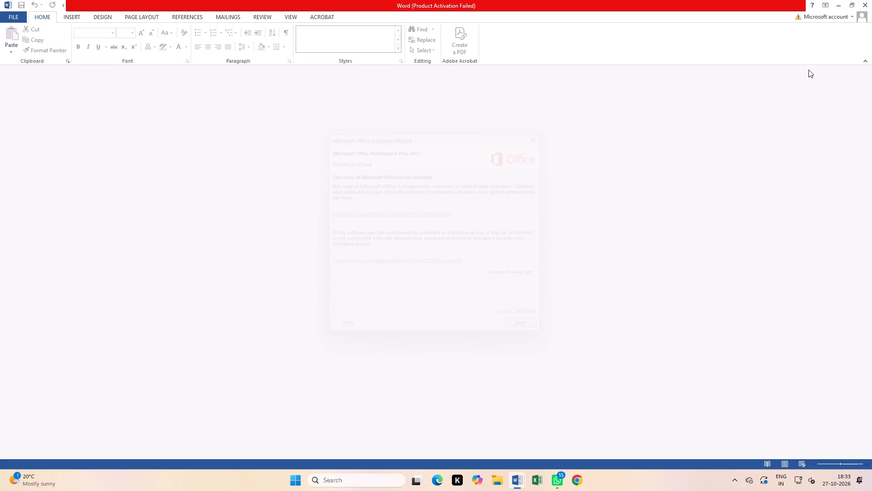
pyautogui.click(871, 0)
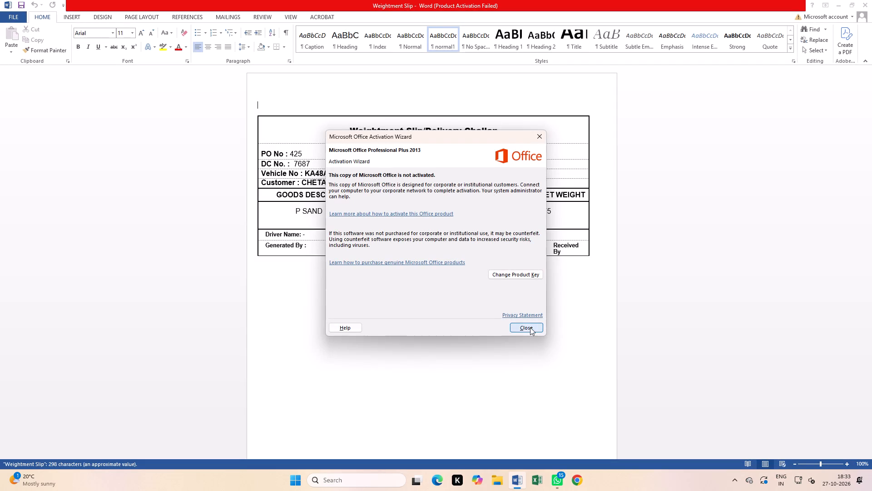
pyautogui.click(530, 327)
pyautogui.click(478, 305)
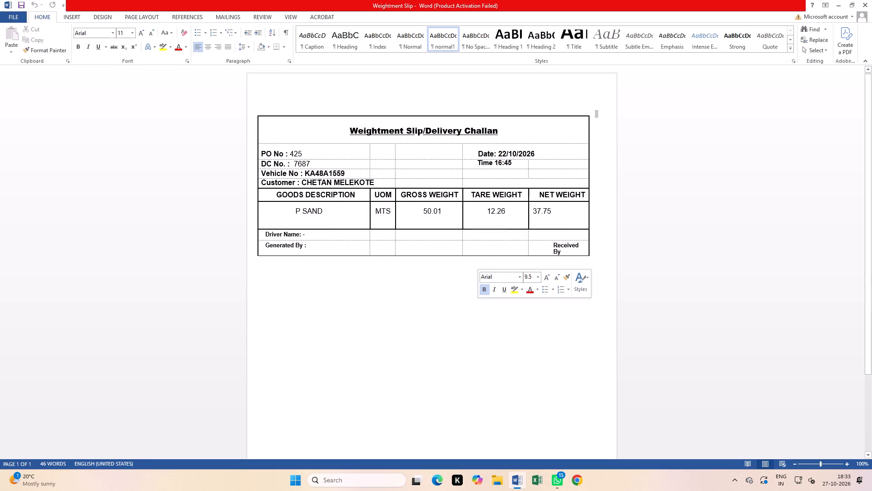
# Indent the net weight value with four spaces and set it to 35.21.
pyautogui.click(533, 209)
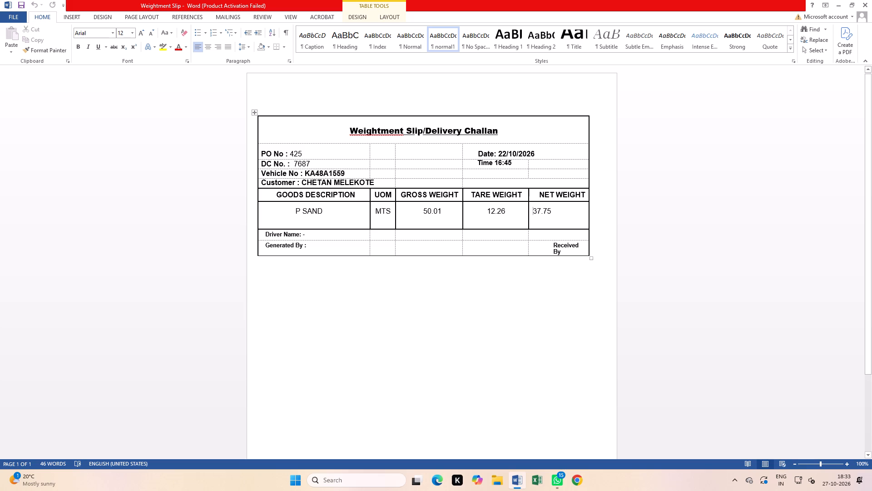
pyautogui.press('space')
pyautogui.press('space')
pyautogui.press('space')
pyautogui.press('space')
pyautogui.moveTo(541, 213); pyautogui.dragTo(558, 213)
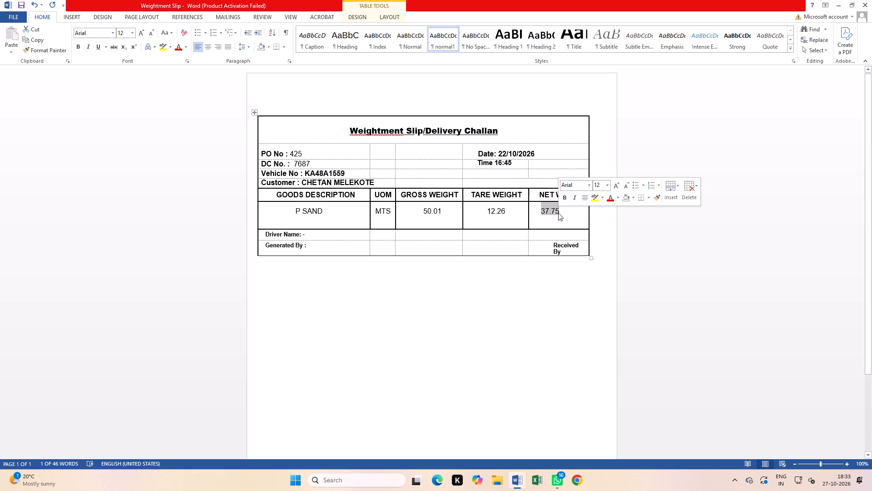
pyautogui.press('BackSpace')
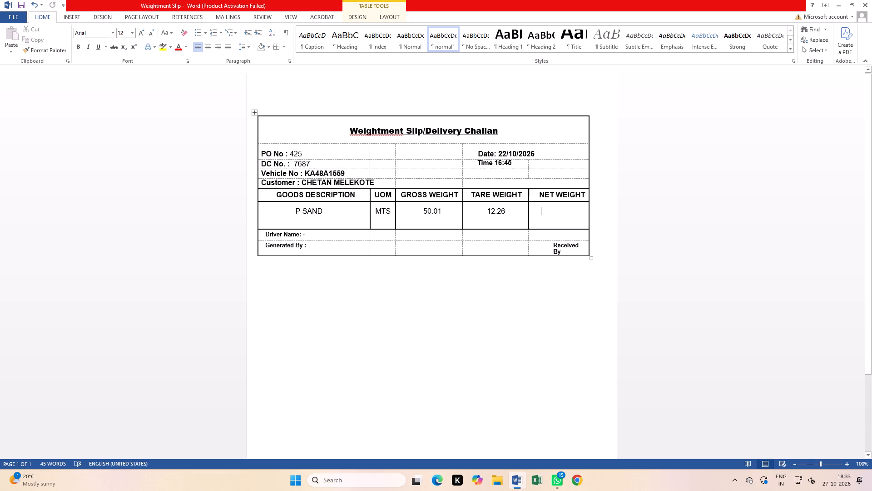
pyautogui.write('35')
pyautogui.press('.')
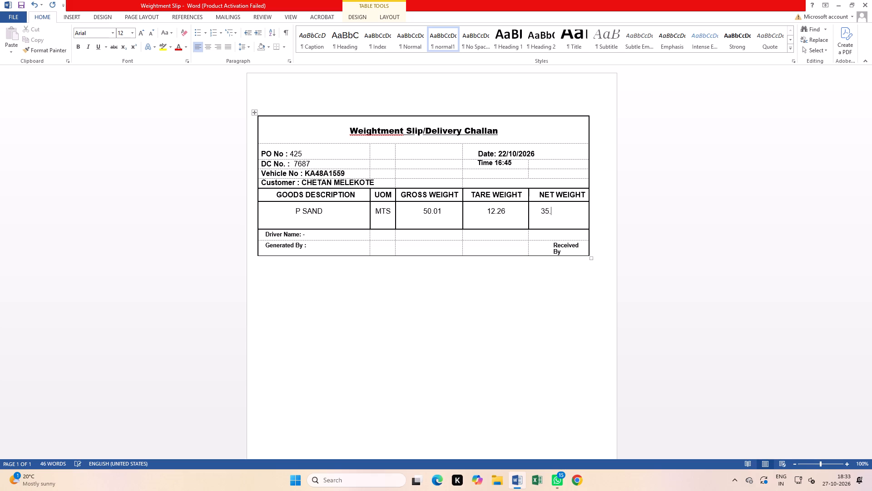
pyautogui.write('21')
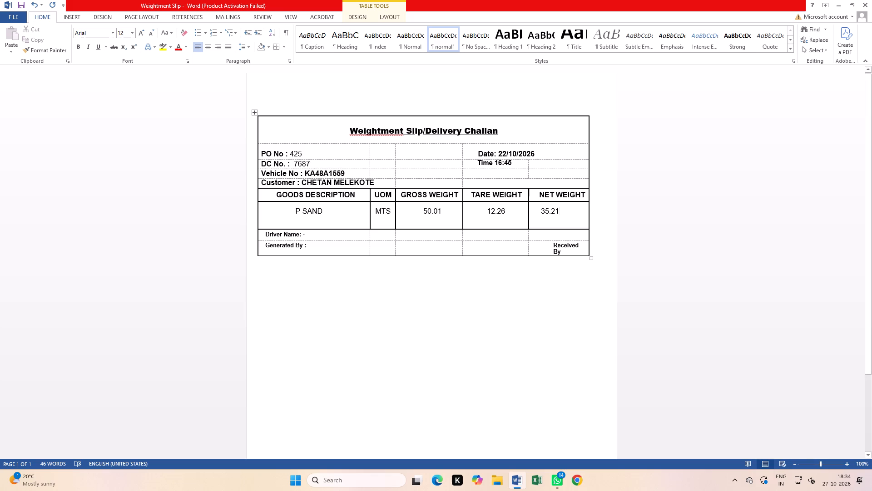
# Set the tare weight to 12.23 and the gross weight to 47.44 in the P SAND row.
pyautogui.click(506, 210)
pyautogui.press('BackSpace')
pyautogui.press('BackSpace')
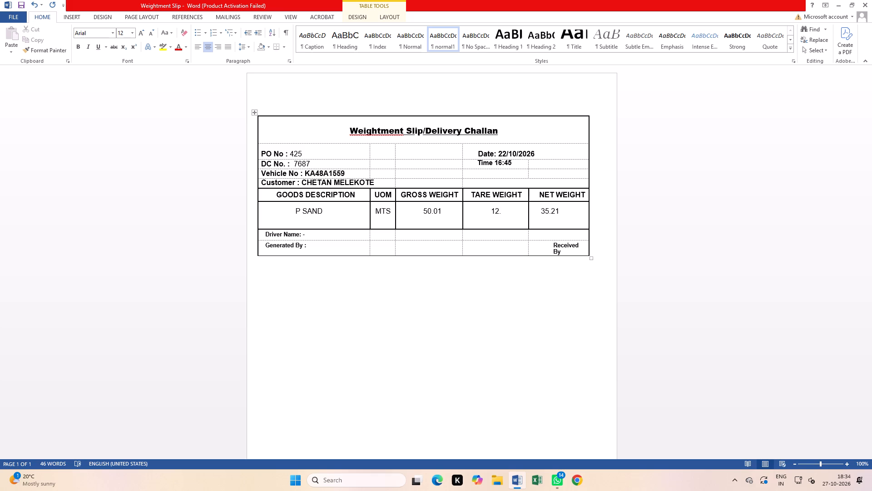
pyautogui.write('23')
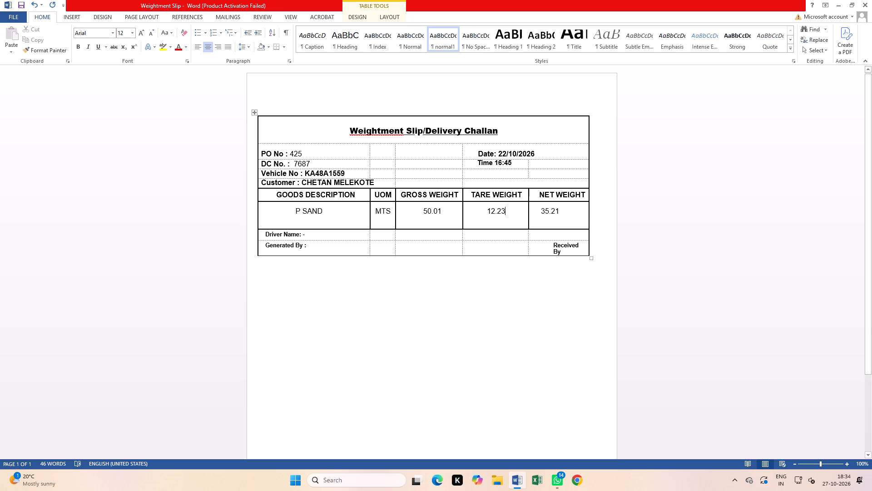
pyautogui.moveTo(421, 211); pyautogui.dragTo(448, 211)
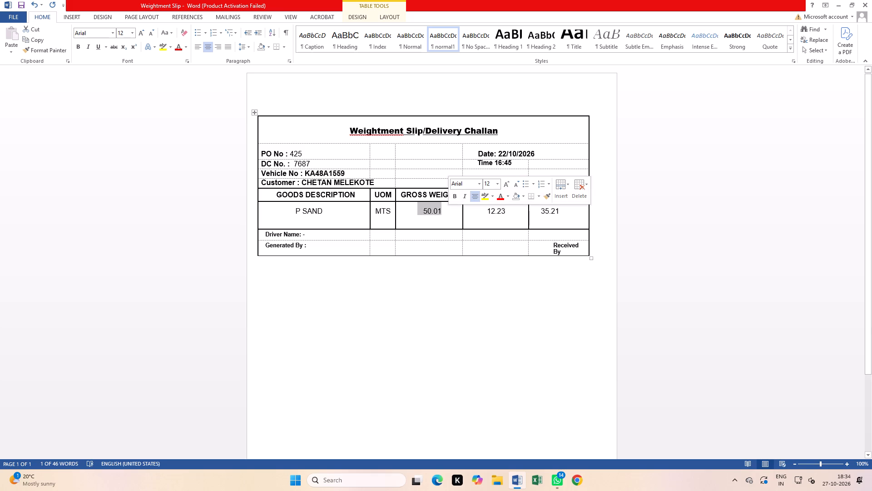
pyautogui.press('BackSpace')
pyautogui.write('47')
pyautogui.press('.')
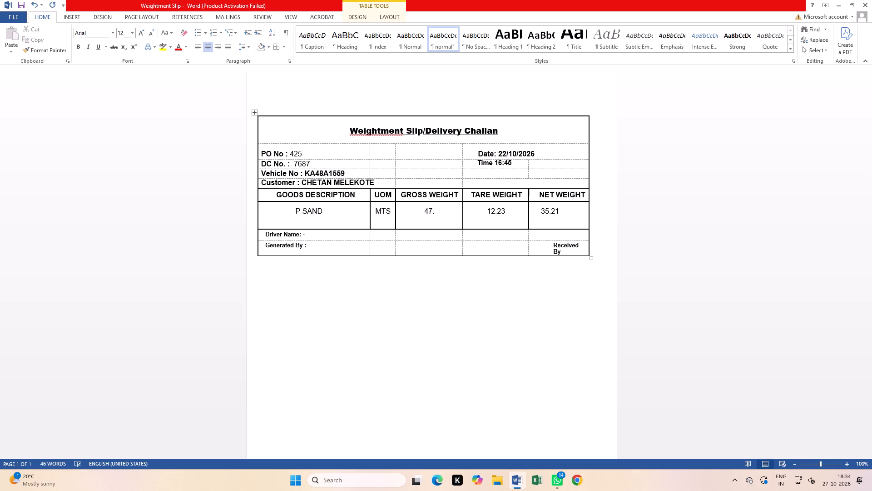
pyautogui.write('44')
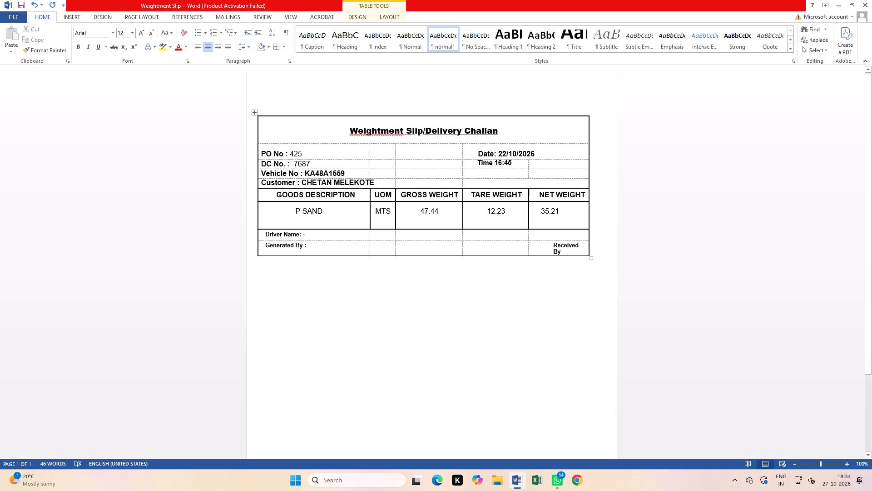
# Change the goods description from P SAND to M SAND.
pyautogui.click(302, 210)
pyautogui.press('BackSpace')
pyautogui.press('BackSpace')
pyautogui.press('m')
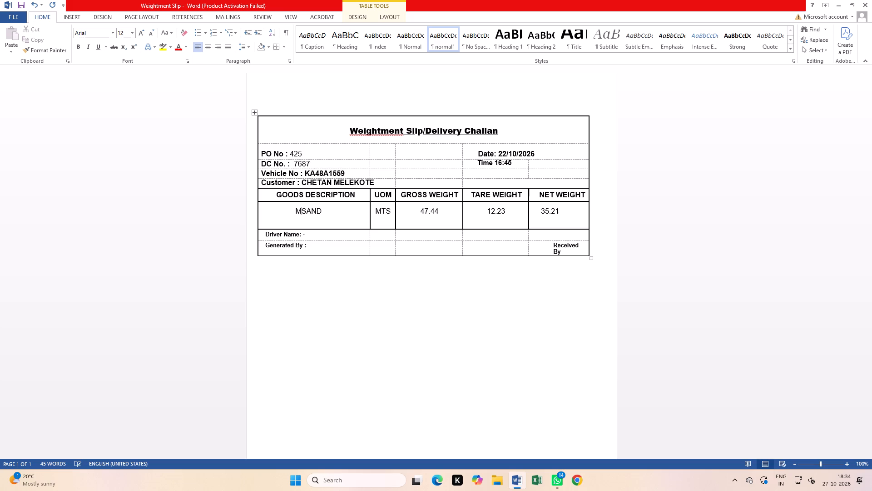
pyautogui.press('space')
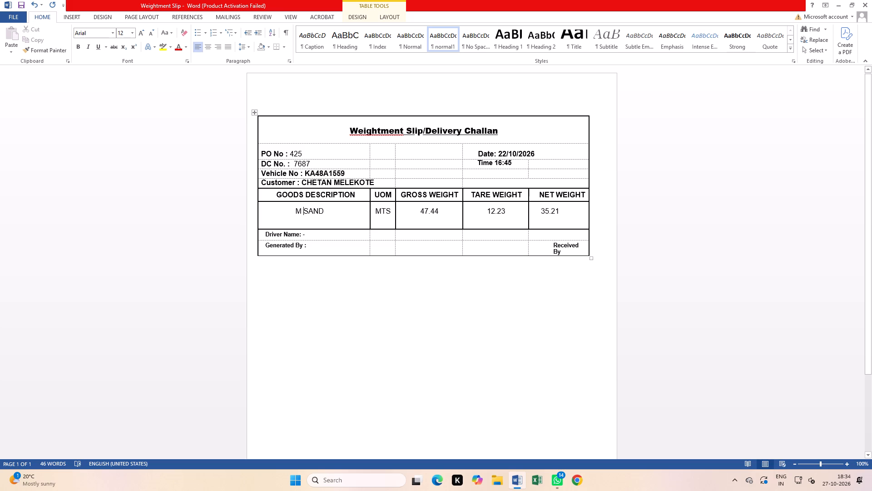
pyautogui.moveTo(302, 173); pyautogui.dragTo(331, 171)
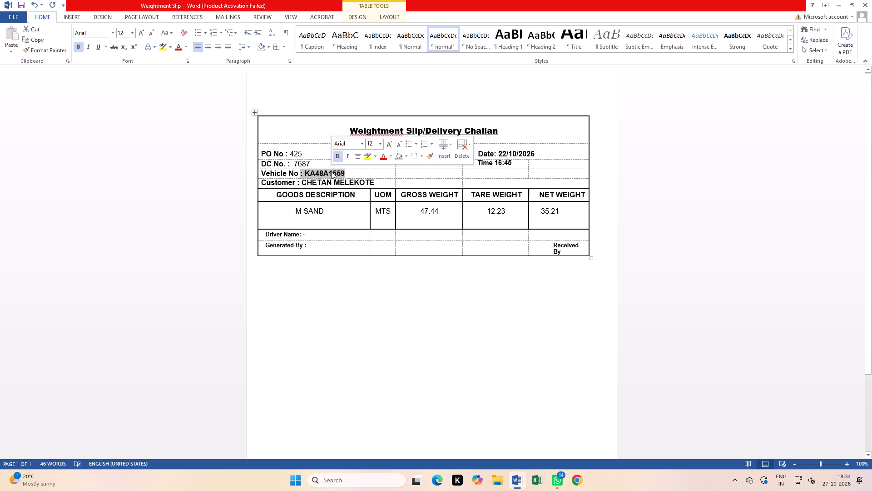
pyautogui.click(328, 172)
pyautogui.moveTo(305, 173); pyautogui.dragTo(317, 172)
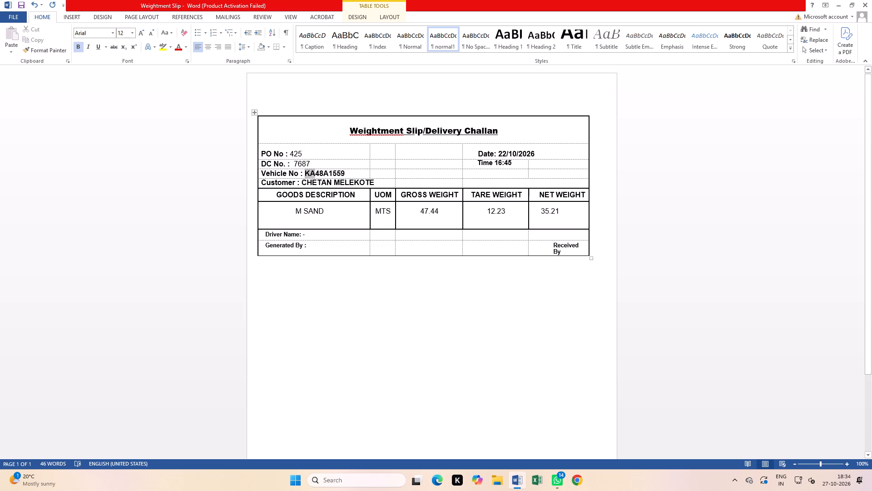
pyautogui.moveTo(317, 172); pyautogui.dragTo(342, 170)
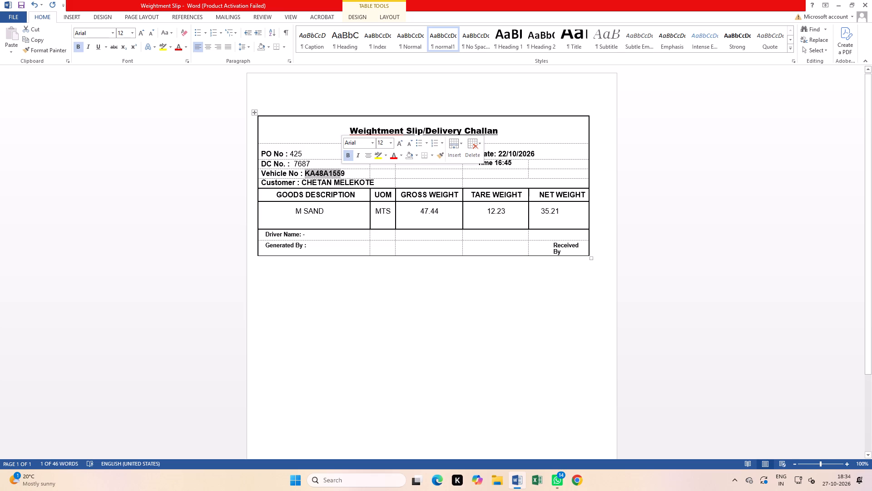
pyautogui.moveTo(340, 170); pyautogui.dragTo(347, 170)
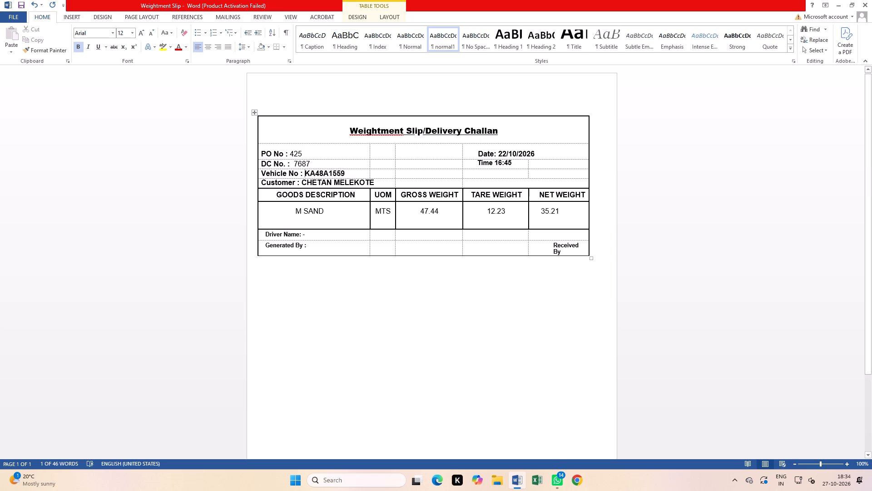
pyautogui.moveTo(346, 173); pyautogui.dragTo(313, 170)
pyautogui.press('BackSpace')
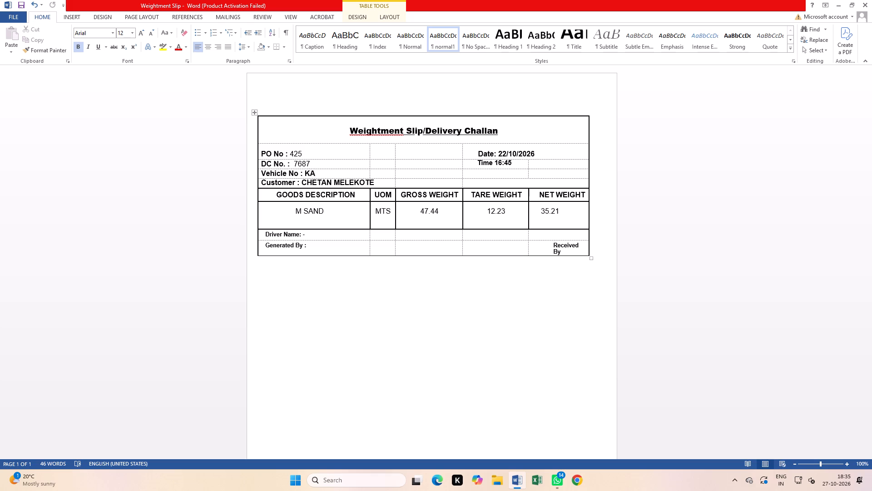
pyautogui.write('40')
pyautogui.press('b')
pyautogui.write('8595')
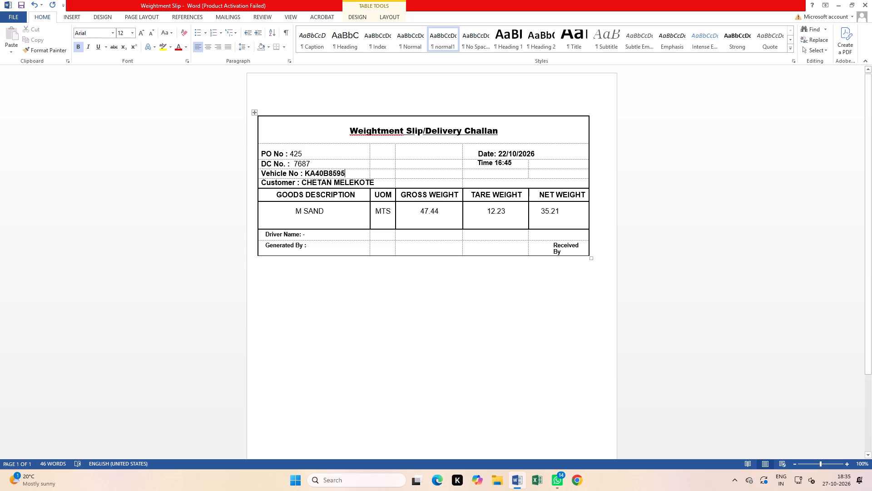
# Set the DC number to 4418 and the PO number to OCT-26 in the slip's header.
pyautogui.moveTo(293, 164); pyautogui.dragTo(316, 164)
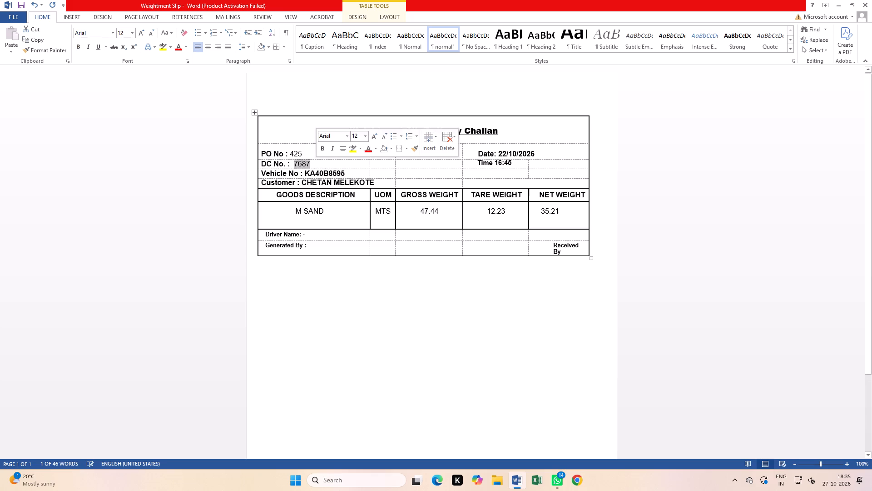
pyautogui.press('BackSpace')
pyautogui.write('4418')
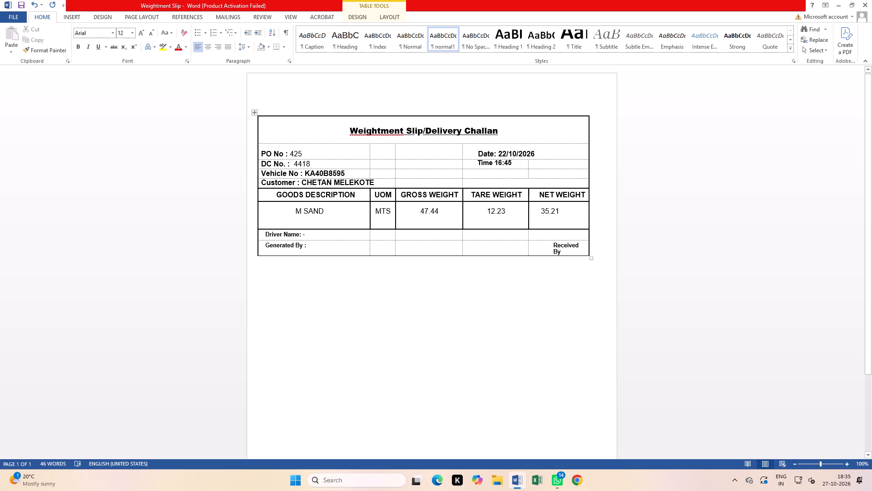
pyautogui.moveTo(289, 154); pyautogui.dragTo(302, 154)
pyautogui.moveTo(302, 154); pyautogui.dragTo(304, 154)
pyautogui.press('BackSpace')
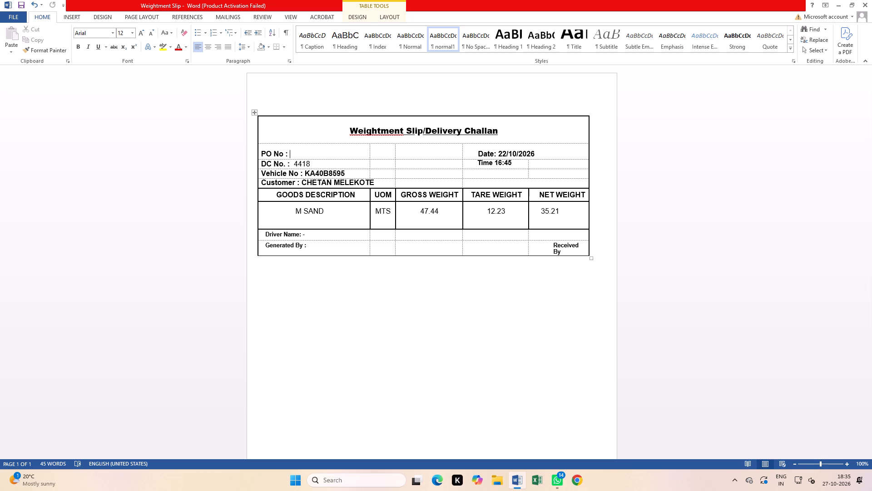
pyautogui.write('OC')
pyautogui.press('t')
pyautogui.press('-')
pyautogui.write('26')
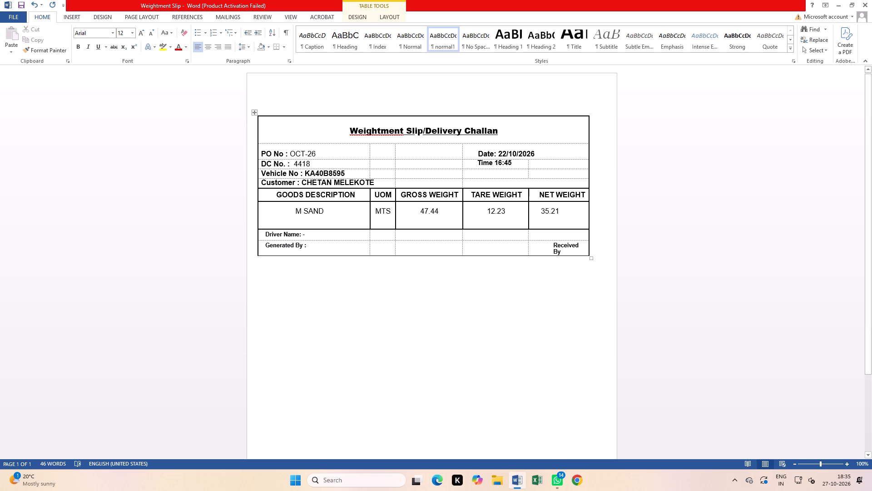
# Set the slip's time to 18:17:19 and add a colon after the Time label.
pyautogui.moveTo(495, 163); pyautogui.dragTo(499, 163)
pyautogui.moveTo(499, 163); pyautogui.dragTo(507, 163)
pyautogui.press('BackSpace')
pyautogui.press('BackSpace')
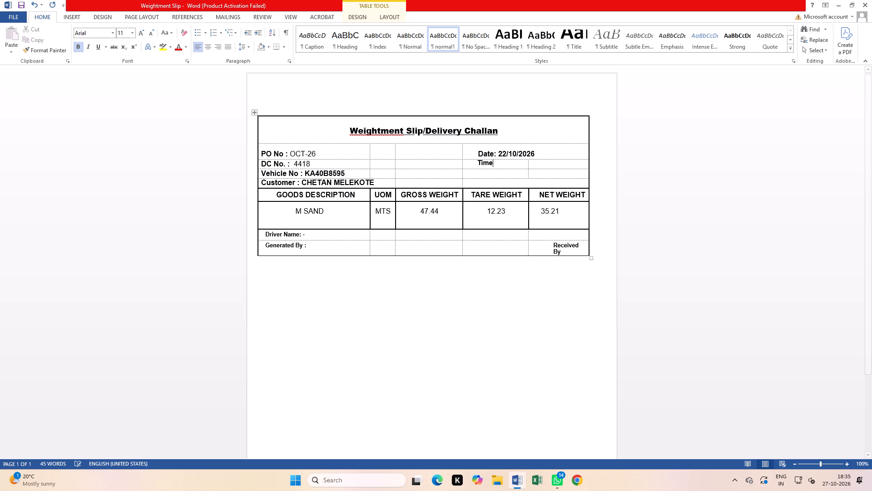
pyautogui.hotkey('shift', ':')
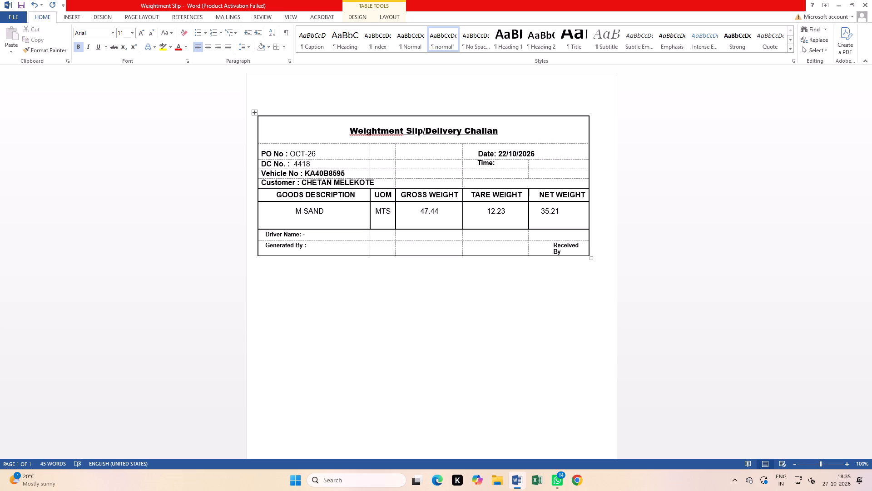
pyautogui.press('space')
pyautogui.press('1')
pyautogui.press('8')
pyautogui.hotkey('shift', ':')
pyautogui.write('17')
pyautogui.hotkey('shift', ':')
pyautogui.write('19')
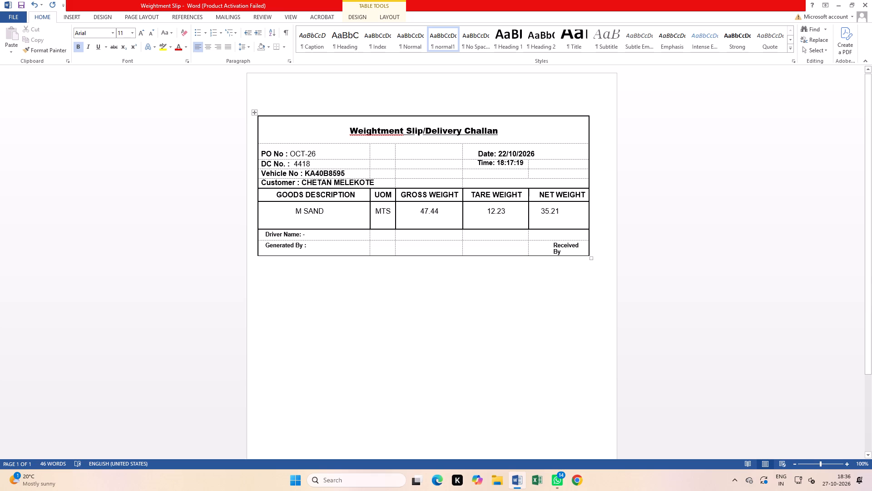
# Change the day in the slip's date so that it reads 27/10/2026.
pyautogui.click(506, 152)
pyautogui.press('BackSpace')
pyautogui.press('BackSpace')
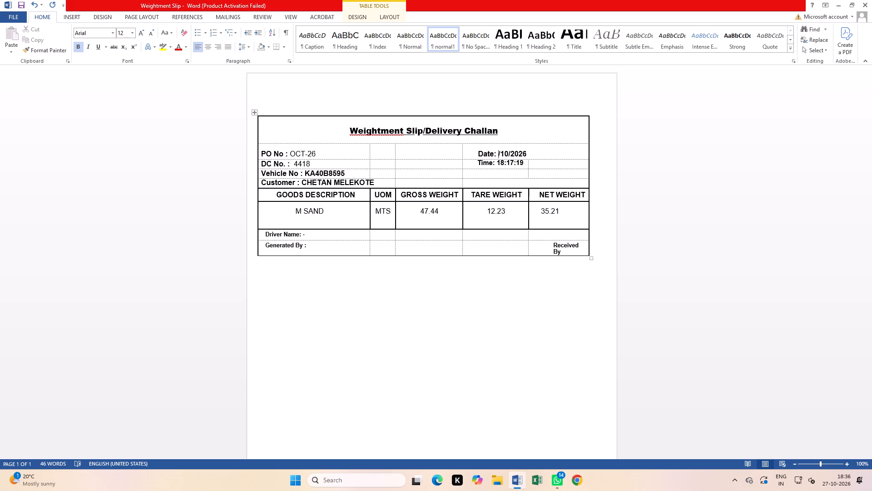
pyautogui.write('27')
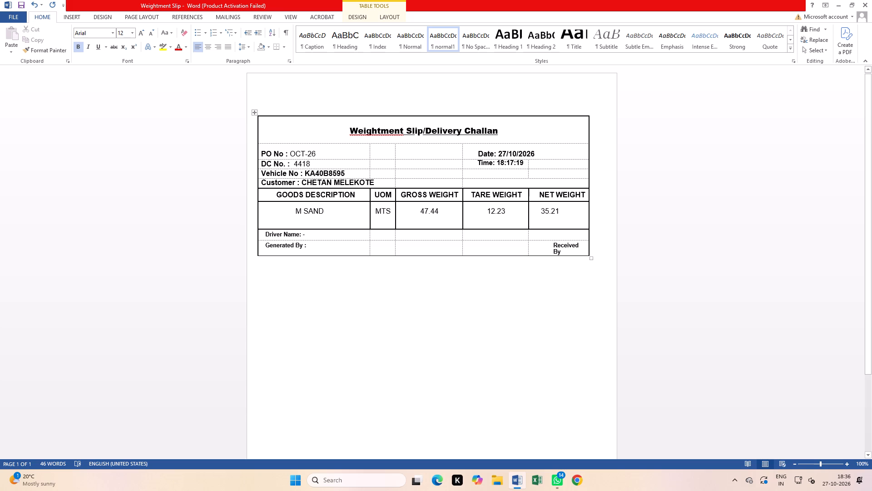
pyautogui.click(537, 154)
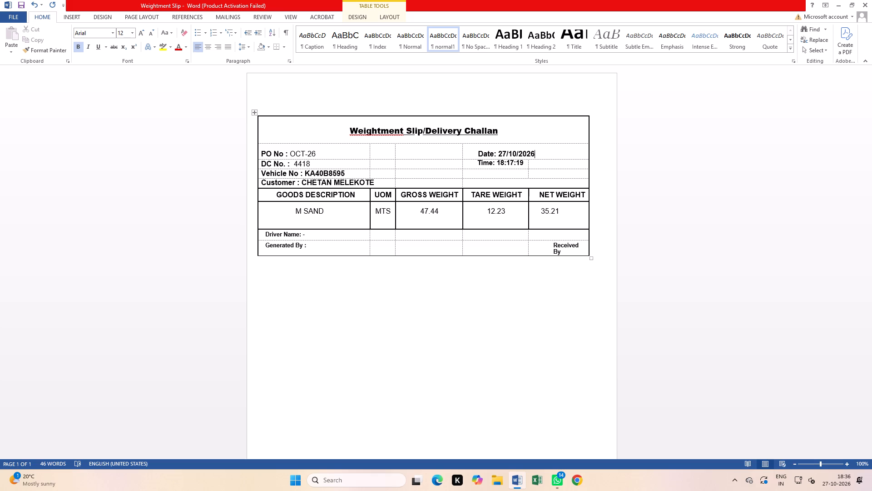
# Print two copies of the weightment slip on the Canon LBP6030/6040/6018L and dismiss the printer status window.
pyautogui.hotkey('ctrl', 'p')
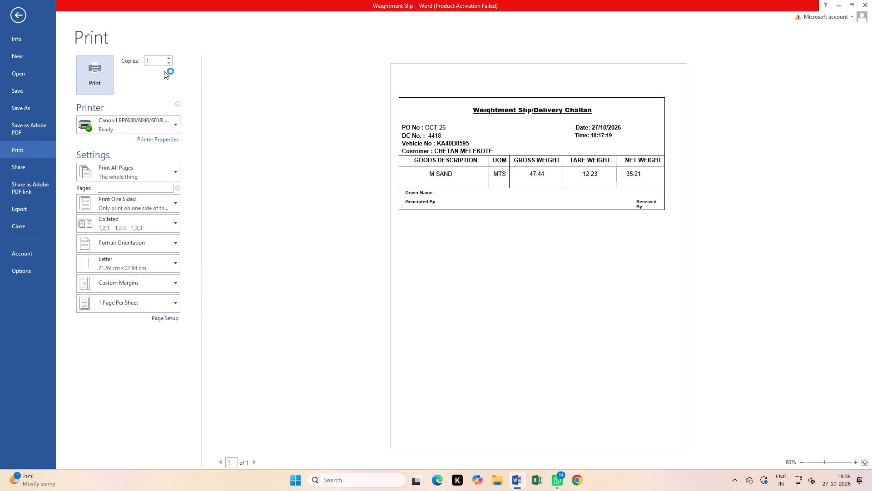
pyautogui.click(169, 59)
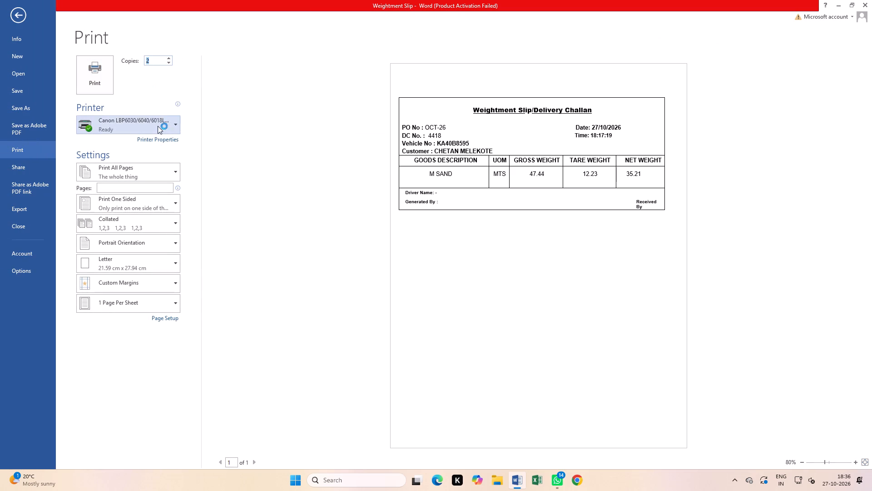
pyautogui.click(93, 92)
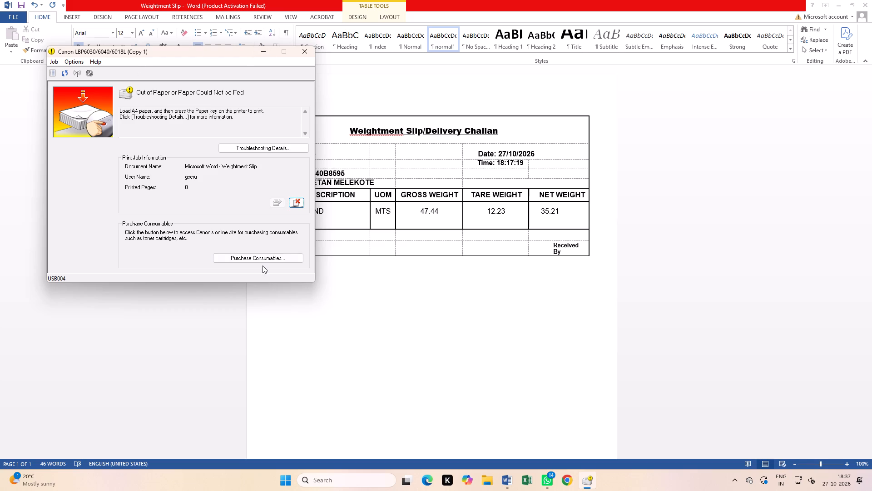
pyautogui.click(300, 51)
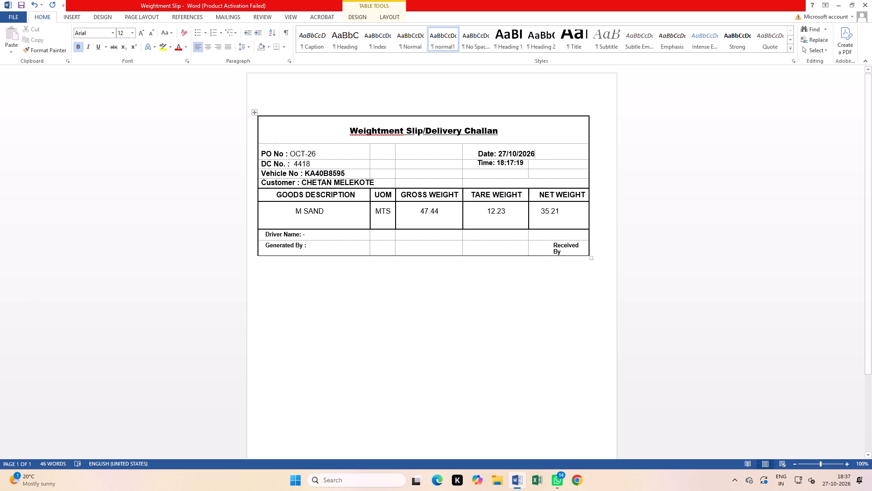
# Cancel the pending Weightment Slip print job, close the printer status window, and return to the document.
pyautogui.hotkey('ctrl', 'p')
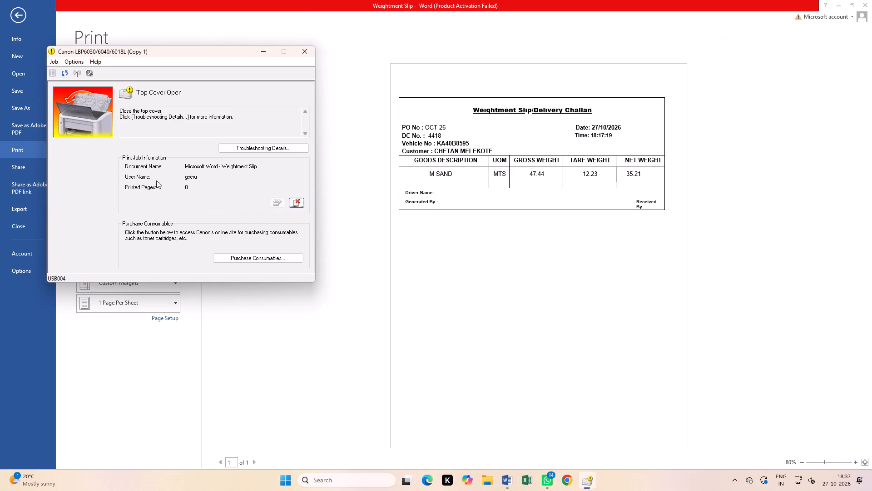
pyautogui.click(302, 49)
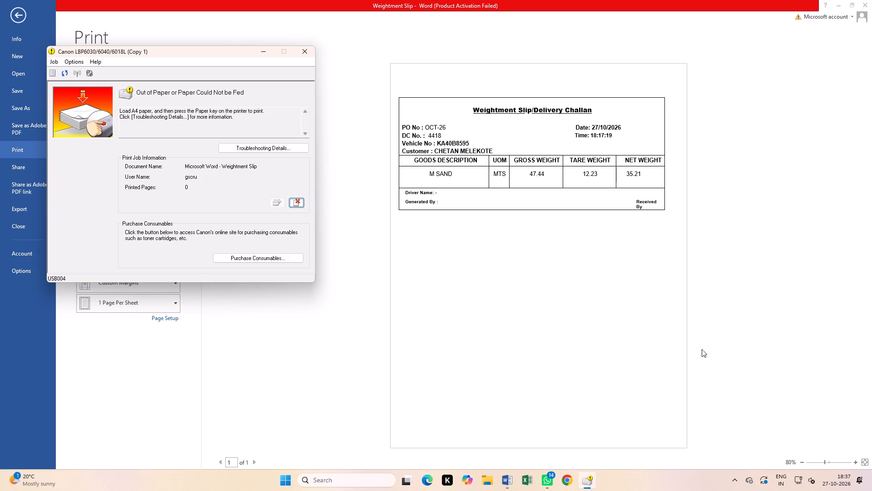
pyautogui.click(295, 199)
pyautogui.click(305, 54)
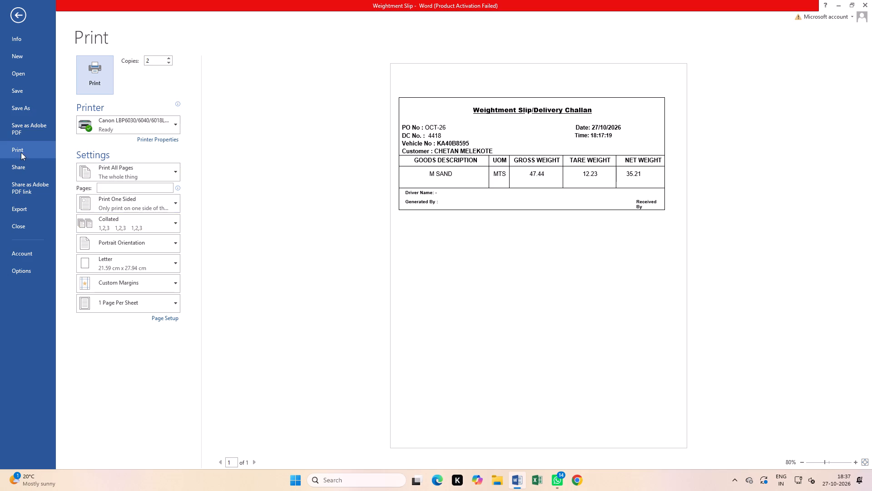
pyautogui.click(12, 13)
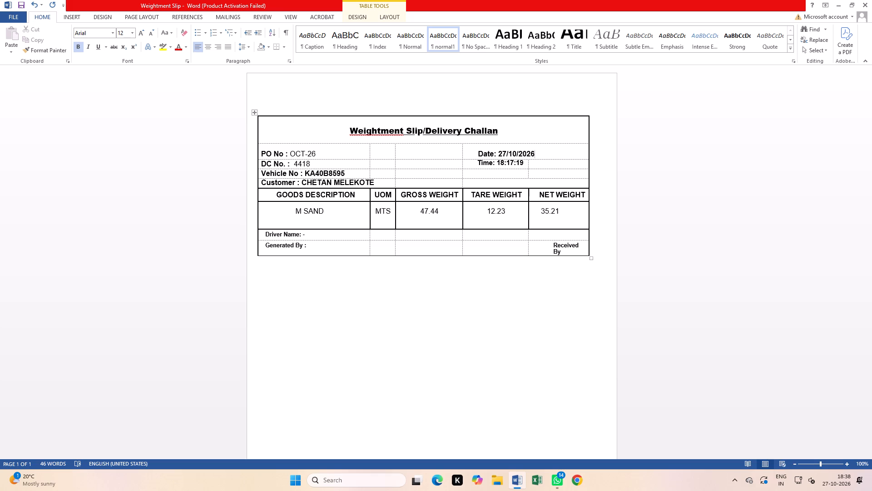
# Open the print settings for the weightment slip again.
pyautogui.hotkey('ctrl', 'p')
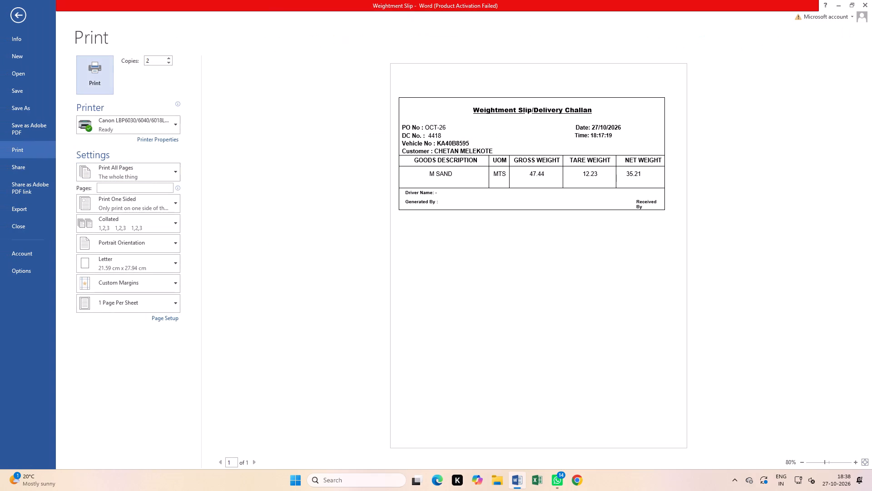
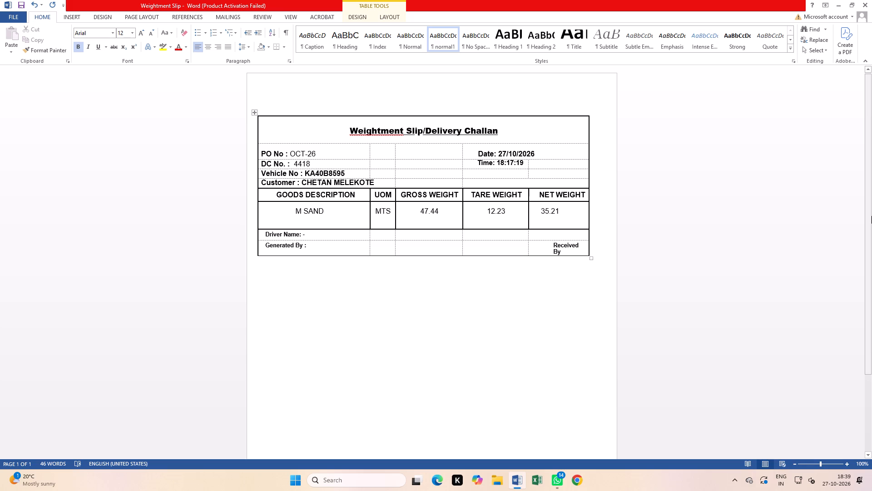
# Close the Weightment Slip document.
pyautogui.click(871, 0)
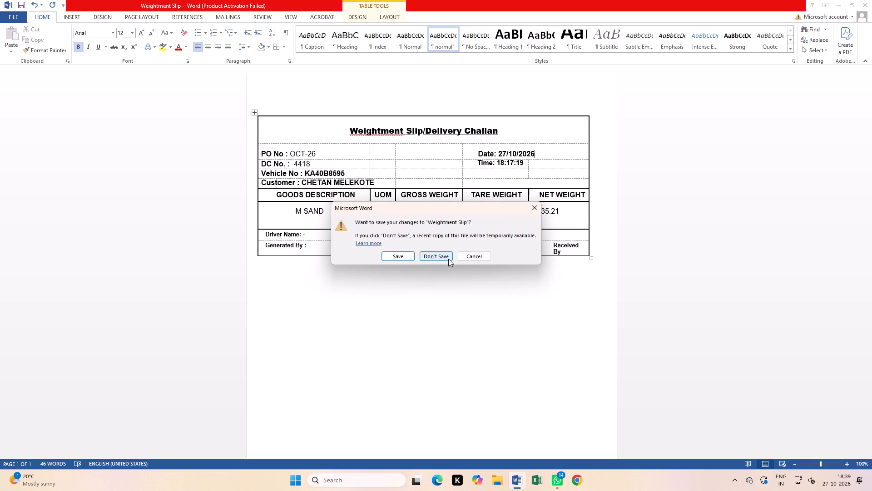